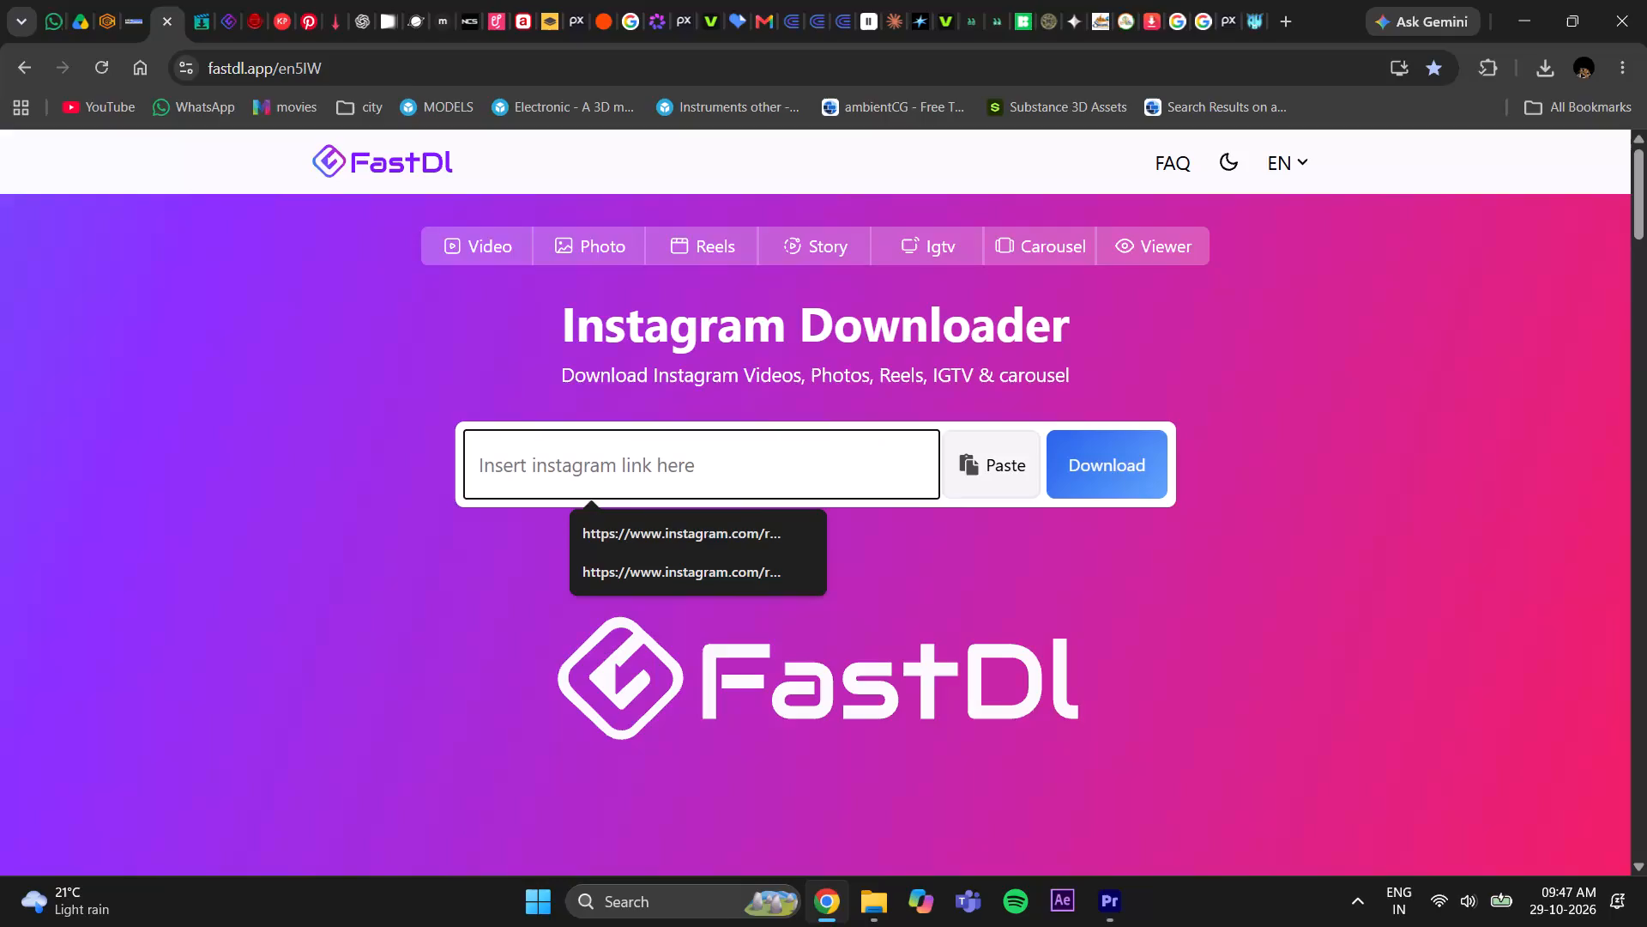
# Fetch the Meraki Pack reel from the copied Instagram link, download its video, and check the download's progress.
pyautogui.hotkey('ctrl', 'v')
pyautogui.press('Return')
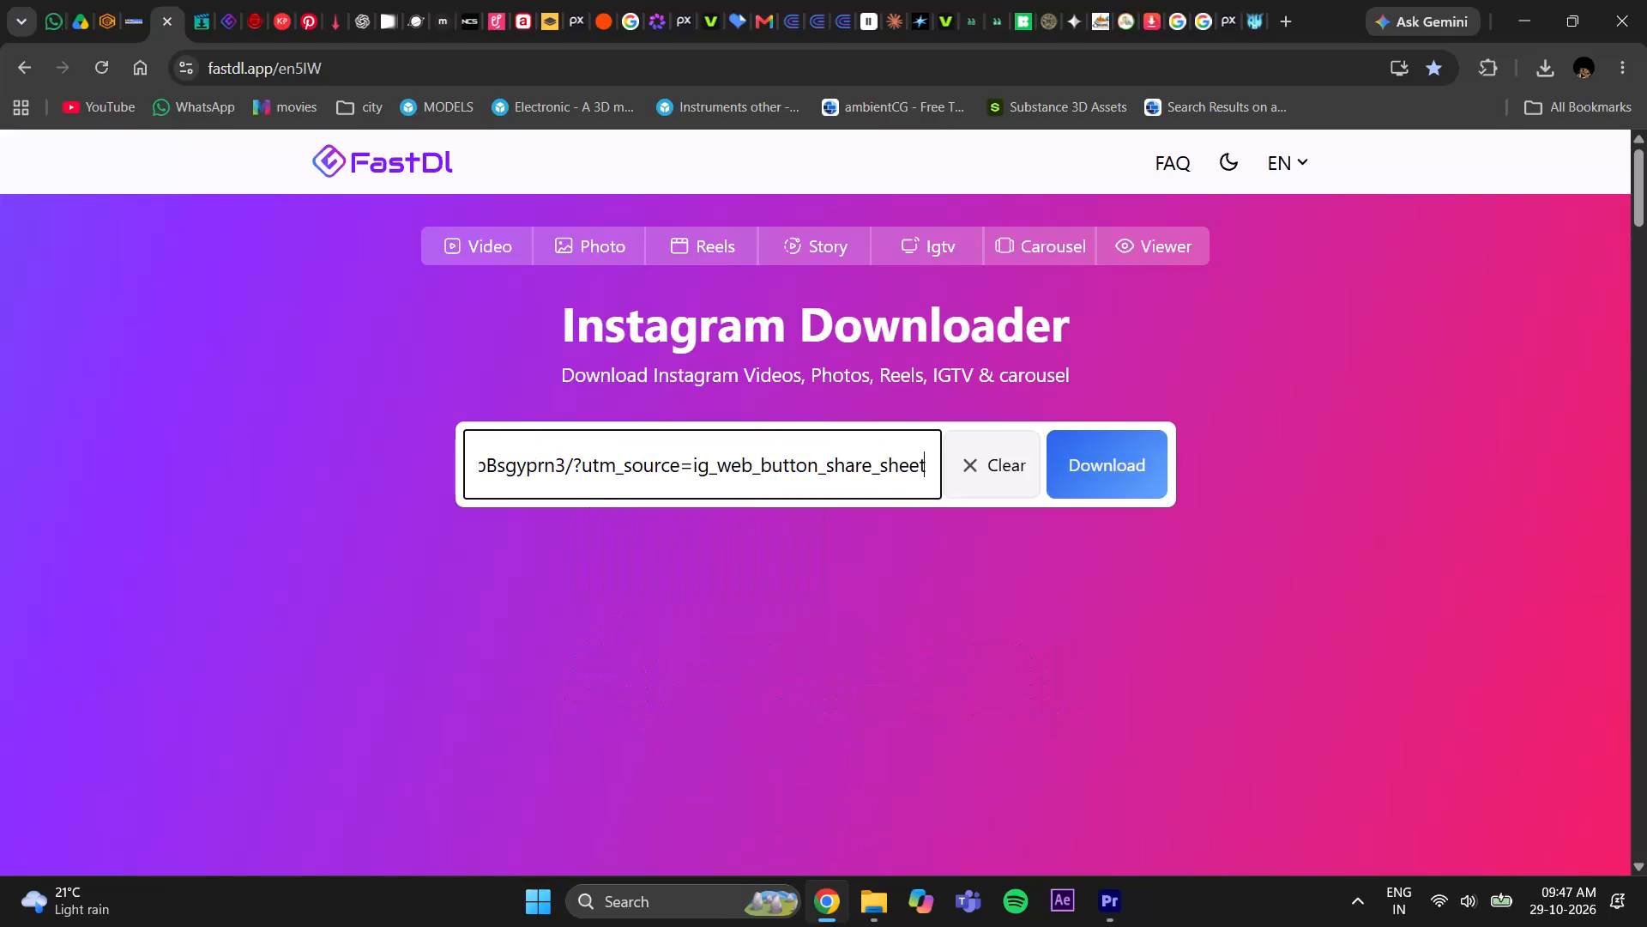
pyautogui.click(1107, 462)
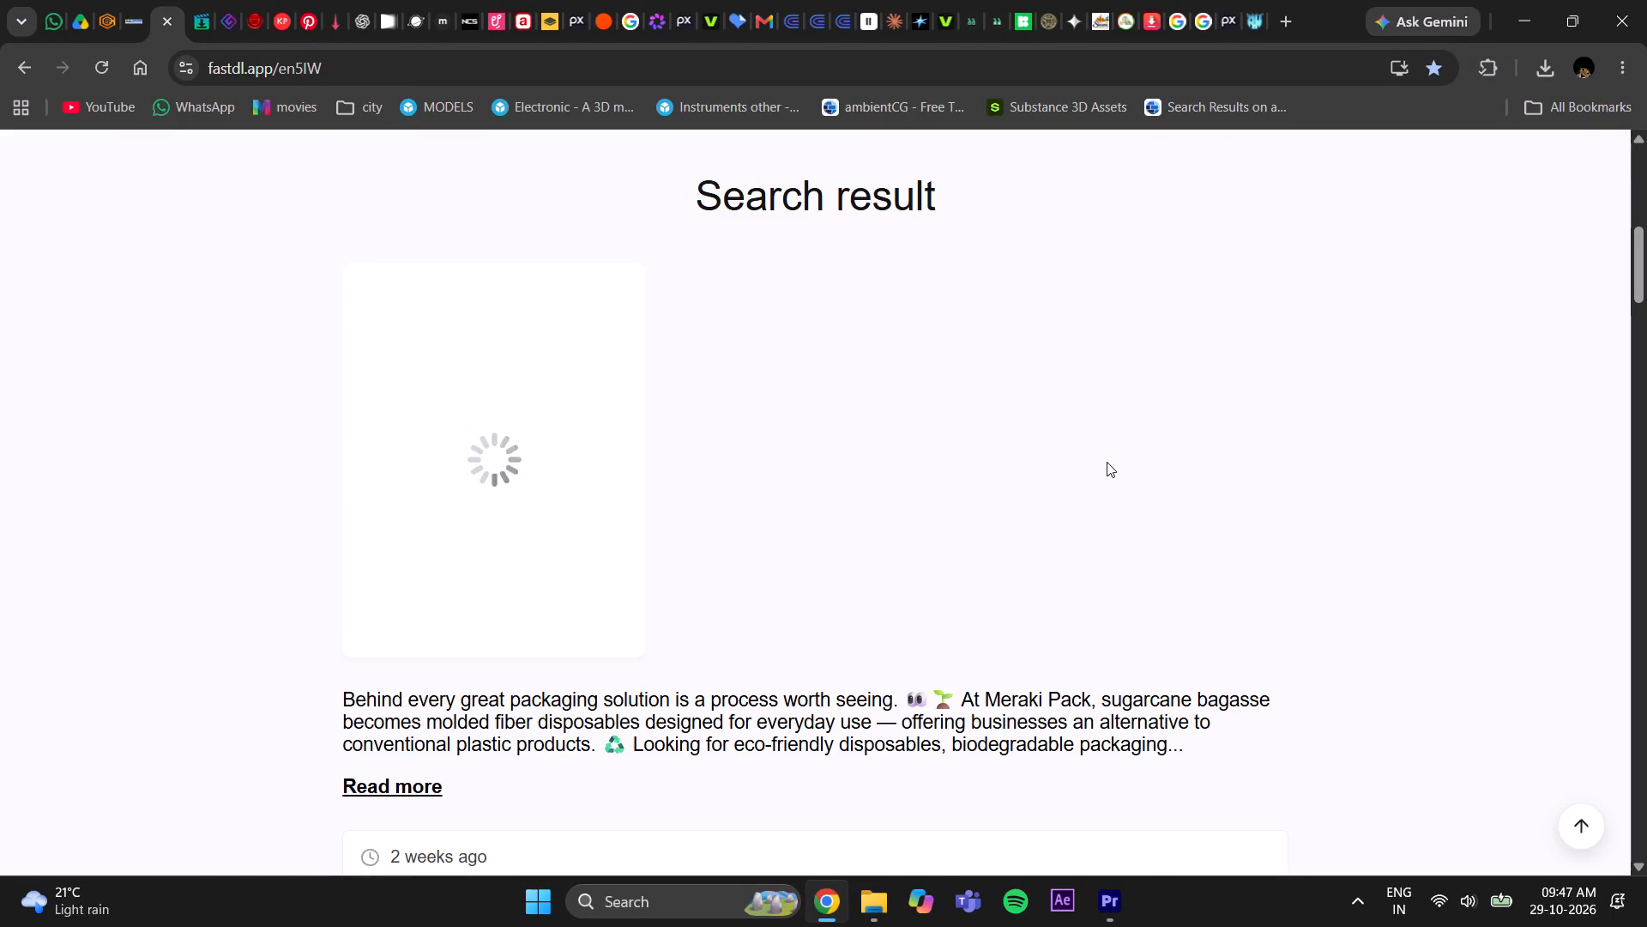
pyautogui.scroll(-1, 1107, 462)
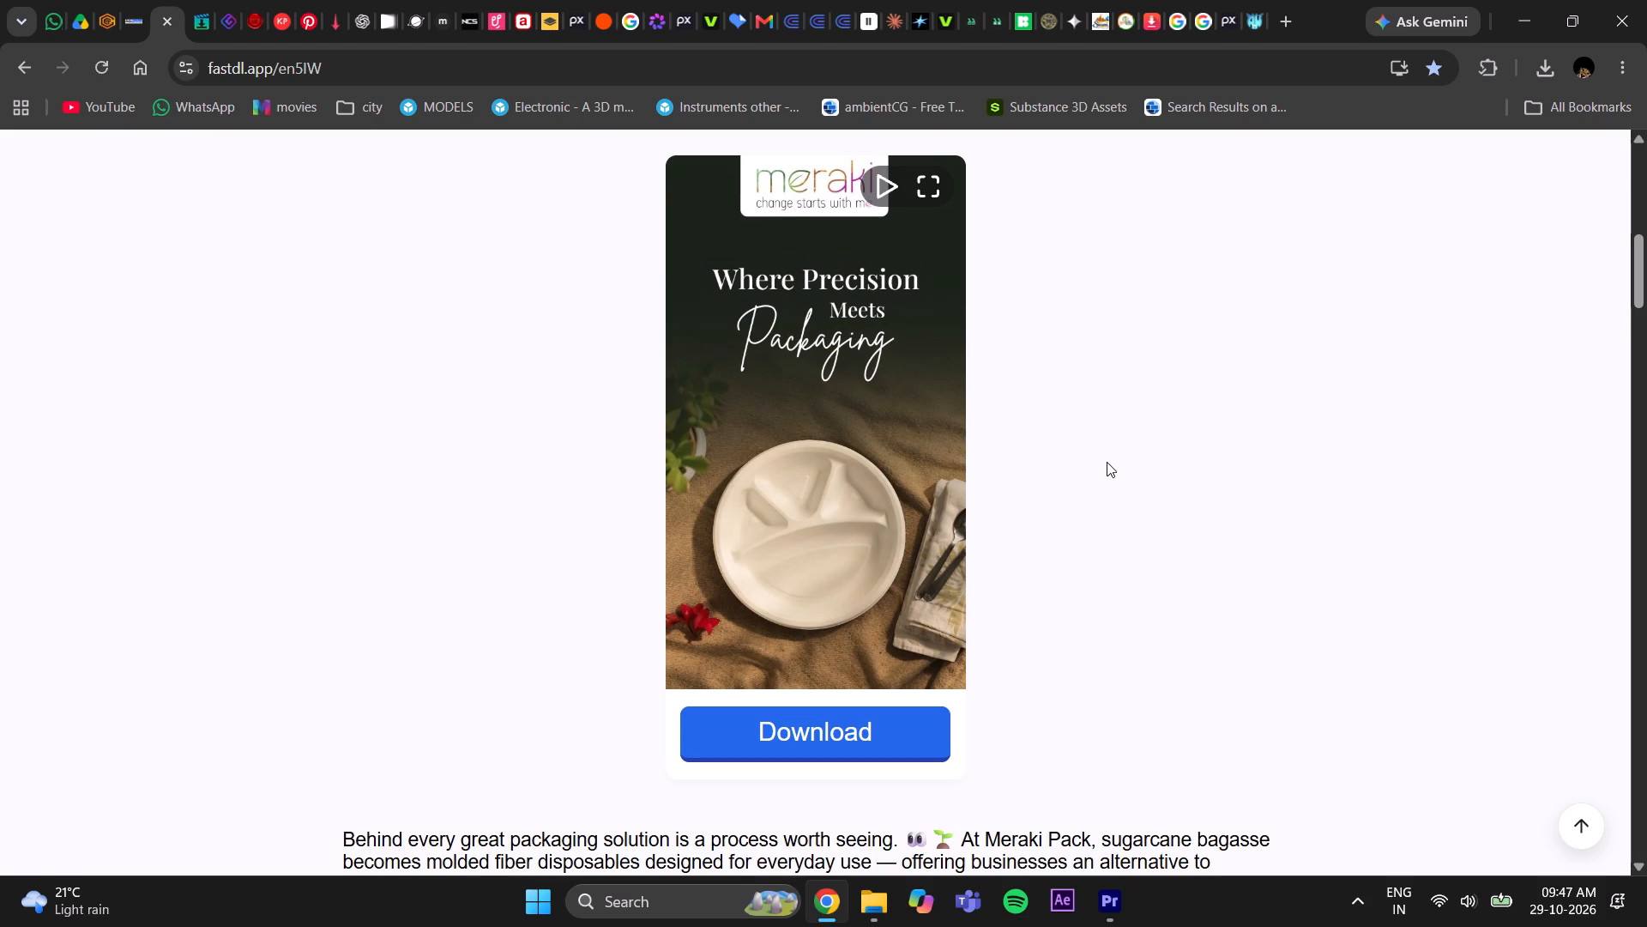
pyautogui.click(841, 725)
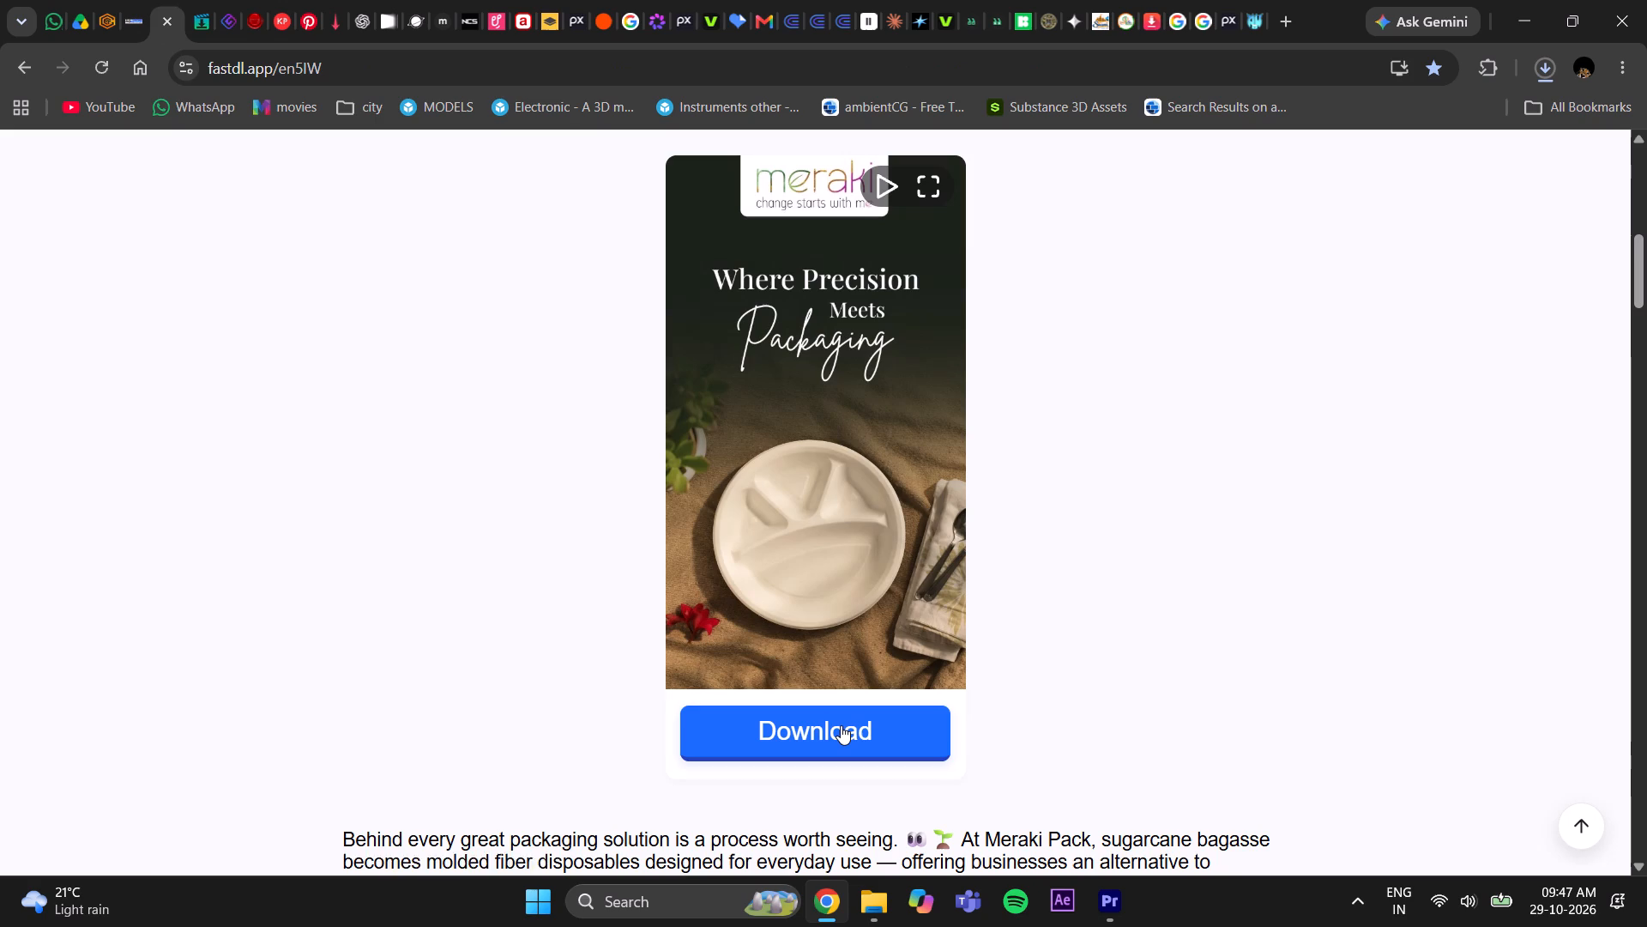
pyautogui.click(1539, 62)
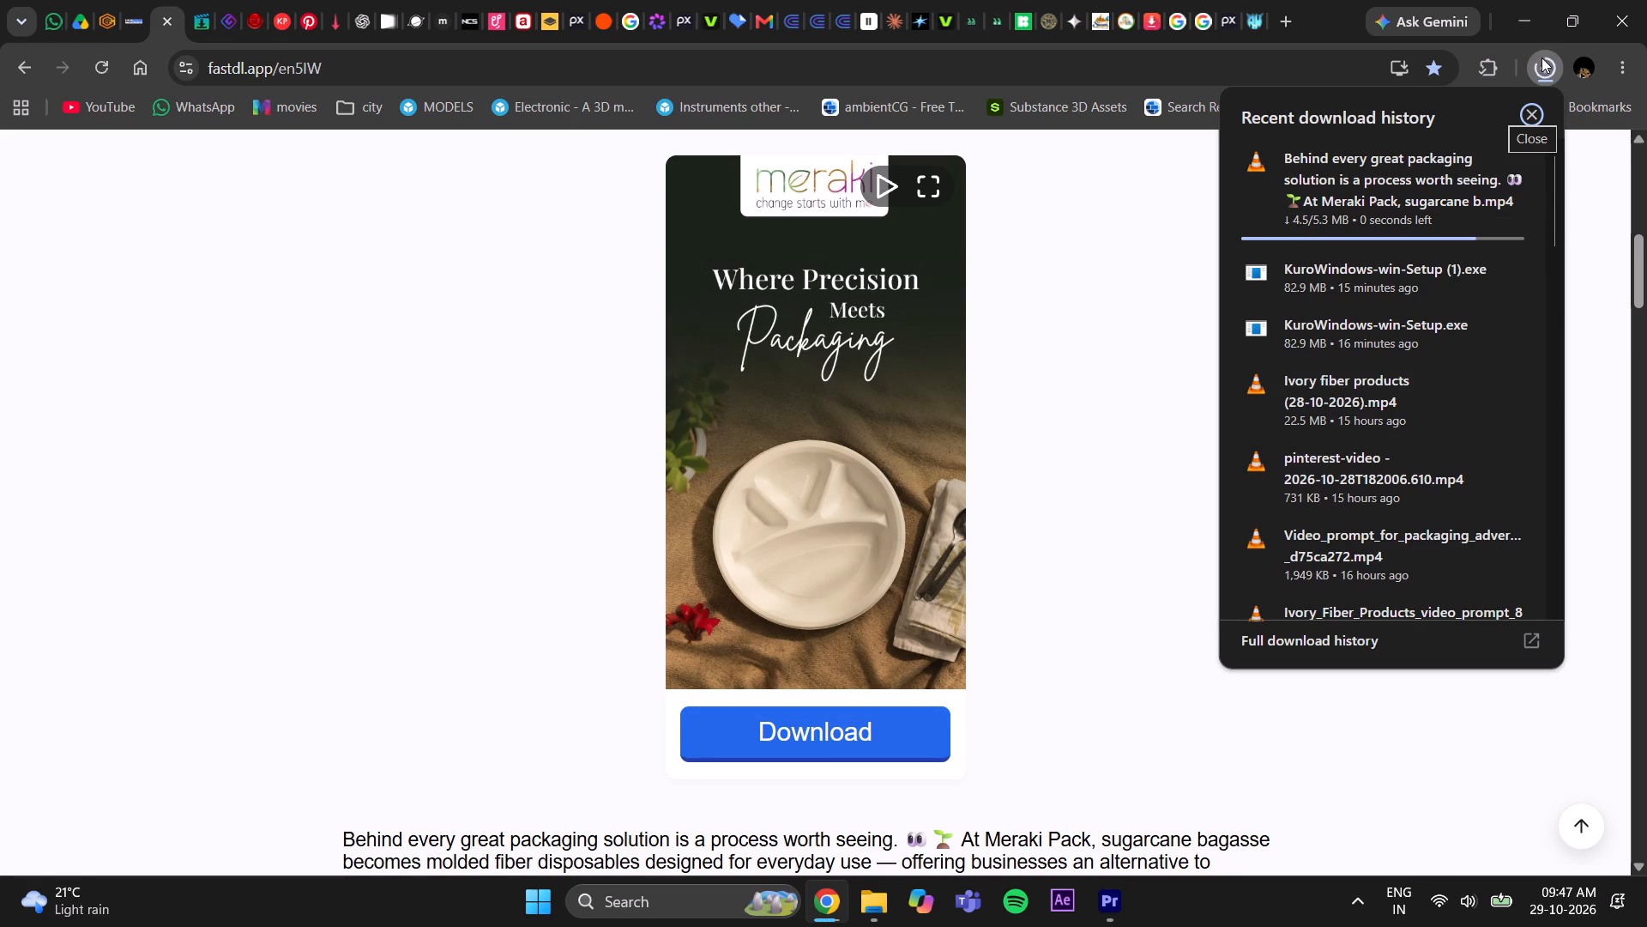
pyautogui.click(1110, 379)
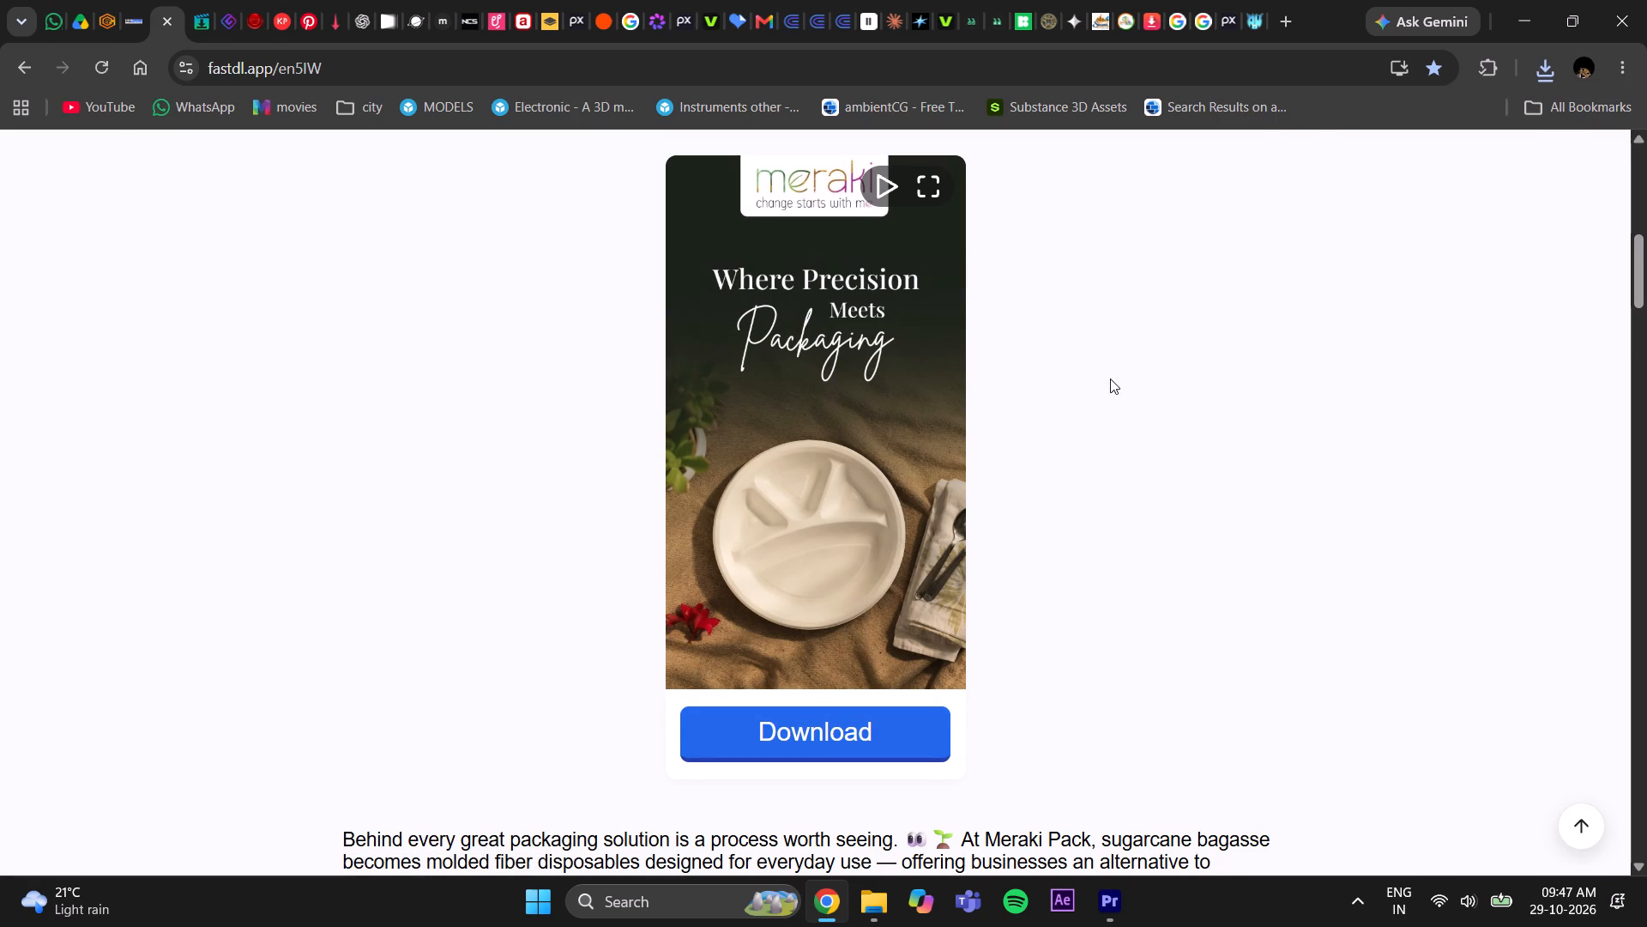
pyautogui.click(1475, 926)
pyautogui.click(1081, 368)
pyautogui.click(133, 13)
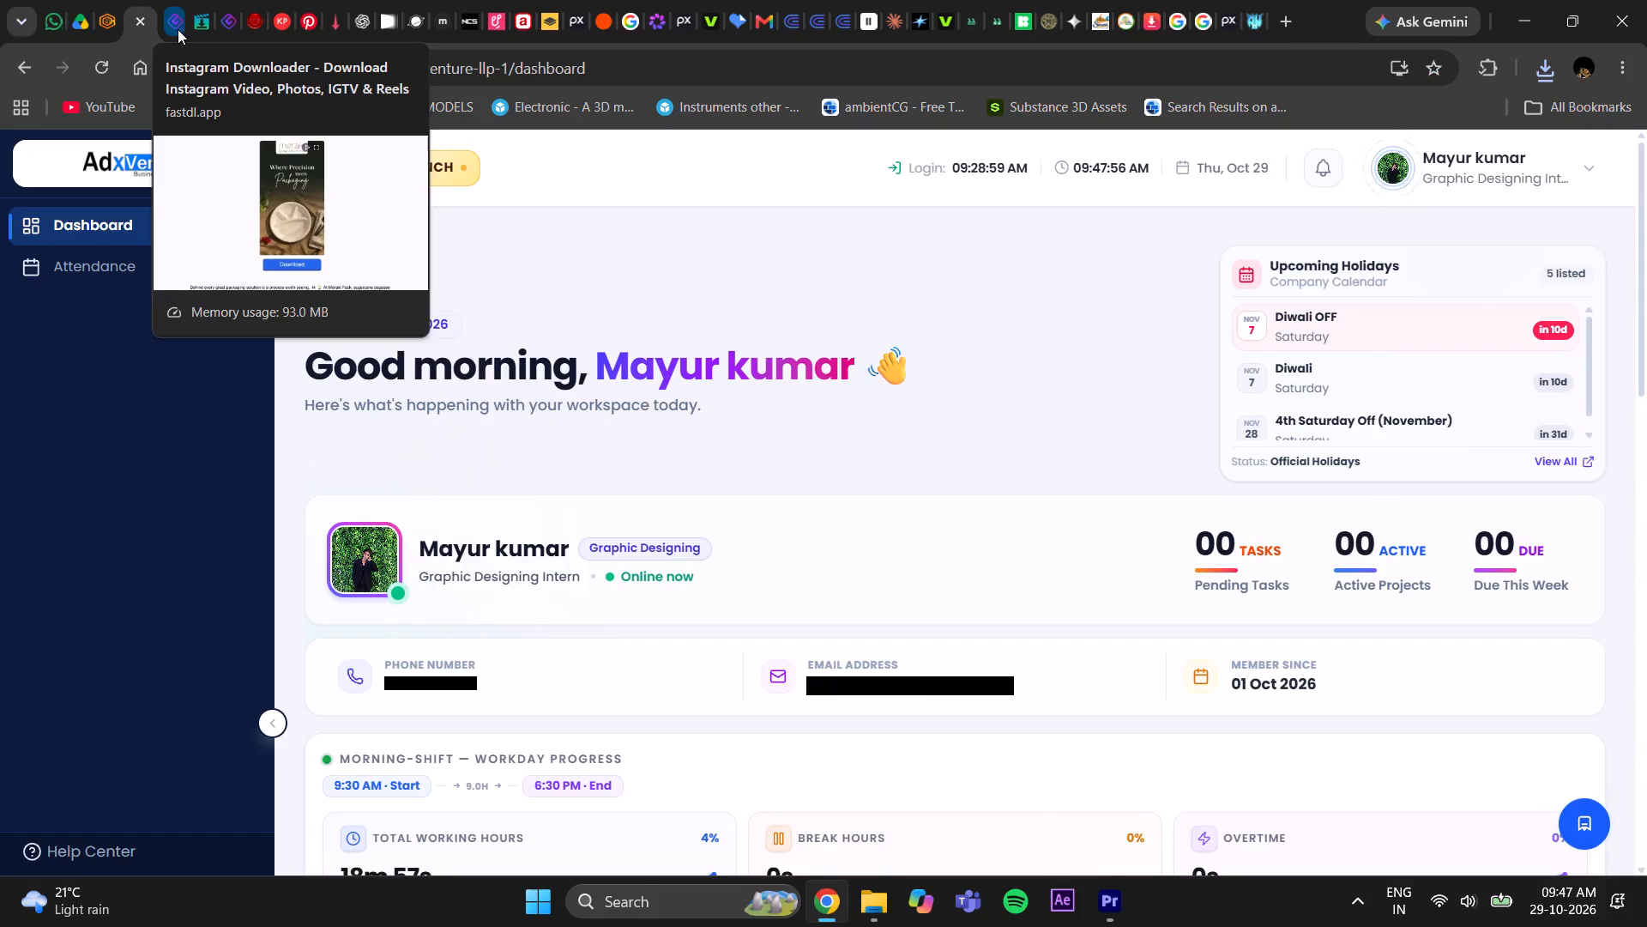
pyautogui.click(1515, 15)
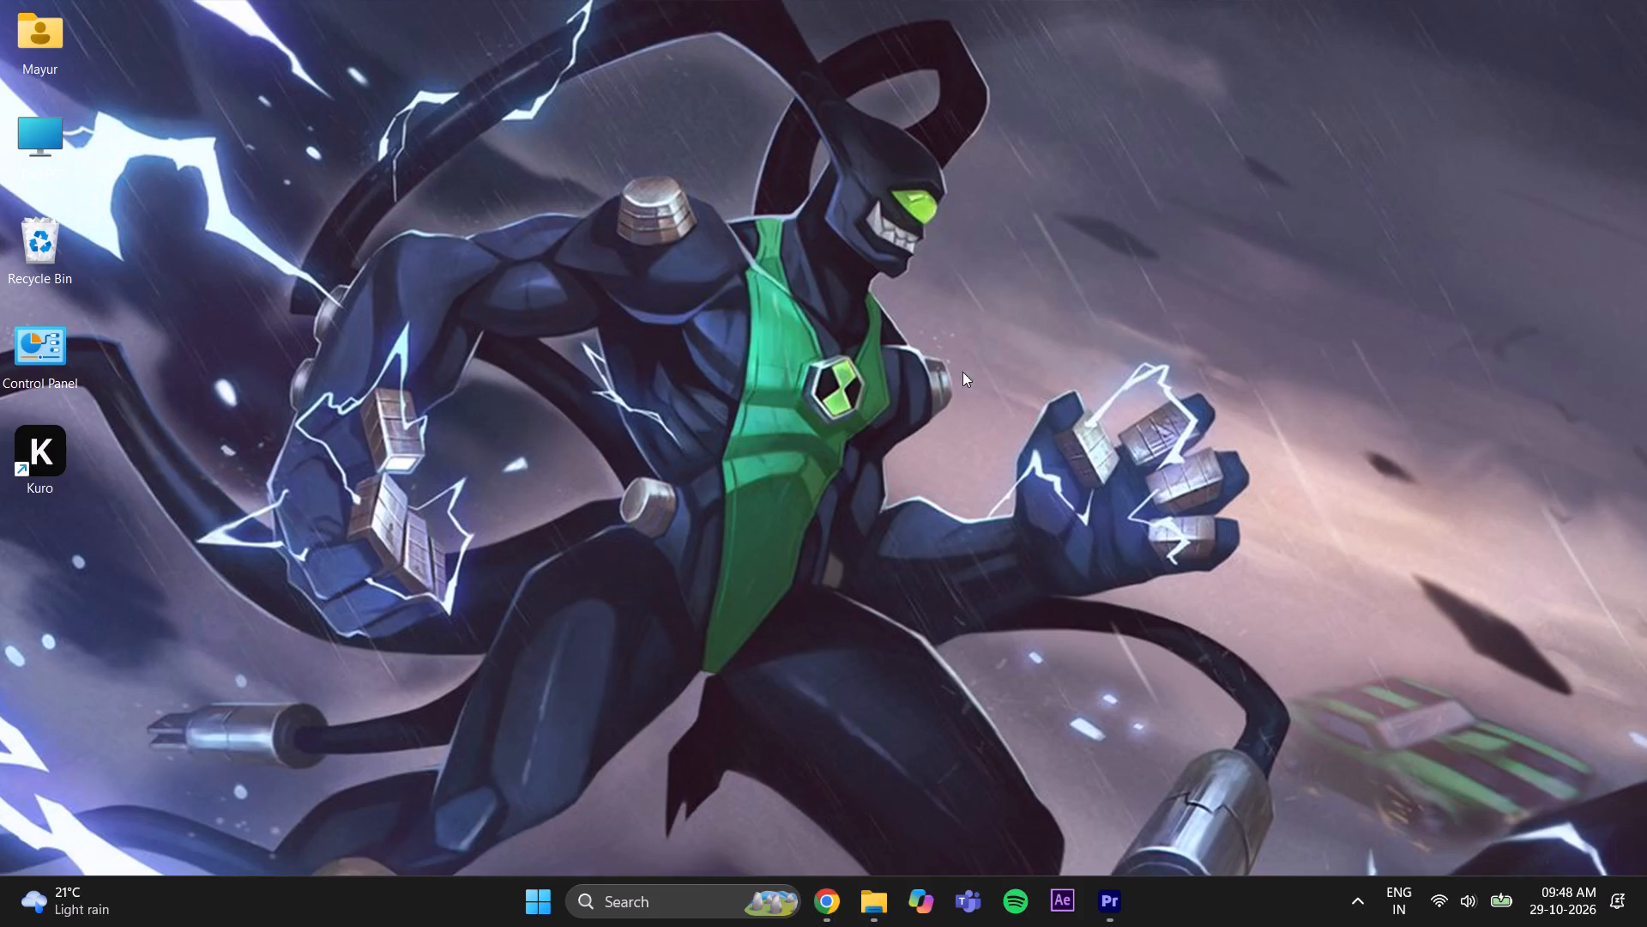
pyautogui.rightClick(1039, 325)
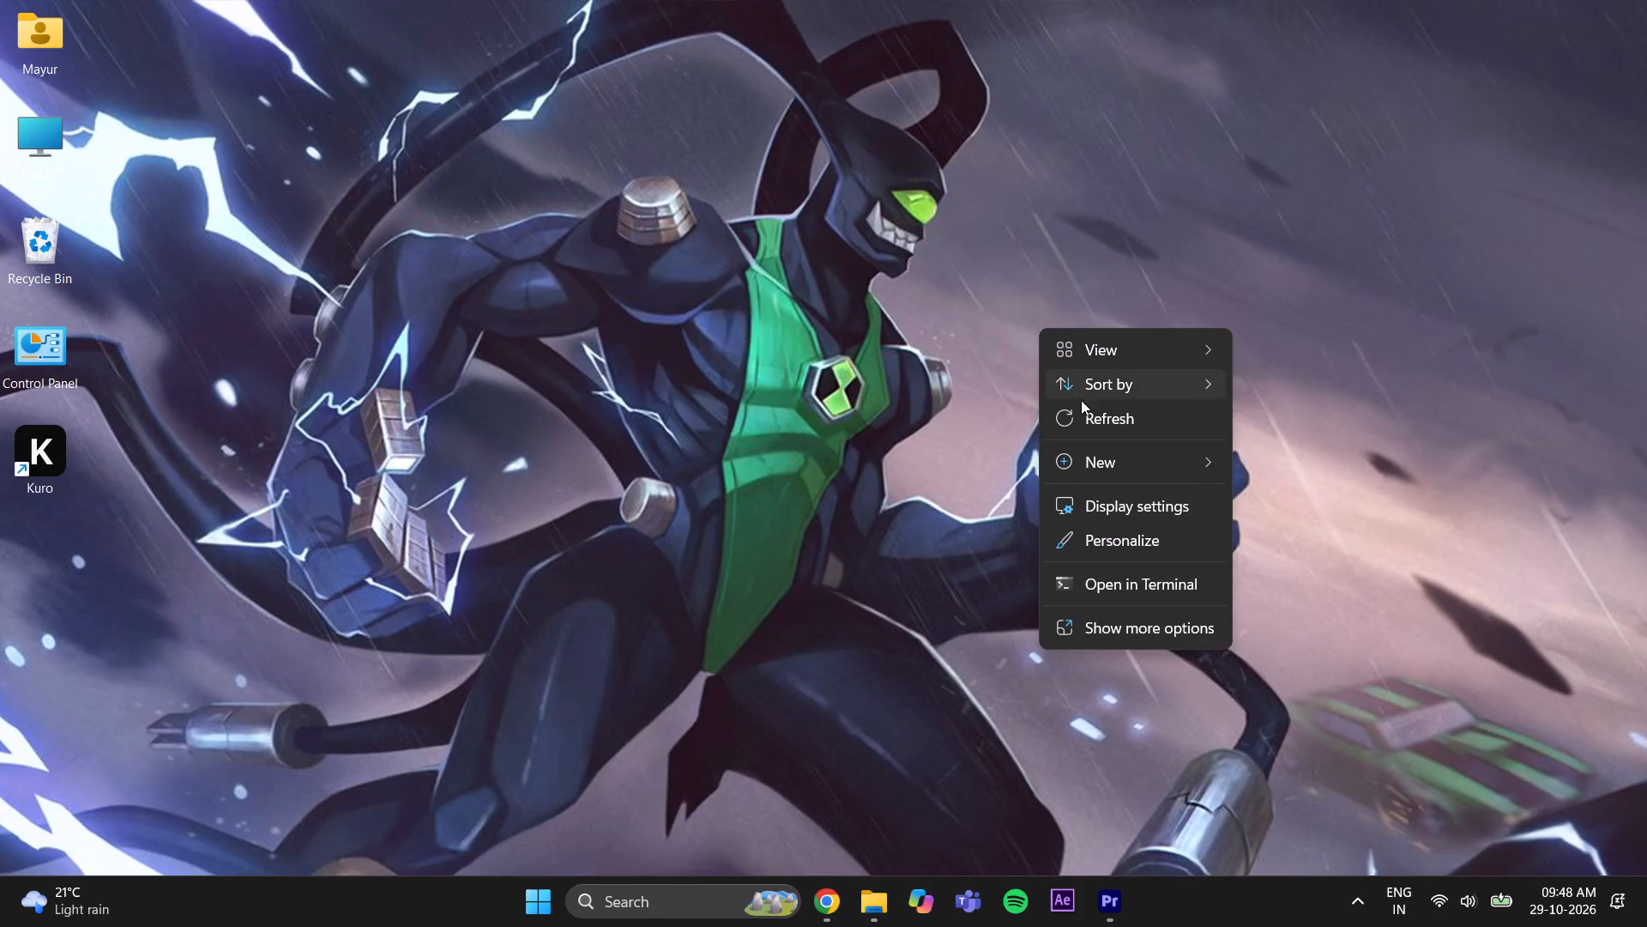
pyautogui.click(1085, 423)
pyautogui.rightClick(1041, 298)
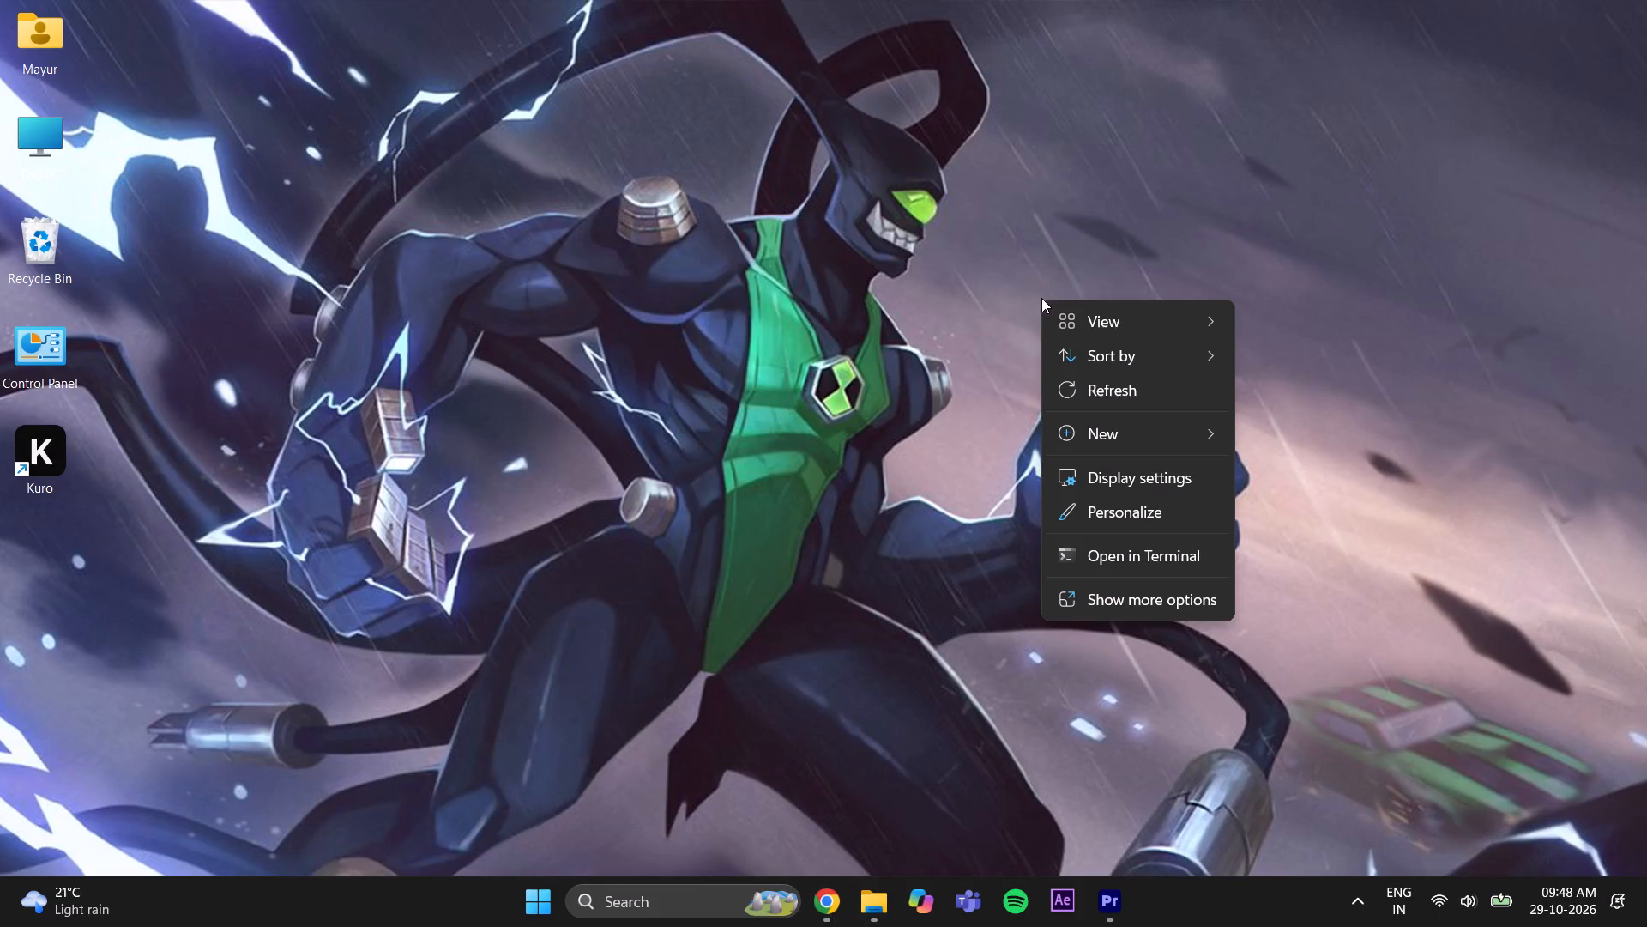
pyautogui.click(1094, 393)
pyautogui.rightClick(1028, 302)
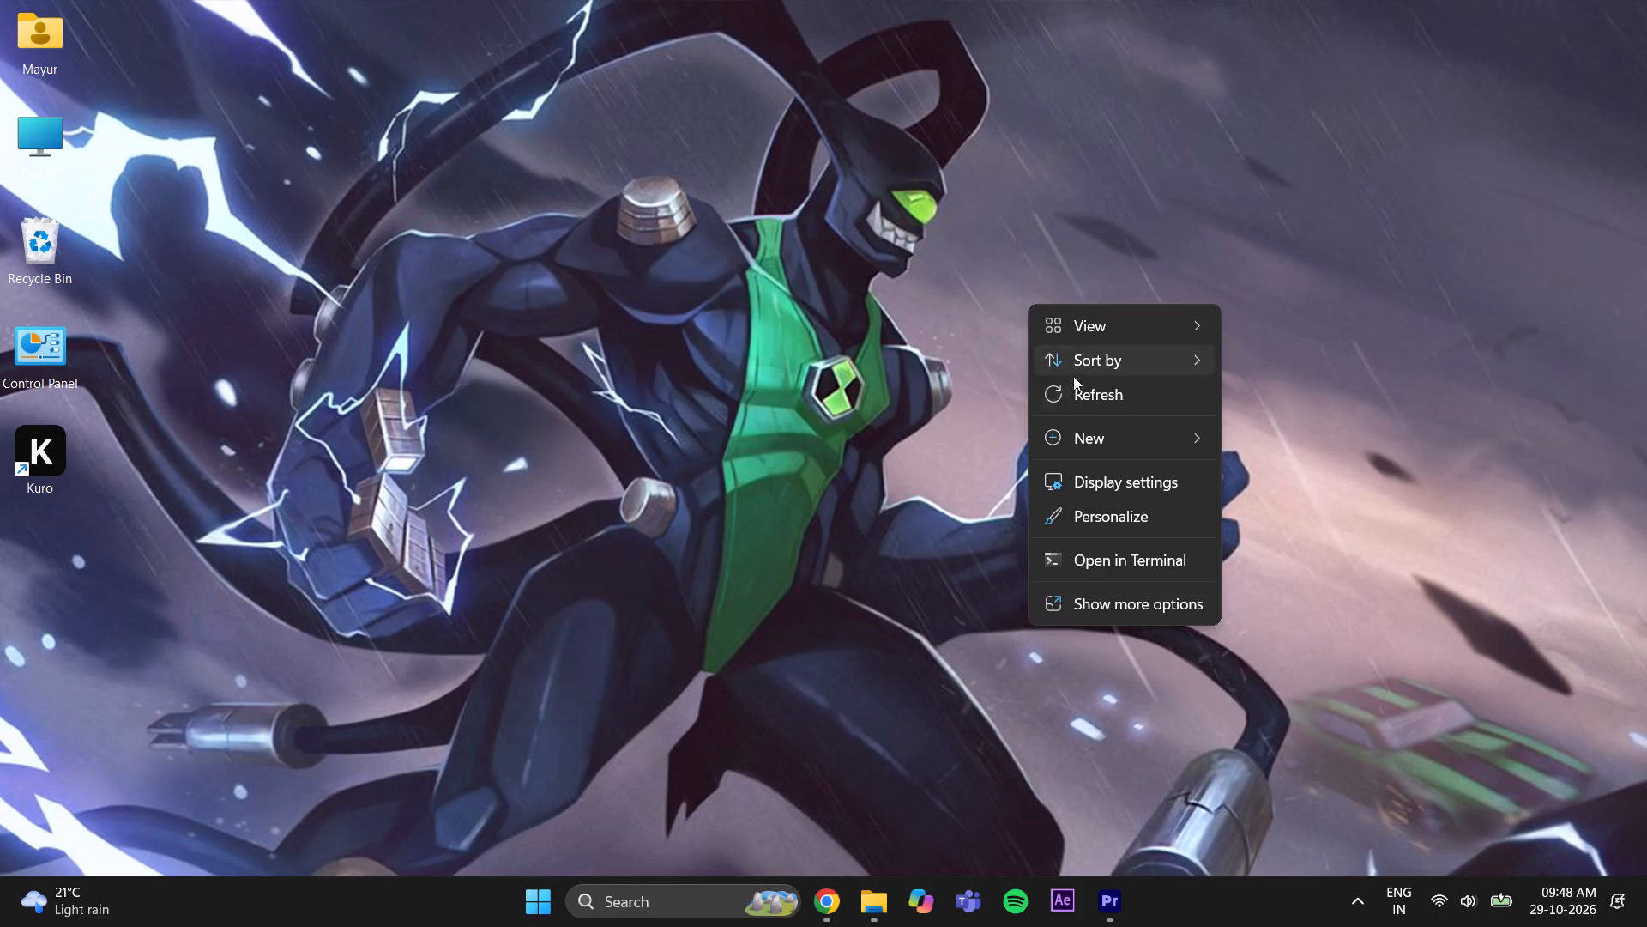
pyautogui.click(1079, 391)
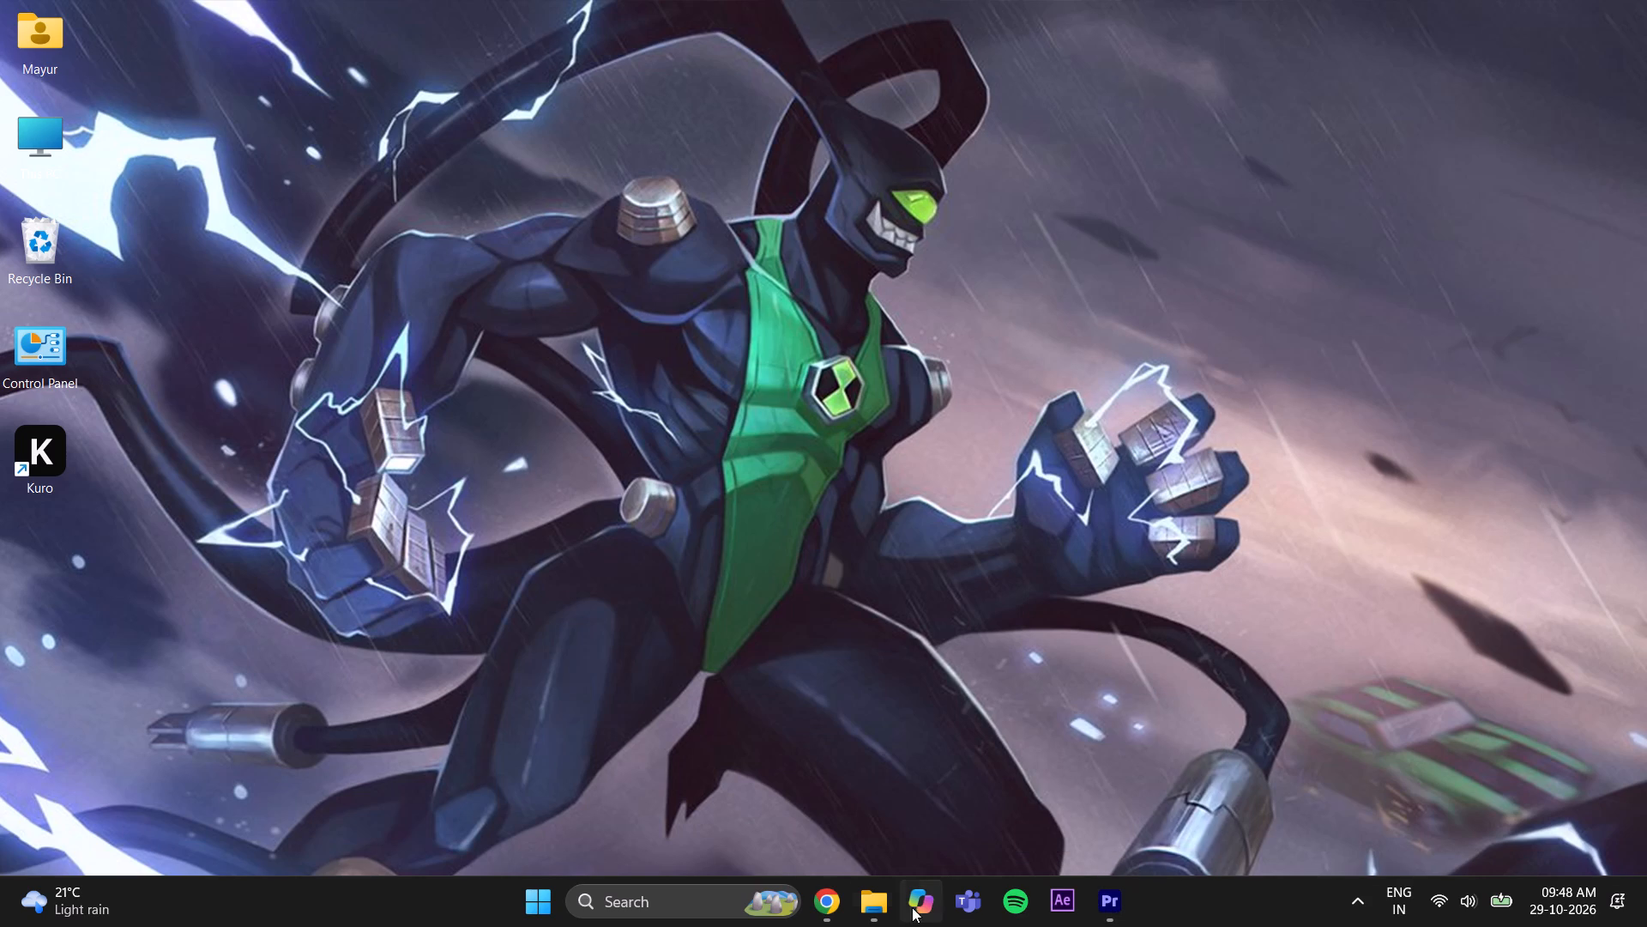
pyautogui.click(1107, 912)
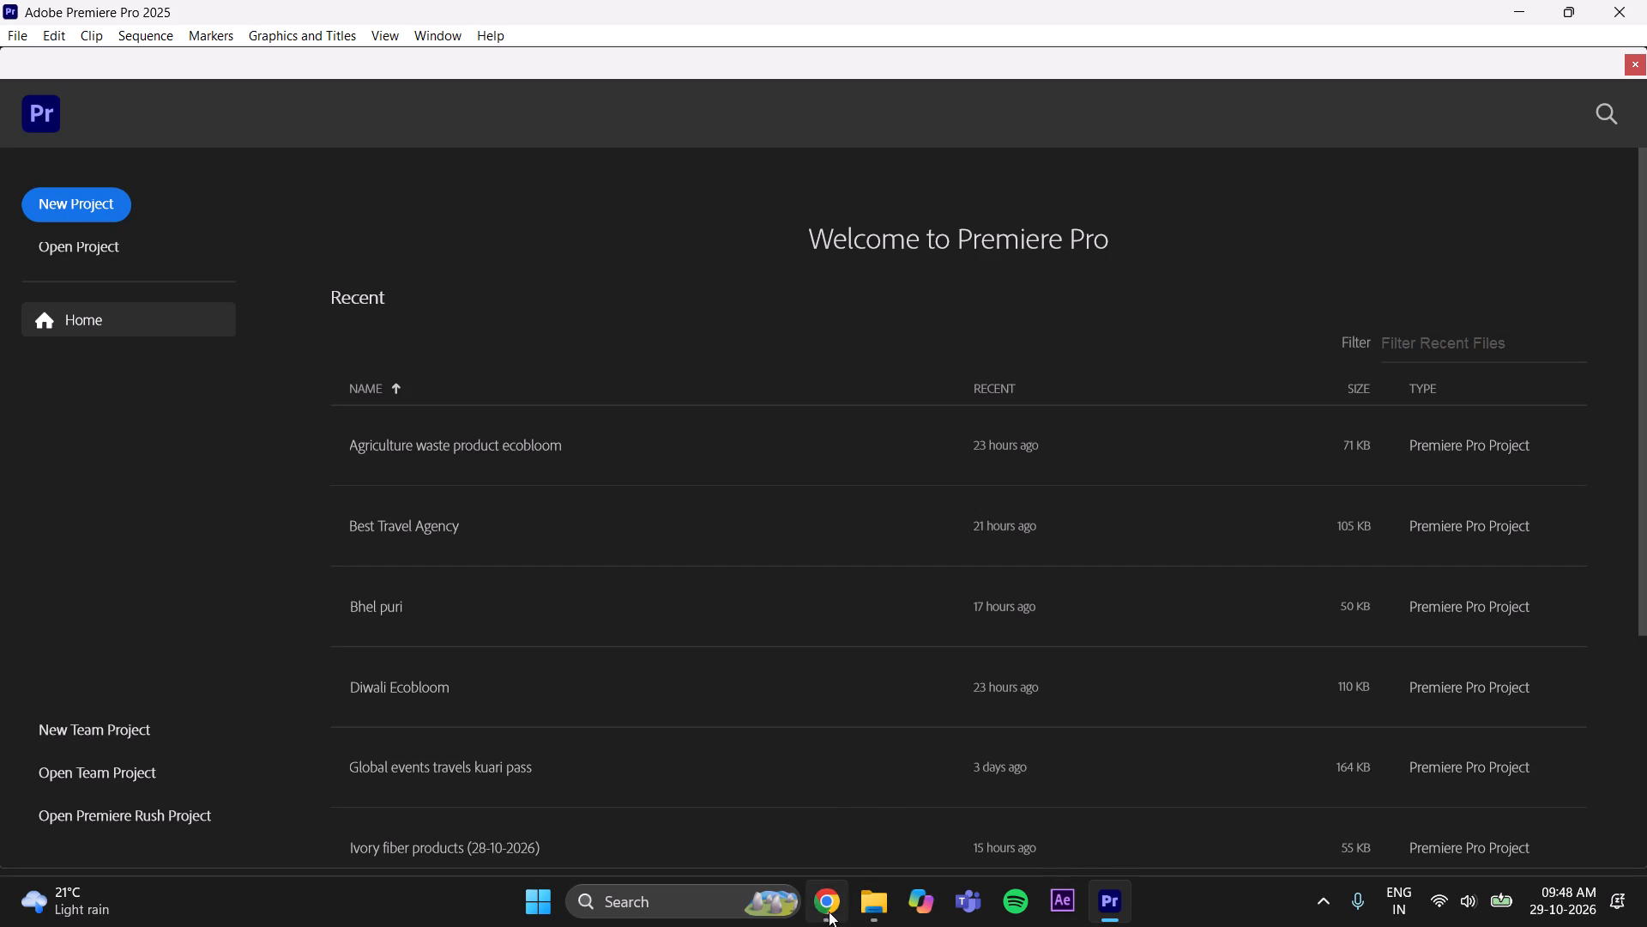
# Refresh the Downloads folder, preview the "Behind every great packaging solution" Meraki Pack video in VLC, and rewind it to the start.
pyautogui.click(857, 909)
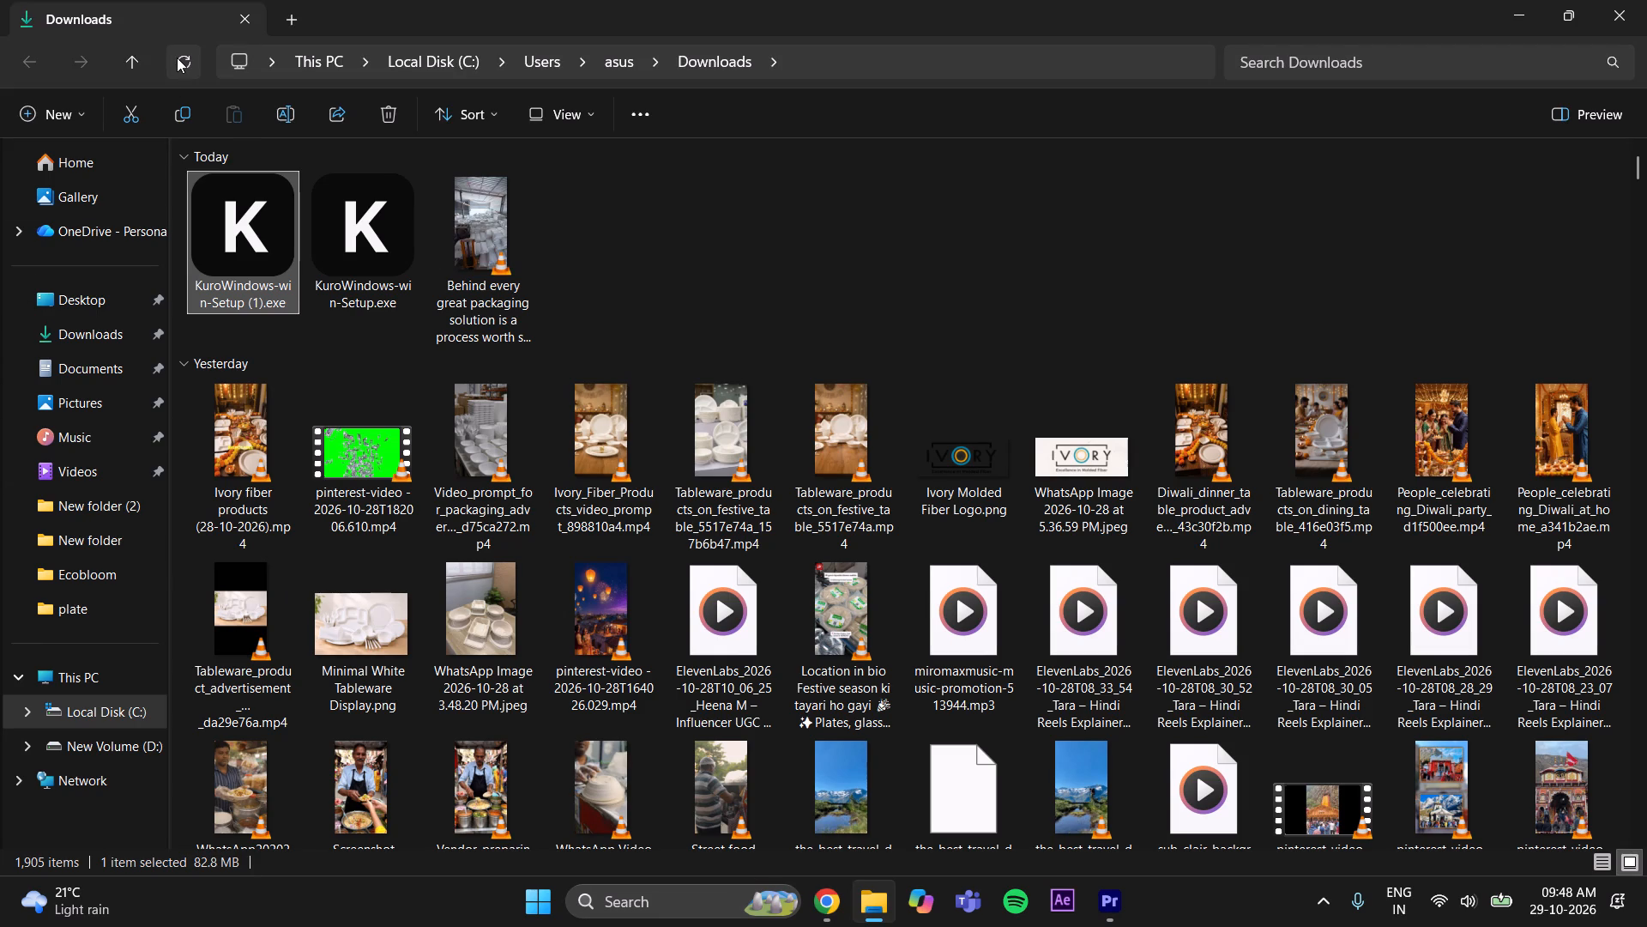
pyautogui.click(177, 58)
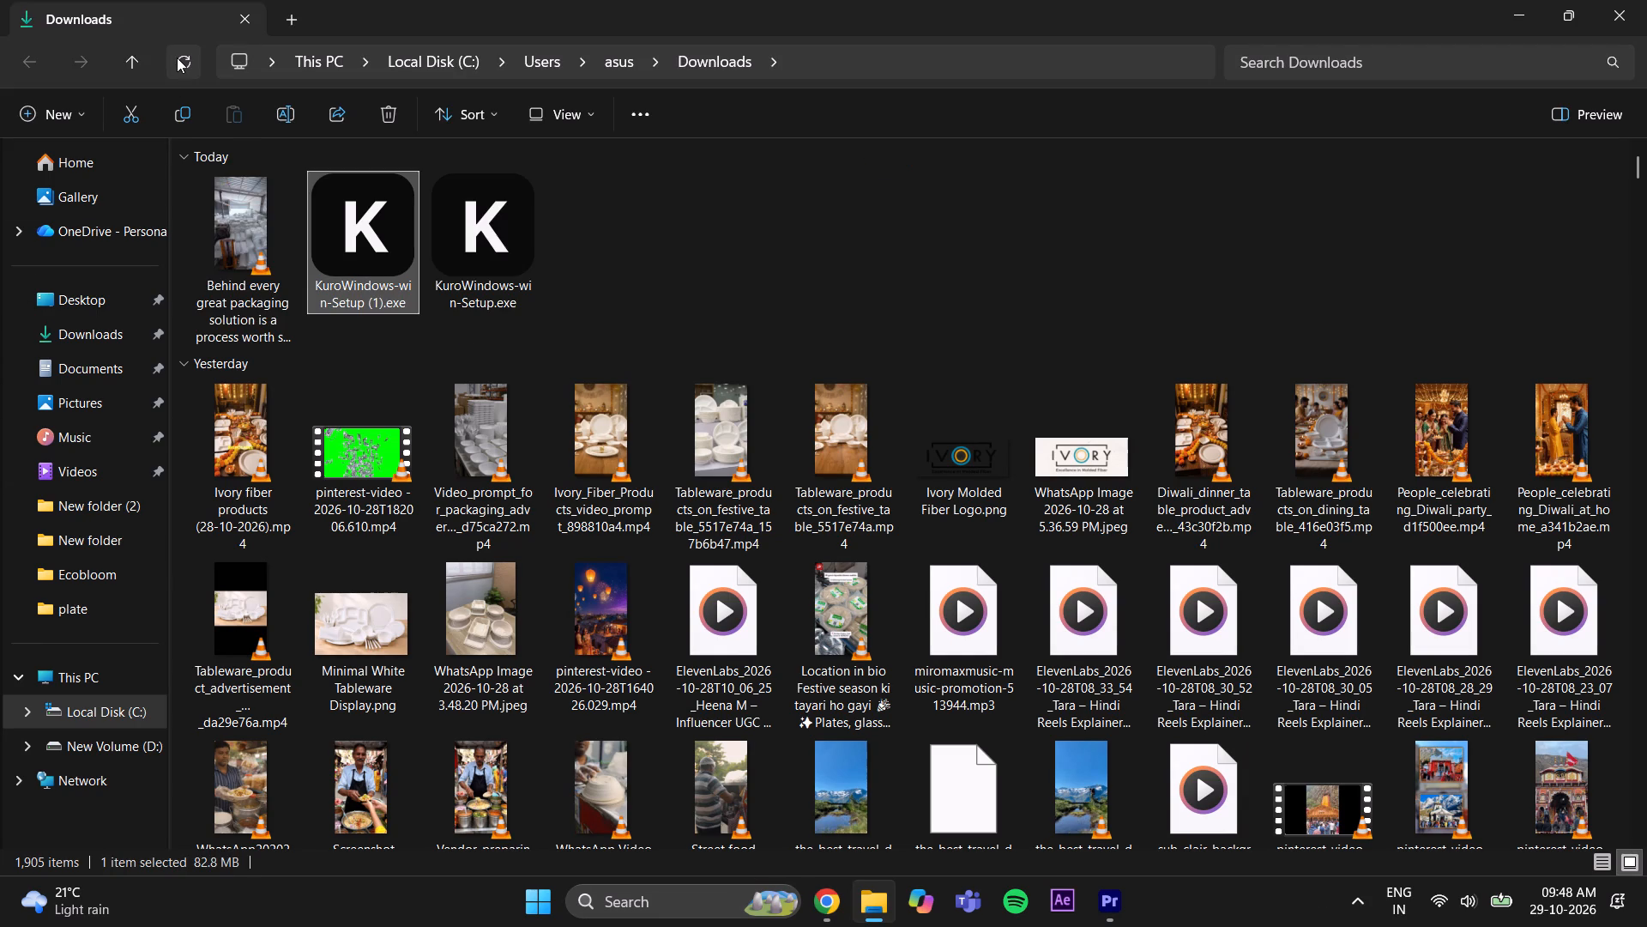
pyautogui.doubleClick(252, 239)
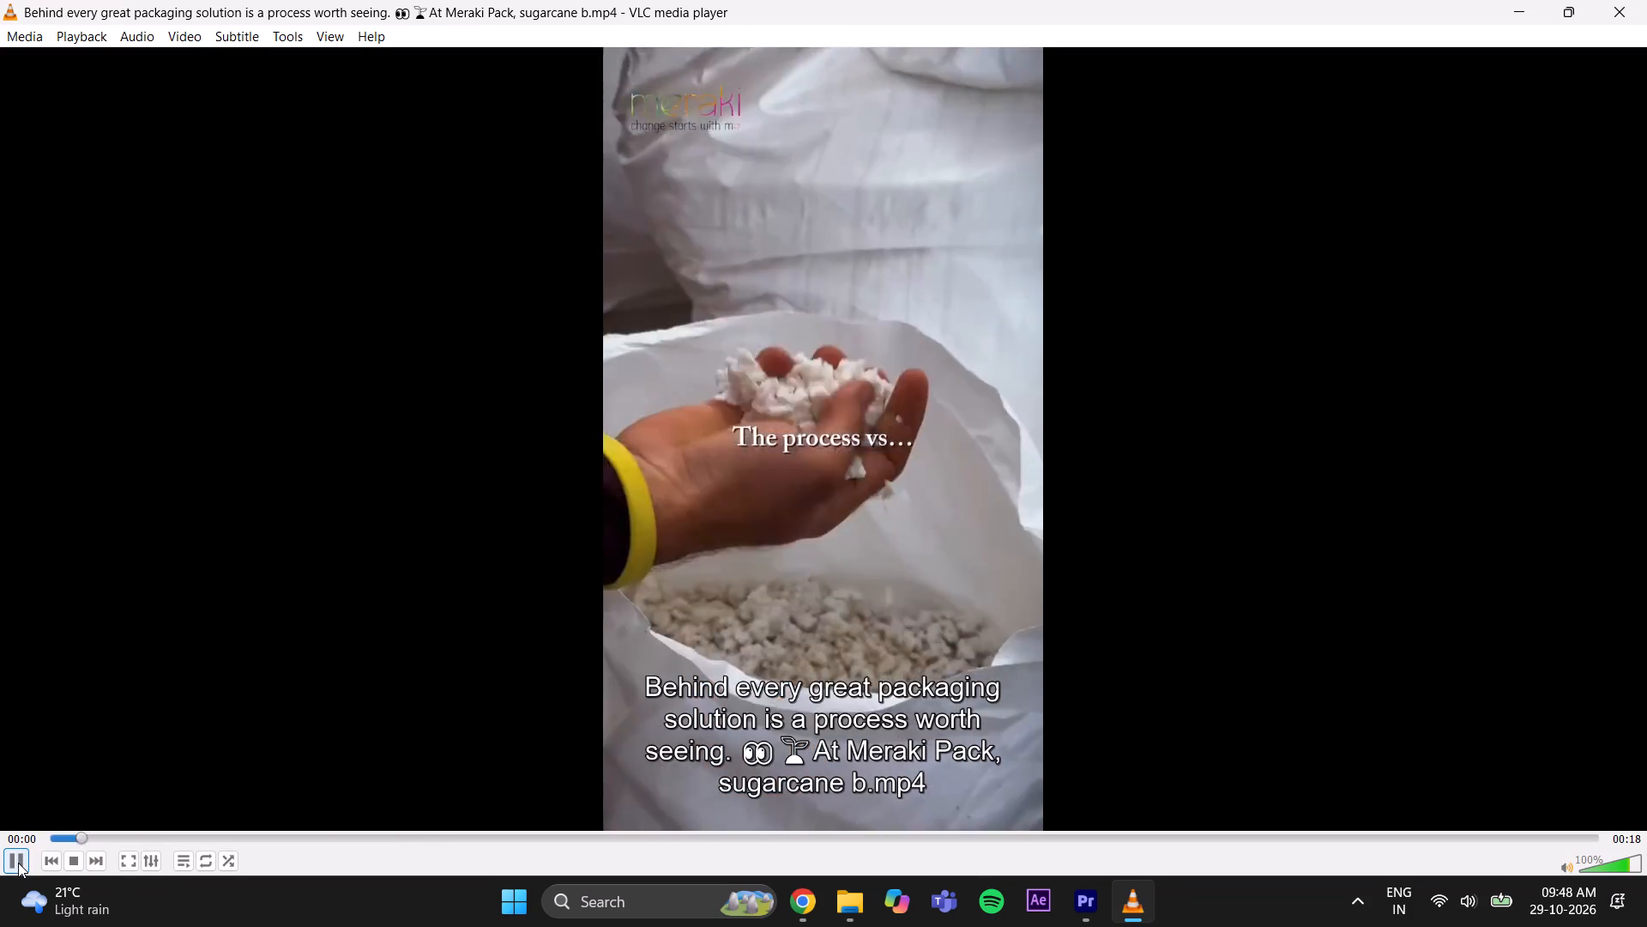
pyautogui.click(18, 863)
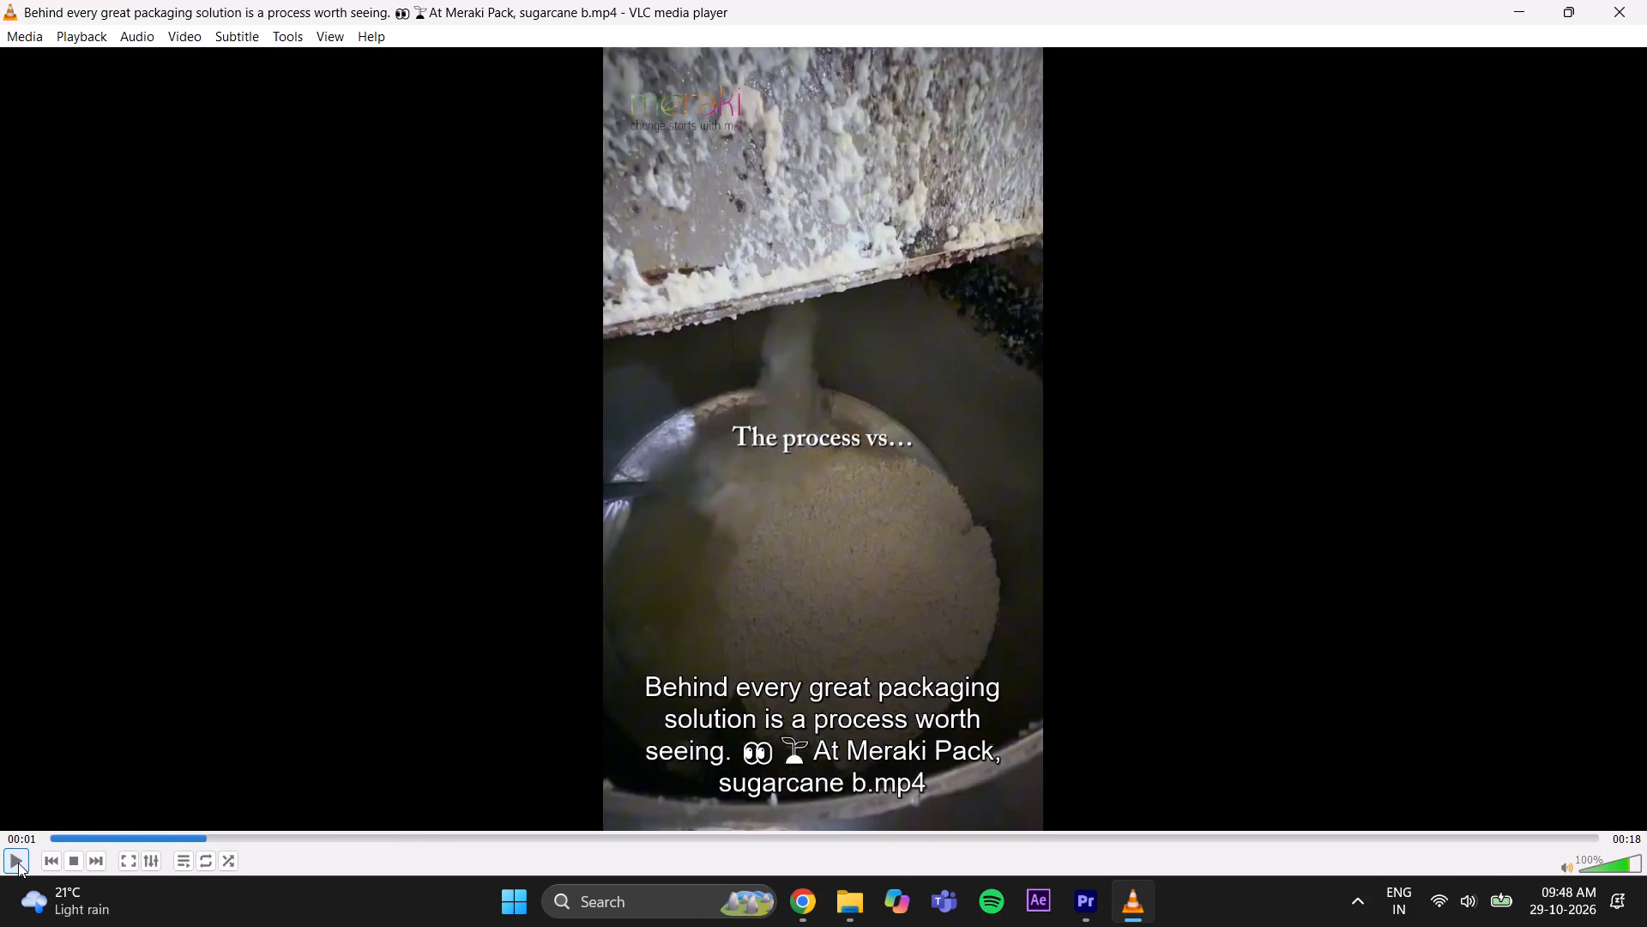
pyautogui.moveTo(123, 837); pyautogui.dragTo(35, 839)
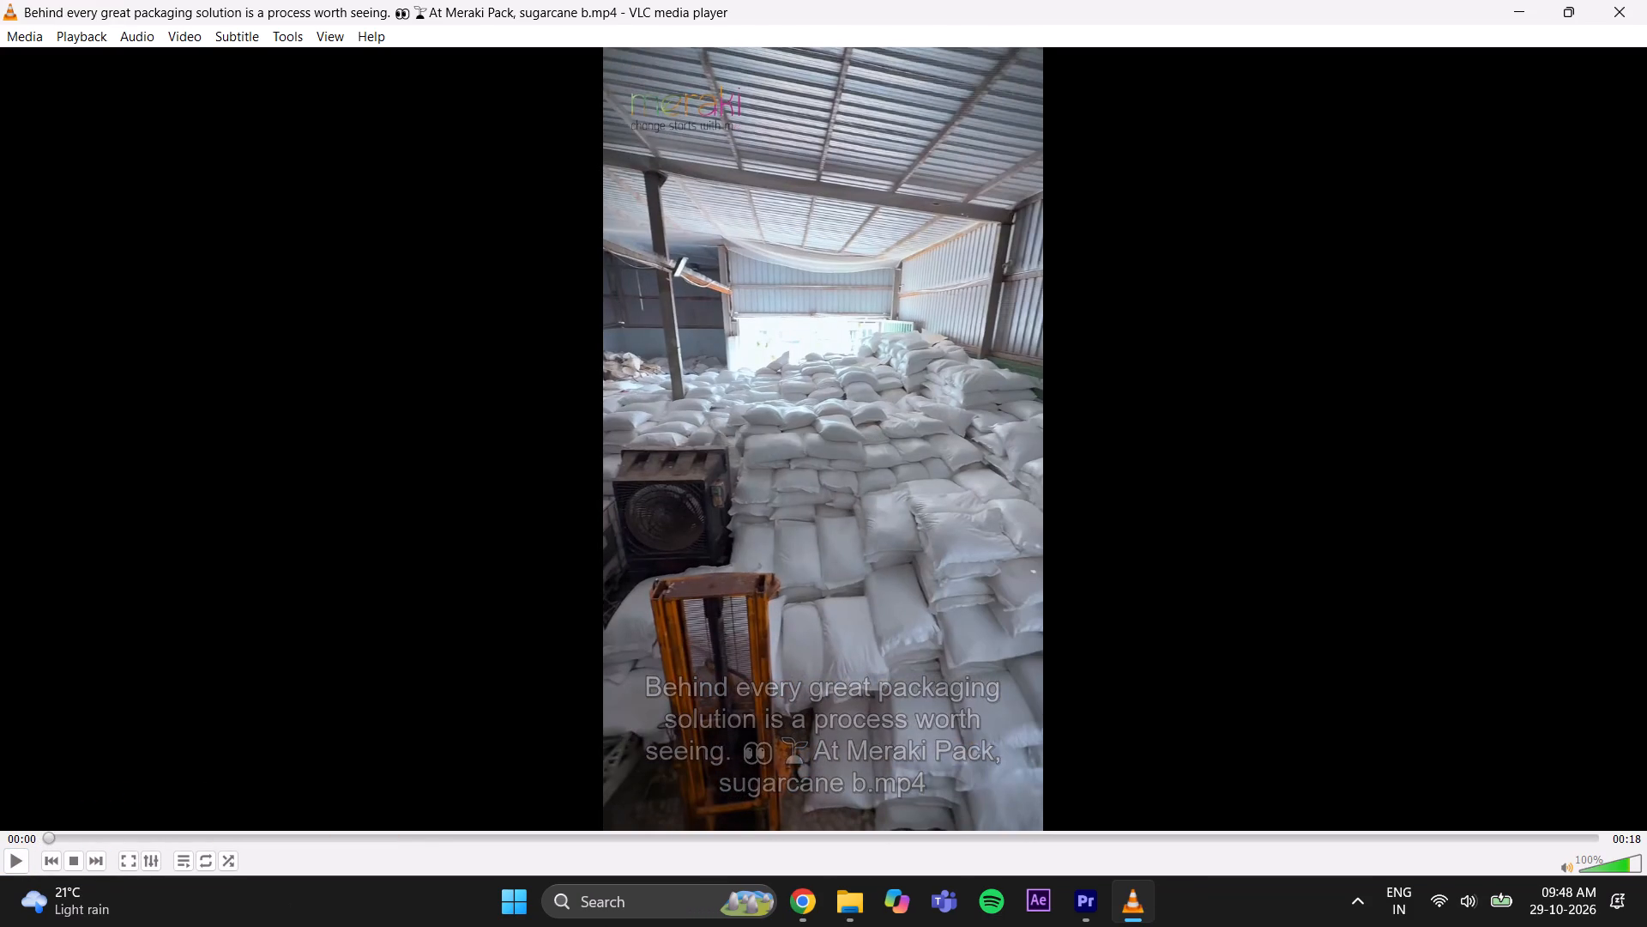
# In Premiere Pro, create a new project named "Ecobloom (29-10-2026)" in D:\premiere pro, skipping the media import.
pyautogui.click(1089, 894)
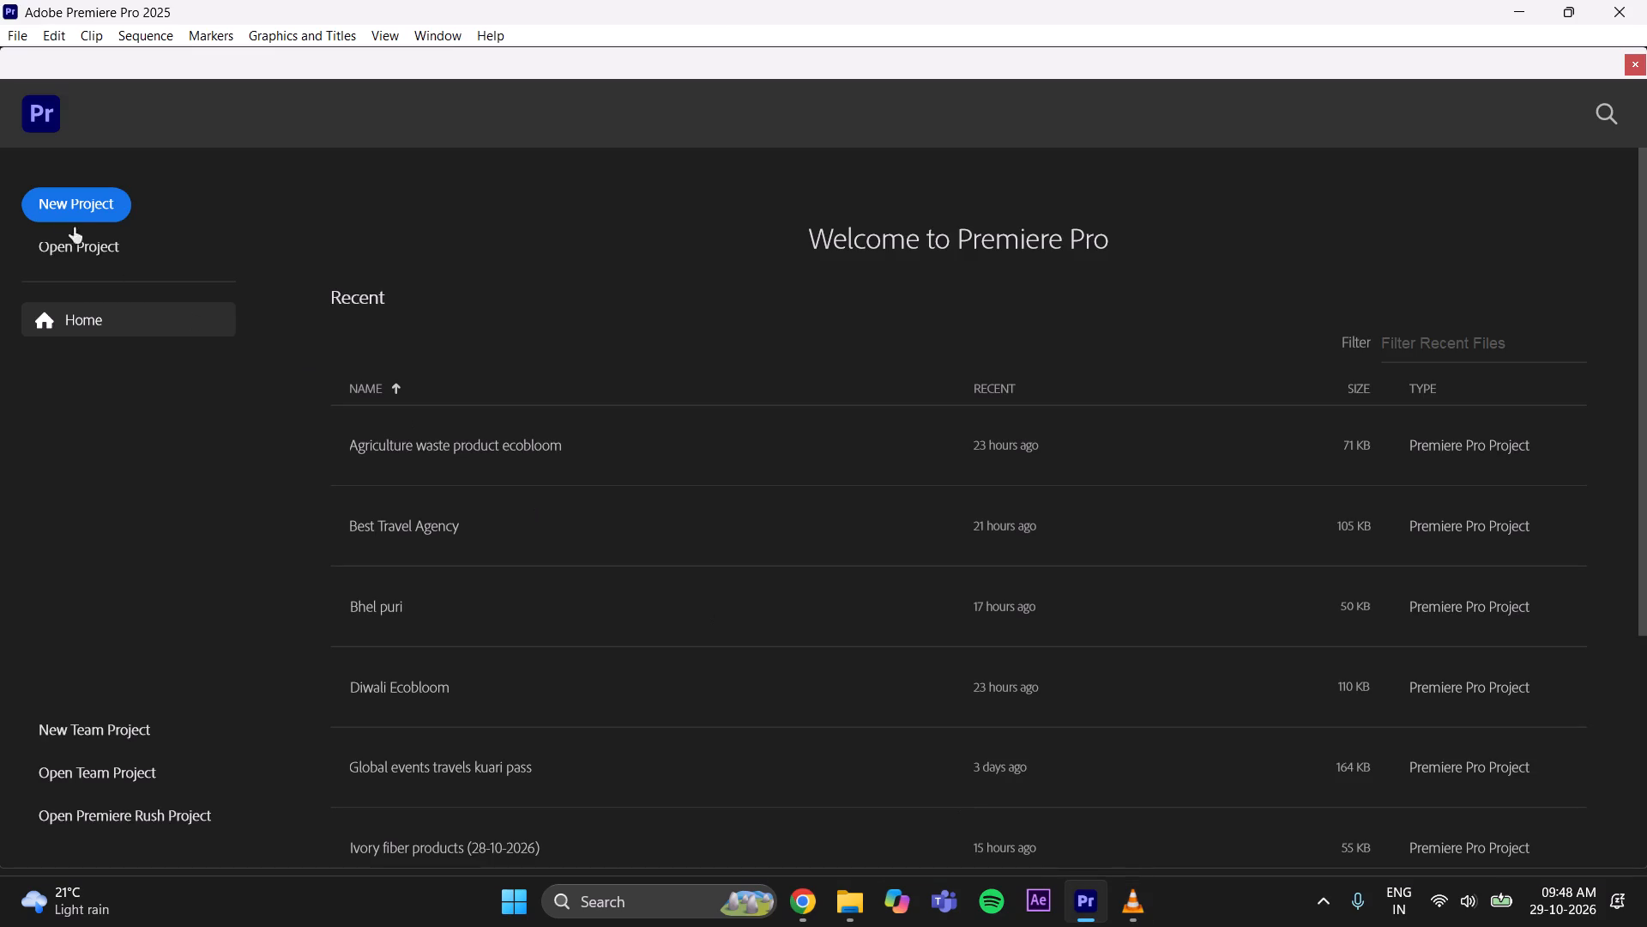
pyautogui.click(62, 208)
pyautogui.press('BackSpace')
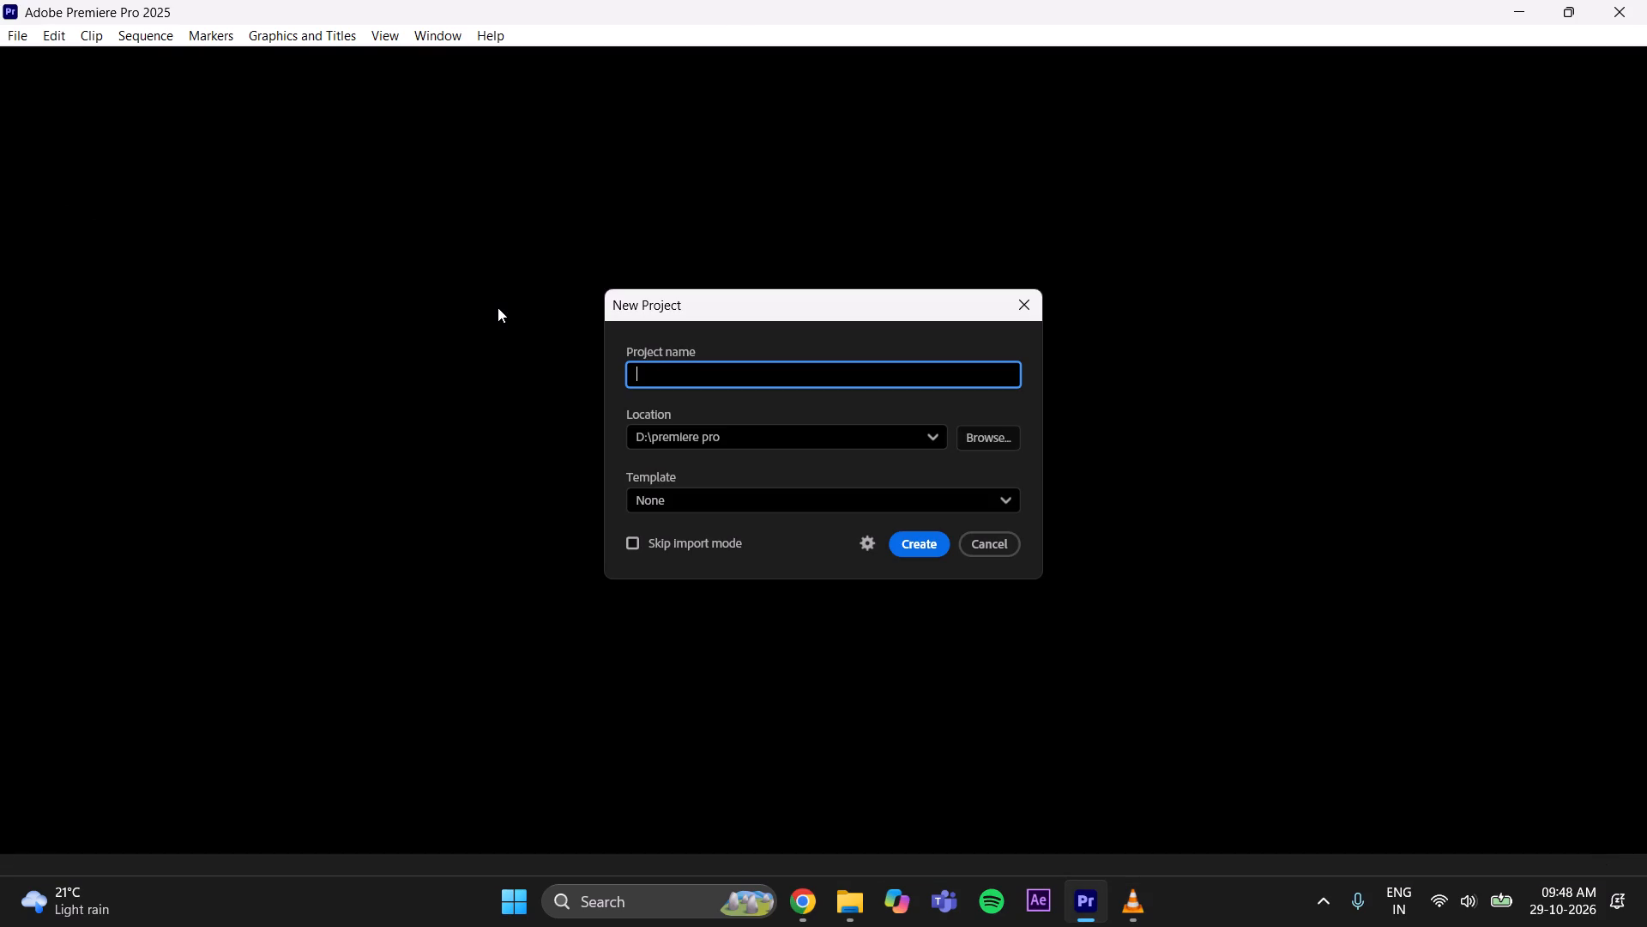
pyautogui.hotkey('shift', 'e')
pyautogui.write('cobloom')
pyautogui.press('space')
pyautogui.hotkey('shift', '(')
pyautogui.write('29-')
pyautogui.write('10-2026')
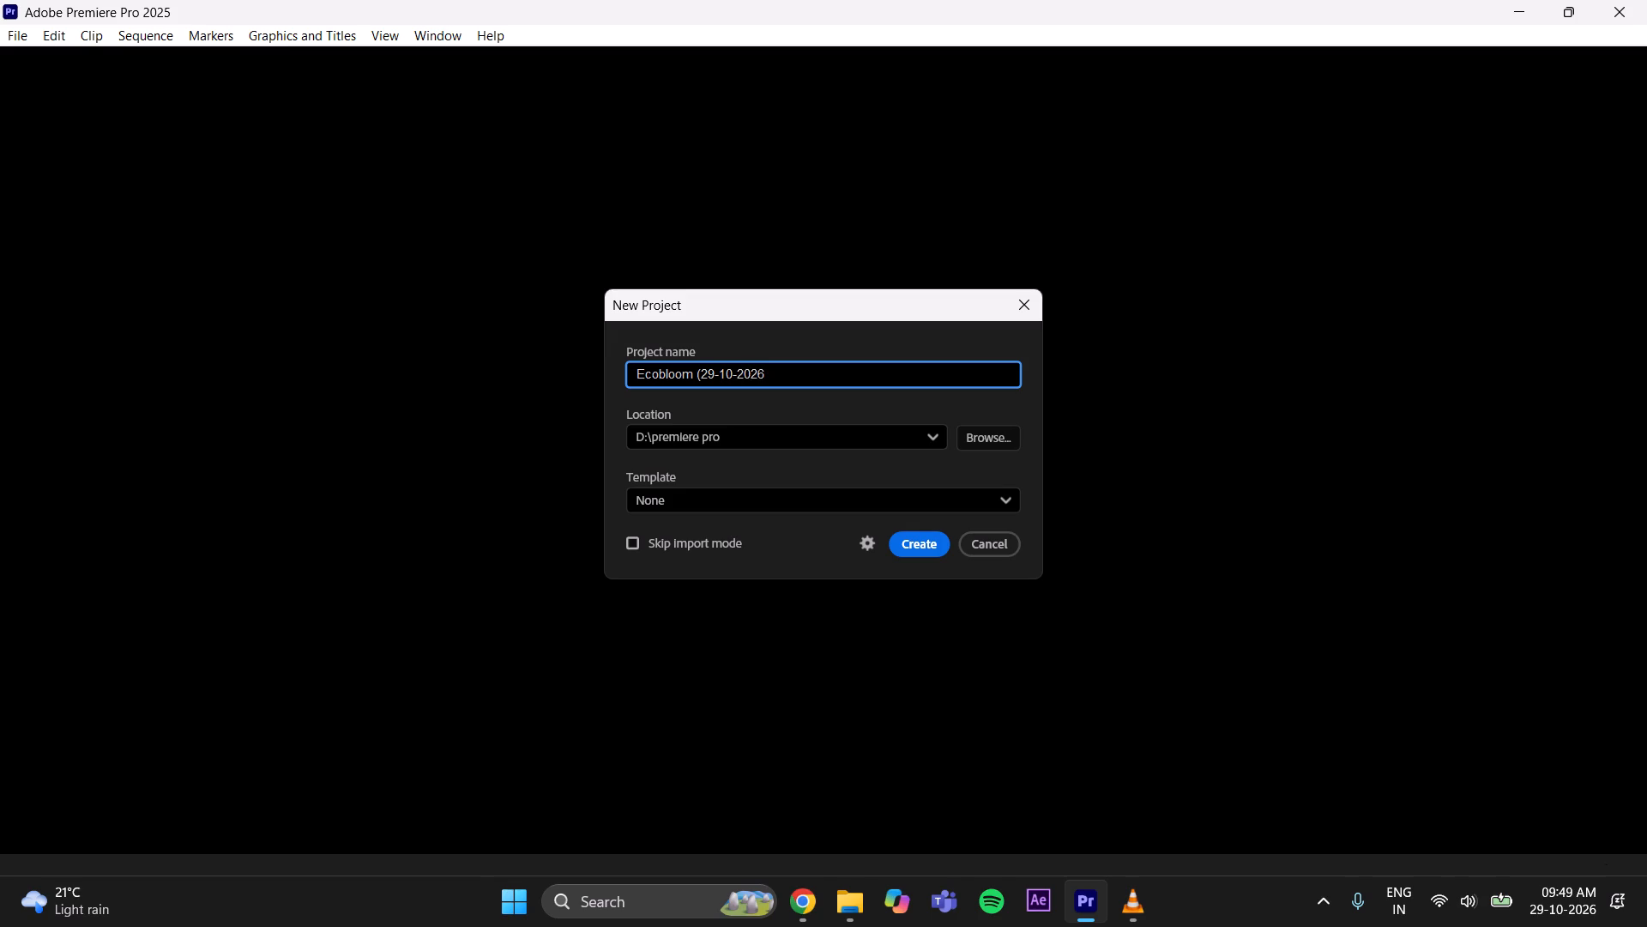
pyautogui.hotkey('shift', ')')
pyautogui.press('Return')
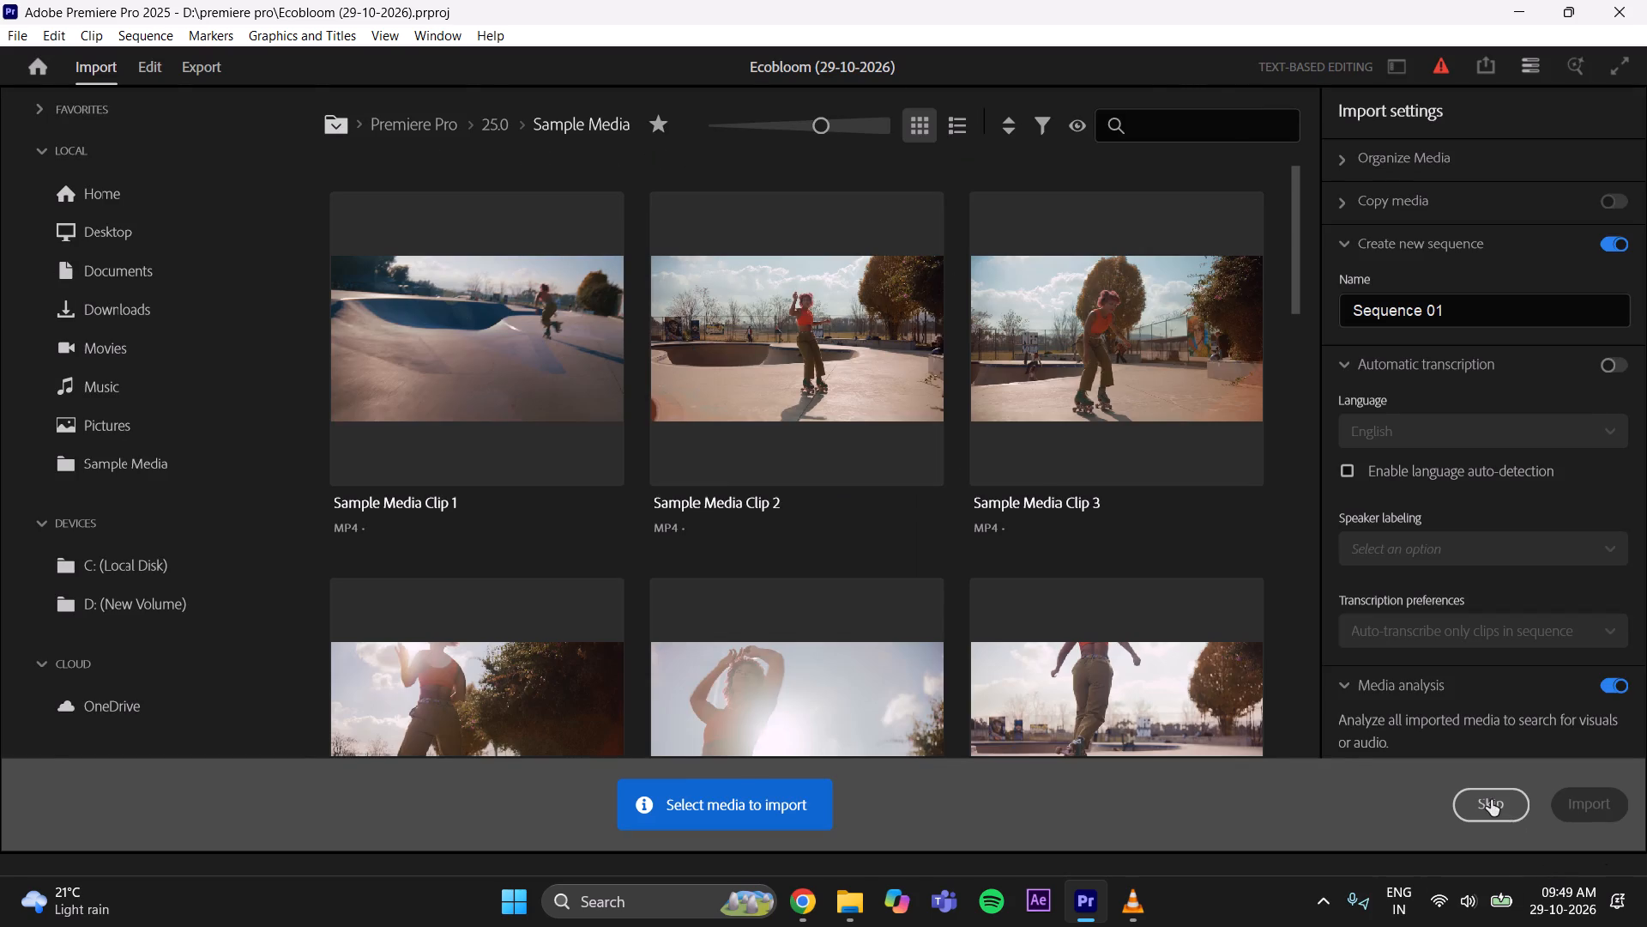
pyautogui.click(1491, 800)
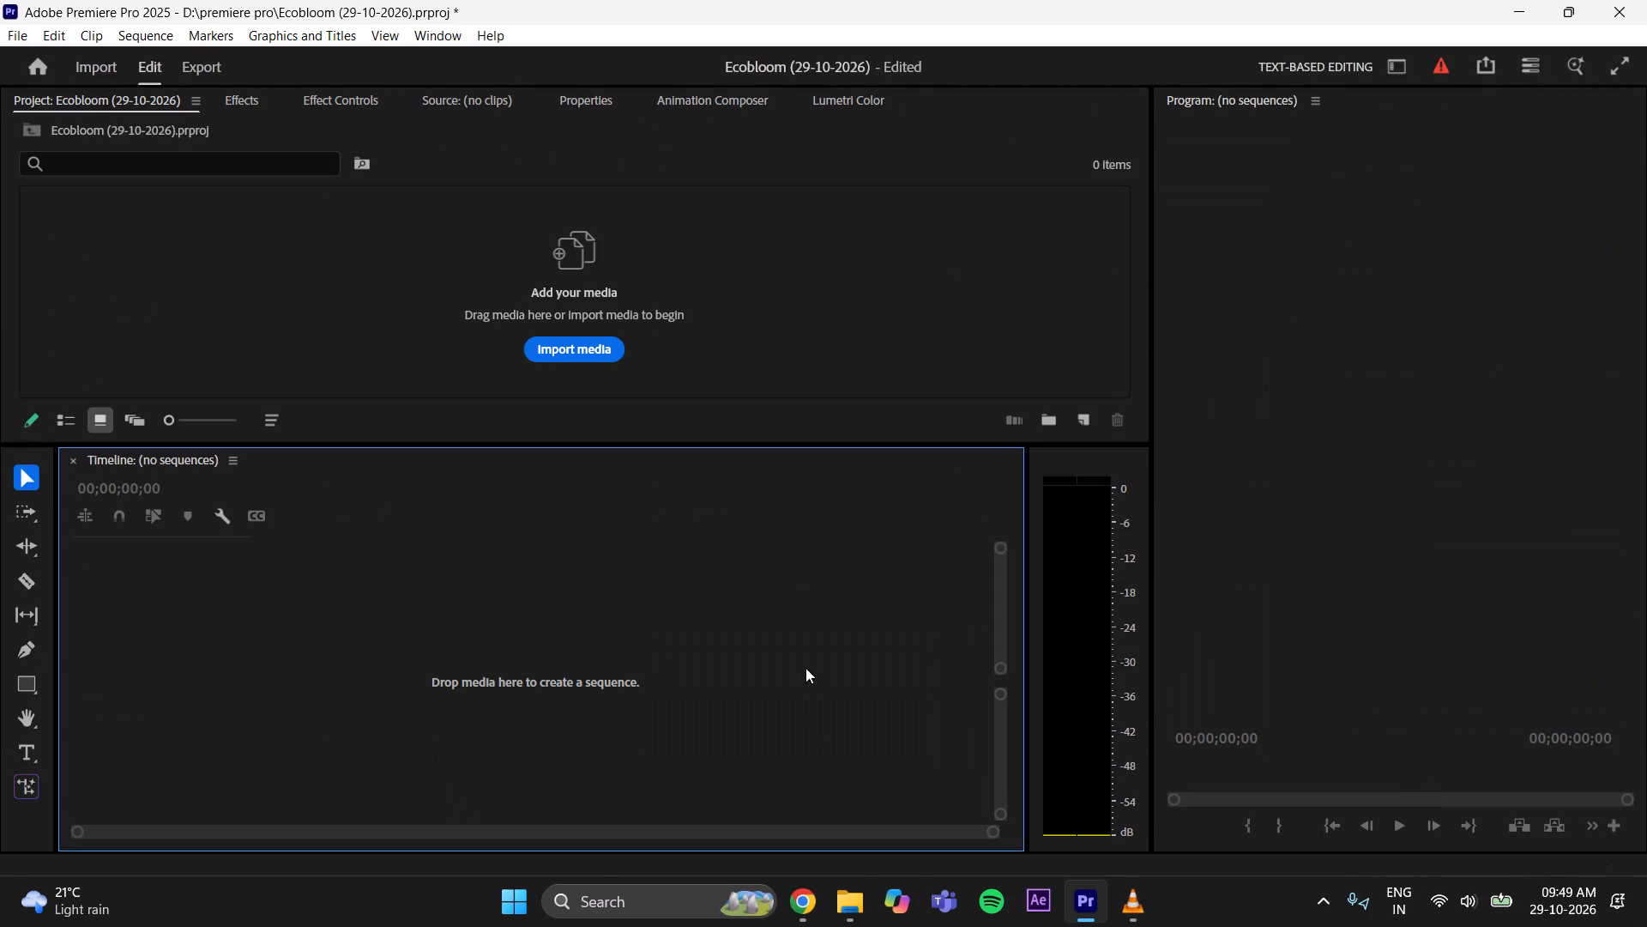
# Import the "Behind every great packaging solution" video from the Downloads folder into the project.
pyautogui.click(843, 914)
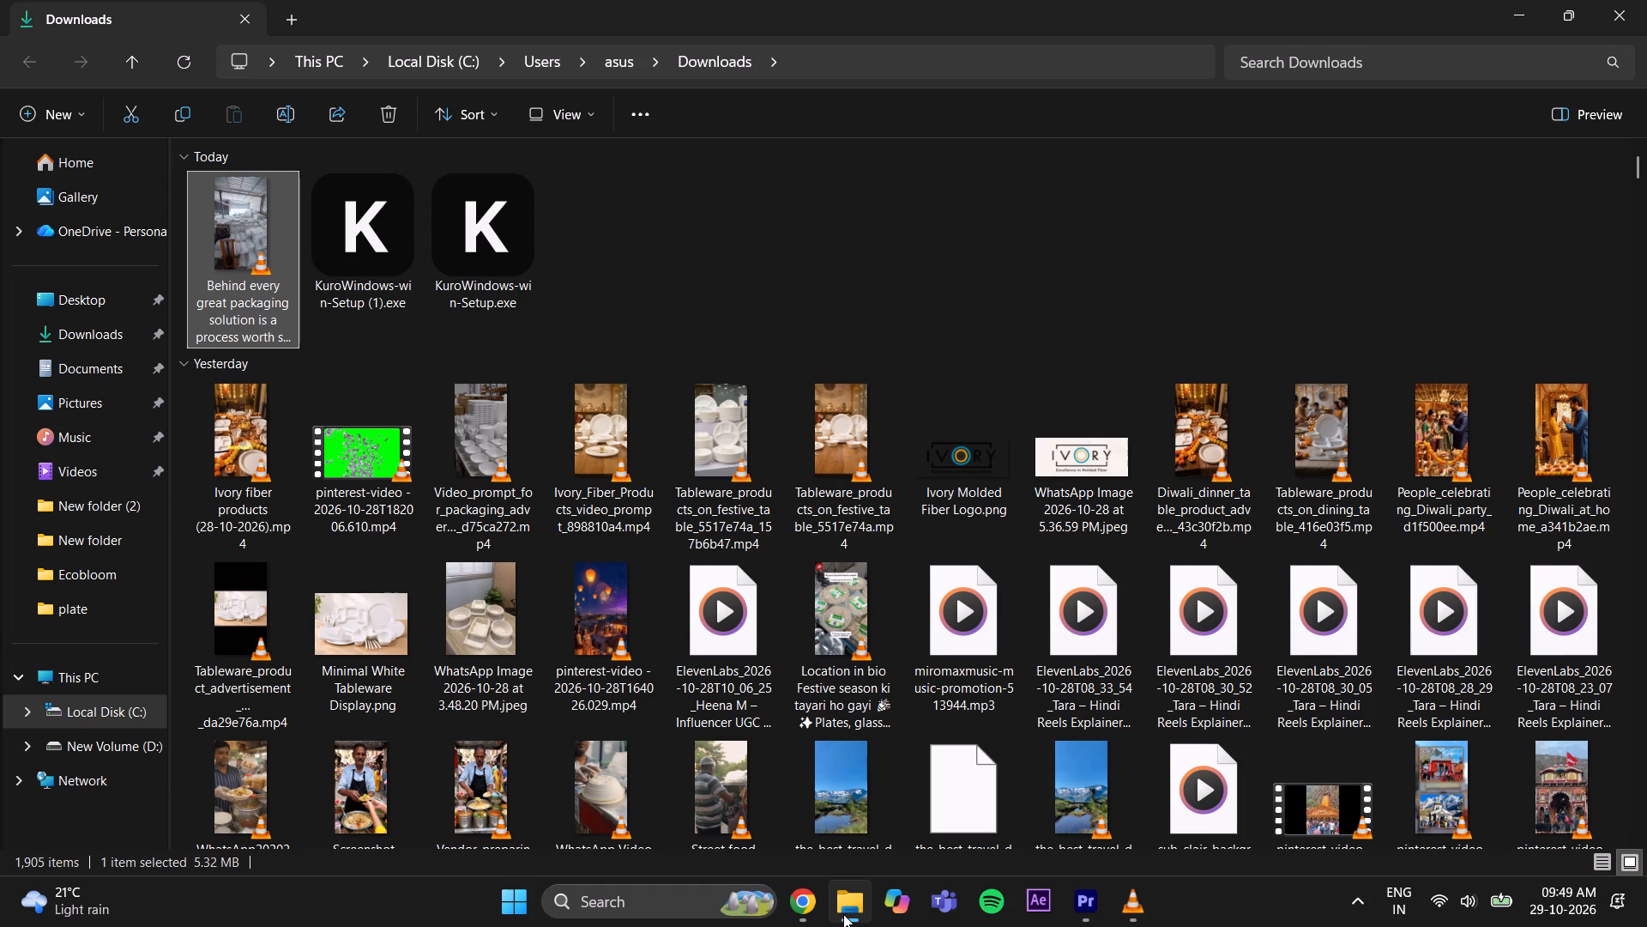
pyautogui.moveTo(244, 256); pyautogui.dragTo(1168, 926)
pyautogui.moveTo(1168, 926); pyautogui.dragTo(419, 272)
# Open the imported clip in the source monitor and place only its audio in the empty timeline as a new sequence.
pyautogui.doubleClick(127, 262)
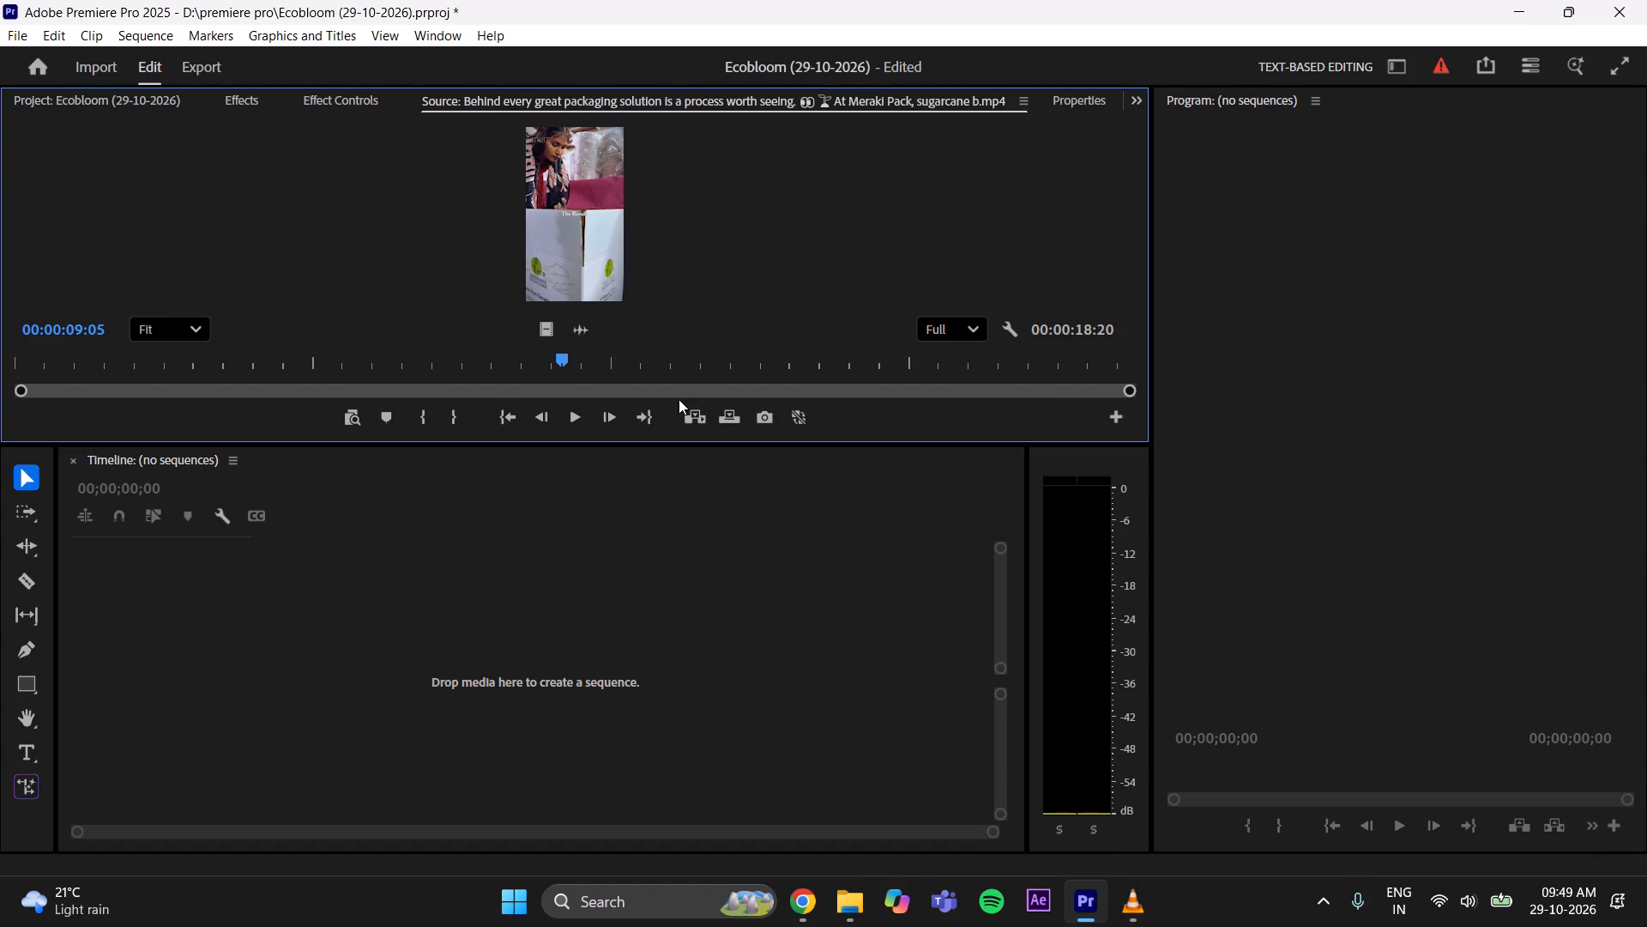
pyautogui.moveTo(553, 354); pyautogui.dragTo(0, 365)
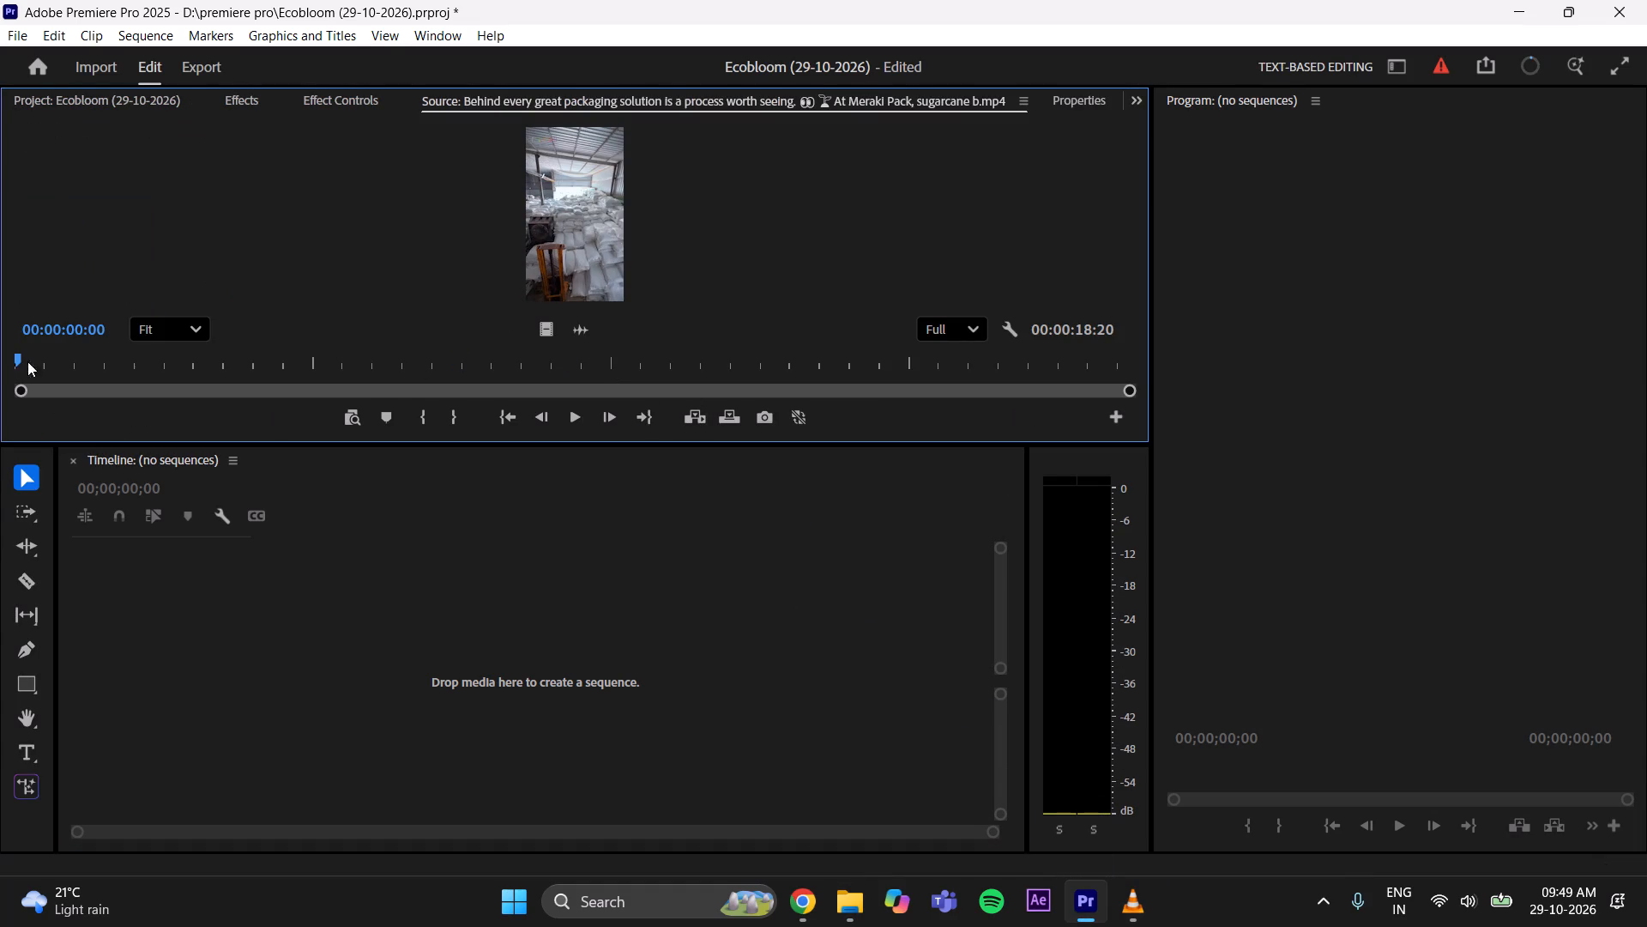
pyautogui.moveTo(584, 332); pyautogui.dragTo(511, 685)
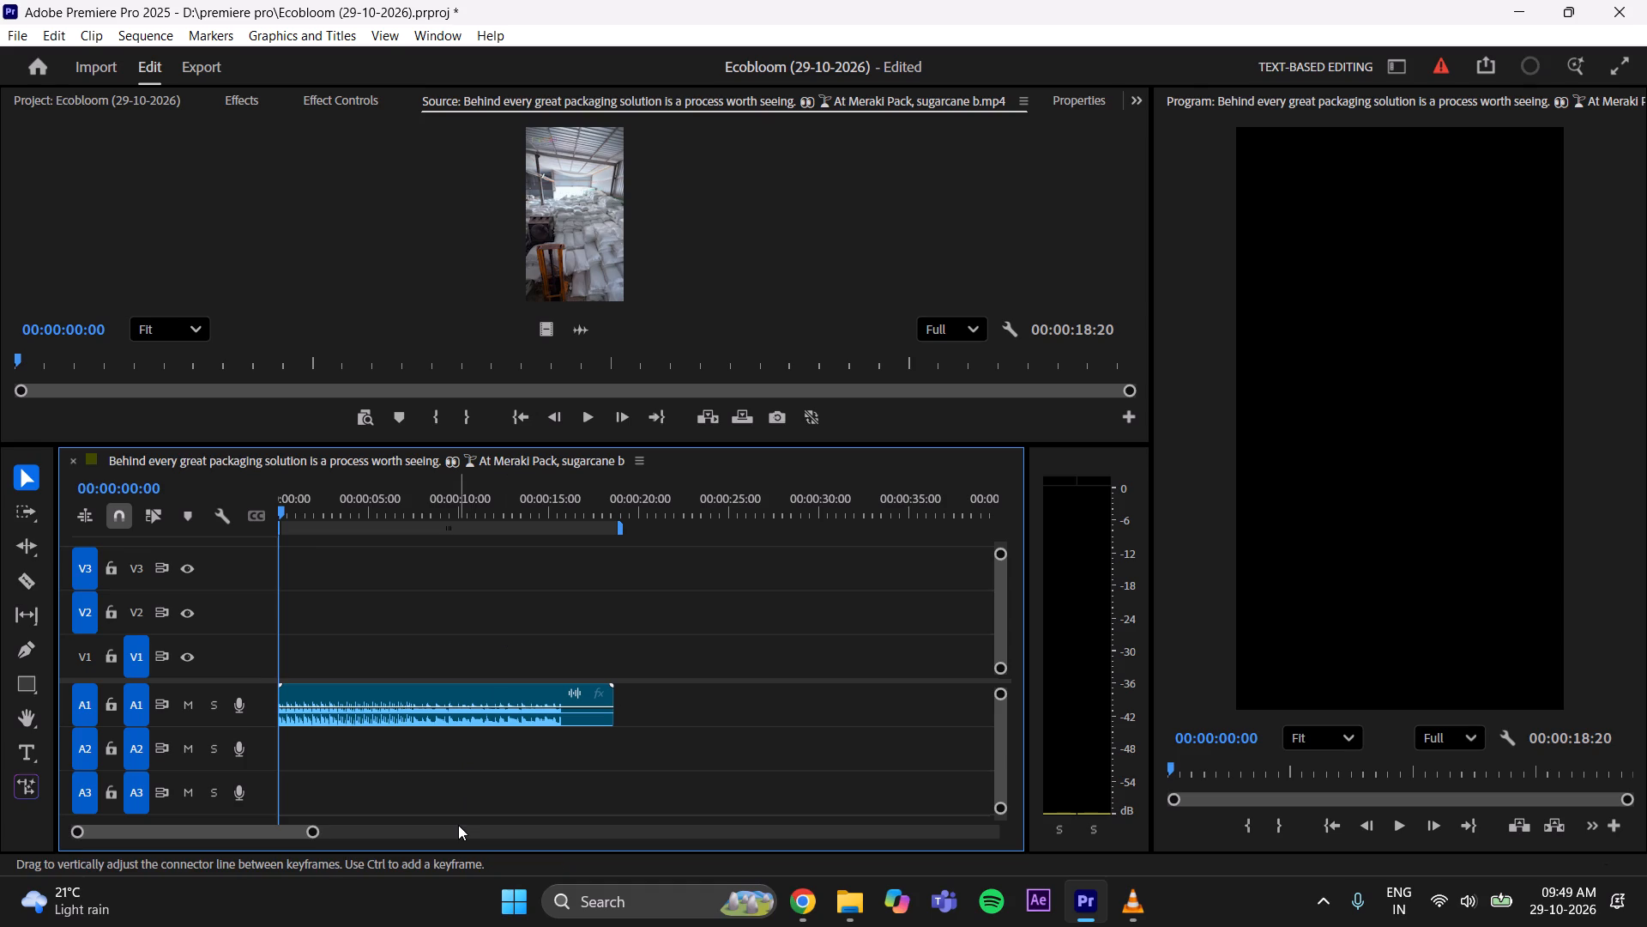
pyautogui.moveTo(310, 836); pyautogui.dragTo(275, 838)
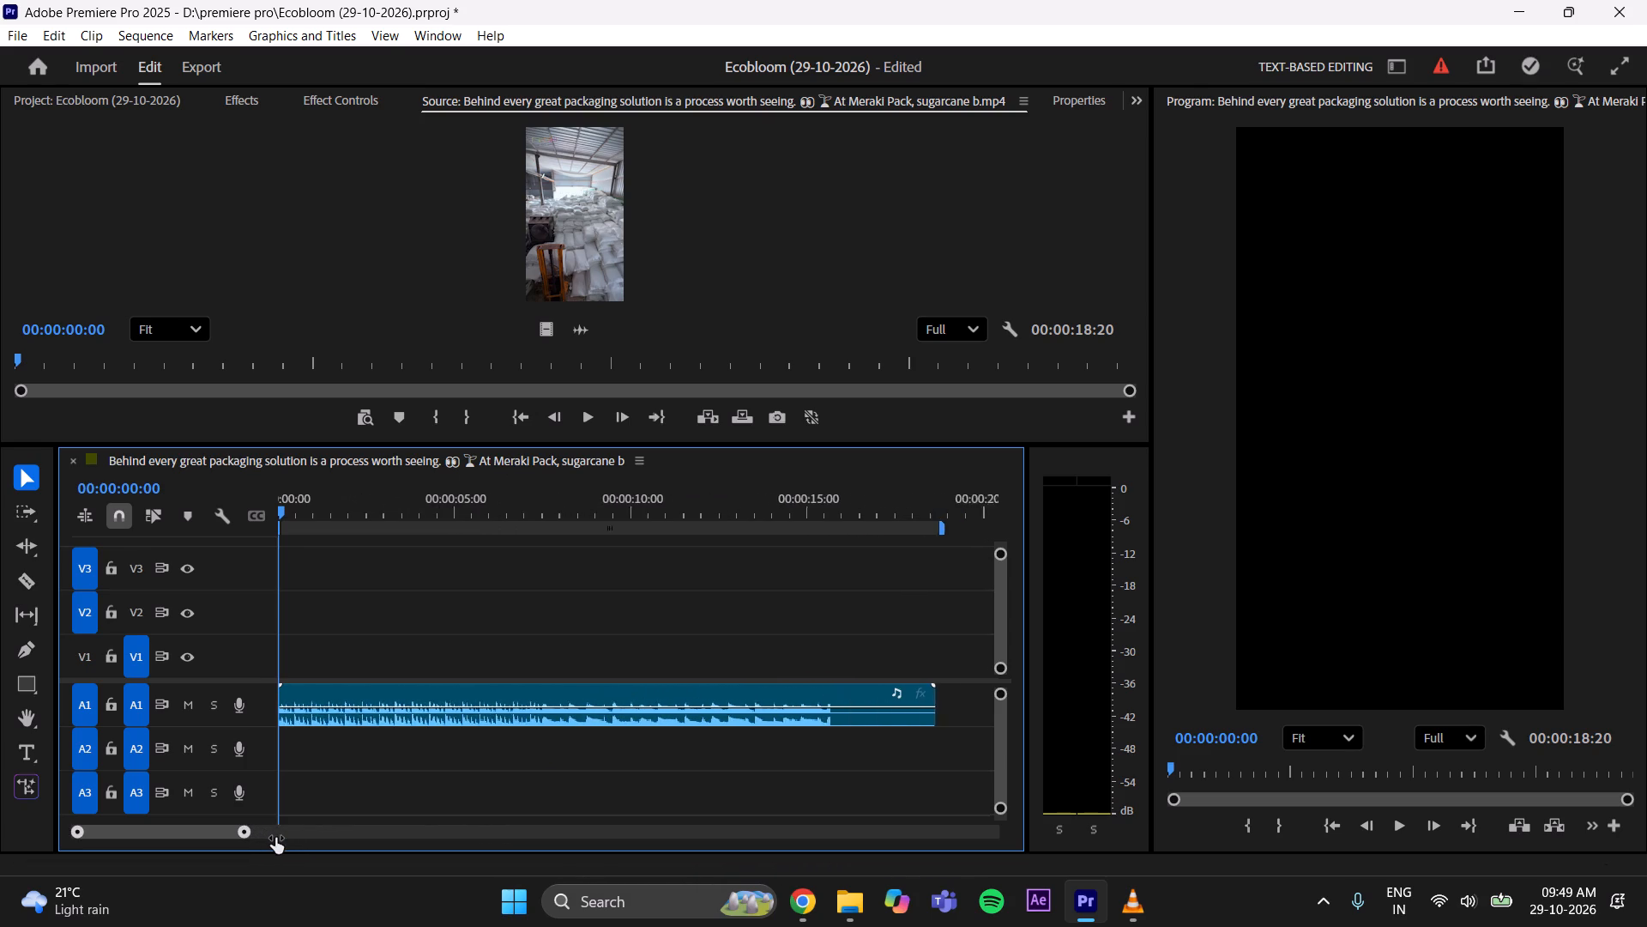
pyautogui.moveTo(275, 838); pyautogui.dragTo(275, 841)
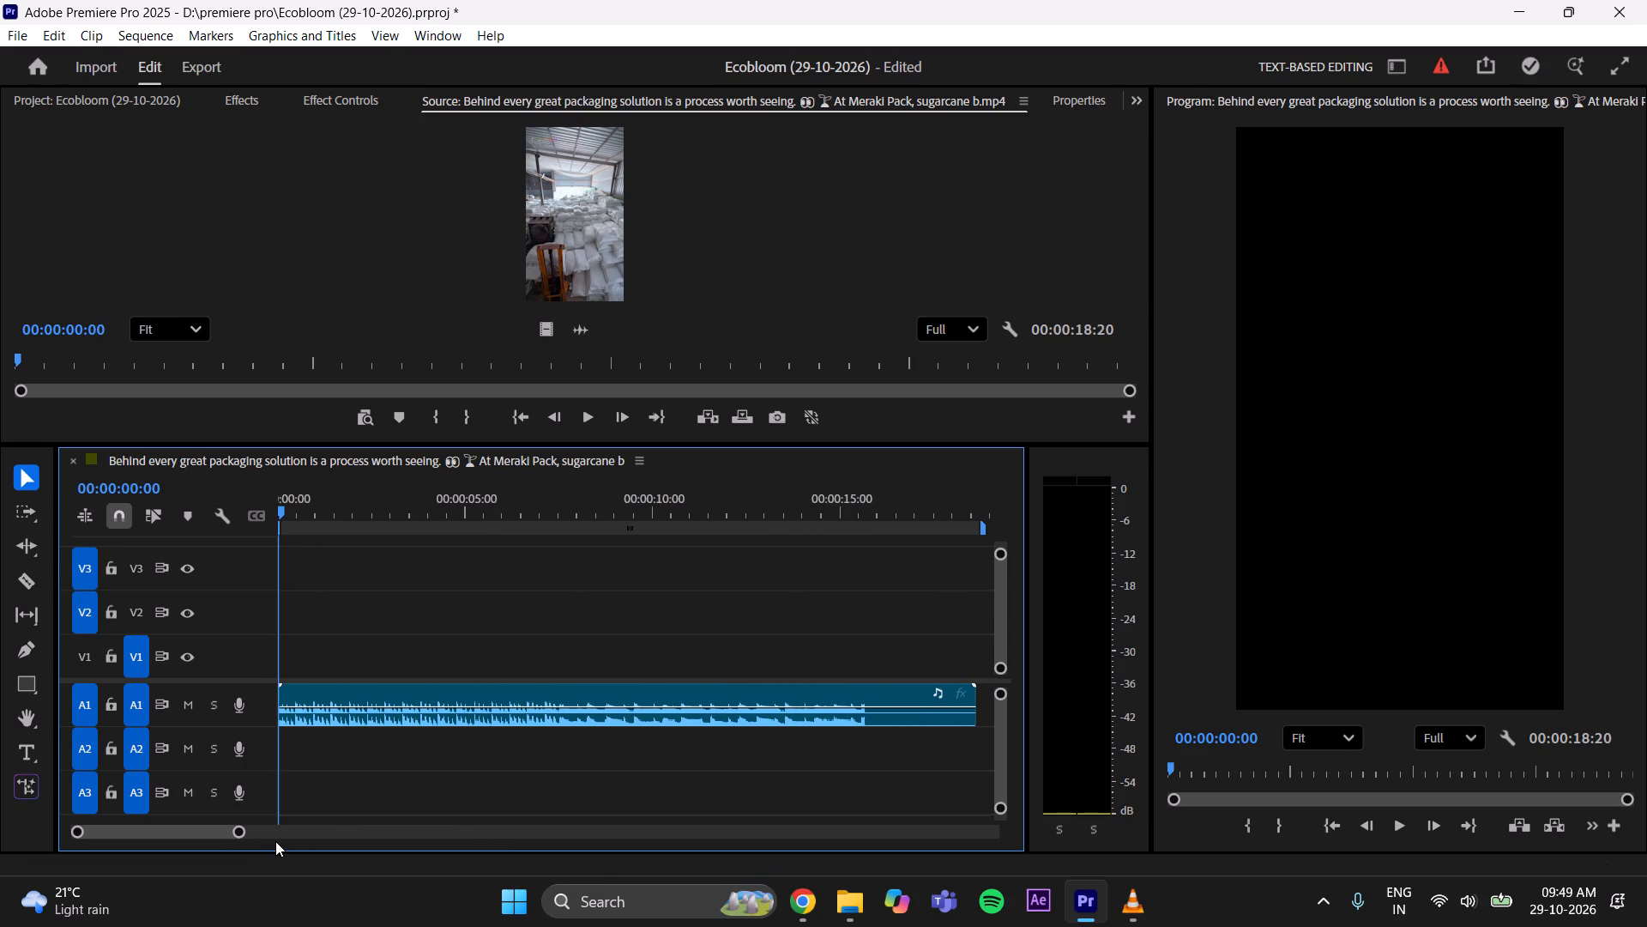
# Save the project.
pyautogui.hotkey('ctrl', 's')
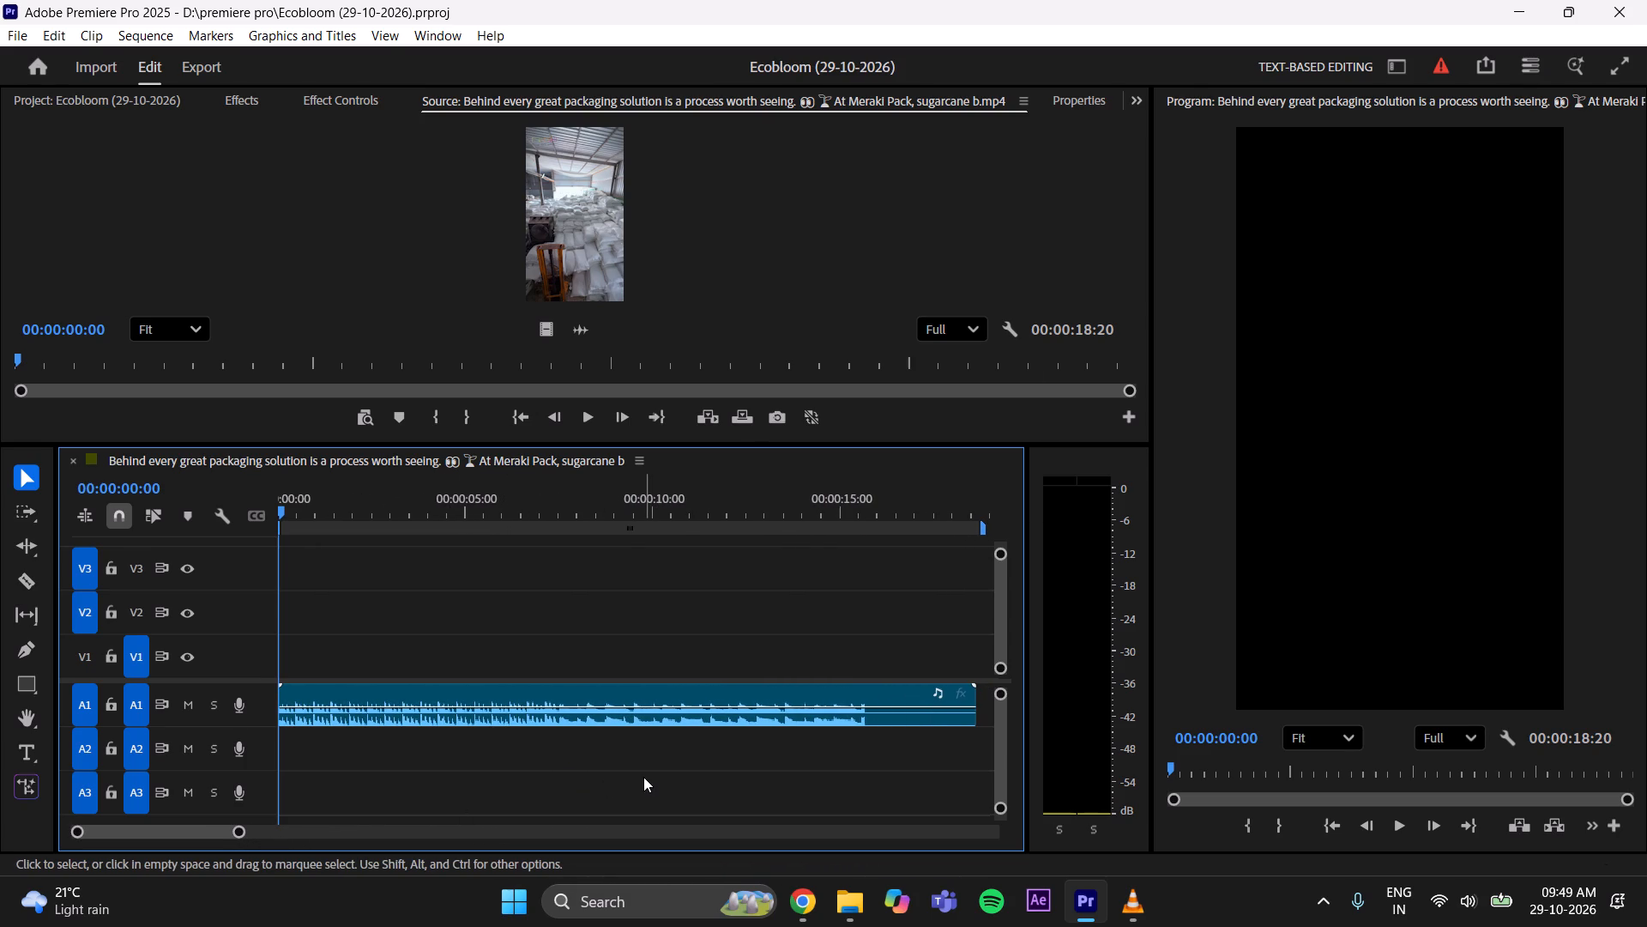
pyautogui.hotkey('ctrl', 's')
pyautogui.hotkey('ctrl', 's')
pyautogui.hotkey('ctrl', 's')
pyautogui.hotkey('ctrl', 's')
pyautogui.hotkey('ctrl', 's')
pyautogui.hotkey('ctrl', 's')
pyautogui.hotkey('ctrl', 's')
pyautogui.hotkey('ctrl', 's')
pyautogui.hotkey('ctrl', 's')
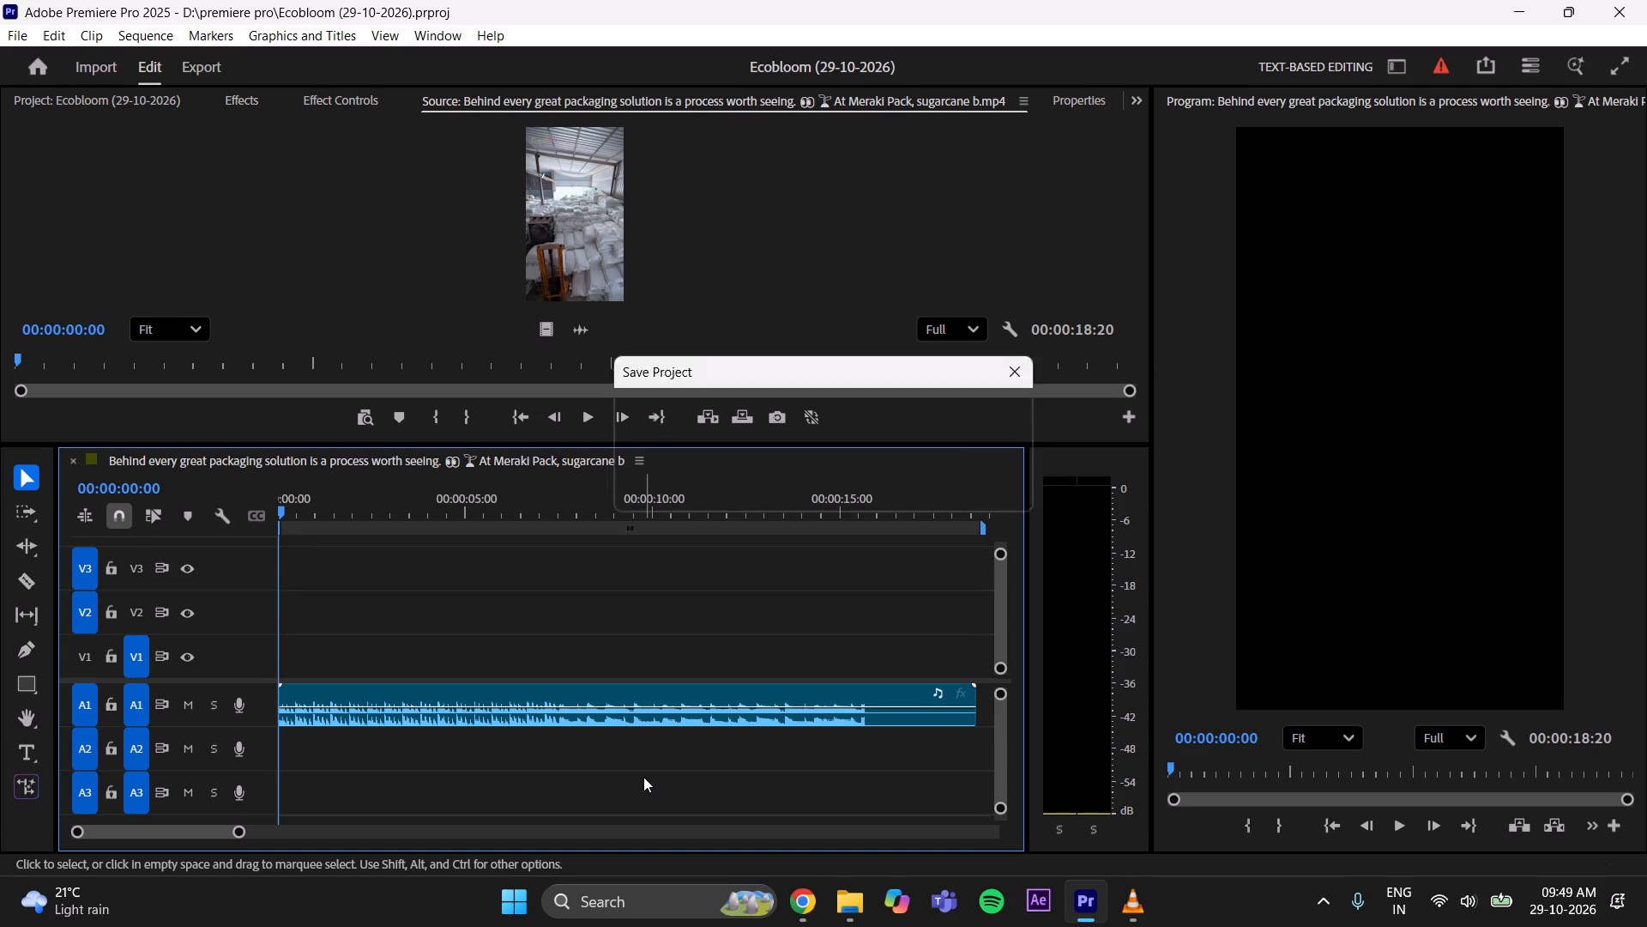
pyautogui.hotkey('ctrl', 's')
pyautogui.hotkey('ctrl', 's')
pyautogui.hotkey('ctrl', 's')
pyautogui.hotkey('ctrl', 's')
pyautogui.hotkey('ctrl', 's')
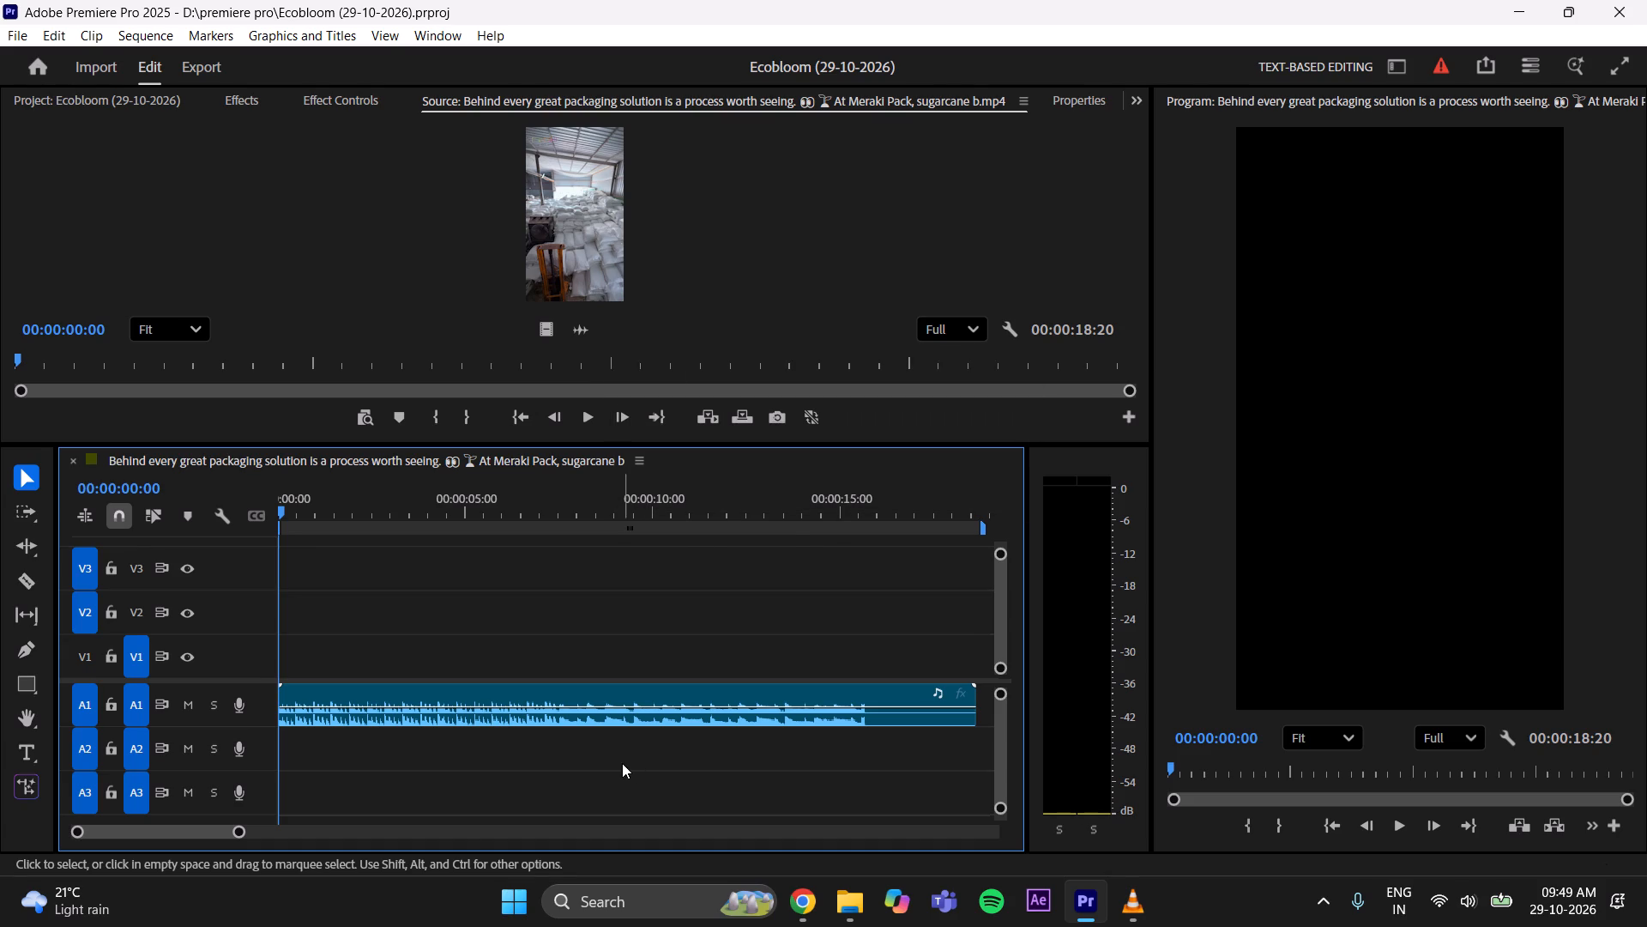
# Listen to the sequence's audio and review the source clip's shots from the start to about 15 seconds.
pyautogui.click(1400, 819)
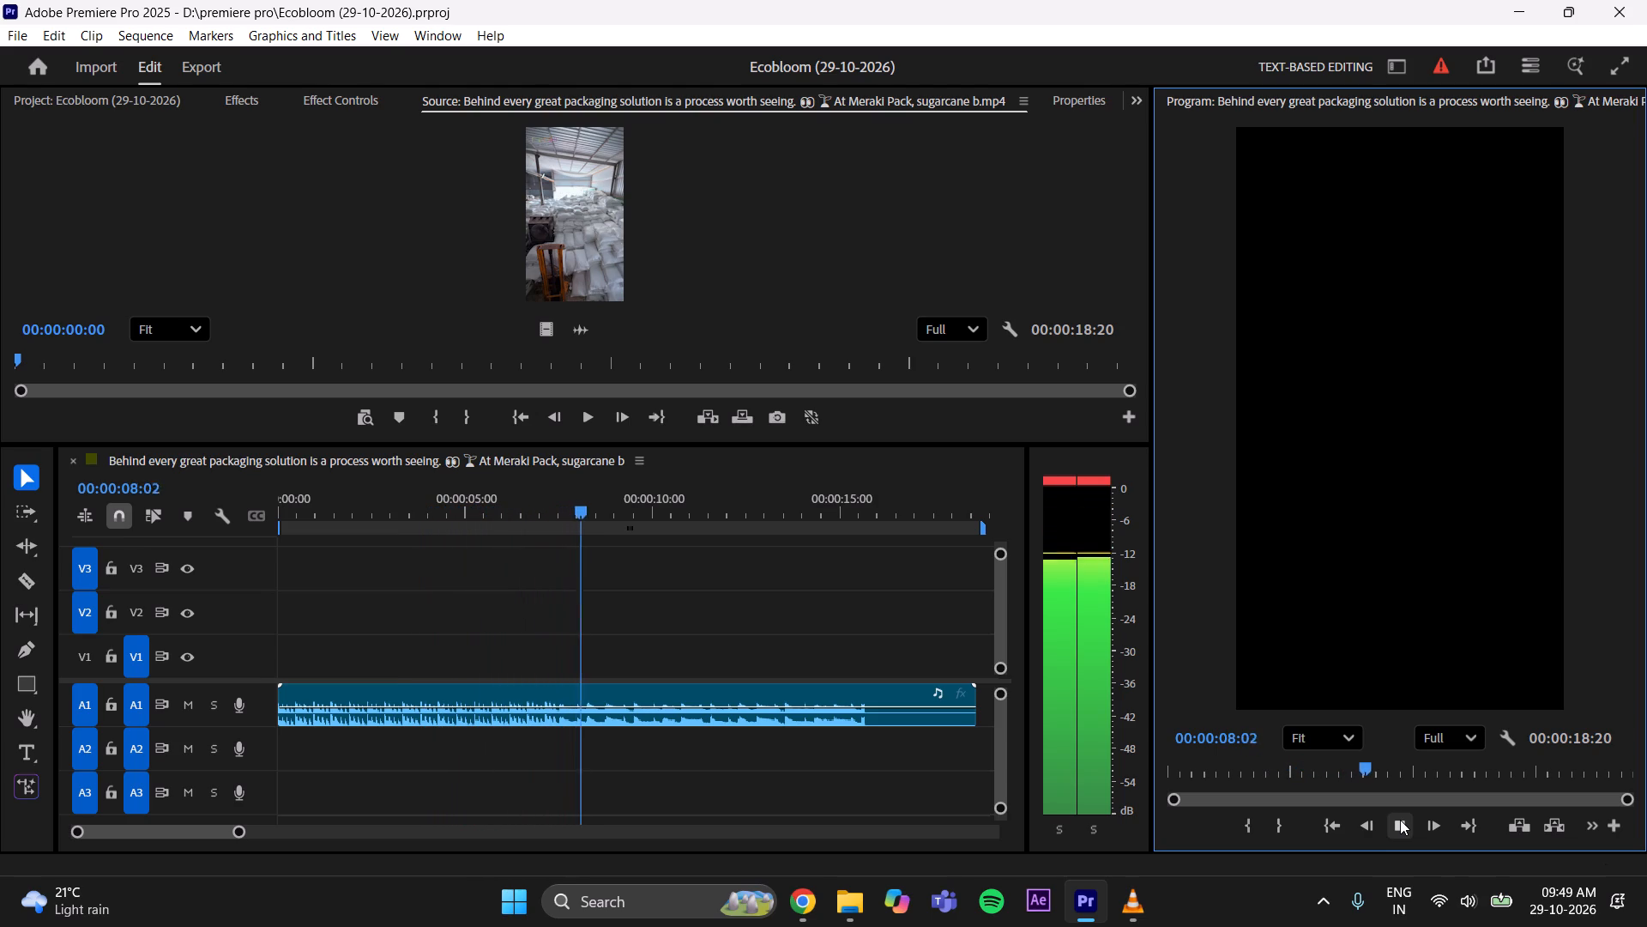
pyautogui.click(1400, 820)
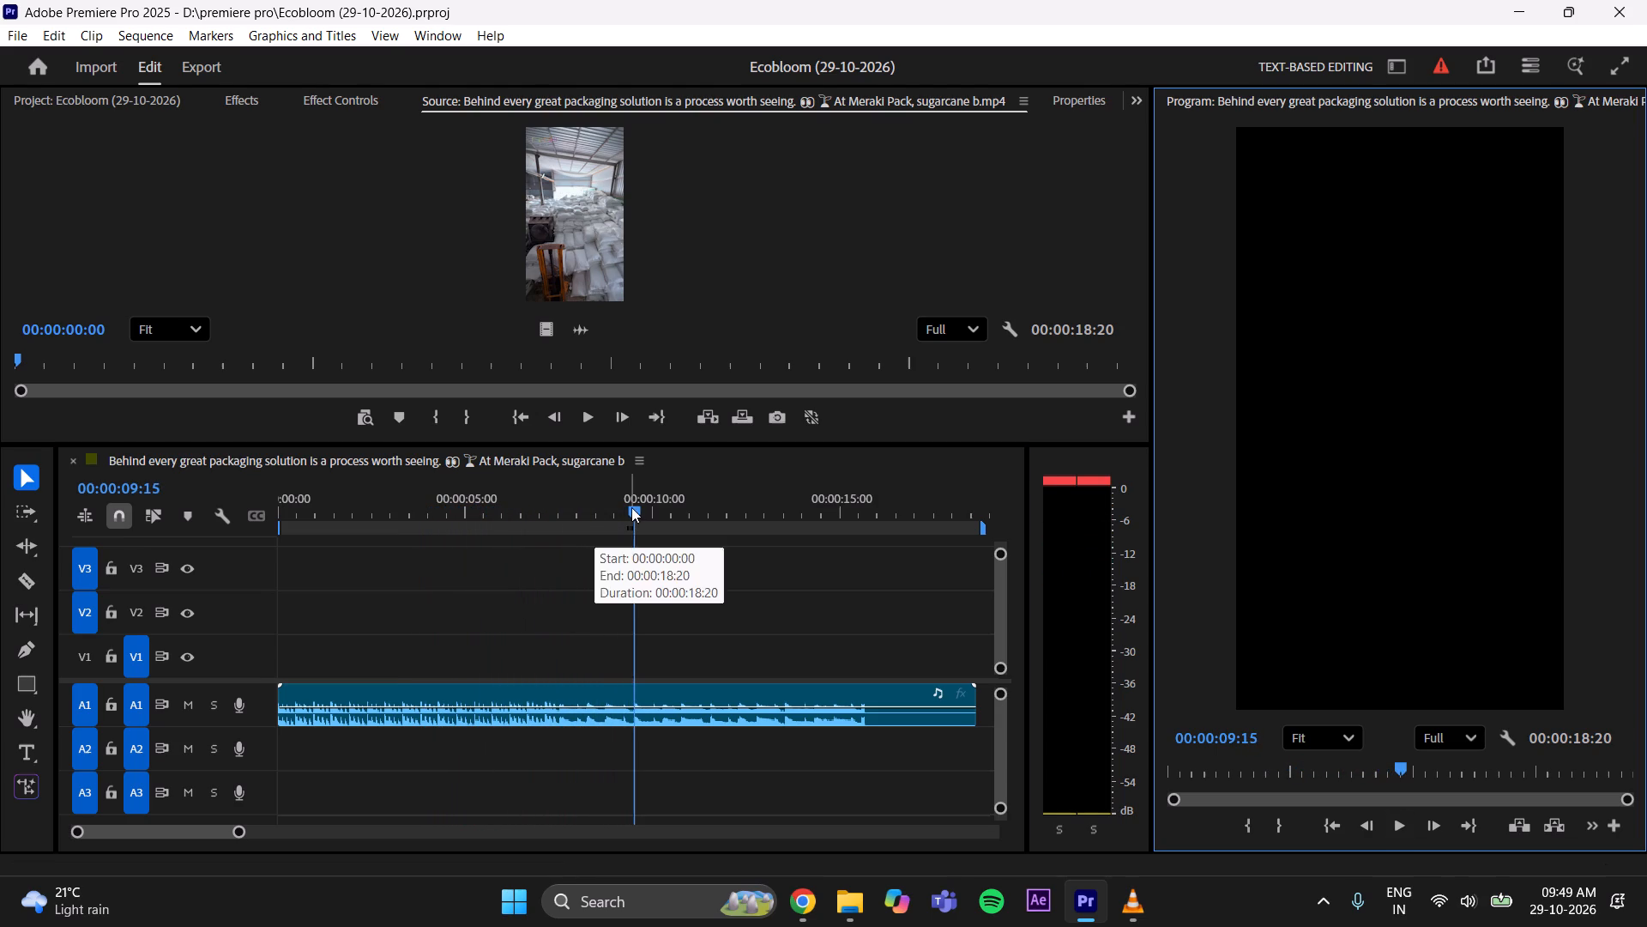
pyautogui.moveTo(632, 507); pyautogui.dragTo(552, 612)
pyautogui.click(581, 410)
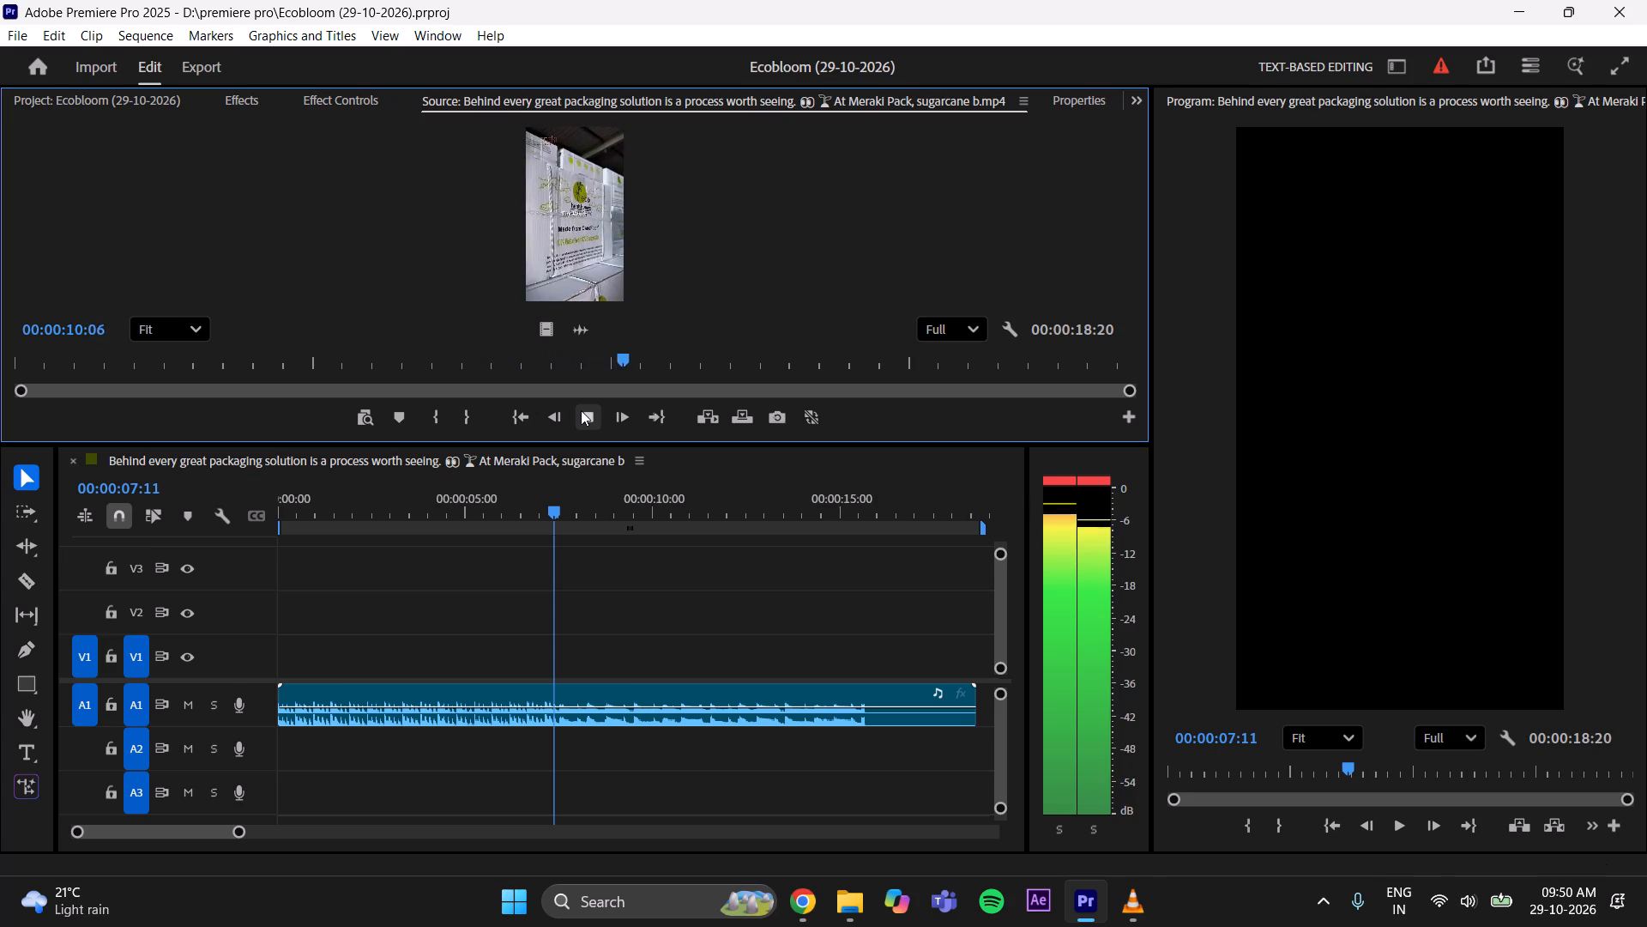
pyautogui.moveTo(671, 360); pyautogui.dragTo(954, 375)
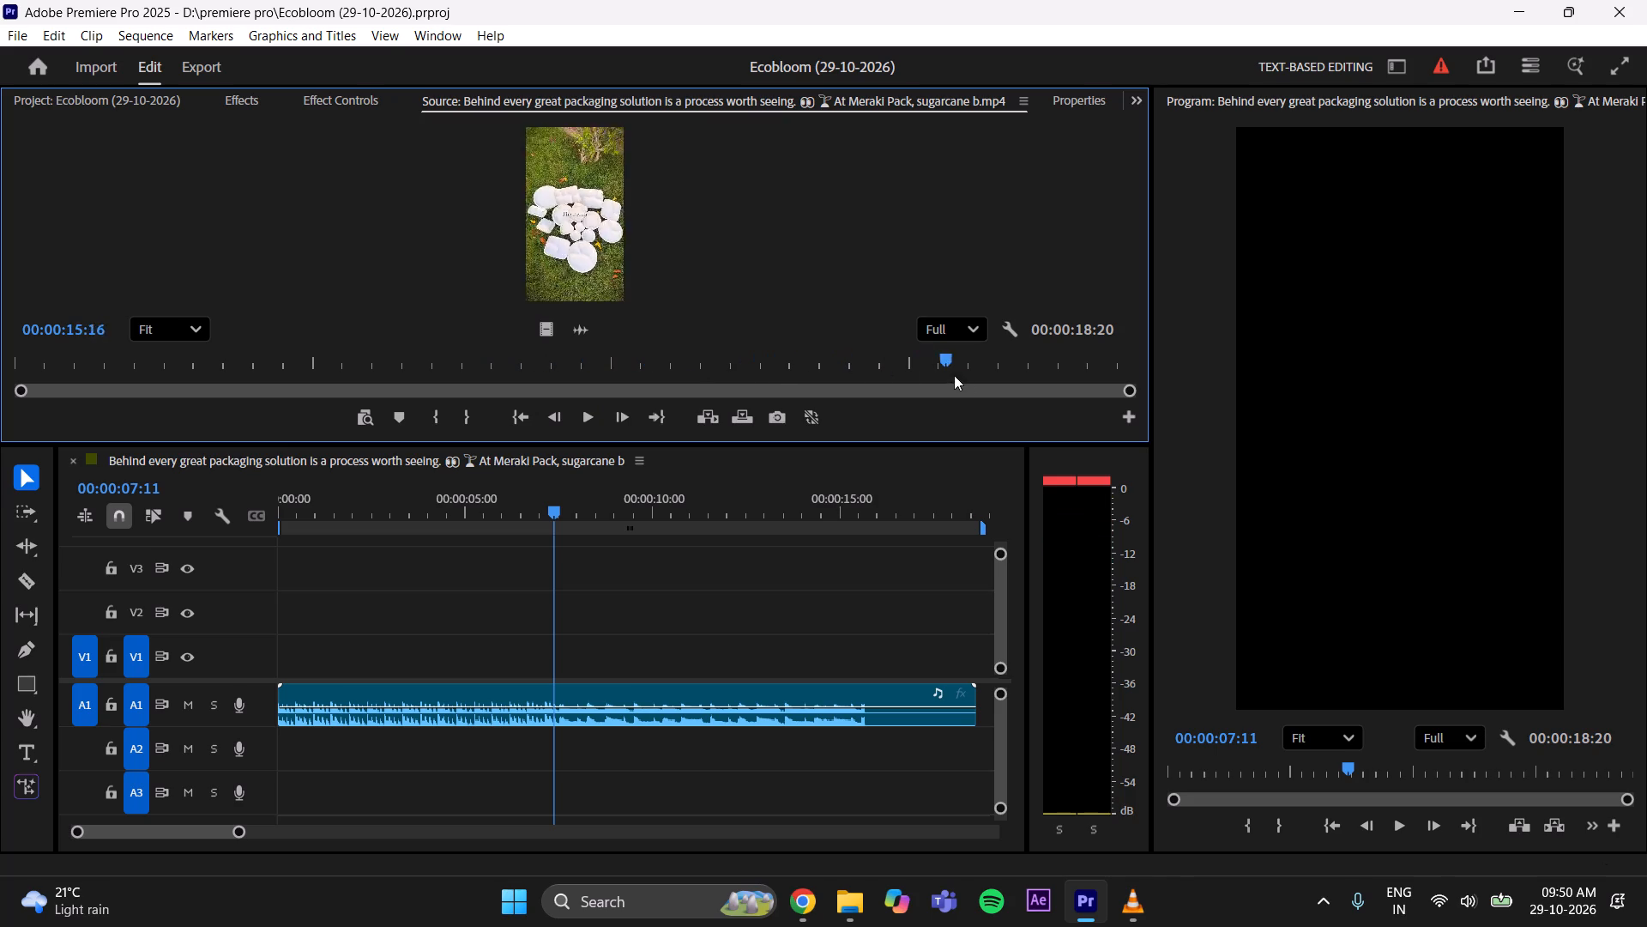
# Bring the "Ever wondered how sustainable tableware is made" video from the Downloads folder into the Source monitor.
pyautogui.moveTo(954, 375); pyautogui.dragTo(0, 418)
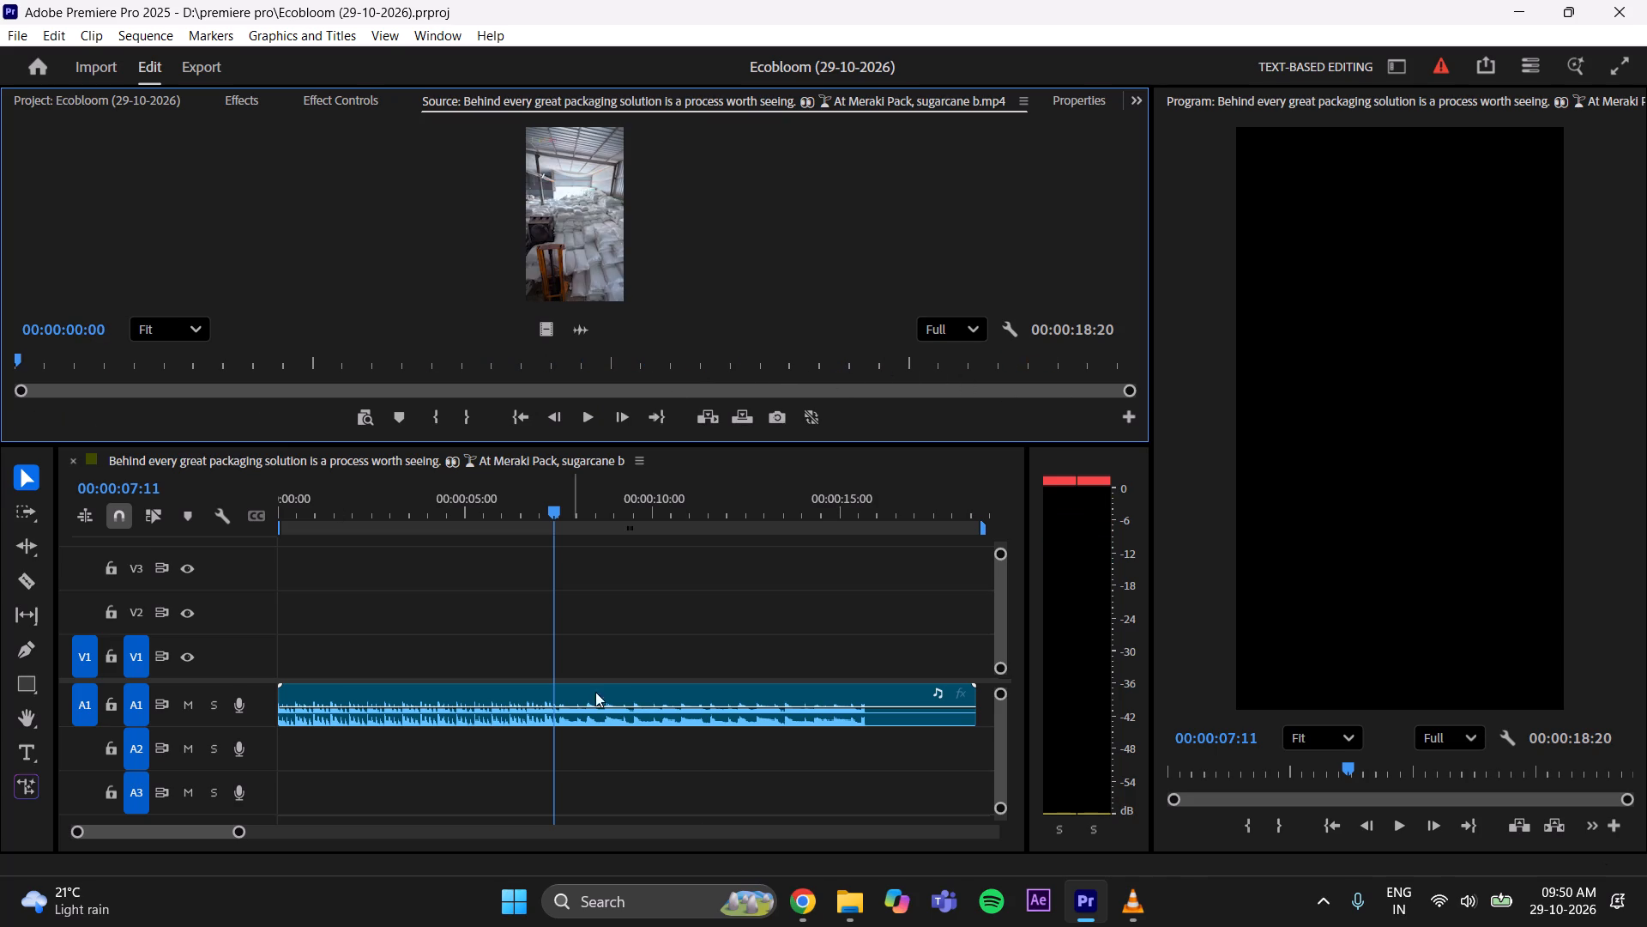
pyautogui.click(851, 924)
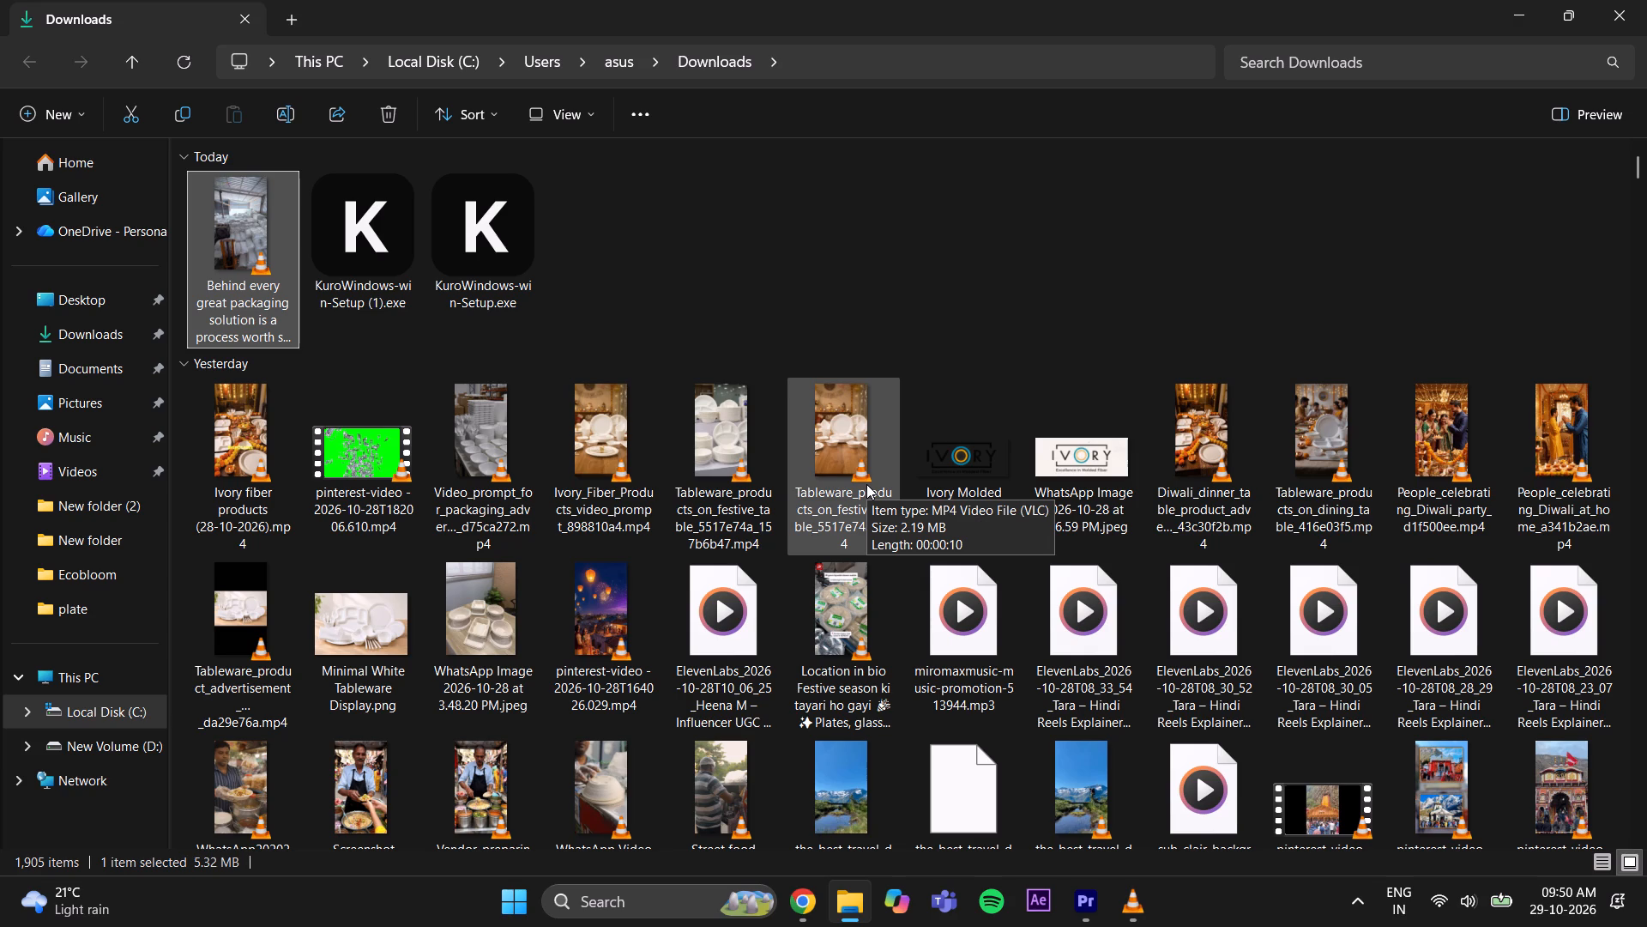
pyautogui.click(866, 273)
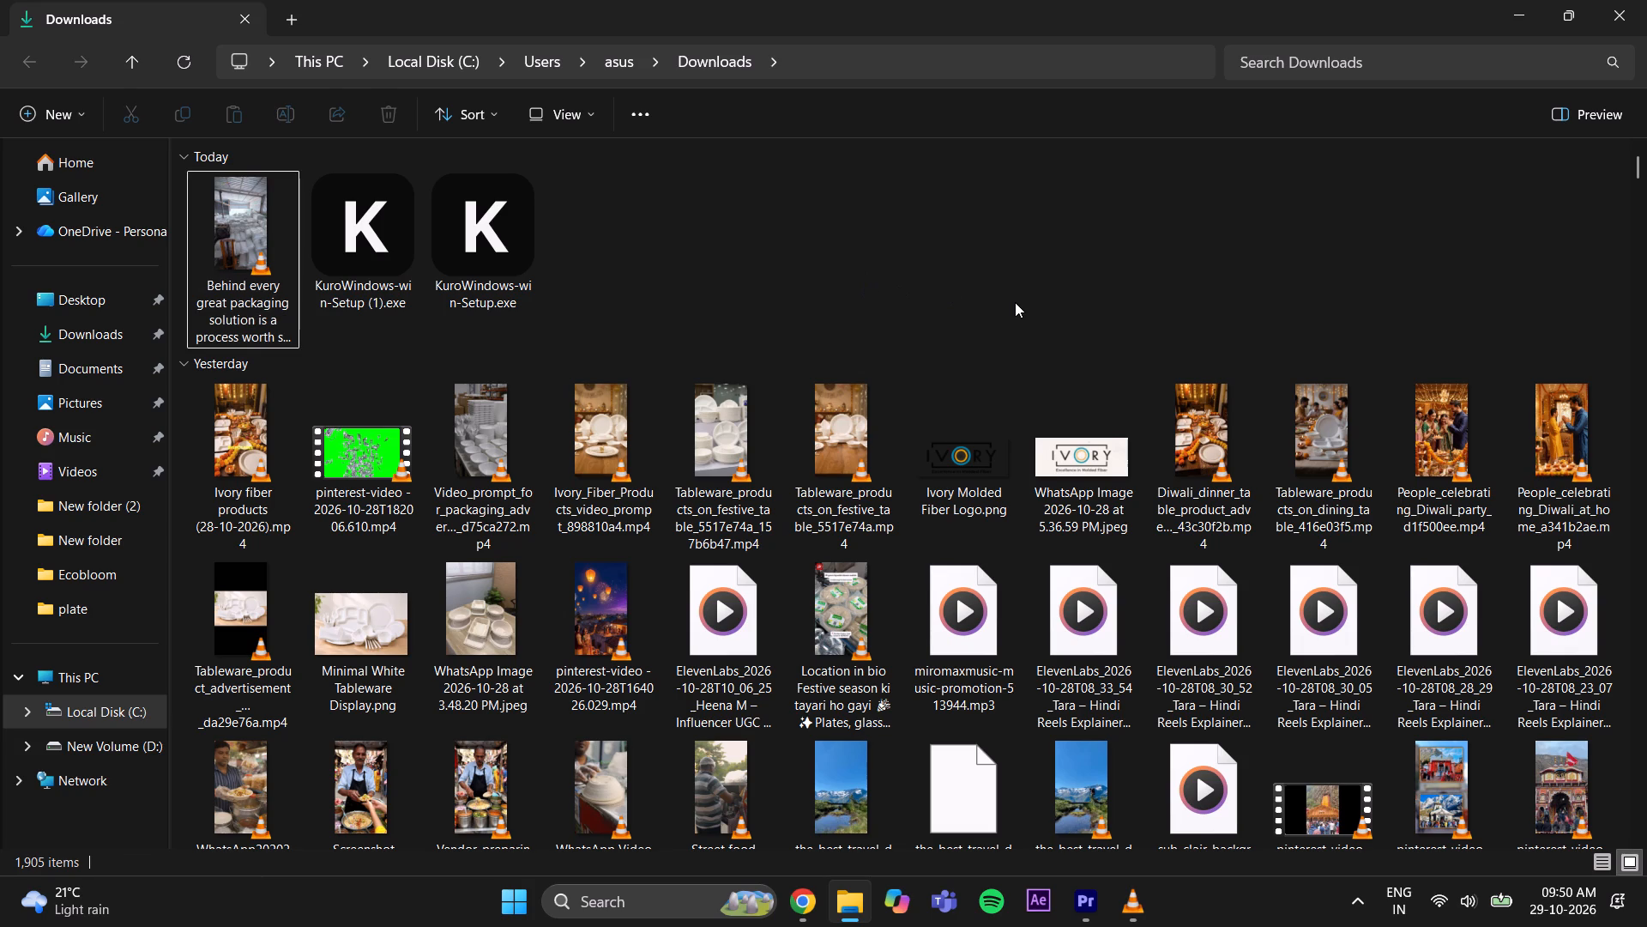
pyautogui.scroll(-1, 1015, 302)
pyautogui.scroll(2, 1015, 302)
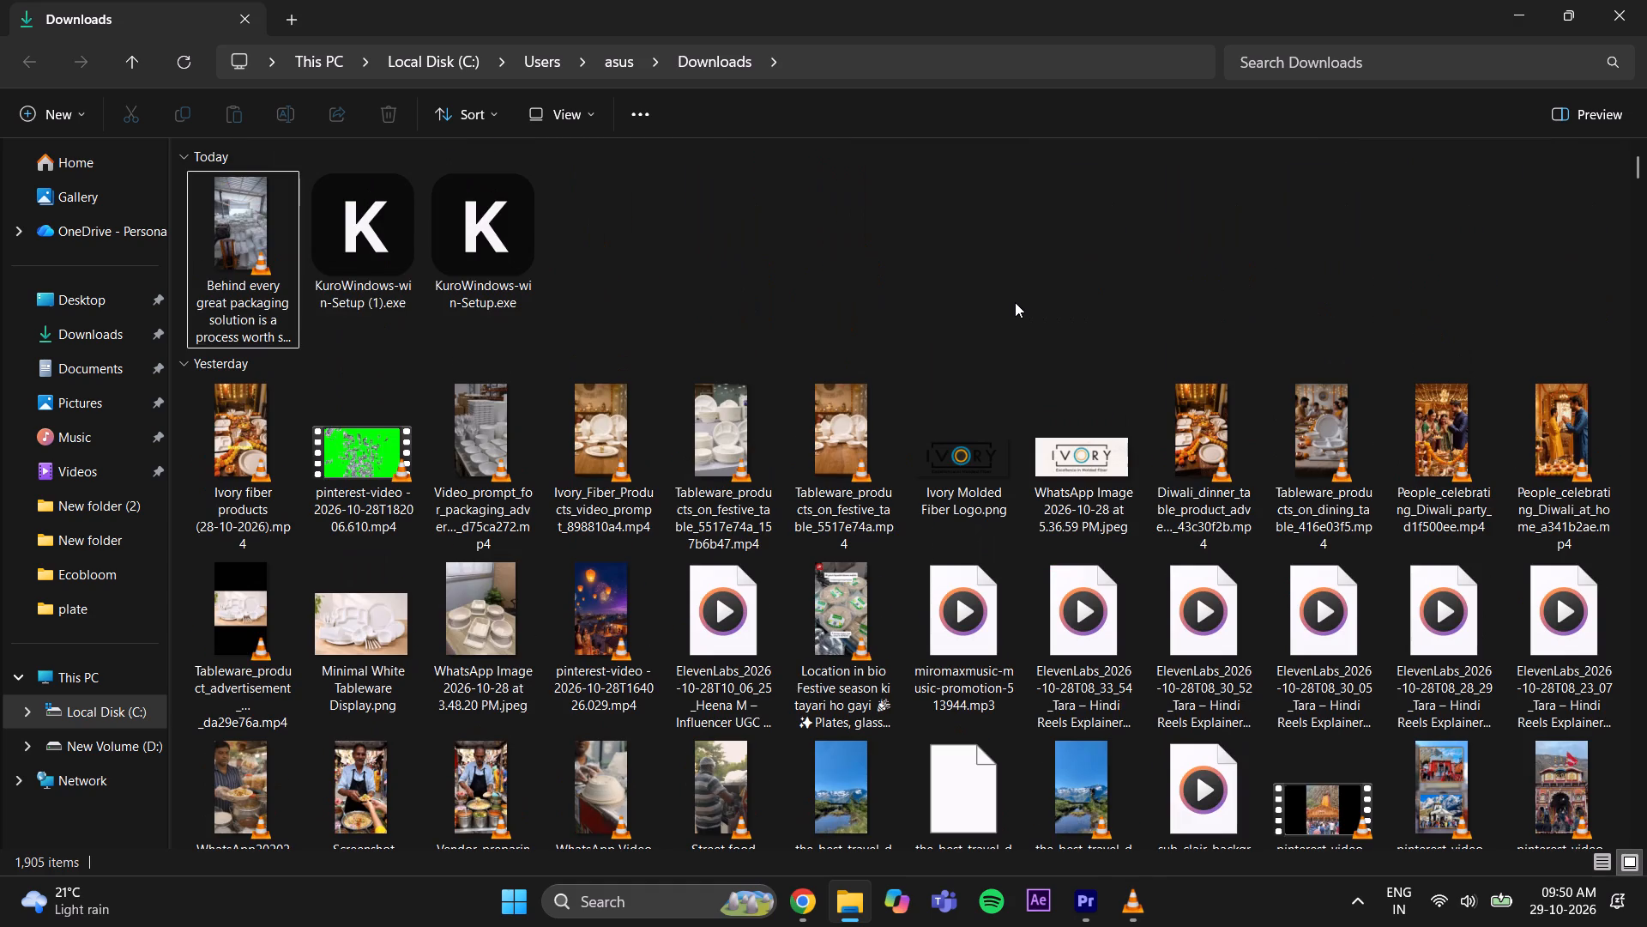
pyautogui.scroll(-1, 1015, 302)
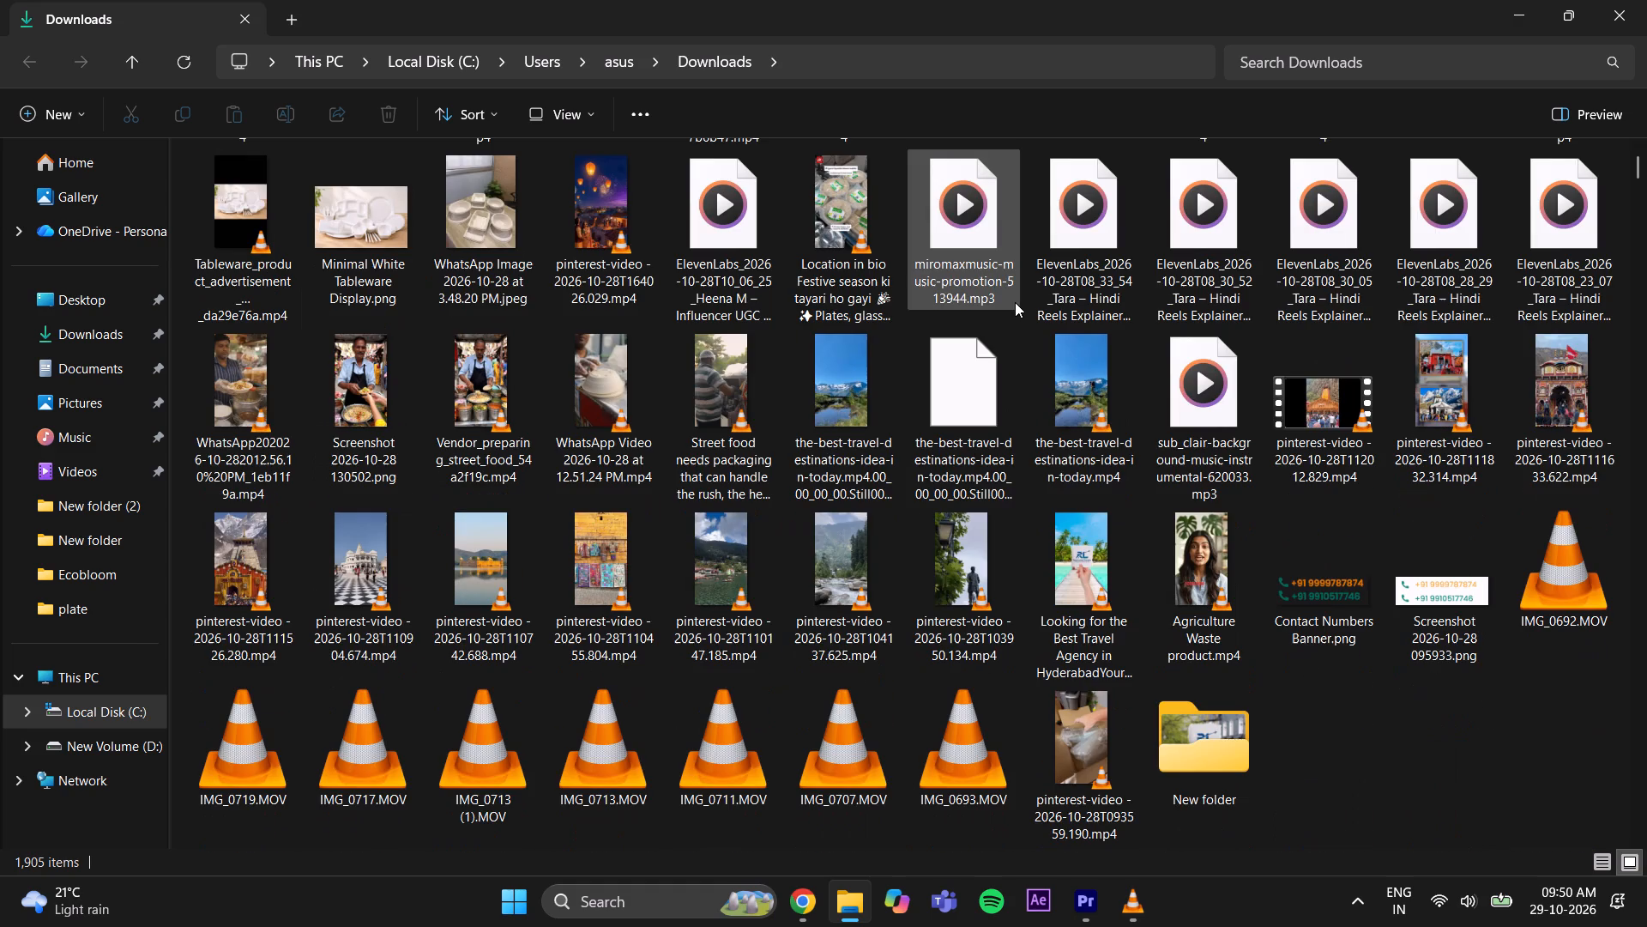
pyautogui.scroll(1, 1015, 302)
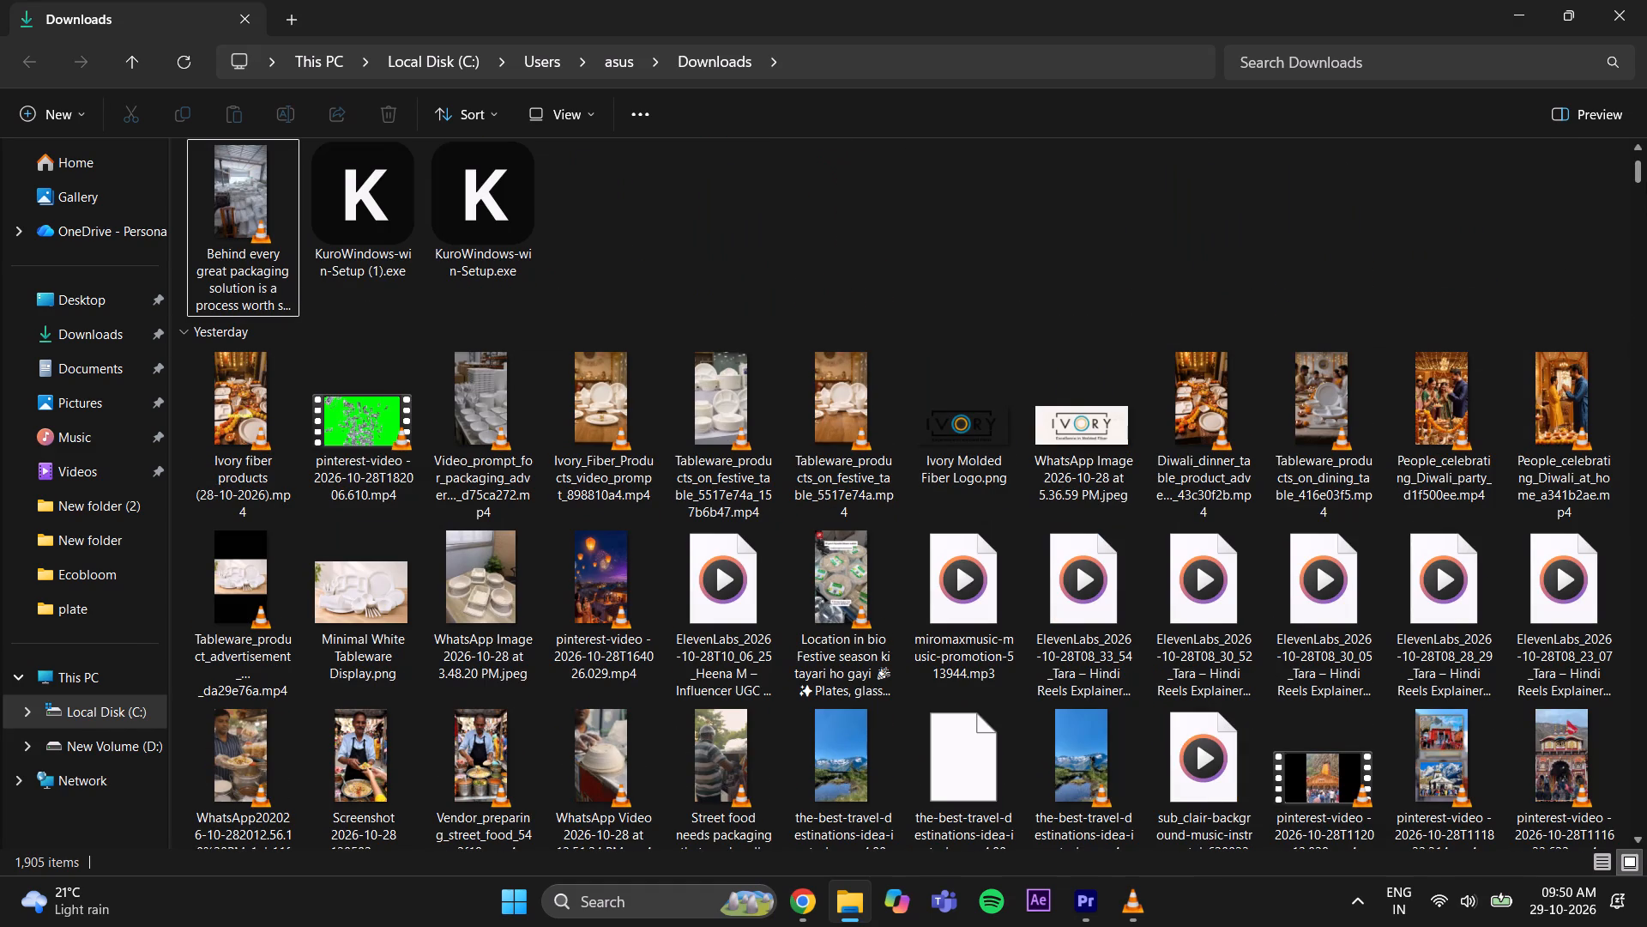
pyautogui.click(1639, 173)
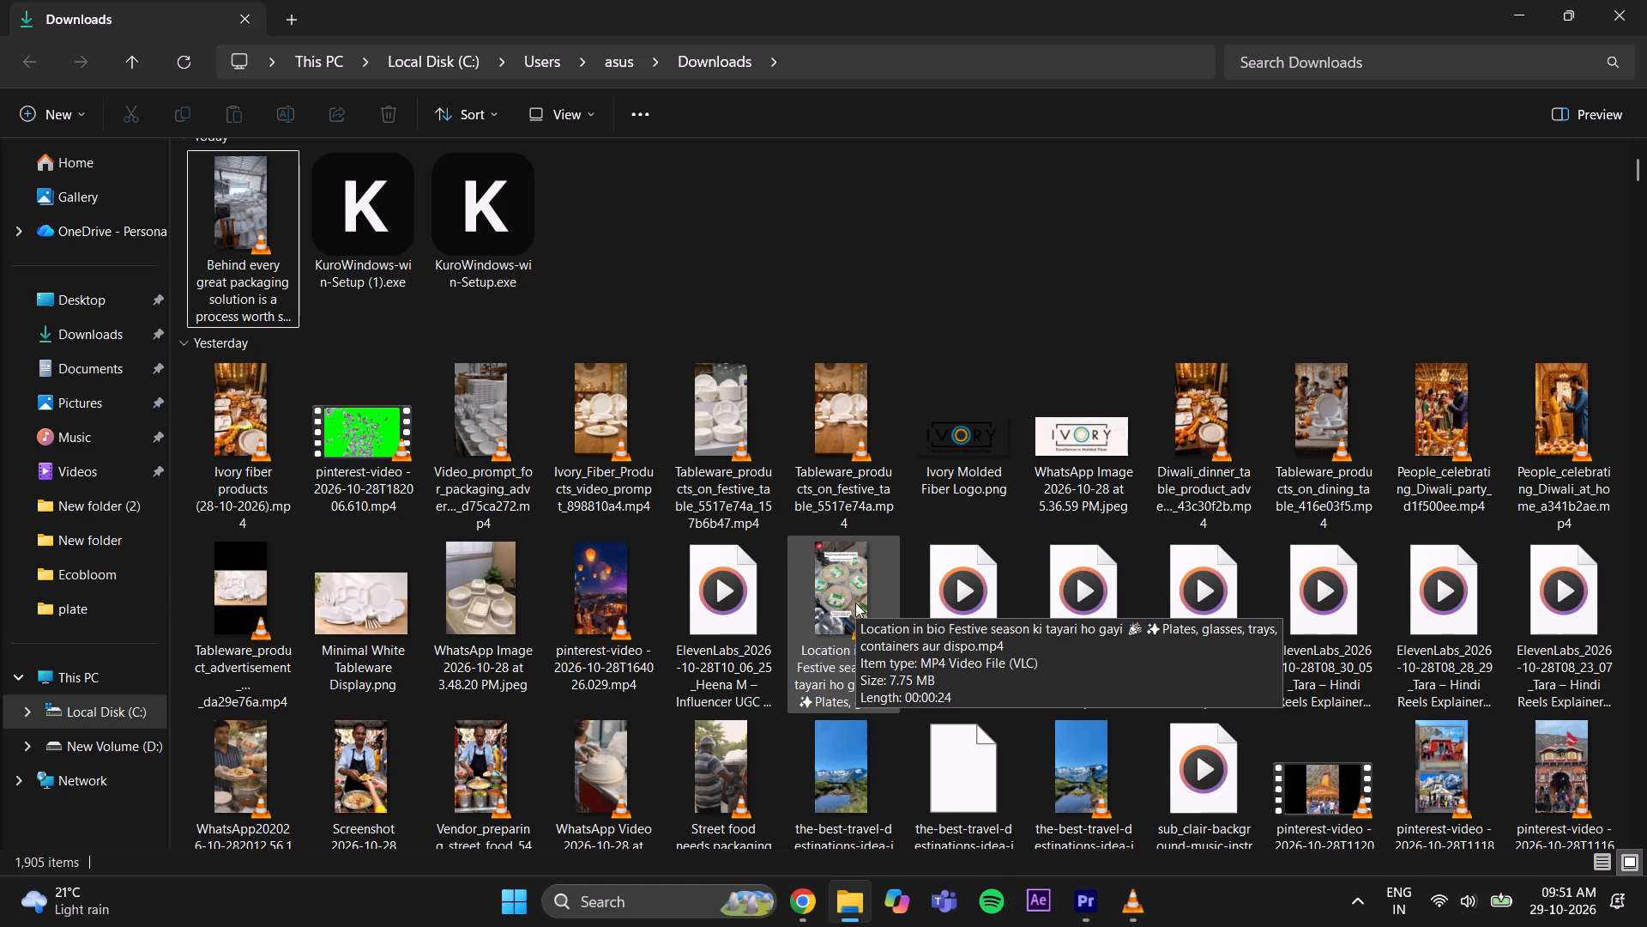
pyautogui.scroll(-1, 855, 603)
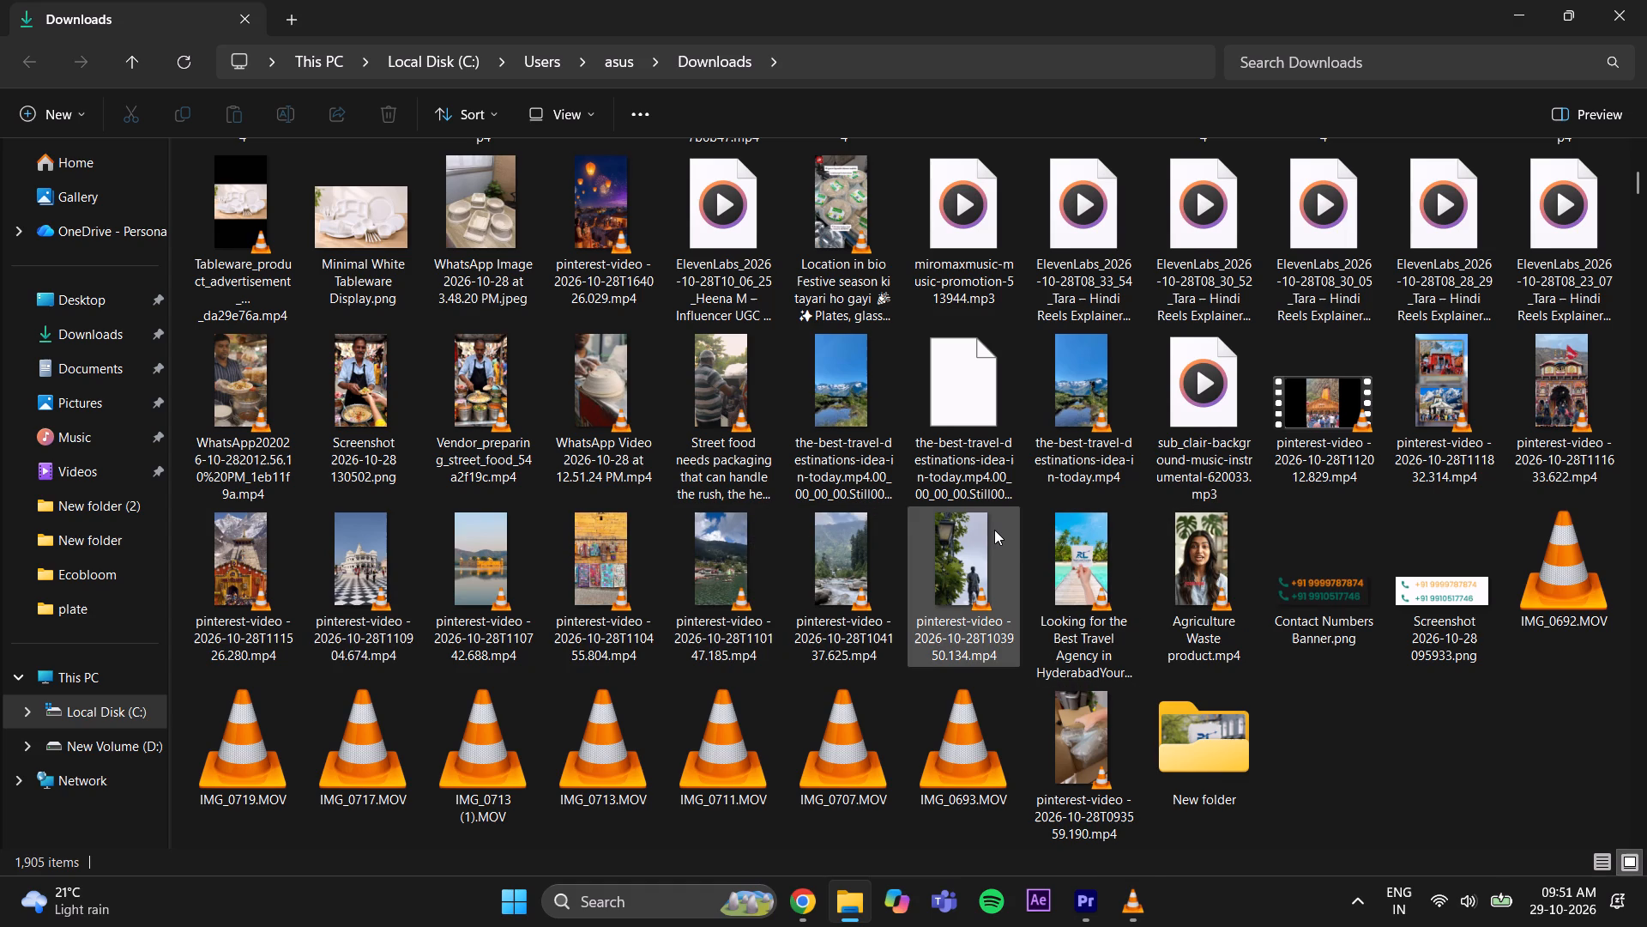
pyautogui.scroll(-1, 993, 530)
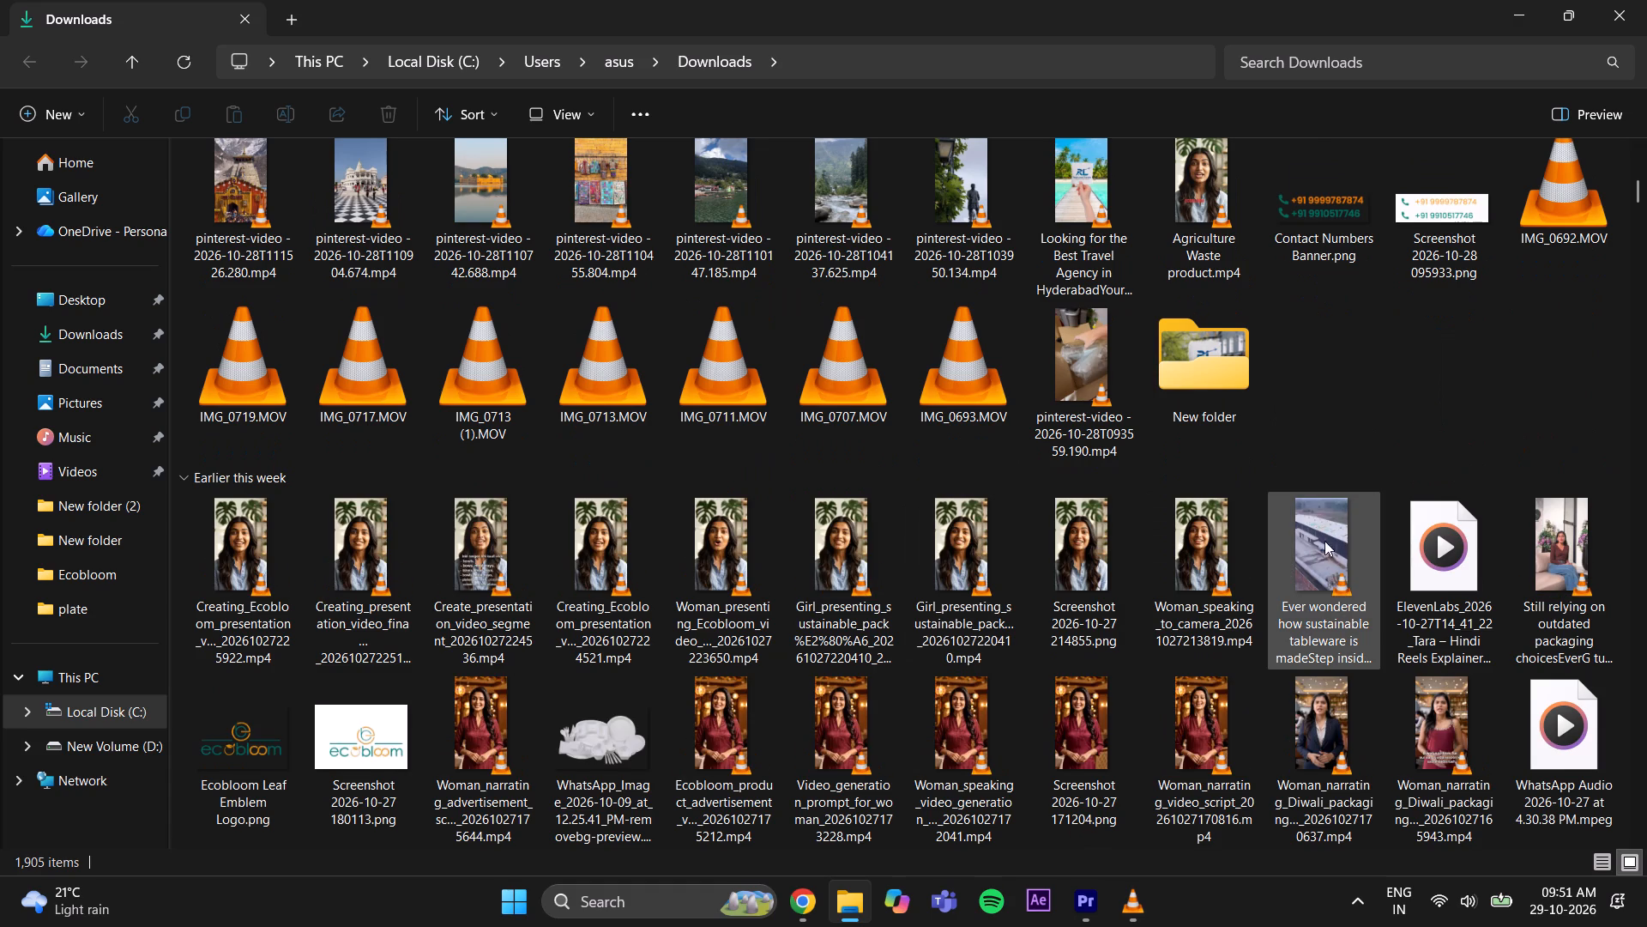
pyautogui.moveTo(1310, 557); pyautogui.dragTo(853, 694)
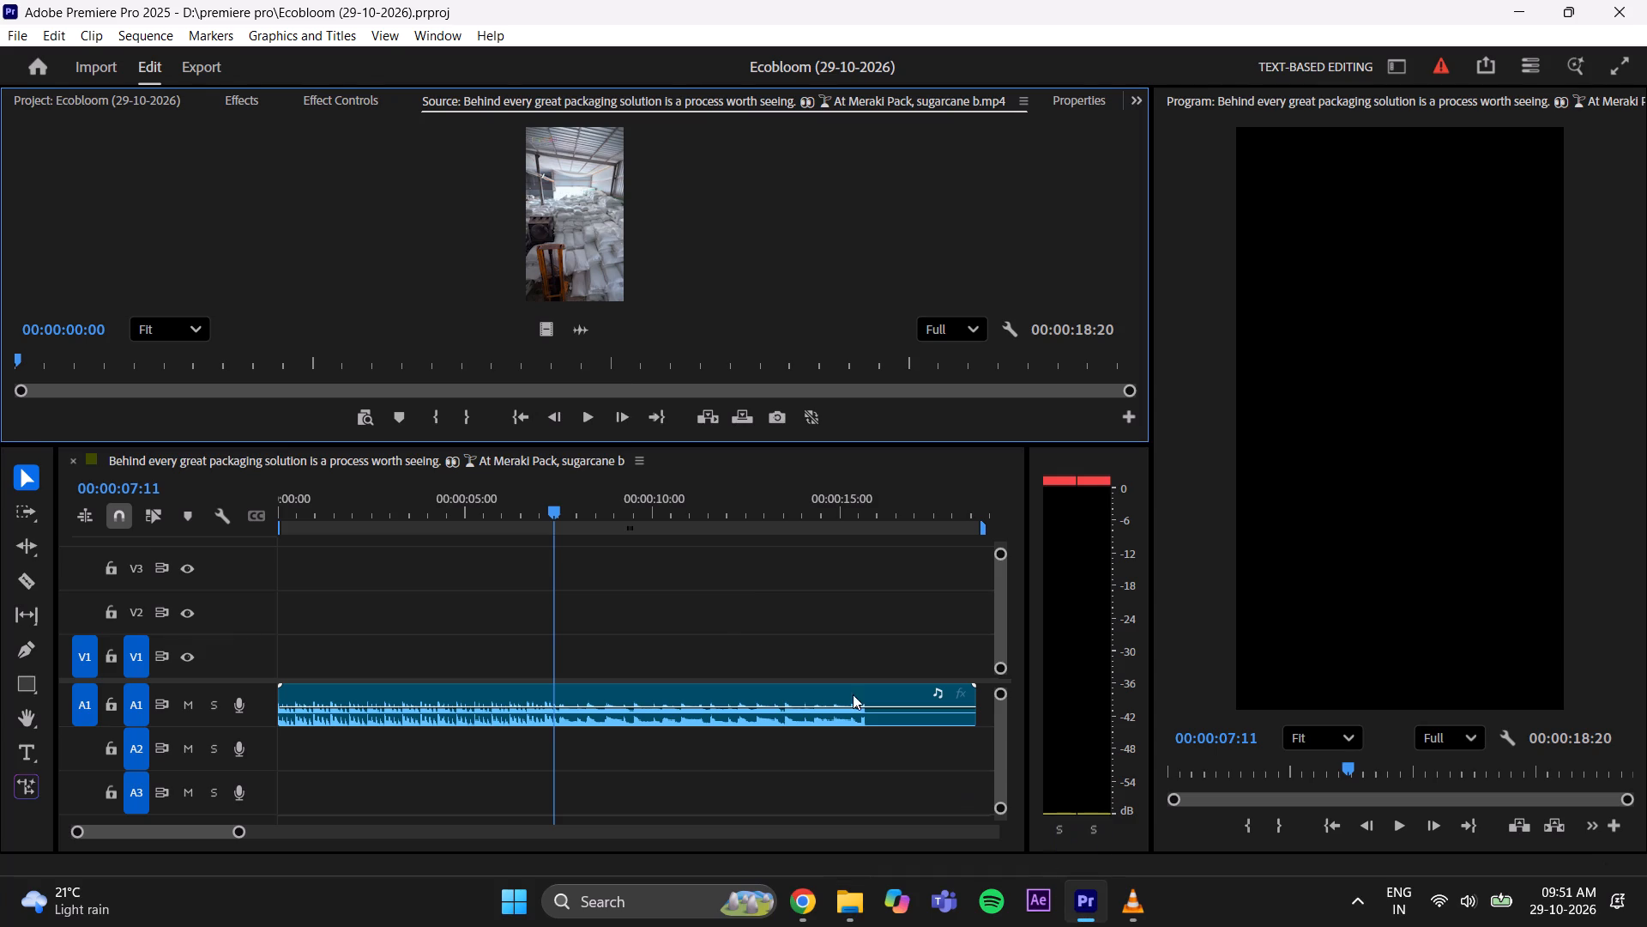
pyautogui.moveTo(853, 694); pyautogui.dragTo(466, 254)
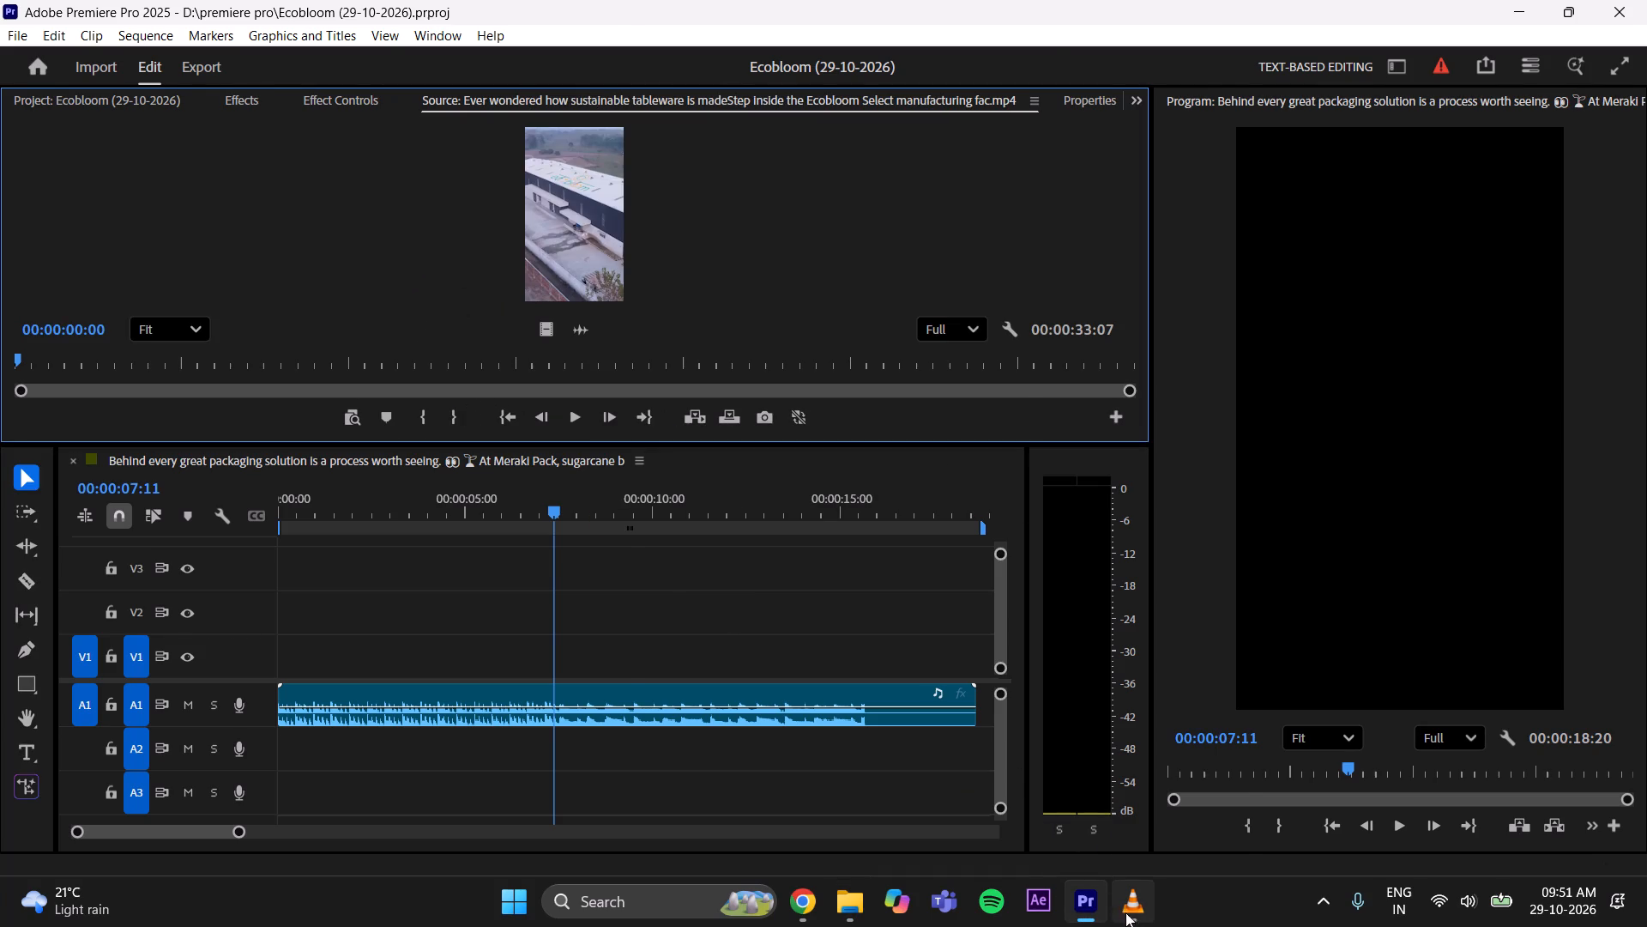
# Switch to VLC, play the opening seconds of the Meraki Pack reel for reference, and close the player.
pyautogui.click(1133, 914)
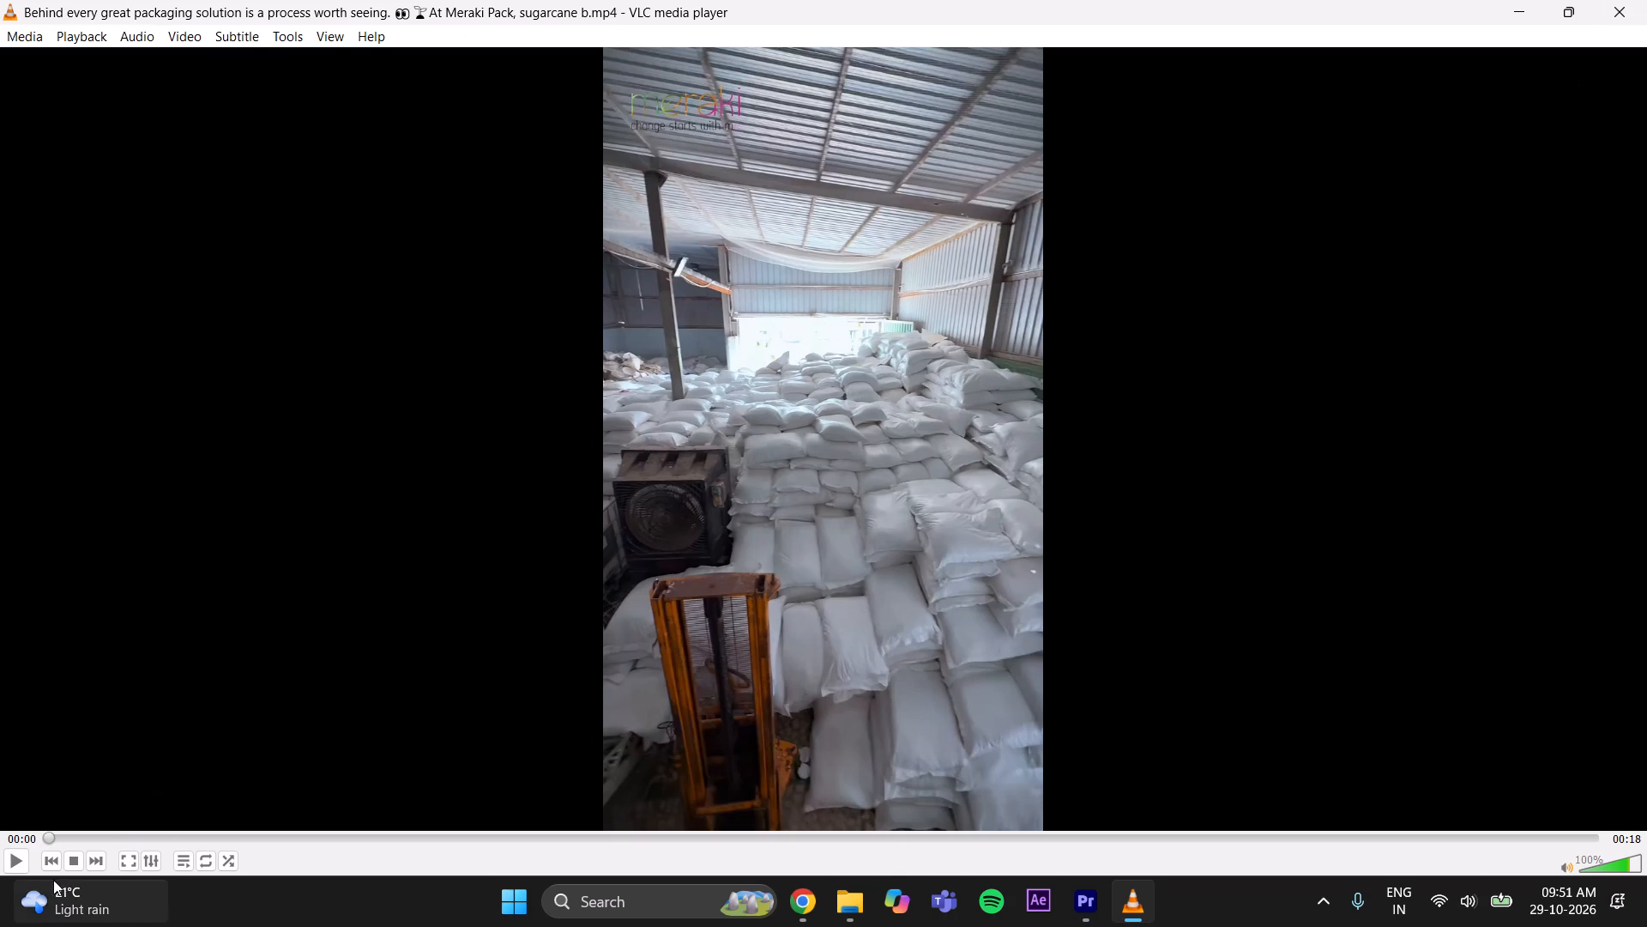
pyautogui.click(13, 869)
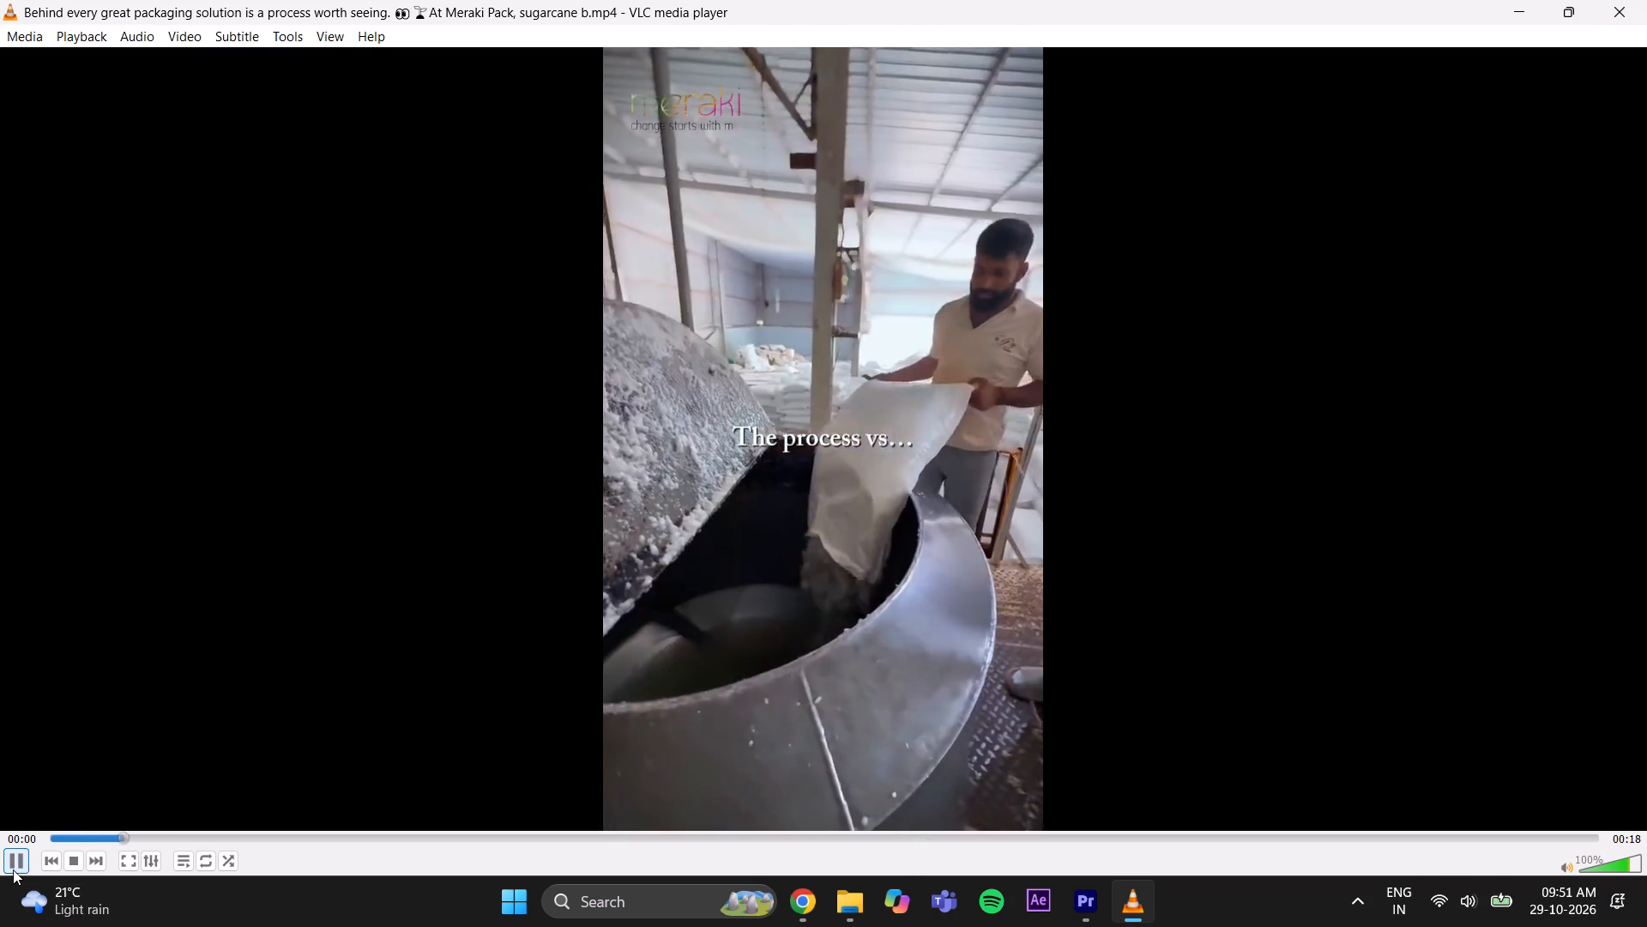
pyautogui.click(13, 869)
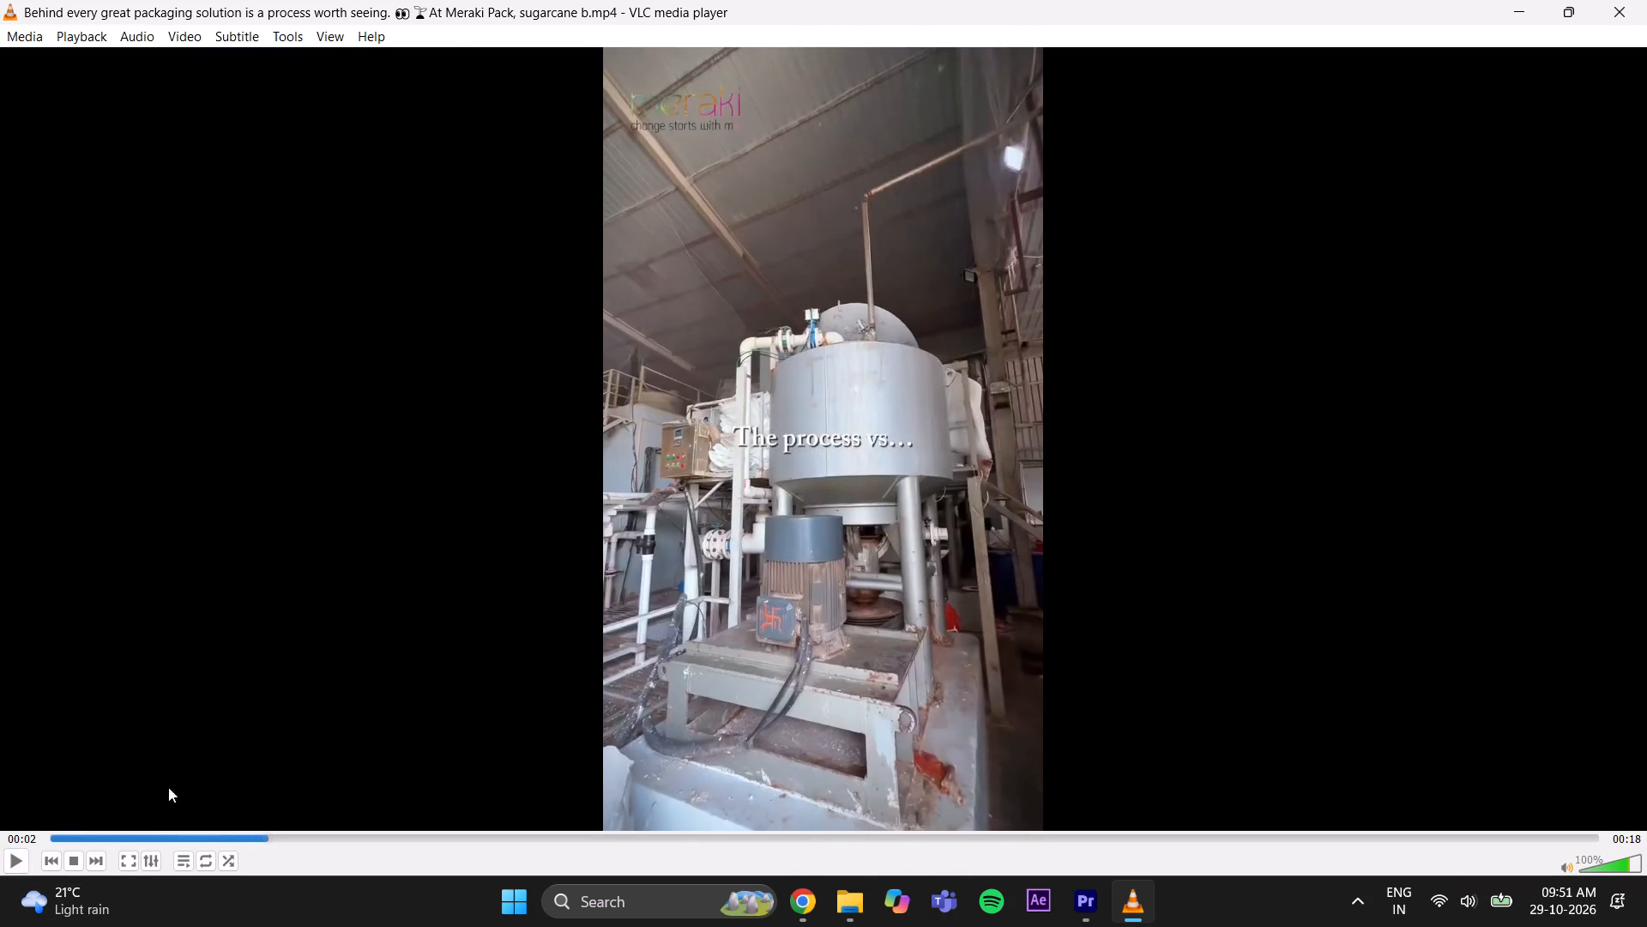
pyautogui.click(1646, 0)
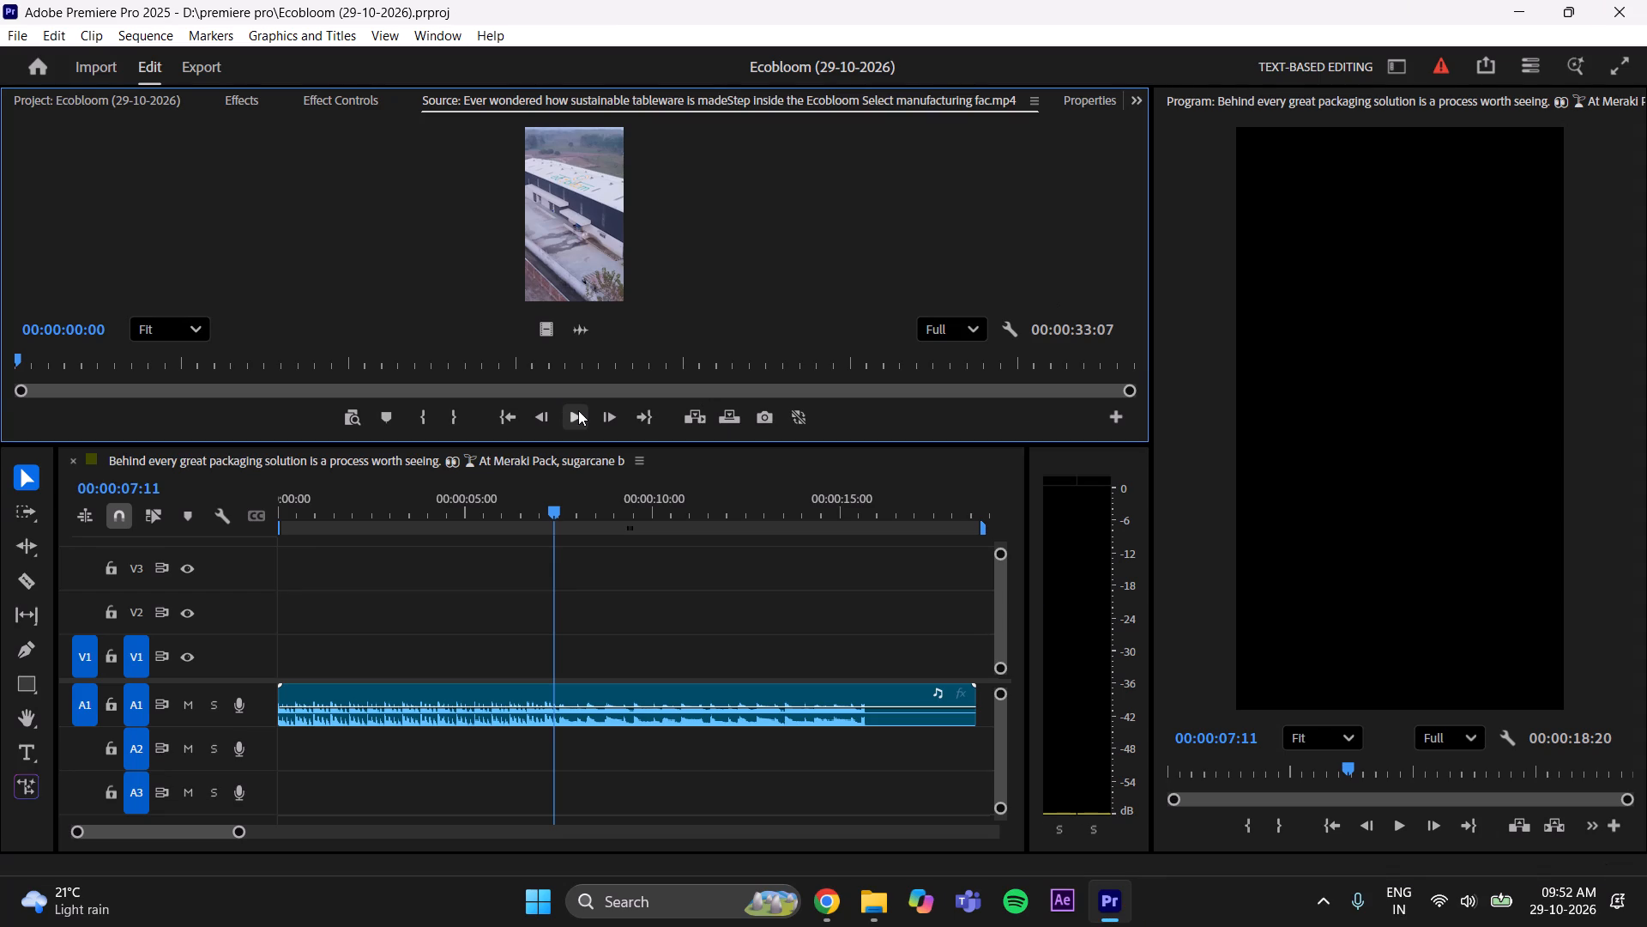
# Mark the aerial factory shot from 00:00:00:00 to 00:00:02:07 in the source and place only its video at the start of V1.
pyautogui.click(576, 415)
pyautogui.click(576, 415)
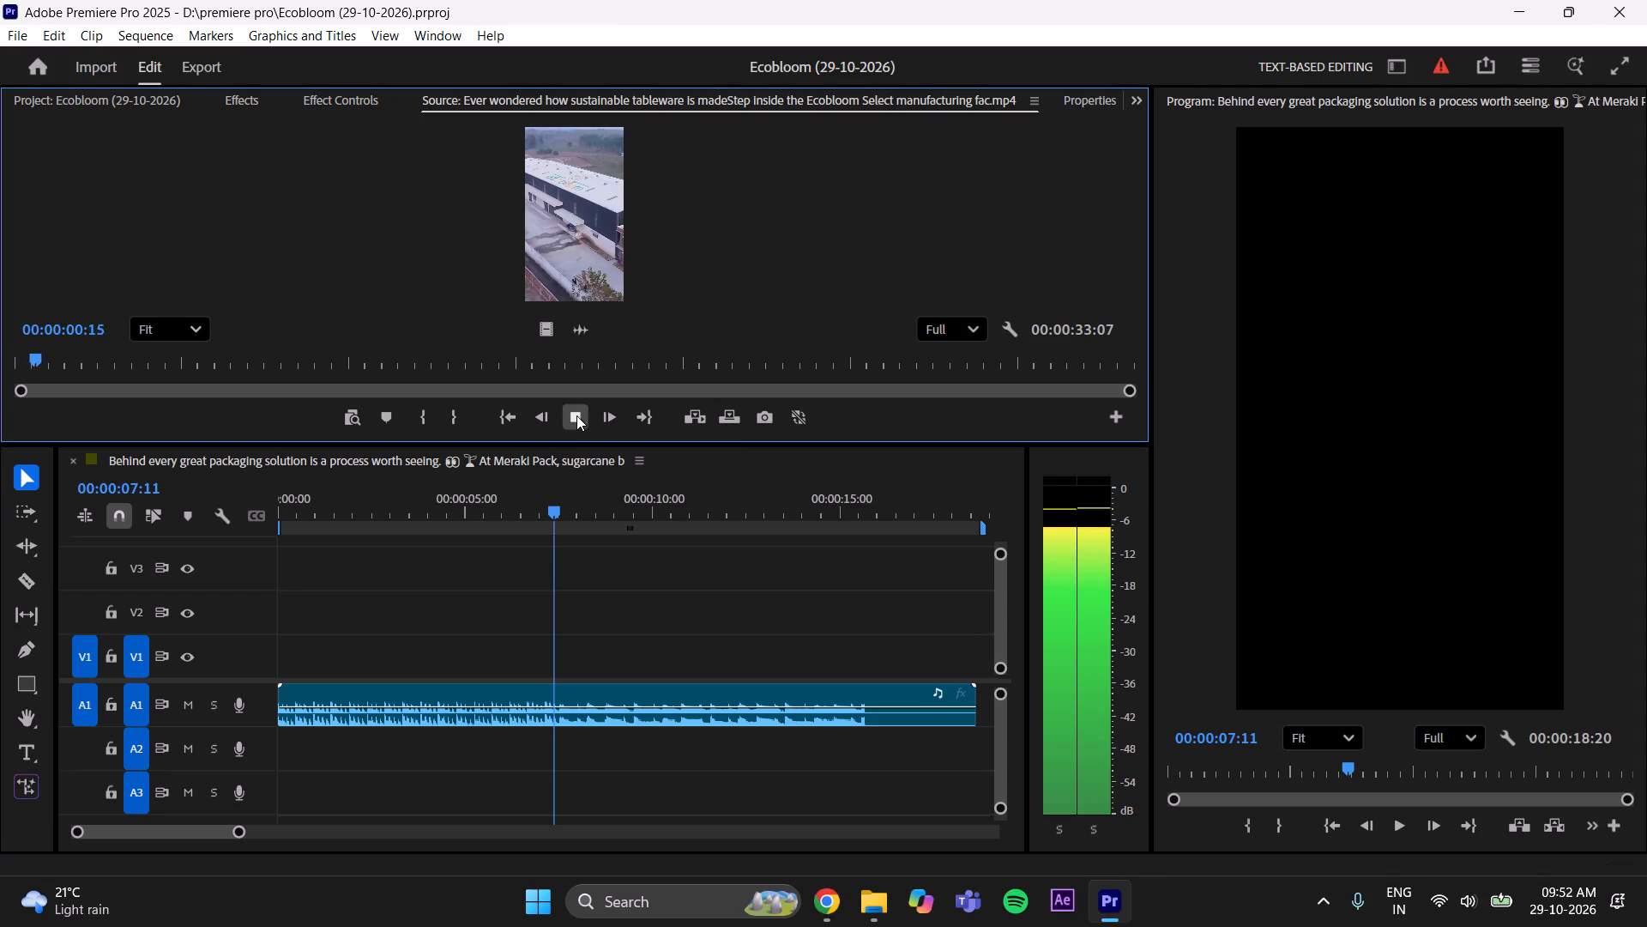
pyautogui.moveTo(34, 356); pyautogui.dragTo(0, 375)
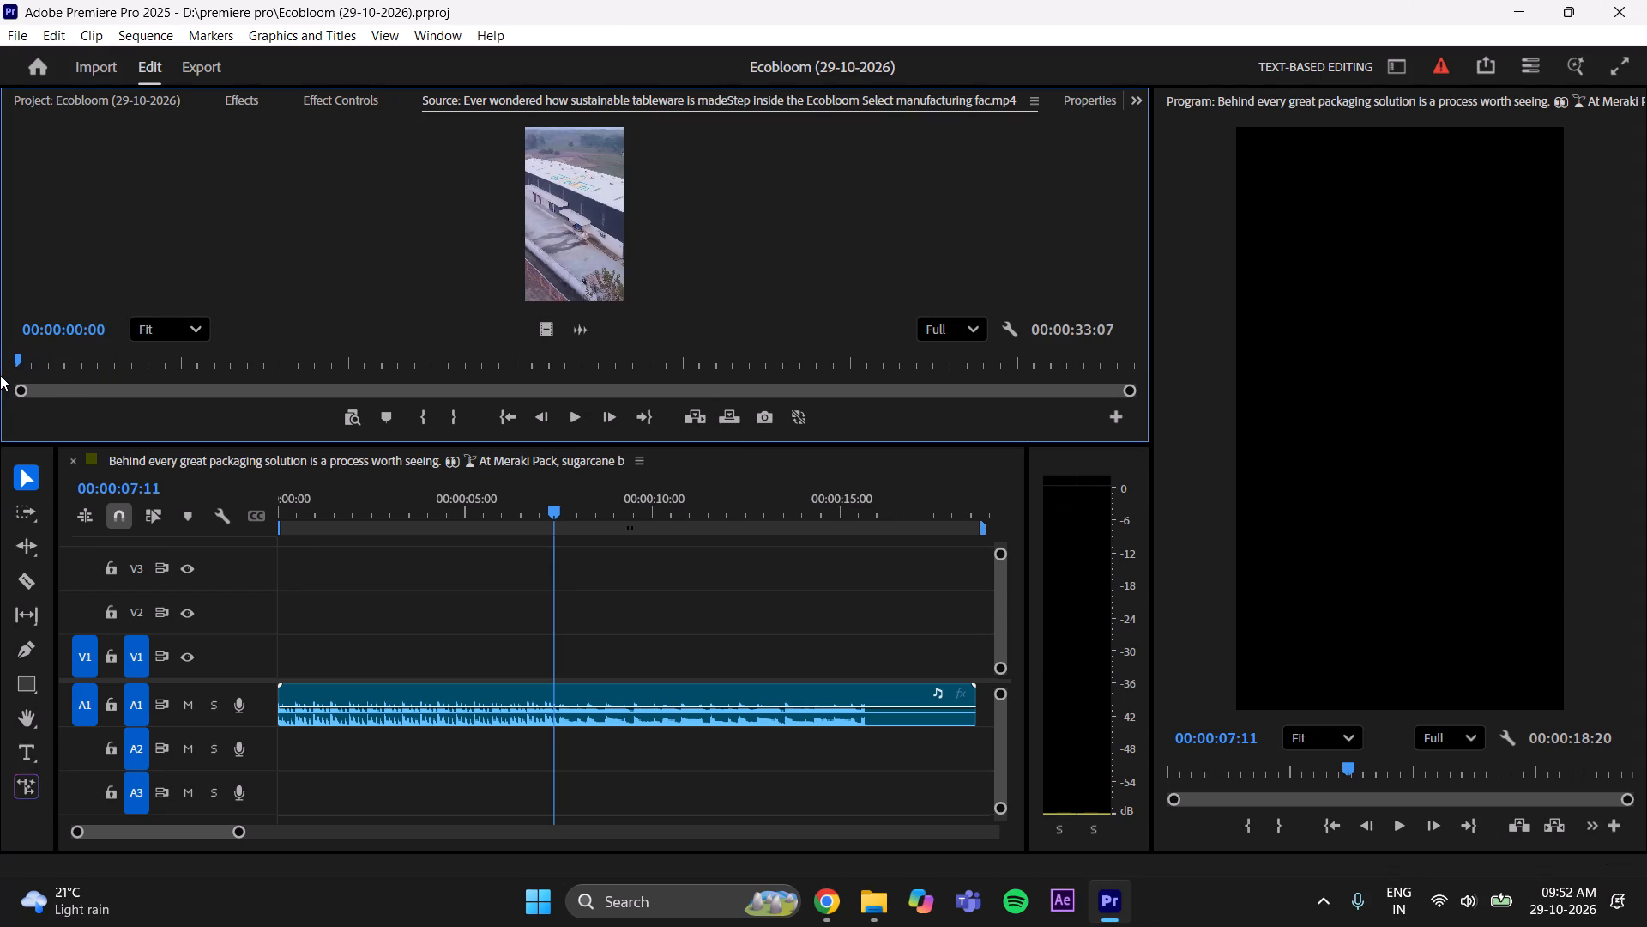
pyautogui.moveTo(0, 375); pyautogui.dragTo(7, 378)
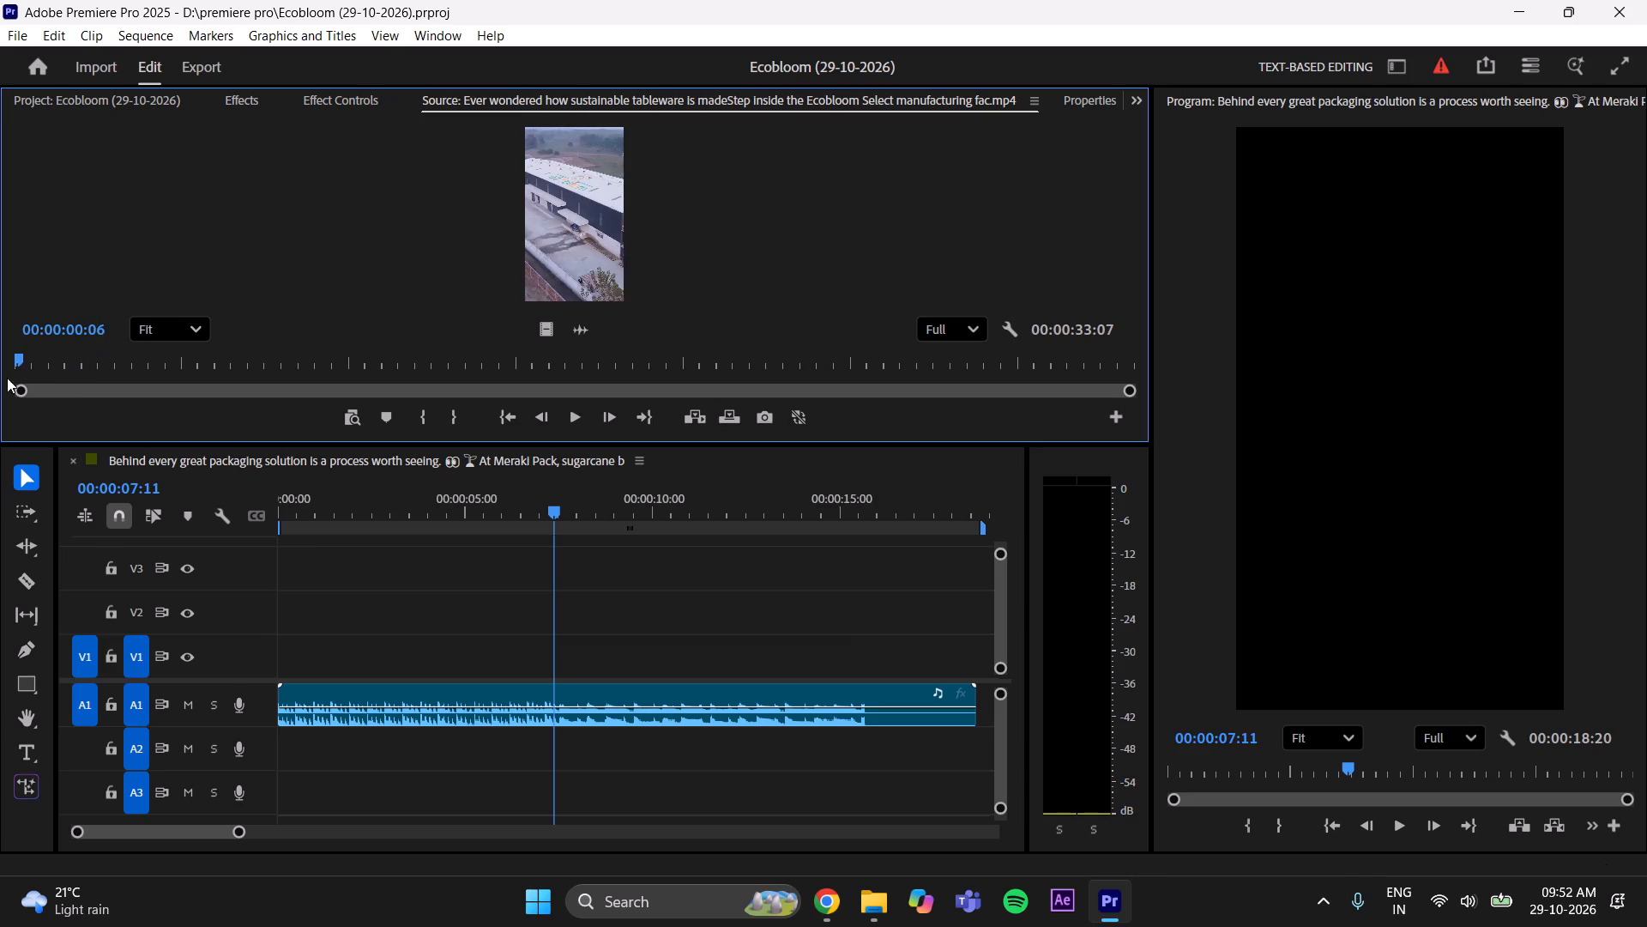
pyautogui.moveTo(7, 378); pyautogui.dragTo(38, 378)
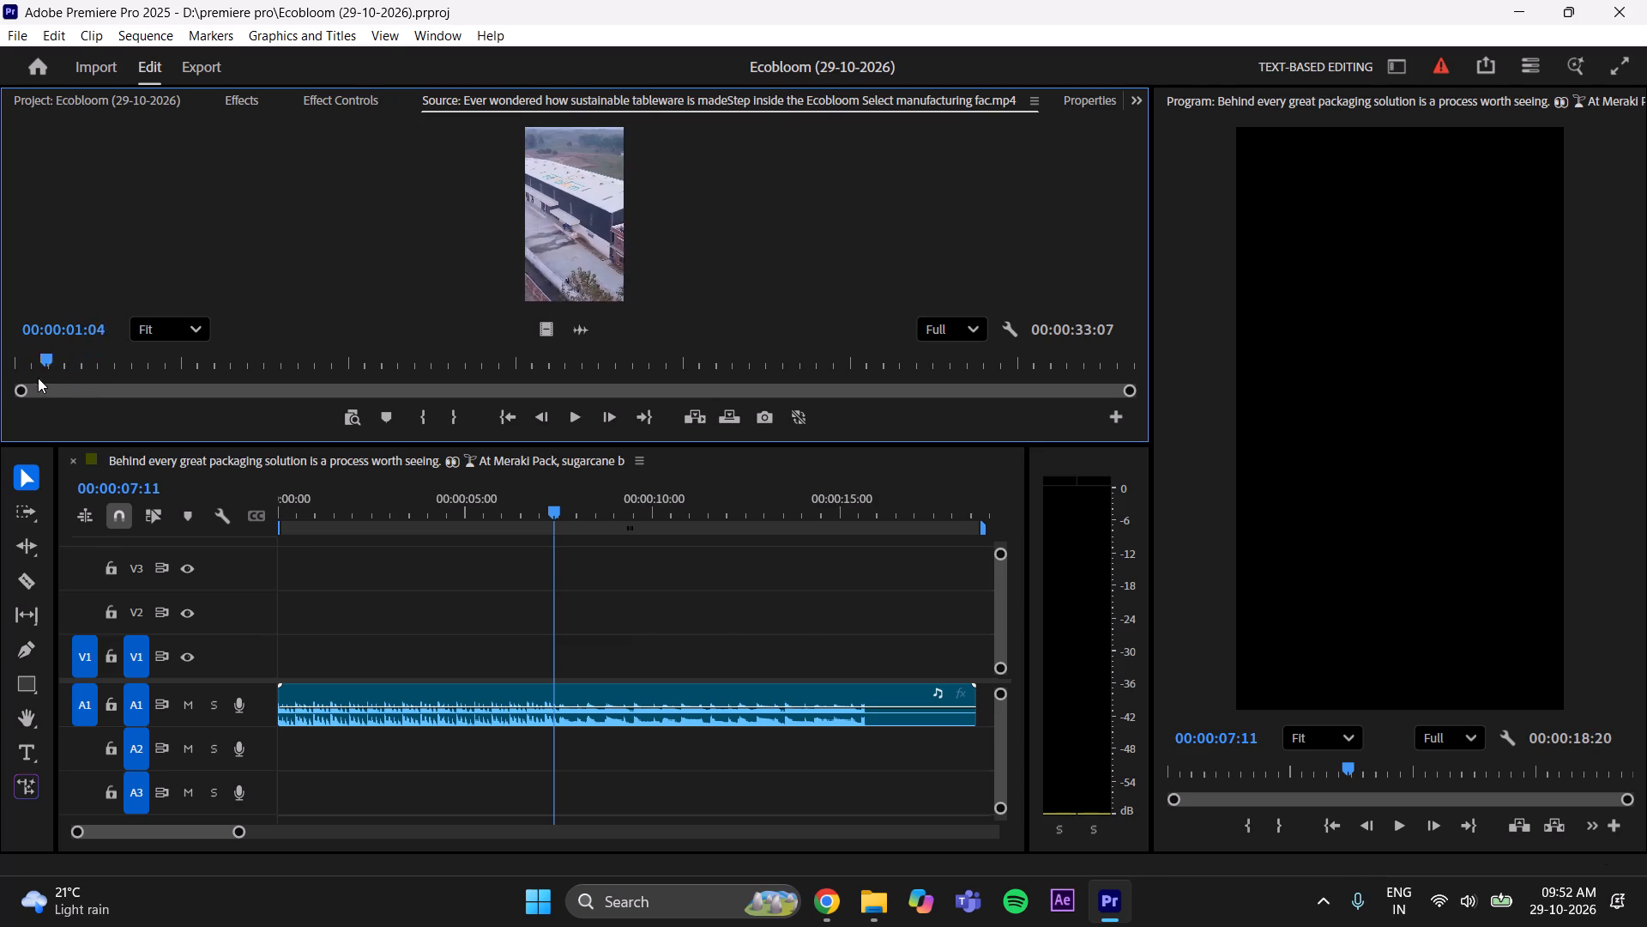
pyautogui.moveTo(38, 378); pyautogui.dragTo(0, 383)
pyautogui.click(416, 413)
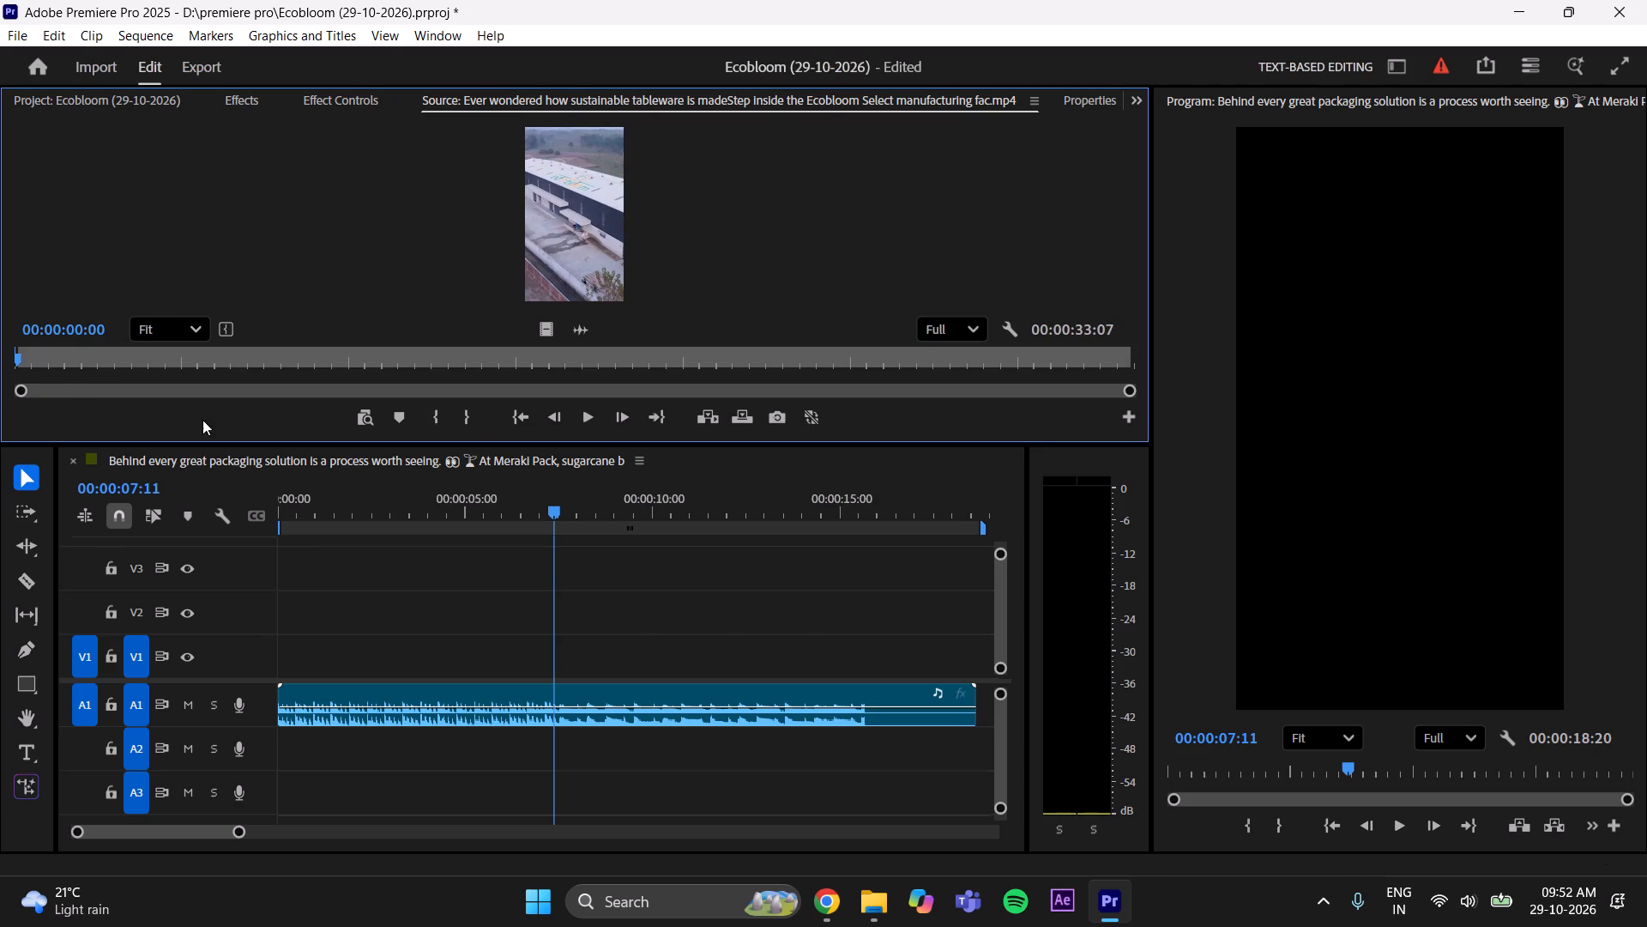
pyautogui.moveTo(16, 357); pyautogui.dragTo(87, 360)
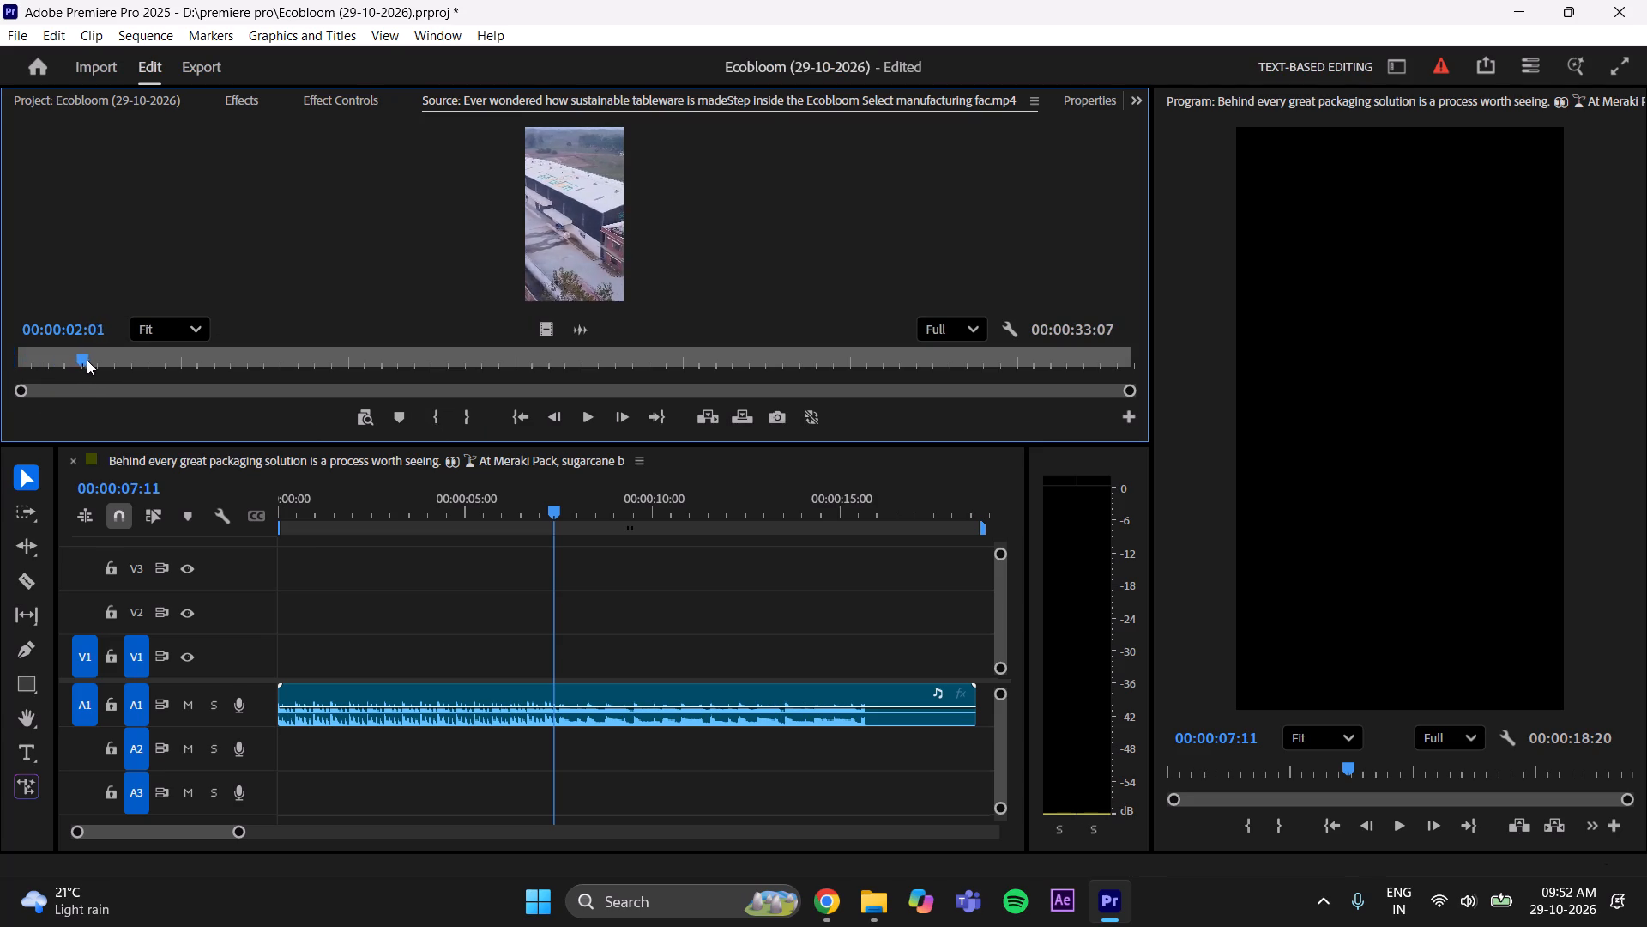
pyautogui.moveTo(87, 360); pyautogui.dragTo(96, 362)
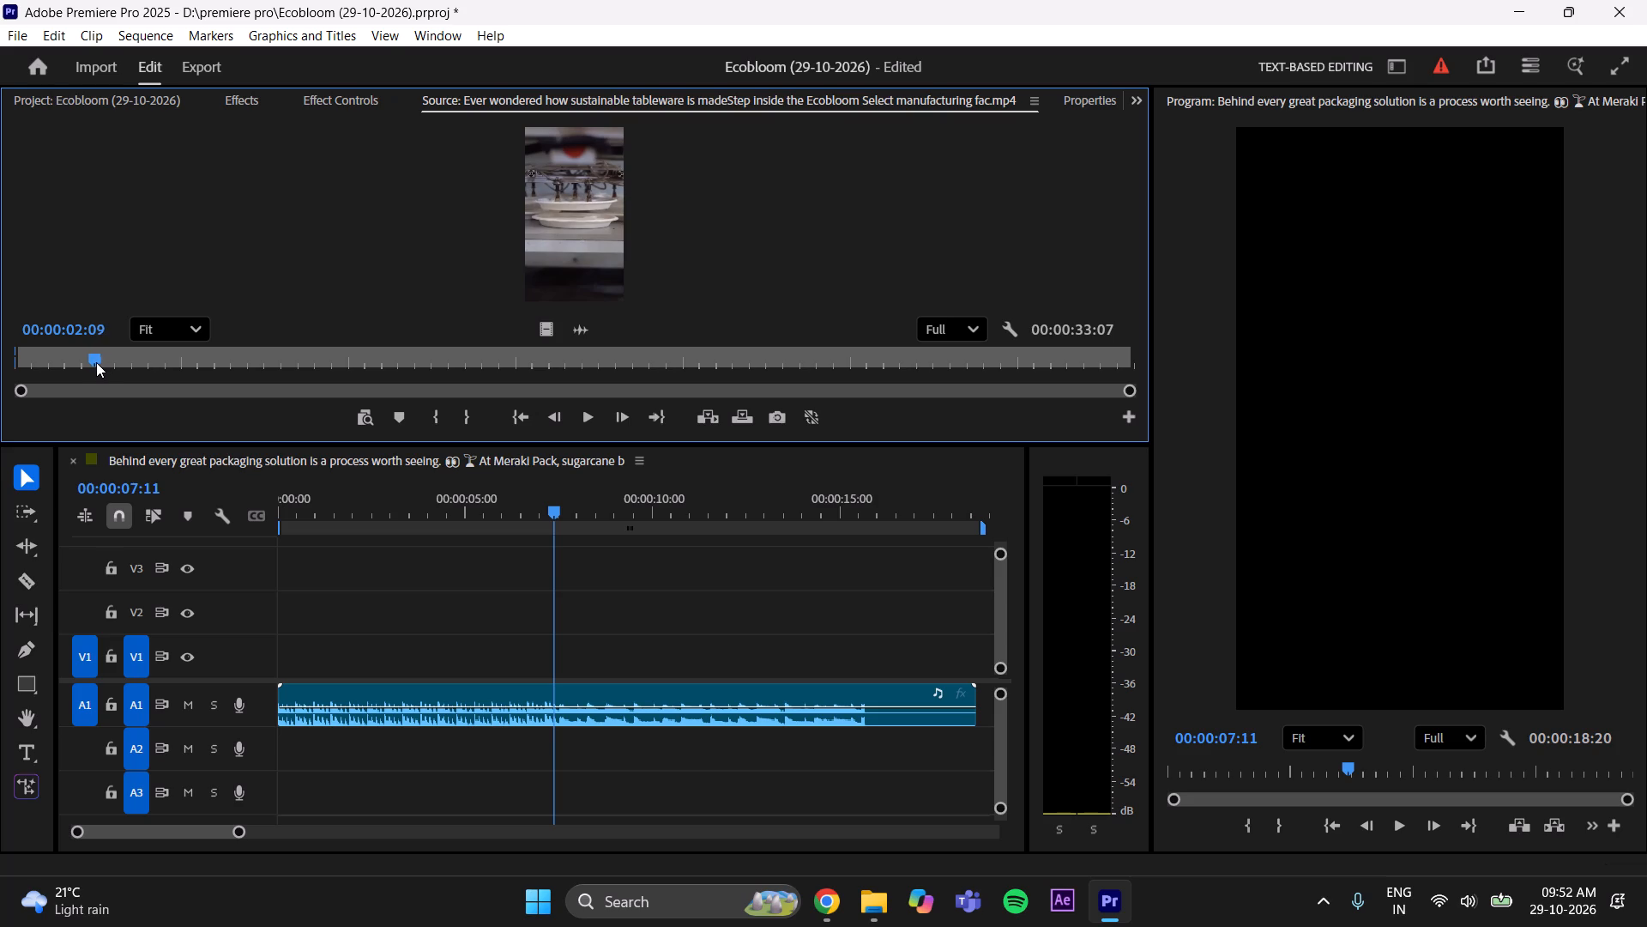
pyautogui.moveTo(96, 362); pyautogui.dragTo(93, 362)
pyautogui.click(459, 418)
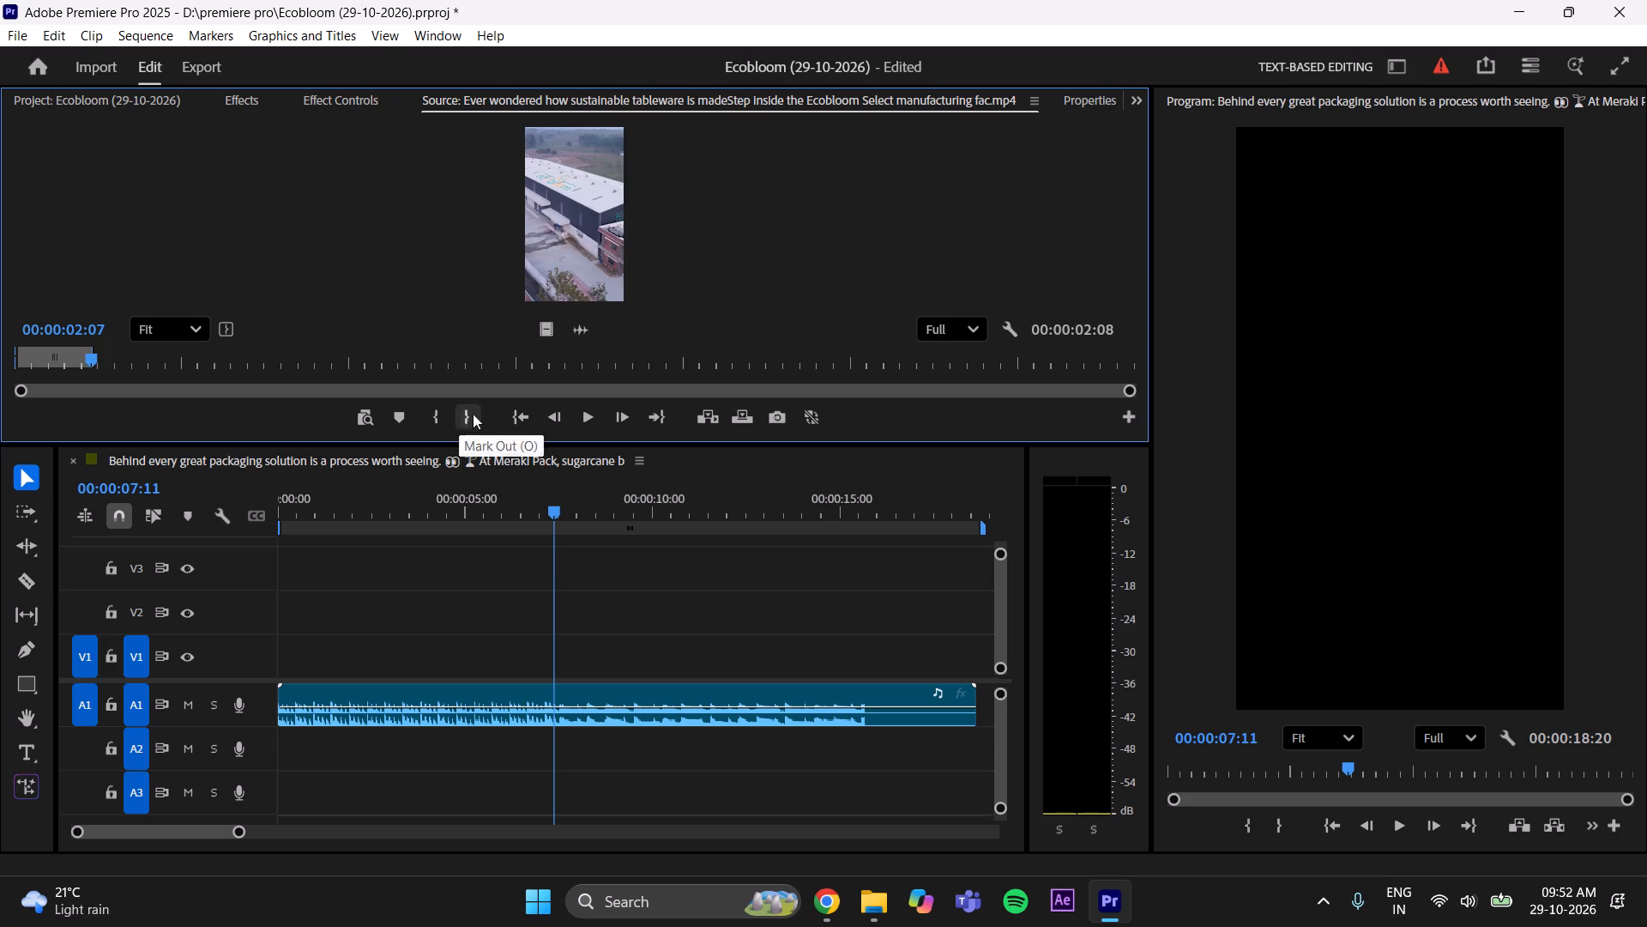
pyautogui.moveTo(545, 328); pyautogui.dragTo(246, 657)
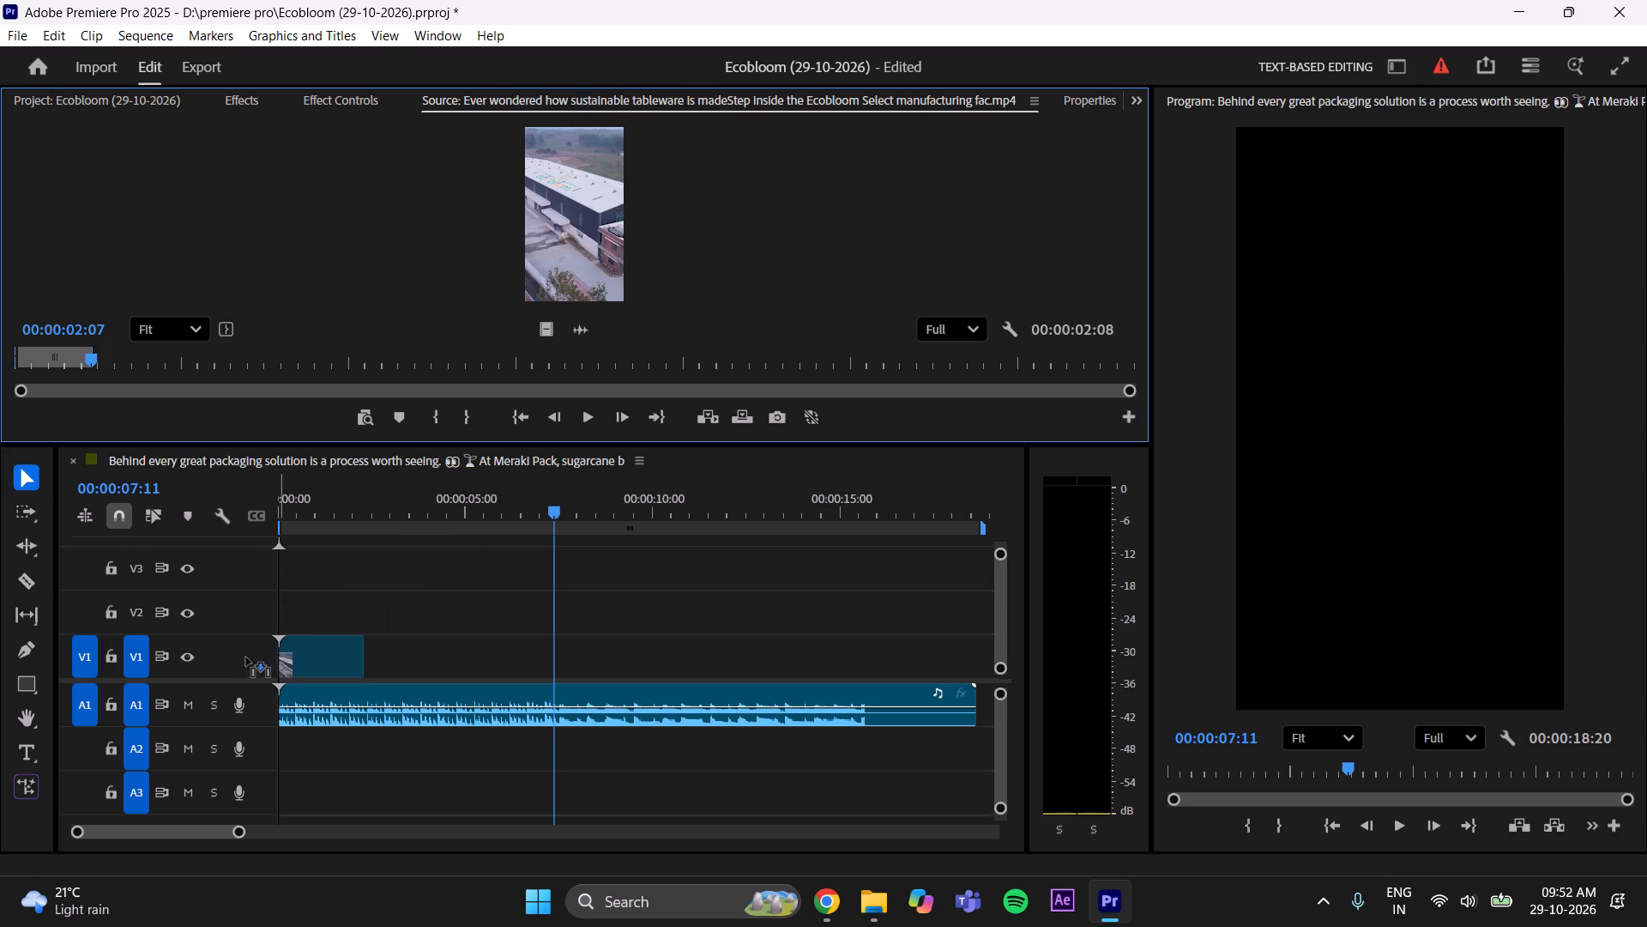
pyautogui.moveTo(246, 657); pyautogui.dragTo(238, 660)
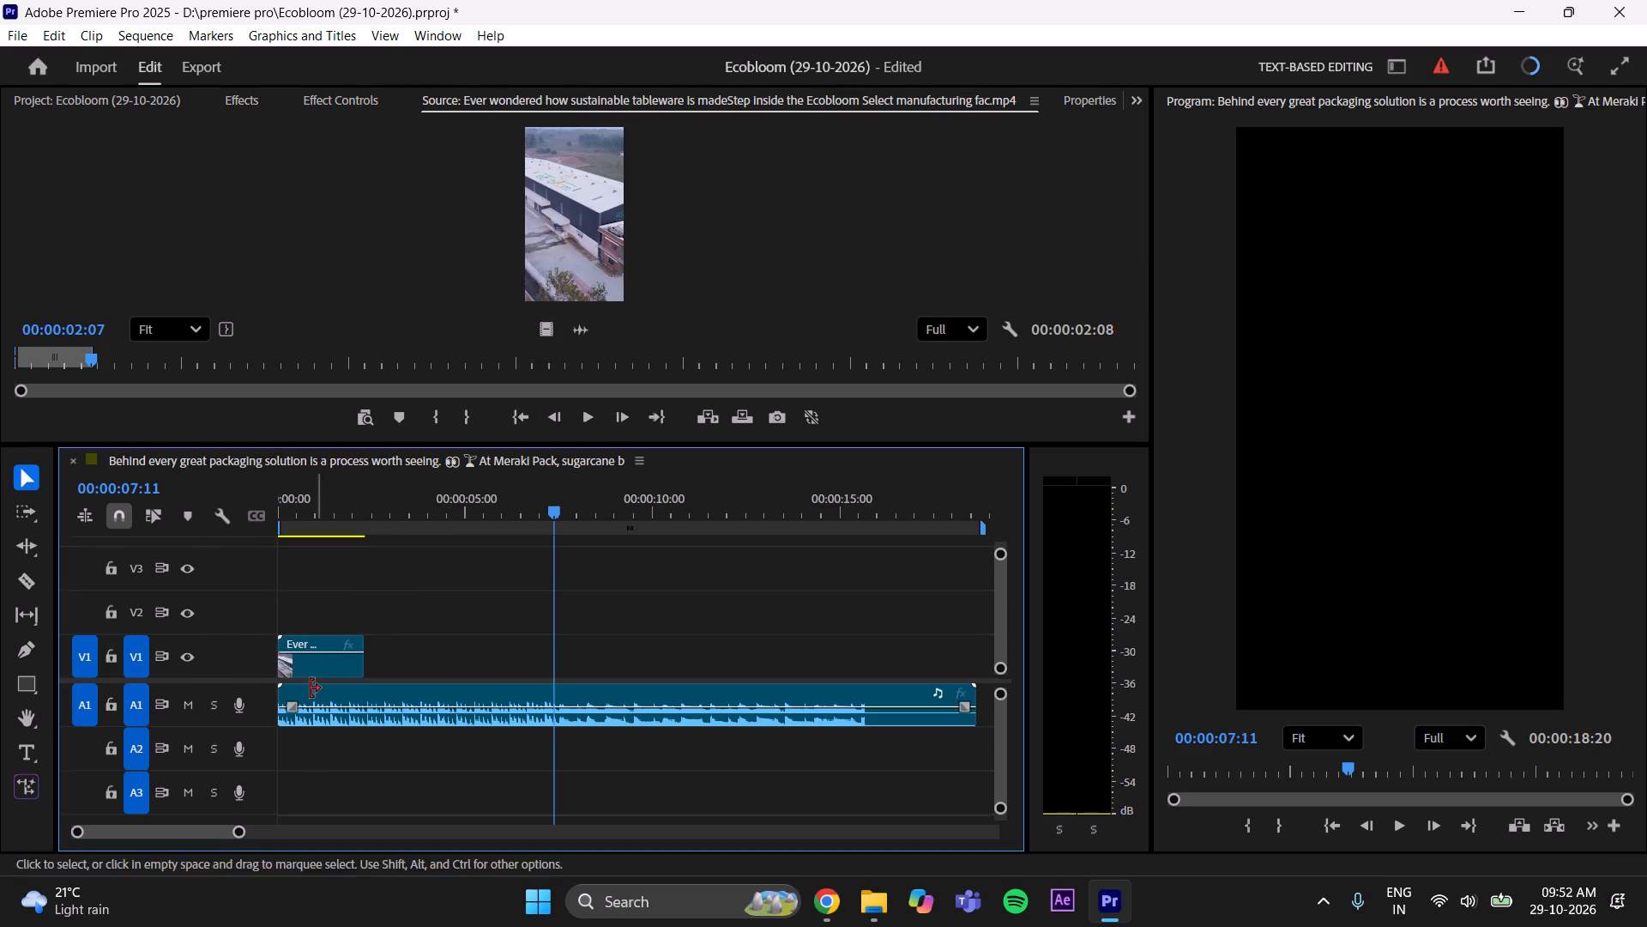
# Mark the plate-machine shot from 00:00:02:08 to 00:00:03:01 in the source and place only its video directly after the first V1 clip.
pyautogui.moveTo(94, 360); pyautogui.dragTo(99, 360)
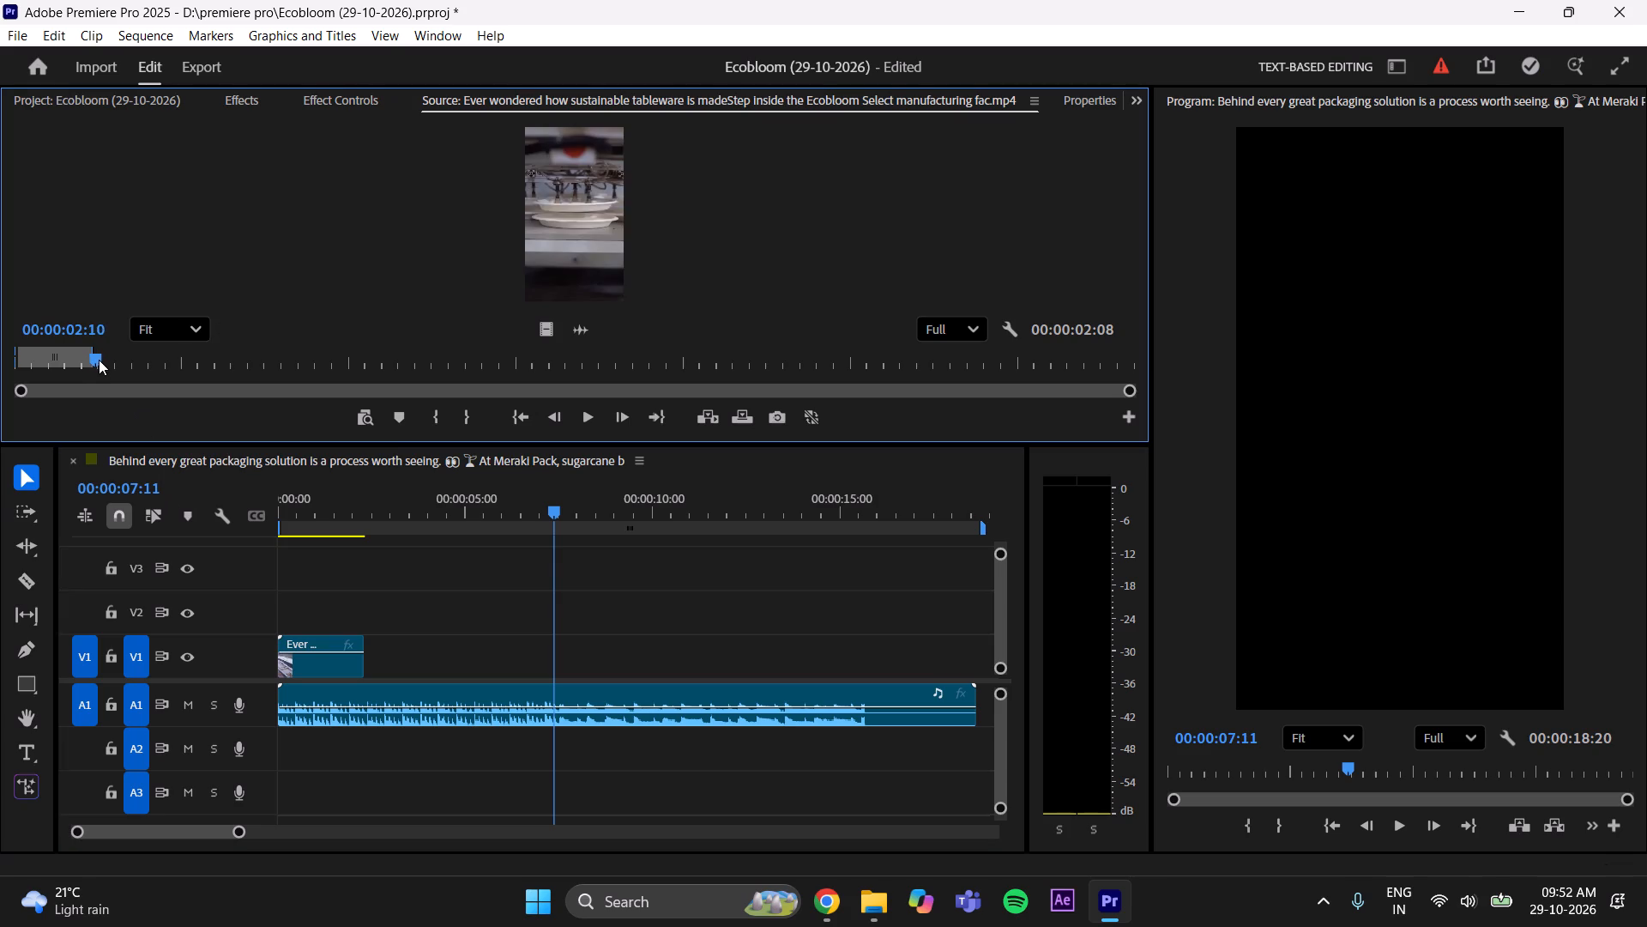
pyautogui.moveTo(99, 360); pyautogui.dragTo(116, 369)
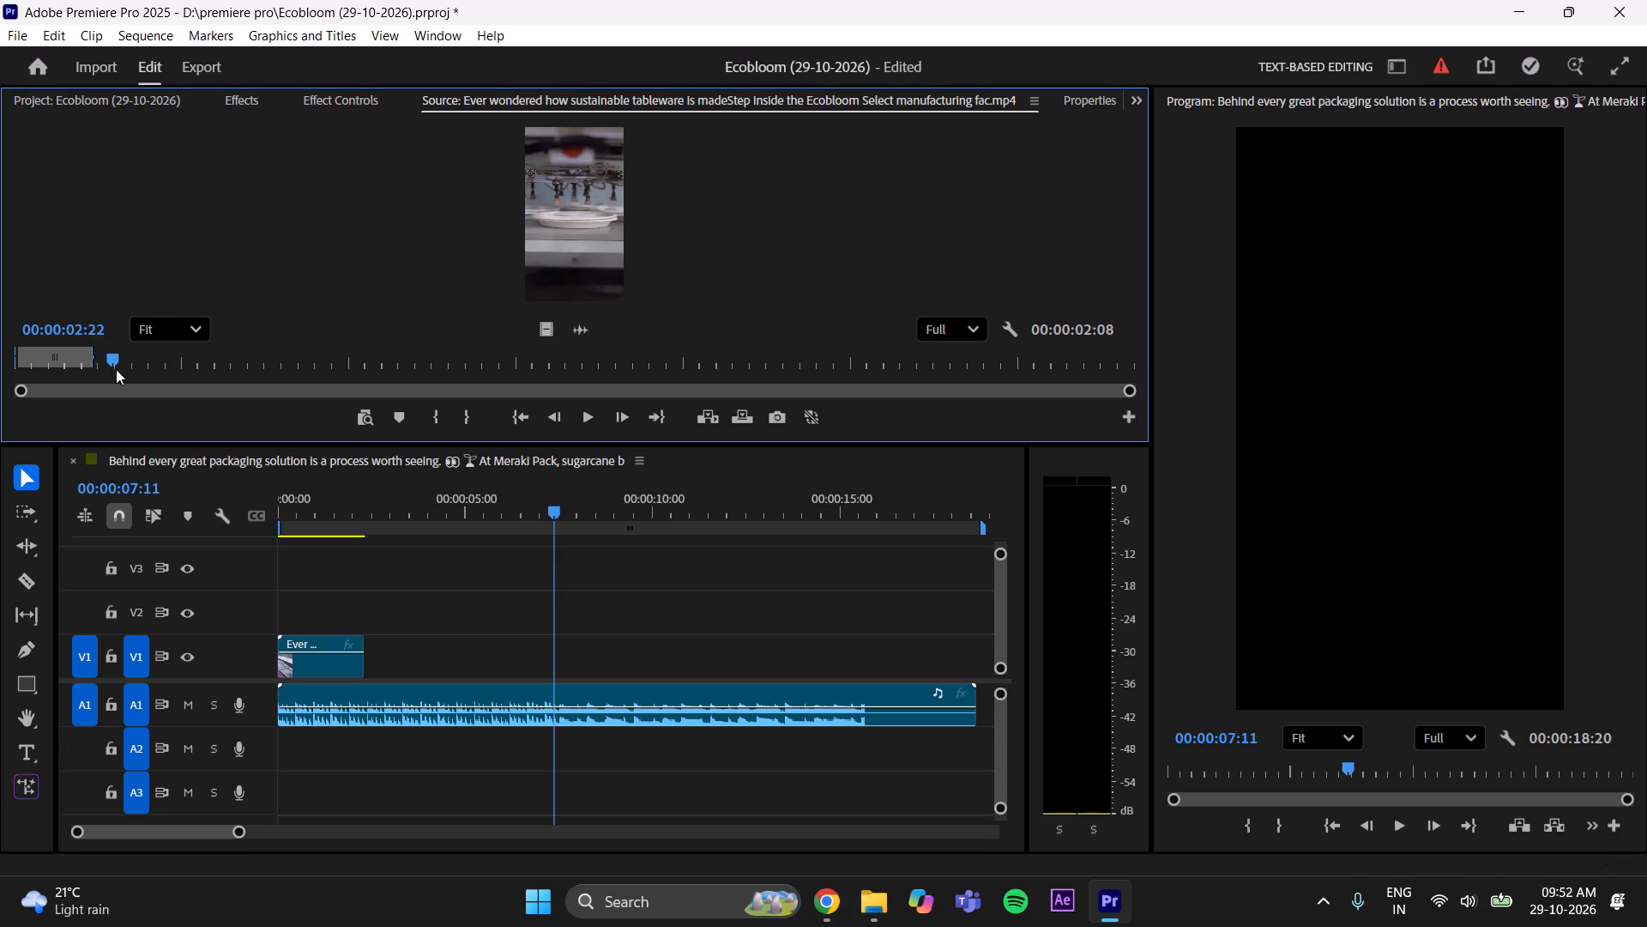
pyautogui.moveTo(116, 369); pyautogui.dragTo(98, 379)
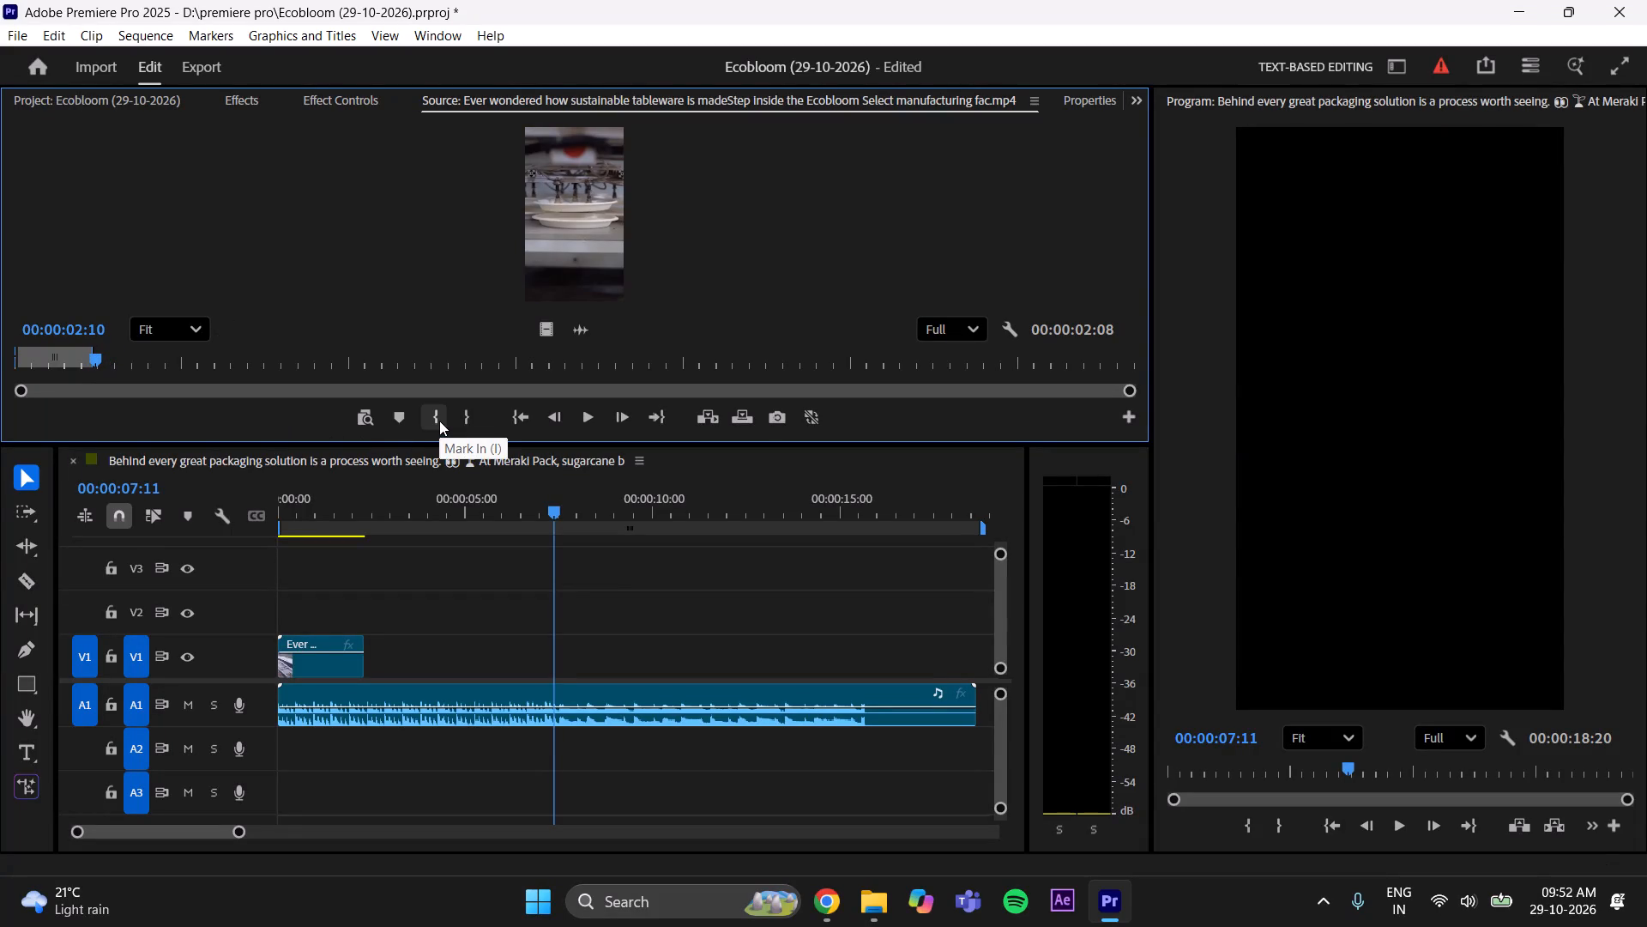
pyautogui.press('Left')
pyautogui.press('Left')
pyautogui.press('Left')
pyautogui.press('Left')
pyautogui.press('Right')
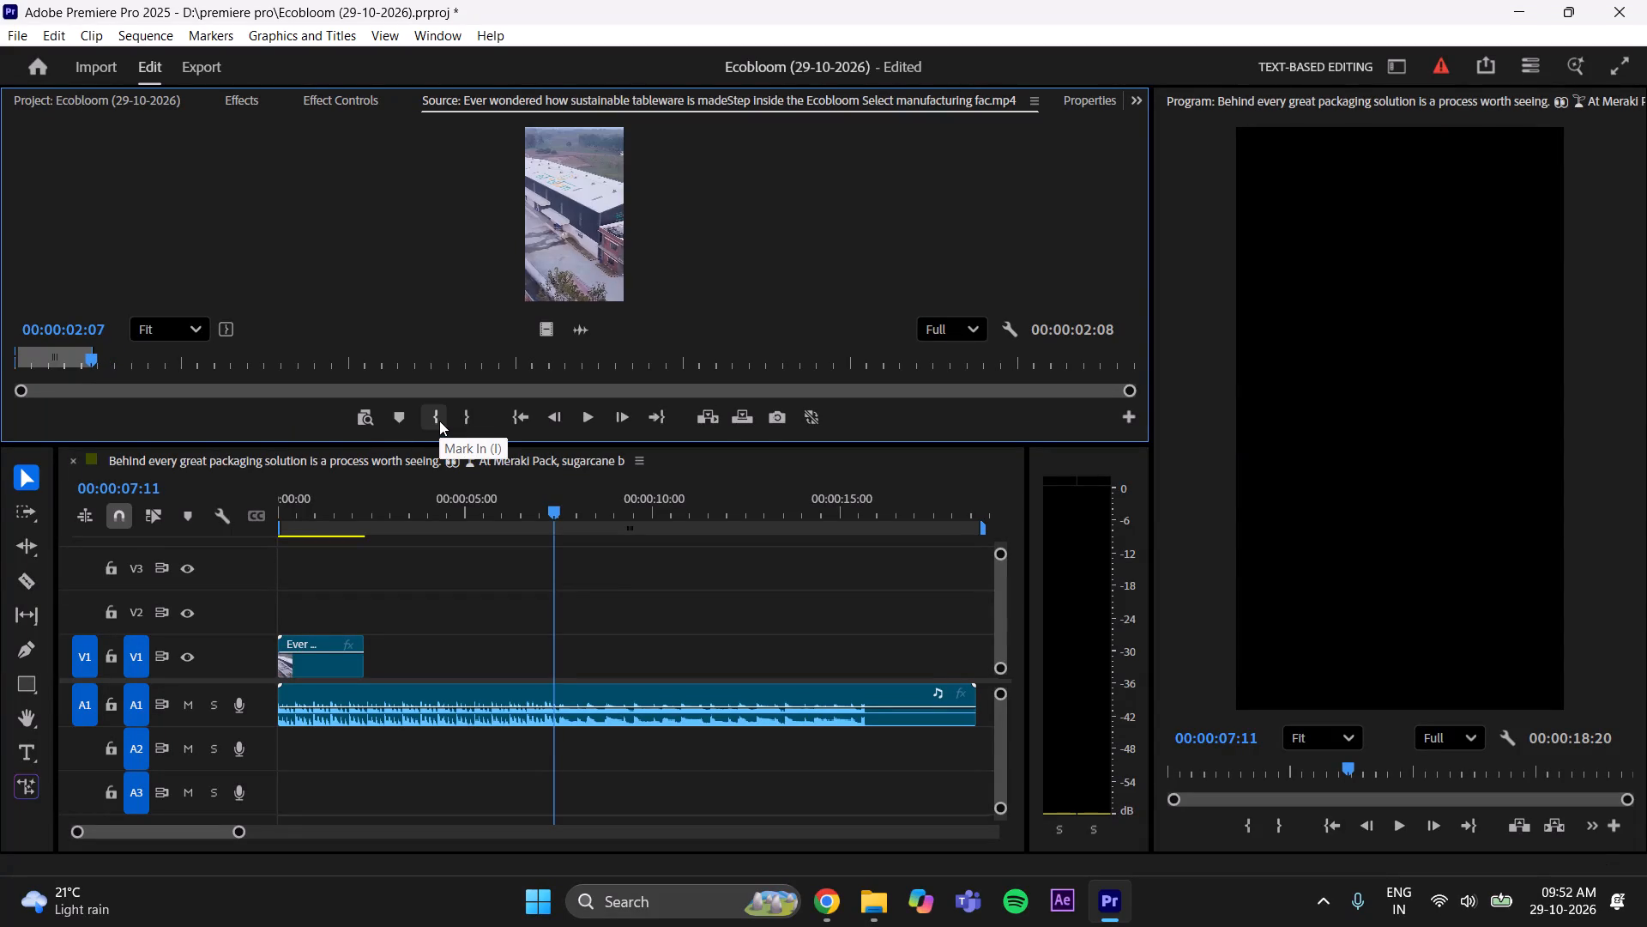
pyautogui.press('Right')
pyautogui.press('Left')
pyautogui.press('Right')
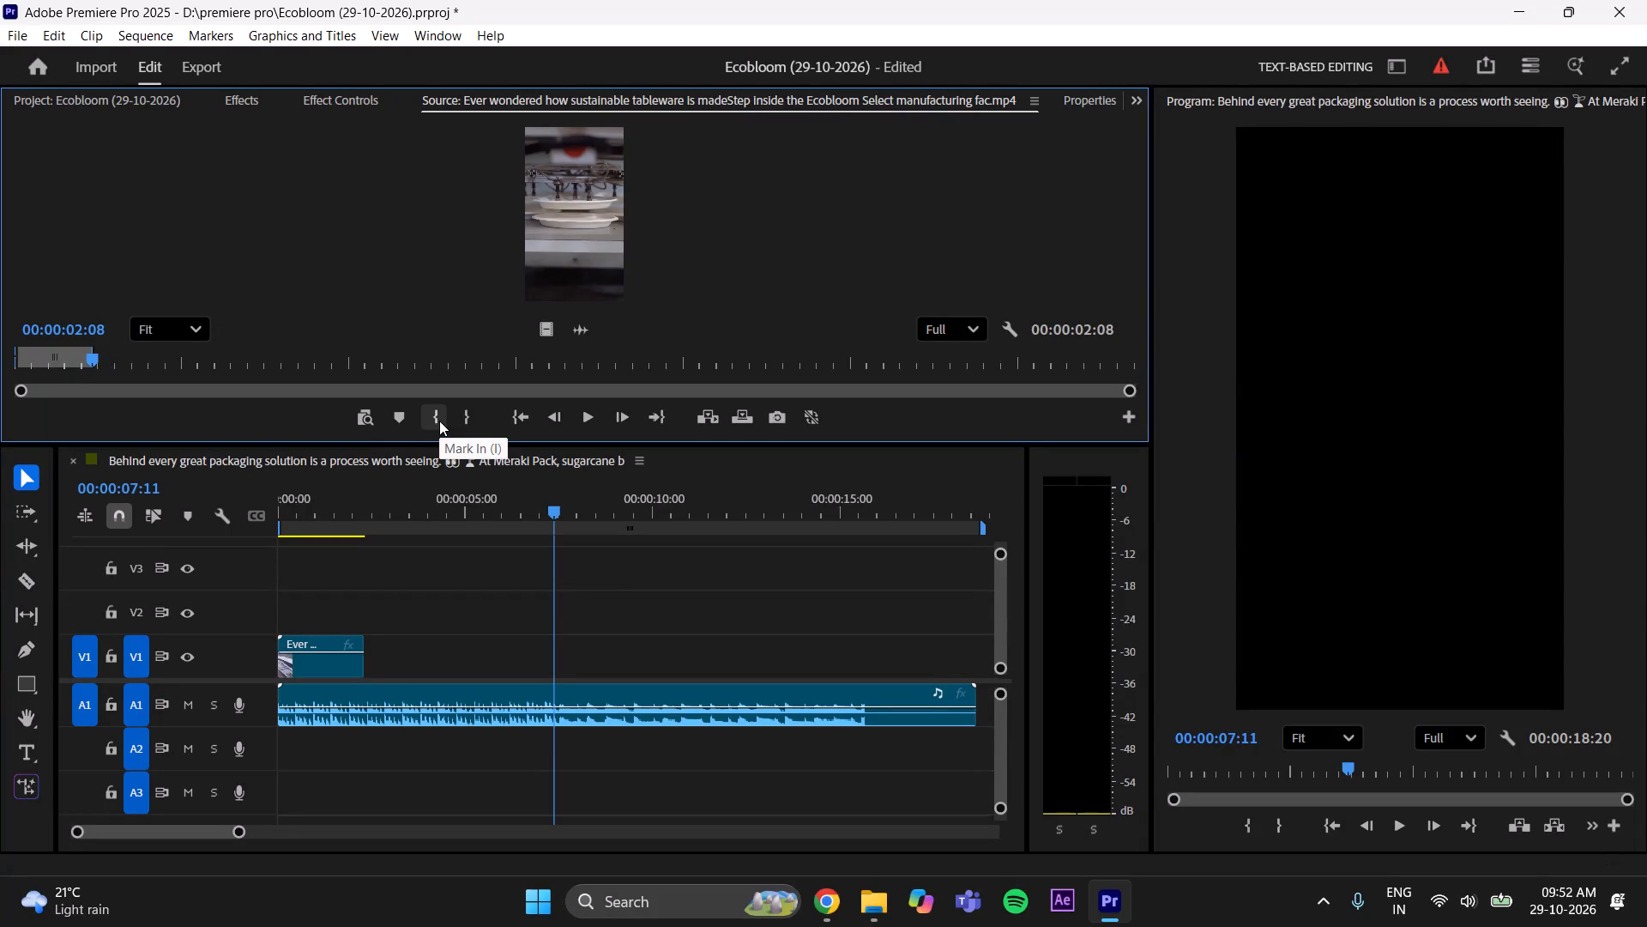
pyautogui.click(439, 421)
pyautogui.moveTo(94, 360); pyautogui.dragTo(118, 356)
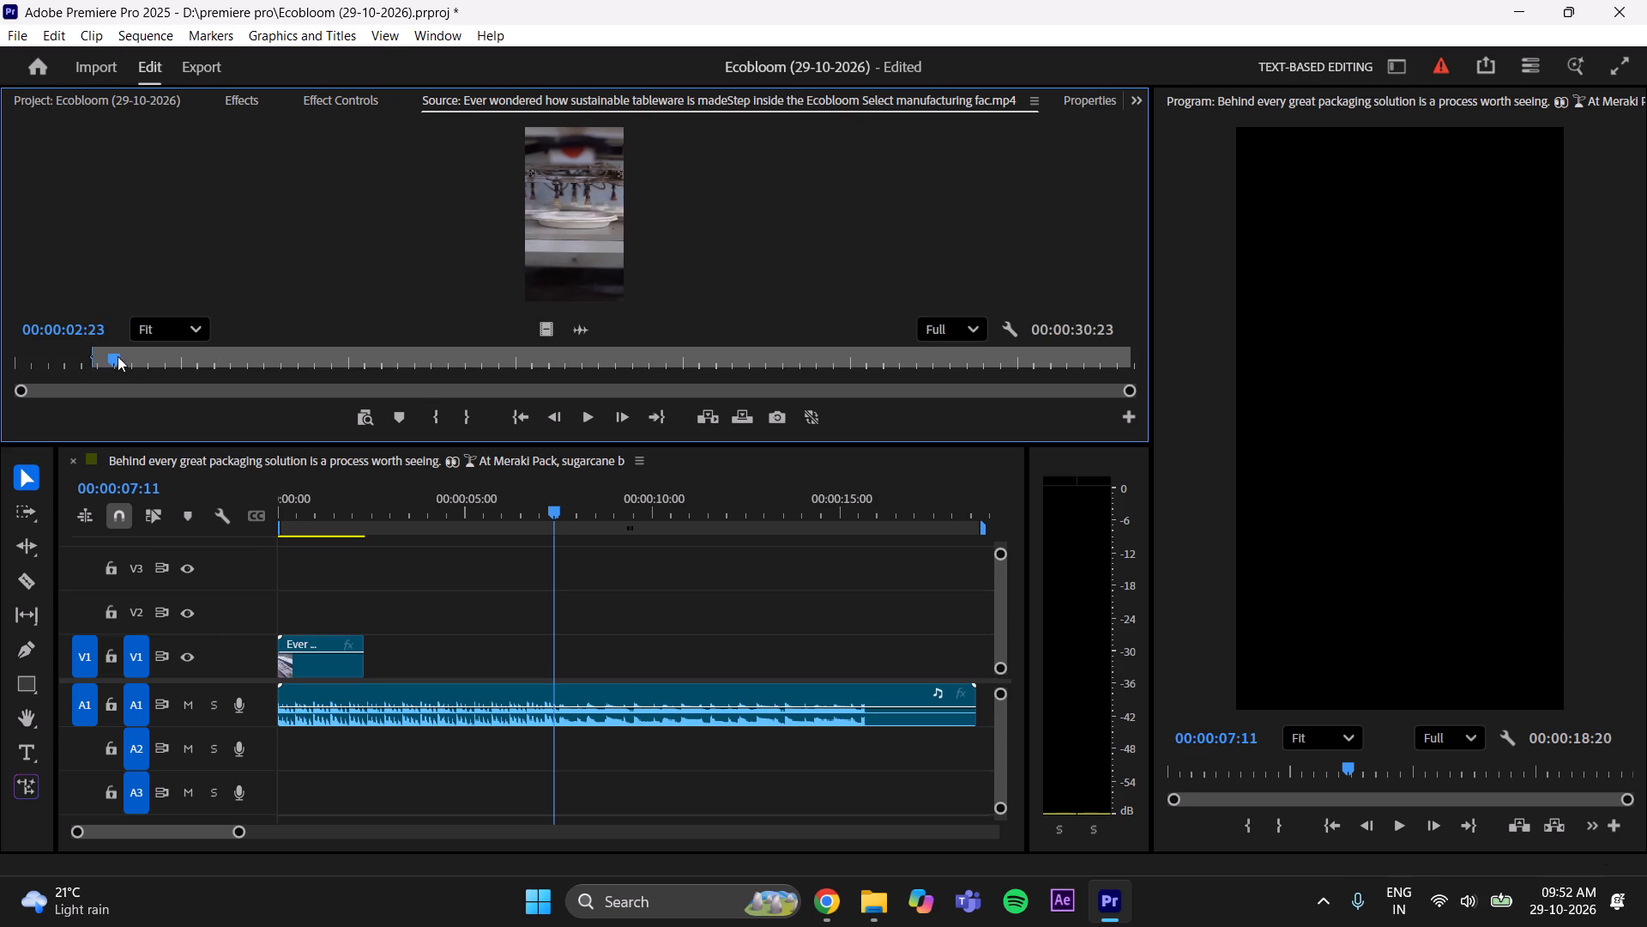
pyautogui.moveTo(118, 356); pyautogui.dragTo(115, 360)
pyautogui.moveTo(115, 360); pyautogui.dragTo(118, 360)
pyautogui.click(471, 434)
pyautogui.click(471, 425)
pyautogui.moveTo(543, 323); pyautogui.dragTo(384, 668)
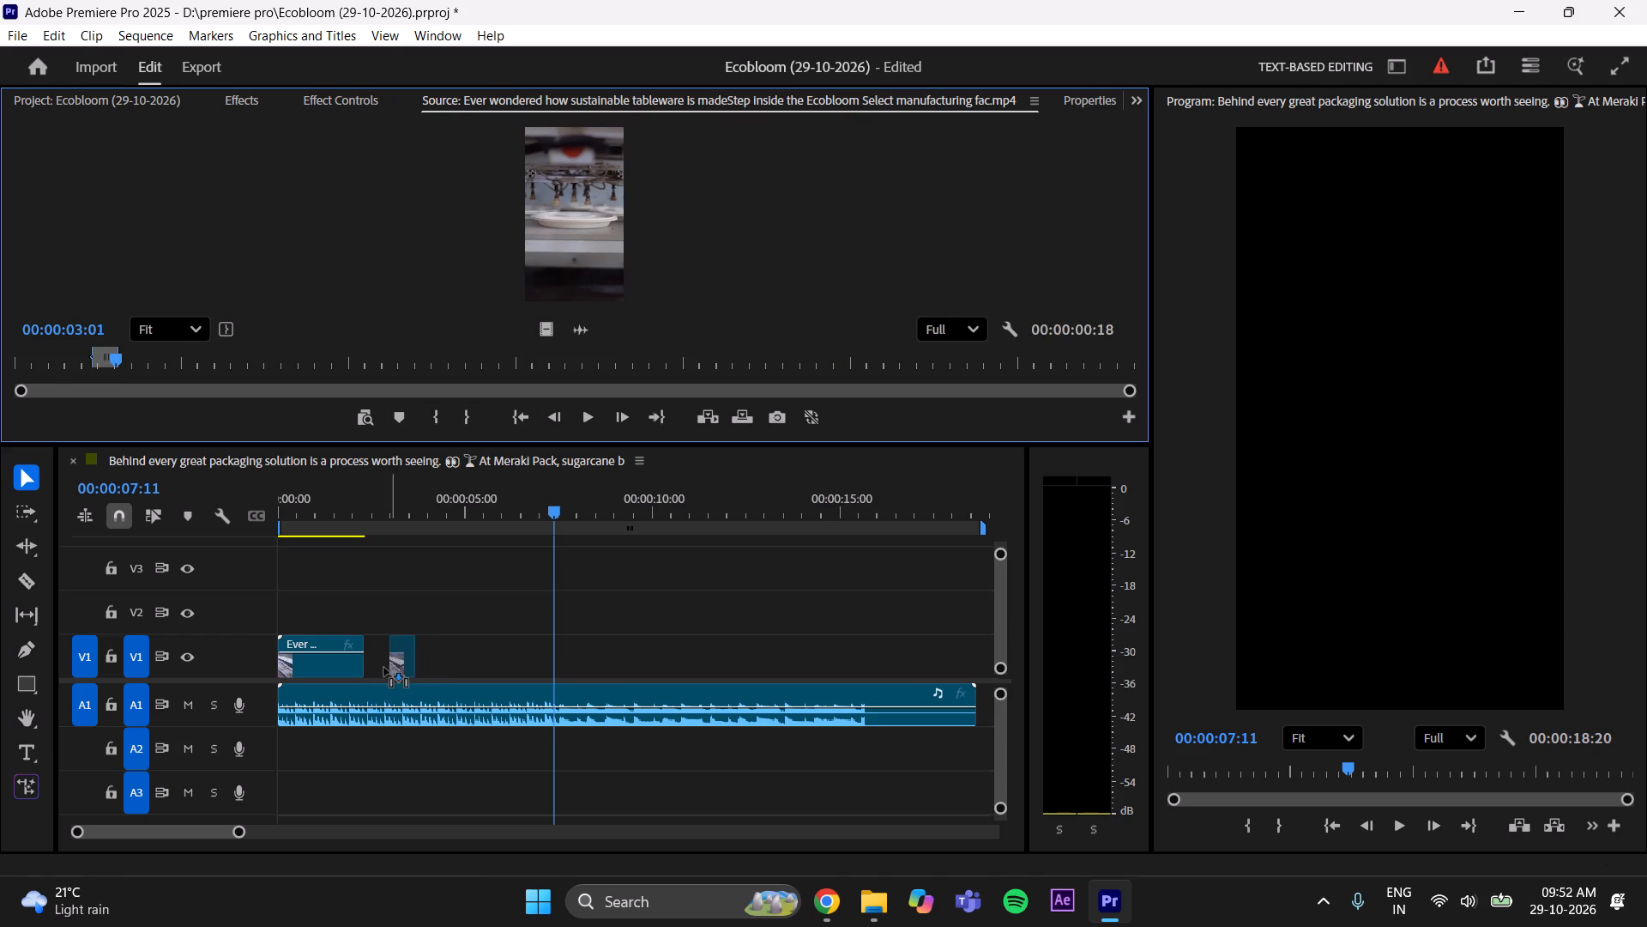
pyautogui.moveTo(384, 668); pyautogui.dragTo(369, 674)
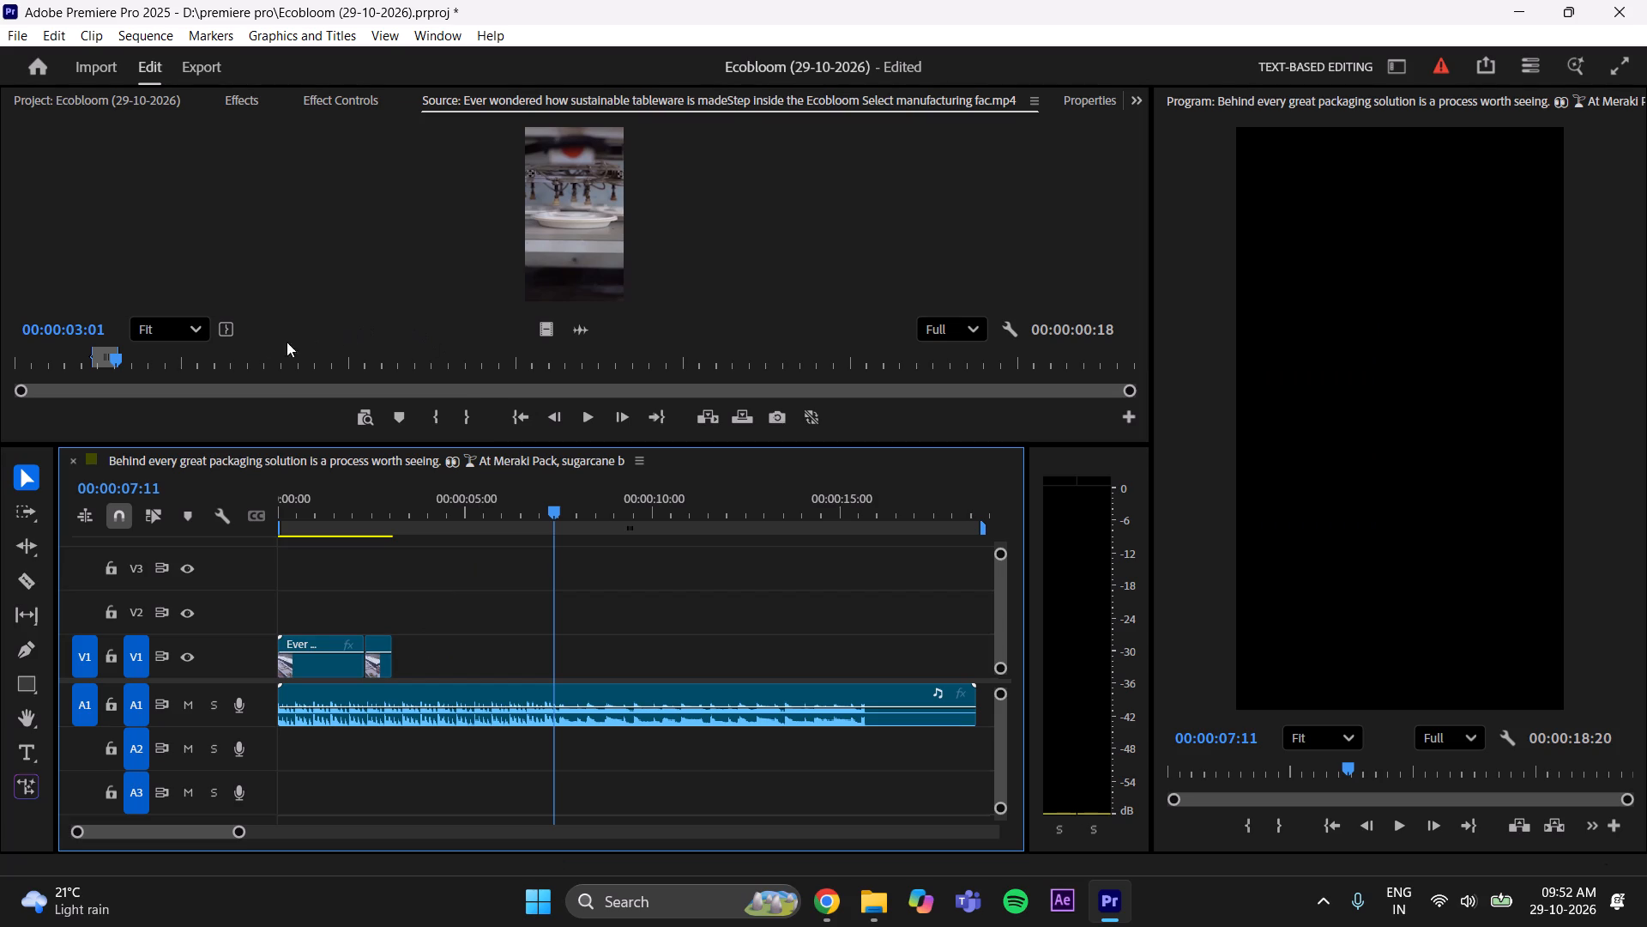
# Mark the moulded egg-tray machine shot from 00:00:03:02 to 00:00:04:04 in the source and place only its video directly after the second V1 clip.
pyautogui.click(119, 357)
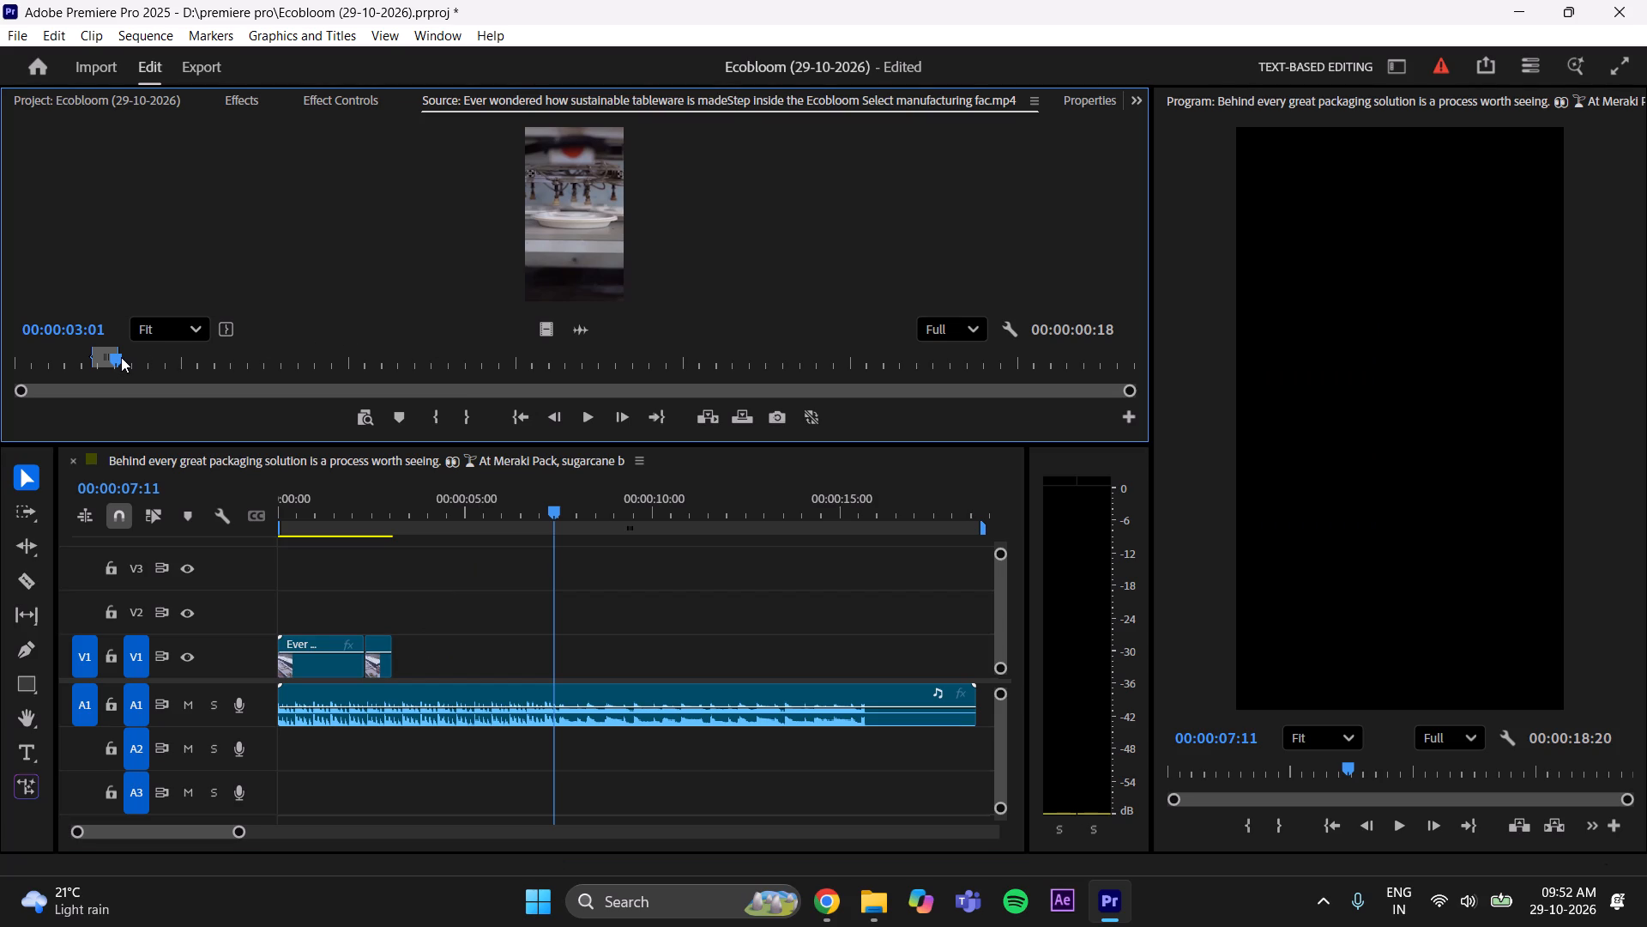
pyautogui.press('Right')
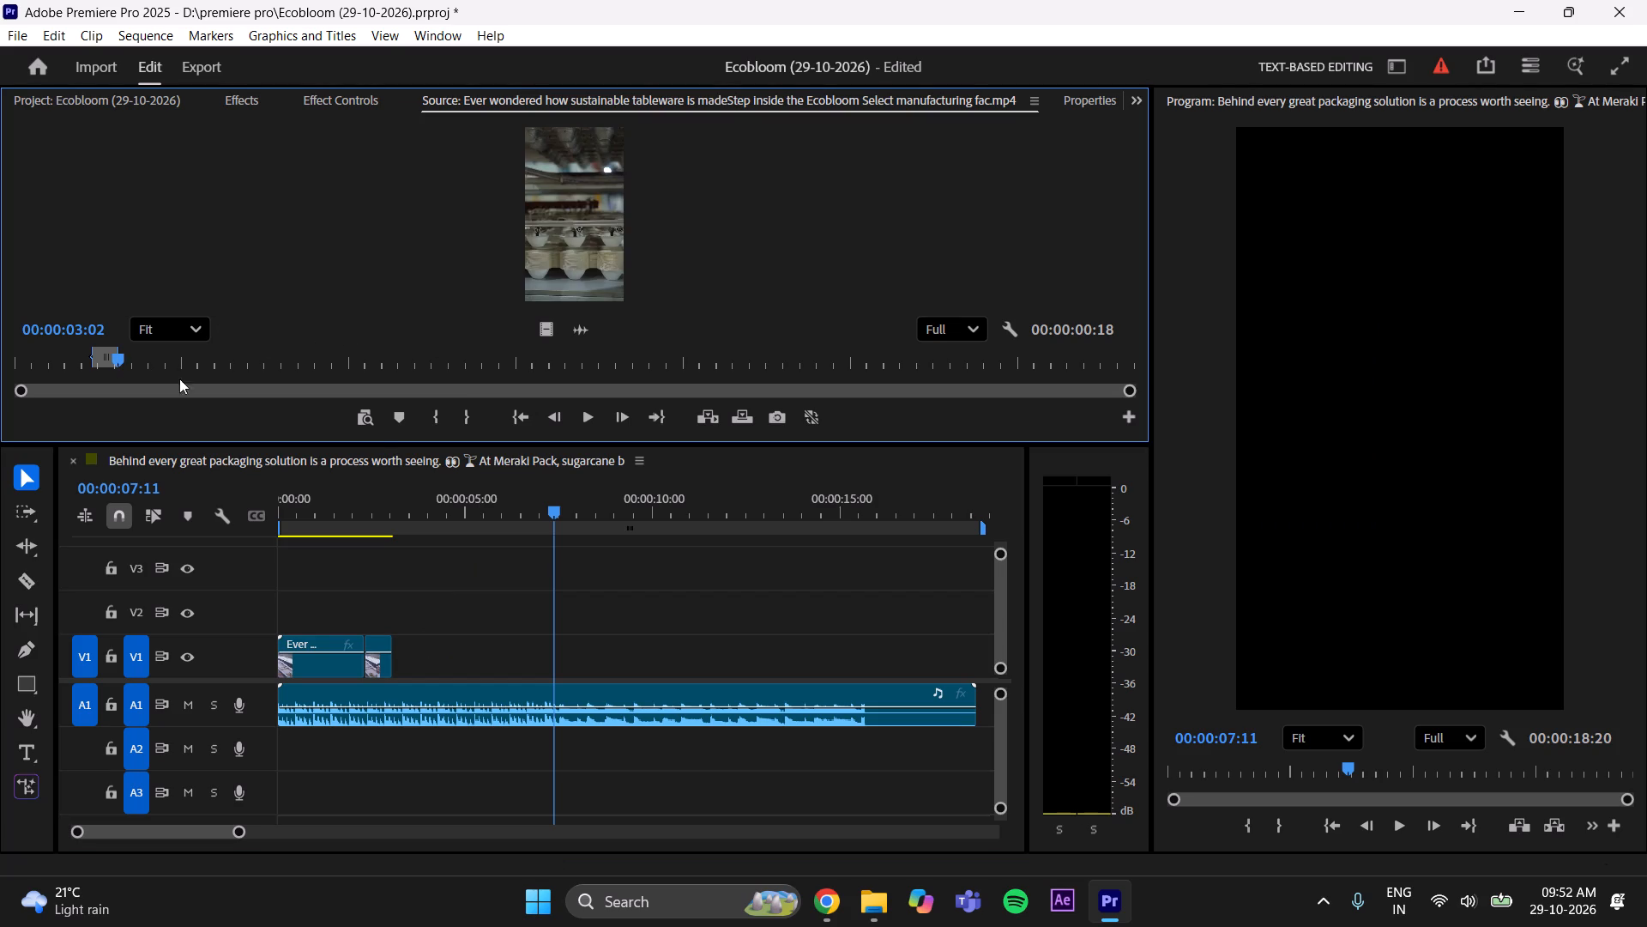
pyautogui.click(446, 416)
pyautogui.moveTo(113, 360); pyautogui.dragTo(124, 360)
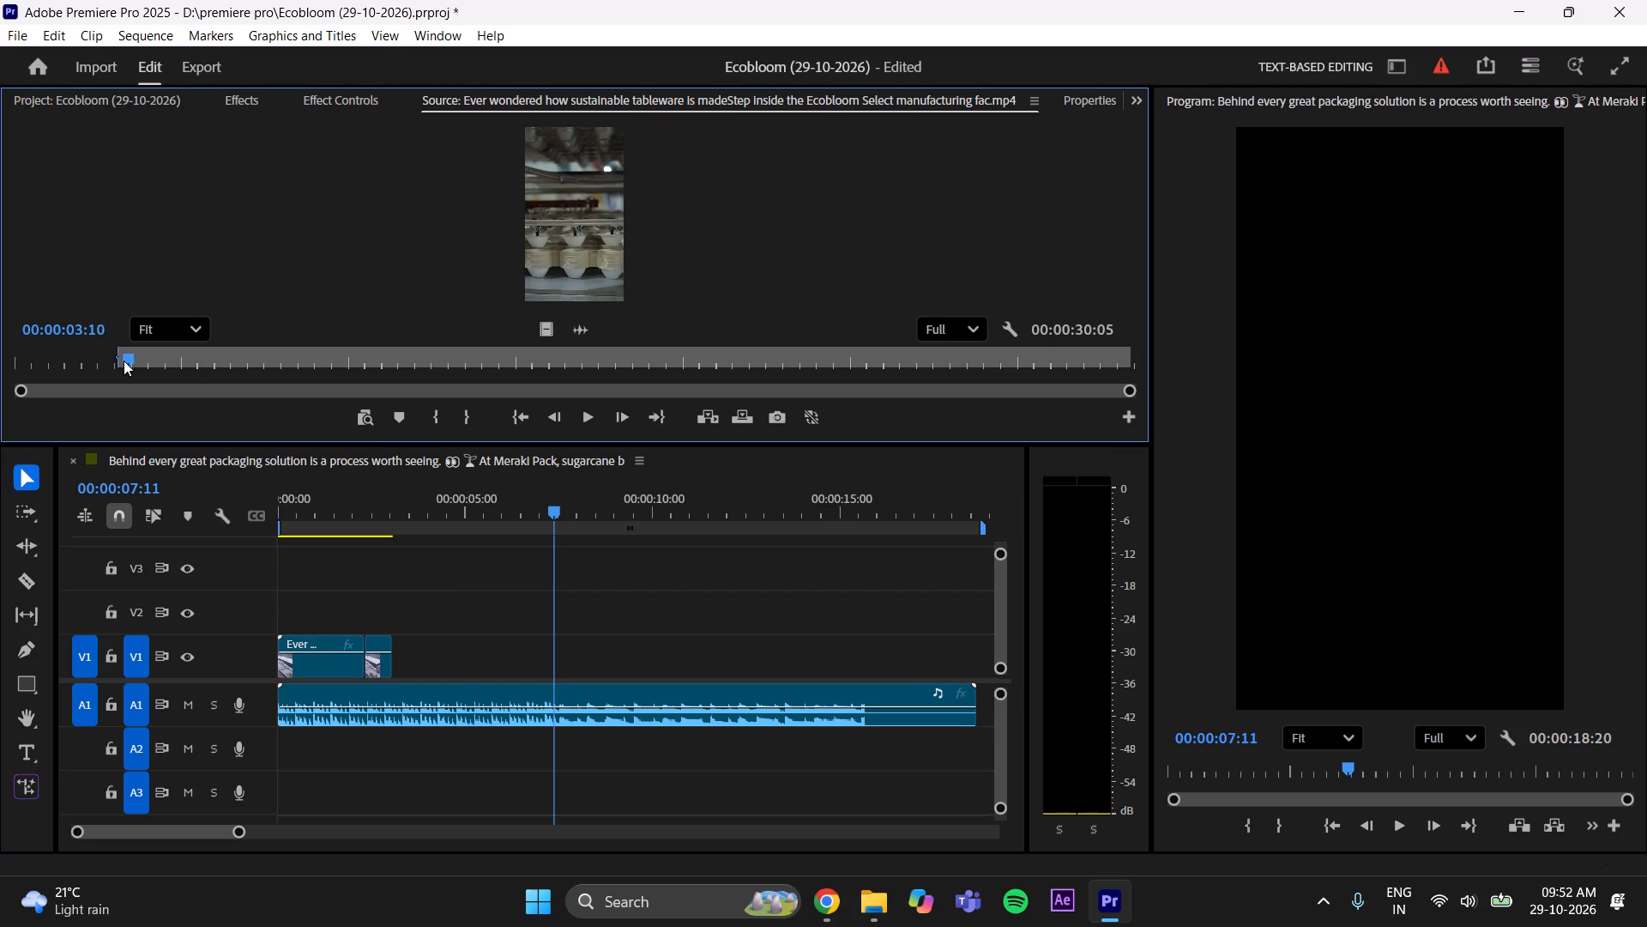
pyautogui.moveTo(124, 360); pyautogui.dragTo(143, 365)
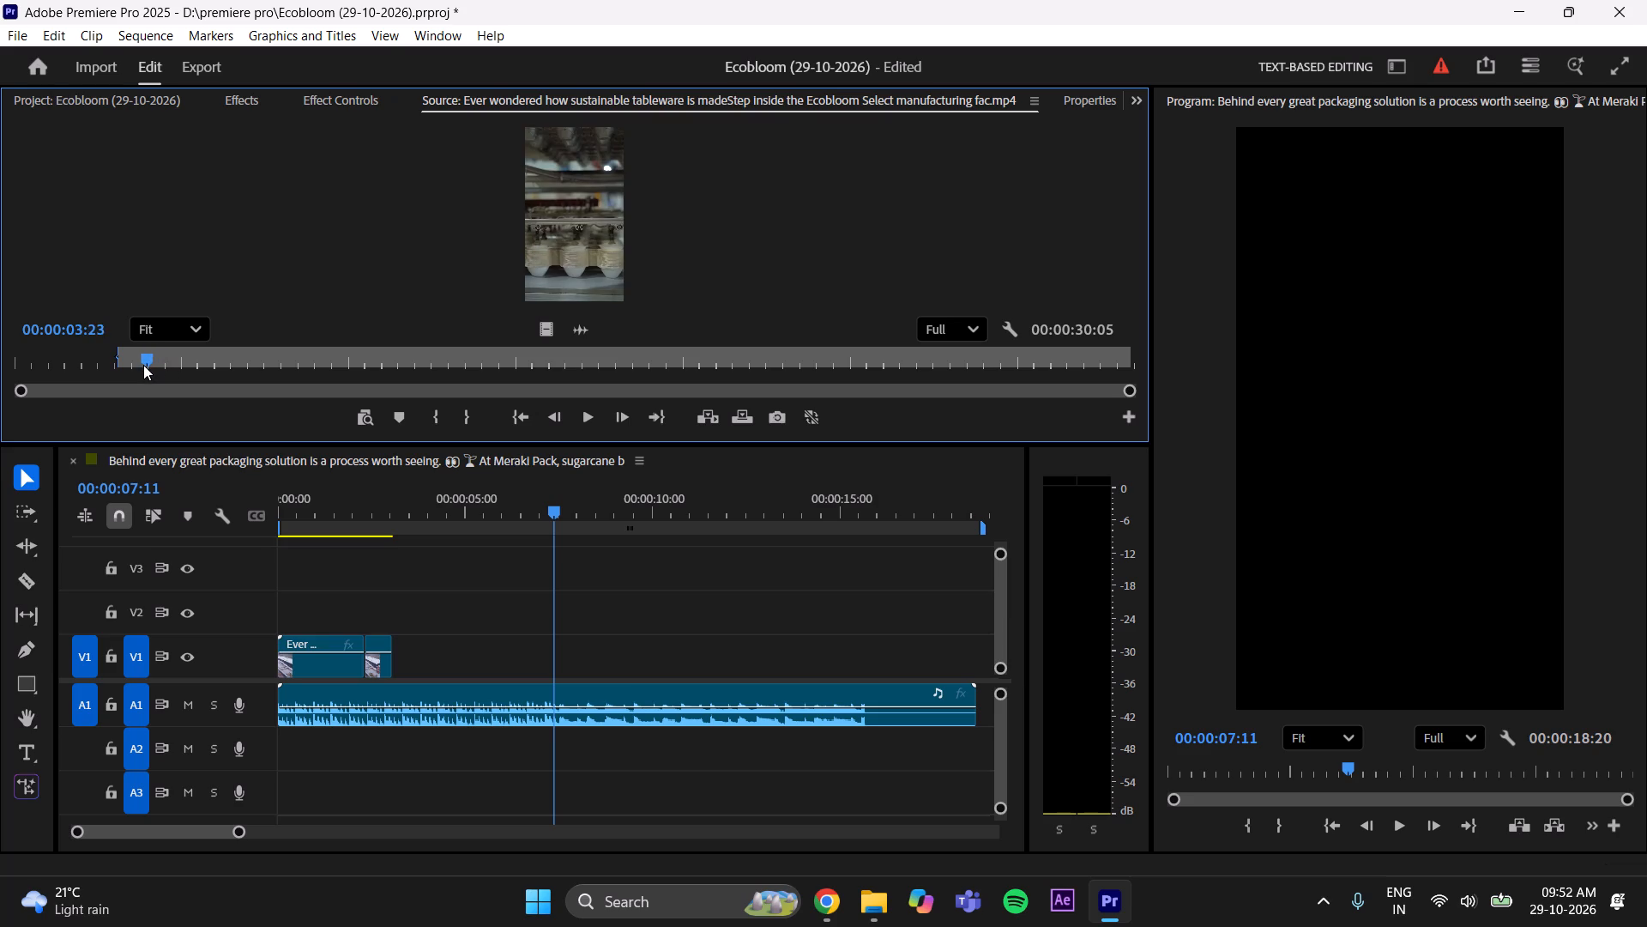
pyautogui.moveTo(143, 365); pyautogui.dragTo(149, 362)
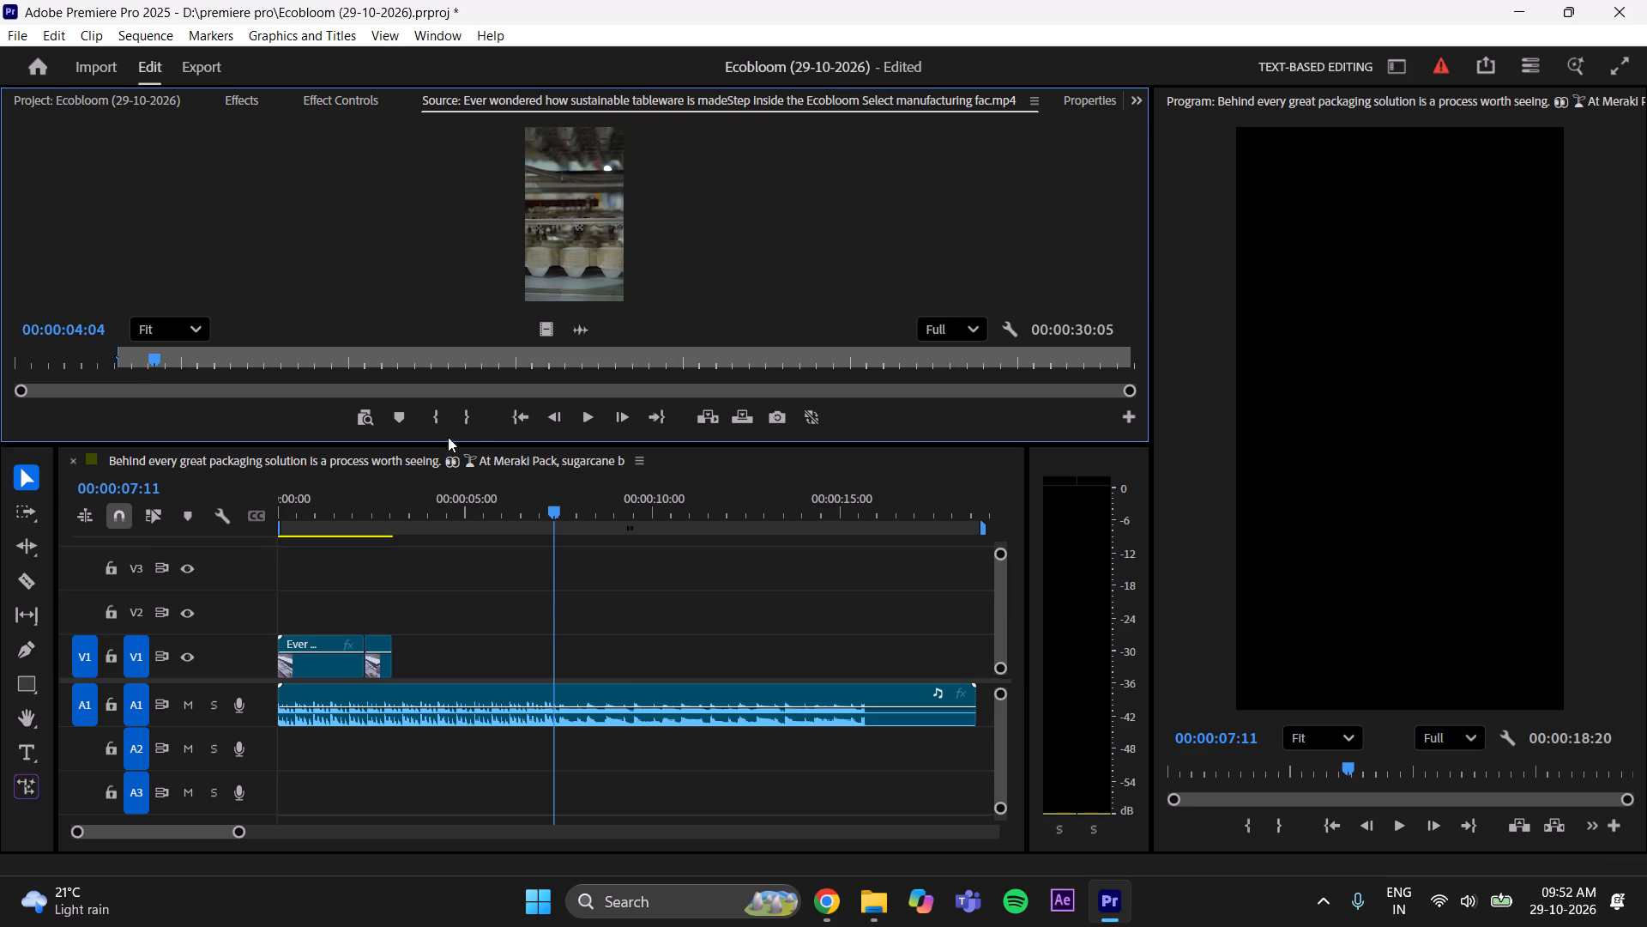
pyautogui.click(472, 427)
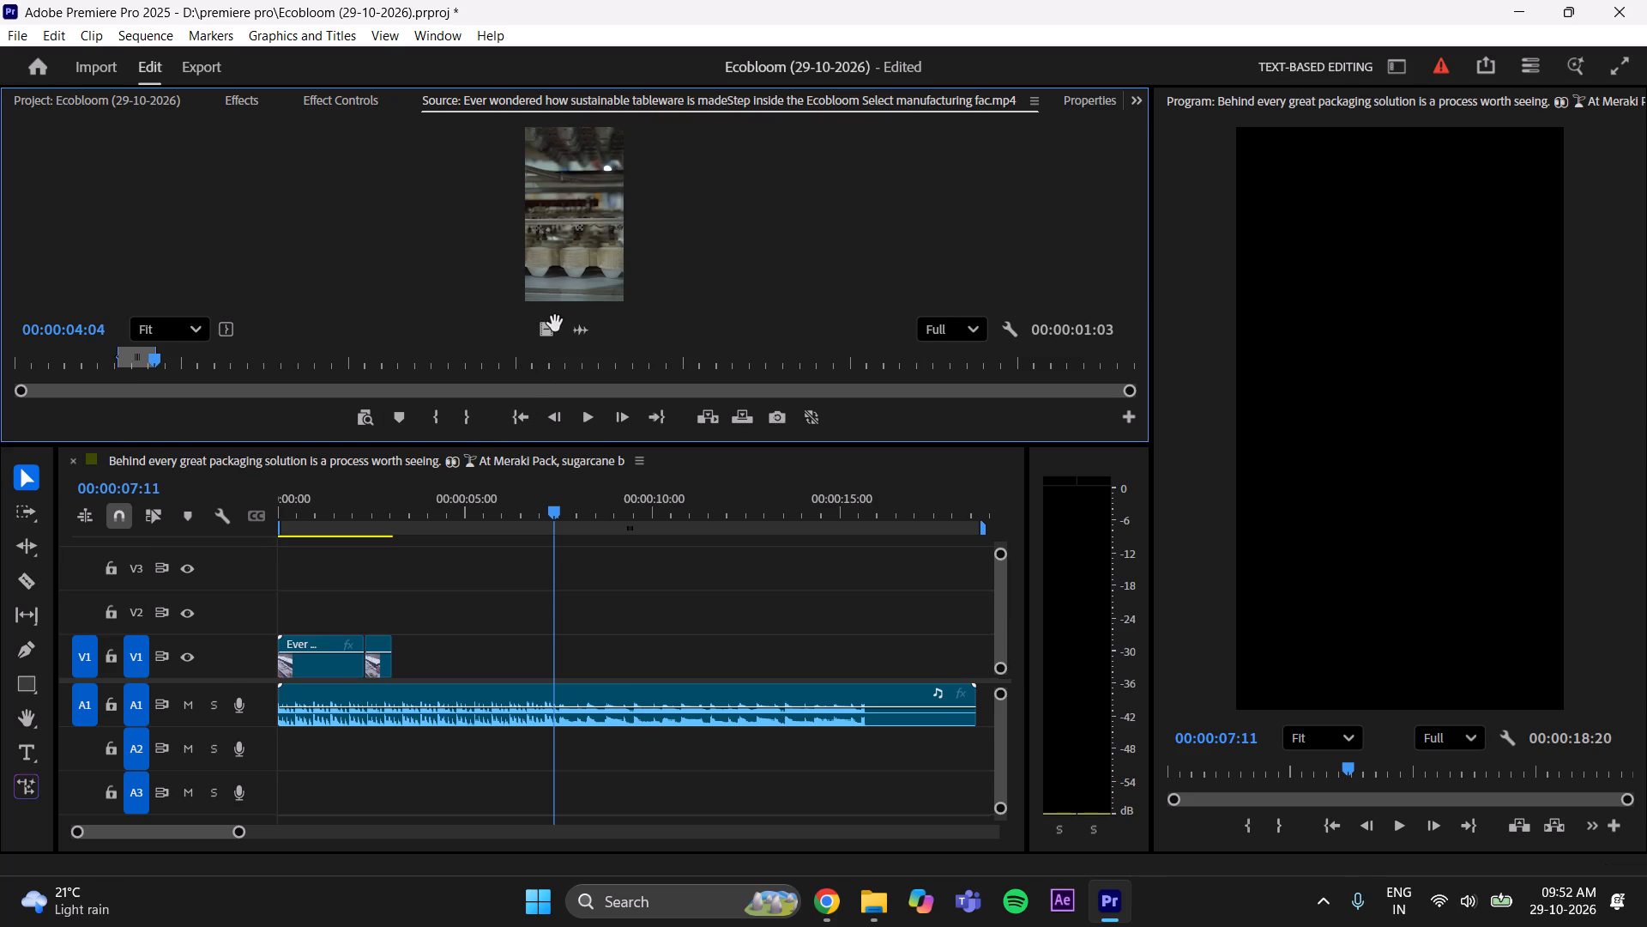
pyautogui.moveTo(555, 324); pyautogui.dragTo(397, 674)
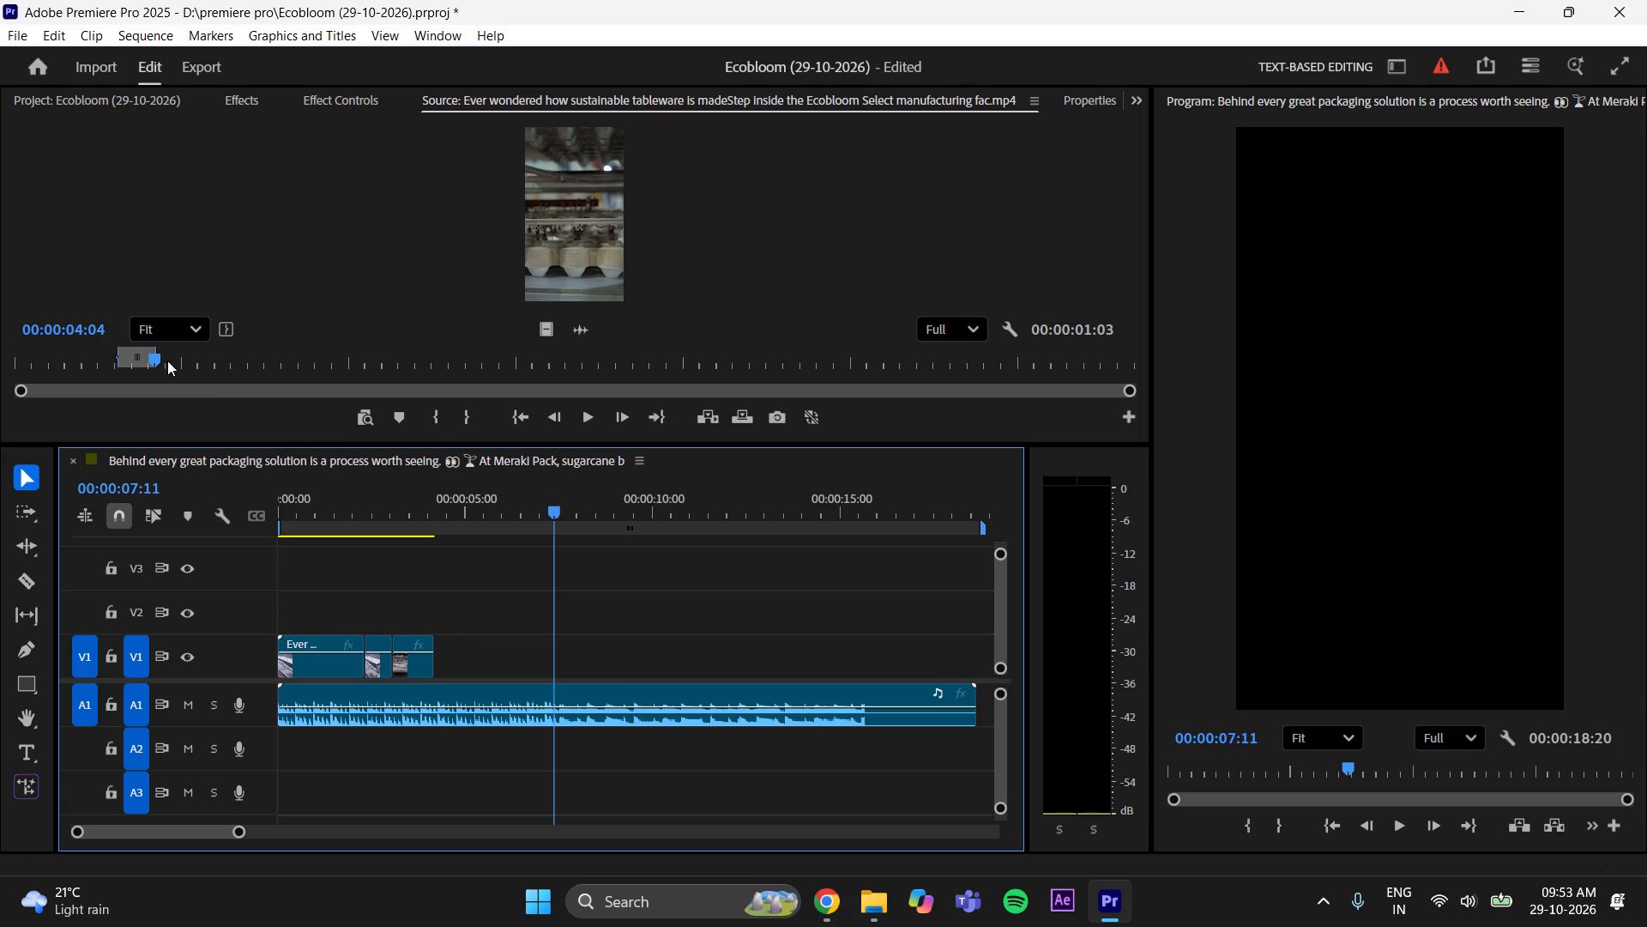
# Mark the white pulp shot from 00:00:05:18 to 00:00:07:13 in the source and place only its video directly after the third V1 clip.
pyautogui.moveTo(156, 358); pyautogui.dragTo(193, 350)
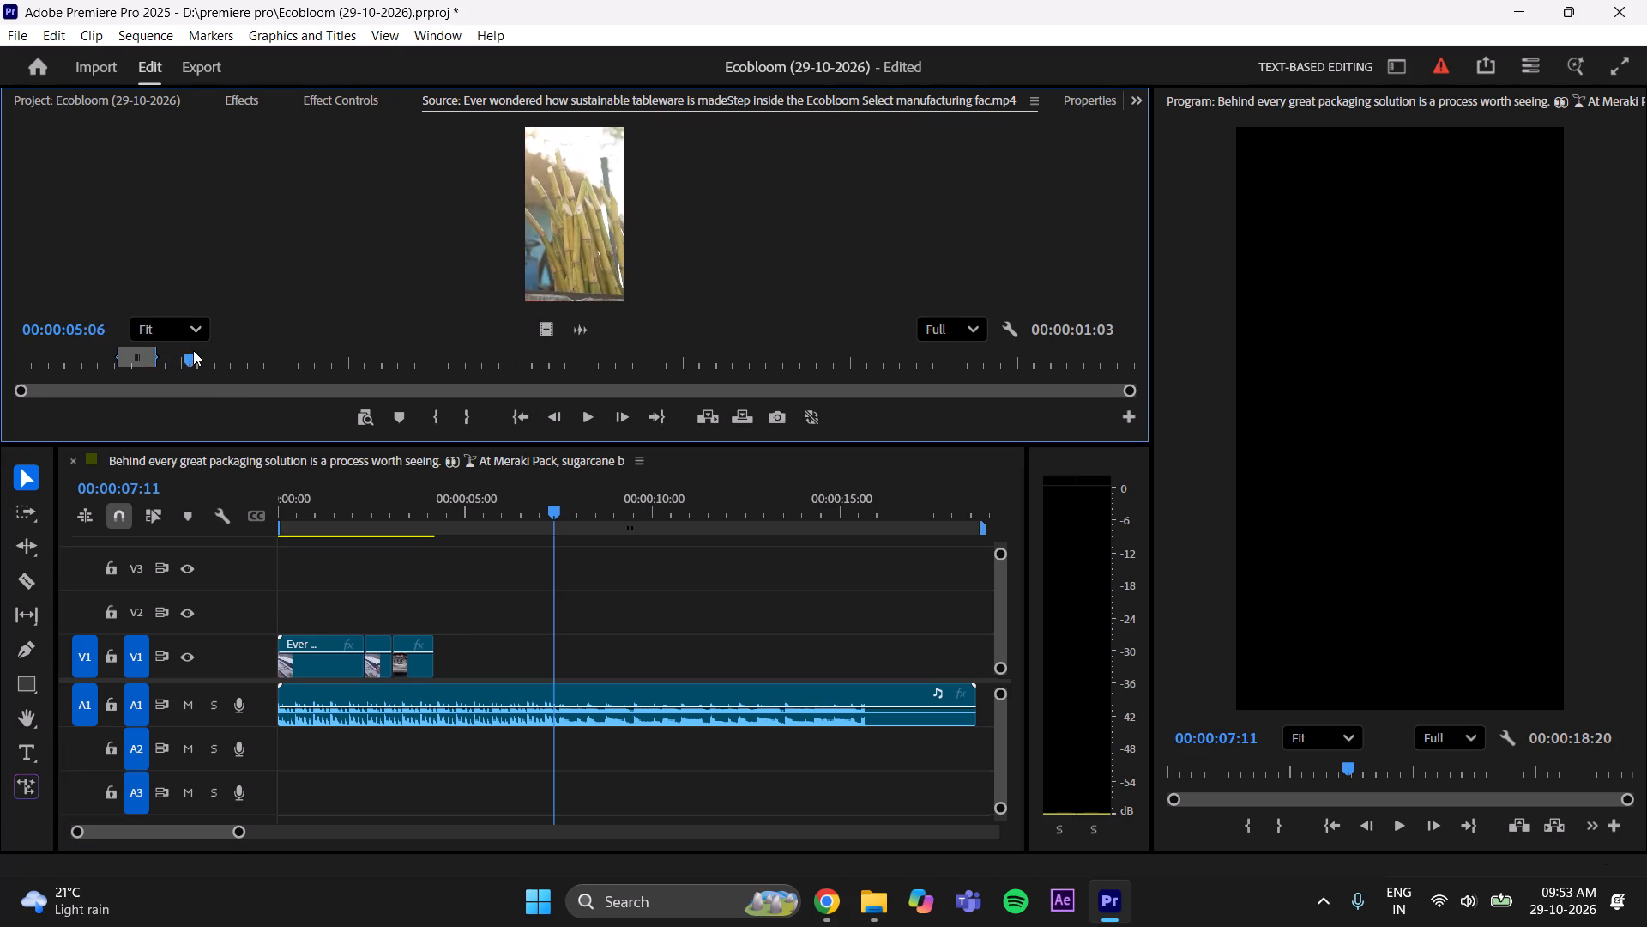
pyautogui.moveTo(193, 350); pyautogui.dragTo(203, 362)
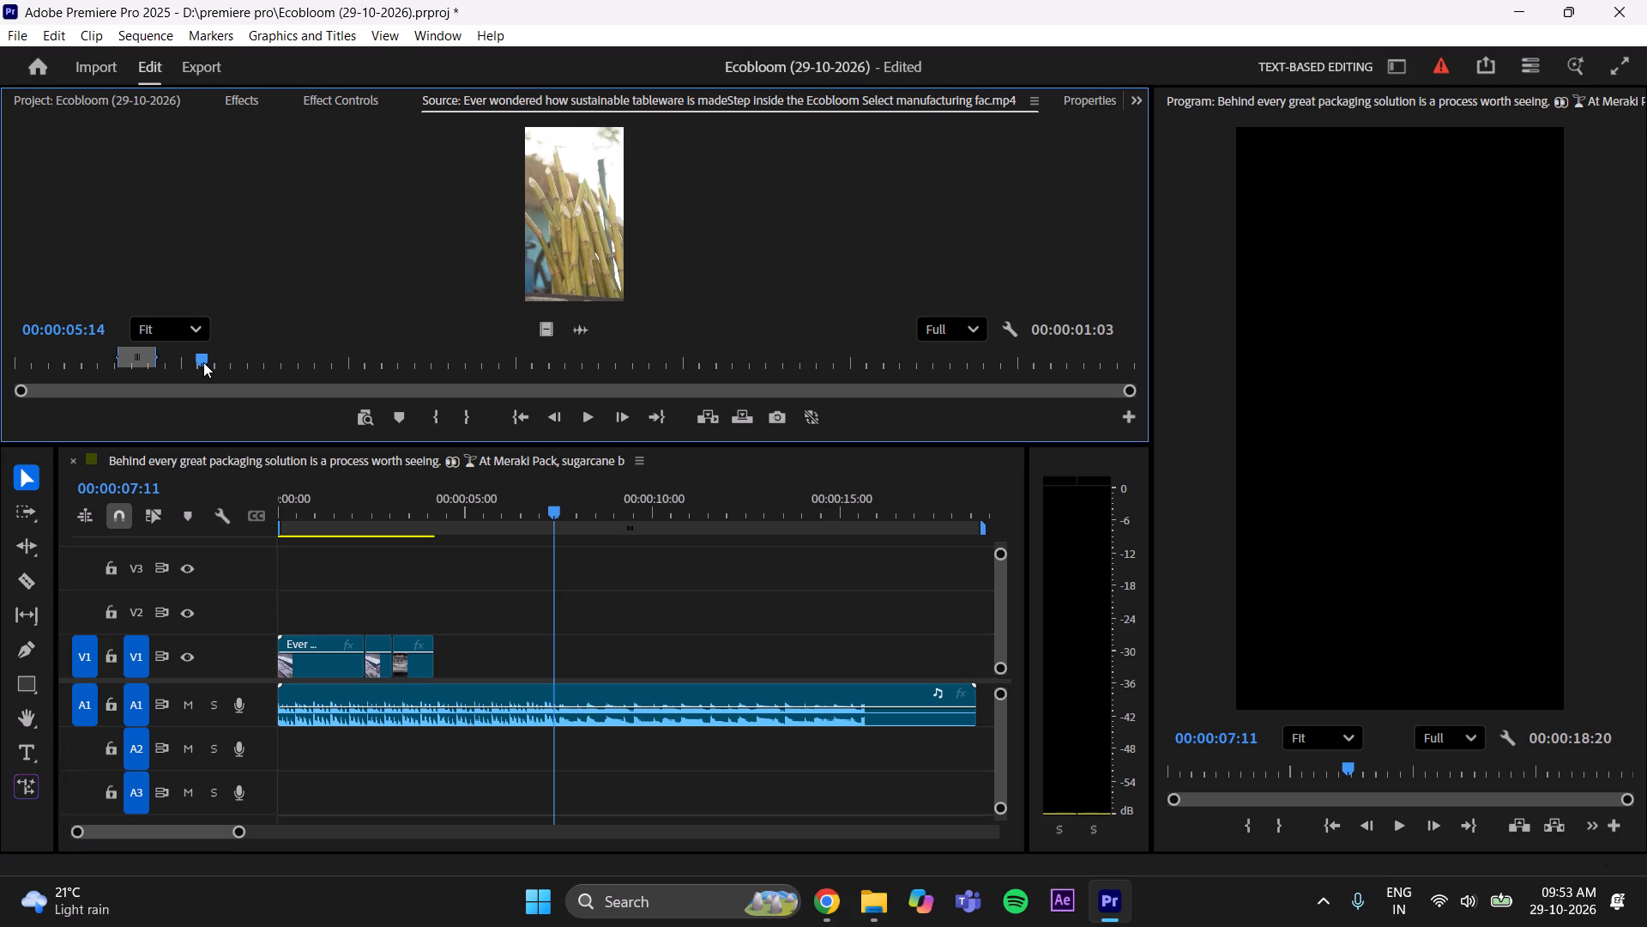
pyautogui.moveTo(203, 362); pyautogui.dragTo(208, 361)
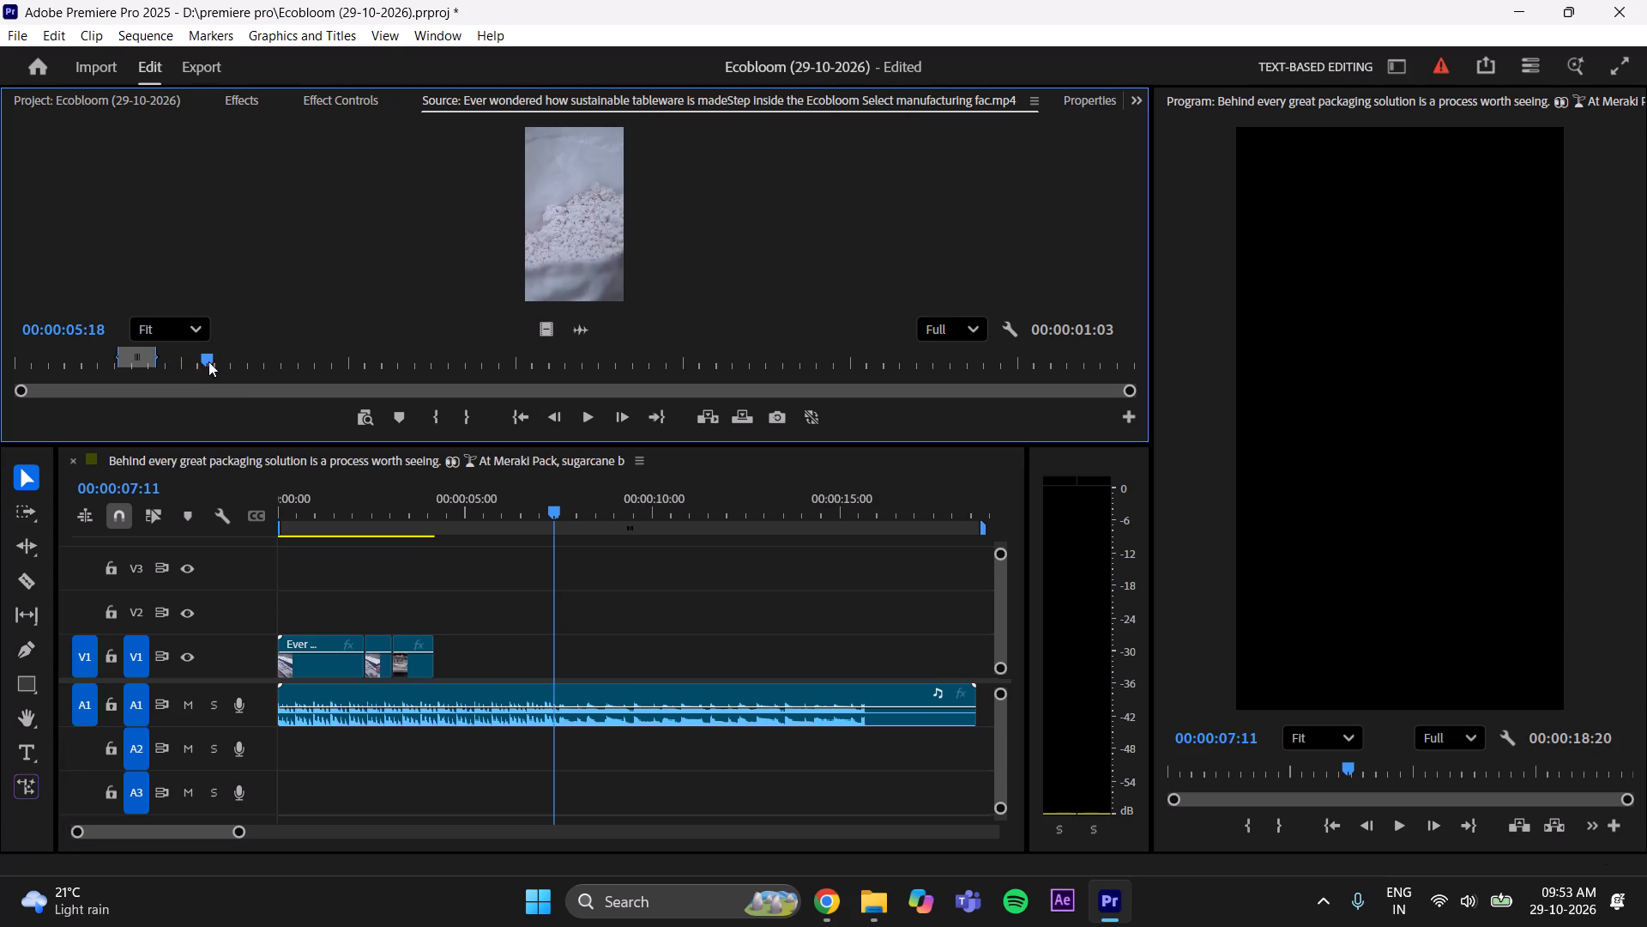
pyautogui.moveTo(208, 361); pyautogui.dragTo(209, 361)
pyautogui.click(444, 419)
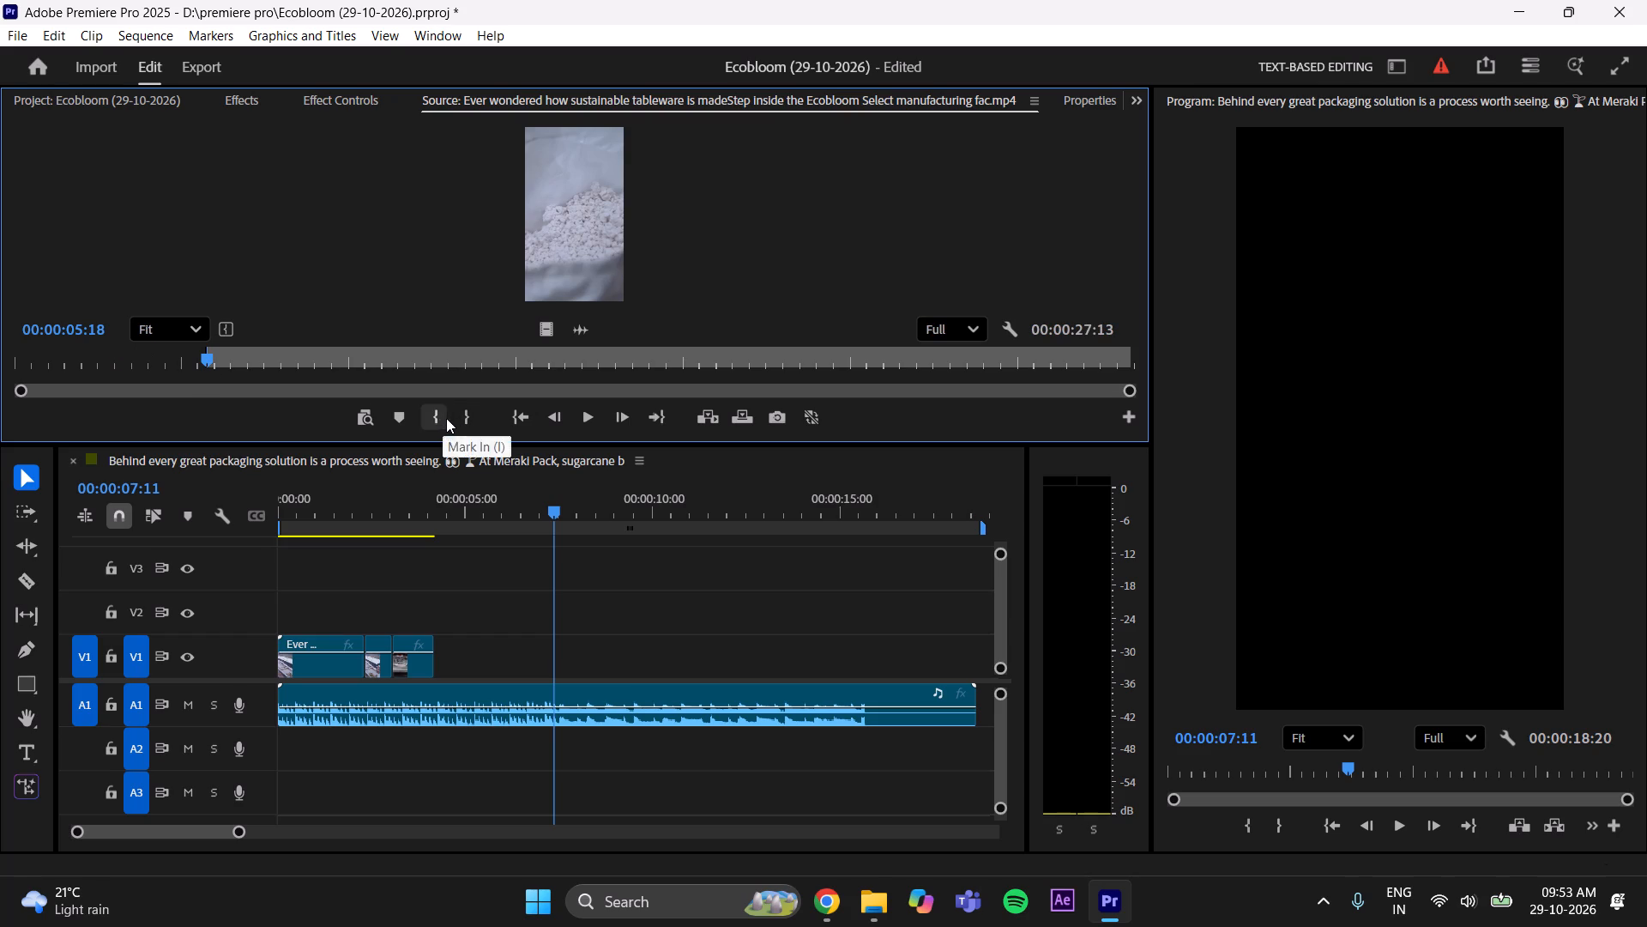
pyautogui.moveTo(204, 357); pyautogui.dragTo(228, 361)
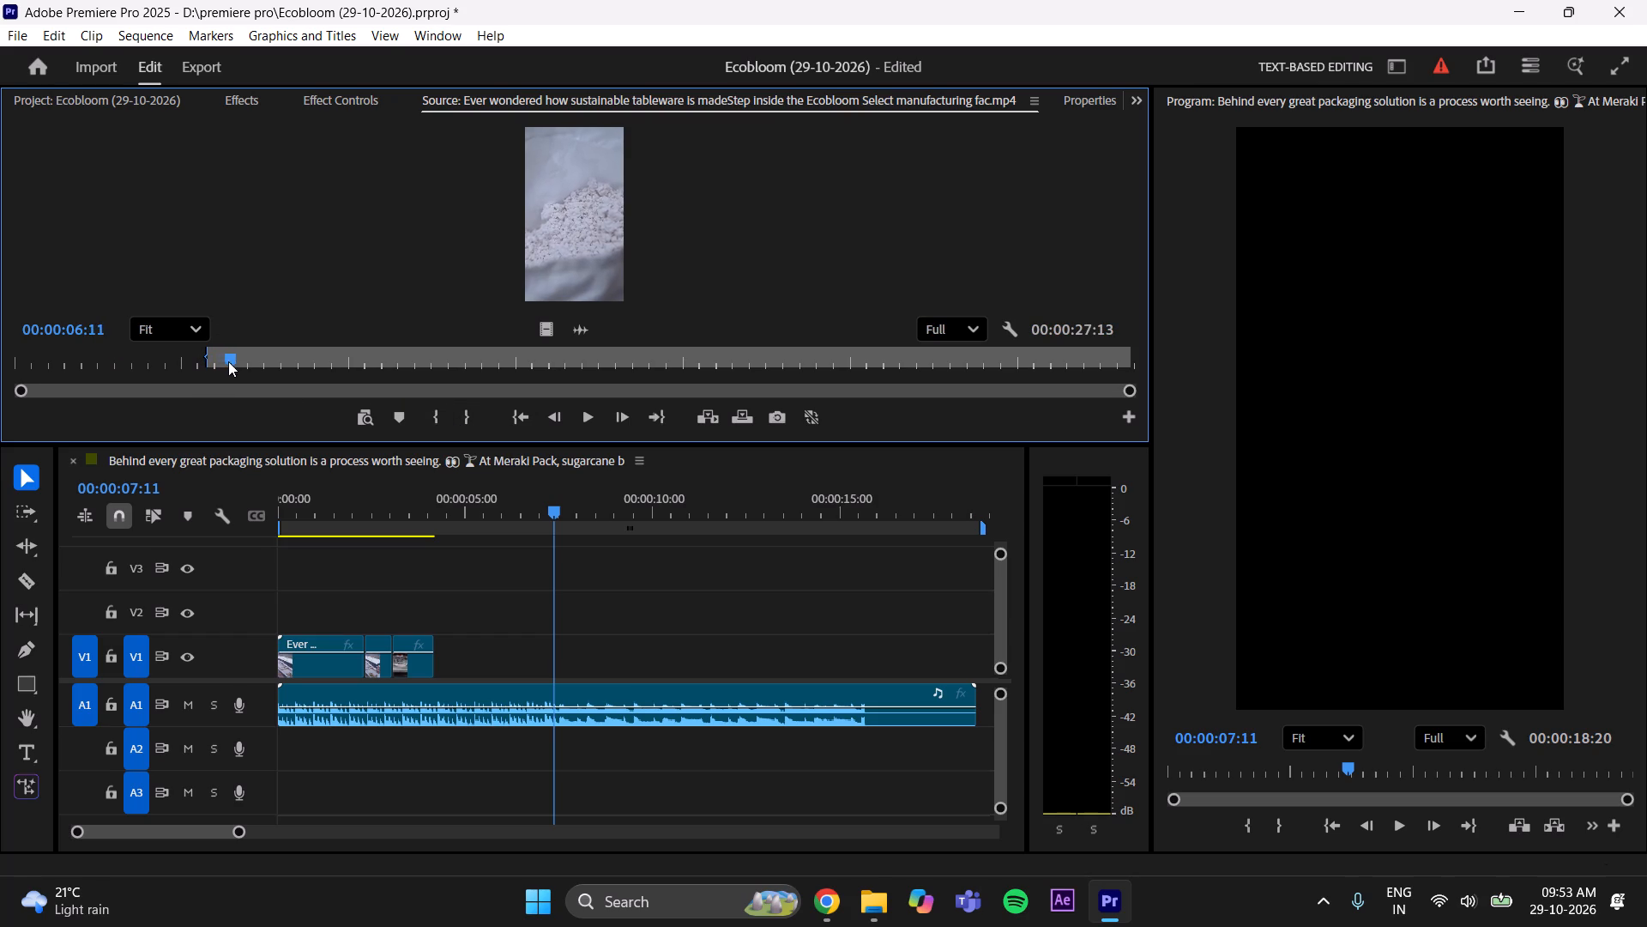
pyautogui.moveTo(228, 361); pyautogui.dragTo(263, 360)
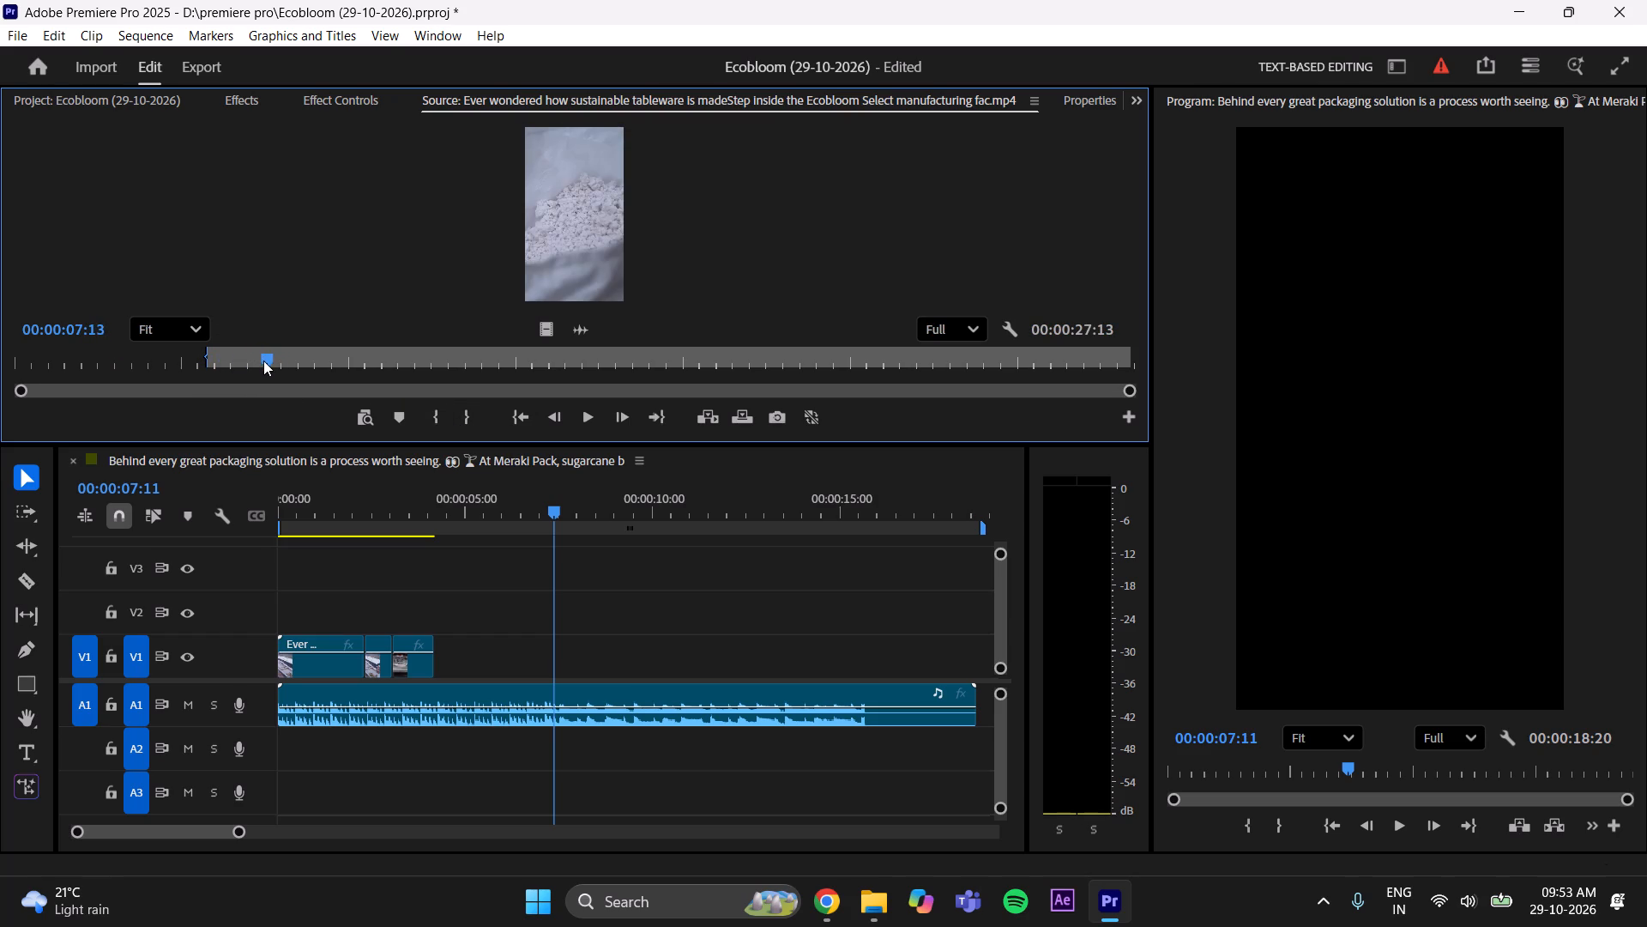
pyautogui.moveTo(263, 360); pyautogui.dragTo(266, 358)
pyautogui.click(462, 410)
pyautogui.moveTo(549, 325); pyautogui.dragTo(530, 397)
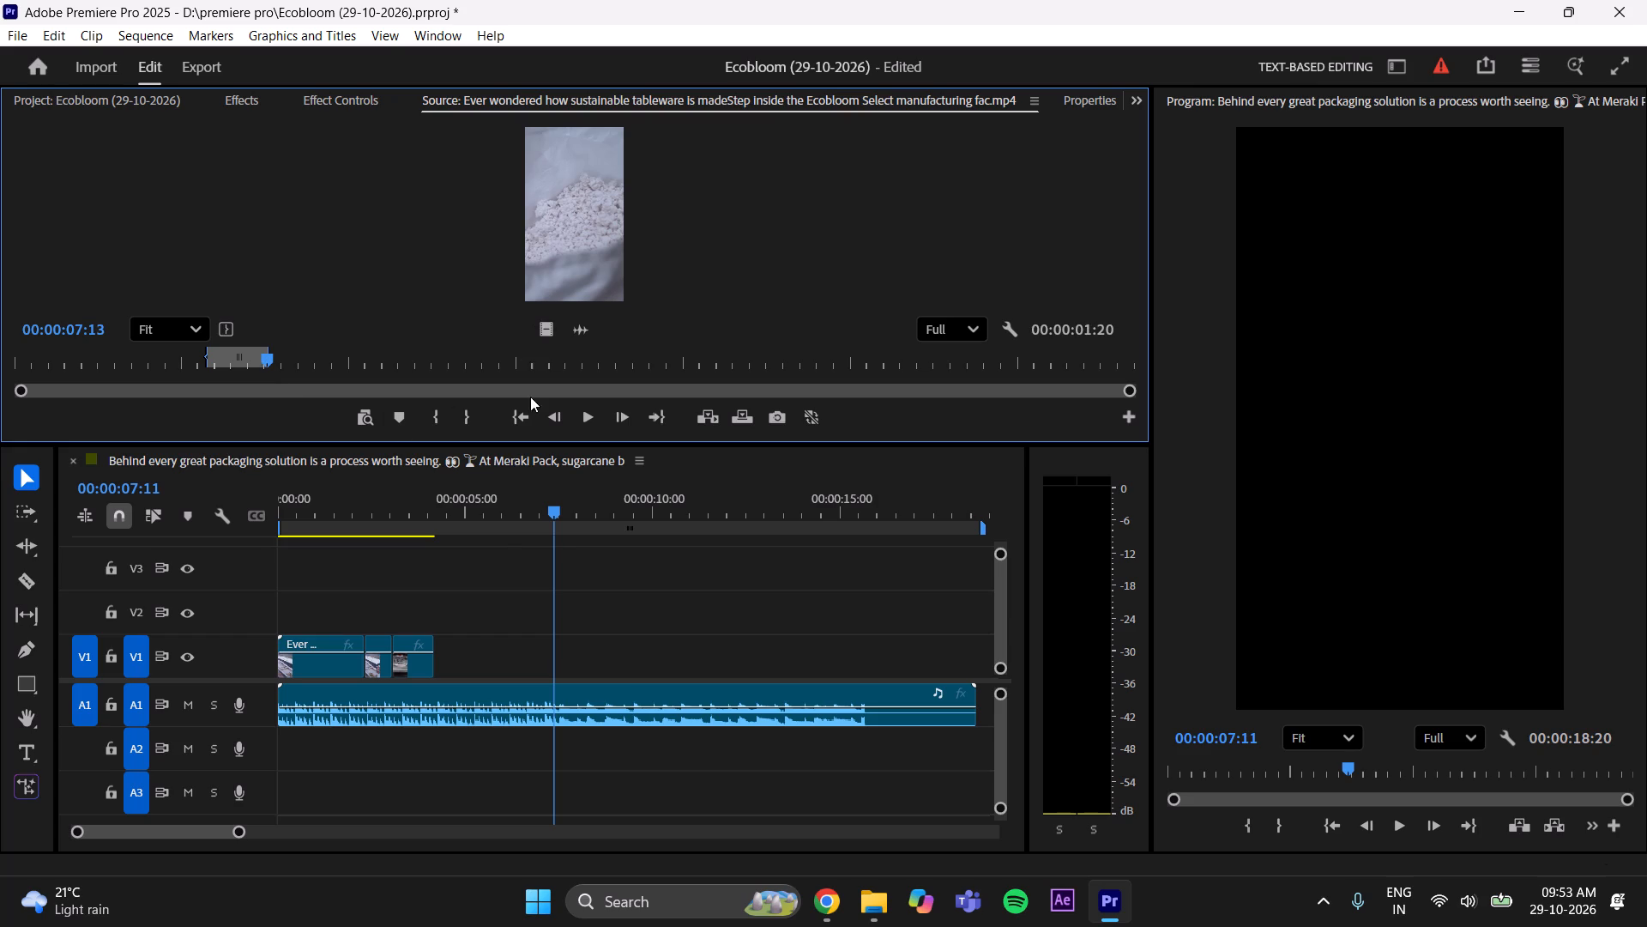
pyautogui.moveTo(530, 397); pyautogui.dragTo(445, 661)
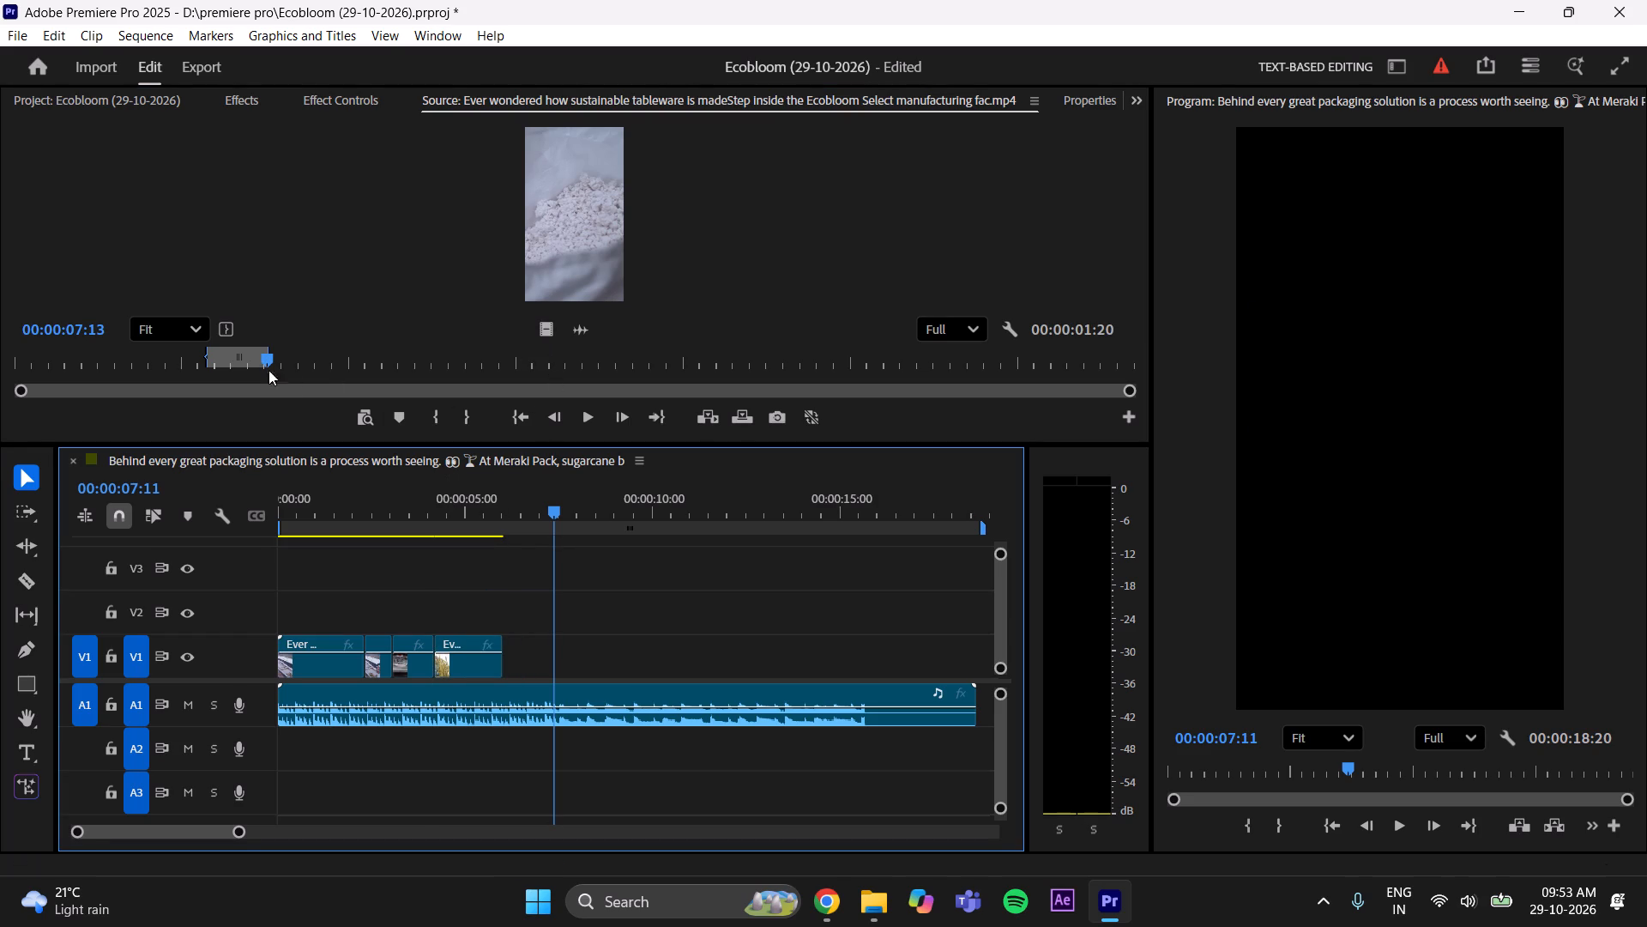
# Mark the shot of workers loading sacks from 00:00:07:17 to 00:00:09:07 and place only its video directly after the fourth V1 clip.
pyautogui.click(268, 357)
pyautogui.moveTo(273, 357); pyautogui.dragTo(293, 356)
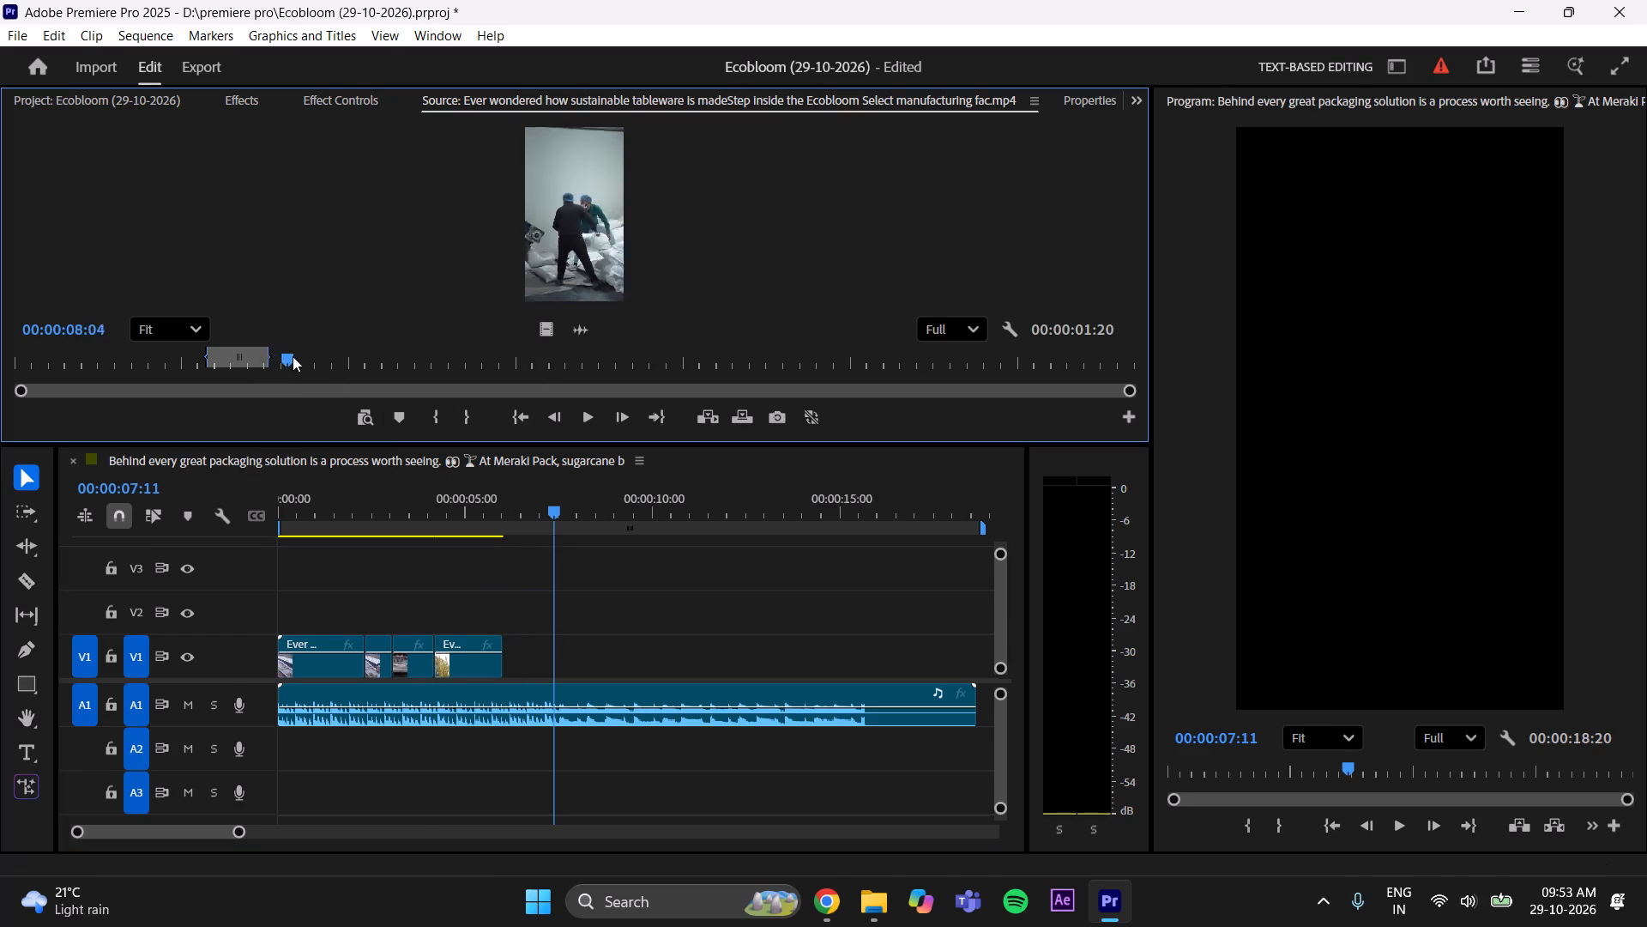
pyautogui.moveTo(293, 356); pyautogui.dragTo(278, 385)
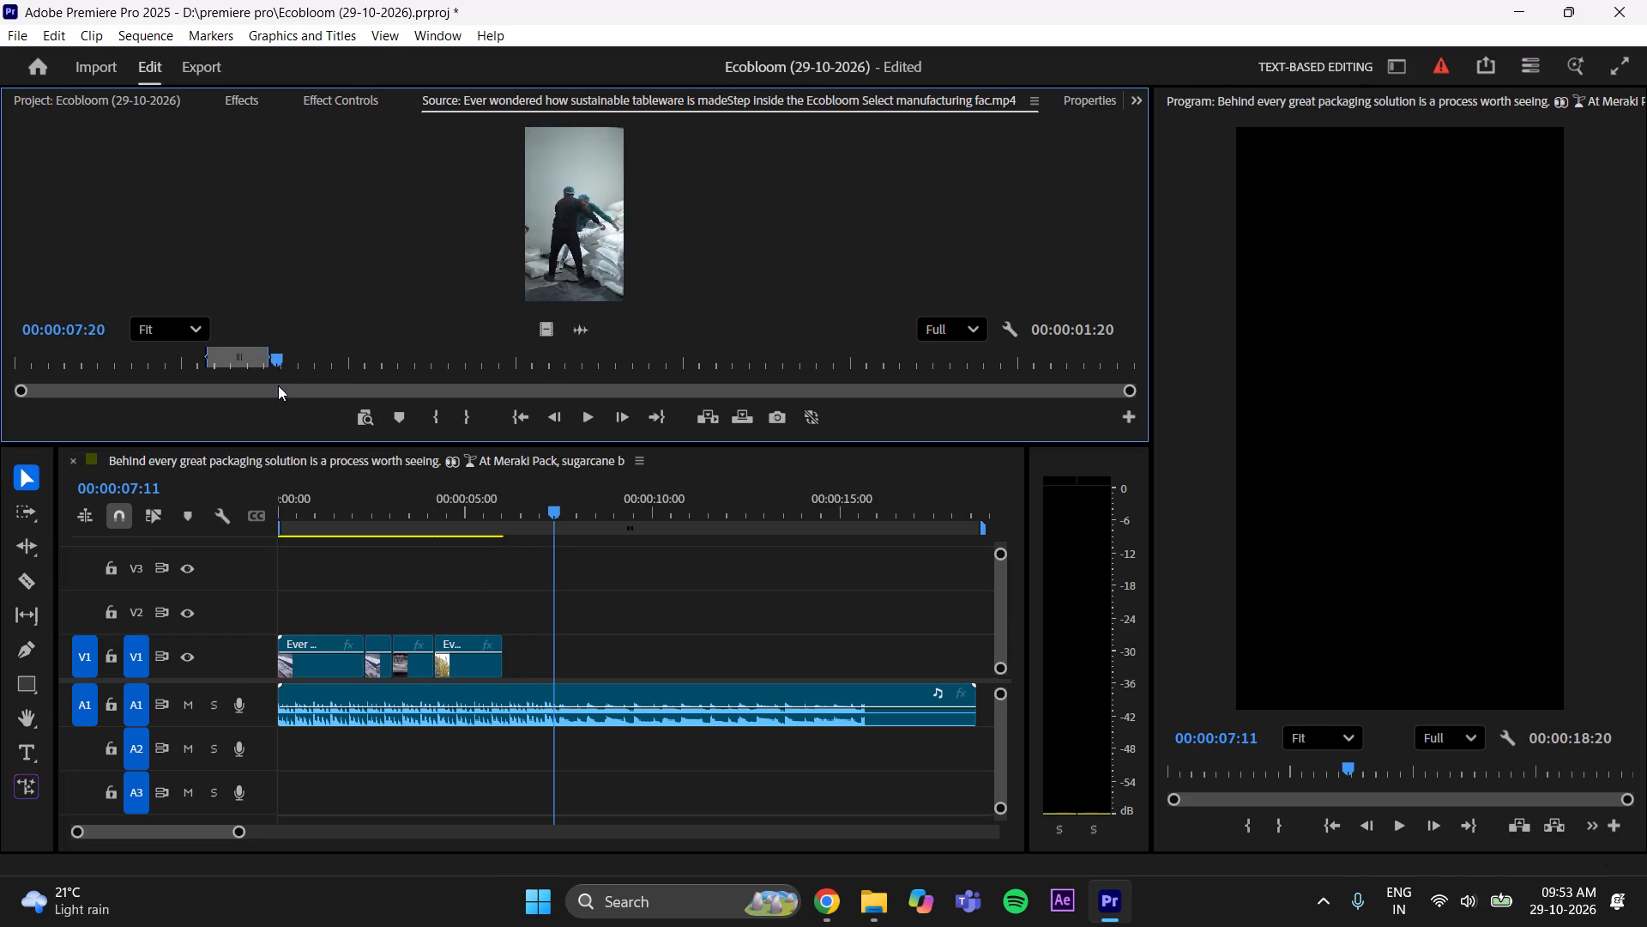
pyautogui.moveTo(278, 385); pyautogui.dragTo(272, 389)
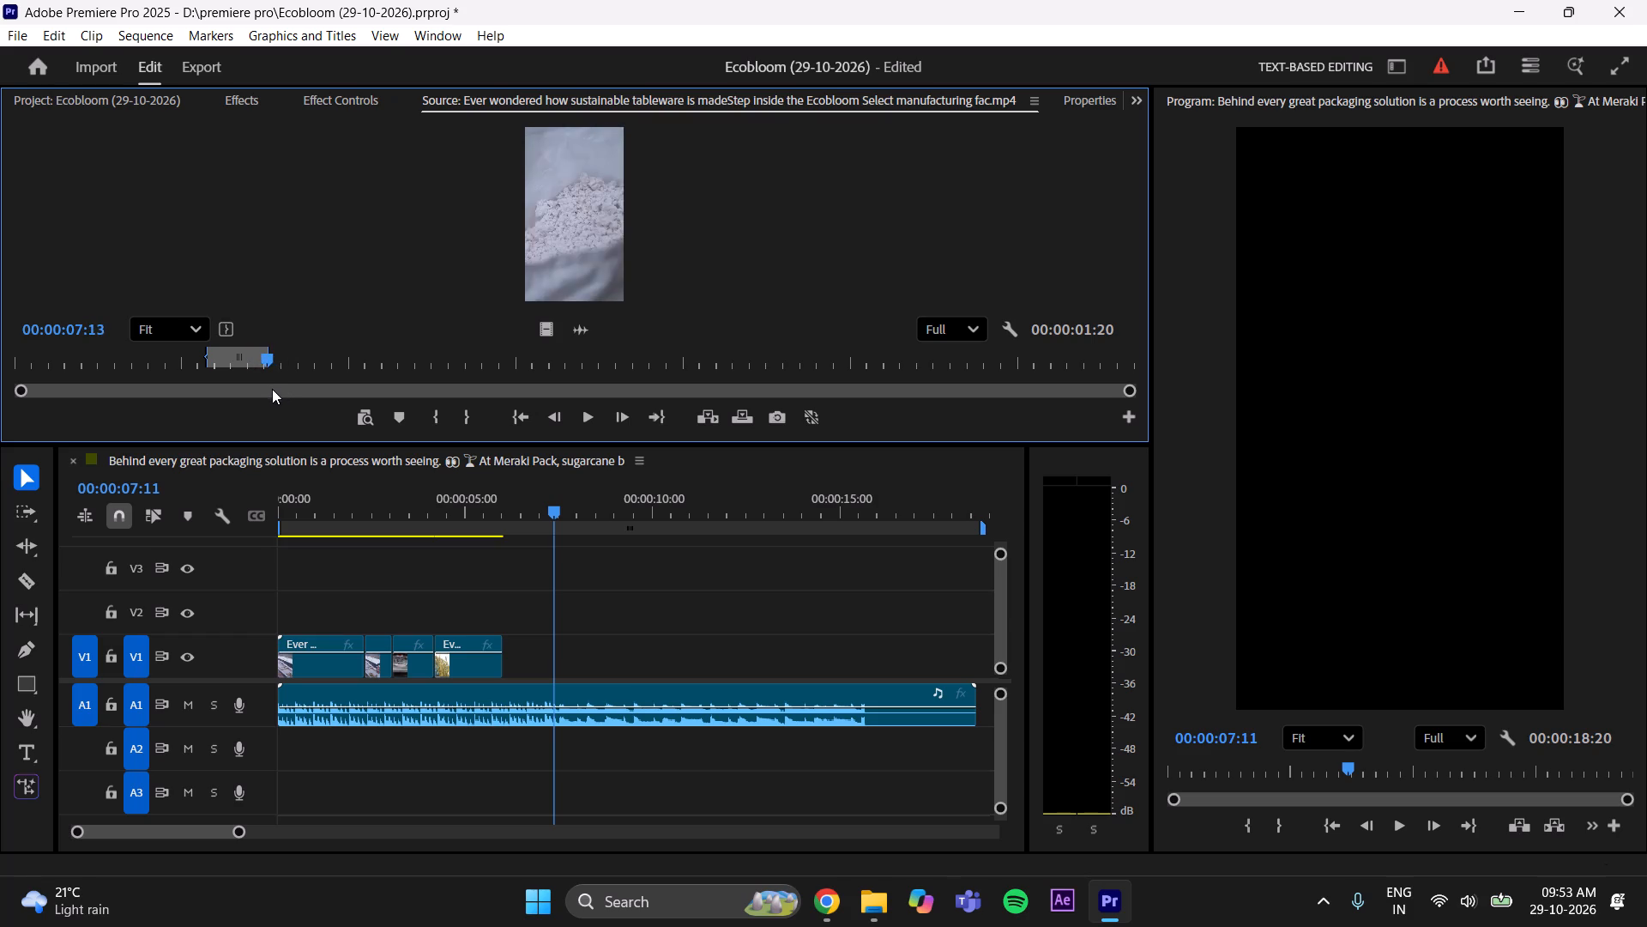
pyautogui.moveTo(272, 389); pyautogui.dragTo(276, 388)
pyautogui.click(443, 417)
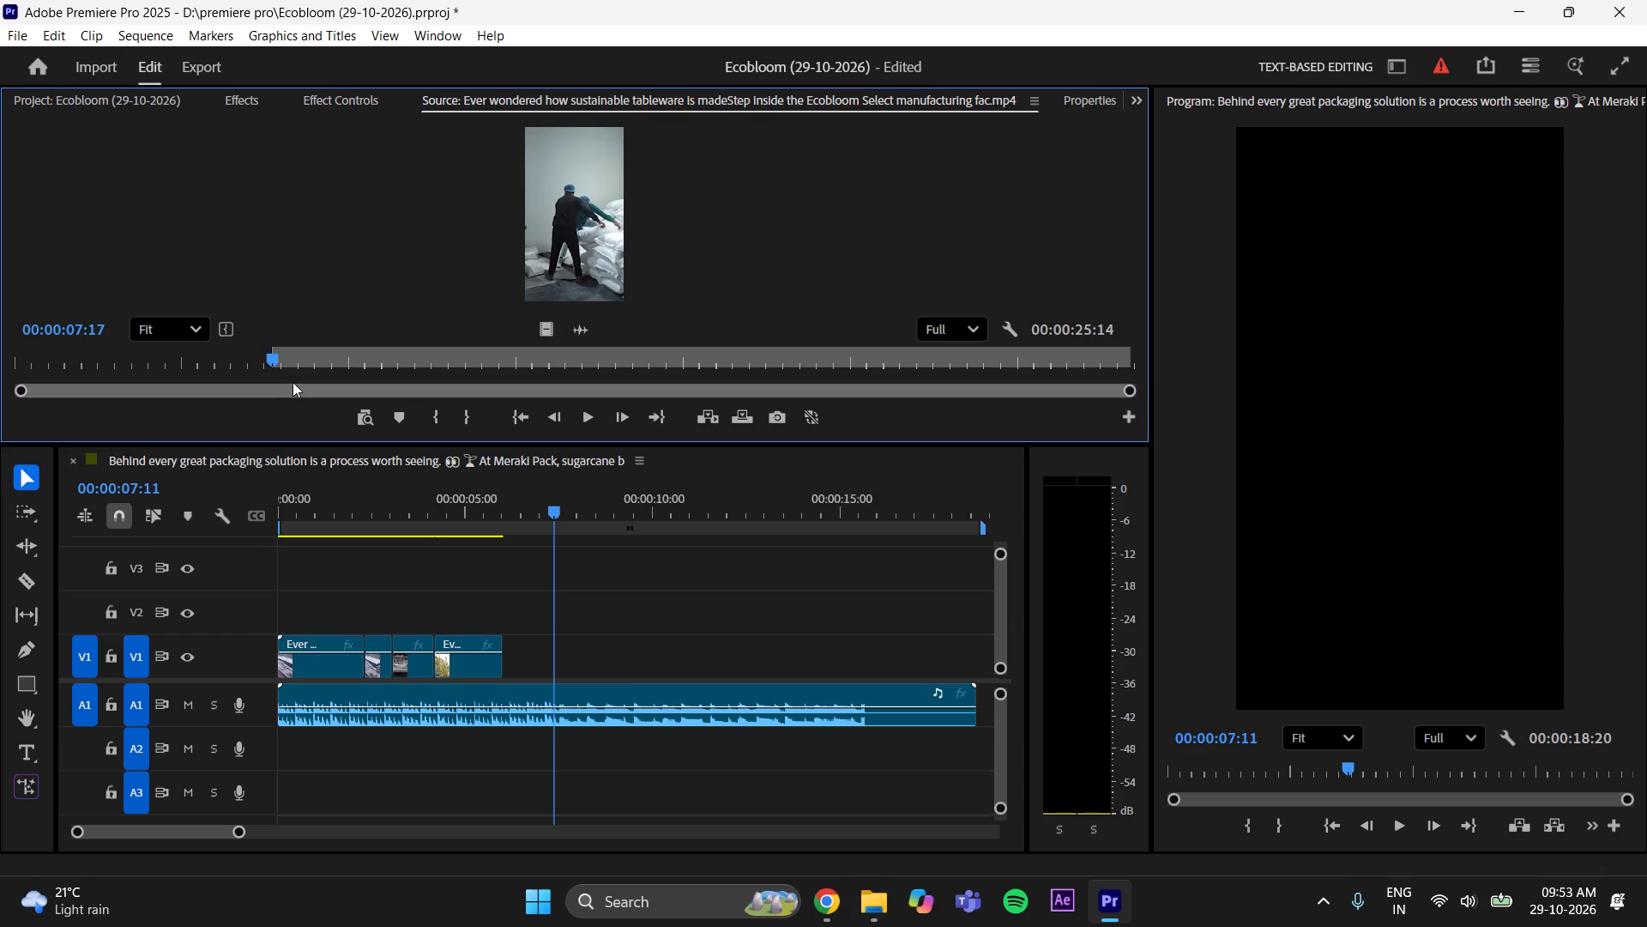
pyautogui.moveTo(281, 358); pyautogui.dragTo(325, 348)
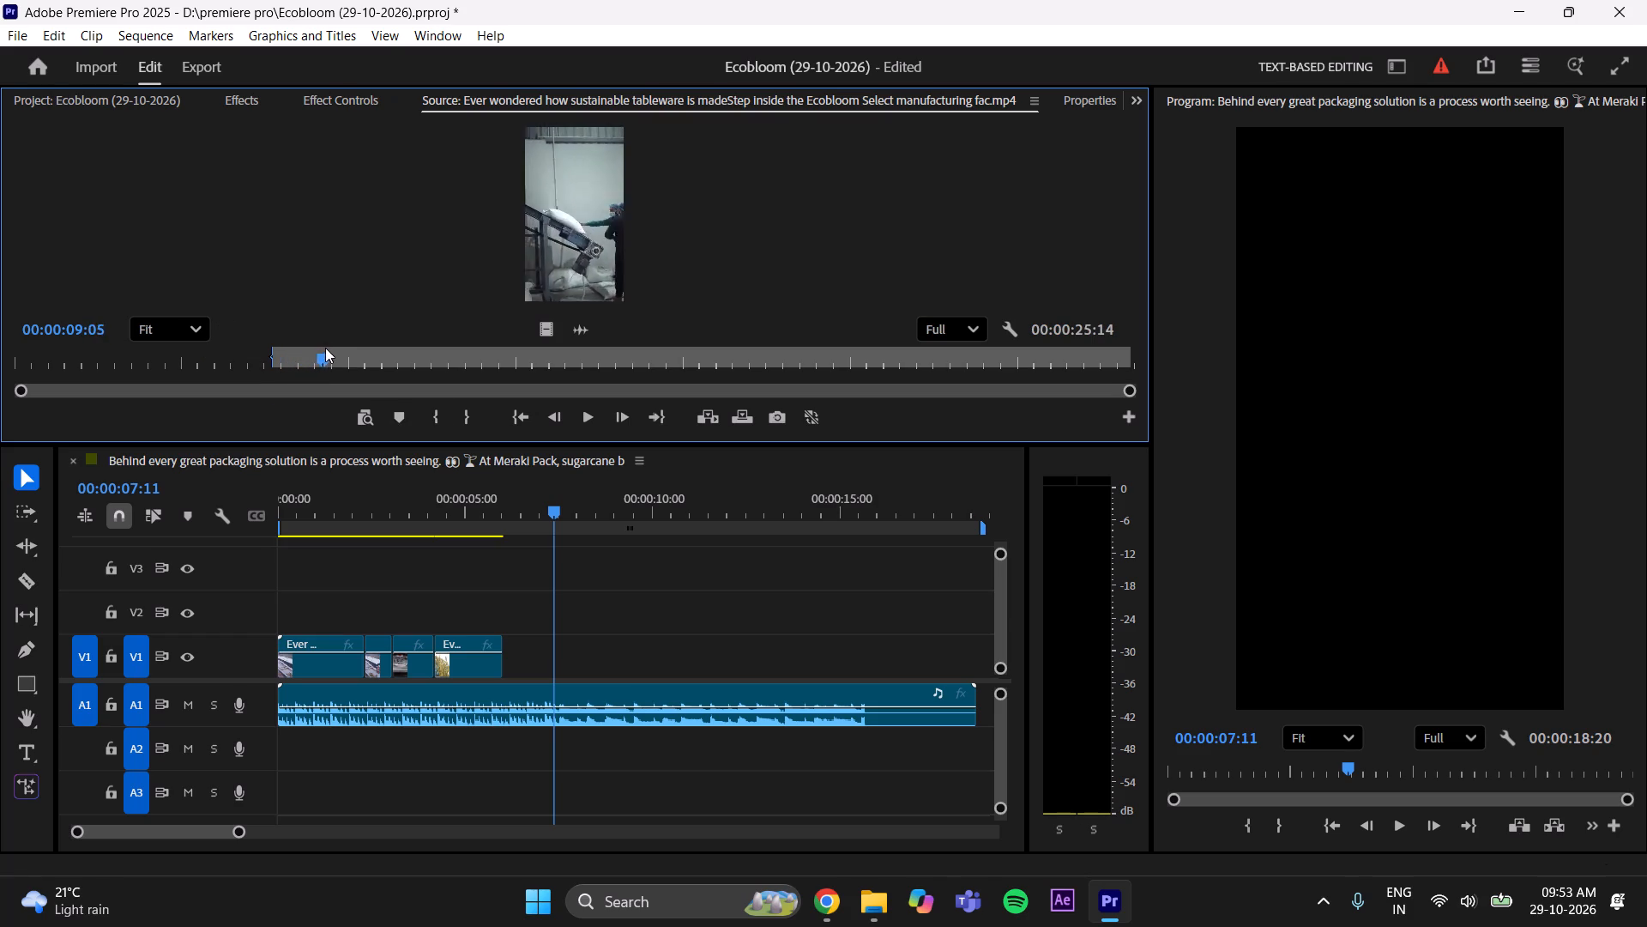
pyautogui.moveTo(325, 348); pyautogui.dragTo(329, 350)
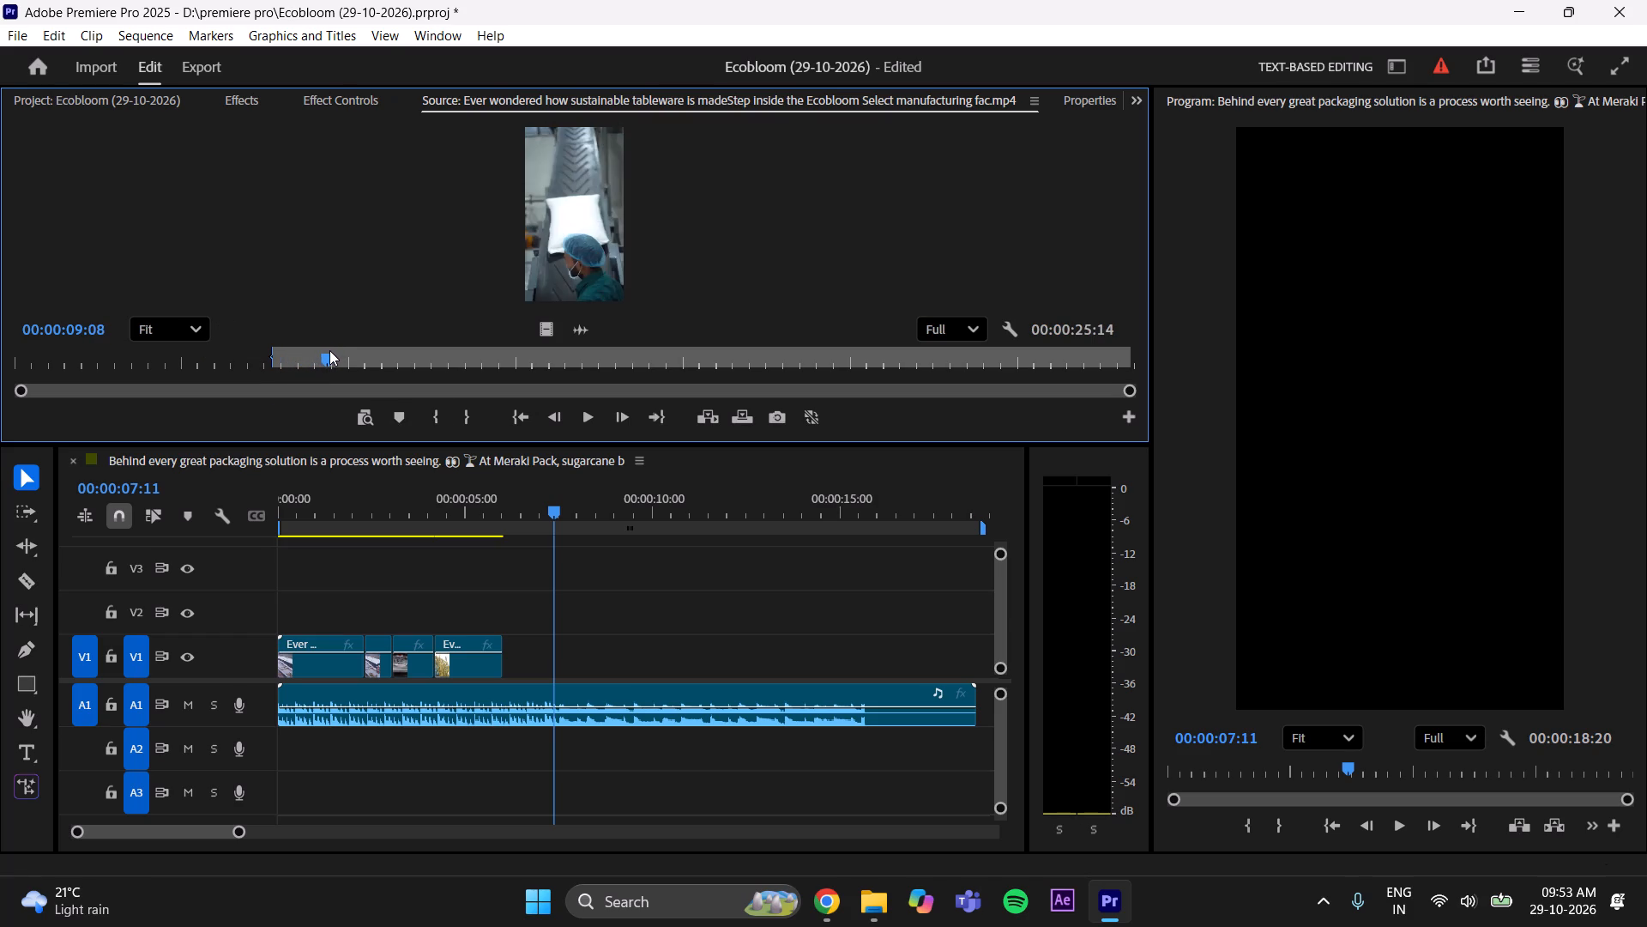
pyautogui.moveTo(329, 350); pyautogui.dragTo(329, 350)
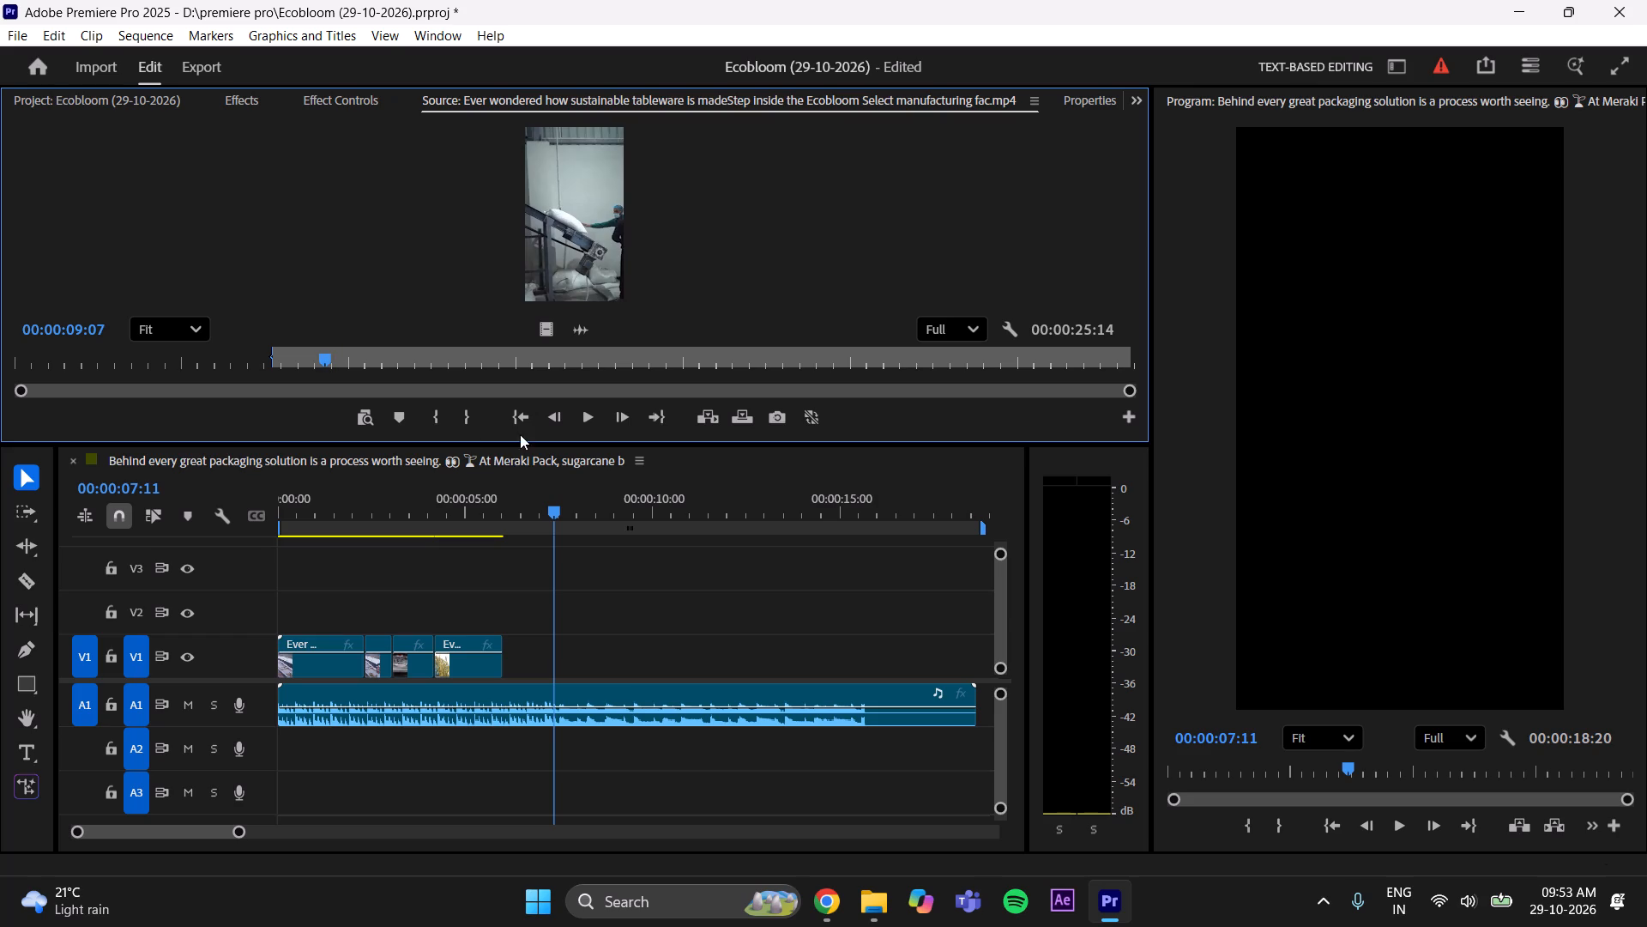
pyautogui.click(473, 421)
pyautogui.moveTo(543, 334); pyautogui.dragTo(514, 673)
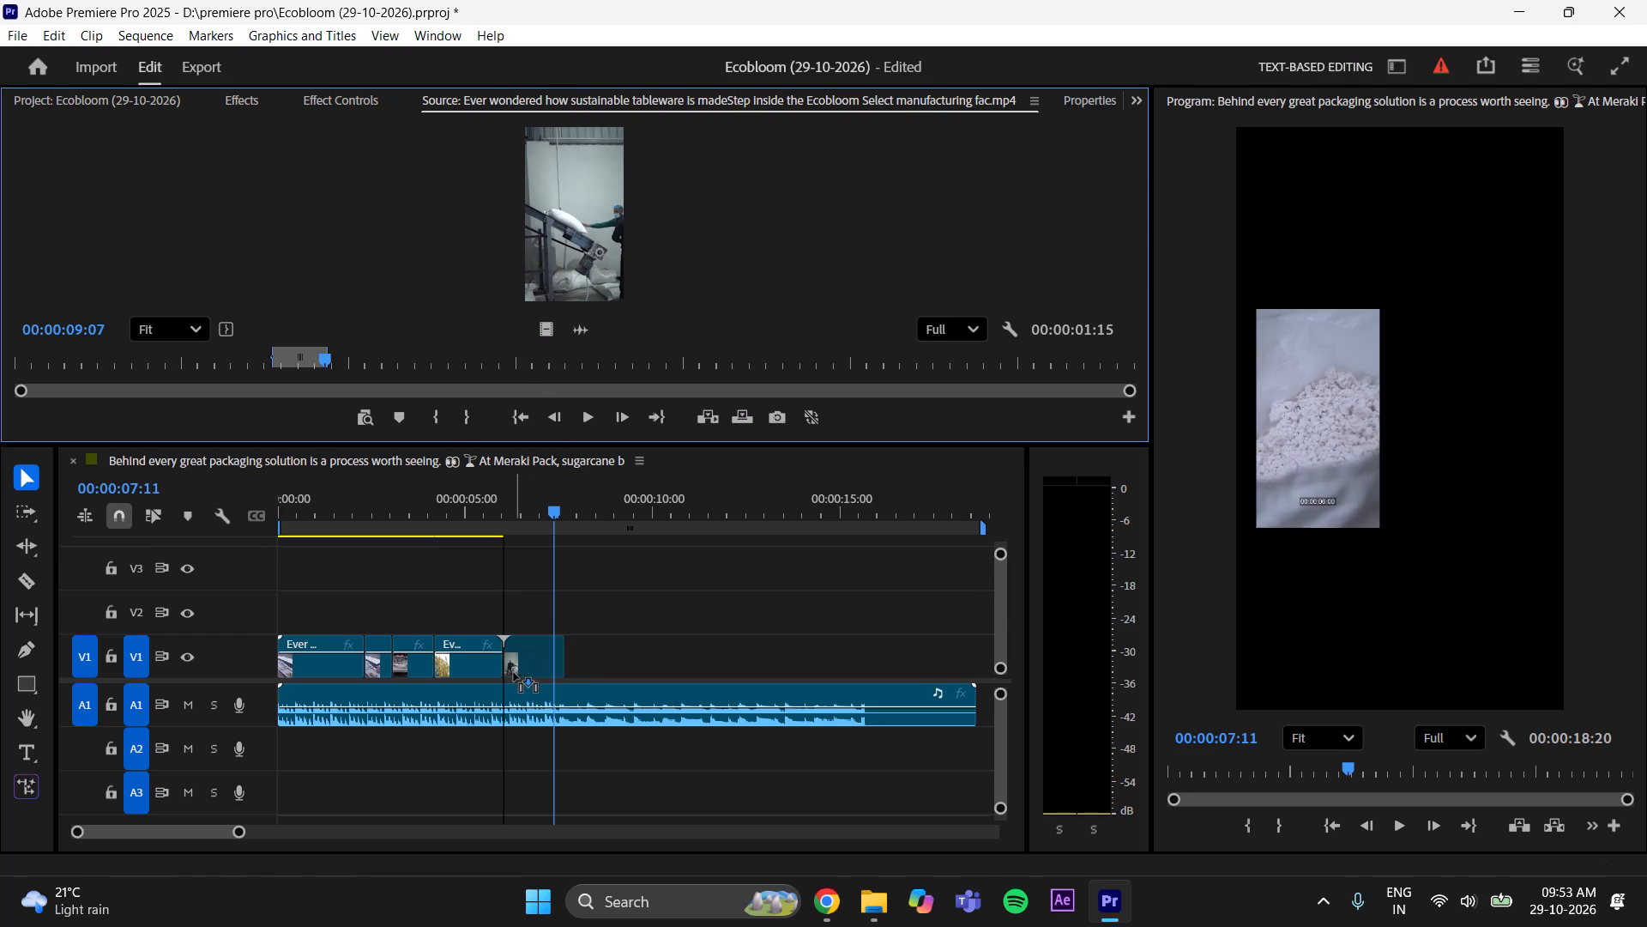
pyautogui.moveTo(514, 673); pyautogui.dragTo(511, 675)
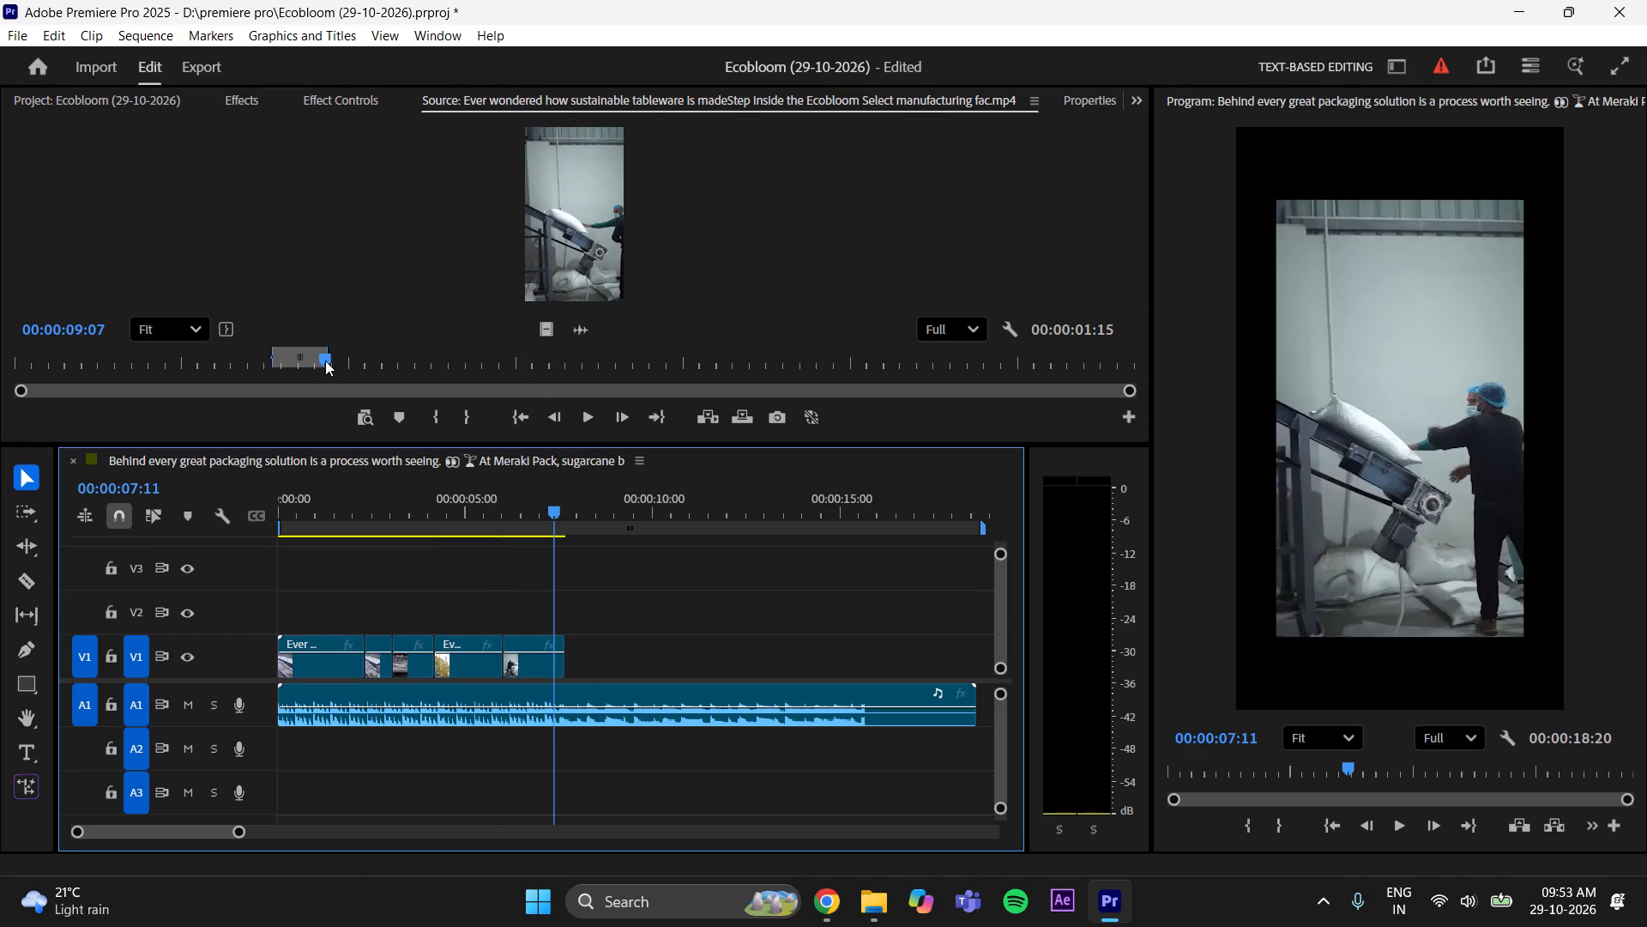
# Mark the sack-on-conveyor shot from 00:00:09:09 to 00:00:12:06 in the source and place only its video directly after the fifth V1 clip.
pyautogui.click(325, 360)
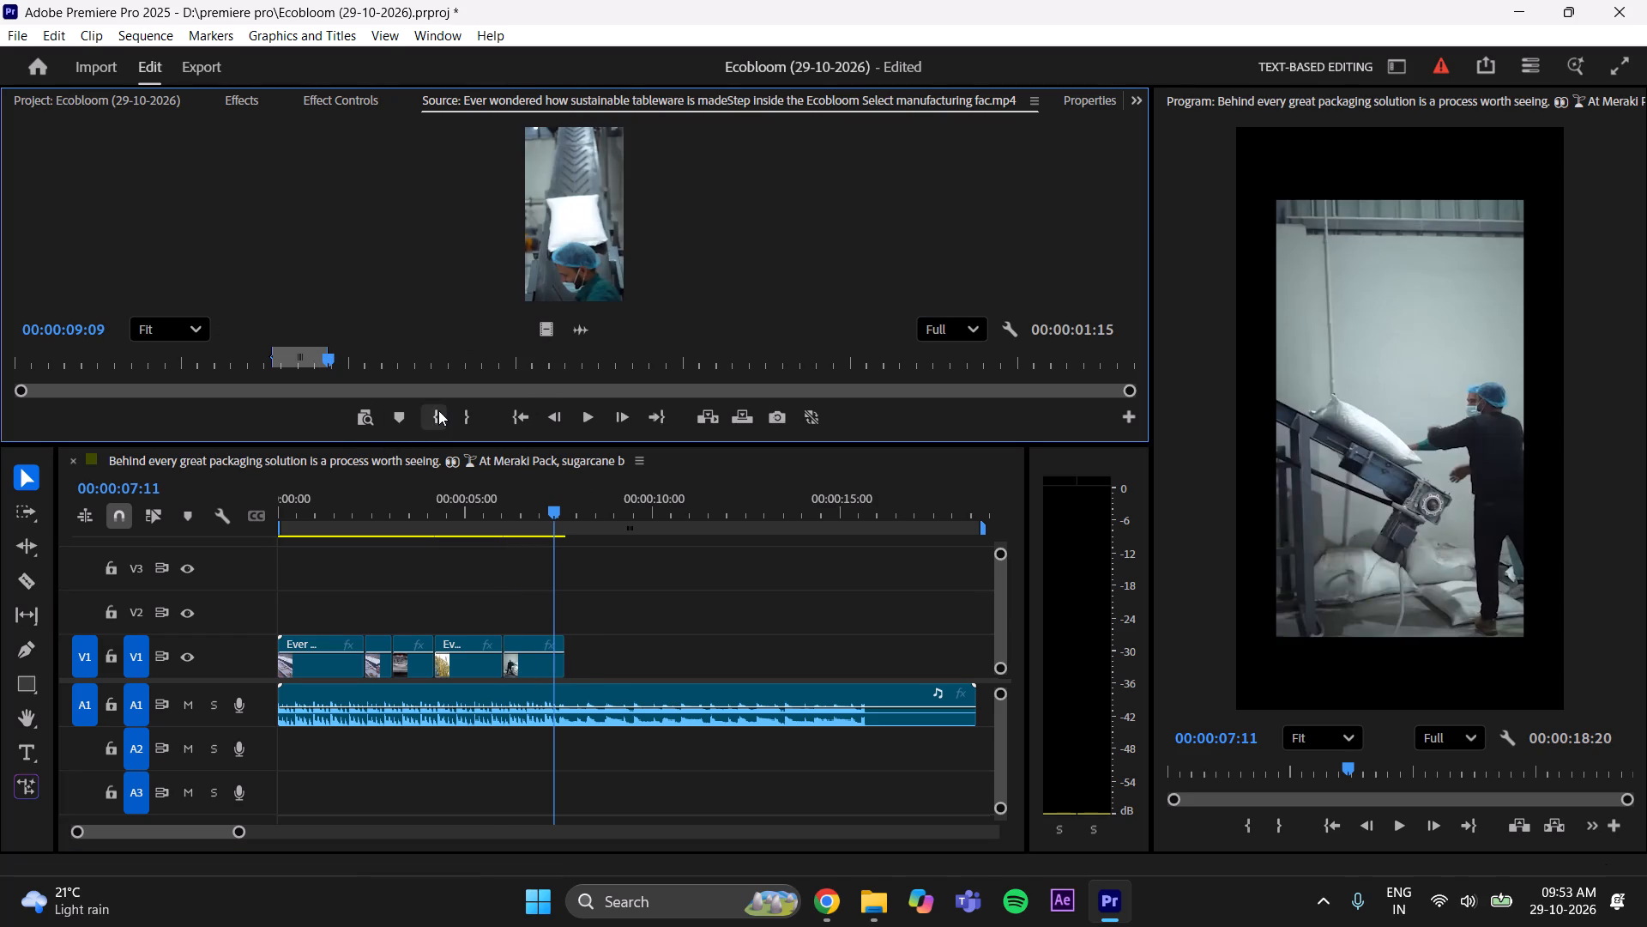
pyautogui.click(438, 410)
pyautogui.moveTo(331, 361); pyautogui.dragTo(401, 334)
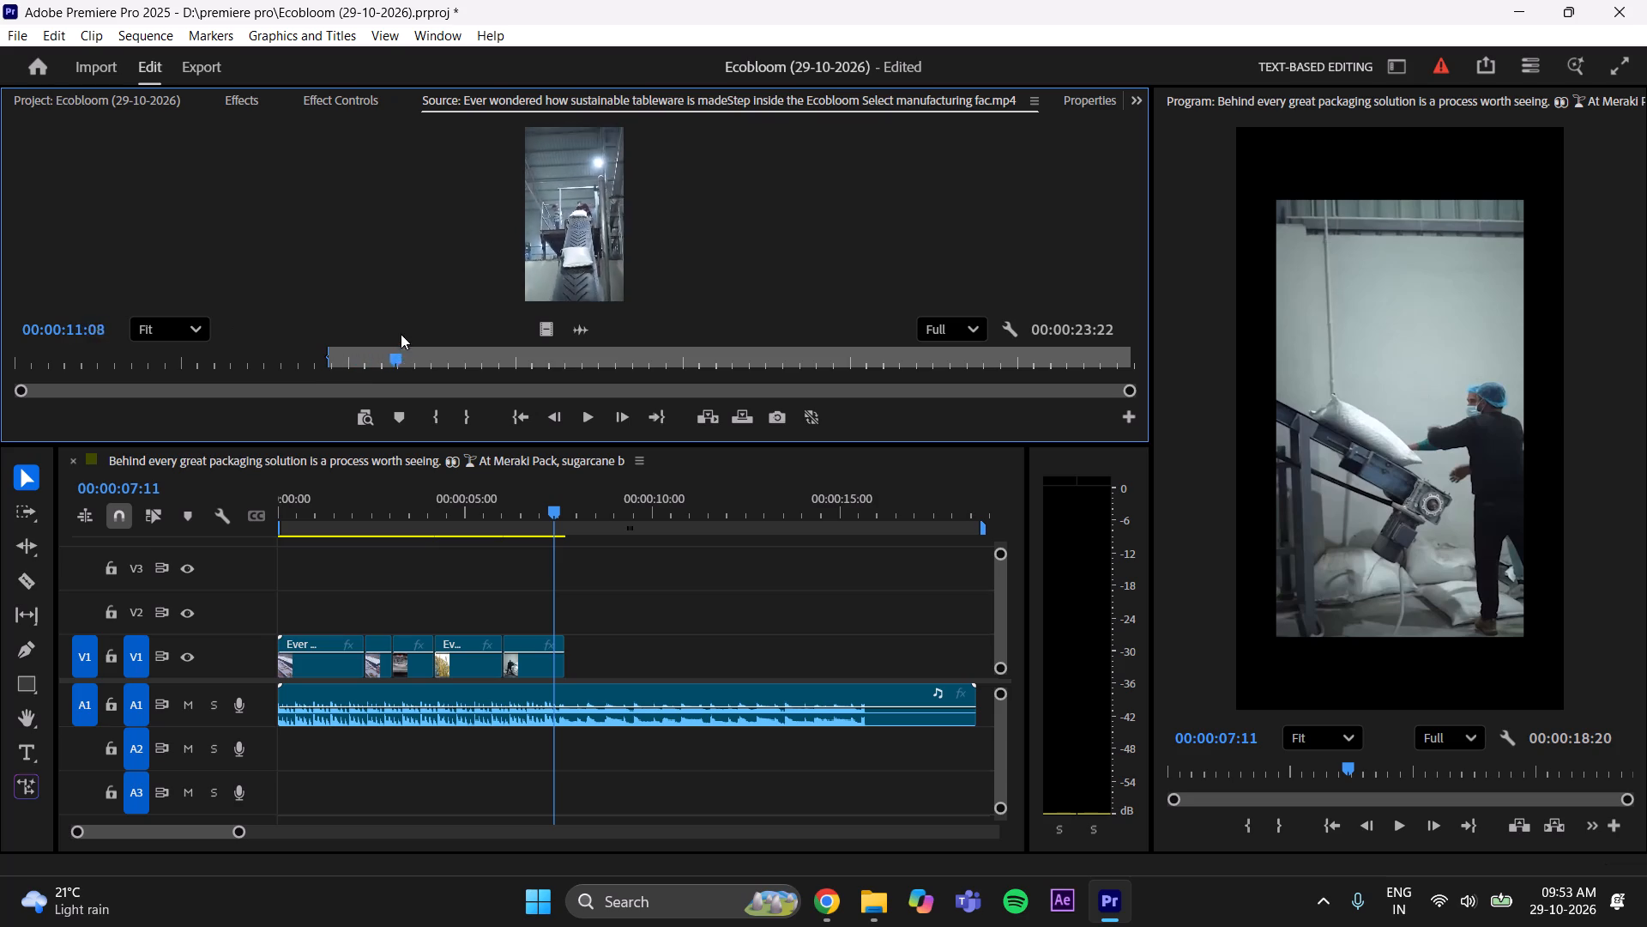
pyautogui.moveTo(401, 334); pyautogui.dragTo(422, 326)
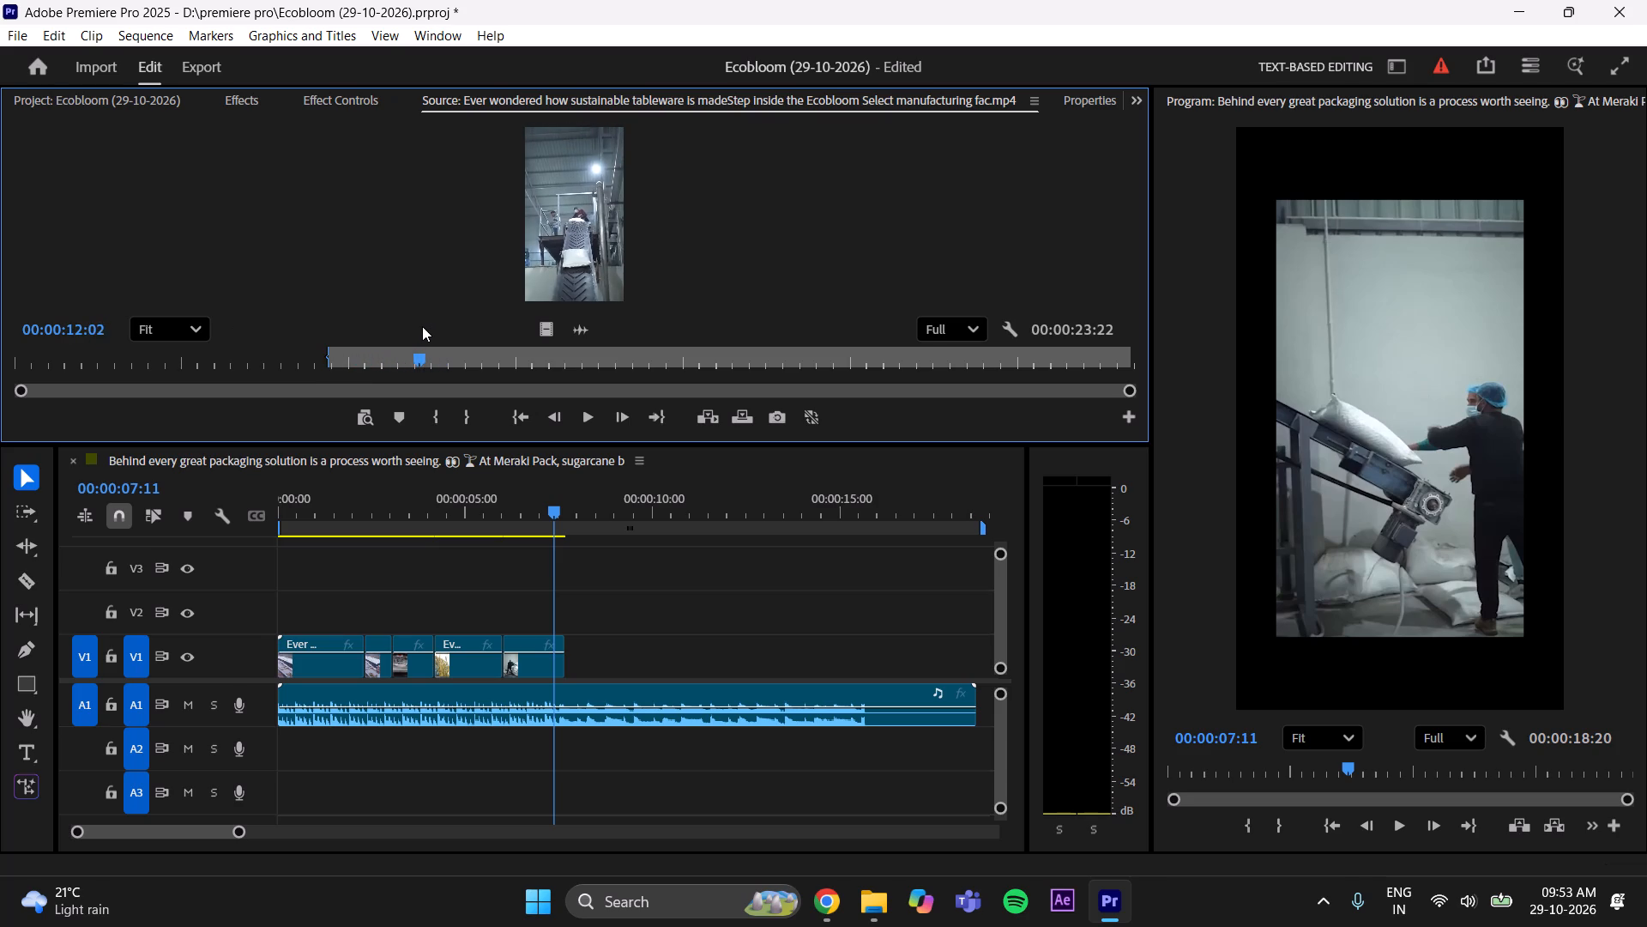
pyautogui.moveTo(422, 326); pyautogui.dragTo(427, 324)
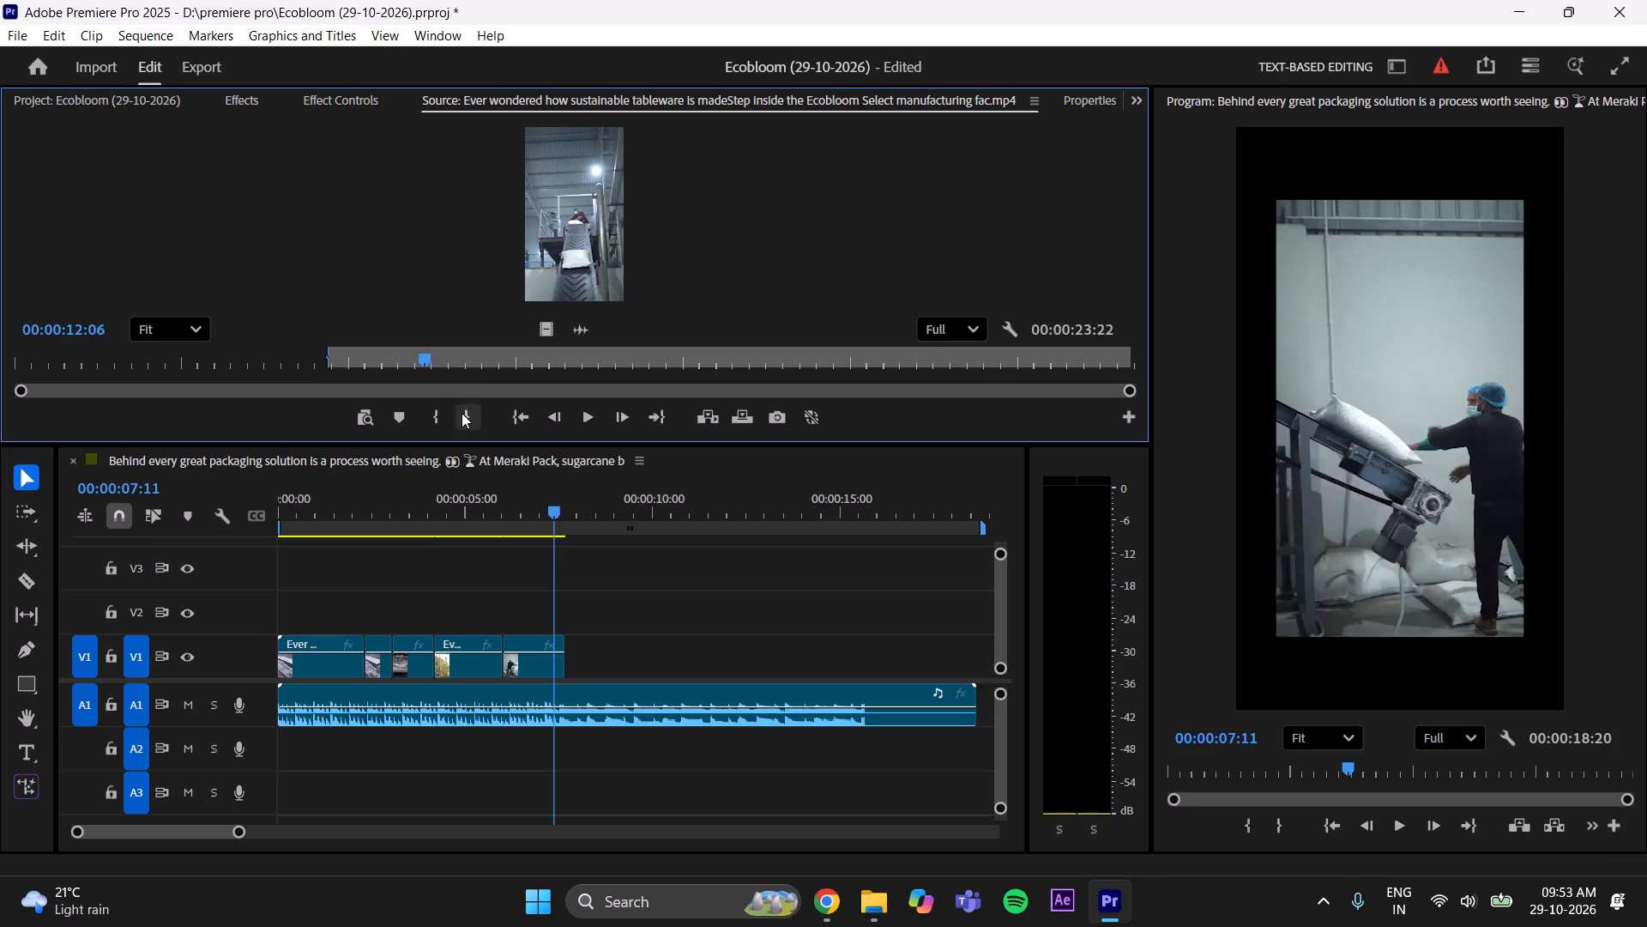
pyautogui.click(462, 413)
pyautogui.moveTo(554, 335); pyautogui.dragTo(573, 670)
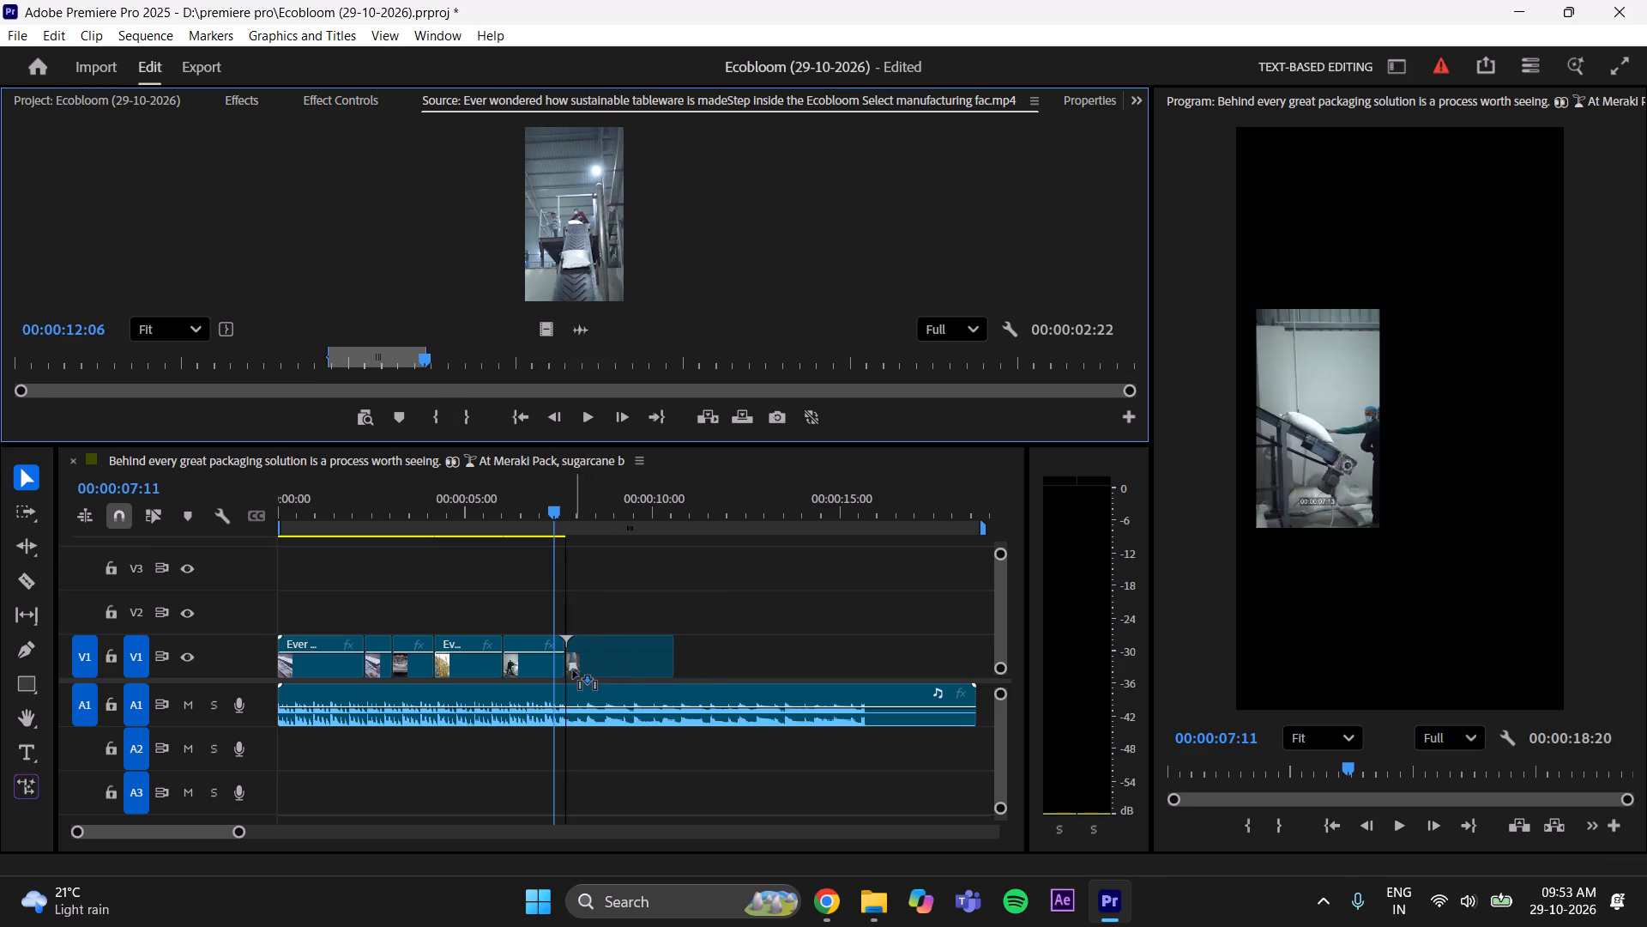
pyautogui.moveTo(573, 670); pyautogui.dragTo(570, 671)
# Mark the shot of hands emptying a sack from 00:00:12:09 to 00:00:13:14 and place only its video directly after the sixth V1 clip.
pyautogui.click(431, 360)
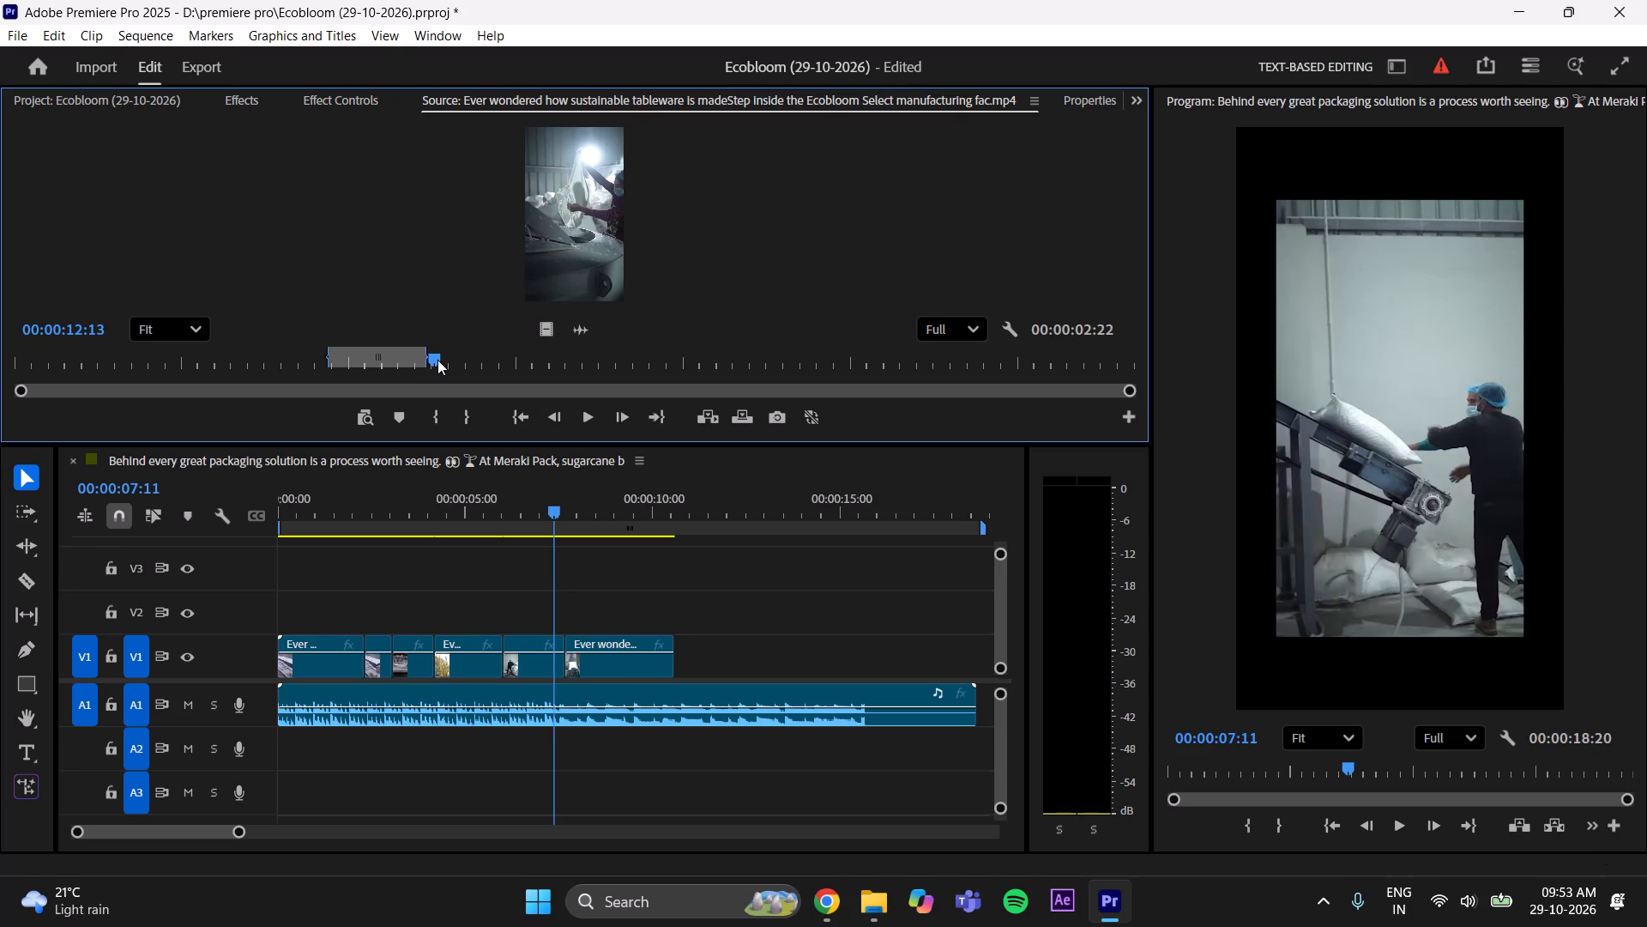
pyautogui.click(433, 419)
pyautogui.moveTo(443, 361); pyautogui.dragTo(480, 348)
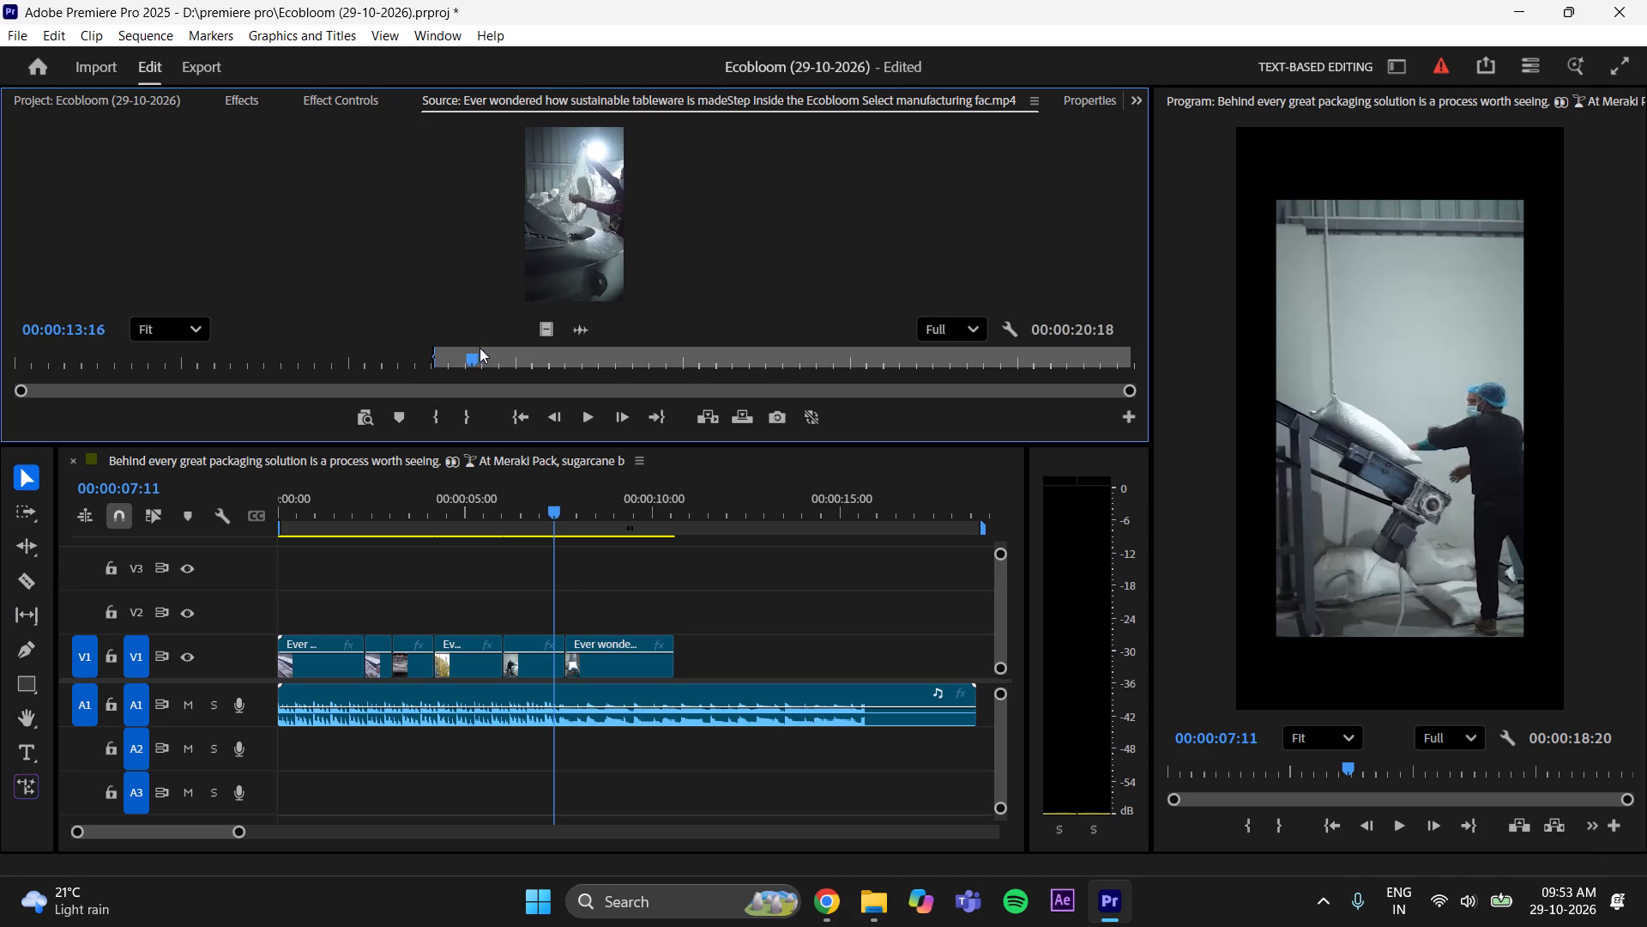
pyautogui.moveTo(480, 348); pyautogui.dragTo(473, 354)
pyautogui.click(462, 425)
pyautogui.moveTo(468, 361); pyautogui.dragTo(436, 373)
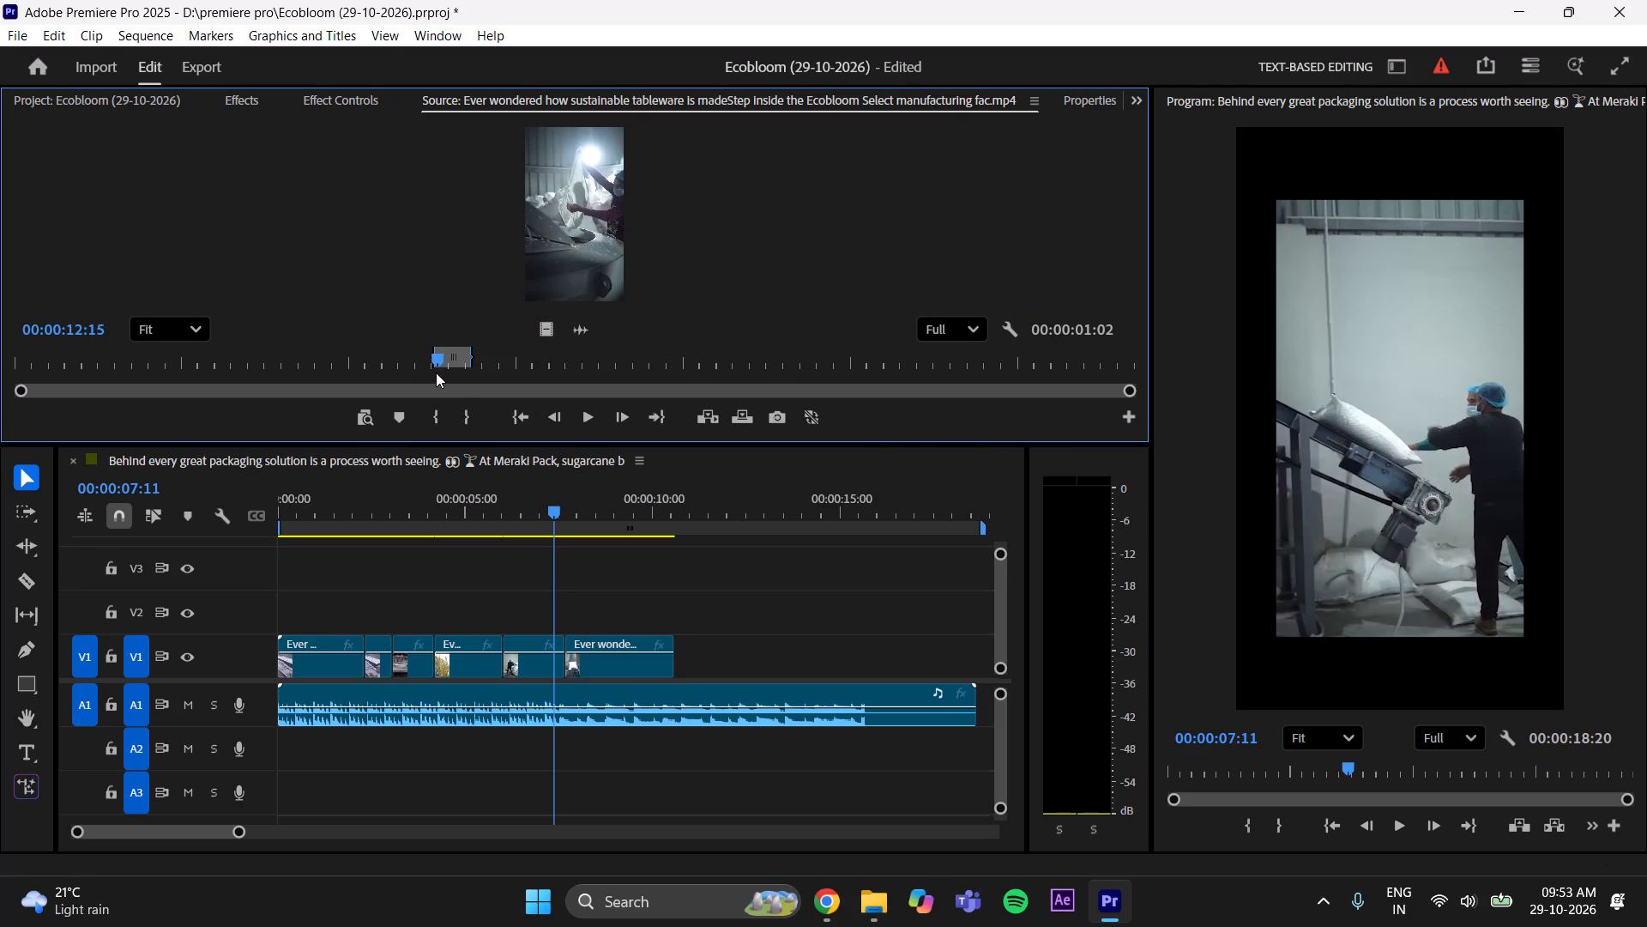
pyautogui.moveTo(436, 373); pyautogui.dragTo(426, 376)
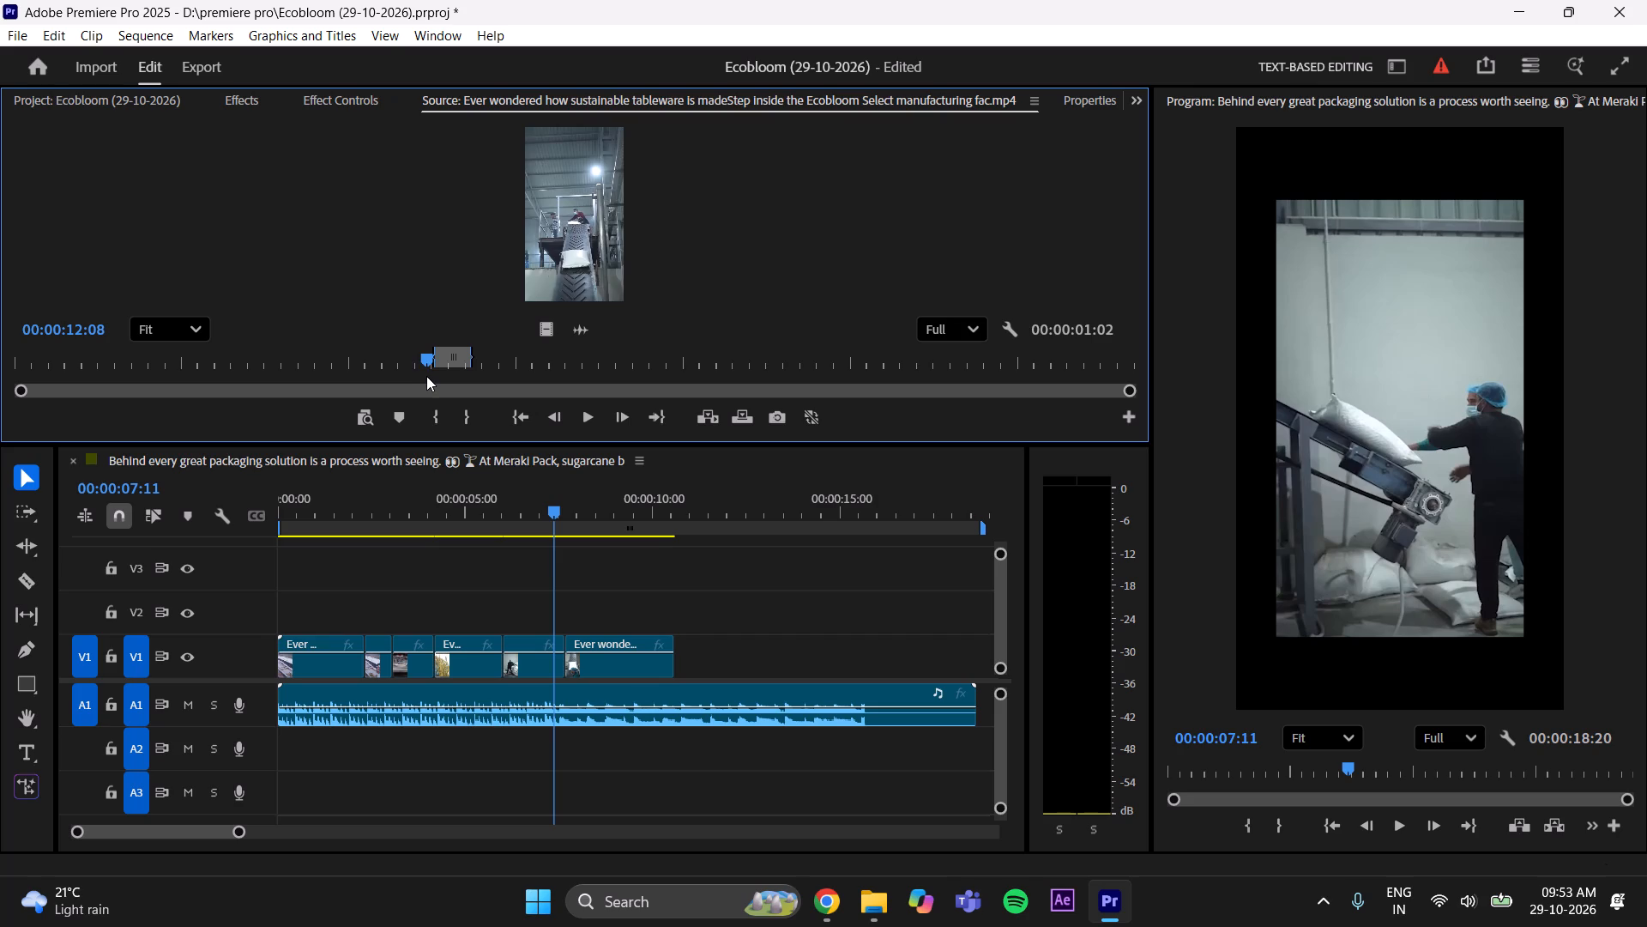
pyautogui.moveTo(426, 376); pyautogui.dragTo(427, 378)
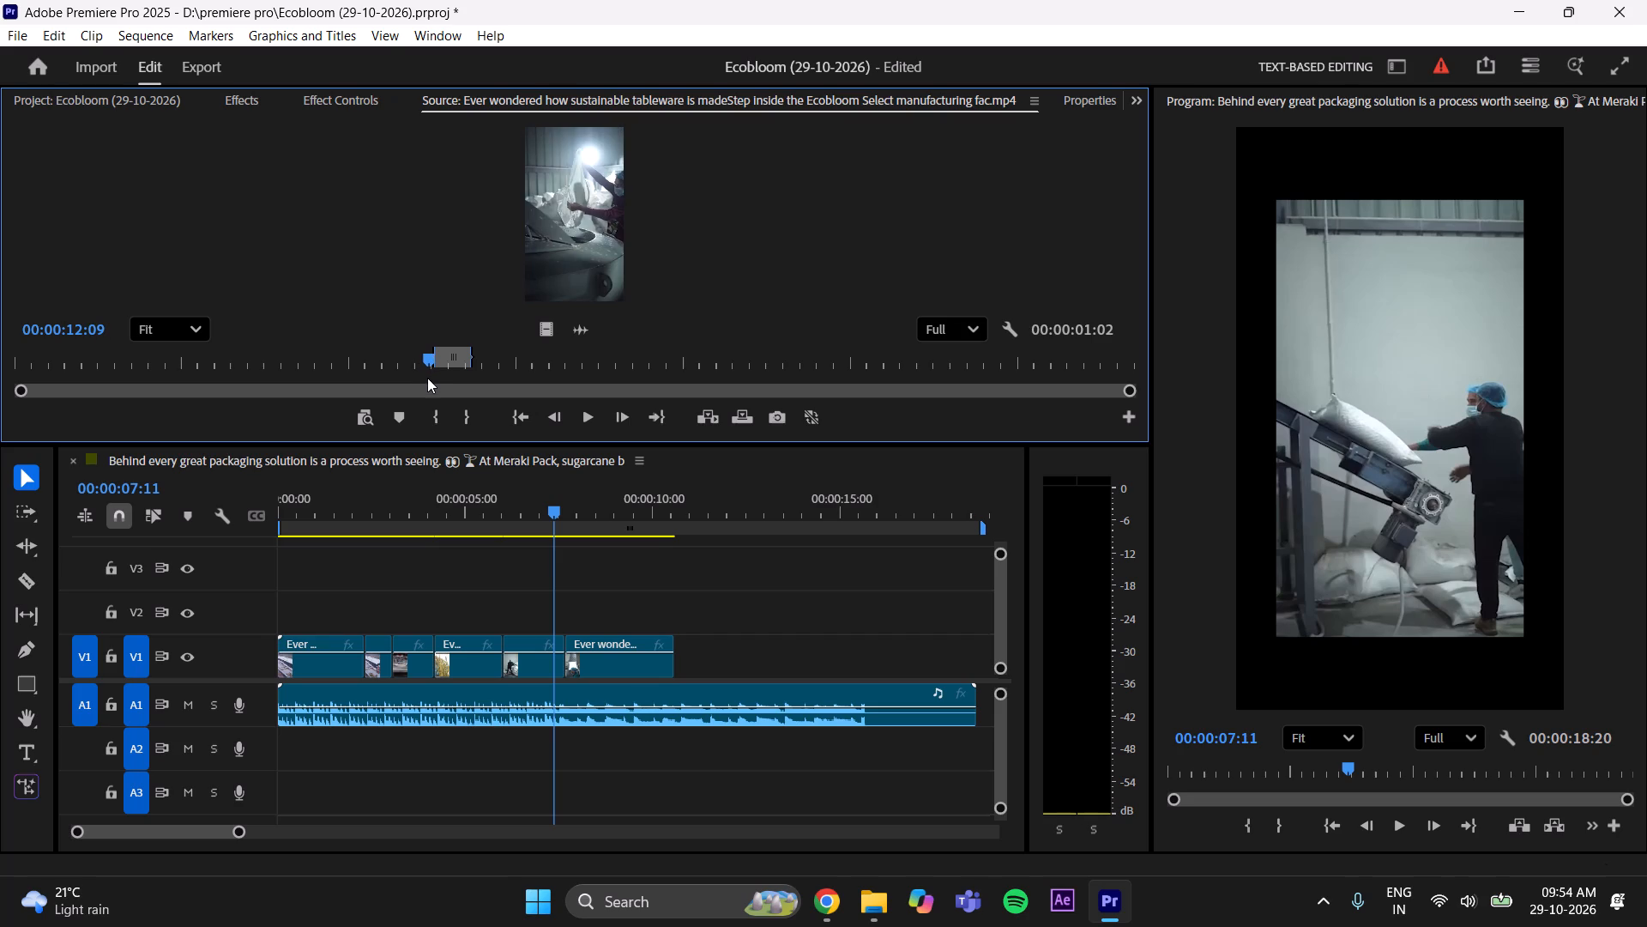
pyautogui.click(443, 414)
pyautogui.moveTo(552, 330); pyautogui.dragTo(703, 644)
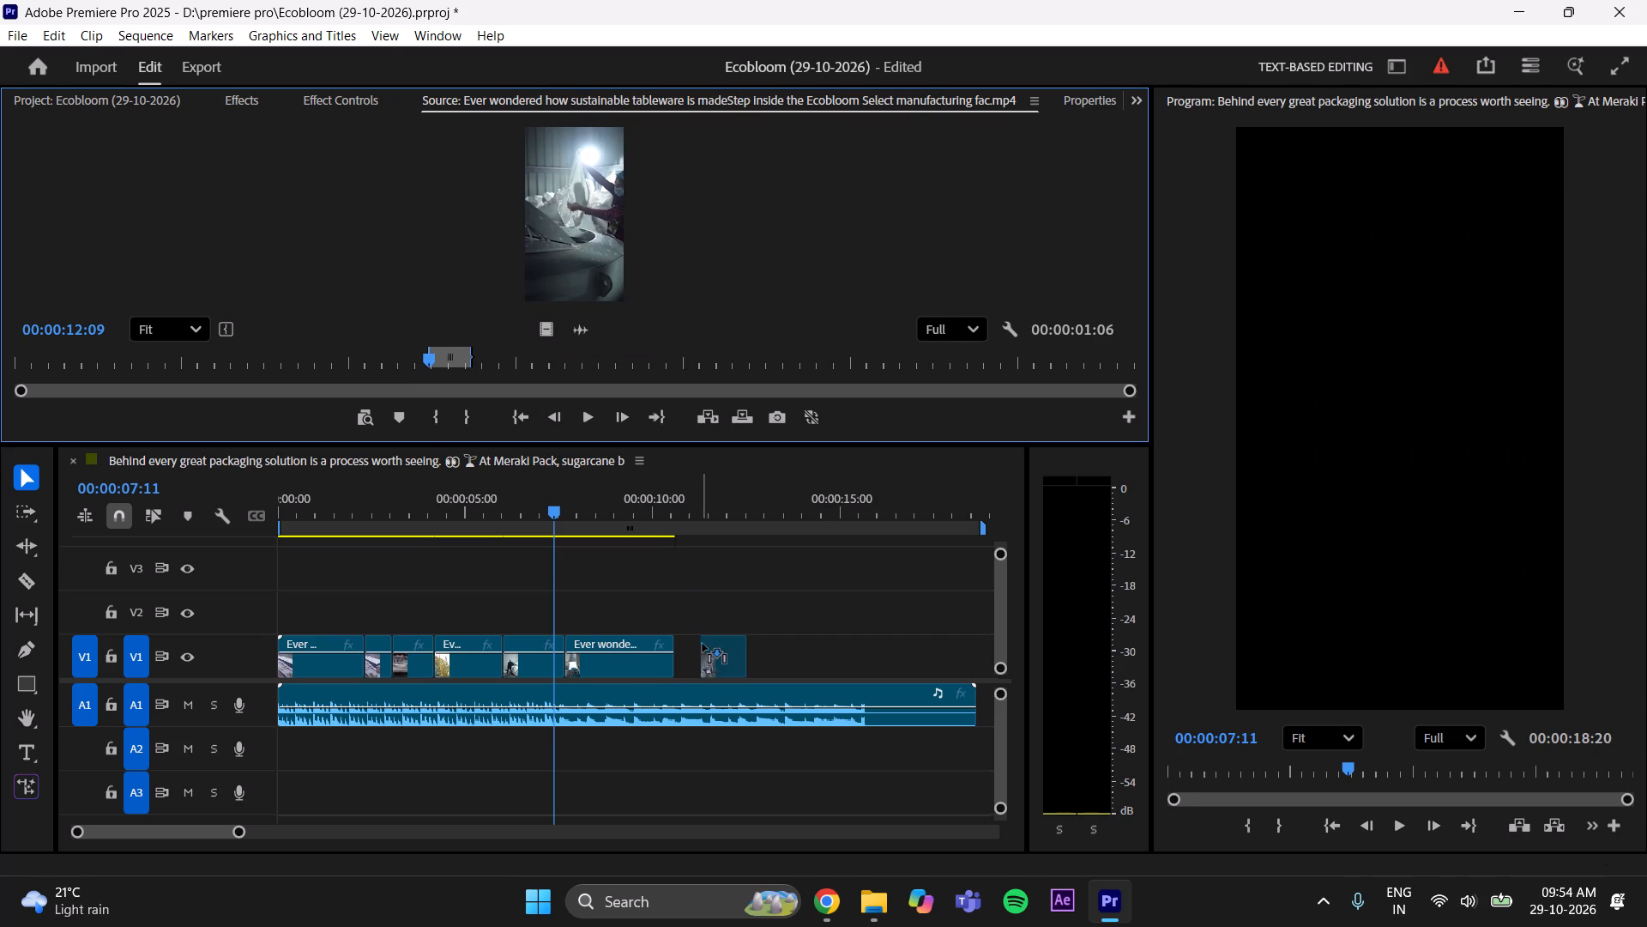
pyautogui.moveTo(703, 644); pyautogui.dragTo(681, 666)
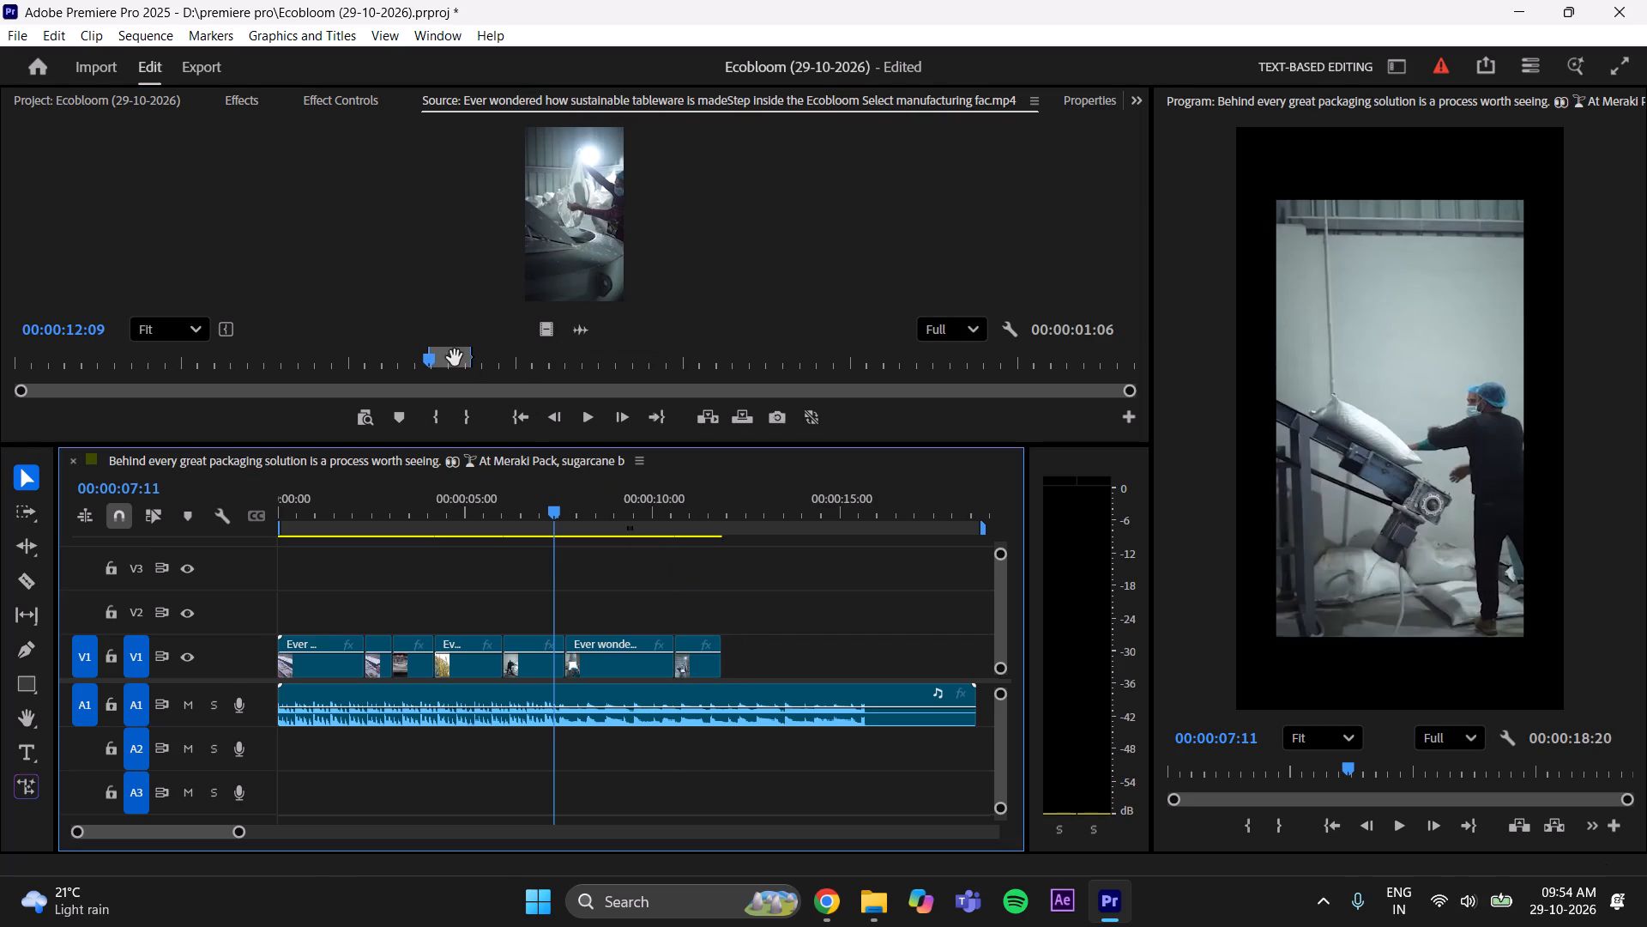
# Mark the metal pulp vat shot from 00:00:14:16 to 00:00:16:01 in the source and place only its video directly after the seventh V1 clip.
pyautogui.click(455, 358)
pyautogui.moveTo(436, 360); pyautogui.dragTo(480, 362)
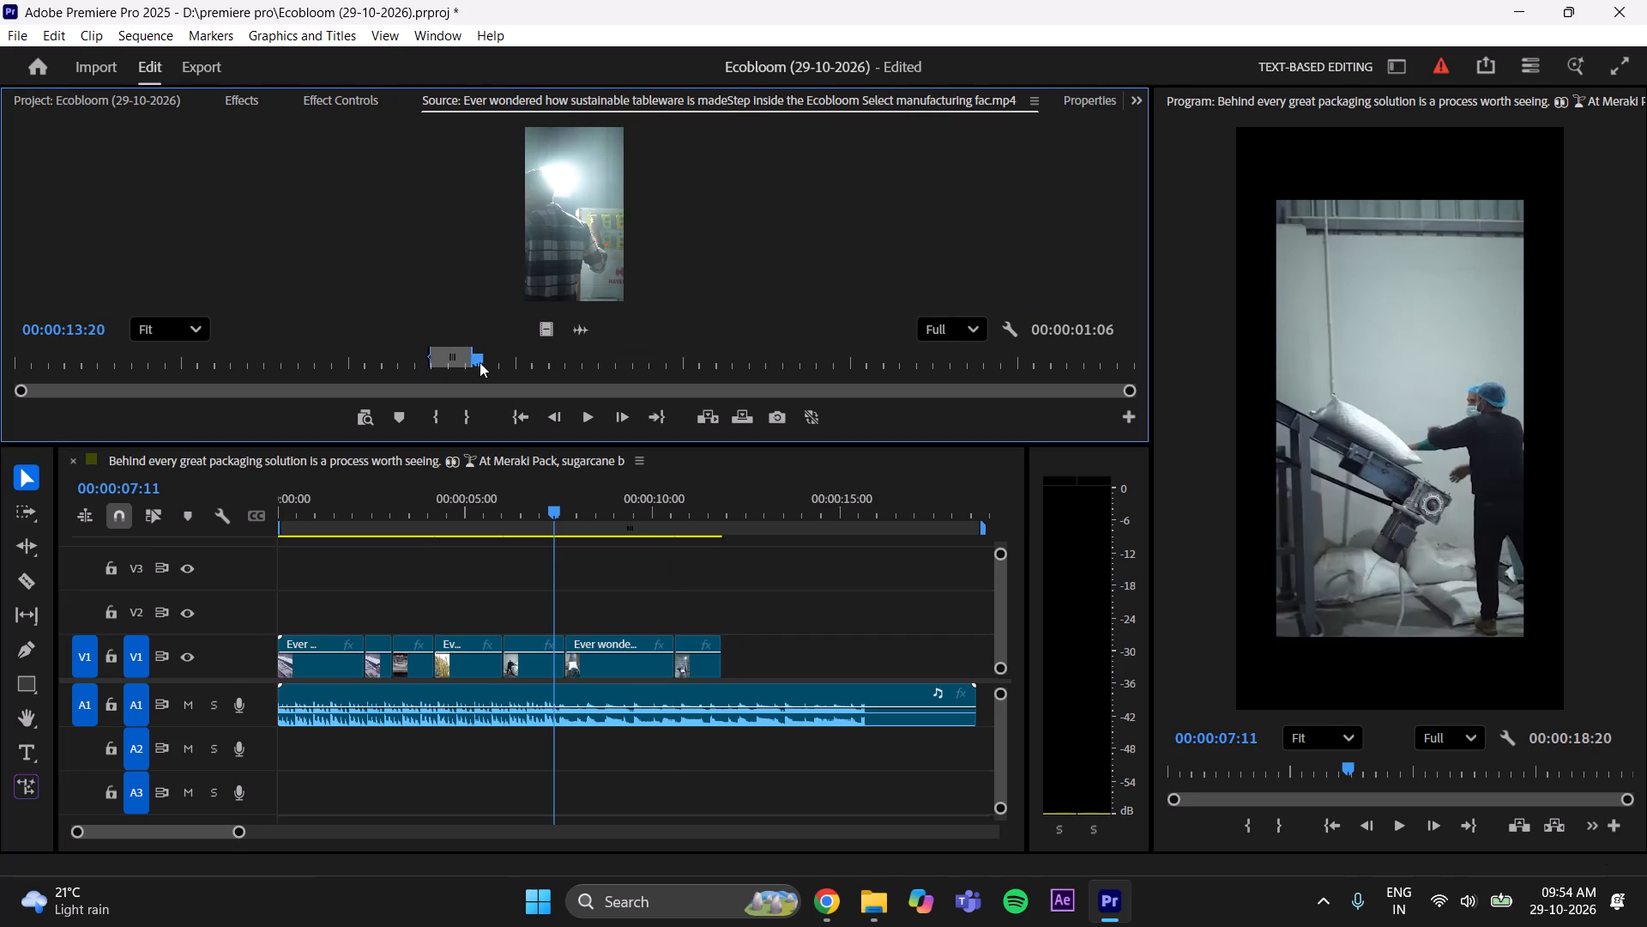
pyautogui.moveTo(480, 362); pyautogui.dragTo(504, 350)
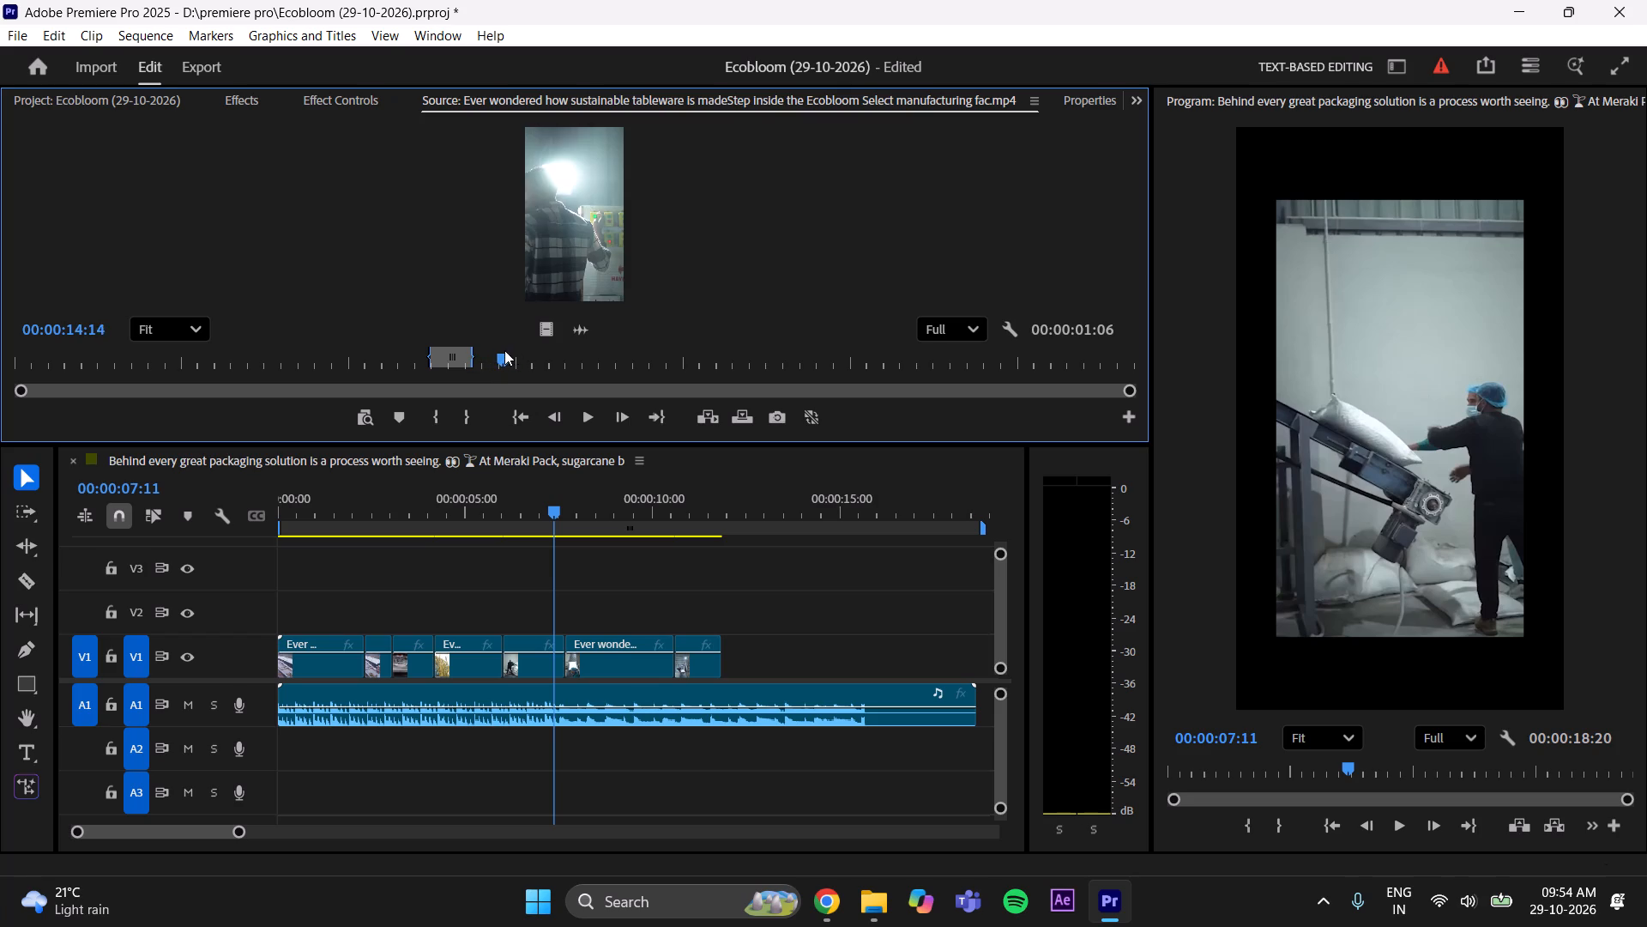
pyautogui.moveTo(504, 350); pyautogui.dragTo(508, 349)
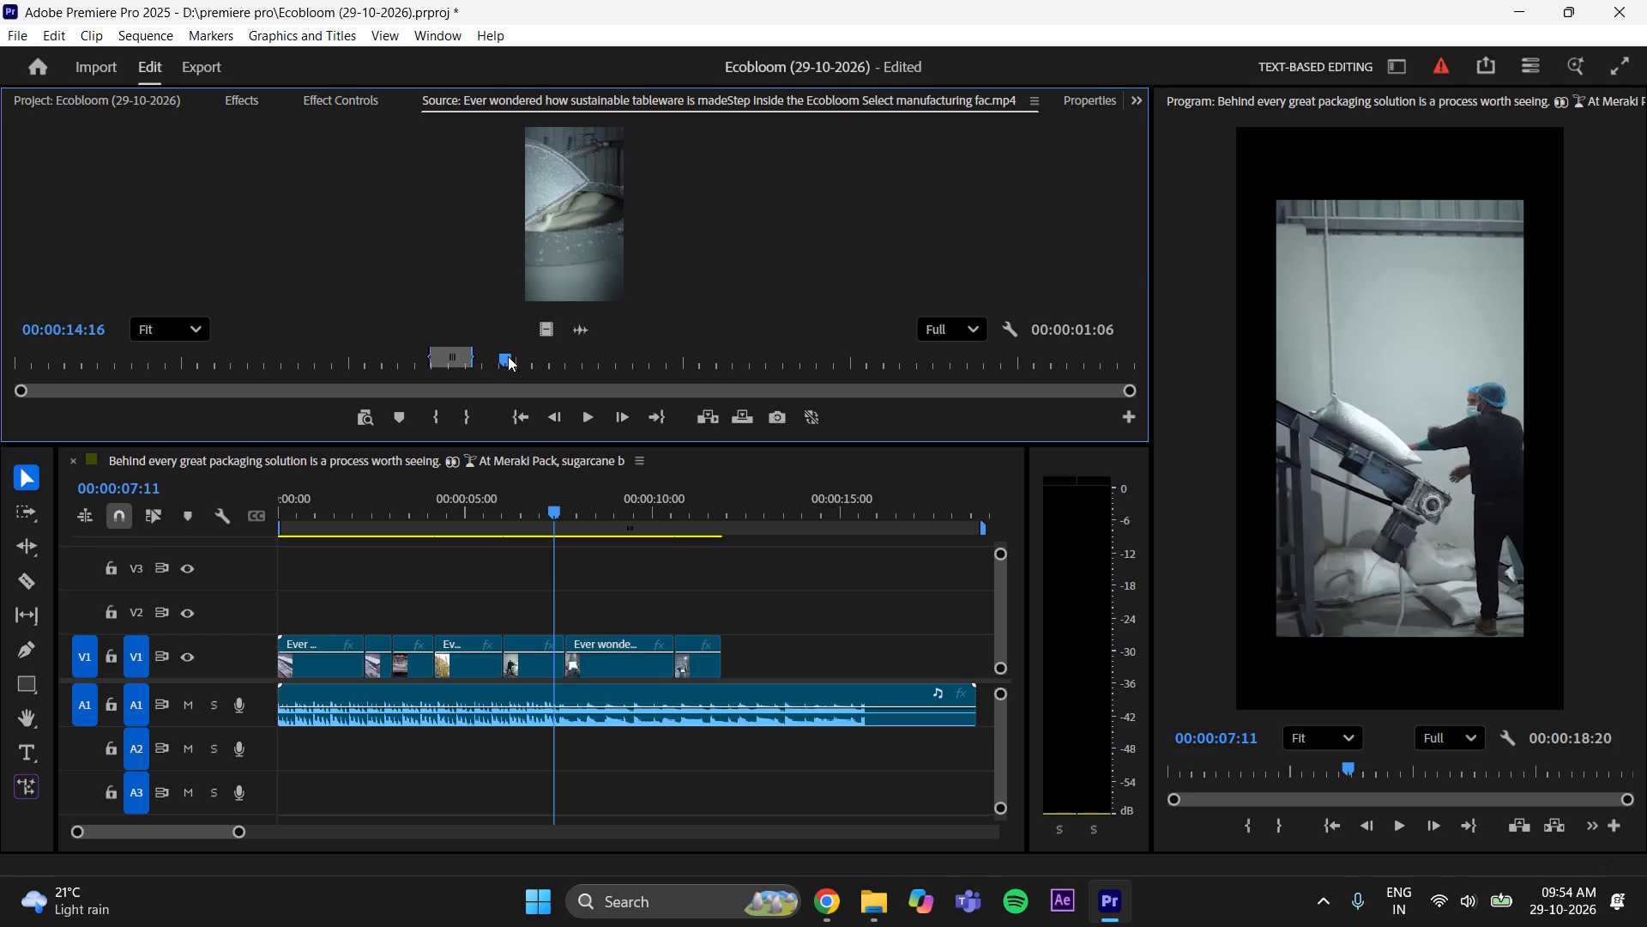
pyautogui.click(429, 421)
pyautogui.moveTo(507, 359); pyautogui.dragTo(535, 360)
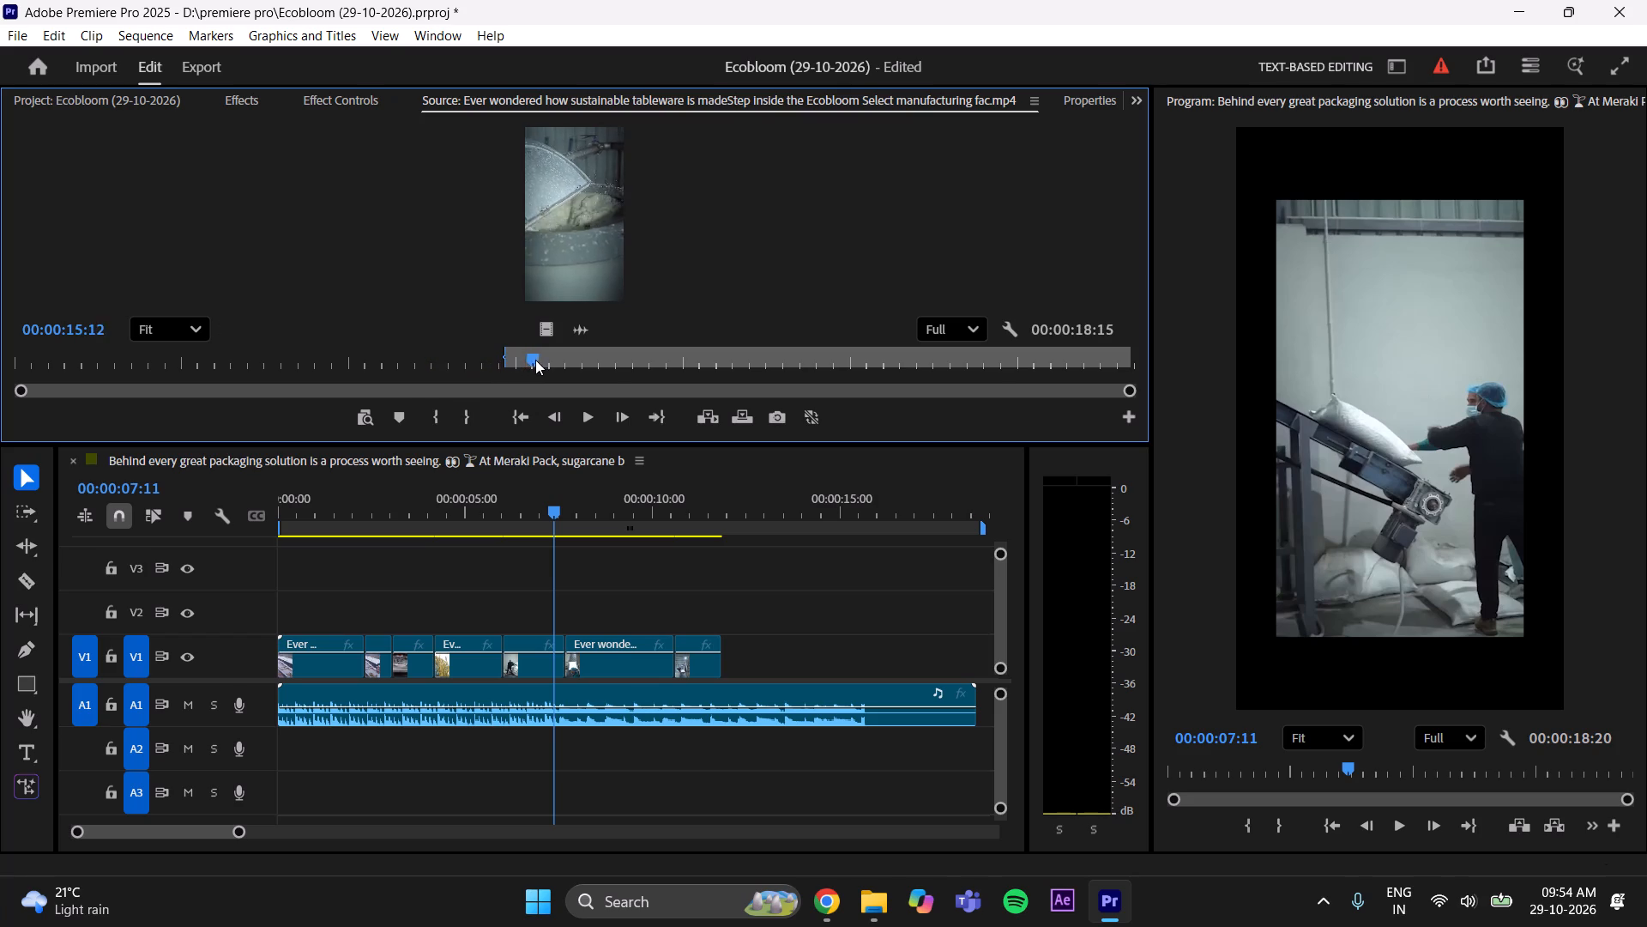
pyautogui.moveTo(535, 360); pyautogui.dragTo(553, 359)
pyautogui.click(474, 424)
pyautogui.moveTo(552, 330); pyautogui.dragTo(750, 631)
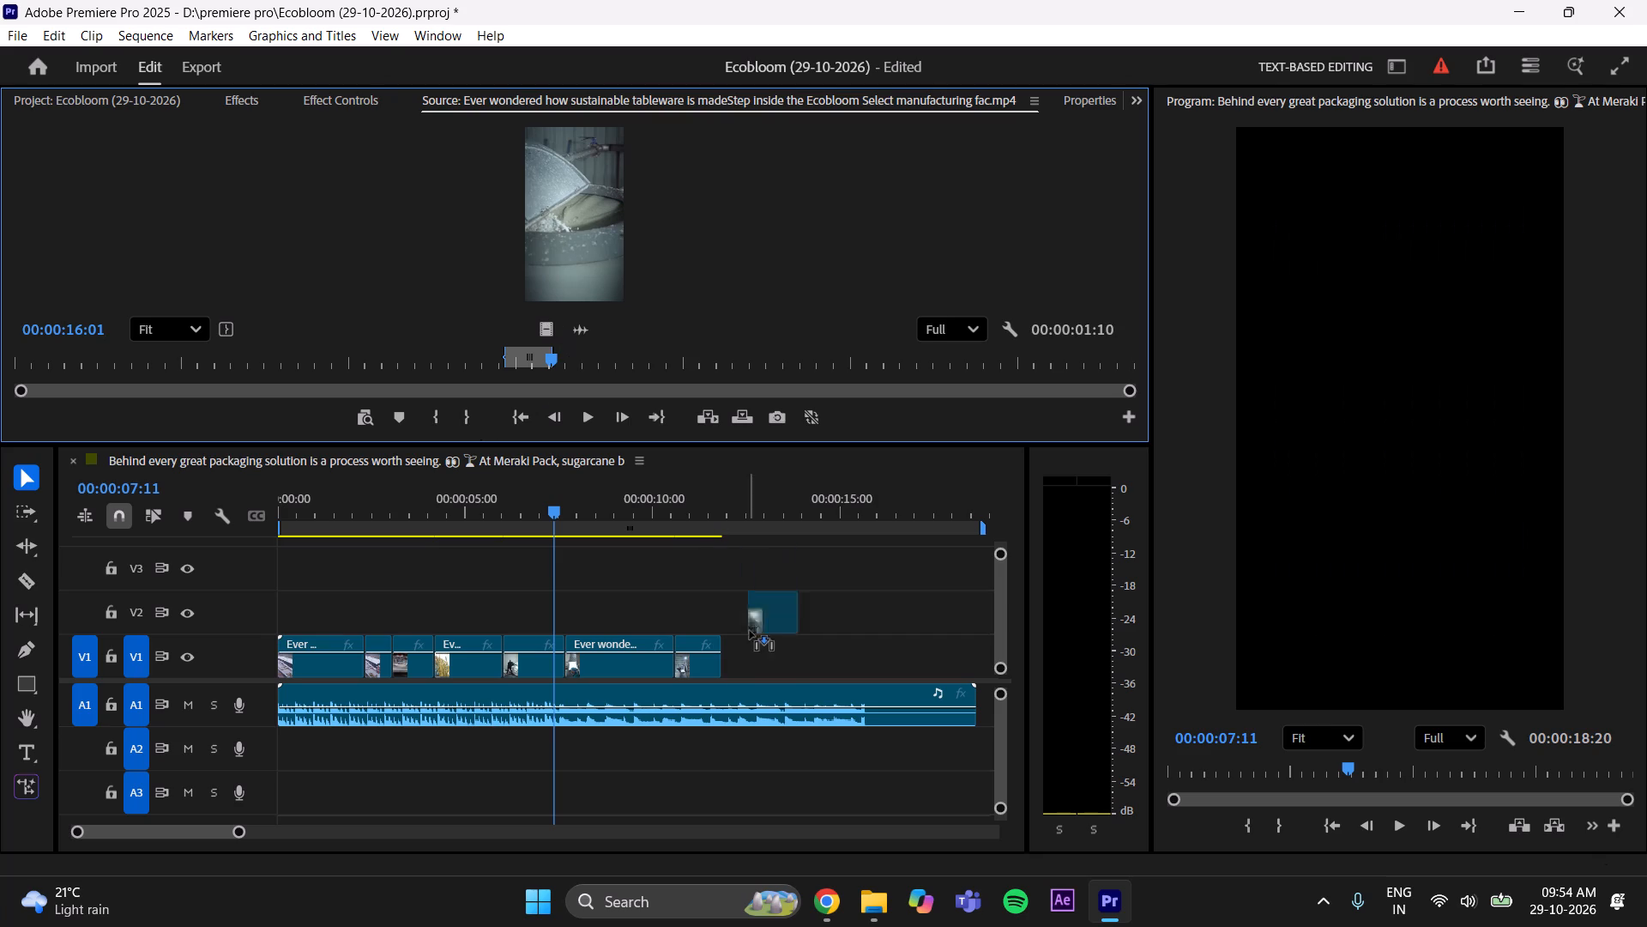
pyautogui.moveTo(750, 631); pyautogui.dragTo(723, 663)
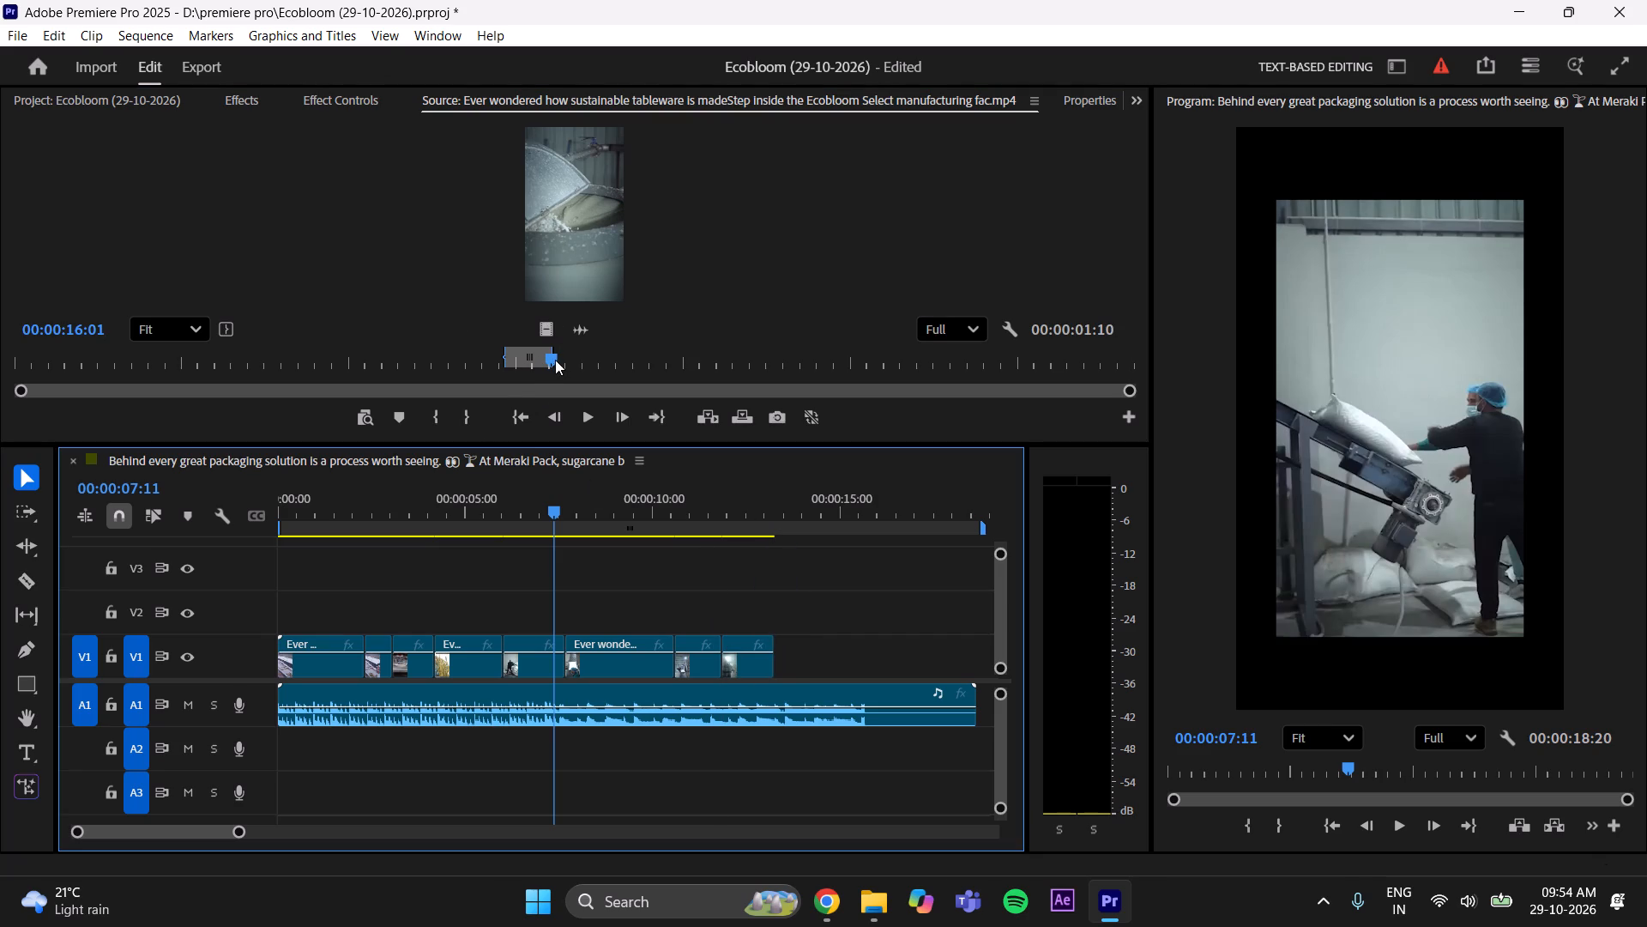
# Mark the red robotic-arm machine shot from 00:00:16:03 to 00:00:19:18 and place only its video directly after the eighth V1 clip.
pyautogui.moveTo(555, 360); pyautogui.dragTo(645, 326)
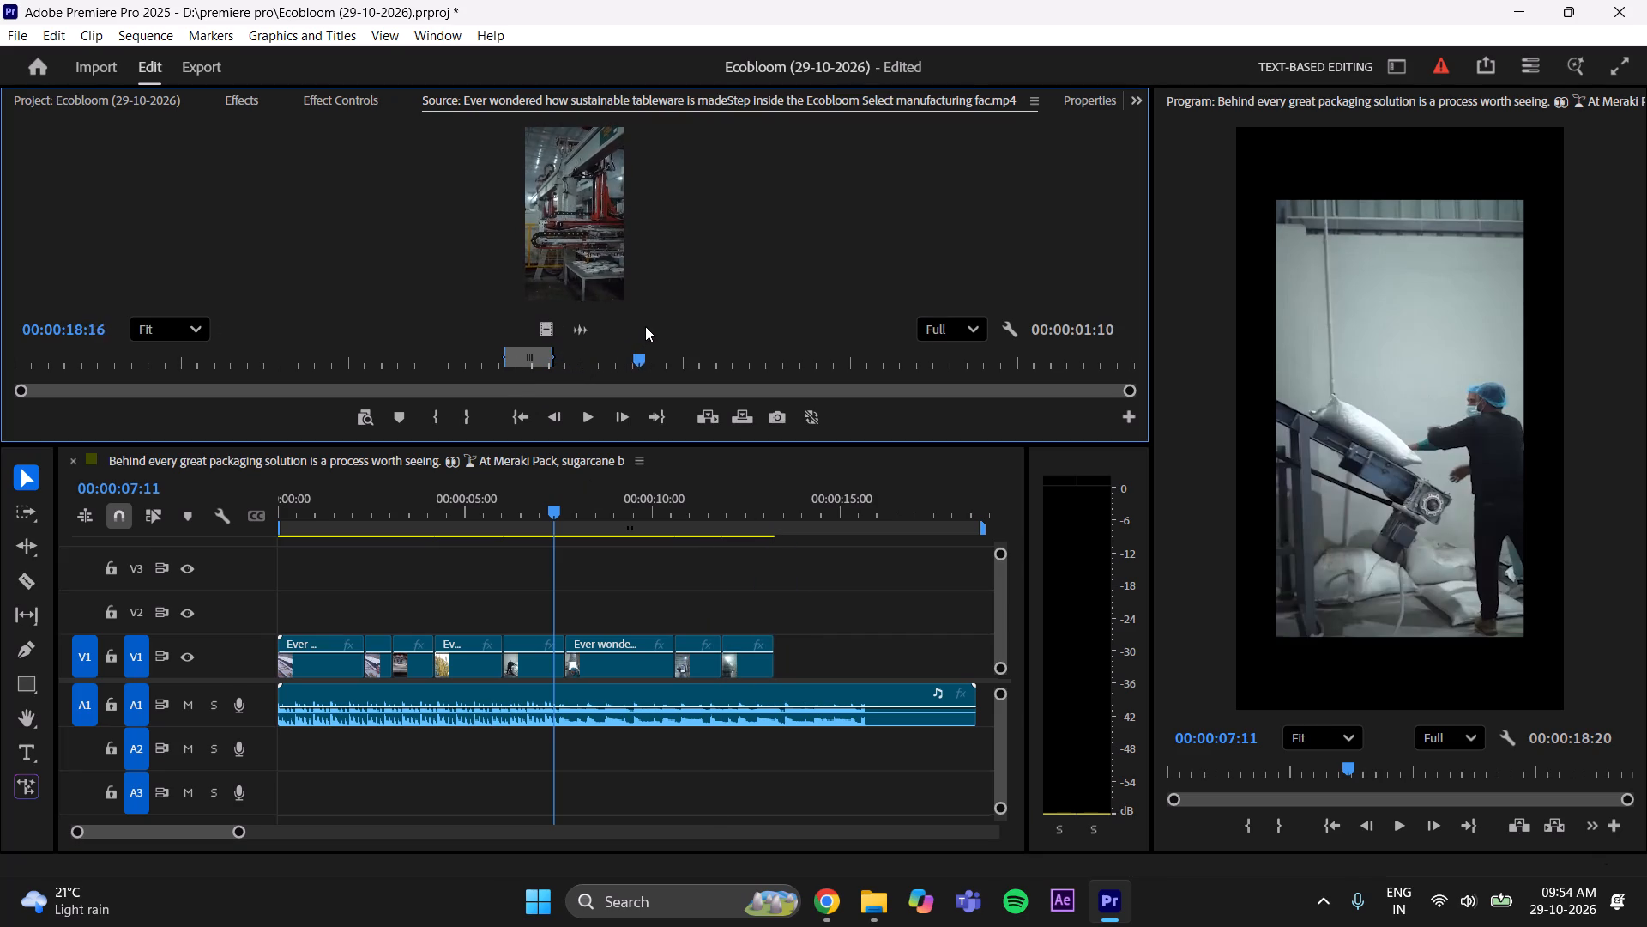
pyautogui.moveTo(645, 326); pyautogui.dragTo(596, 451)
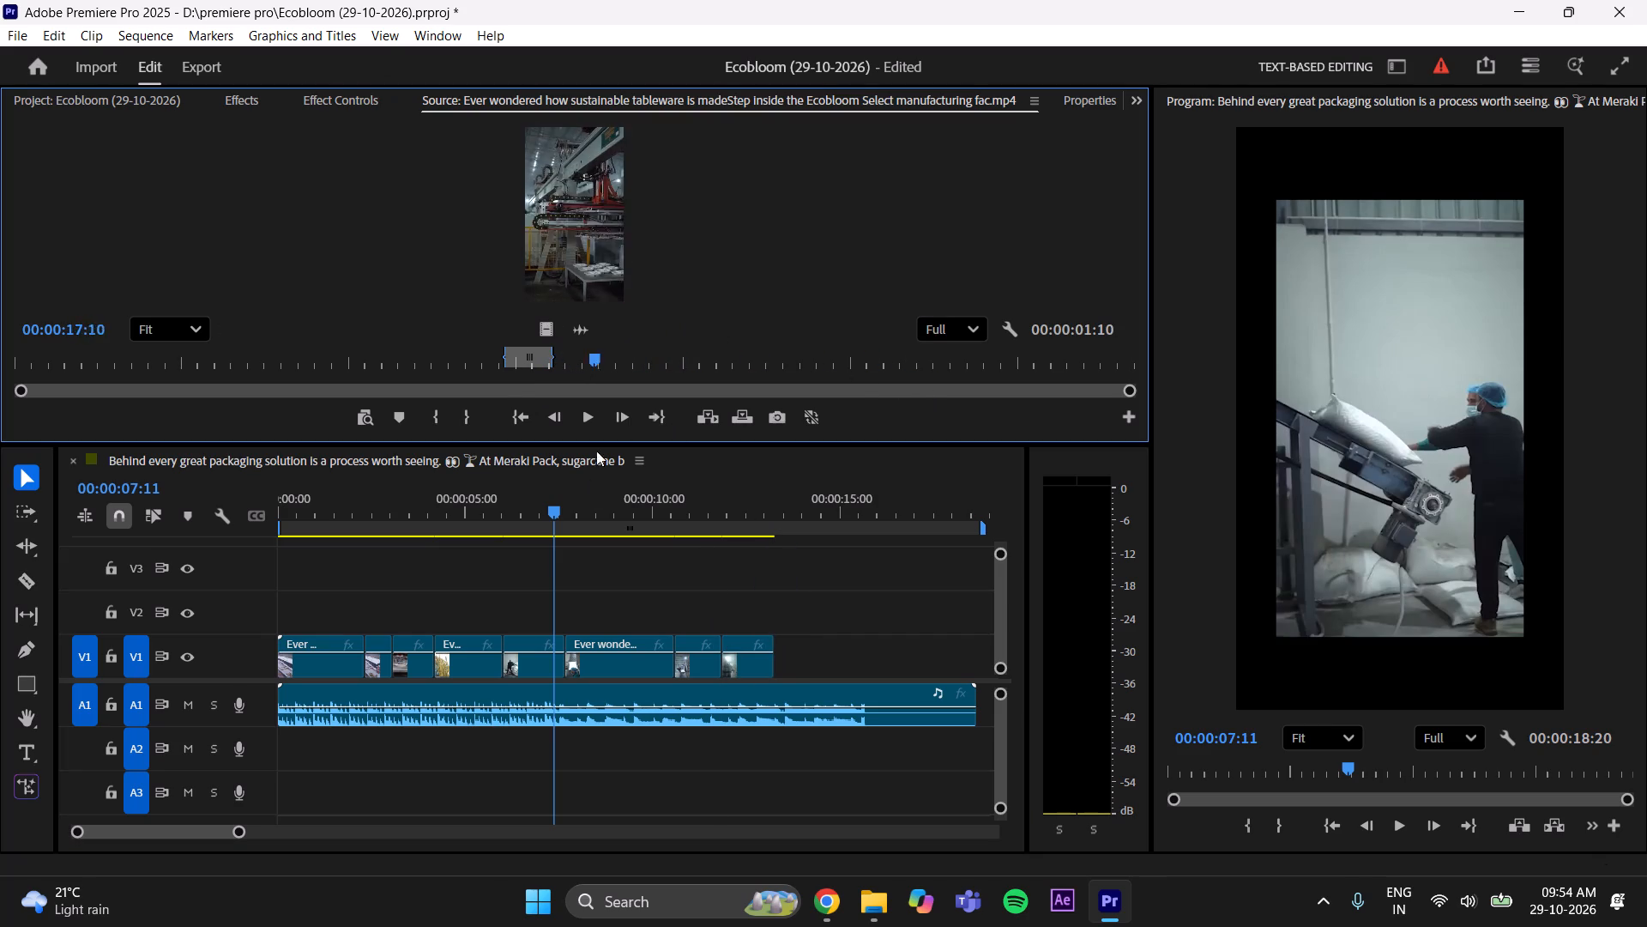
pyautogui.moveTo(596, 451); pyautogui.dragTo(579, 463)
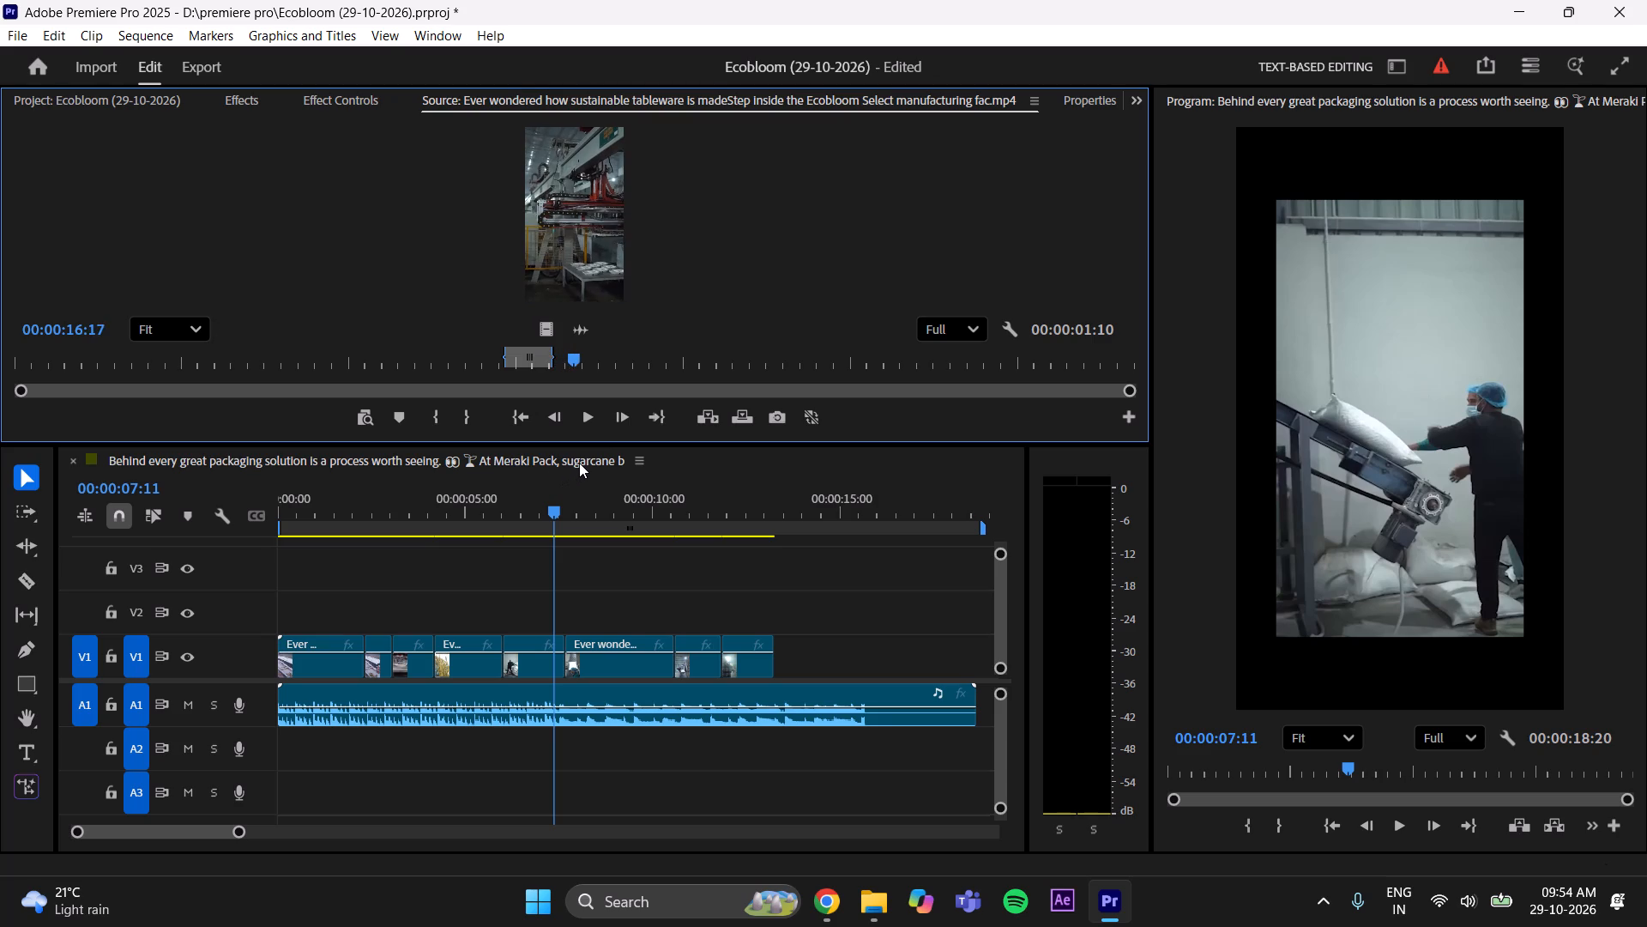
pyautogui.moveTo(579, 463); pyautogui.dragTo(562, 469)
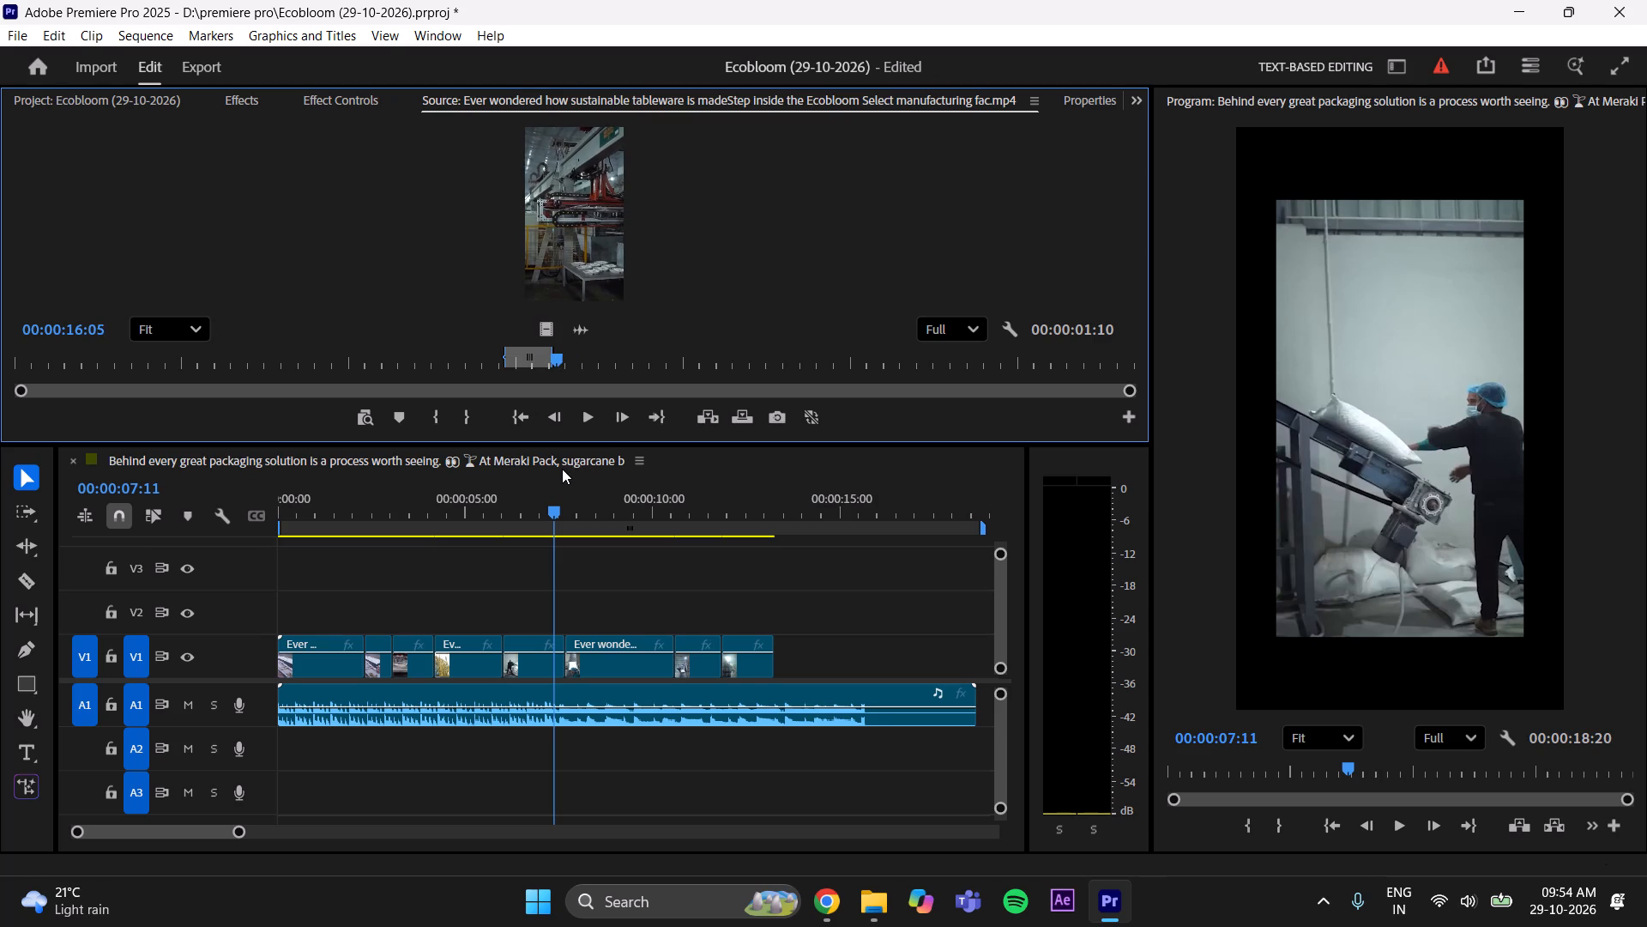
pyautogui.moveTo(562, 469); pyautogui.dragTo(558, 471)
pyautogui.click(426, 411)
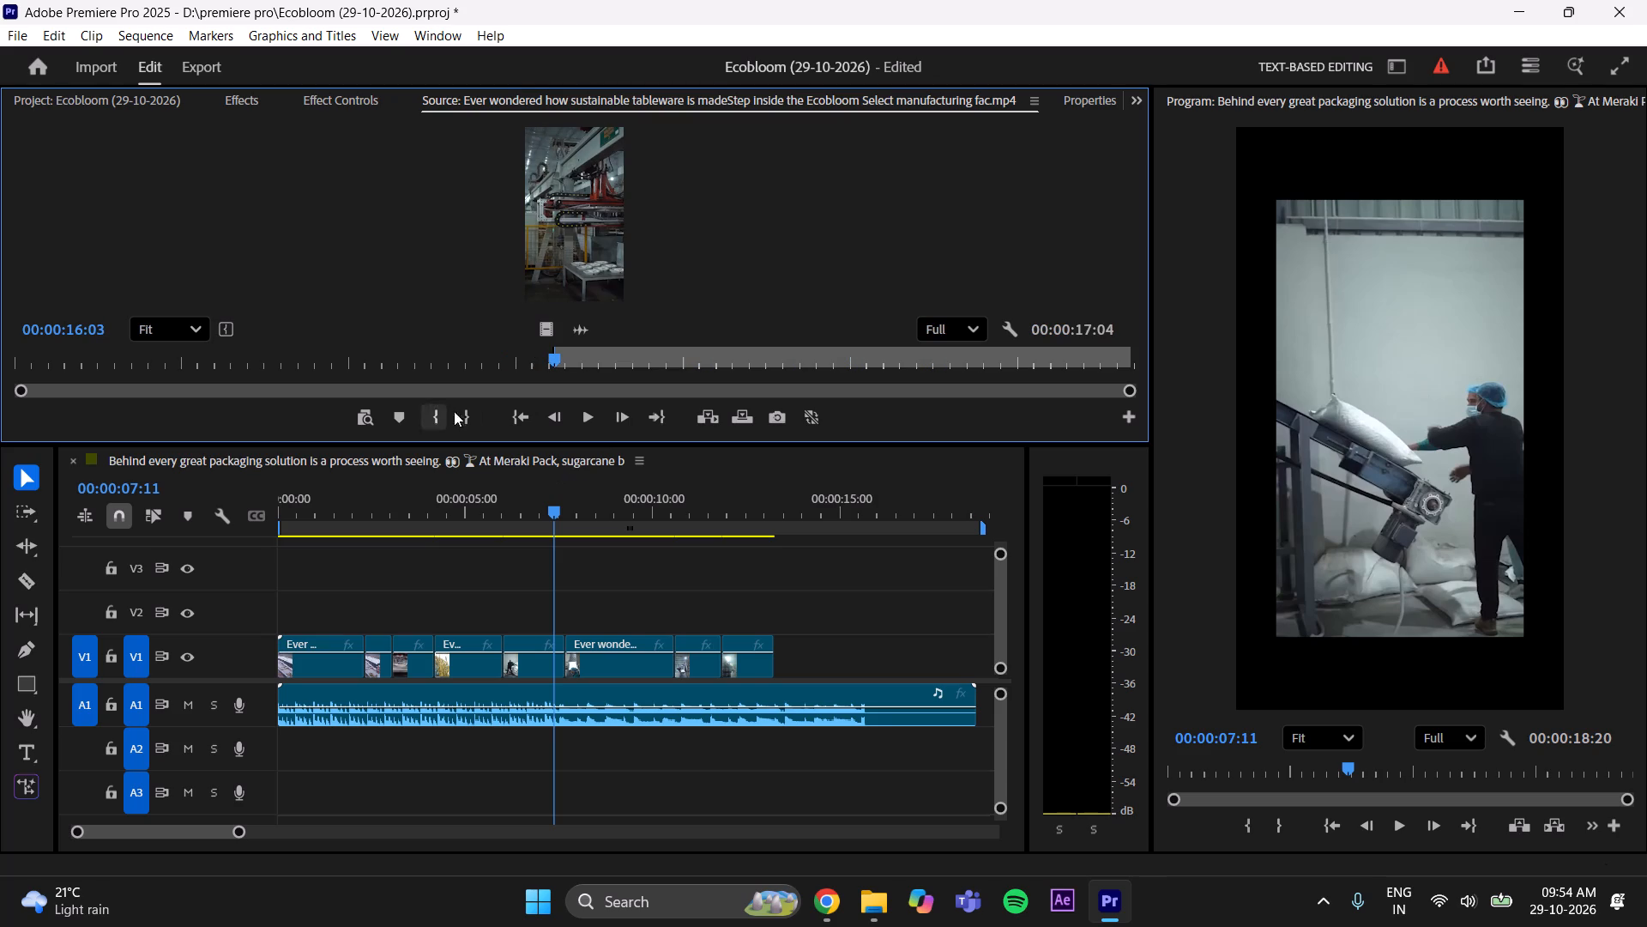
pyautogui.moveTo(551, 362); pyautogui.dragTo(608, 354)
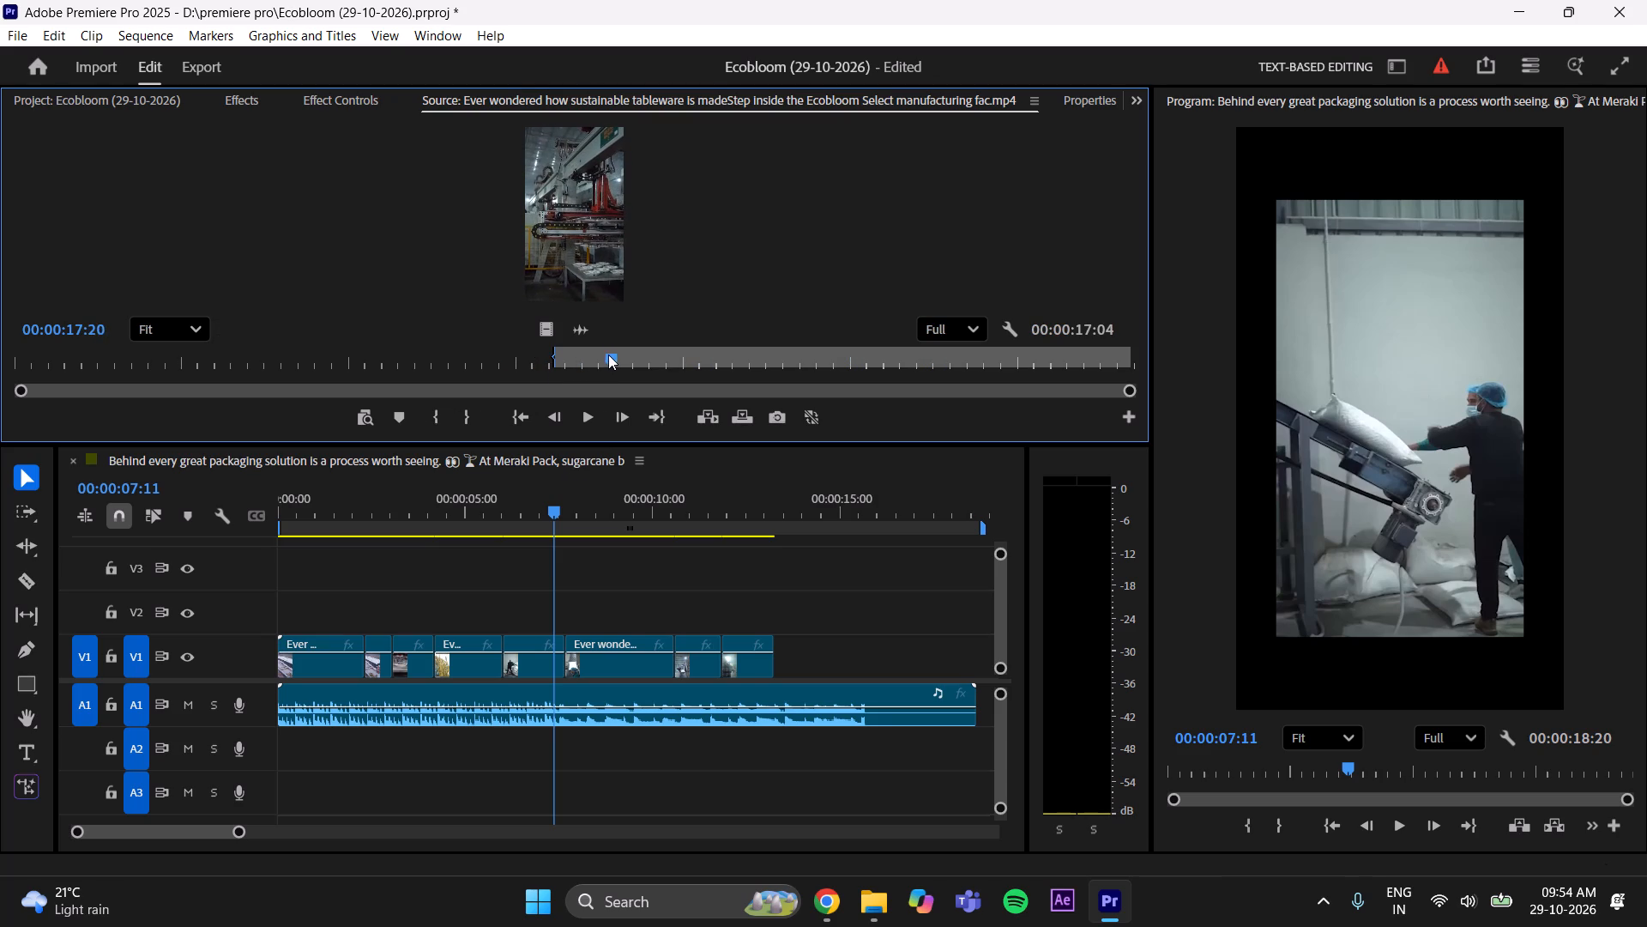
pyautogui.moveTo(608, 354); pyautogui.dragTo(648, 345)
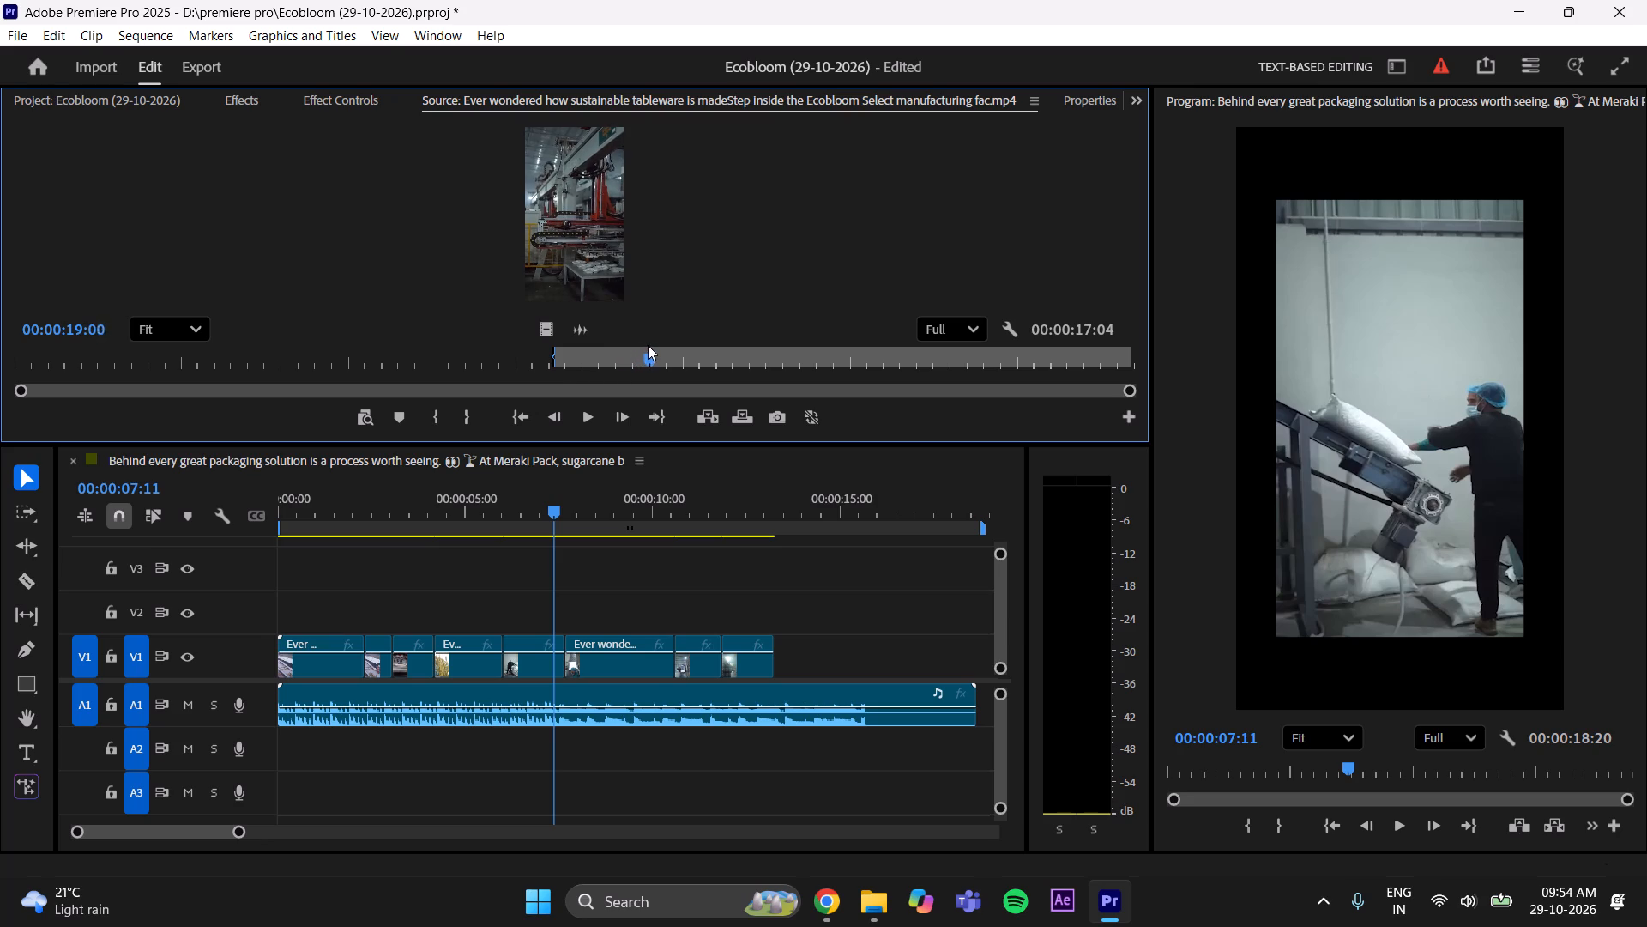
pyautogui.moveTo(648, 345); pyautogui.dragTo(679, 345)
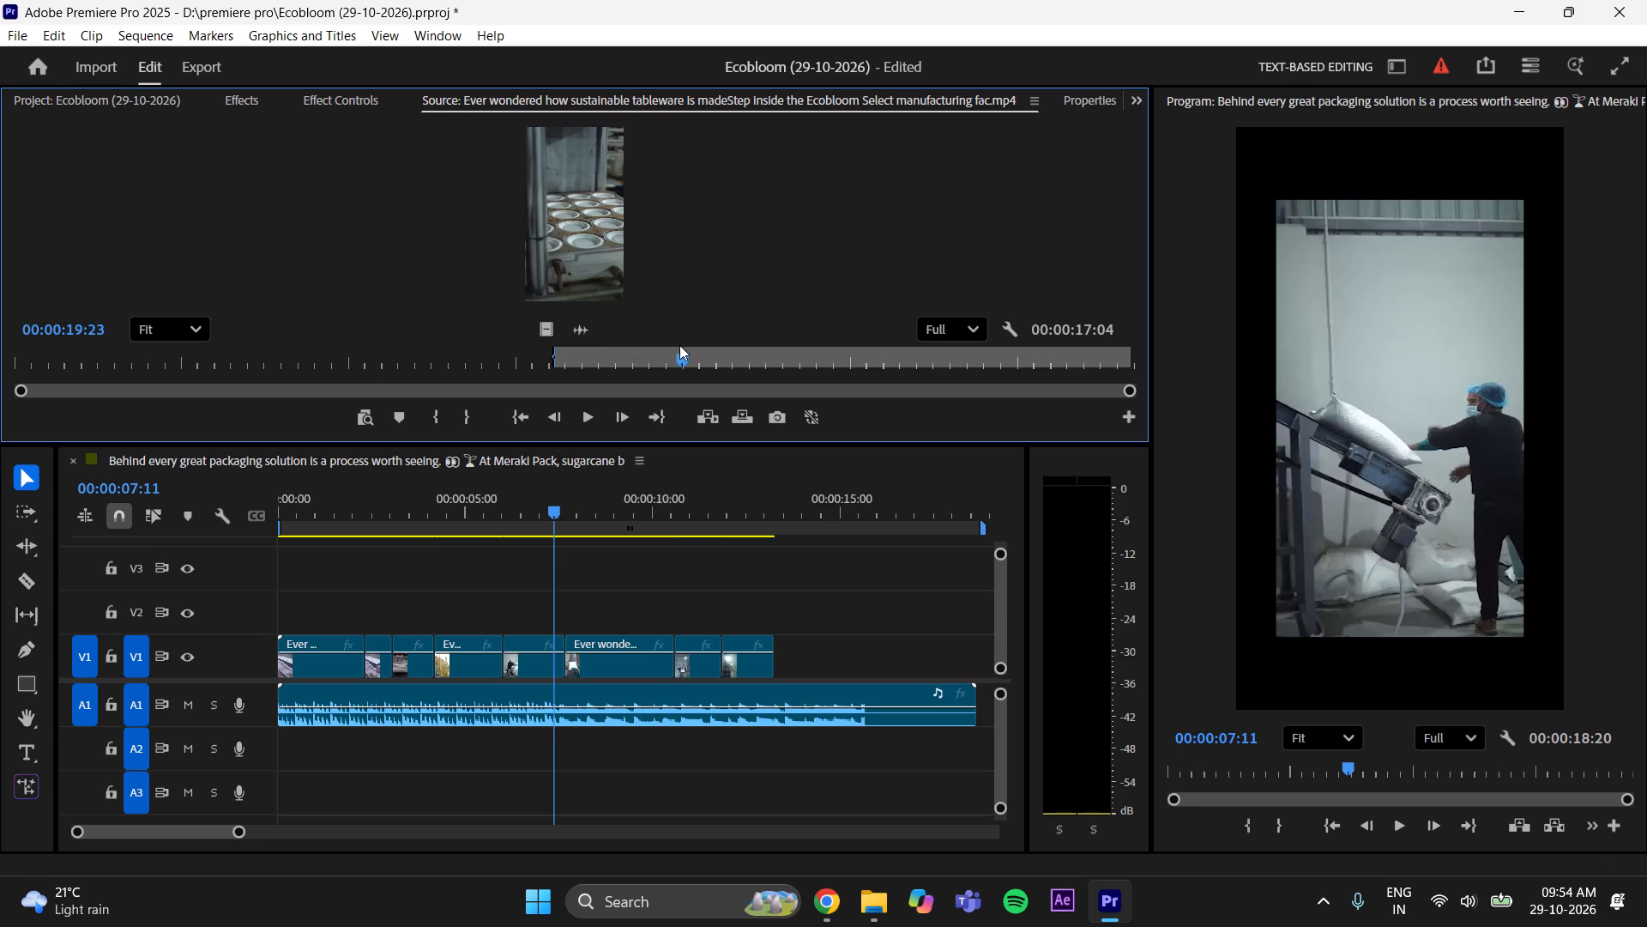
pyautogui.moveTo(679, 345); pyautogui.dragTo(677, 346)
pyautogui.moveTo(677, 346); pyautogui.dragTo(673, 348)
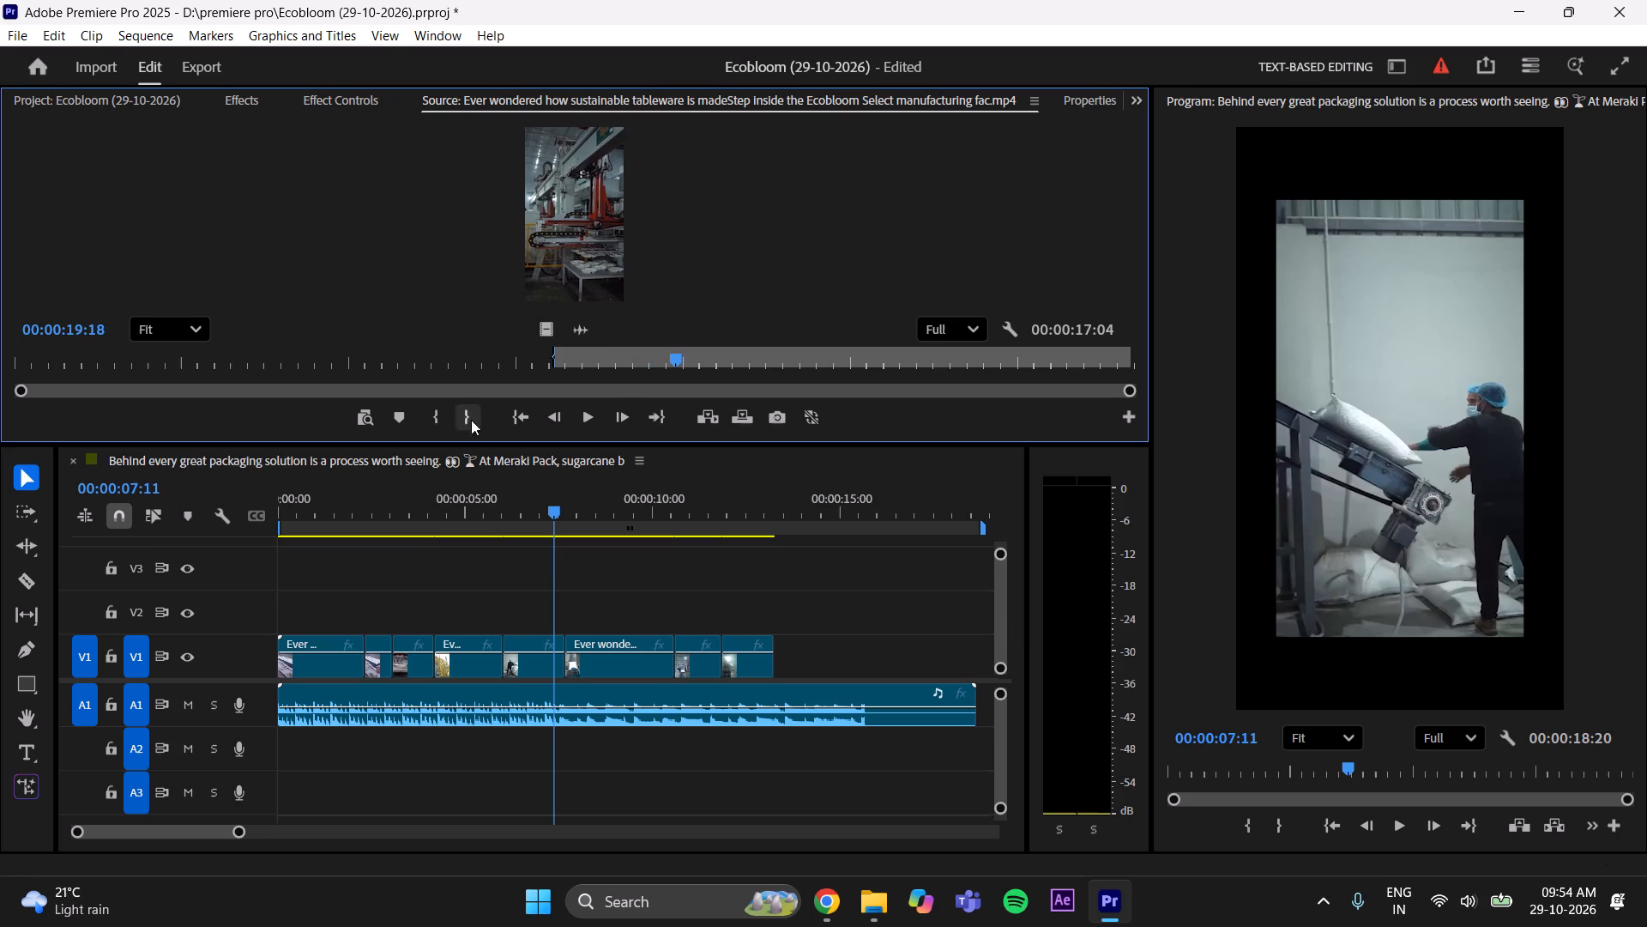
pyautogui.click(458, 418)
pyautogui.moveTo(553, 324); pyautogui.dragTo(782, 668)
# Mark the round moulded tableware shot from 00:00:19:21 to 00:00:21:02 and place only its video directly after the ninth V1 clip.
pyautogui.click(680, 358)
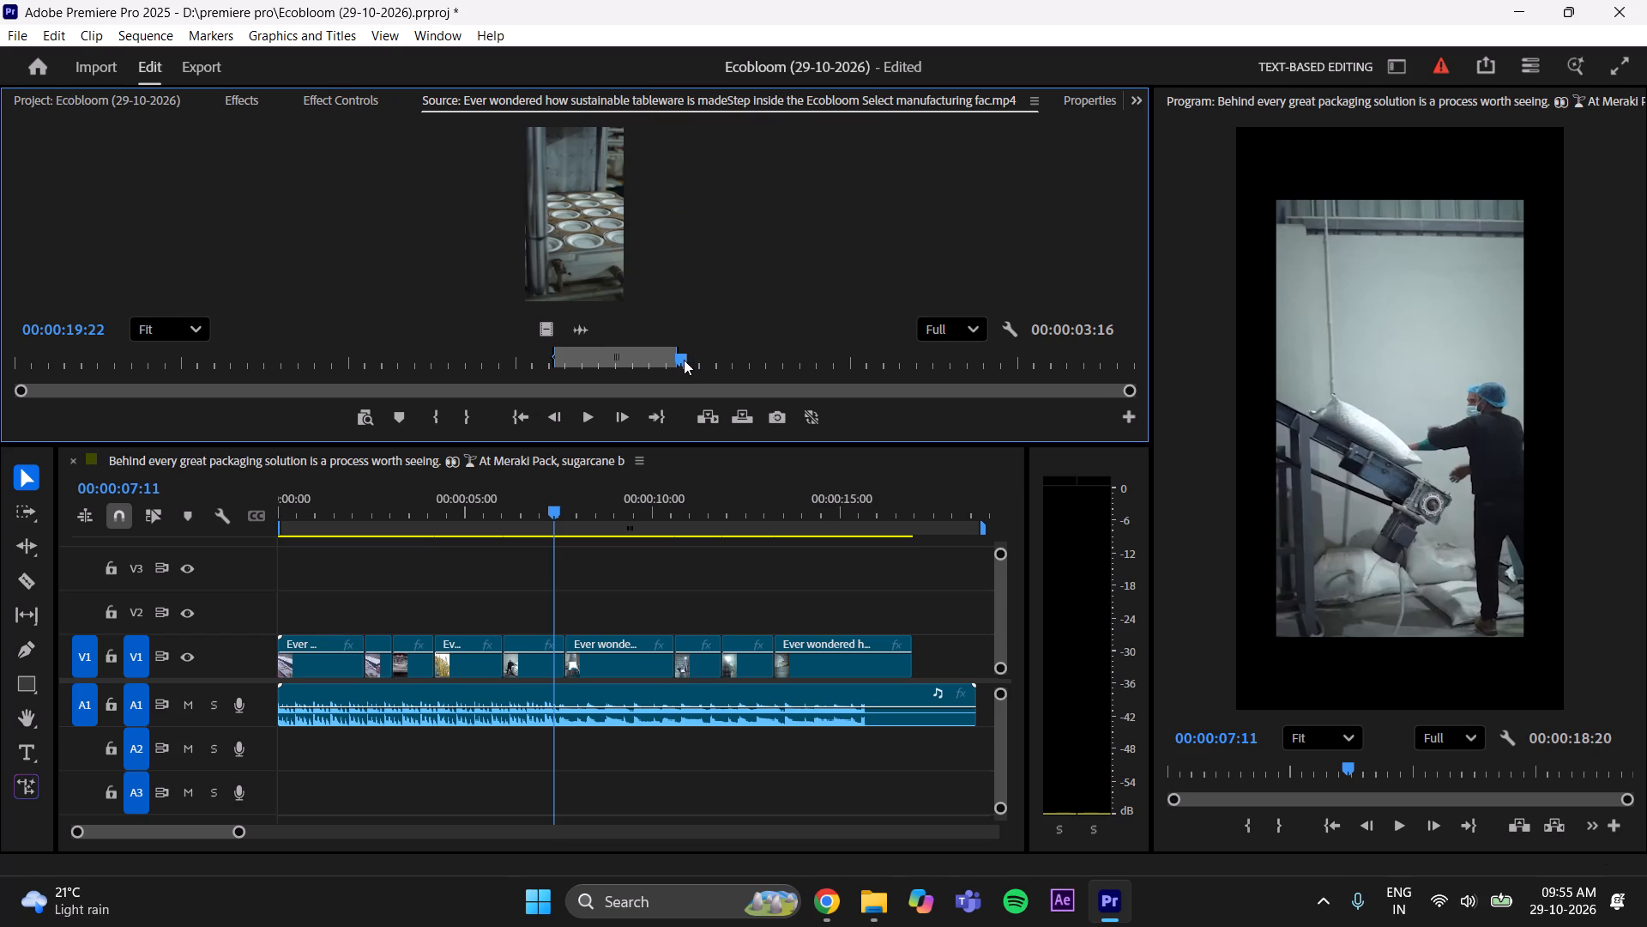
pyautogui.click(683, 360)
pyautogui.click(433, 412)
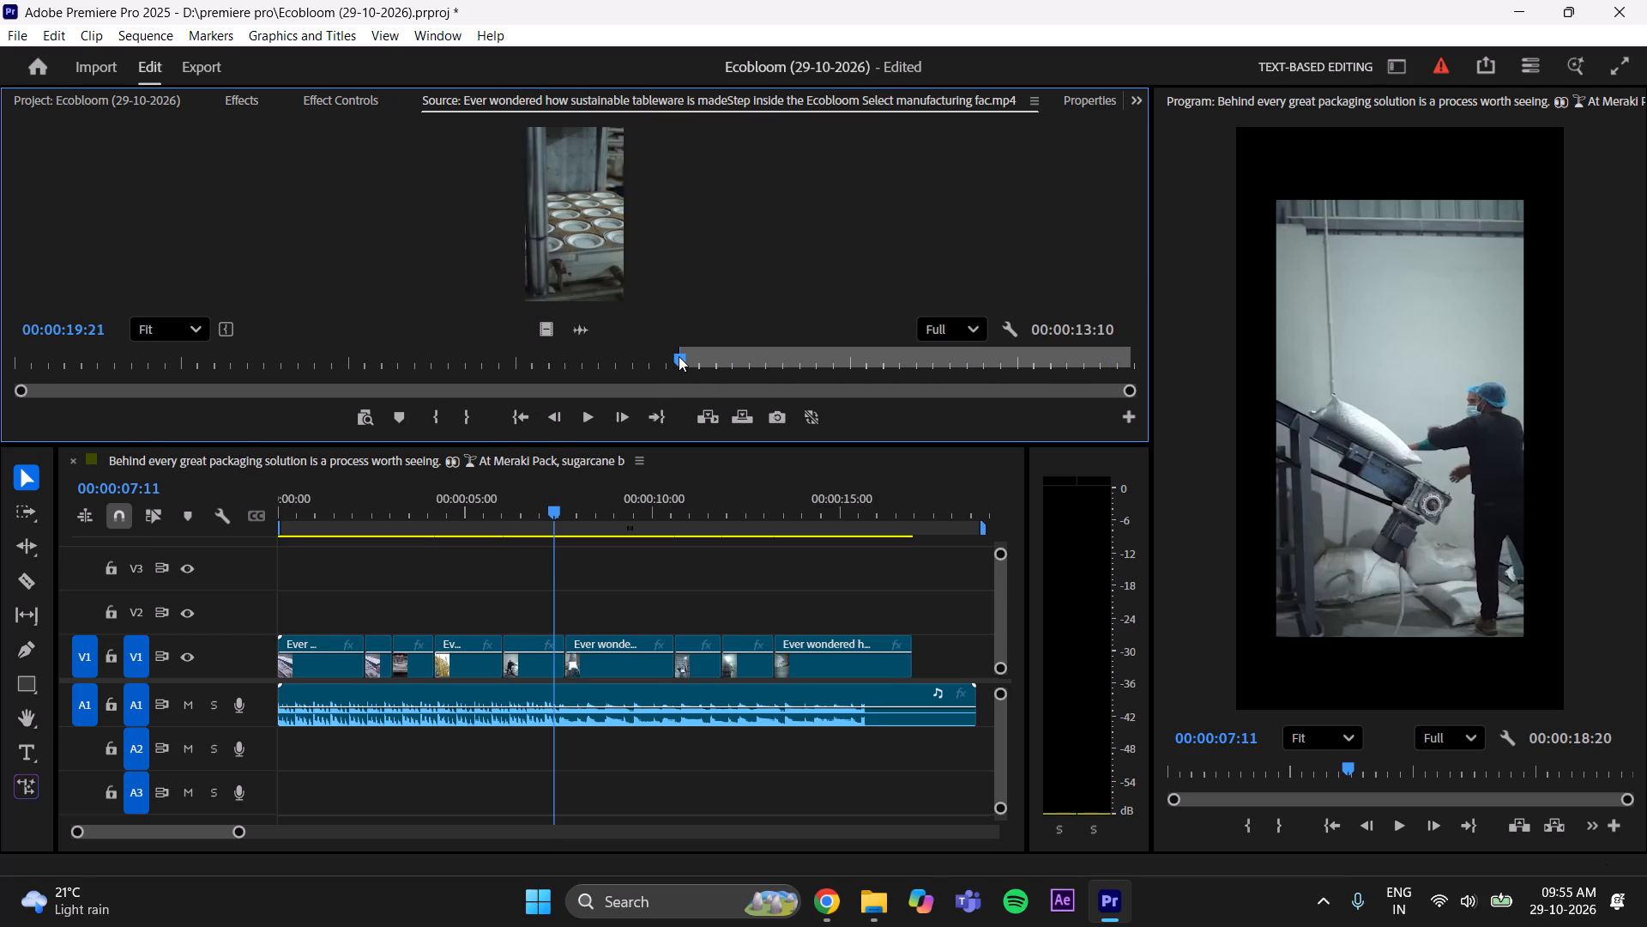
pyautogui.moveTo(678, 356); pyautogui.dragTo(731, 363)
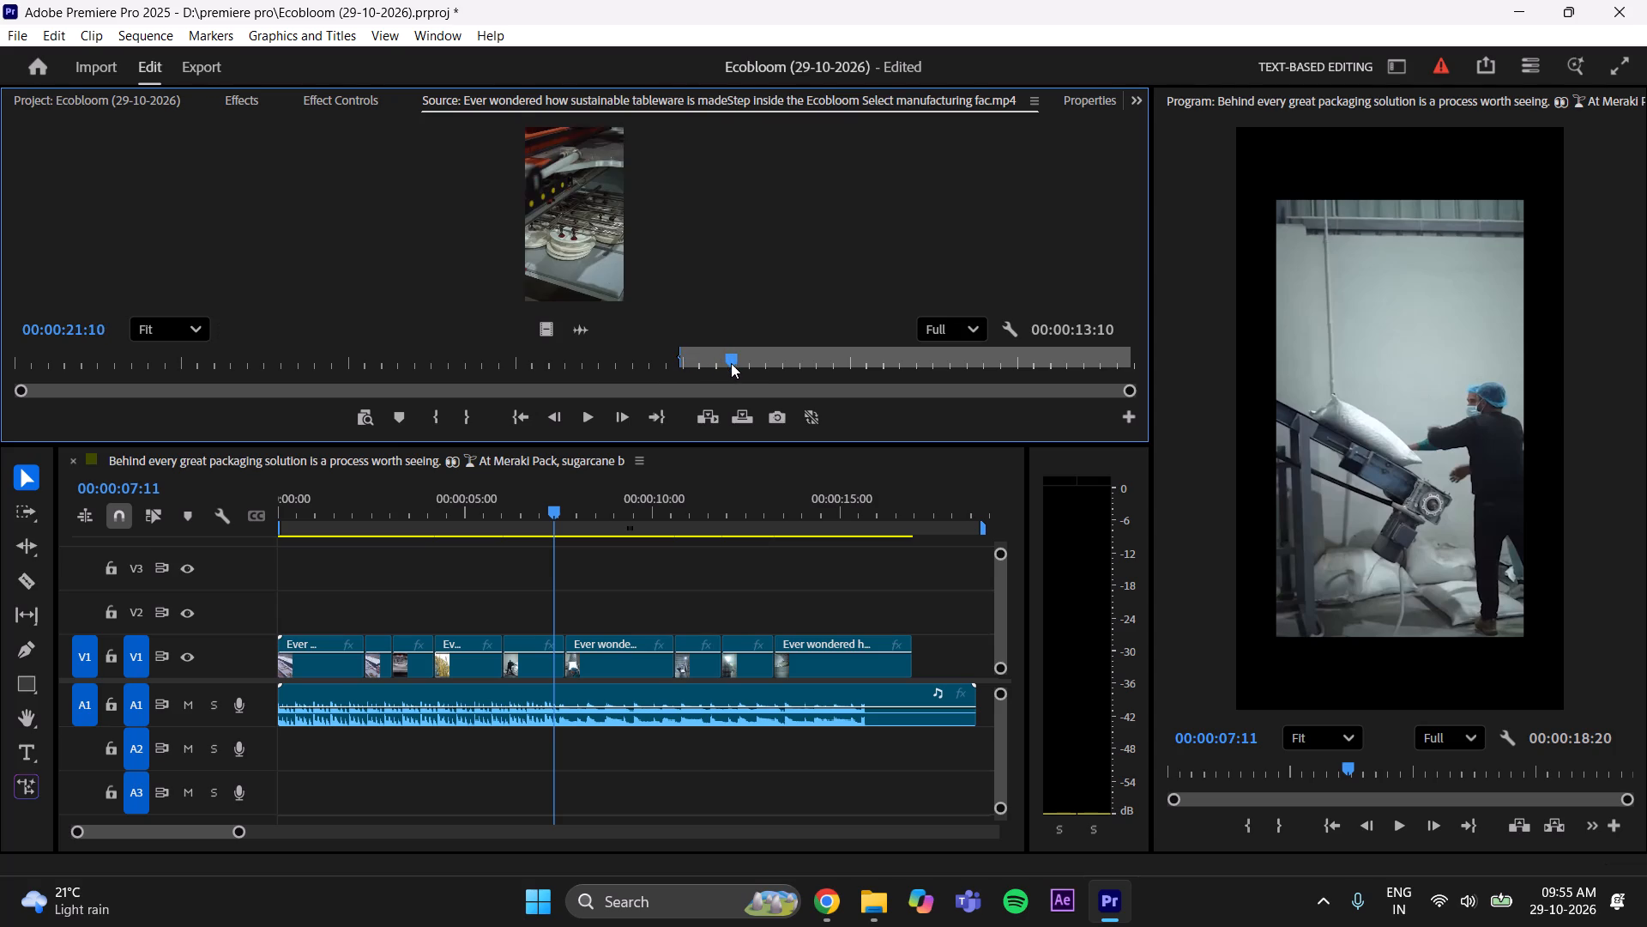
pyautogui.moveTo(731, 363); pyautogui.dragTo(717, 373)
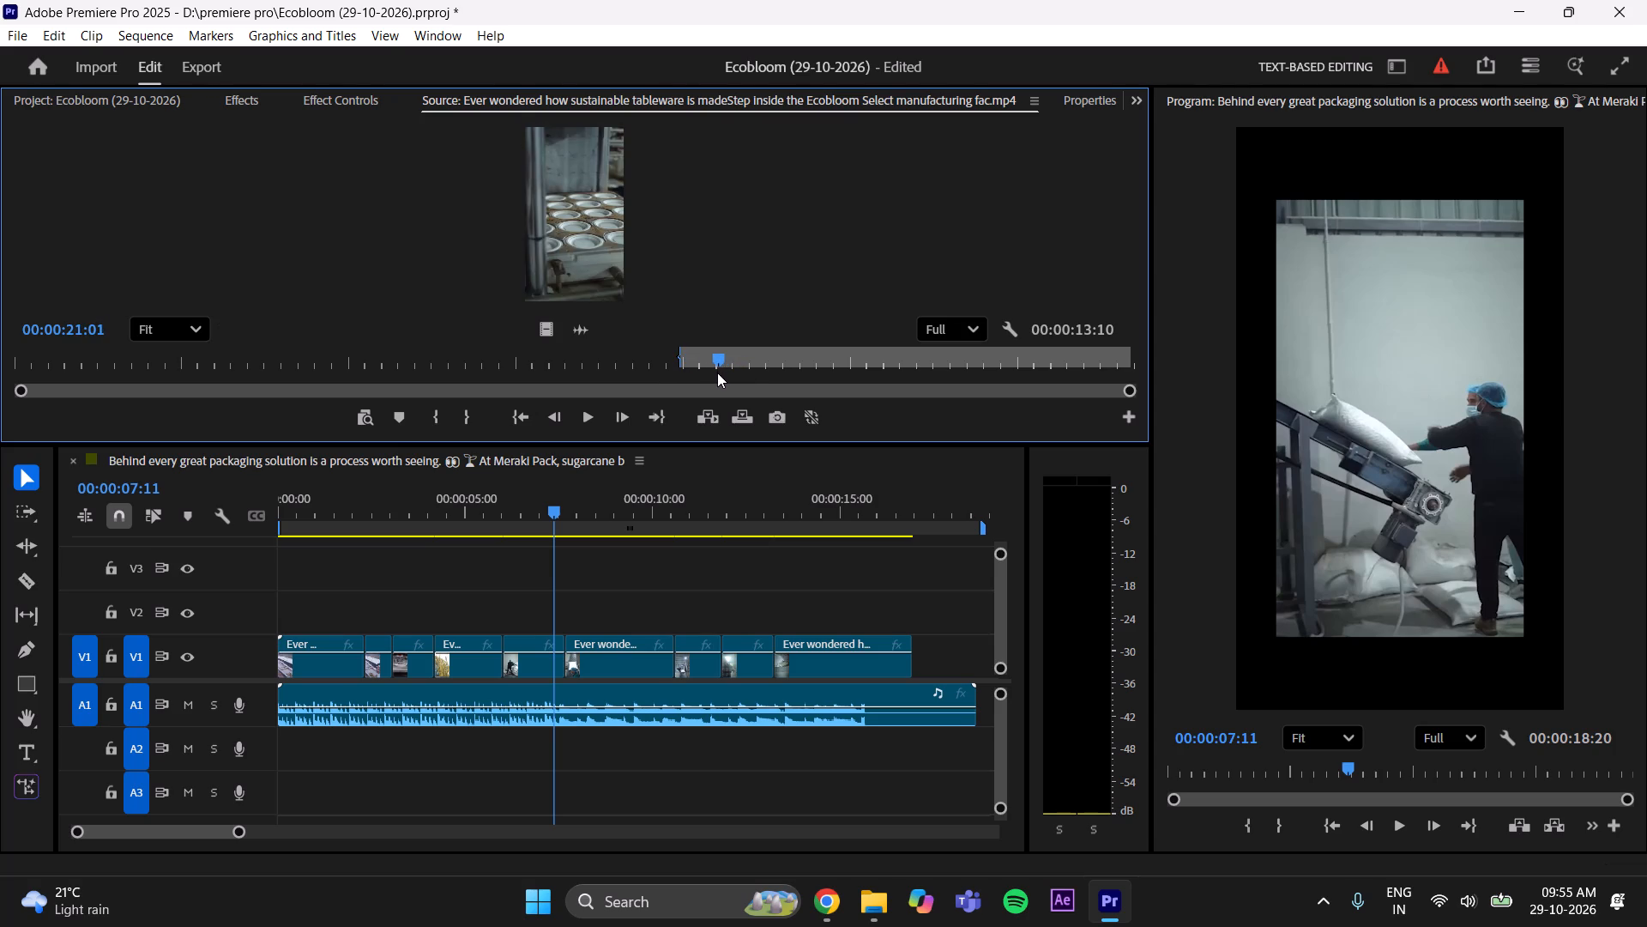
pyautogui.moveTo(717, 373); pyautogui.dragTo(718, 373)
pyautogui.click(477, 425)
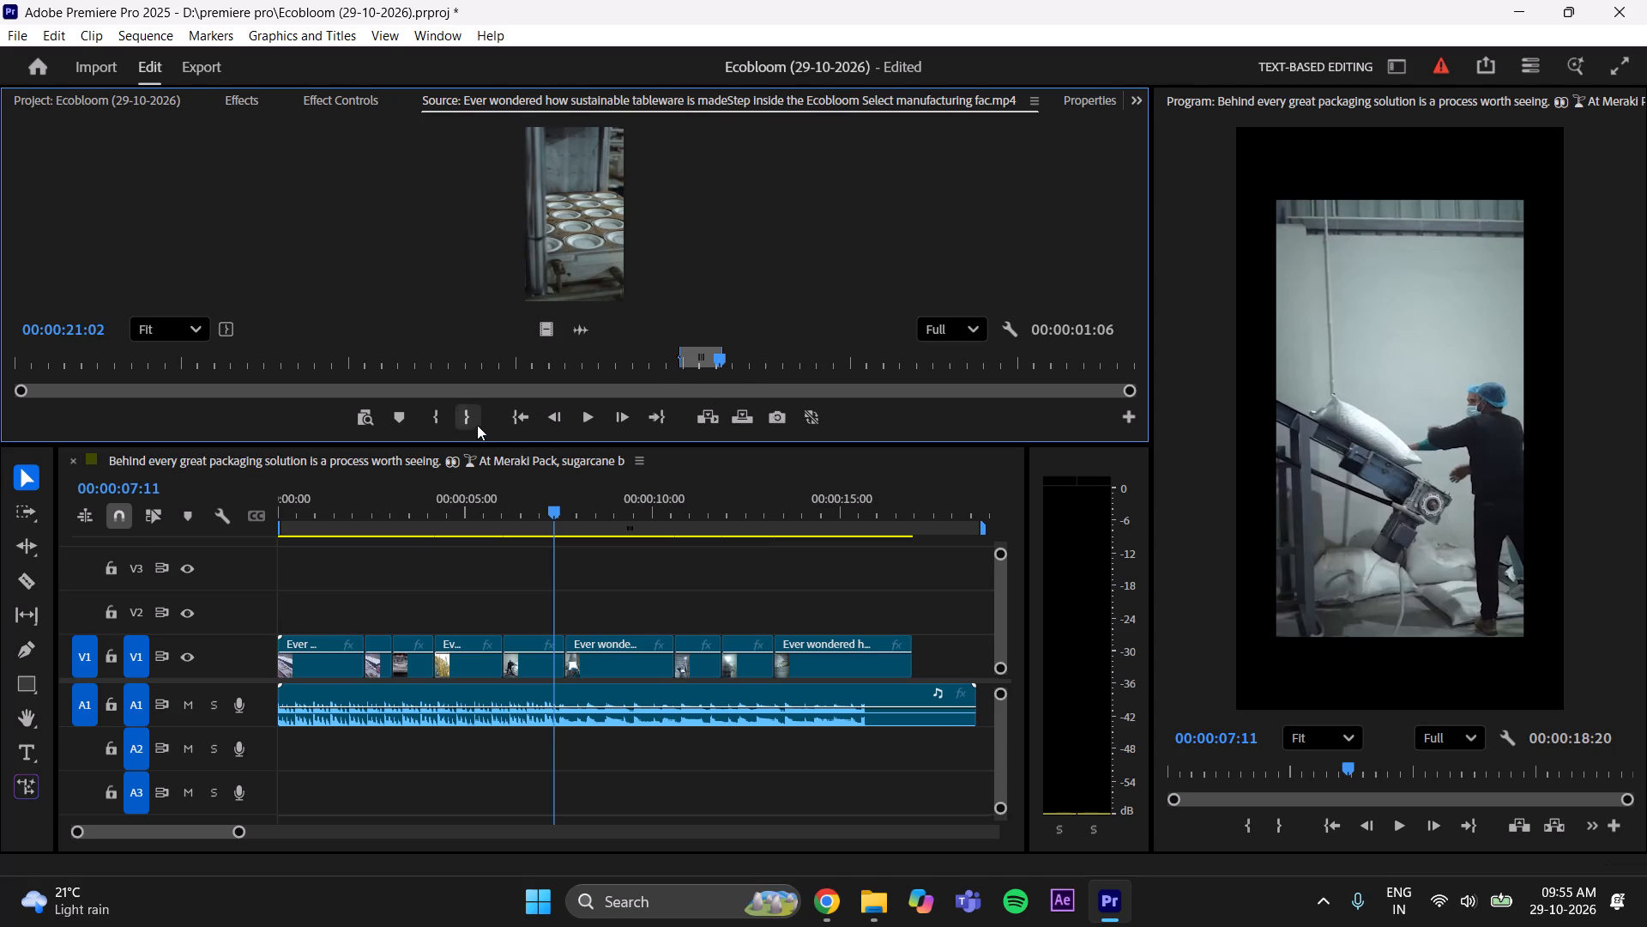
pyautogui.moveTo(543, 323); pyautogui.dragTo(914, 683)
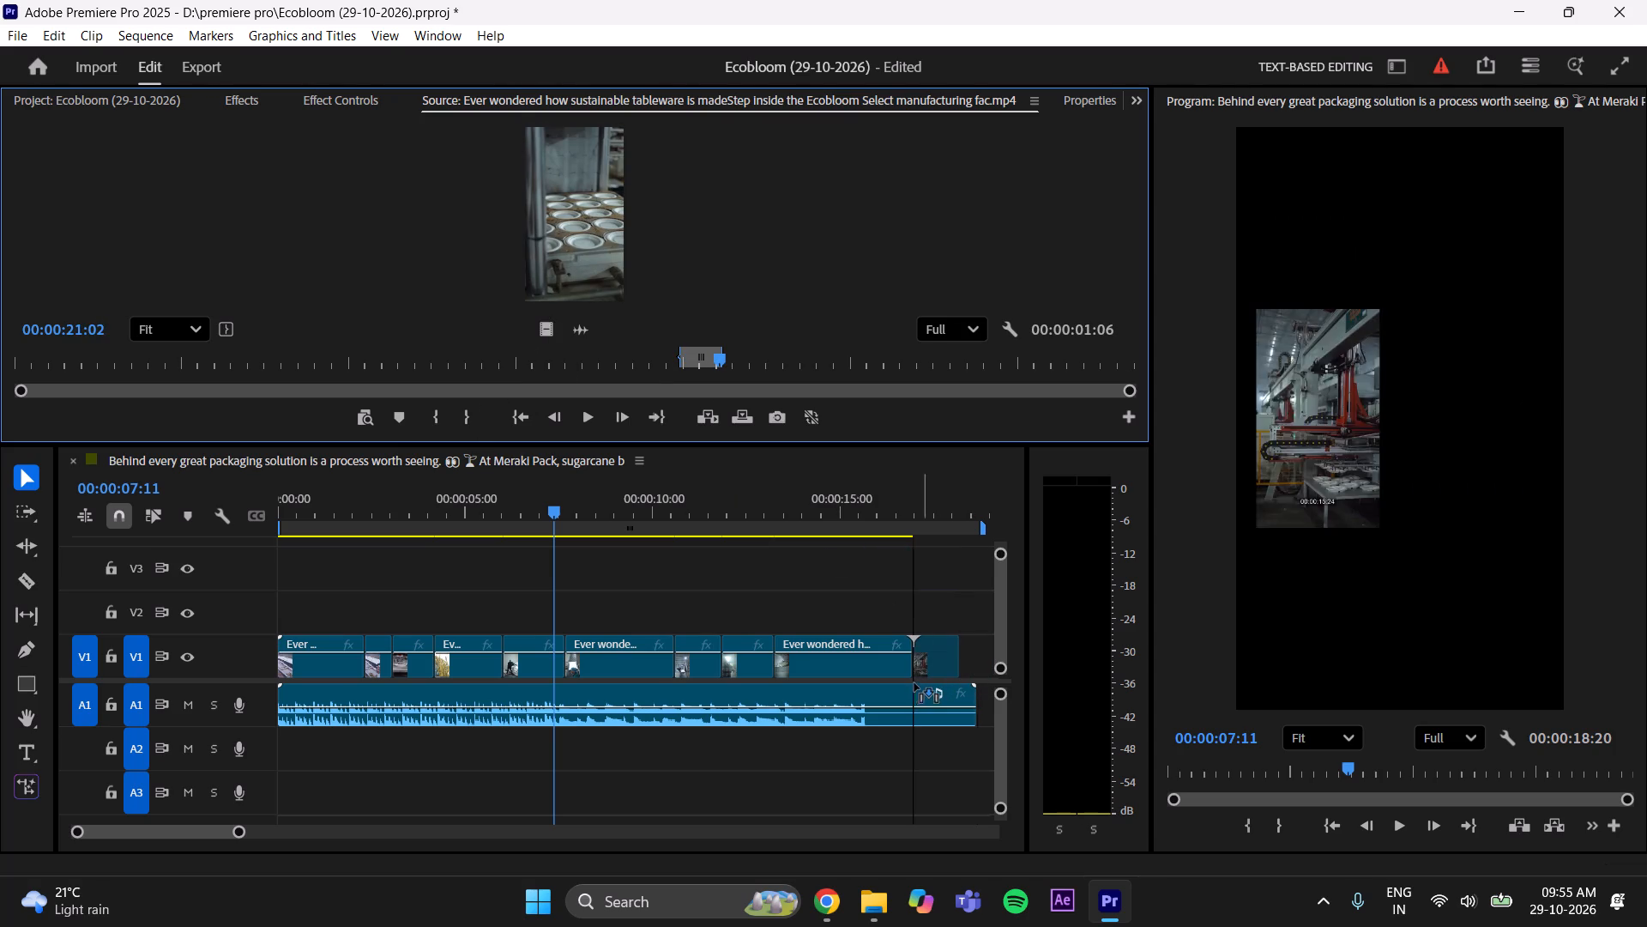
pyautogui.moveTo(914, 683); pyautogui.dragTo(913, 684)
# Mark the suction-arm shot over stacked white plates from 00:00:21:04 to 00:00:22:16 and place only its video directly after the tenth V1 clip.
pyautogui.moveTo(237, 832); pyautogui.dragTo(273, 832)
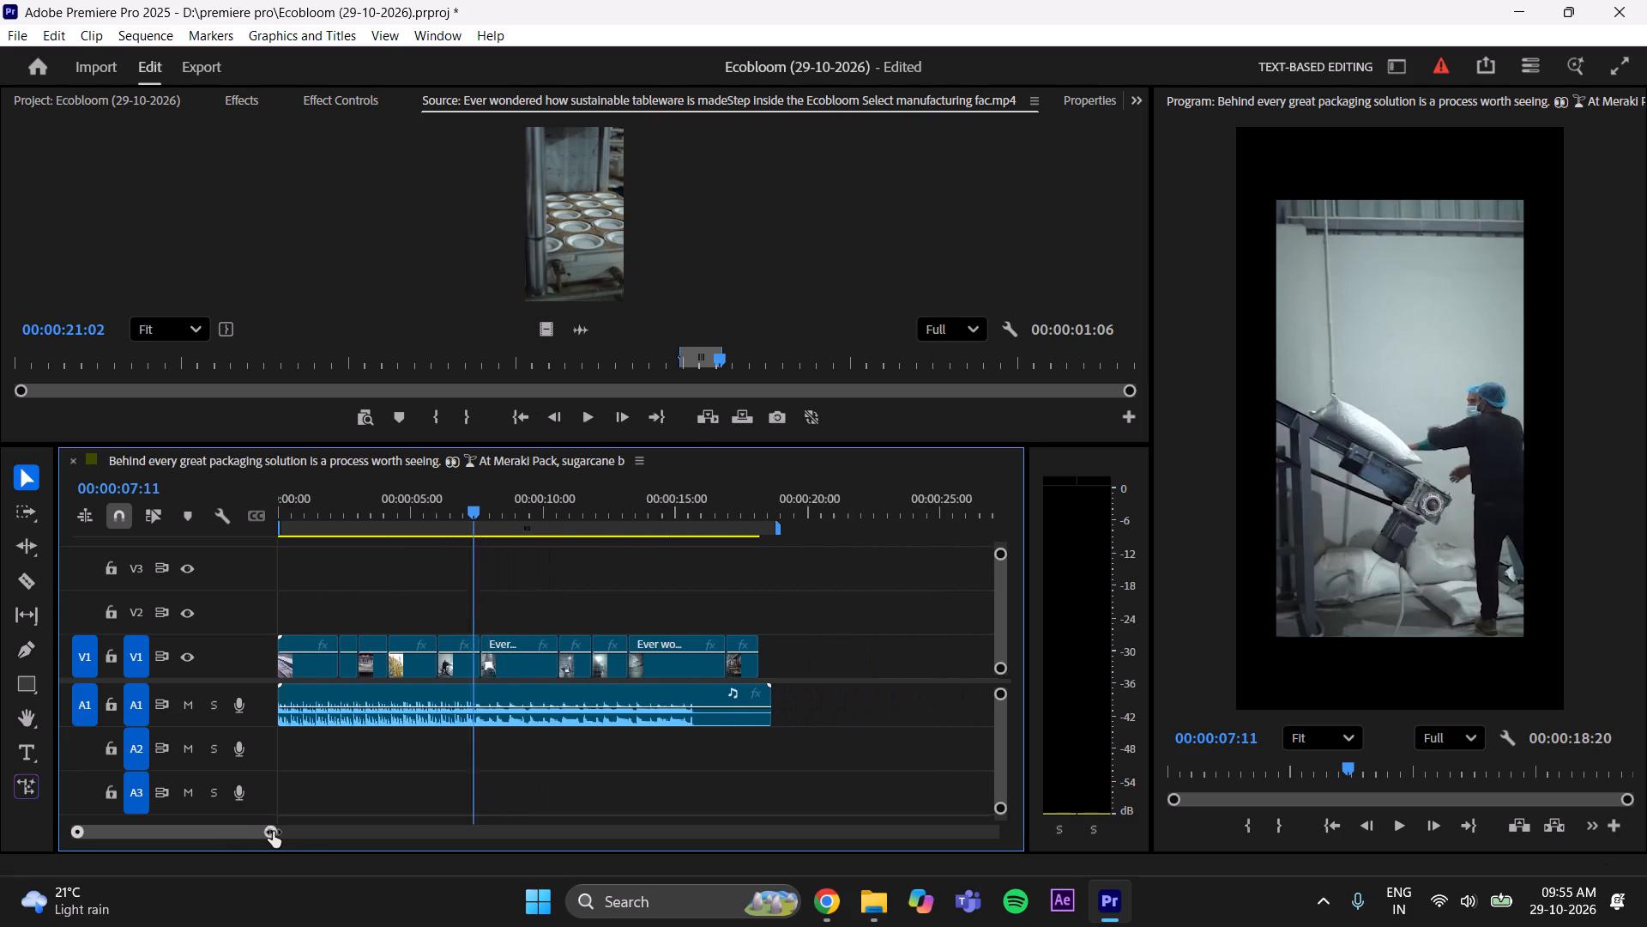
pyautogui.moveTo(273, 832); pyautogui.dragTo(293, 827)
pyautogui.click(724, 363)
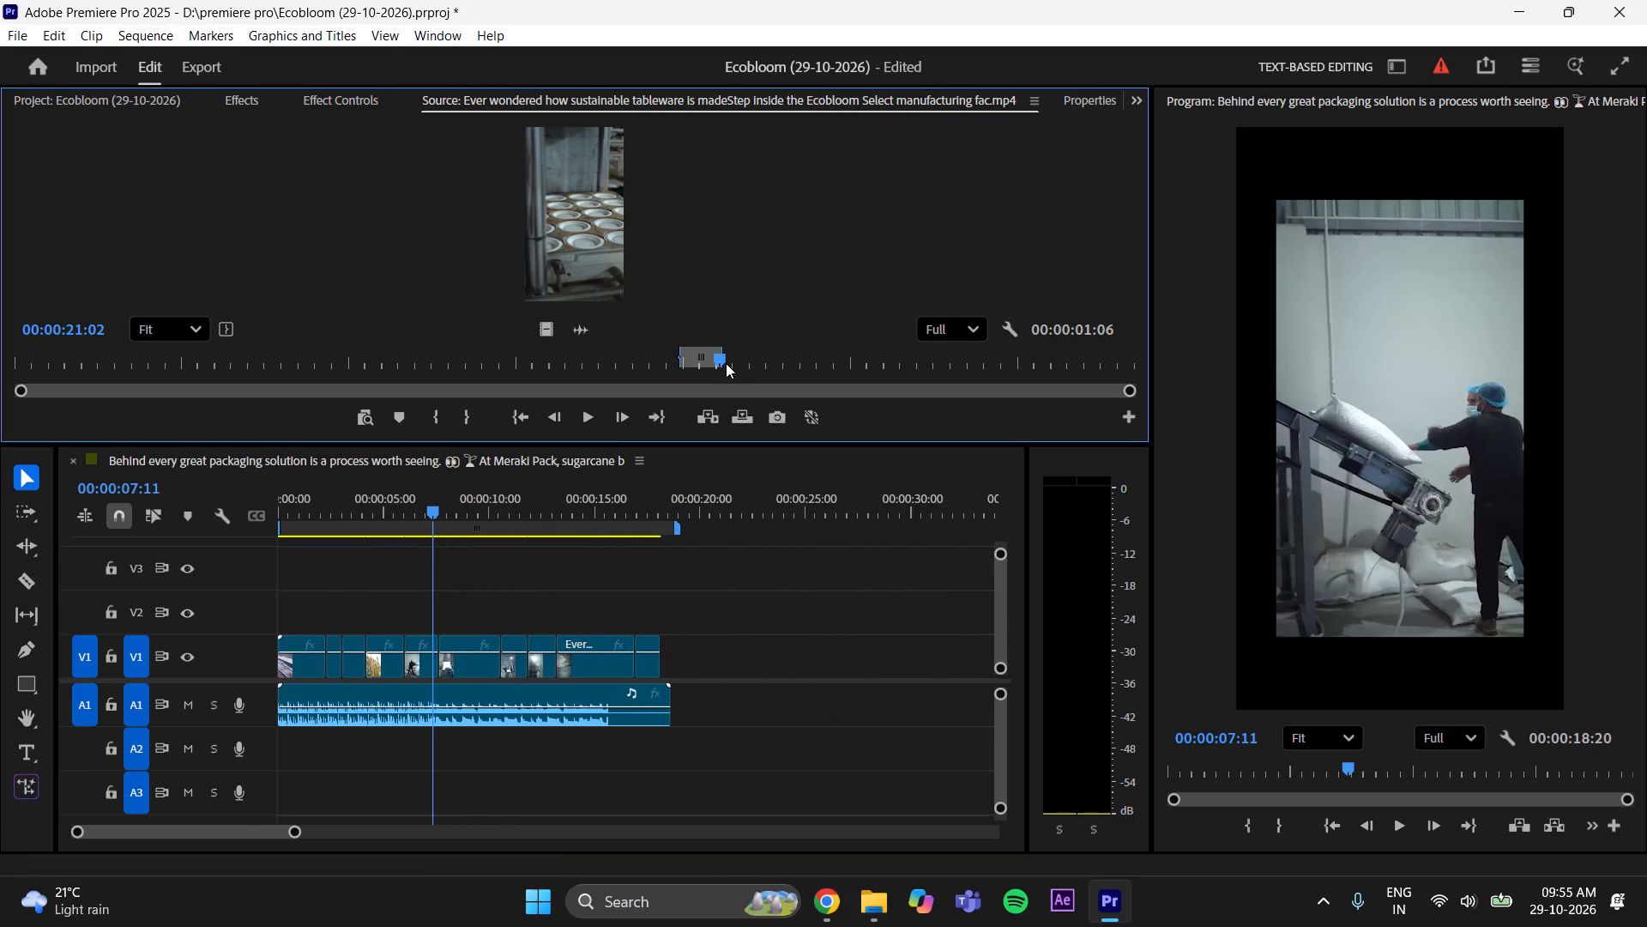
pyautogui.click(723, 360)
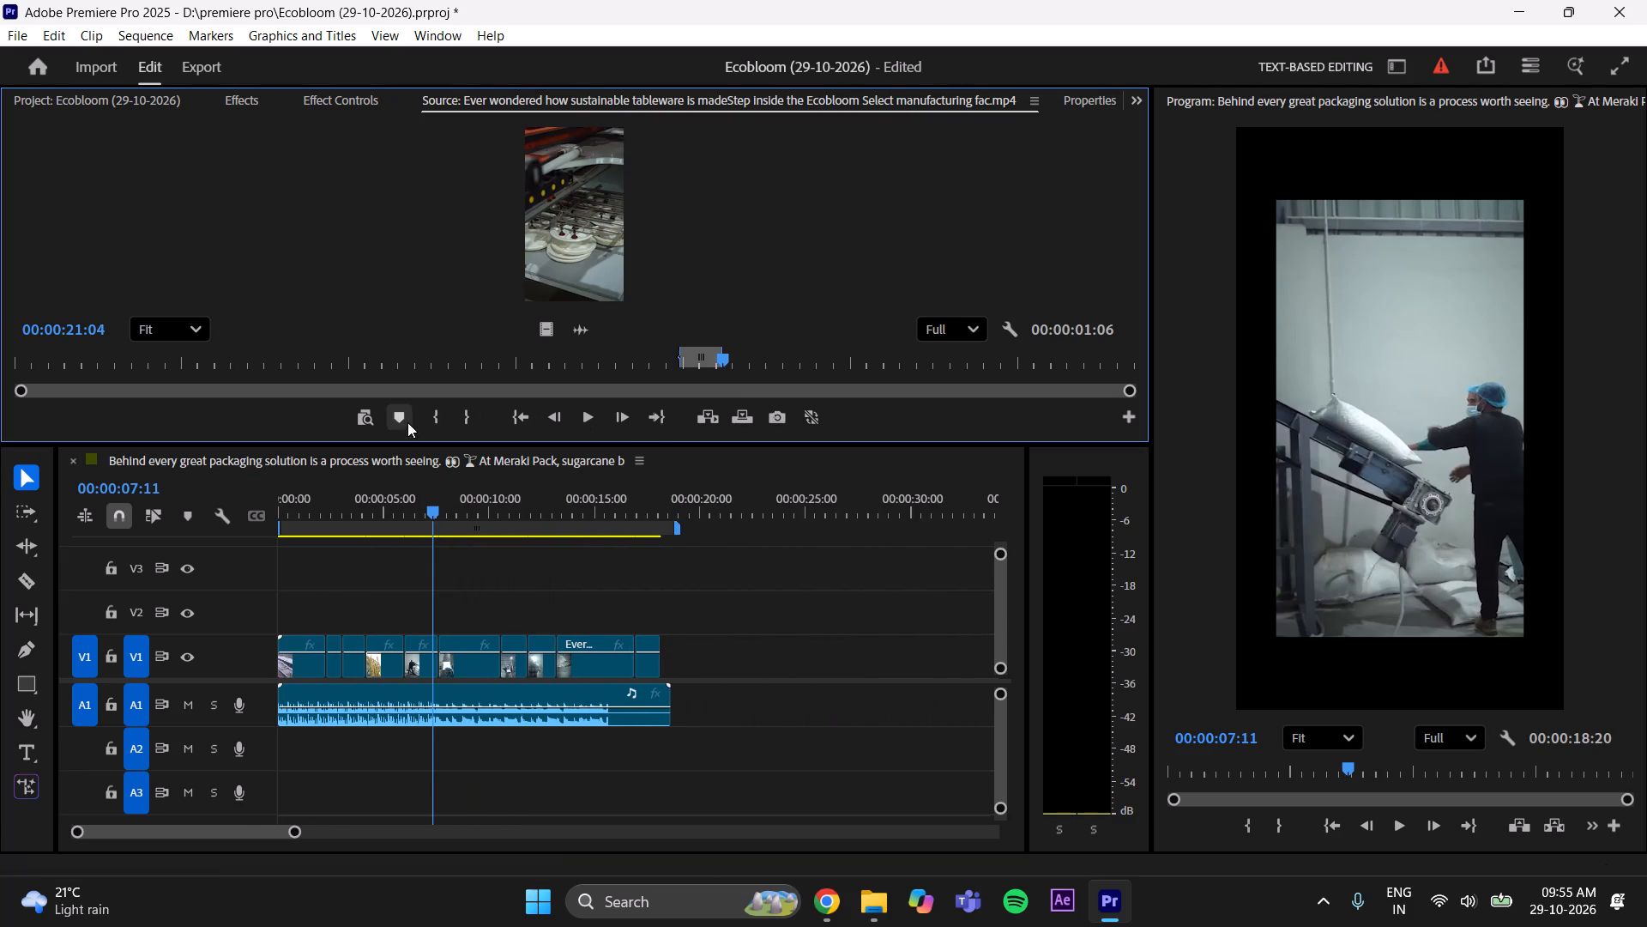
pyautogui.click(429, 421)
pyautogui.moveTo(717, 358); pyautogui.dragTo(749, 361)
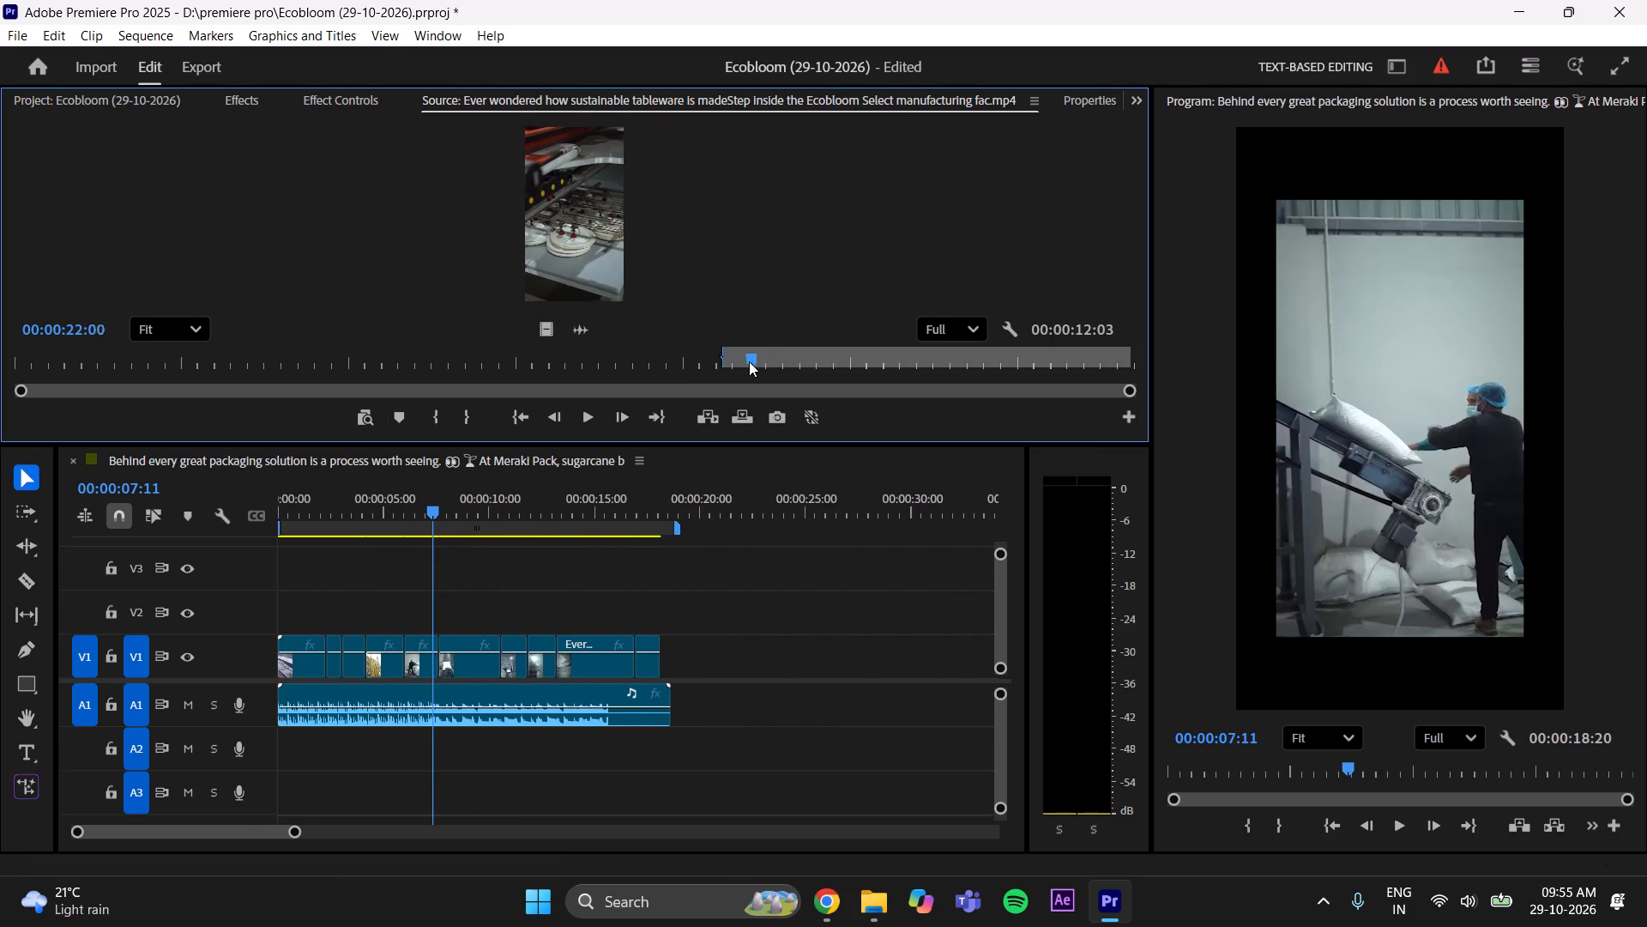
pyautogui.moveTo(749, 361); pyautogui.dragTo(771, 366)
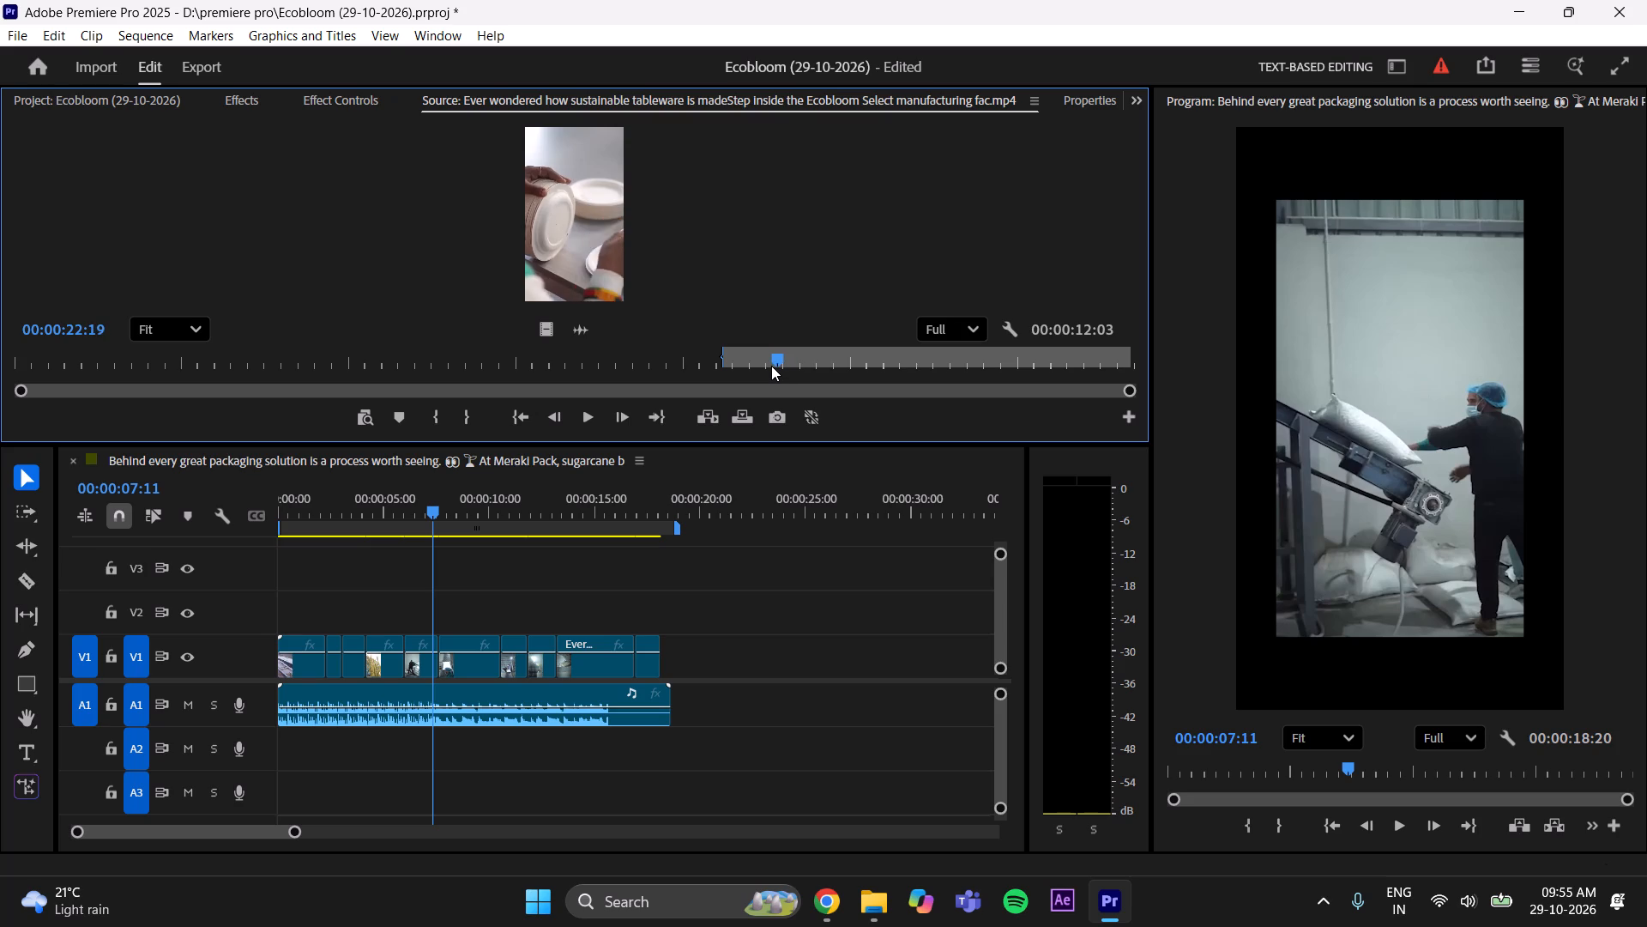
pyautogui.moveTo(771, 366); pyautogui.dragTo(768, 367)
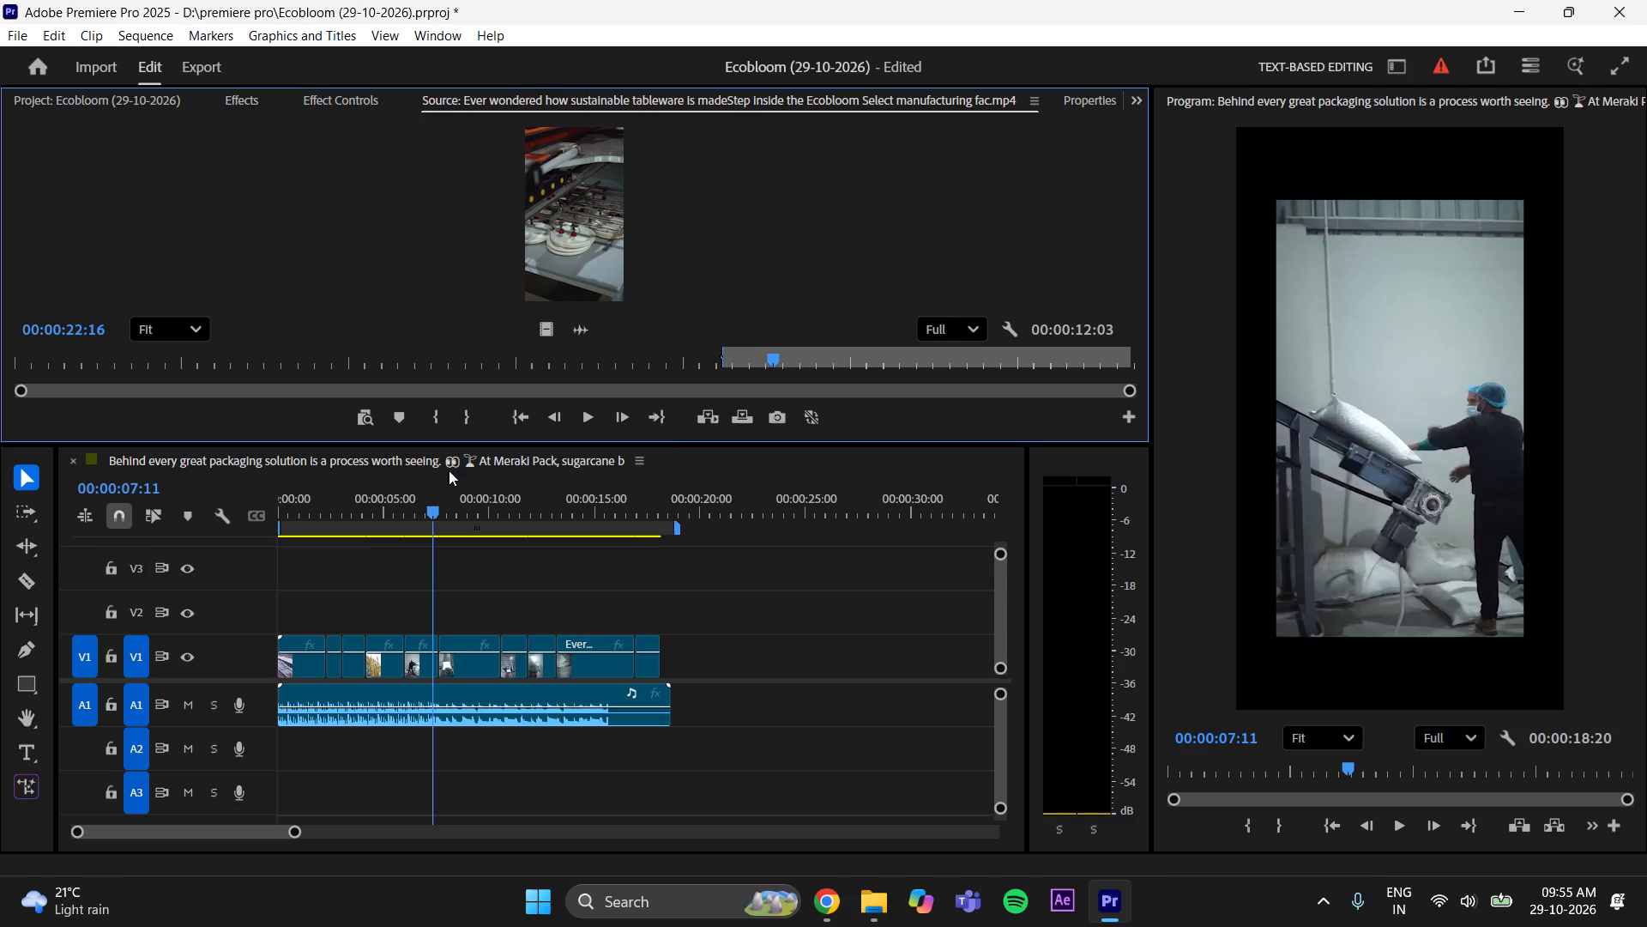
pyautogui.click(468, 413)
pyautogui.moveTo(551, 328); pyautogui.dragTo(734, 619)
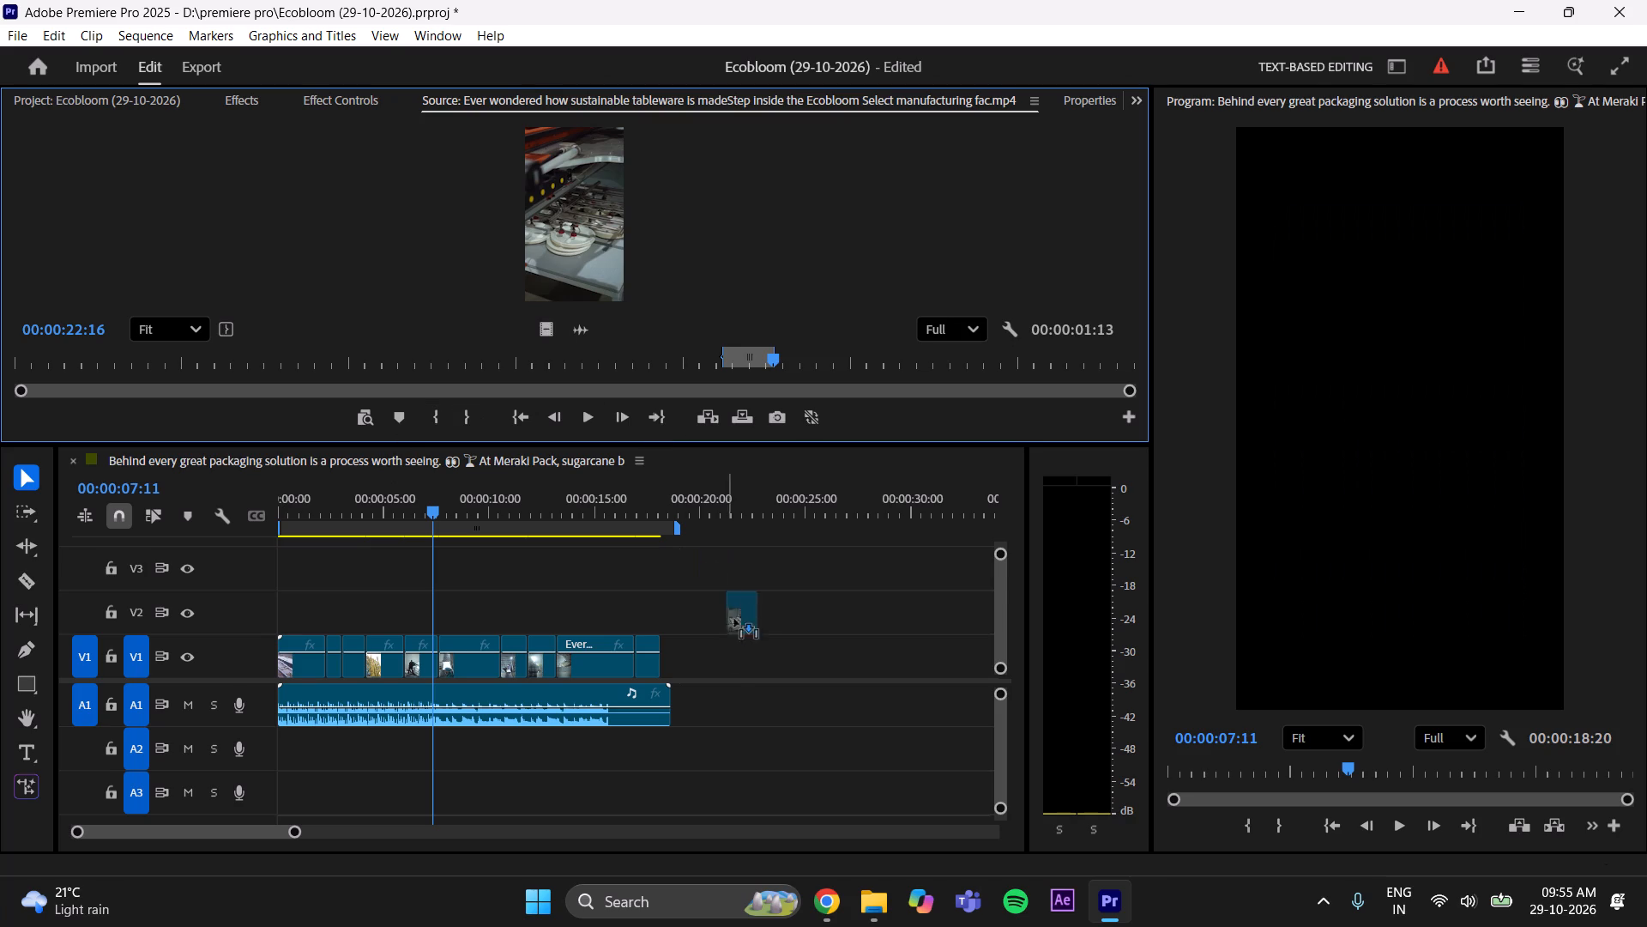
pyautogui.moveTo(734, 619); pyautogui.dragTo(663, 668)
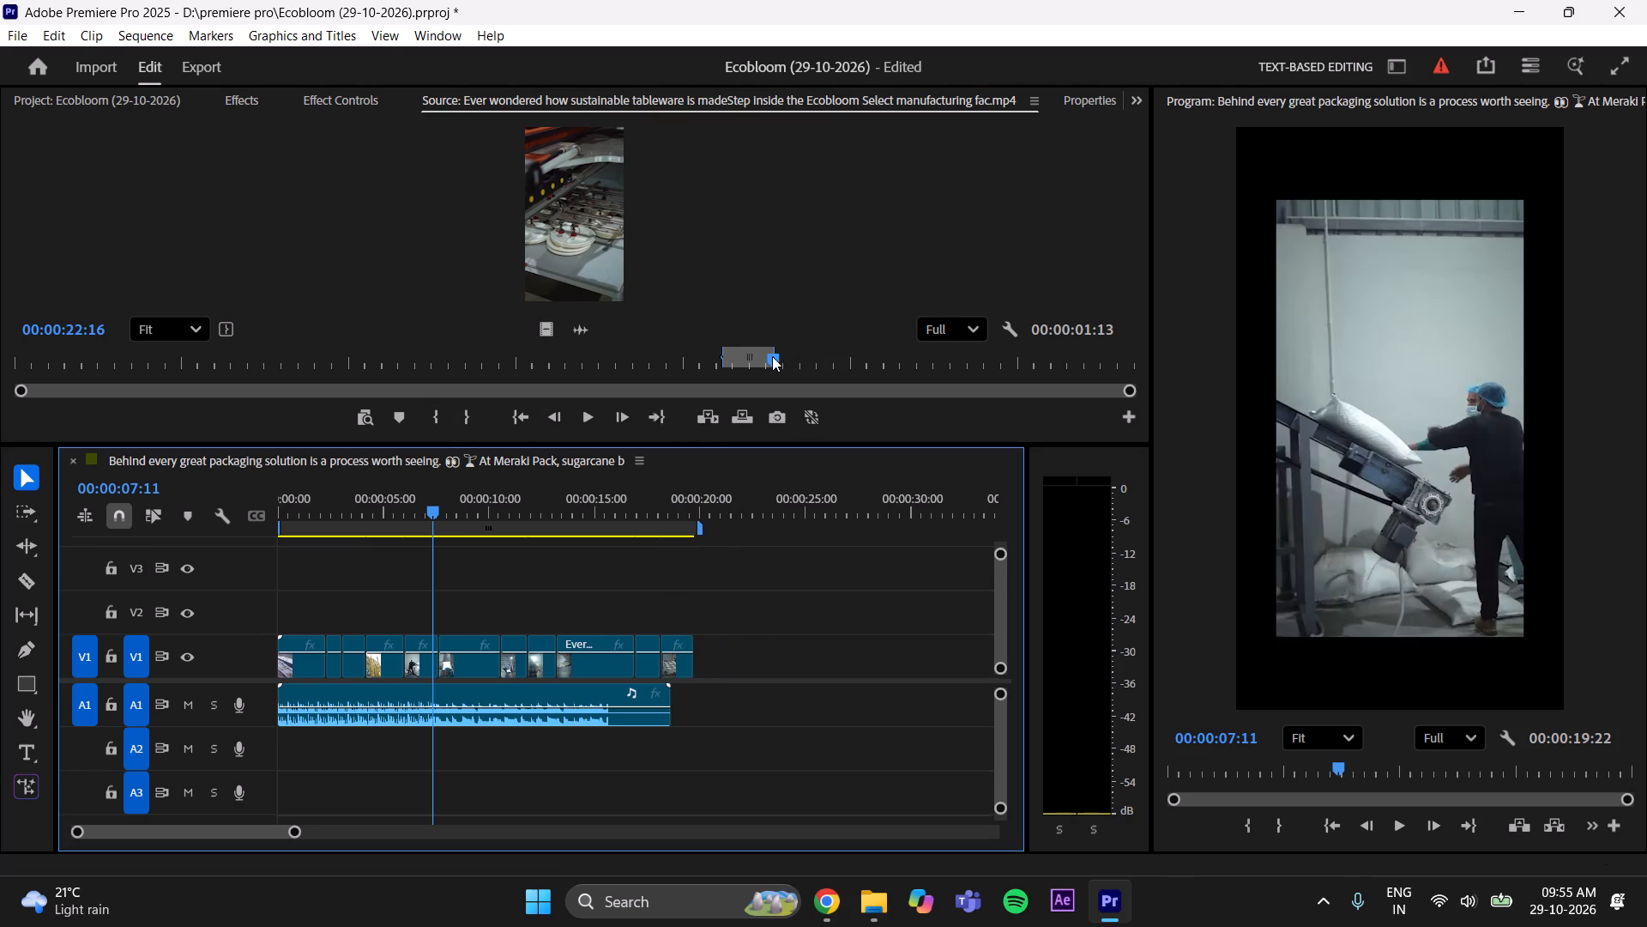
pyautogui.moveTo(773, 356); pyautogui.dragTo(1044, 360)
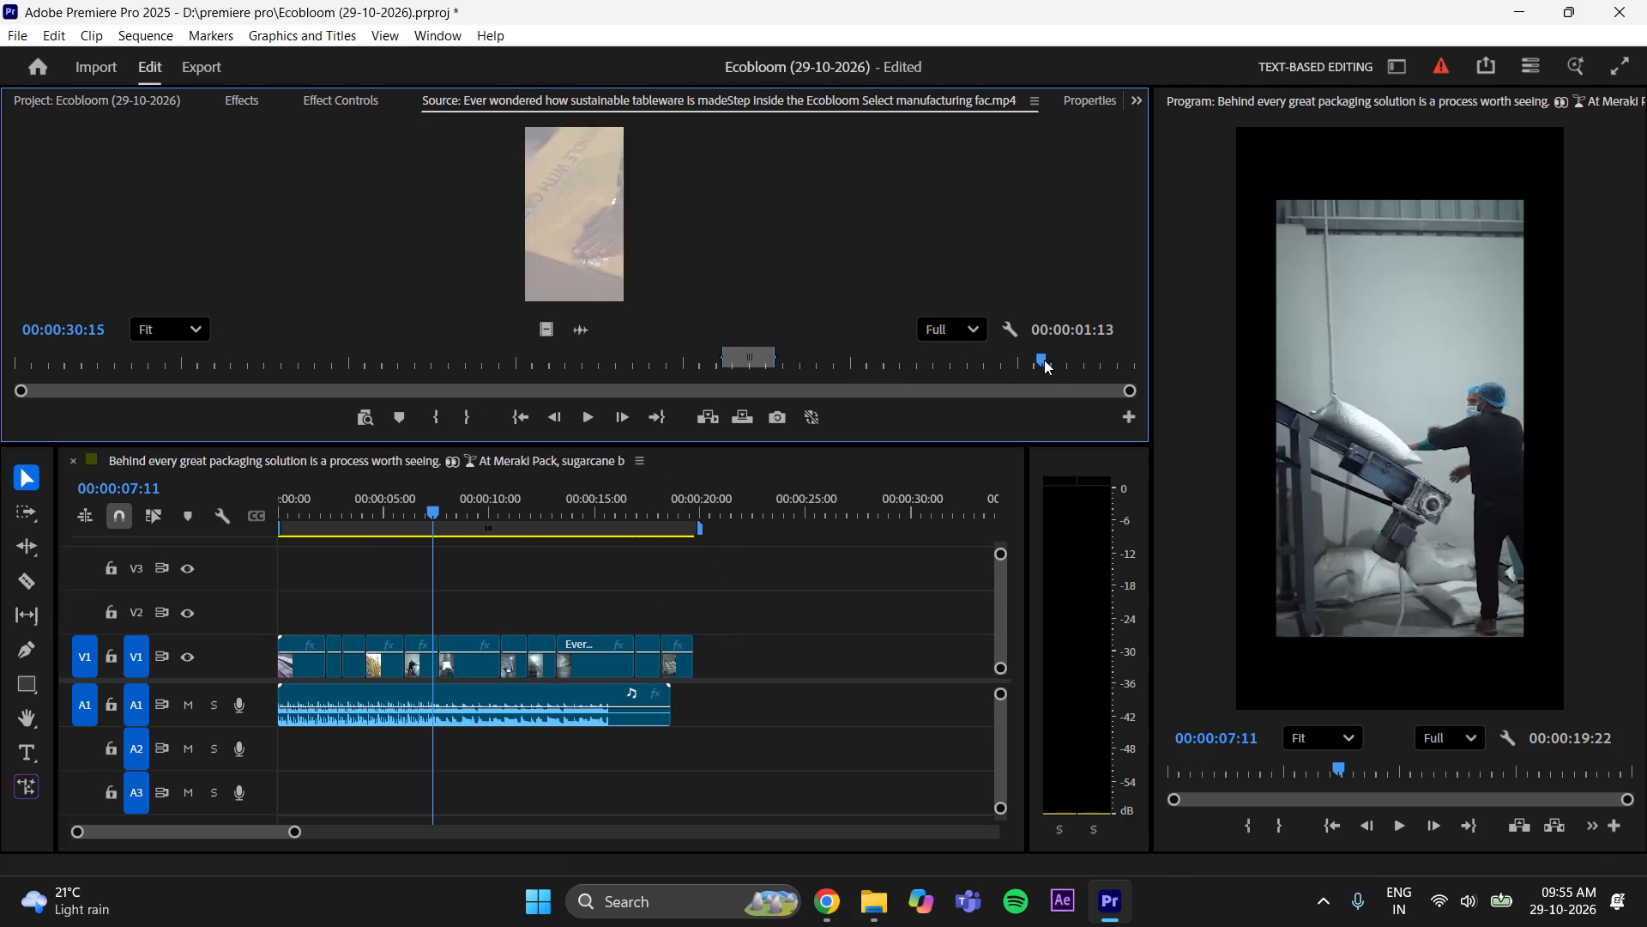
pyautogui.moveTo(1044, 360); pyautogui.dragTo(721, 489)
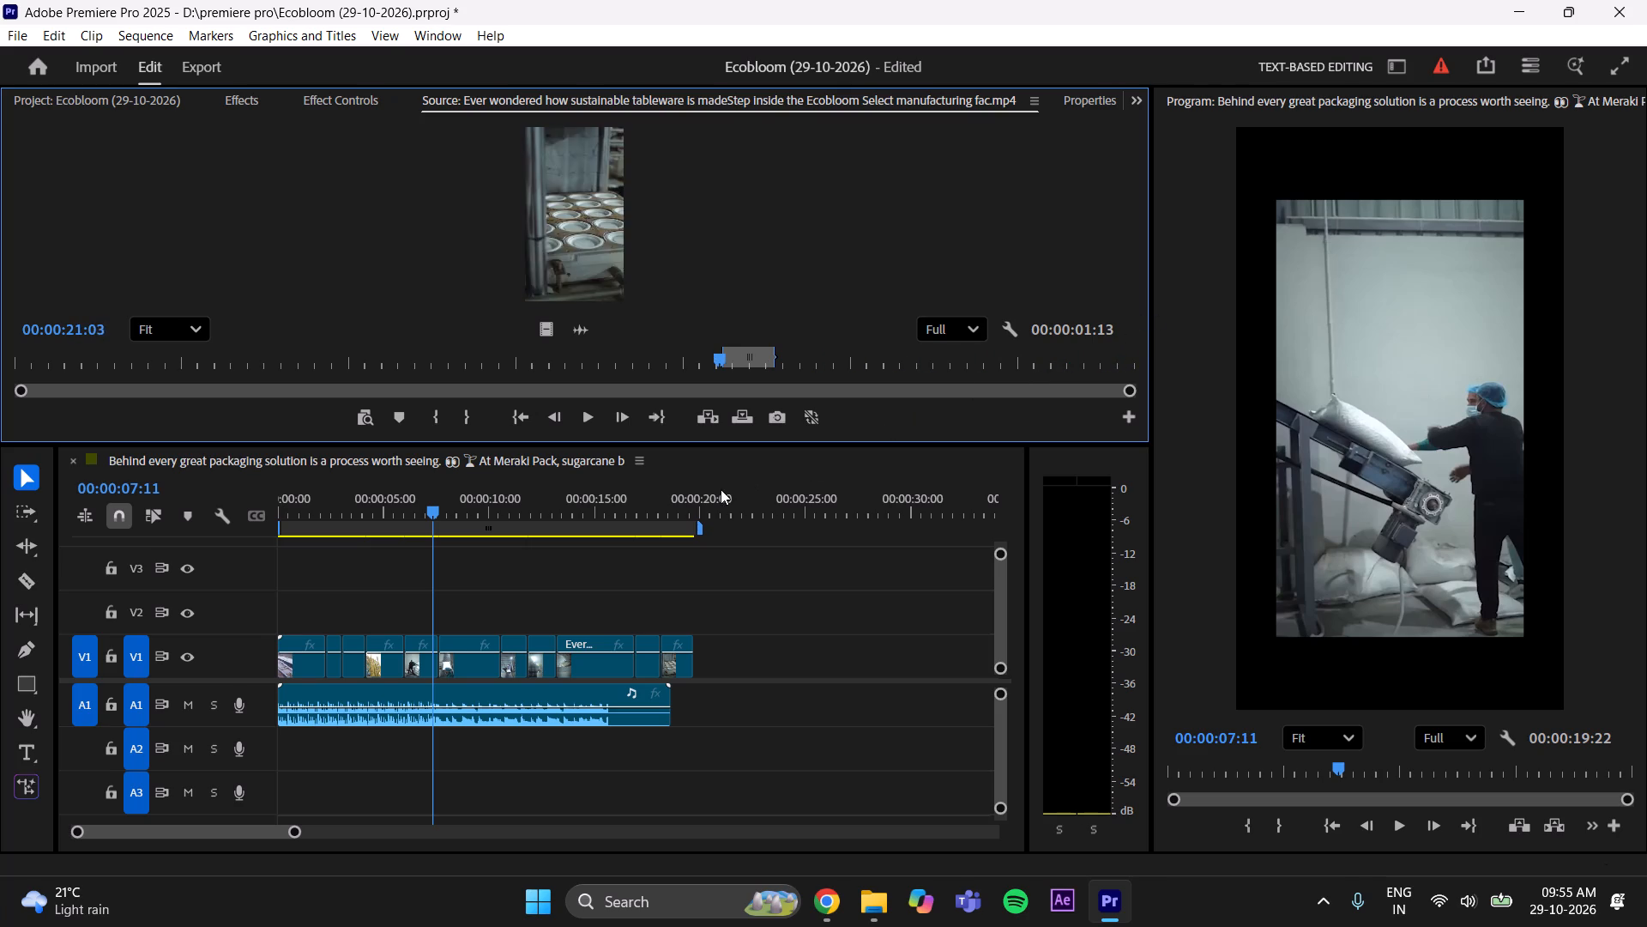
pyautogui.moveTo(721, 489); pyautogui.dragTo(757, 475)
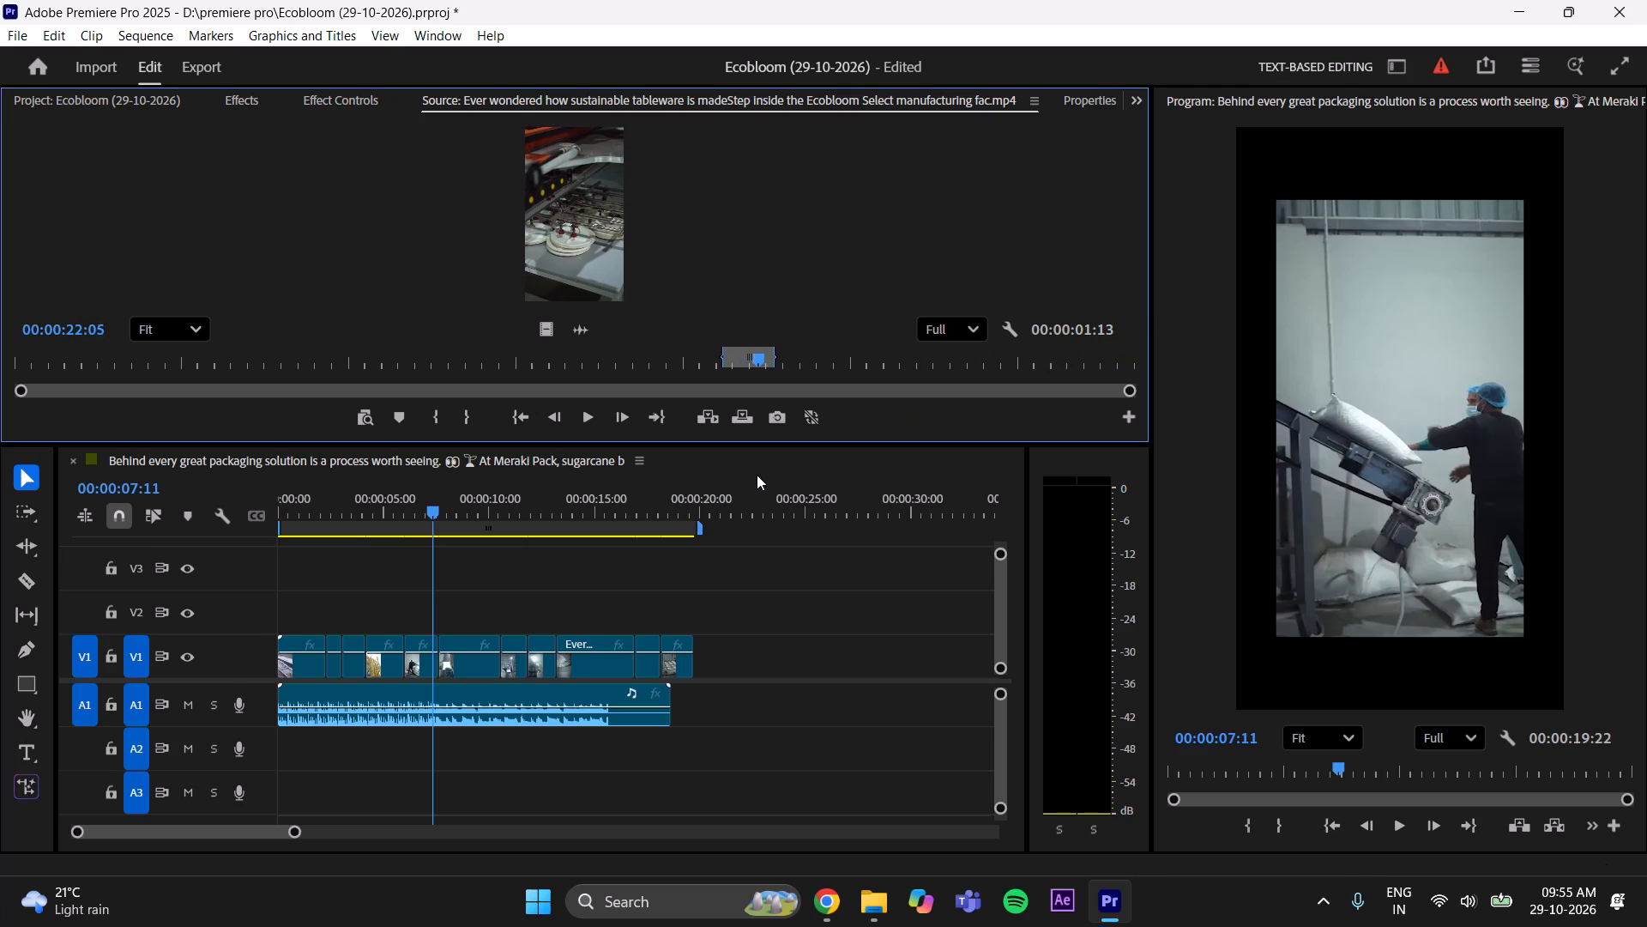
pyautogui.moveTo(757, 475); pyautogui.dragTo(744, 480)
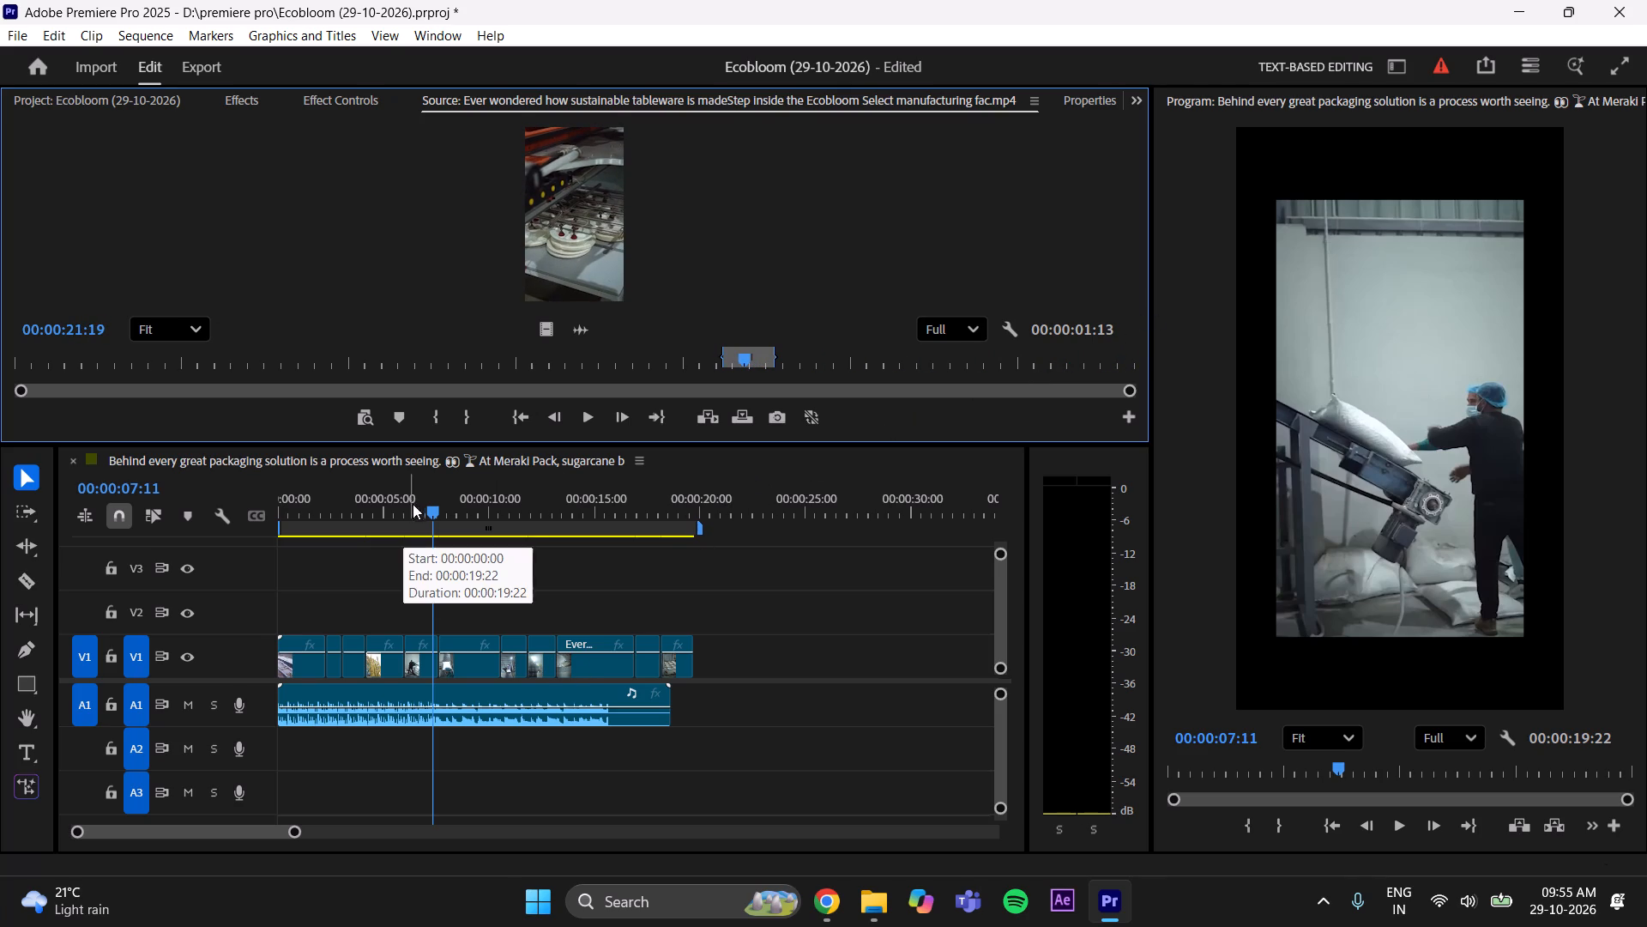
# Move the second and third V1 clips together onto V2, past the end of the edit at about 00:00:23.
pyautogui.moveTo(421, 502); pyautogui.dragTo(268, 572)
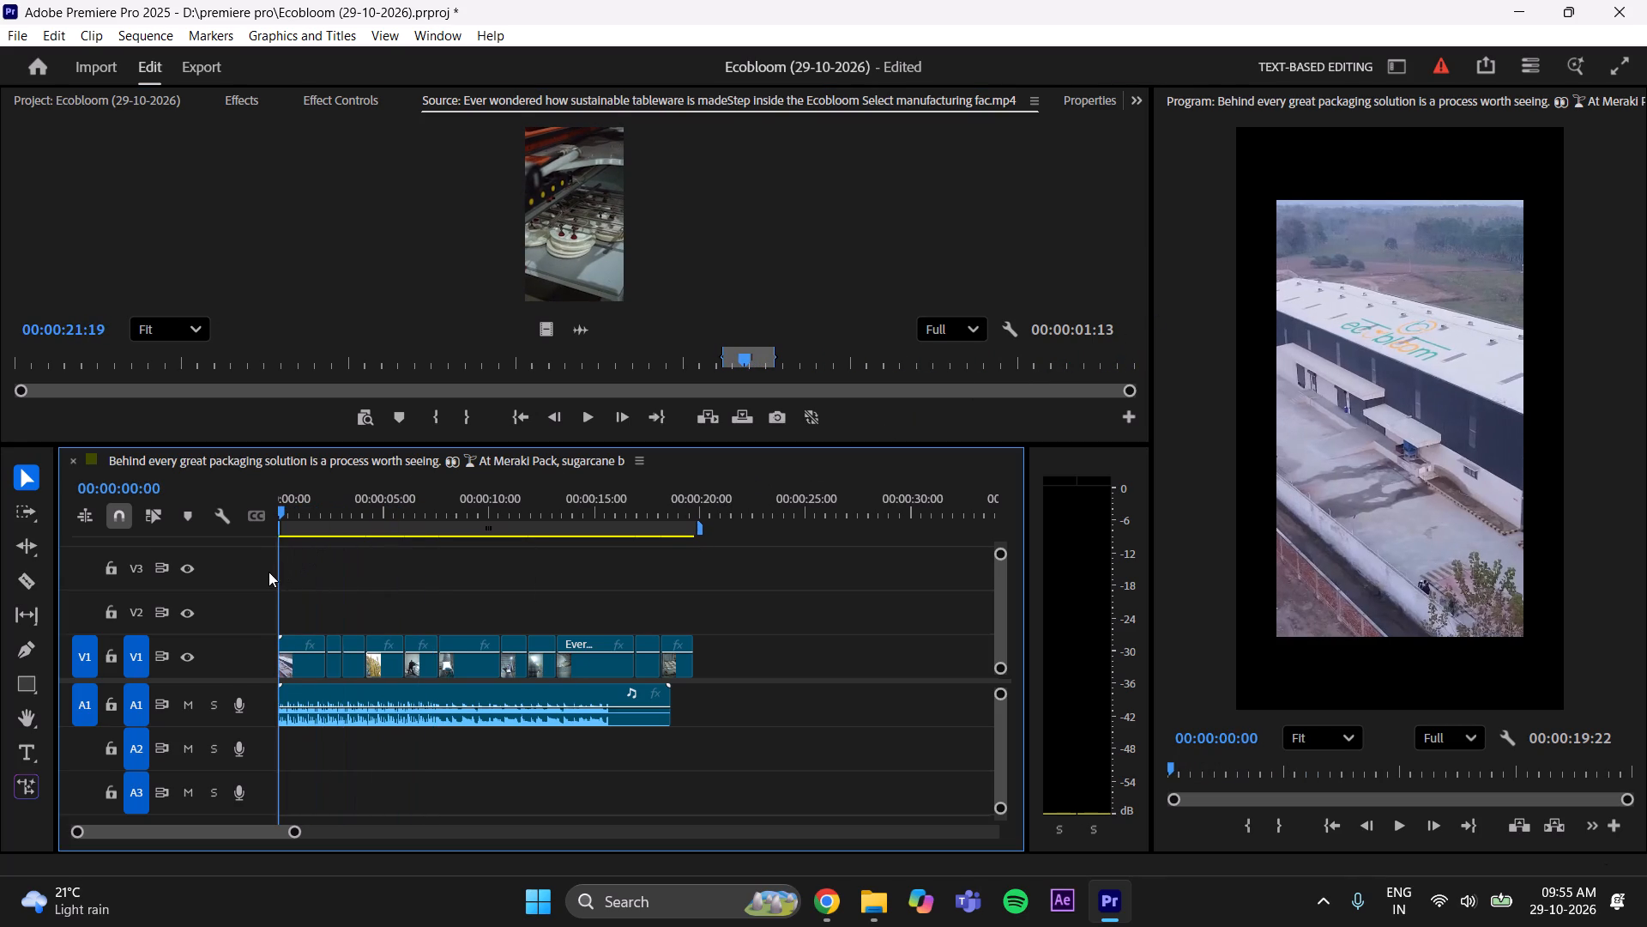
pyautogui.moveTo(268, 572); pyautogui.dragTo(343, 547)
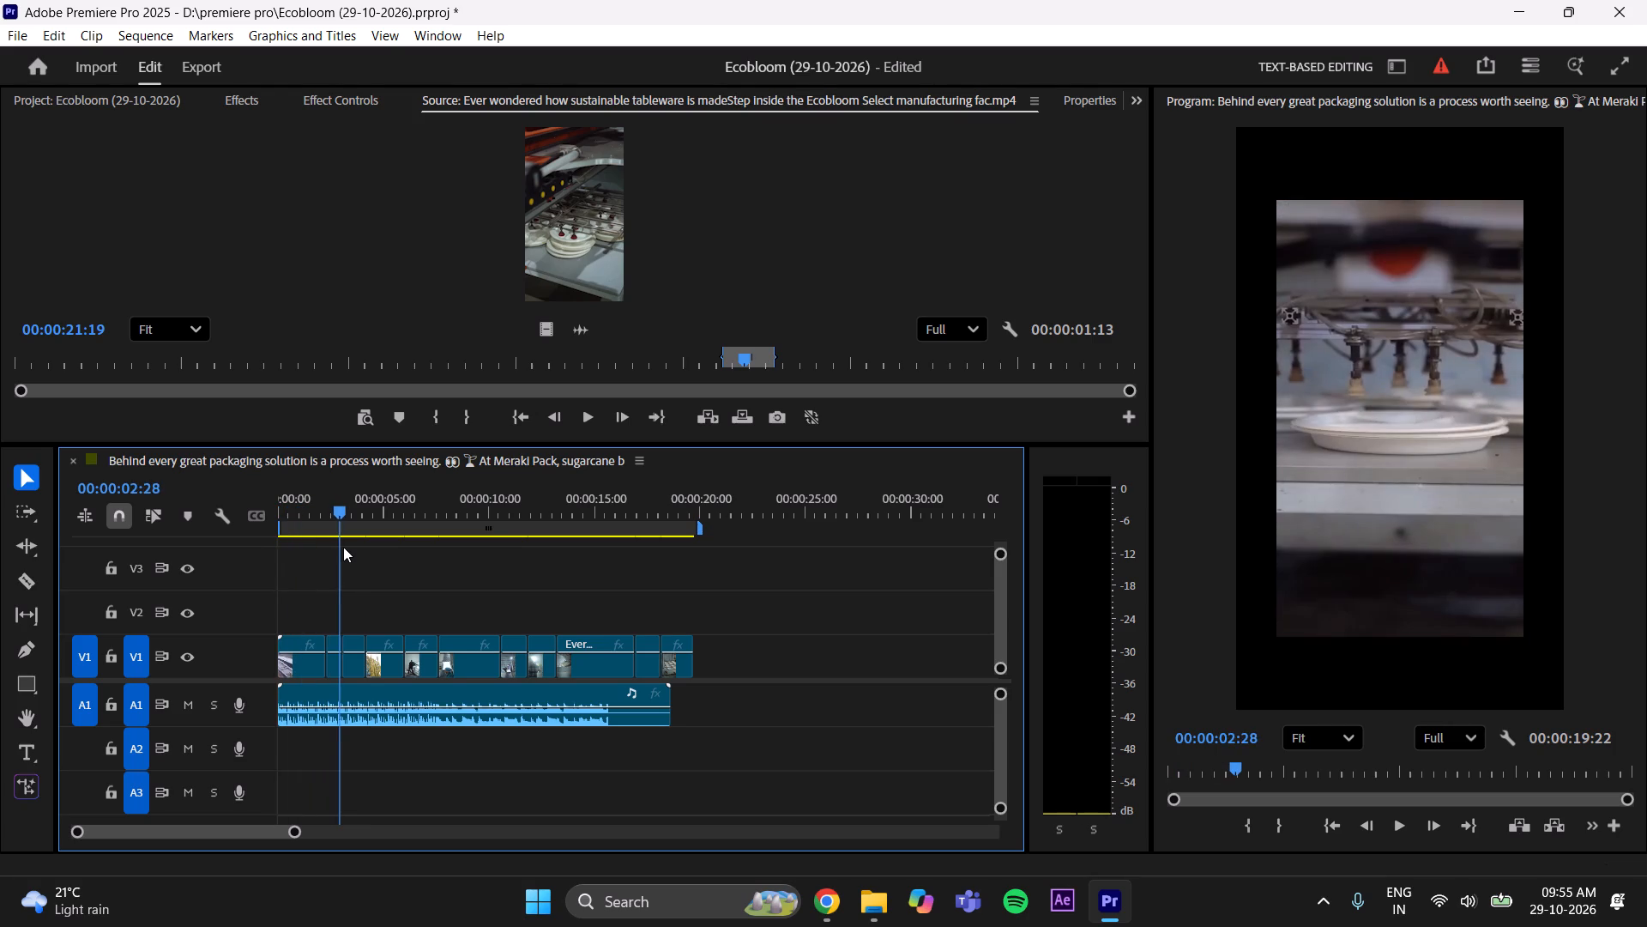
pyautogui.moveTo(343, 547); pyautogui.dragTo(375, 535)
pyautogui.moveTo(332, 603); pyautogui.dragTo(356, 660)
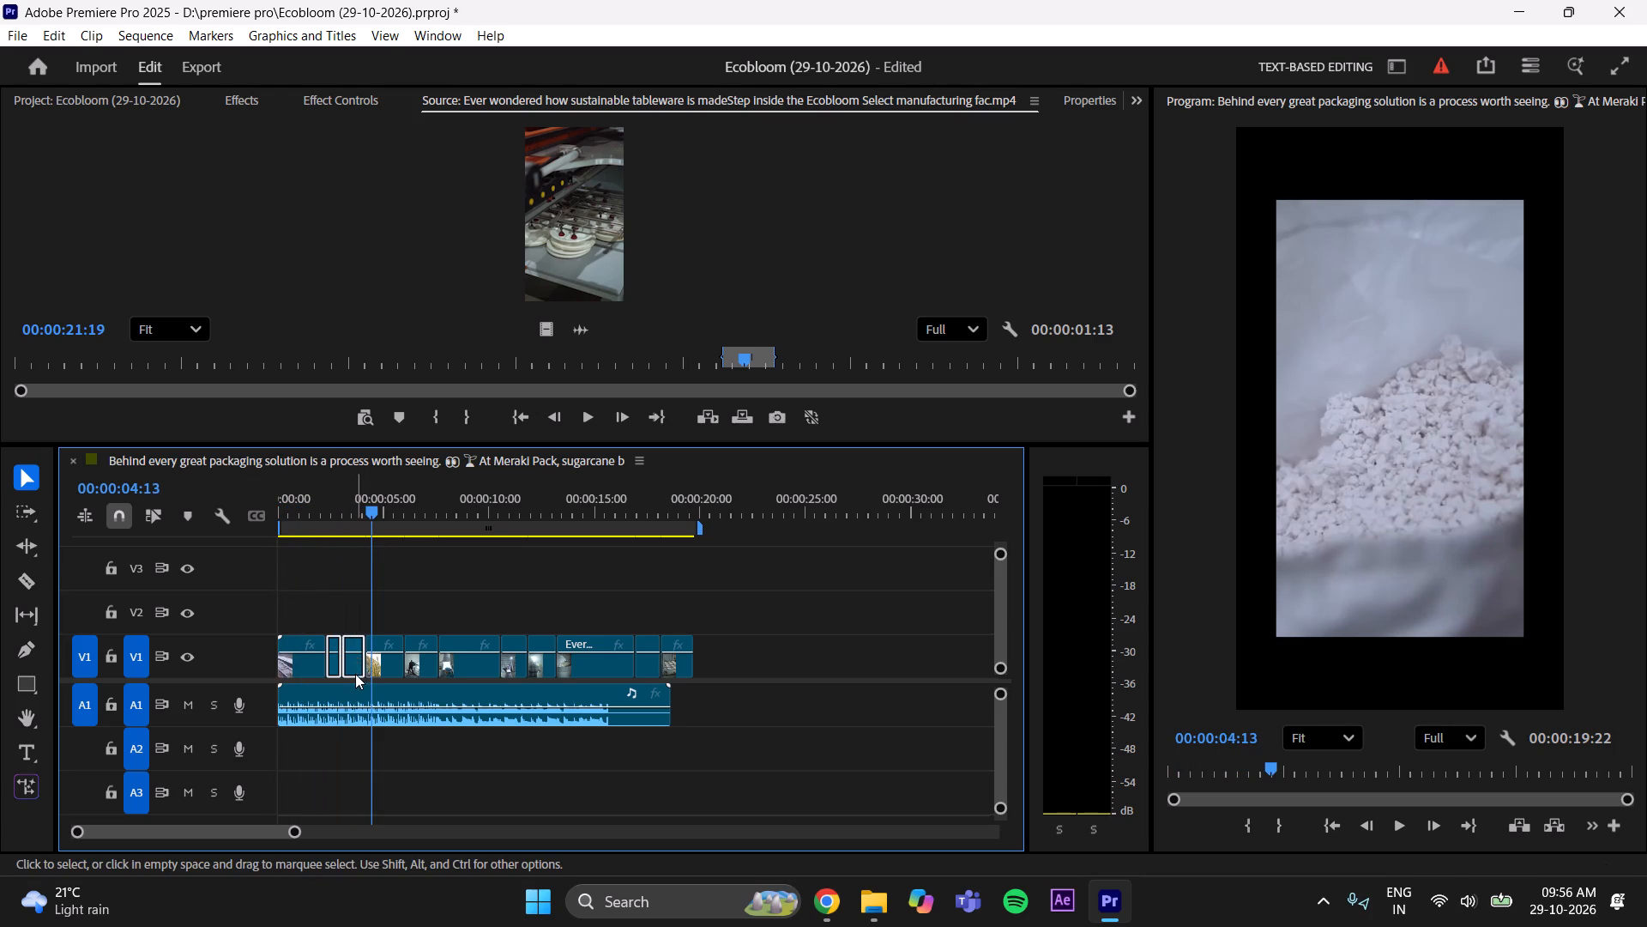
pyautogui.moveTo(353, 666); pyautogui.dragTo(359, 616)
pyautogui.moveTo(359, 622); pyautogui.dragTo(691, 615)
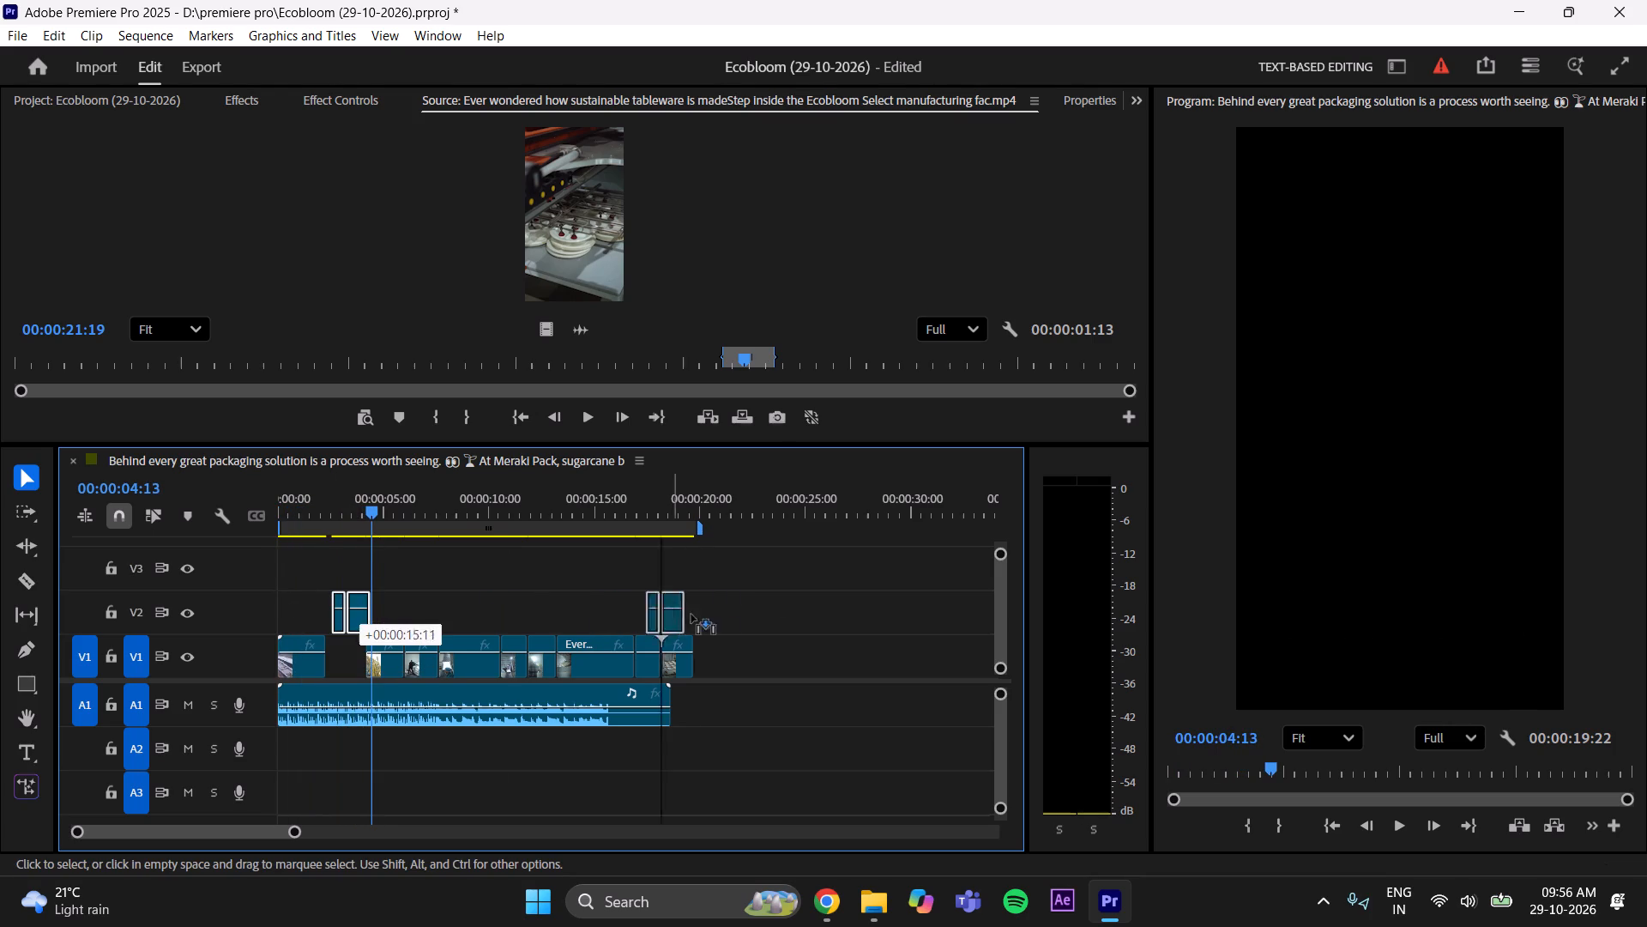
pyautogui.moveTo(691, 615); pyautogui.dragTo(795, 615)
# Move the sugarcane clip on V1 back so it starts directly after the opening aerial factory clip.
pyautogui.moveTo(385, 667); pyautogui.dragTo(347, 667)
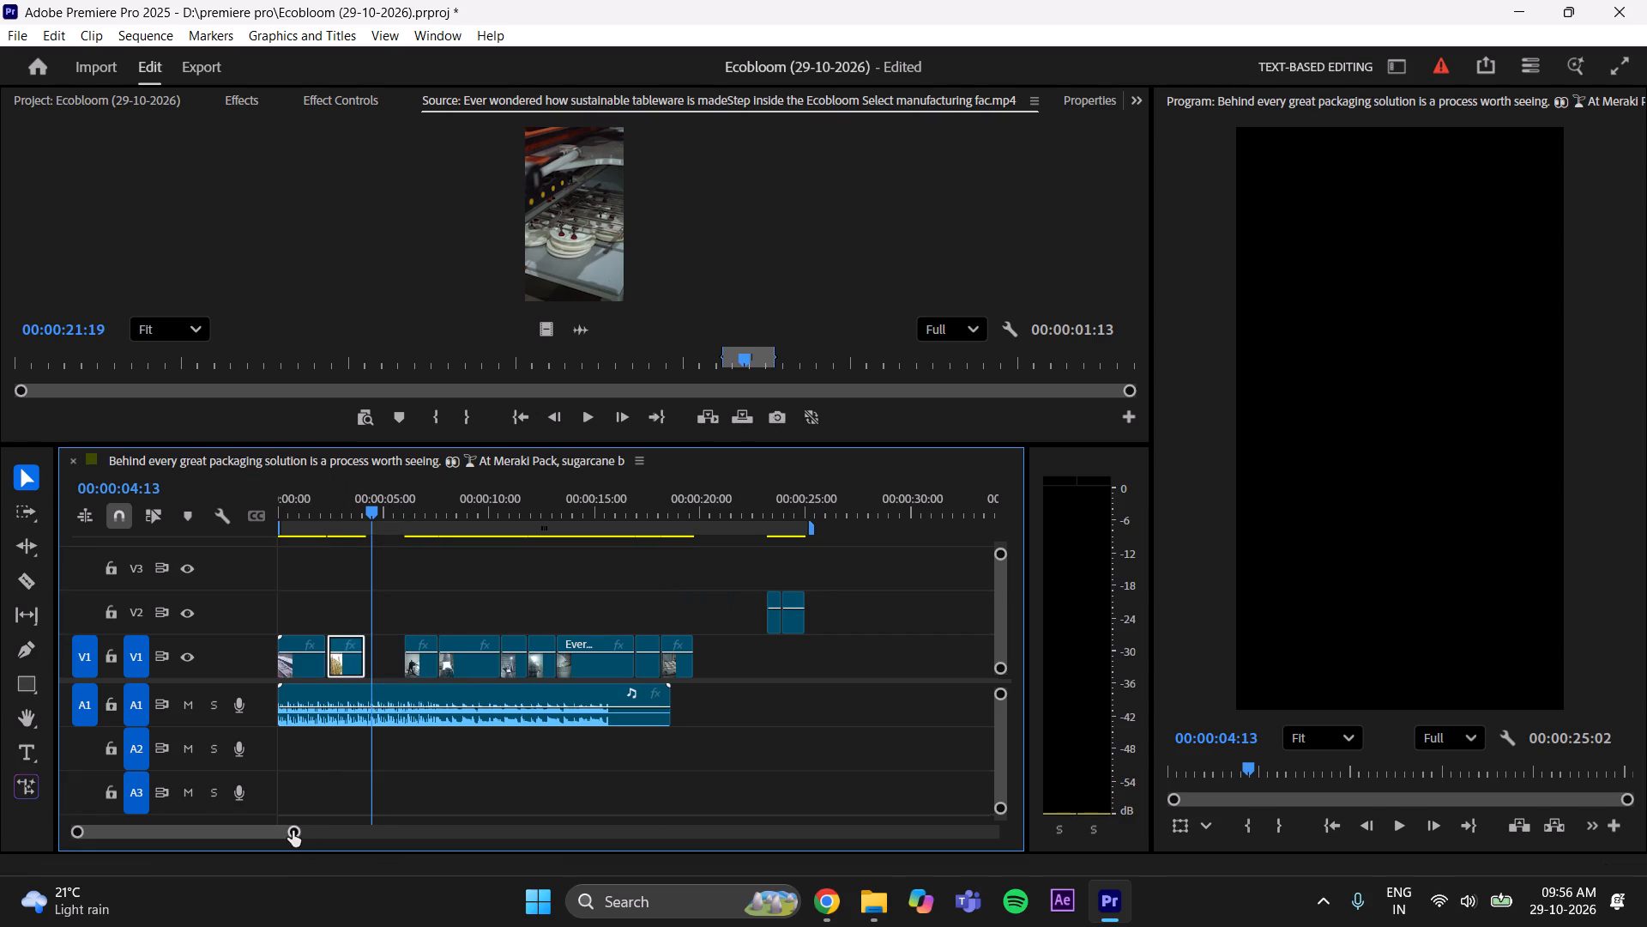
# Trim the opening aerial factory clip to end at 00:00:00:14 and move the sugarcane clip directly against its new end.
pyautogui.moveTo(293, 830); pyautogui.dragTo(238, 828)
pyautogui.moveTo(612, 481); pyautogui.dragTo(156, 548)
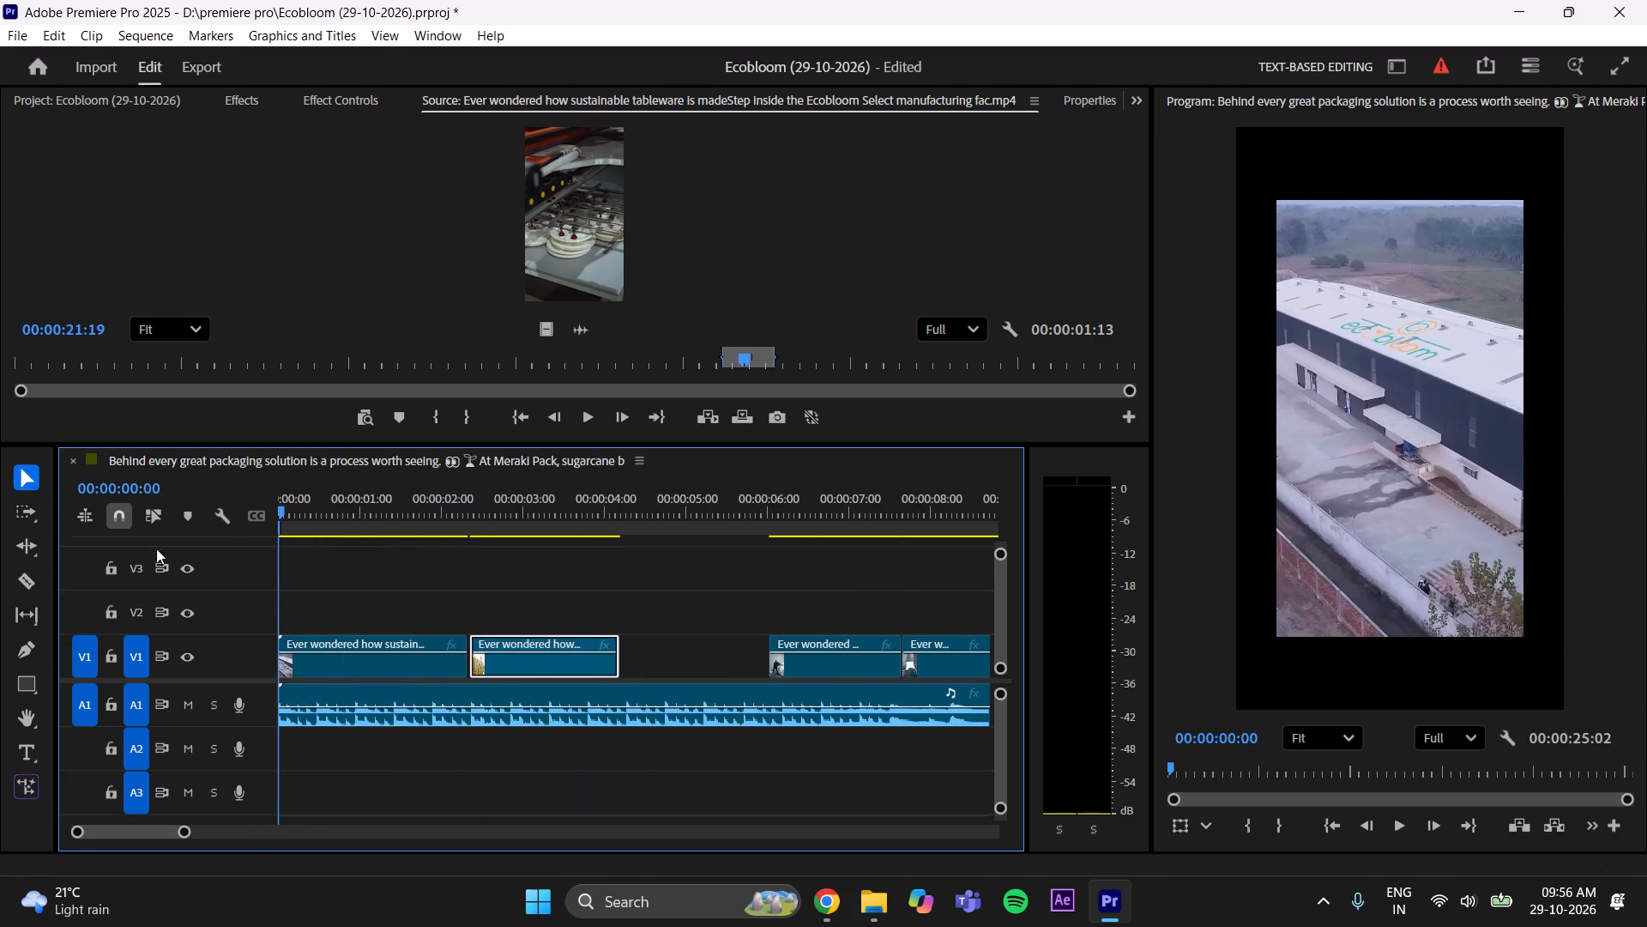
pyautogui.moveTo(156, 548); pyautogui.dragTo(143, 548)
pyautogui.doubleClick(1397, 827)
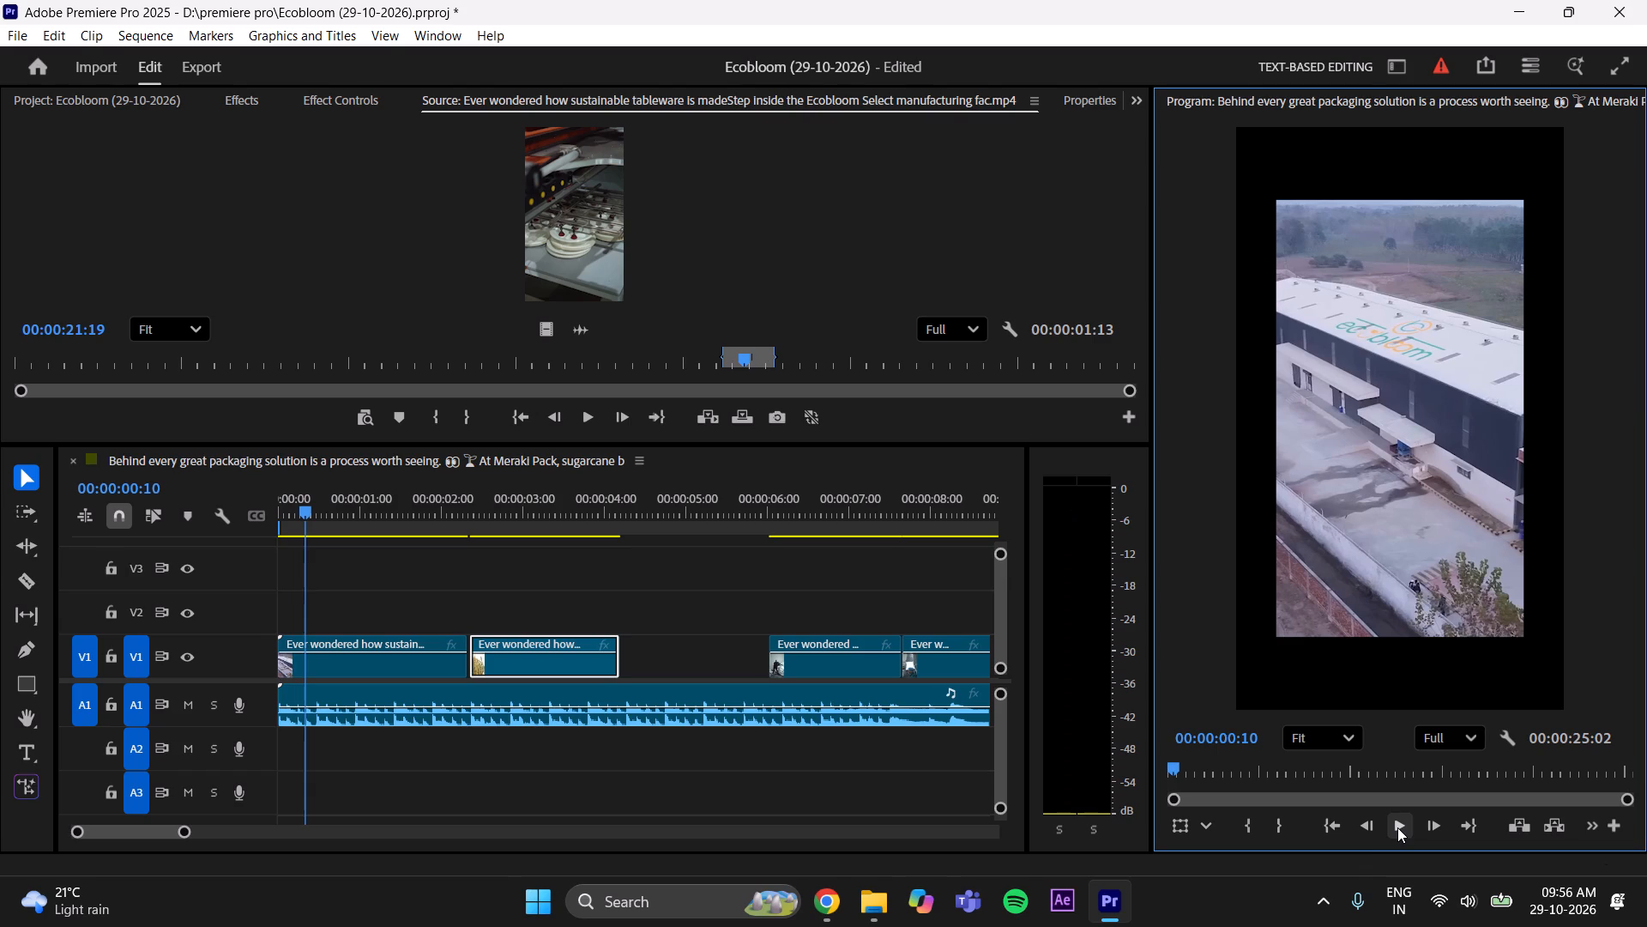
pyautogui.moveTo(308, 498); pyautogui.dragTo(320, 500)
pyautogui.moveTo(464, 668); pyautogui.dragTo(311, 678)
pyautogui.moveTo(510, 669); pyautogui.dragTo(355, 661)
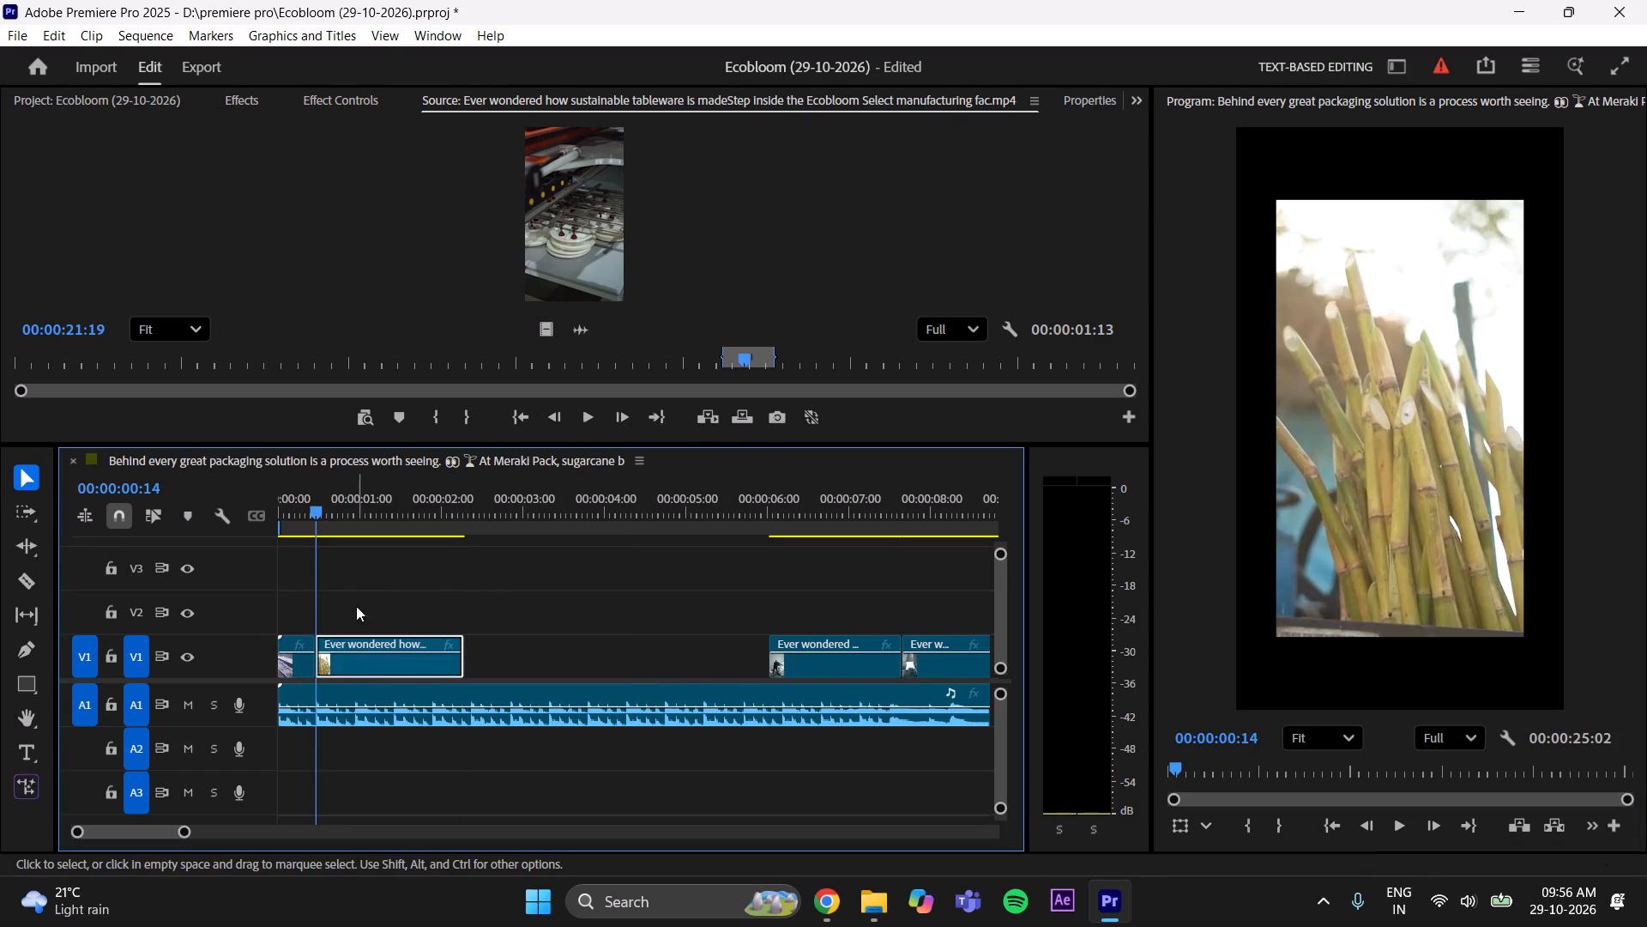
# Trim the end of the sugarcane clip on V1 to 00:00:00:28.
pyautogui.moveTo(317, 506); pyautogui.dragTo(357, 513)
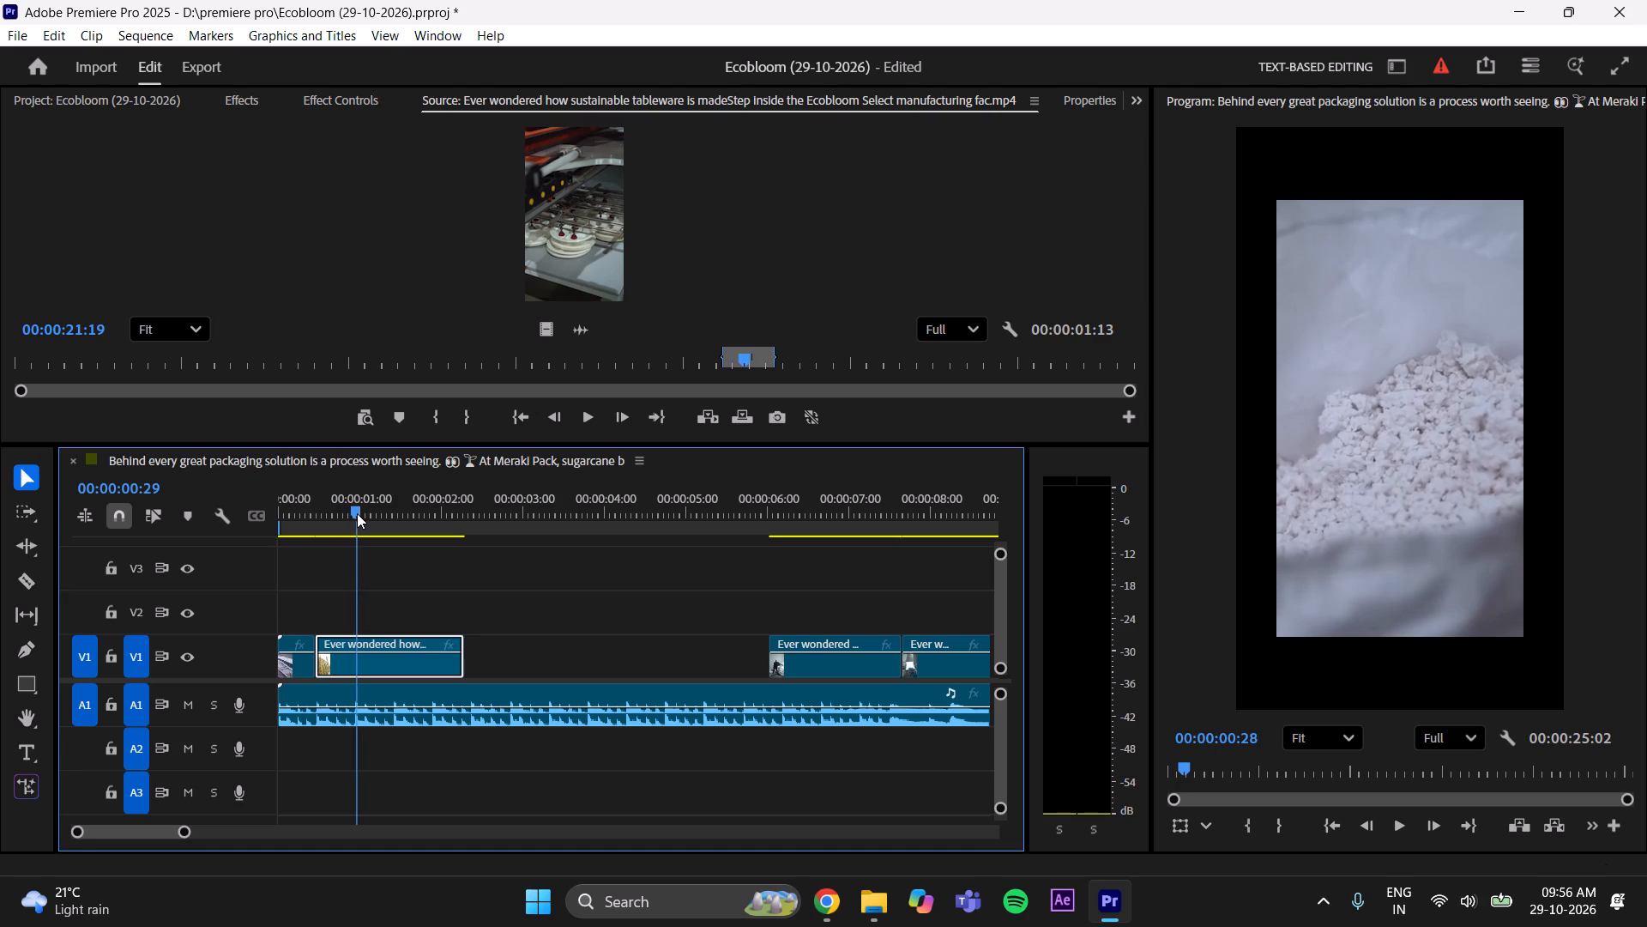
pyautogui.moveTo(357, 513); pyautogui.dragTo(357, 516)
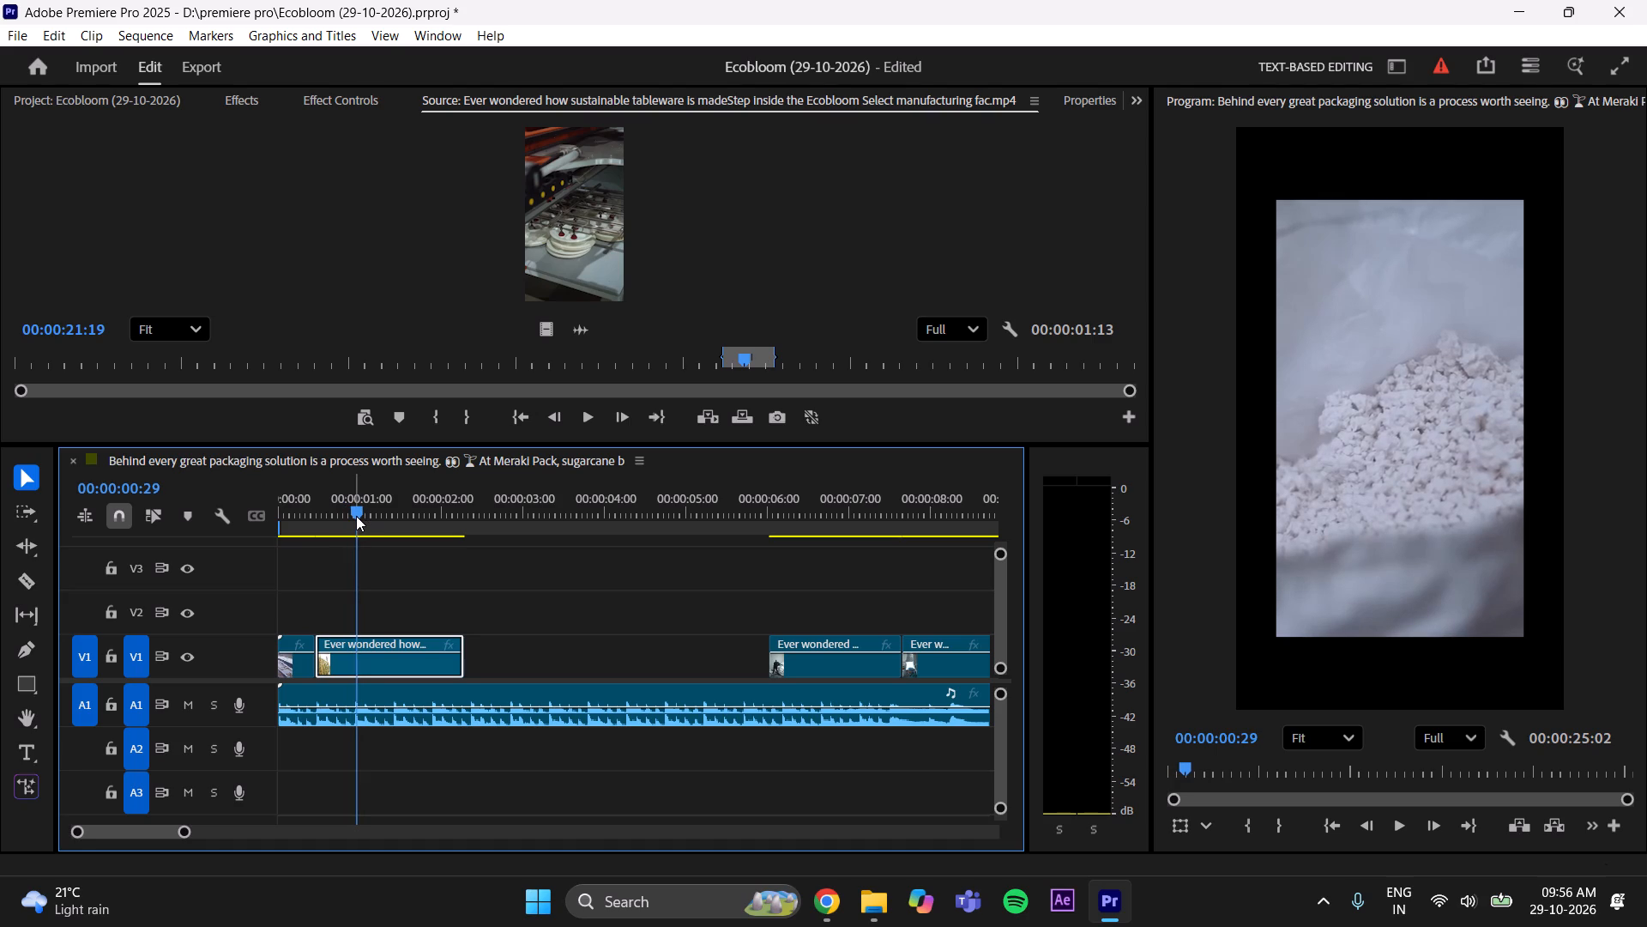
pyautogui.press('Left')
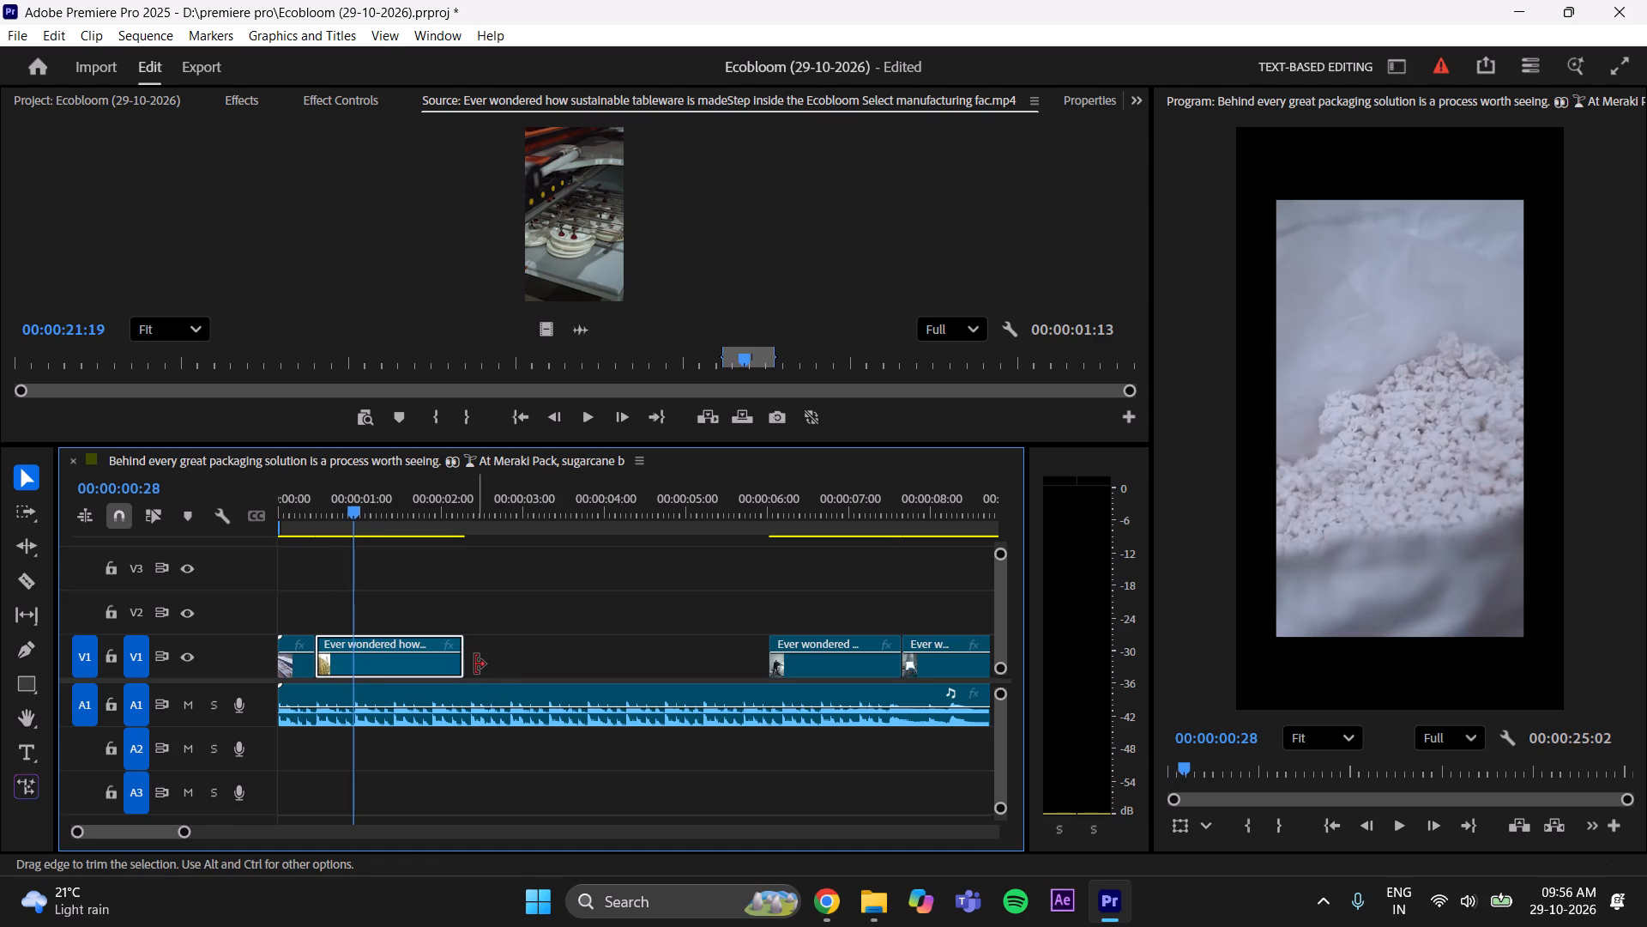
pyautogui.moveTo(469, 664); pyautogui.dragTo(354, 667)
# Examine the sack-lifting, sack conveyor and sack-emptying clips on V1 to decide which moments to use.
pyautogui.moveTo(353, 512); pyautogui.dragTo(352, 512)
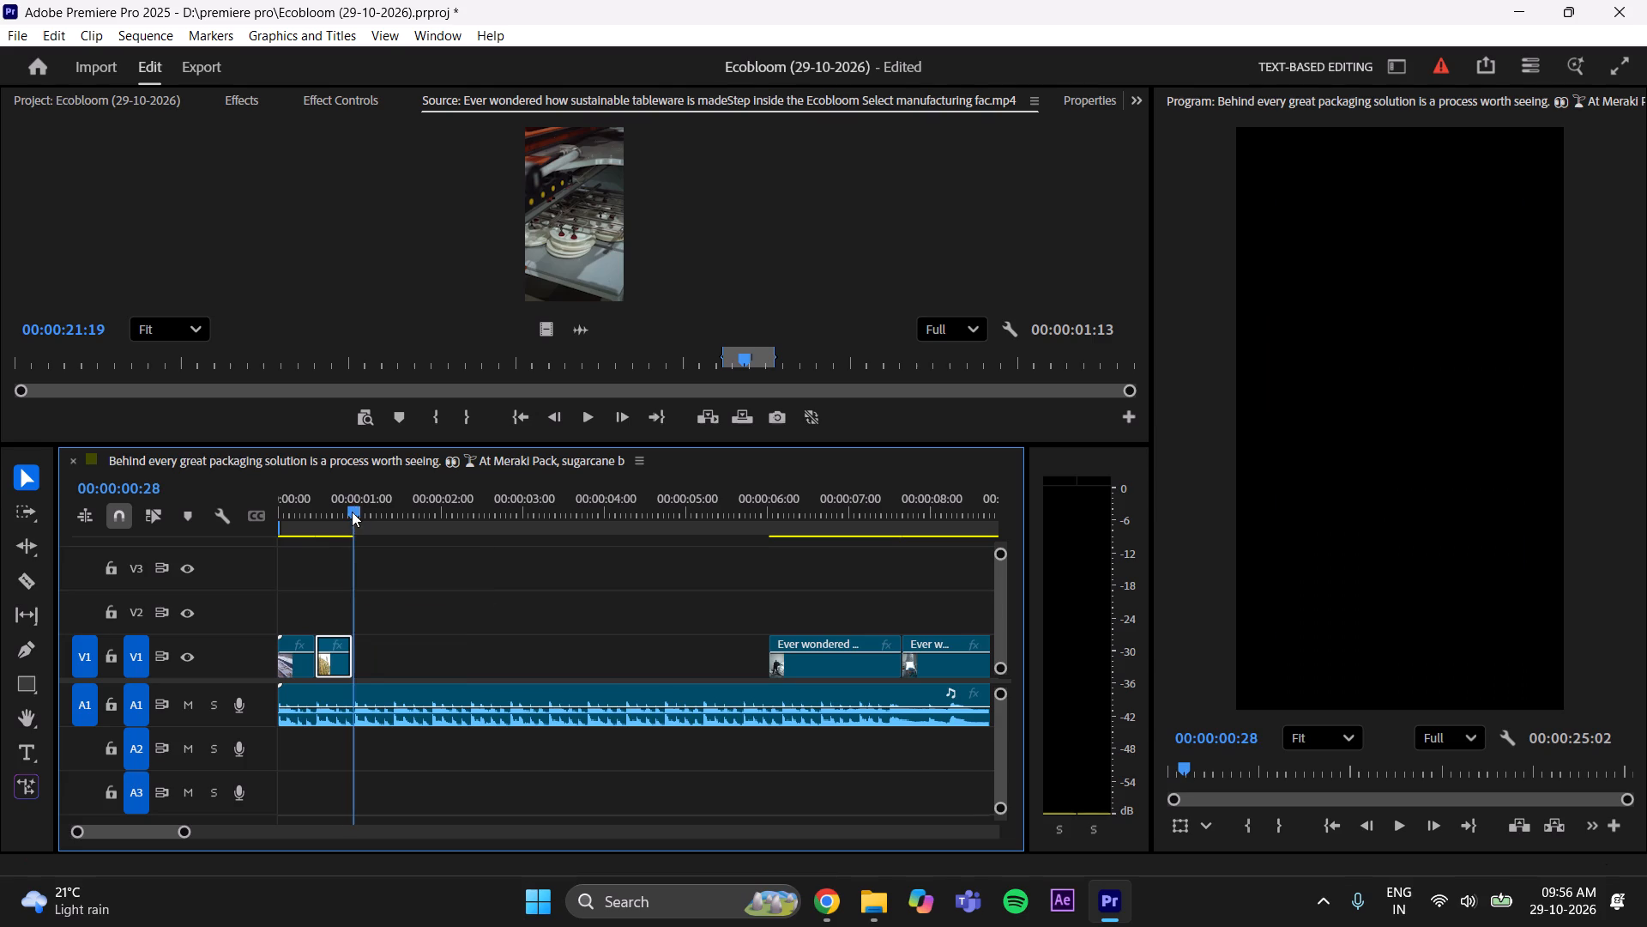
pyautogui.moveTo(352, 512); pyautogui.dragTo(826, 557)
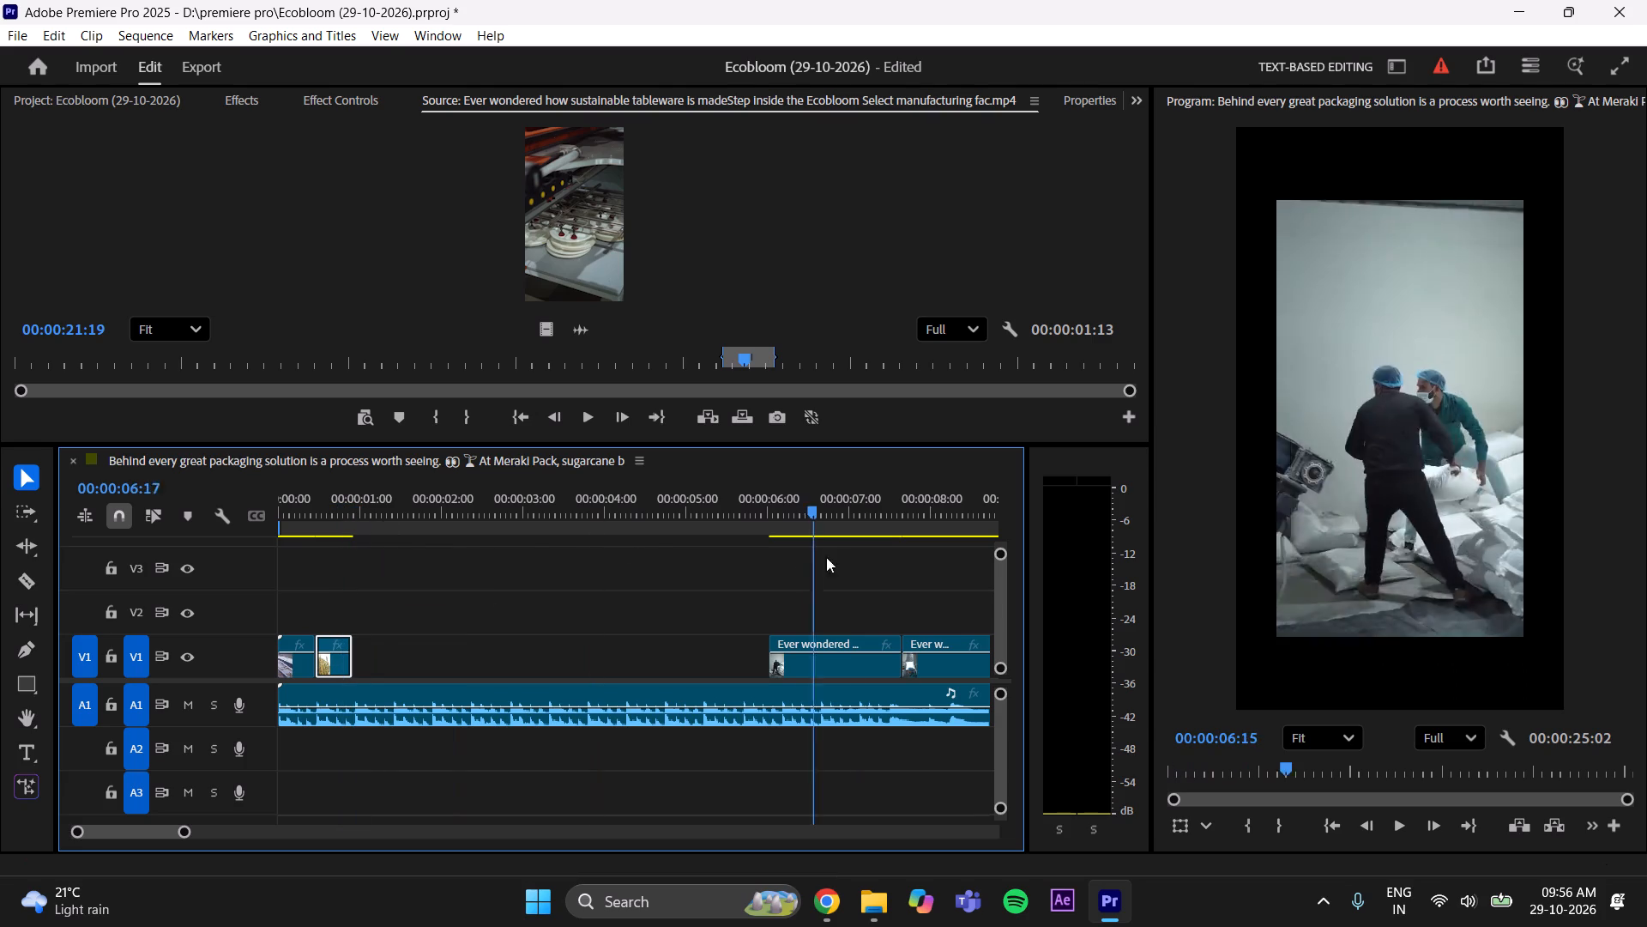
pyautogui.moveTo(826, 557); pyautogui.dragTo(854, 557)
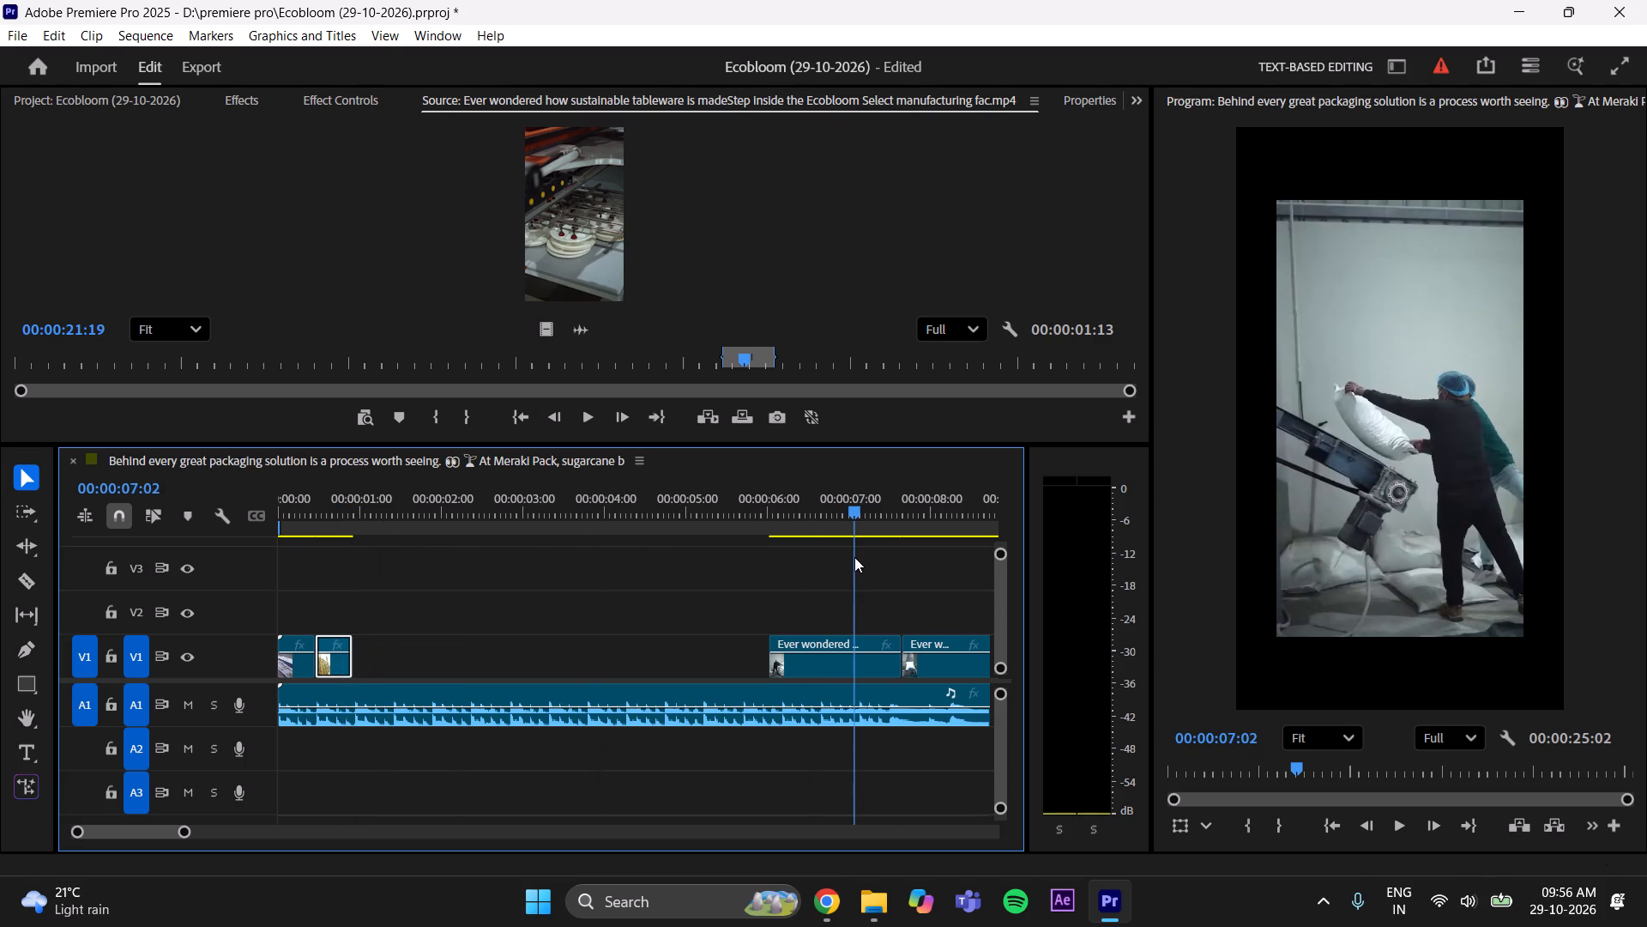
pyautogui.moveTo(854, 557); pyautogui.dragTo(910, 568)
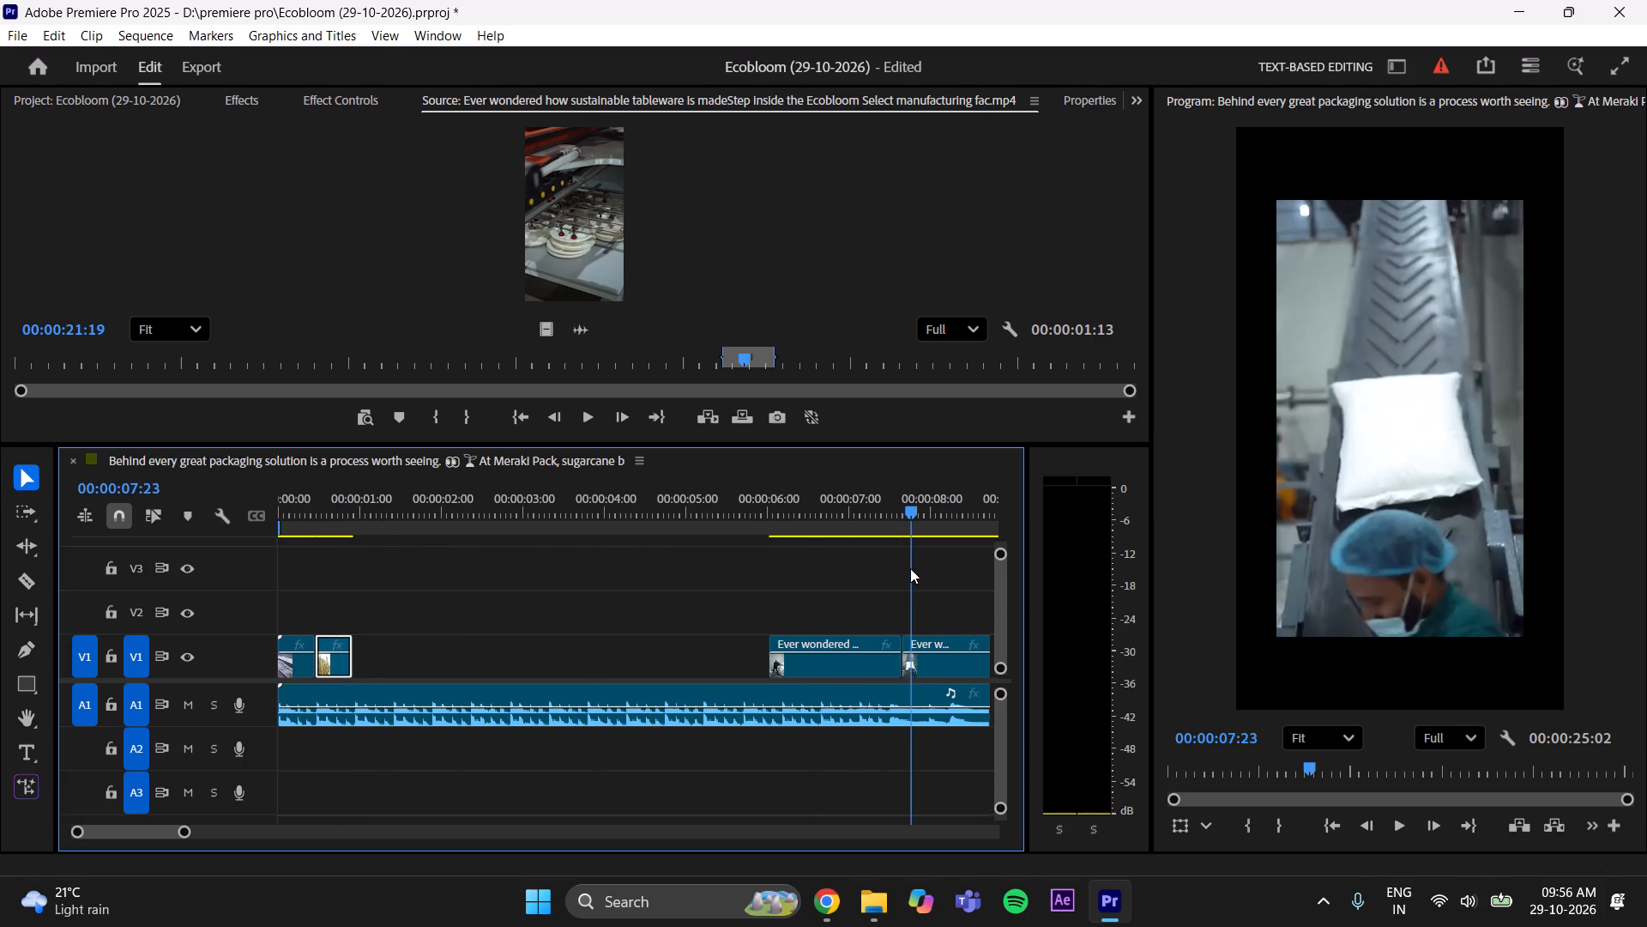
pyautogui.moveTo(910, 568); pyautogui.dragTo(908, 568)
pyautogui.moveTo(178, 833); pyautogui.dragTo(180, 833)
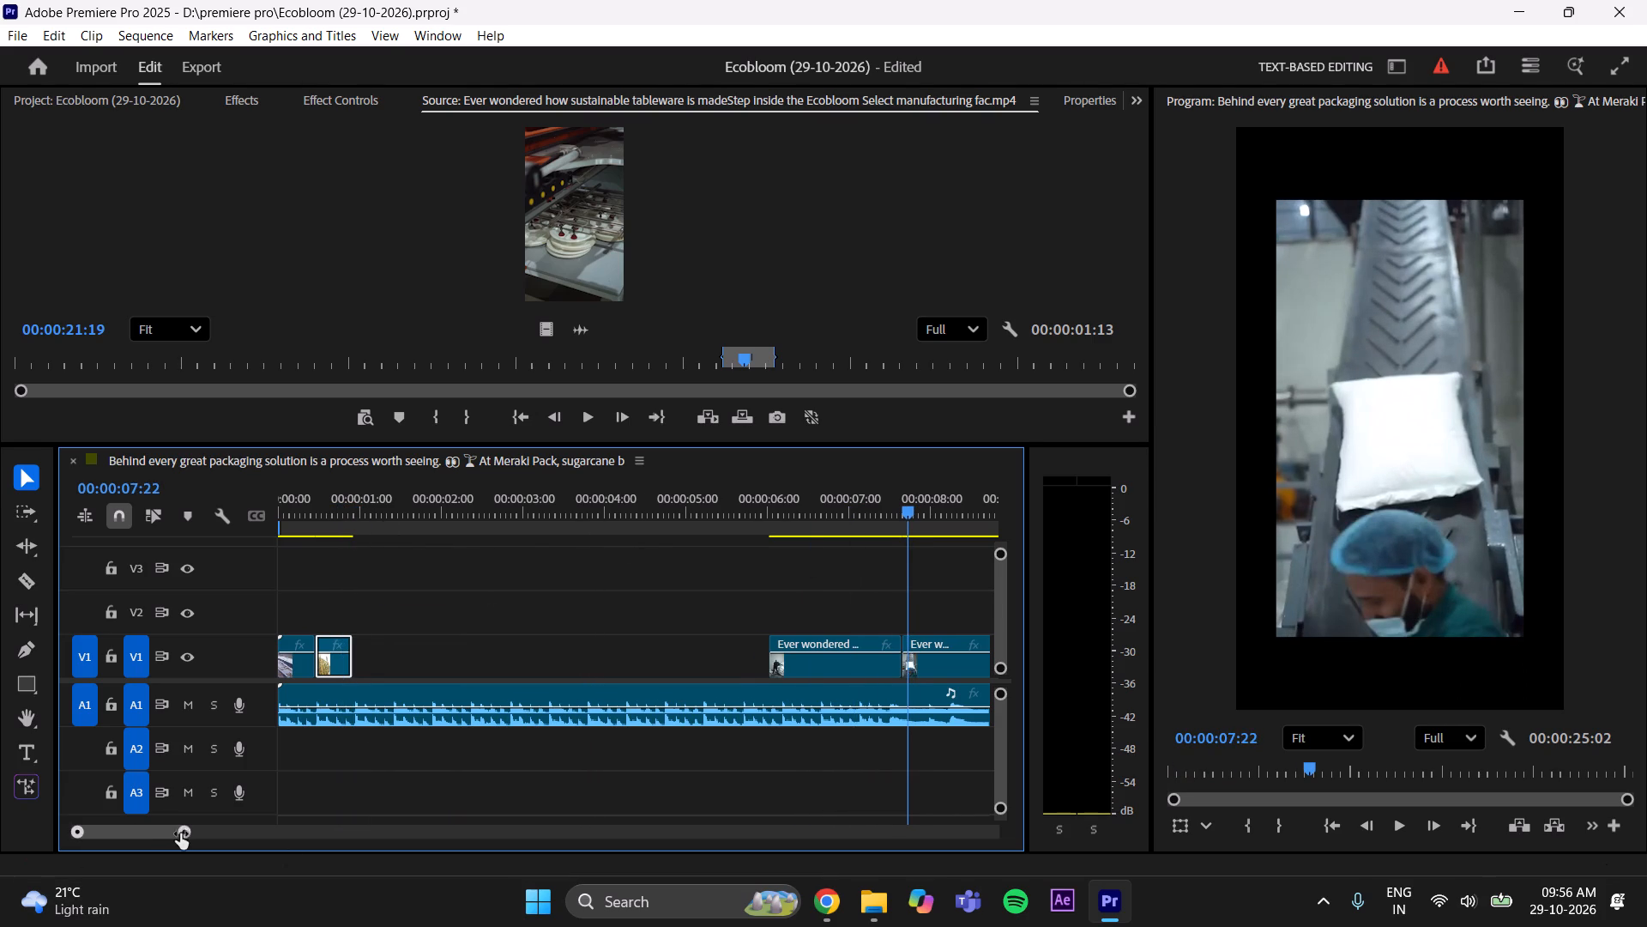
pyautogui.moveTo(180, 833); pyautogui.dragTo(220, 828)
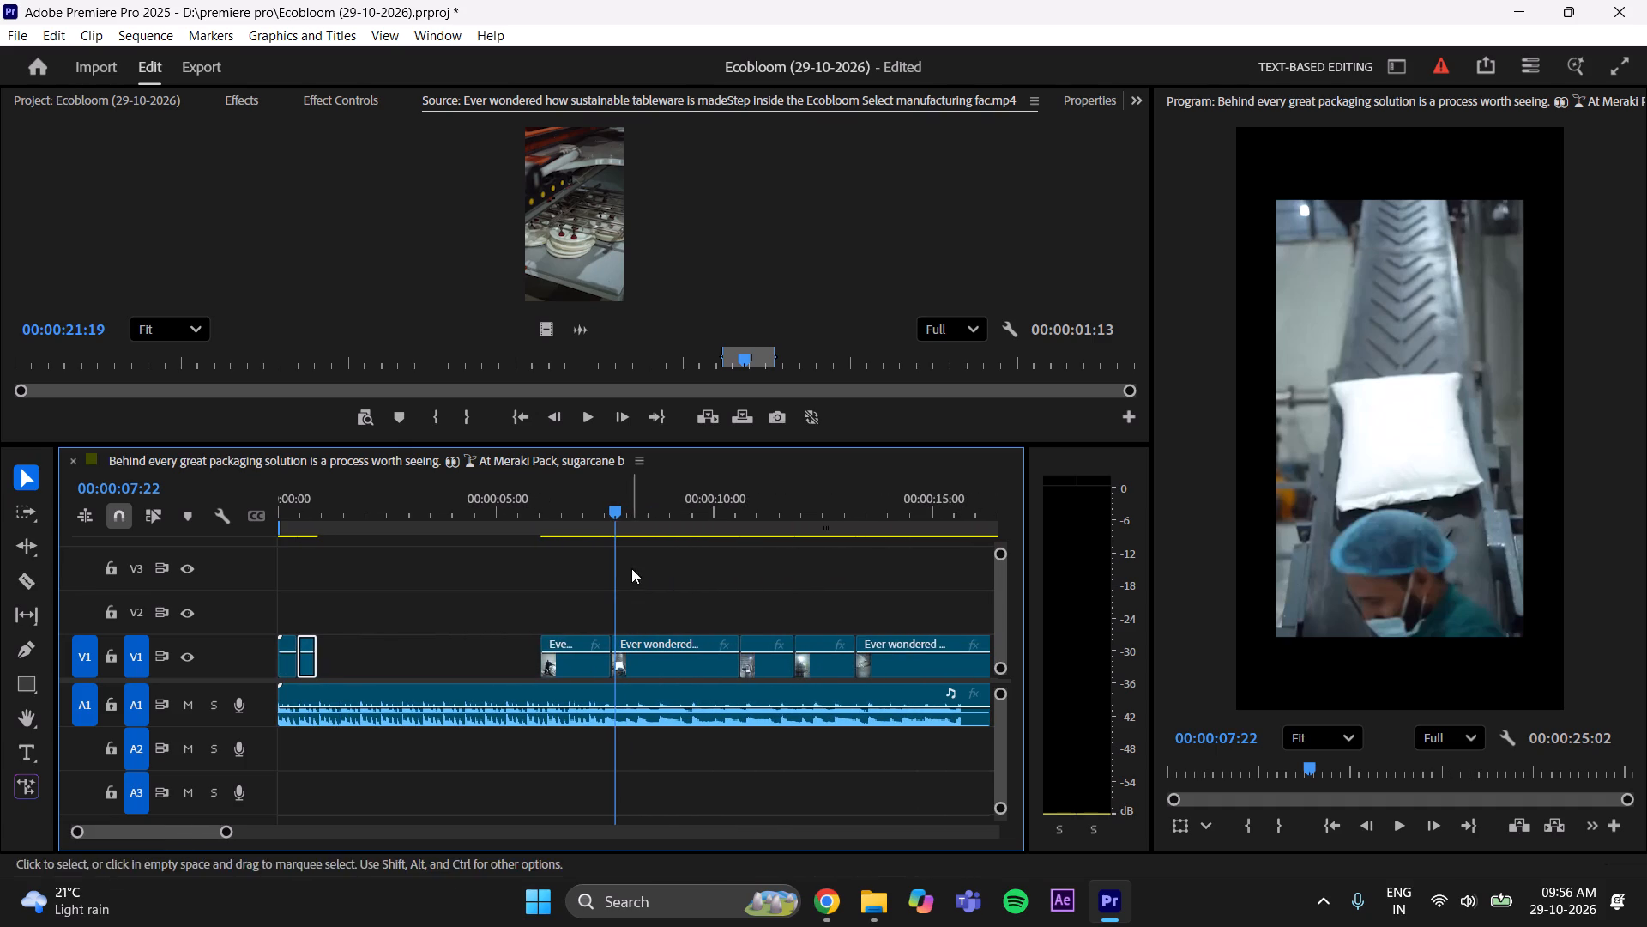
pyautogui.moveTo(602, 505); pyautogui.dragTo(594, 653)
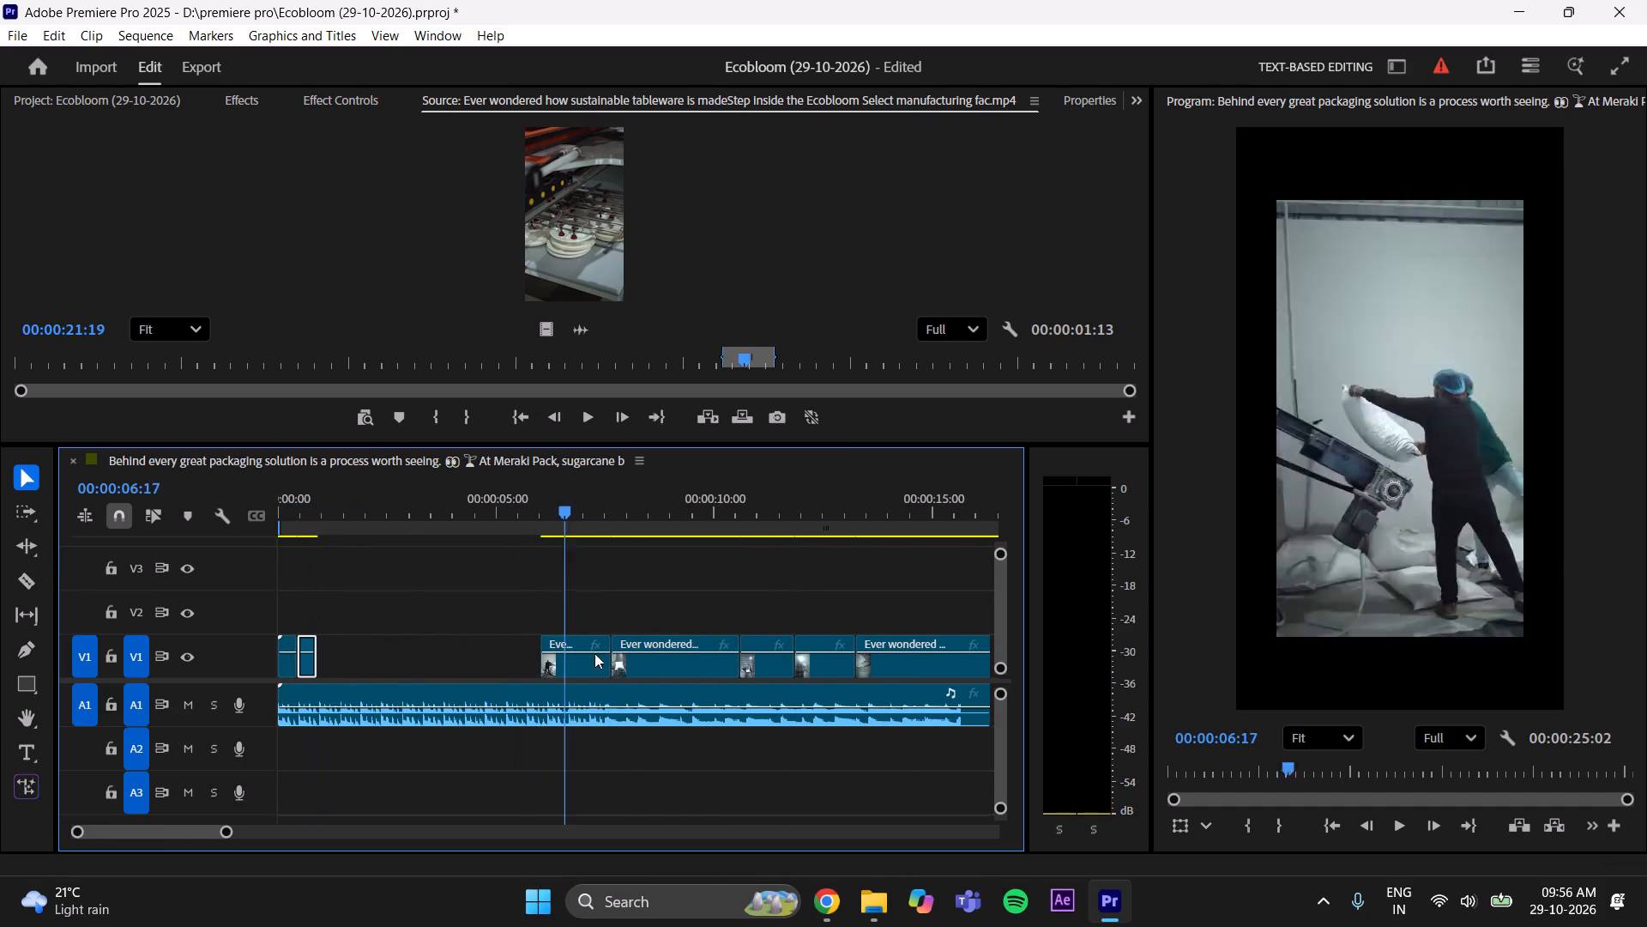
pyautogui.moveTo(594, 653); pyautogui.dragTo(703, 659)
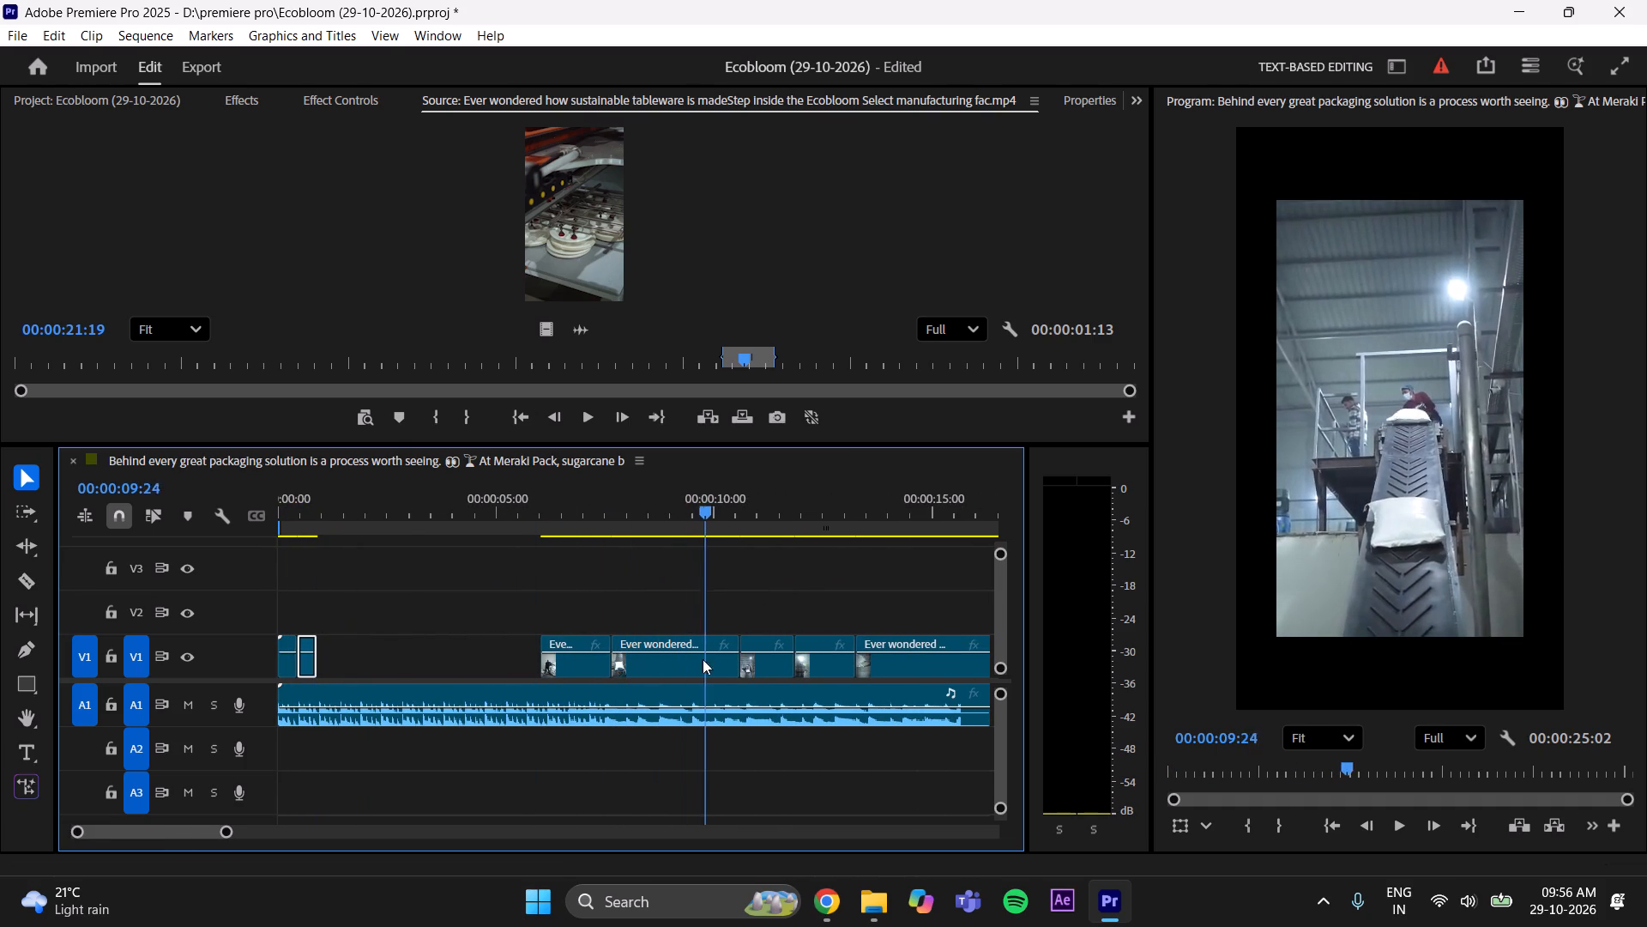
pyautogui.moveTo(703, 659); pyautogui.dragTo(656, 679)
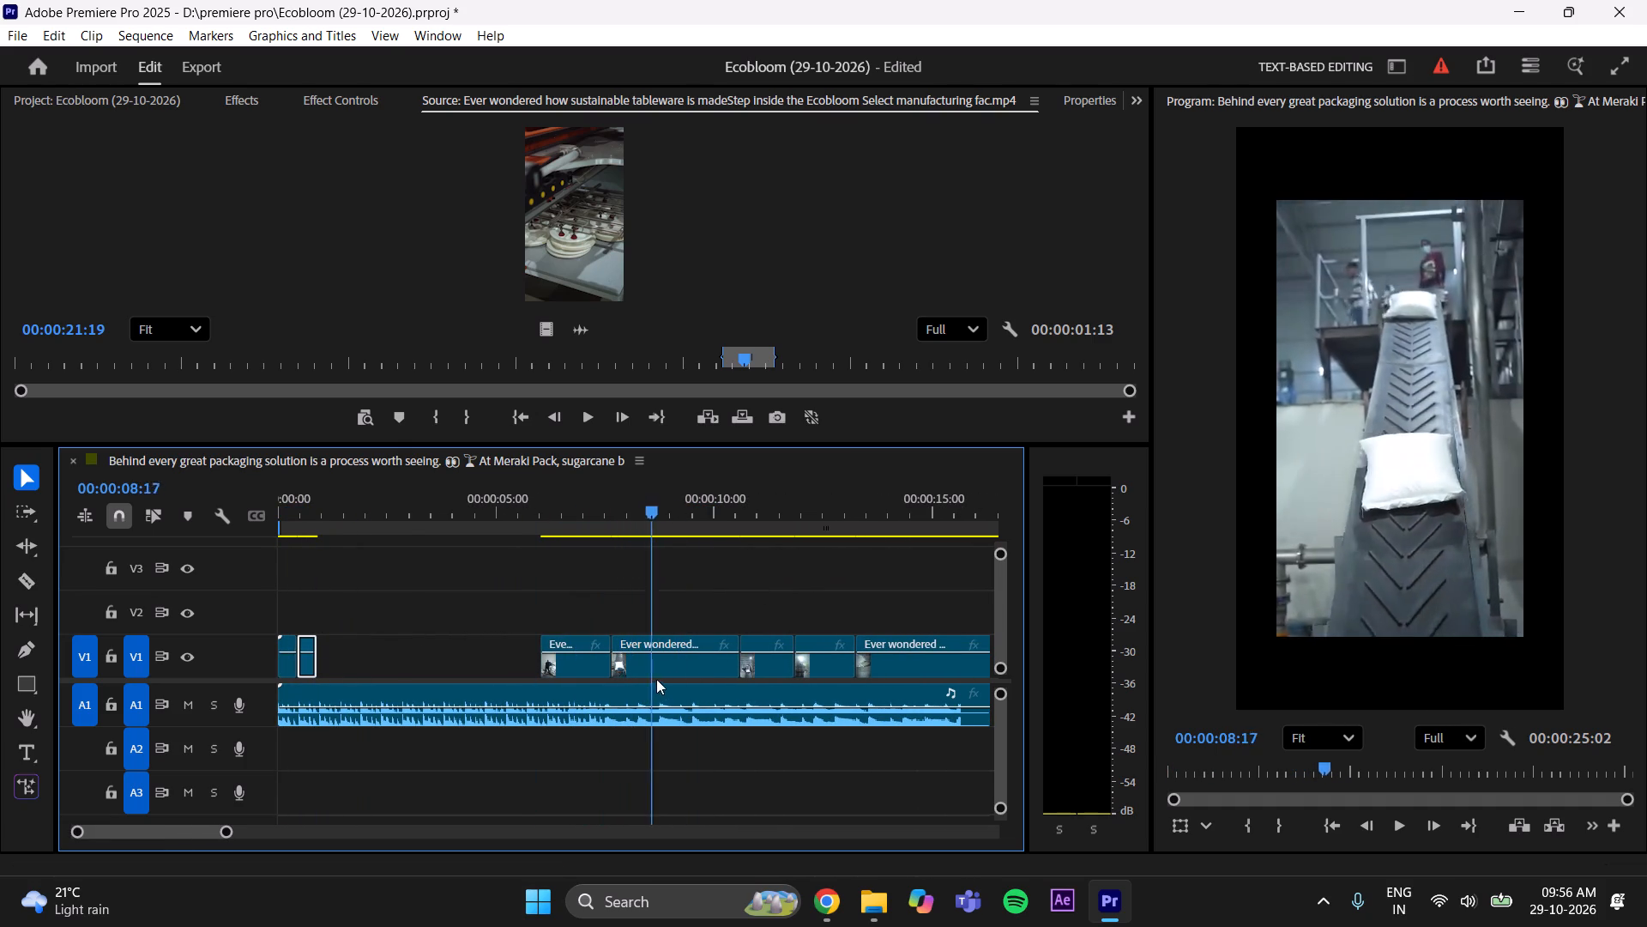
pyautogui.moveTo(656, 679); pyautogui.dragTo(761, 652)
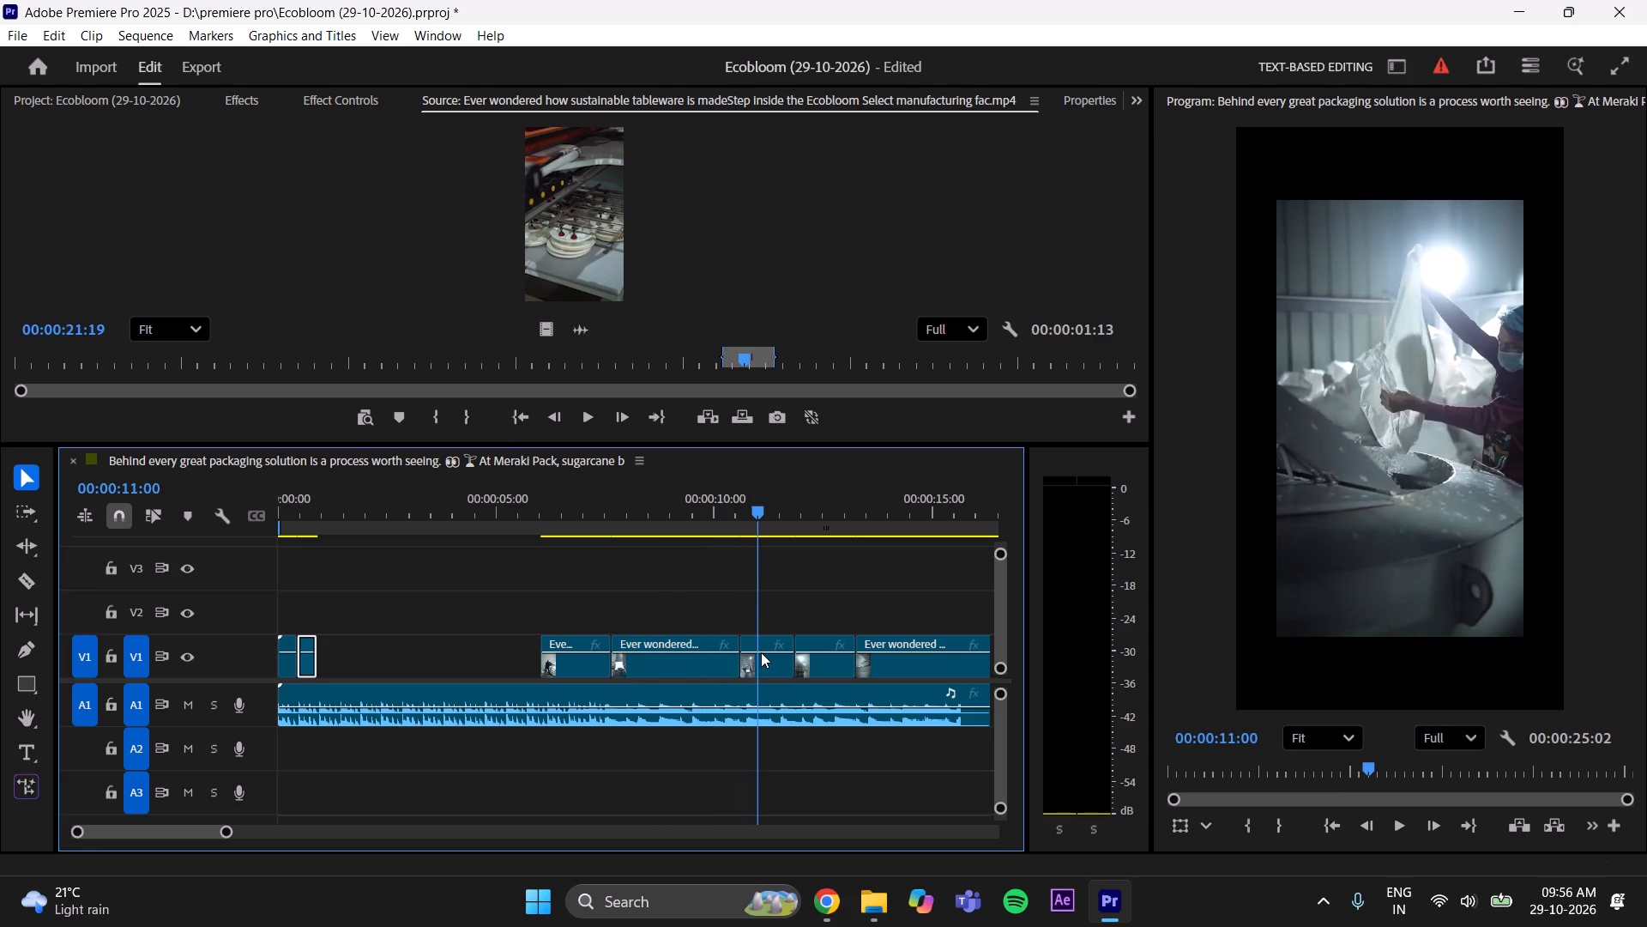
pyautogui.moveTo(761, 652); pyautogui.dragTo(760, 652)
pyautogui.moveTo(767, 505); pyautogui.dragTo(717, 529)
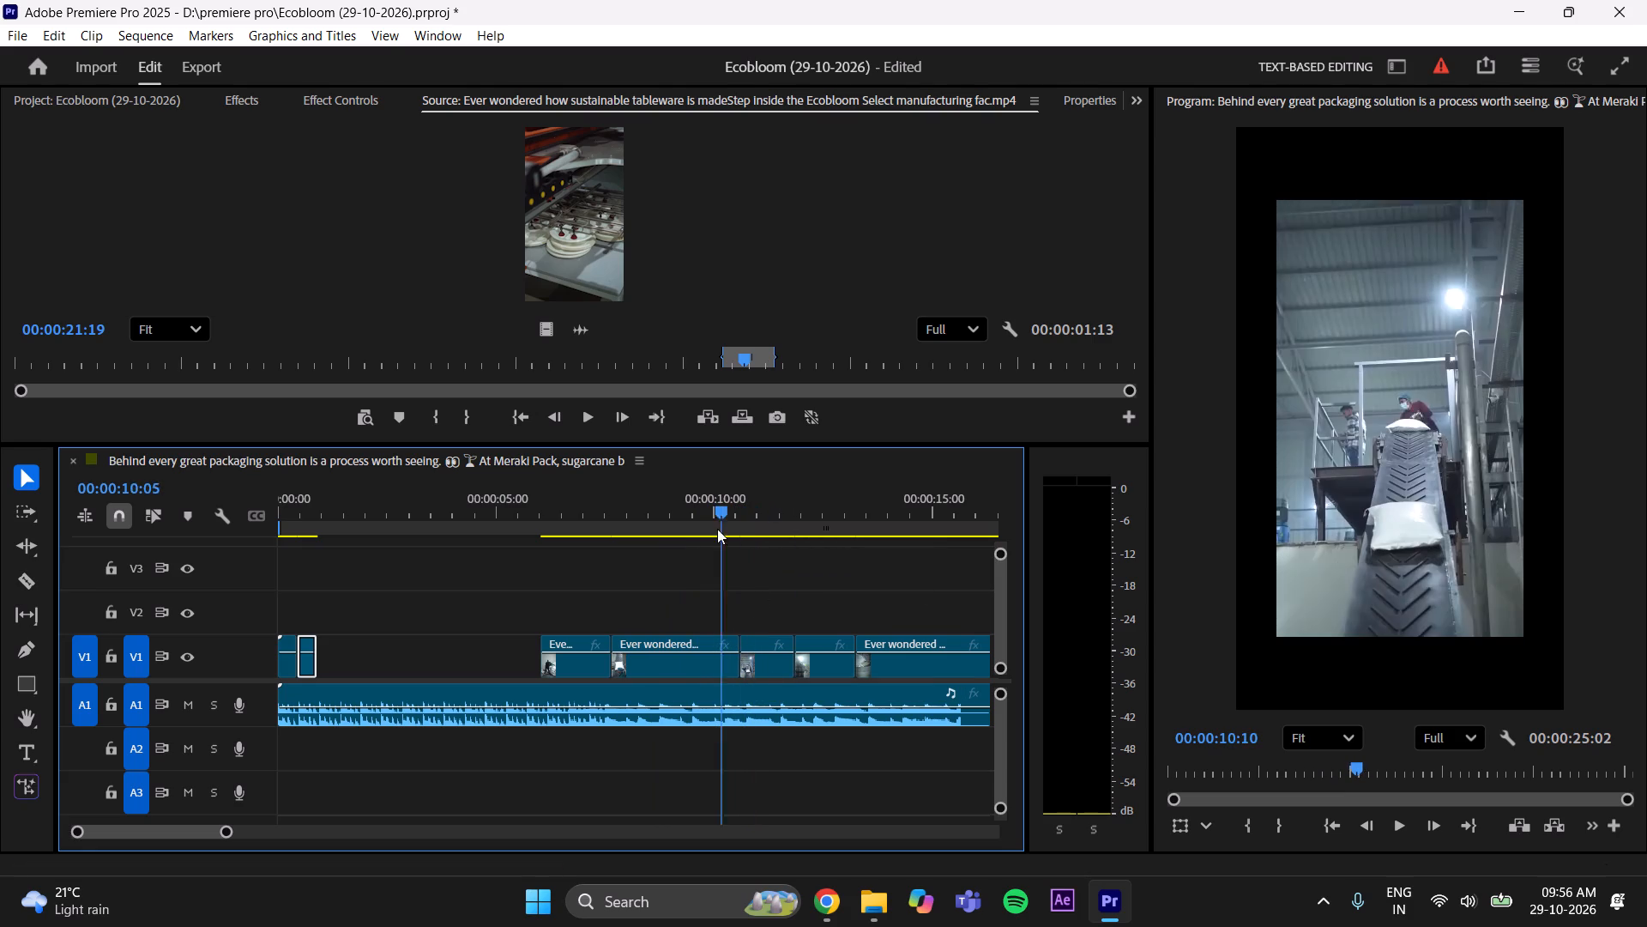
pyautogui.moveTo(717, 529); pyautogui.dragTo(698, 536)
# Move the sack conveyor clip on V1 so it starts directly after the sugarcane clip.
pyautogui.moveTo(643, 673); pyautogui.dragTo(564, 669)
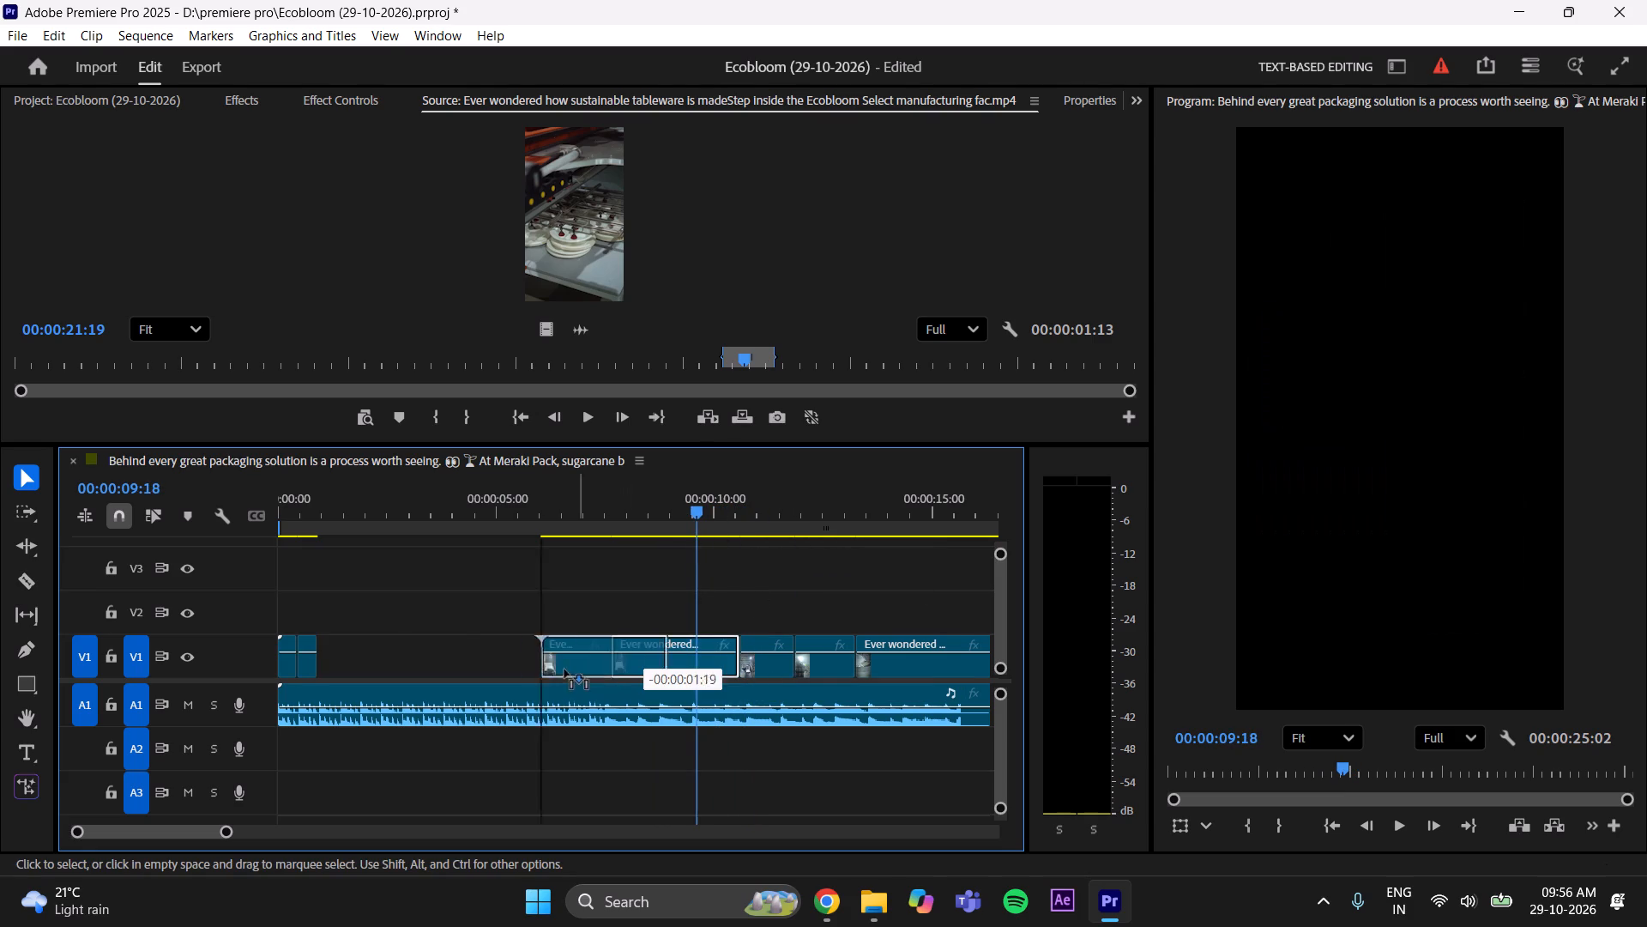
pyautogui.moveTo(564, 669); pyautogui.dragTo(361, 653)
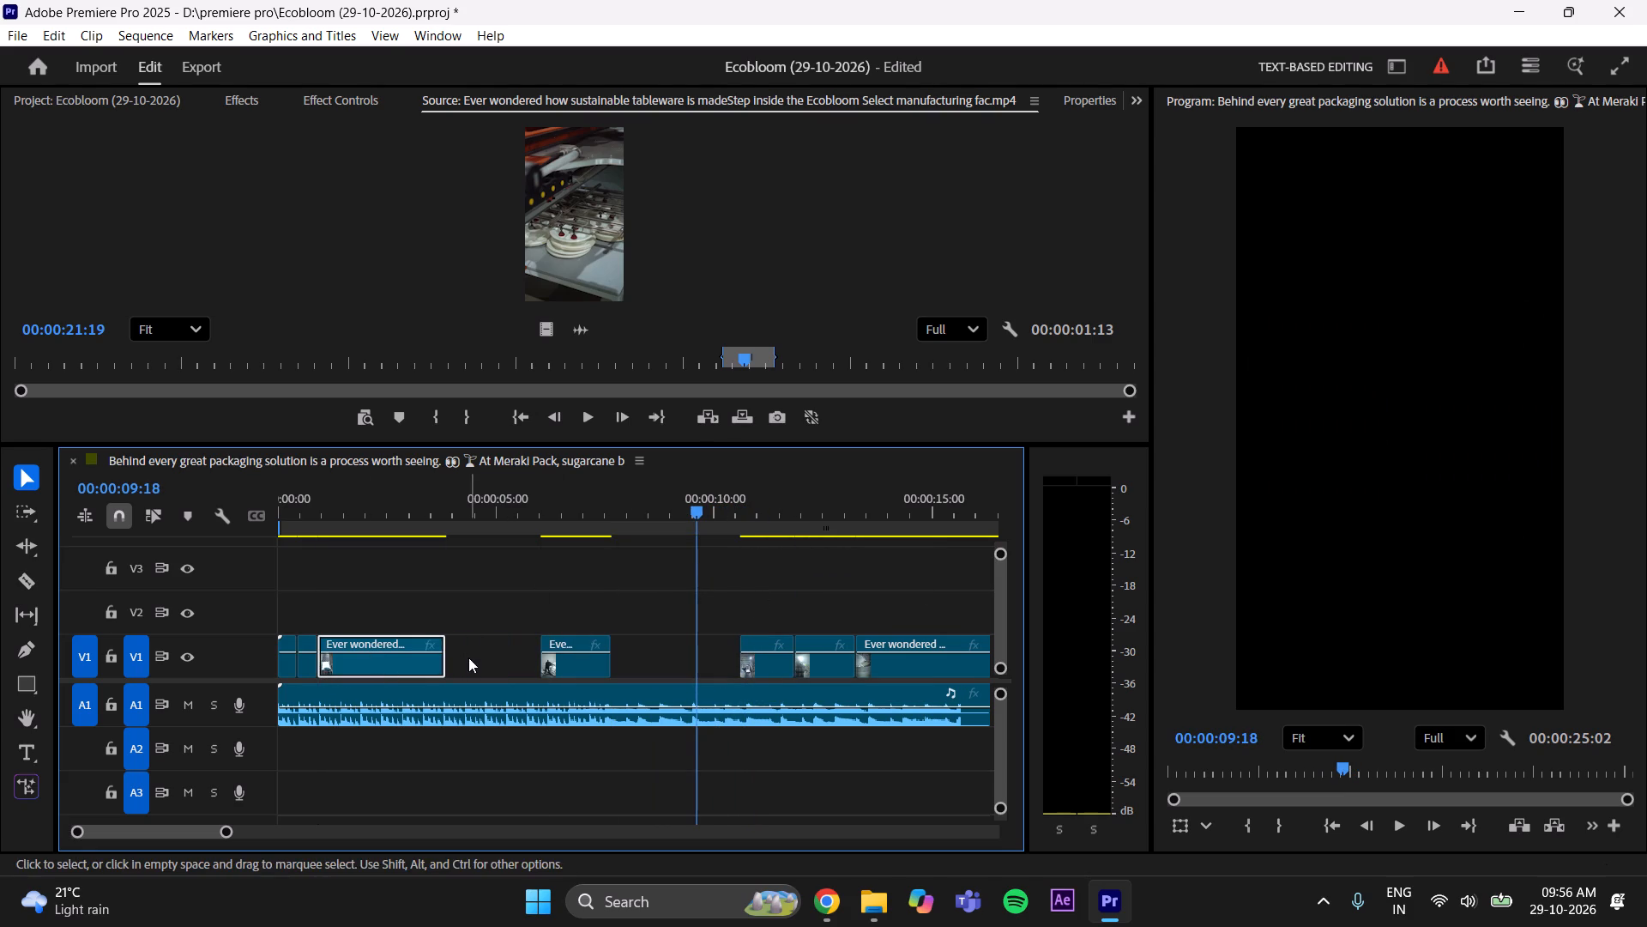
# Trim the end of the sack conveyor clip on V1 to 00:00:01:13.
pyautogui.moveTo(443, 659); pyautogui.dragTo(341, 666)
pyautogui.click(341, 506)
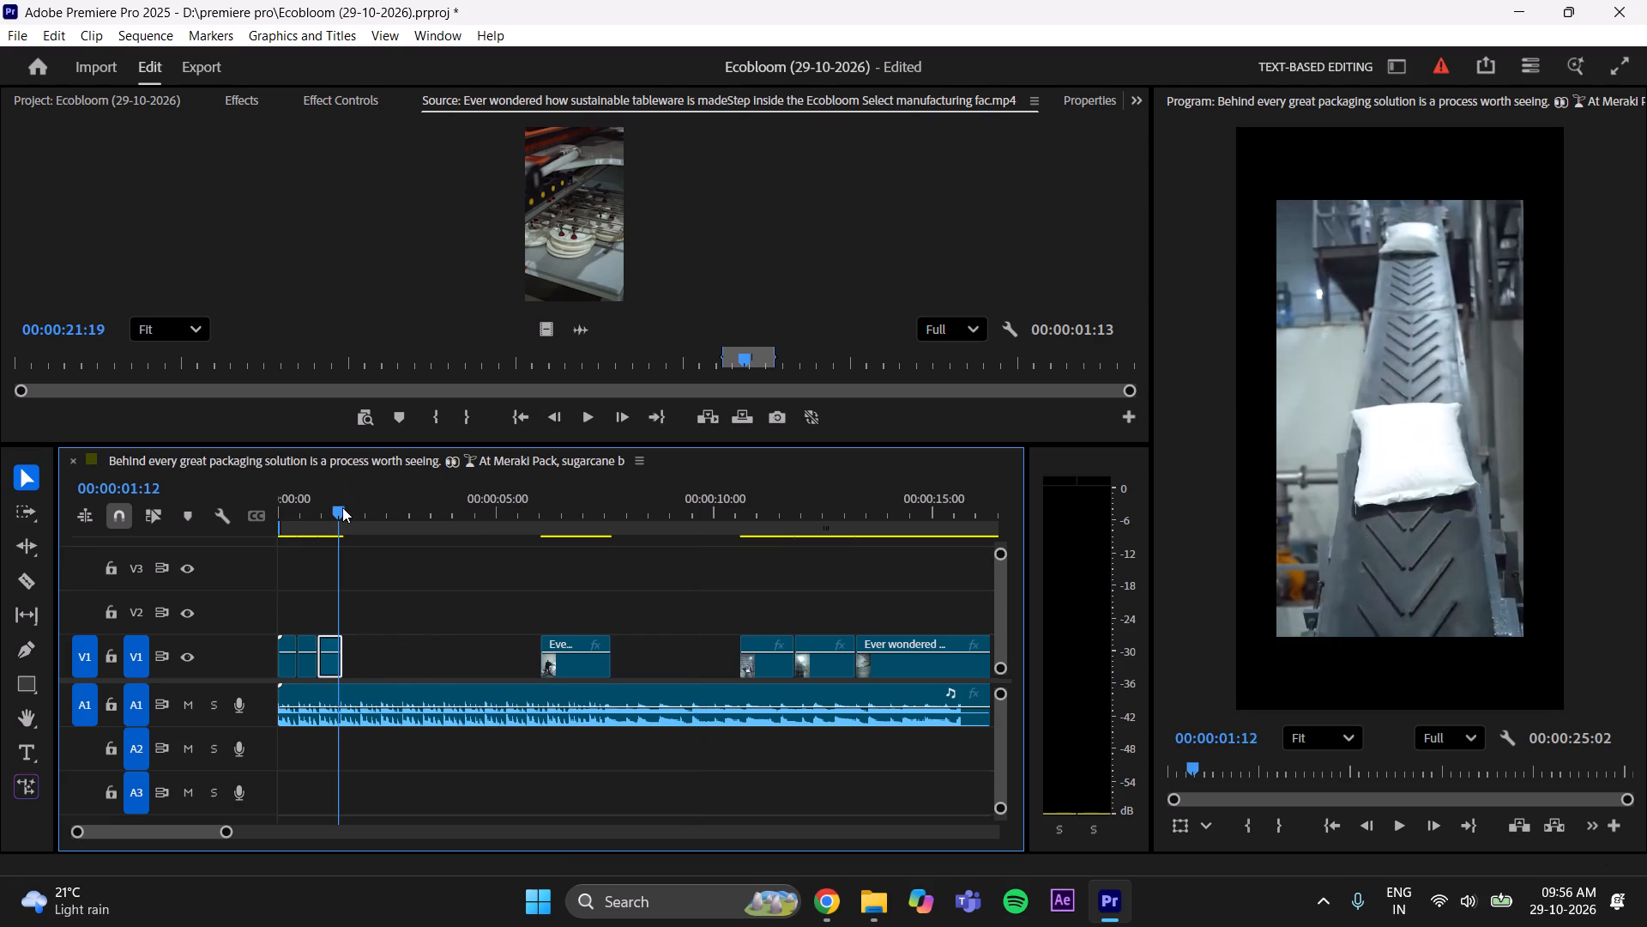
pyautogui.moveTo(227, 832); pyautogui.dragTo(189, 842)
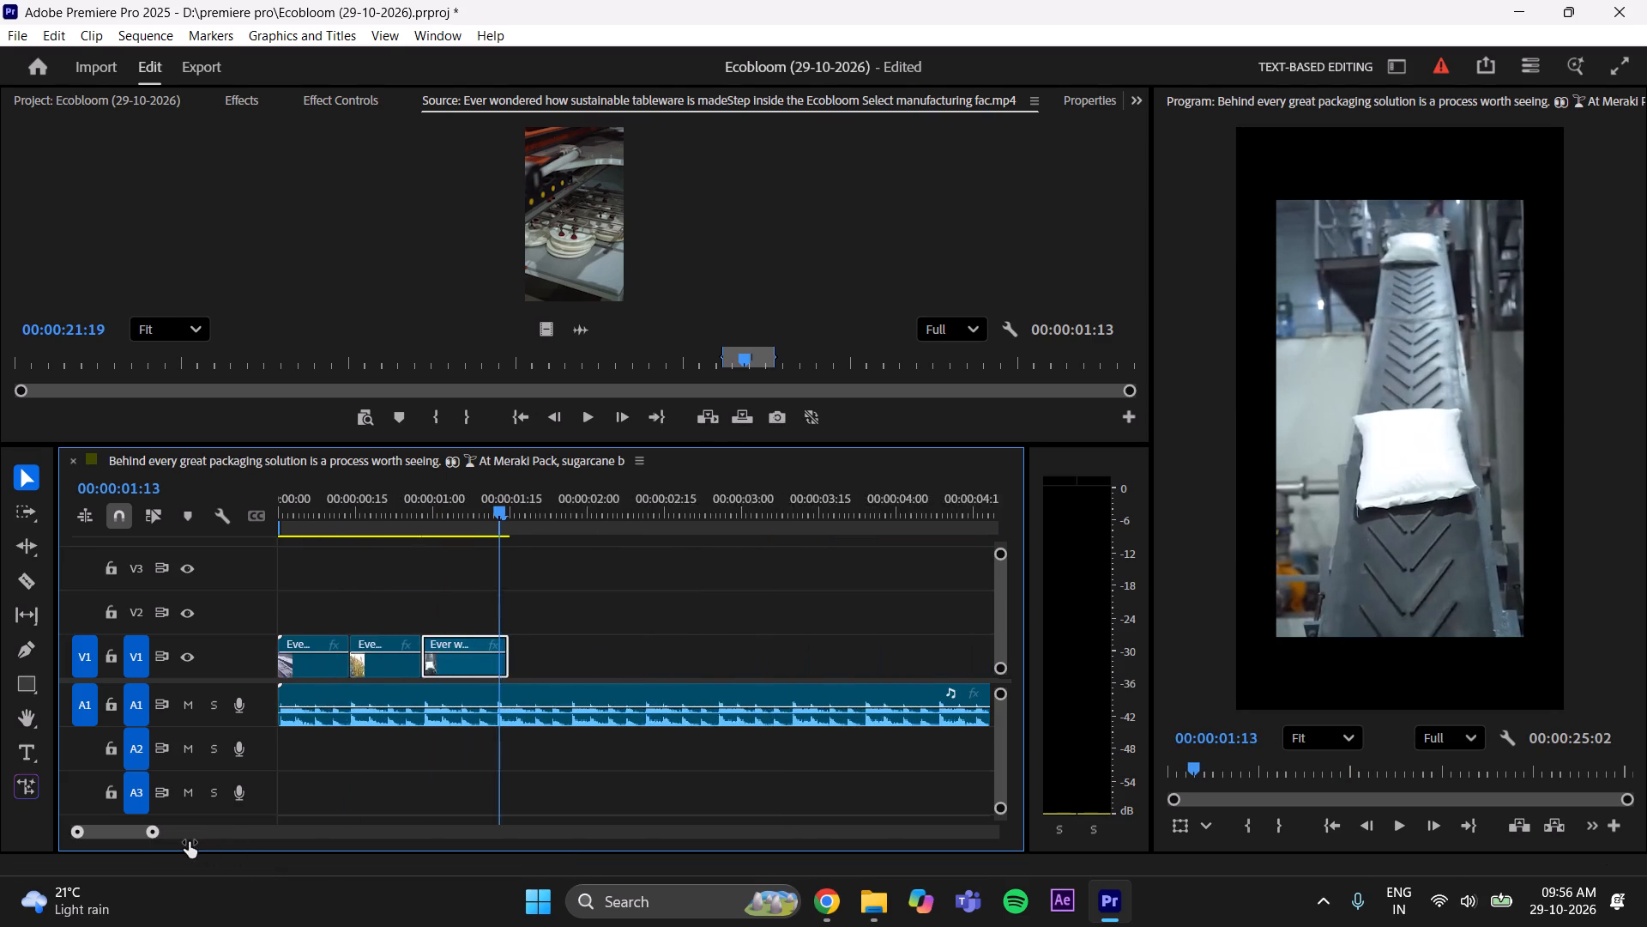
pyautogui.moveTo(189, 842); pyautogui.dragTo(187, 843)
pyautogui.moveTo(532, 509); pyautogui.dragTo(533, 509)
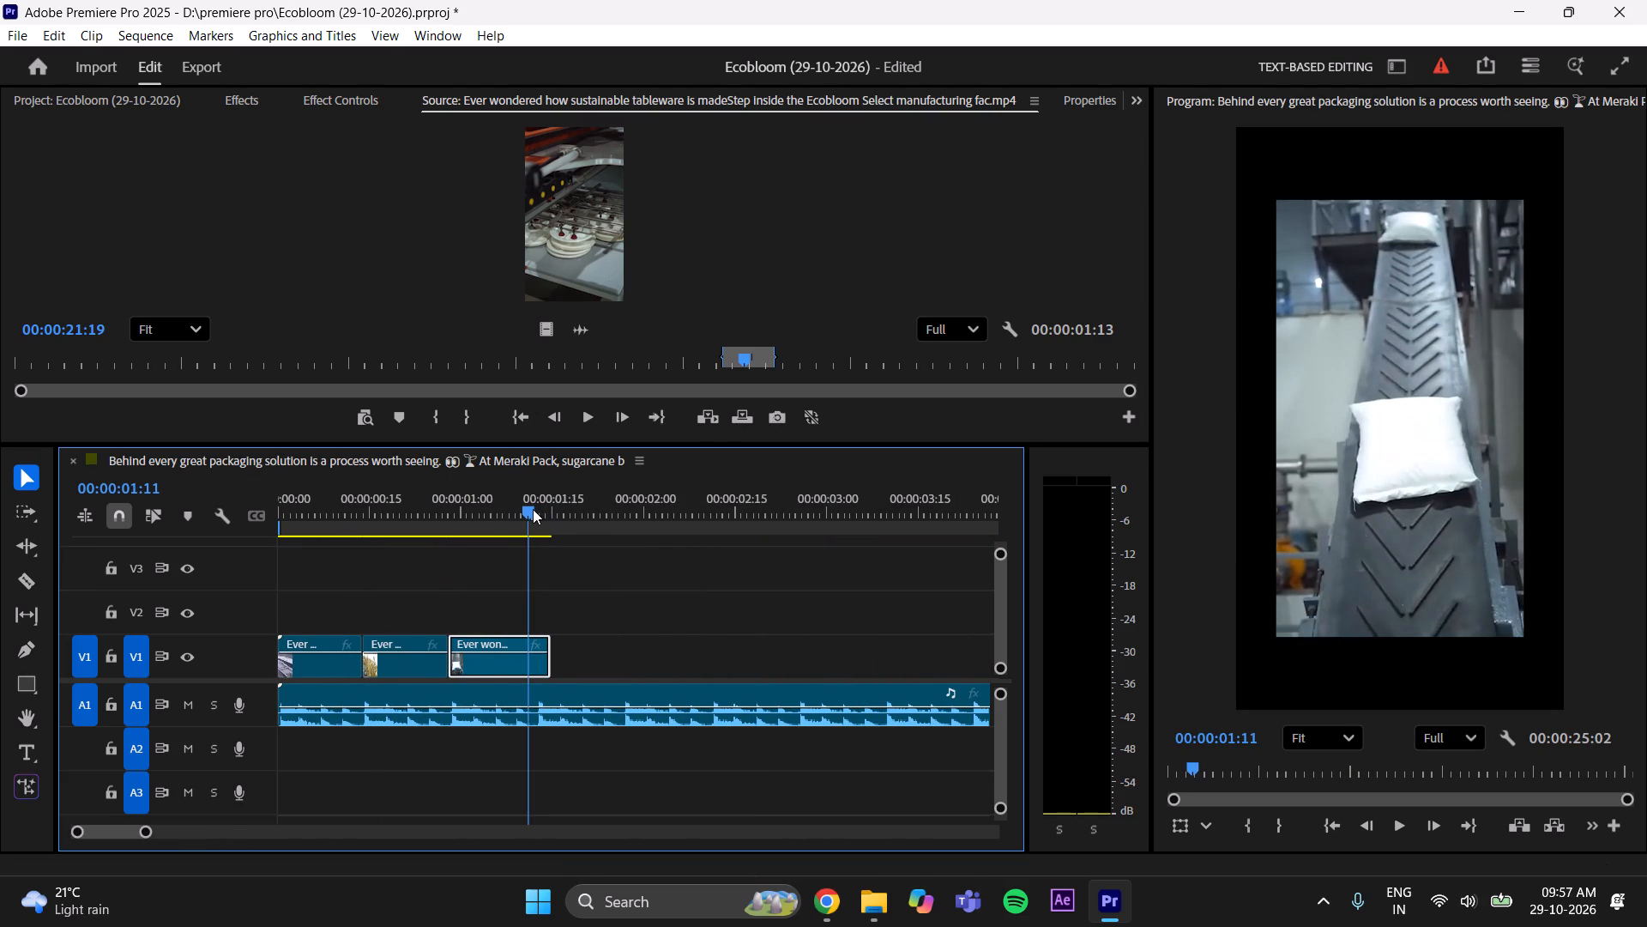
pyautogui.moveTo(533, 509); pyautogui.dragTo(540, 506)
pyautogui.press('Right')
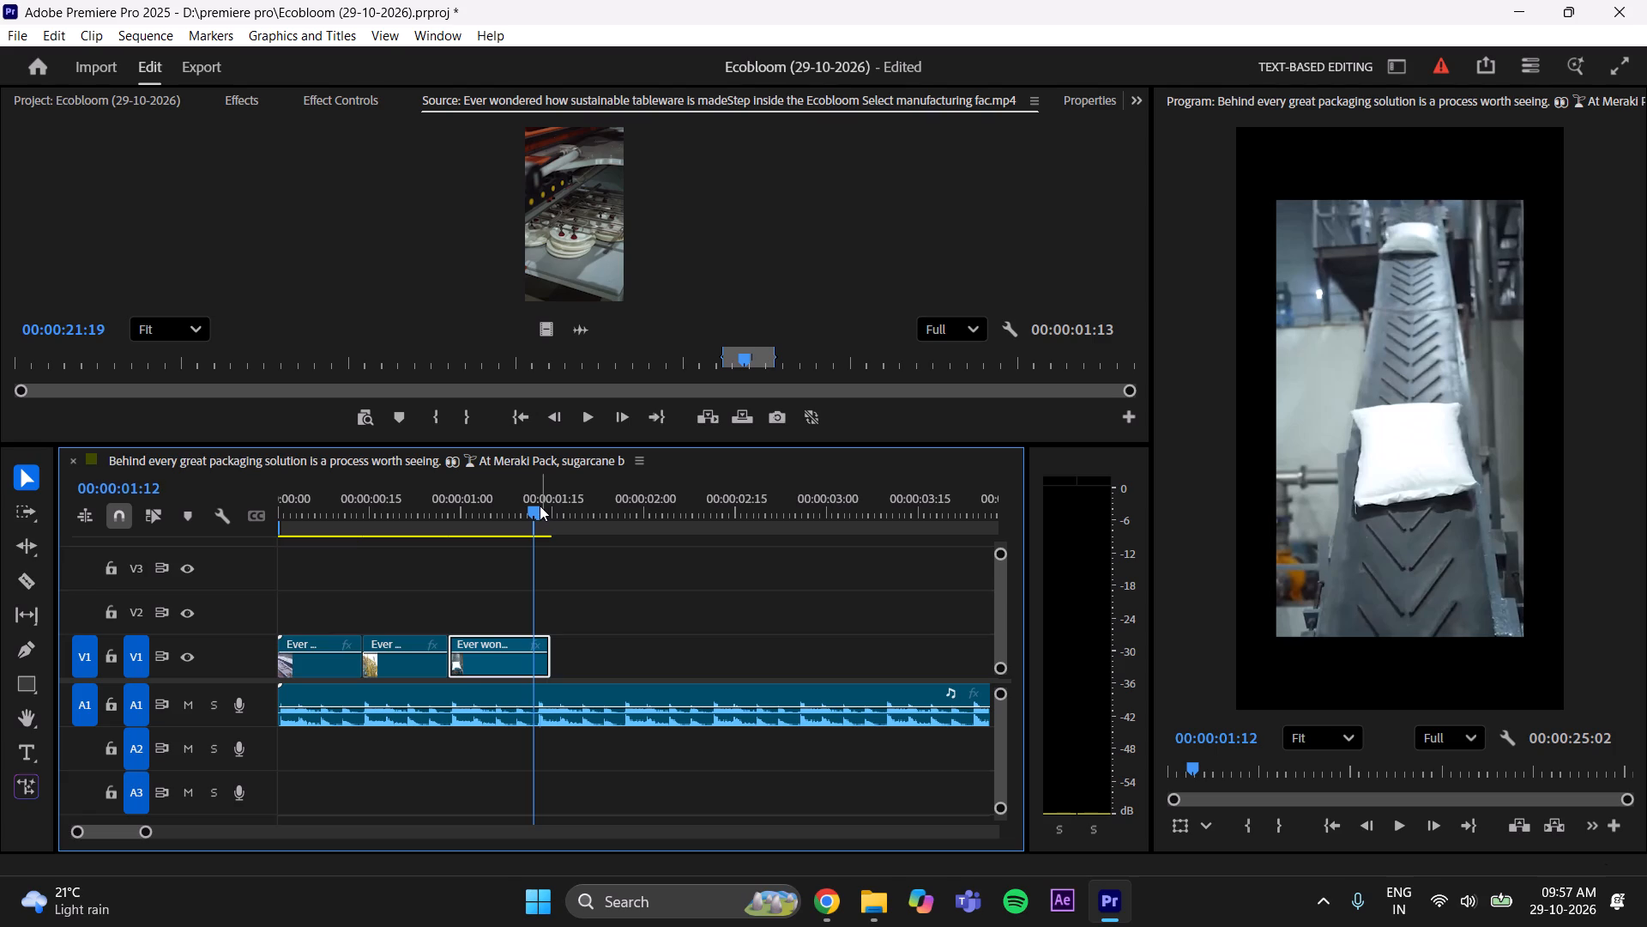
pyautogui.moveTo(556, 667); pyautogui.dragTo(546, 666)
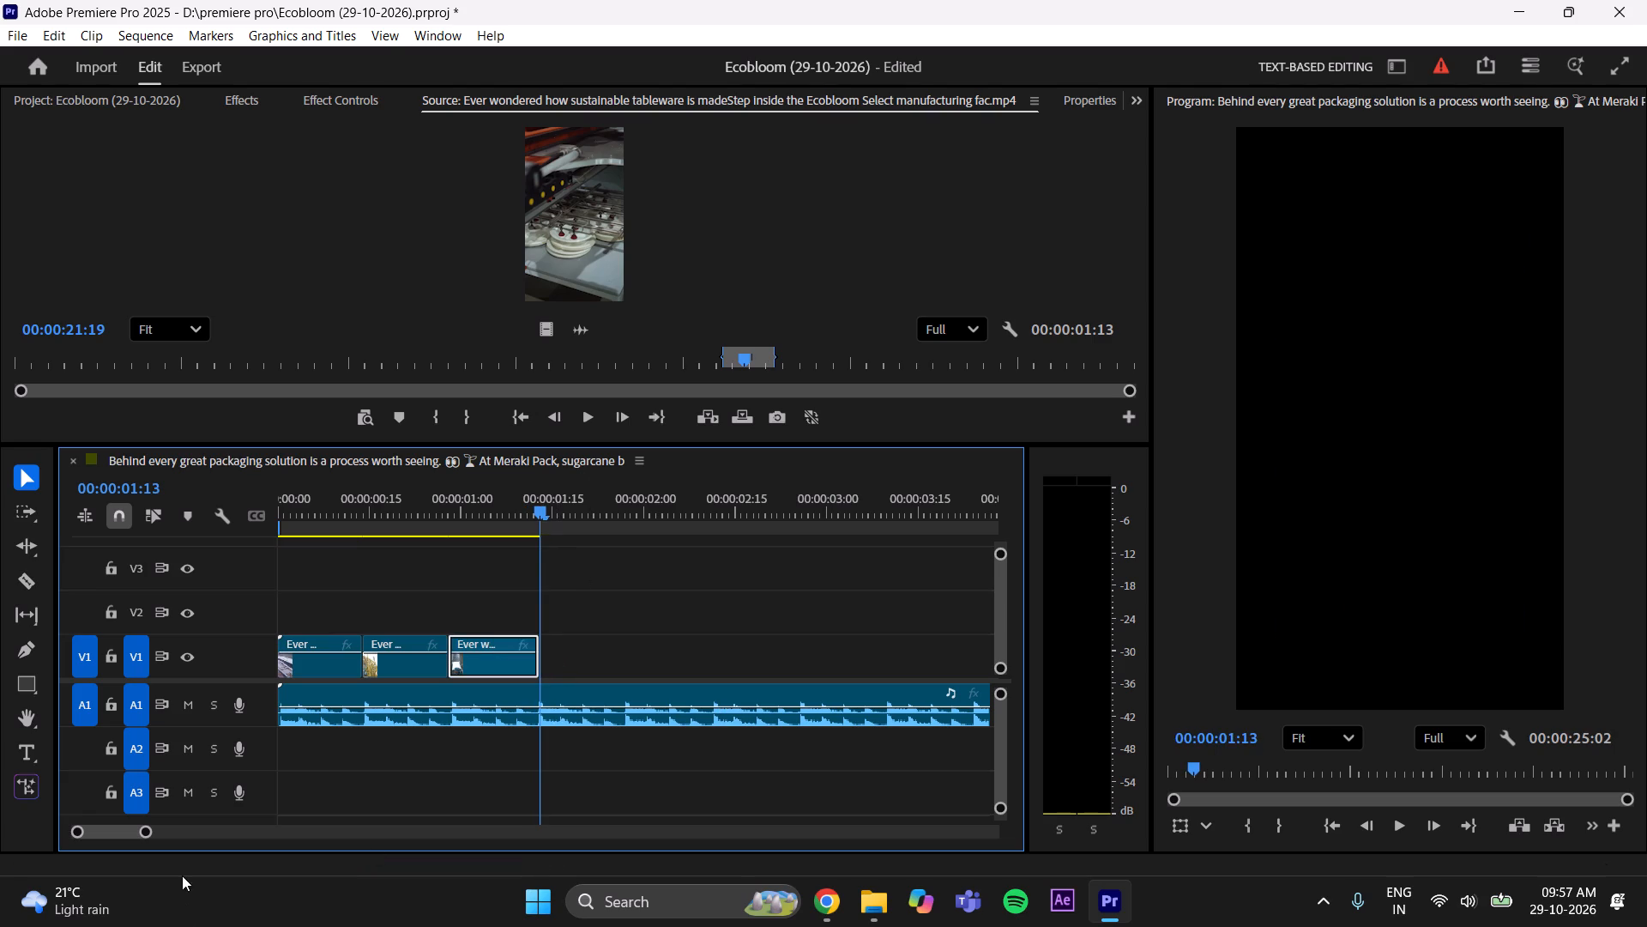
# Move the sack-emptying clip on V1 directly against the end of the sack conveyor clip.
pyautogui.moveTo(148, 834); pyautogui.dragTo(223, 811)
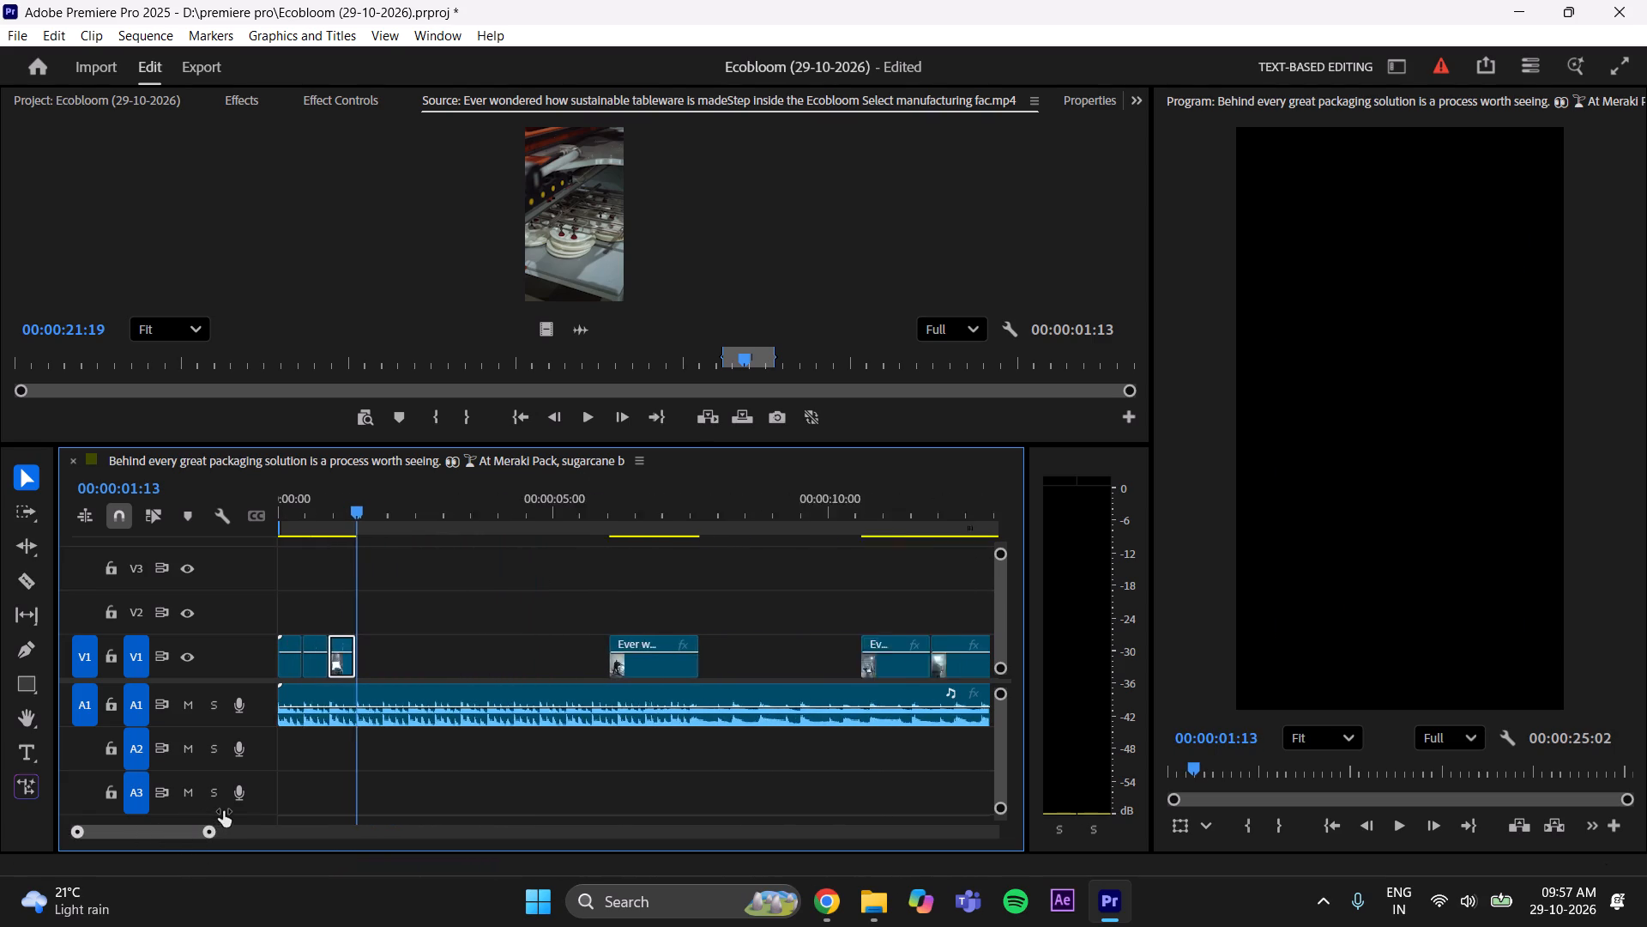
pyautogui.moveTo(223, 811); pyautogui.dragTo(255, 796)
pyautogui.moveTo(331, 501); pyautogui.dragTo(340, 505)
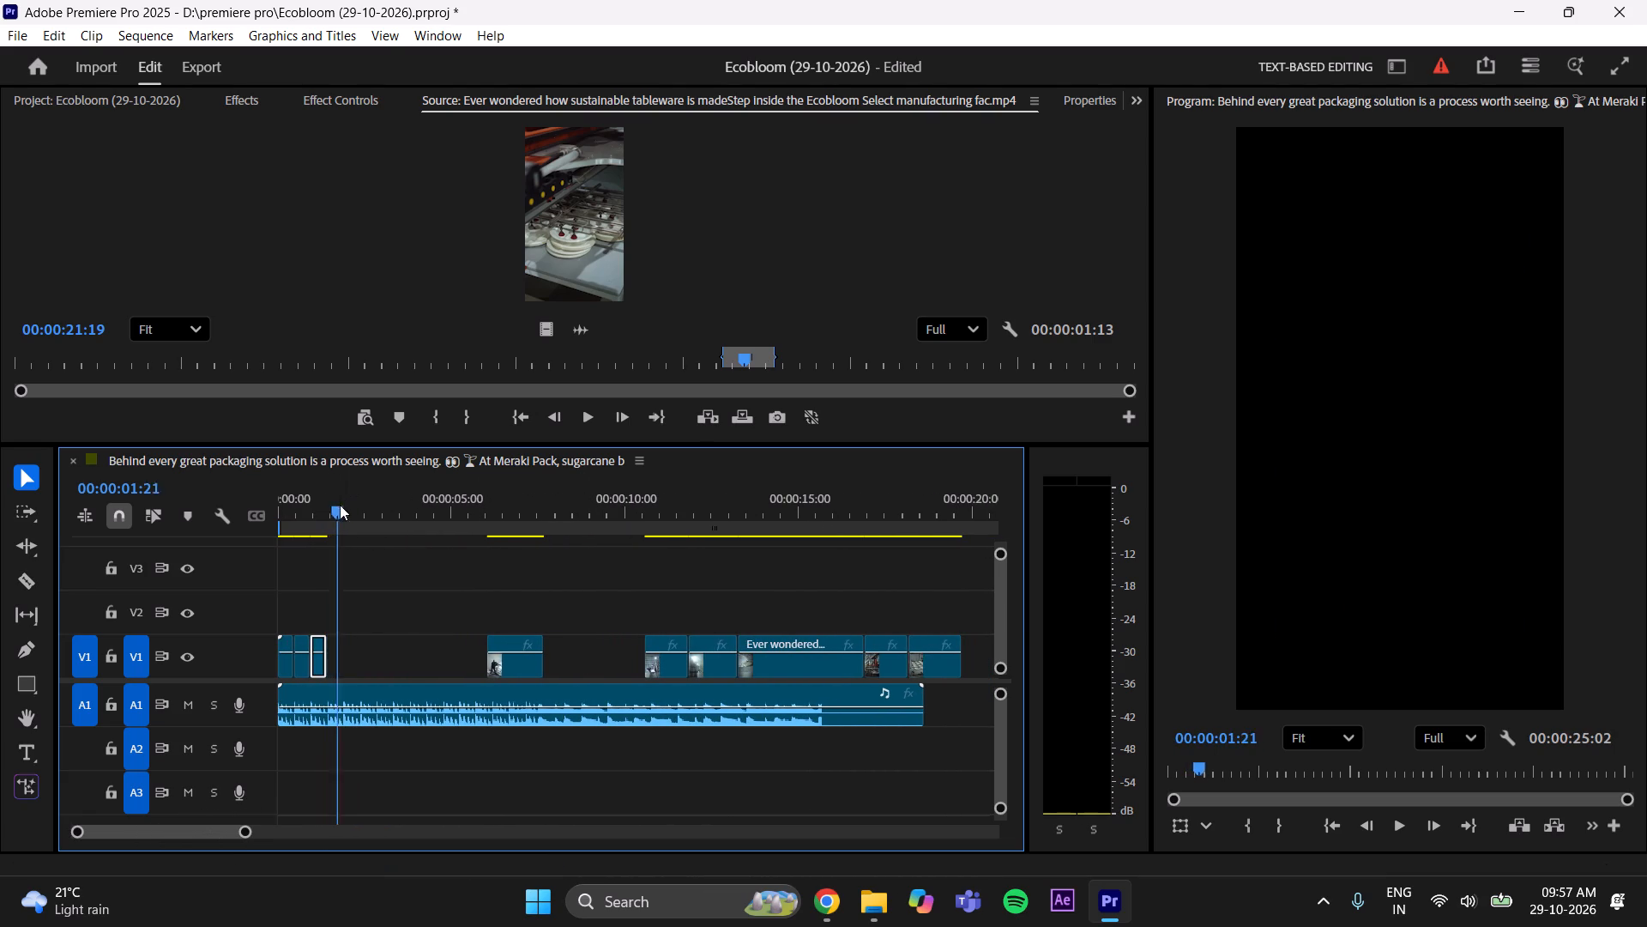
pyautogui.moveTo(340, 505); pyautogui.dragTo(676, 569)
pyautogui.moveTo(664, 667); pyautogui.dragTo(367, 646)
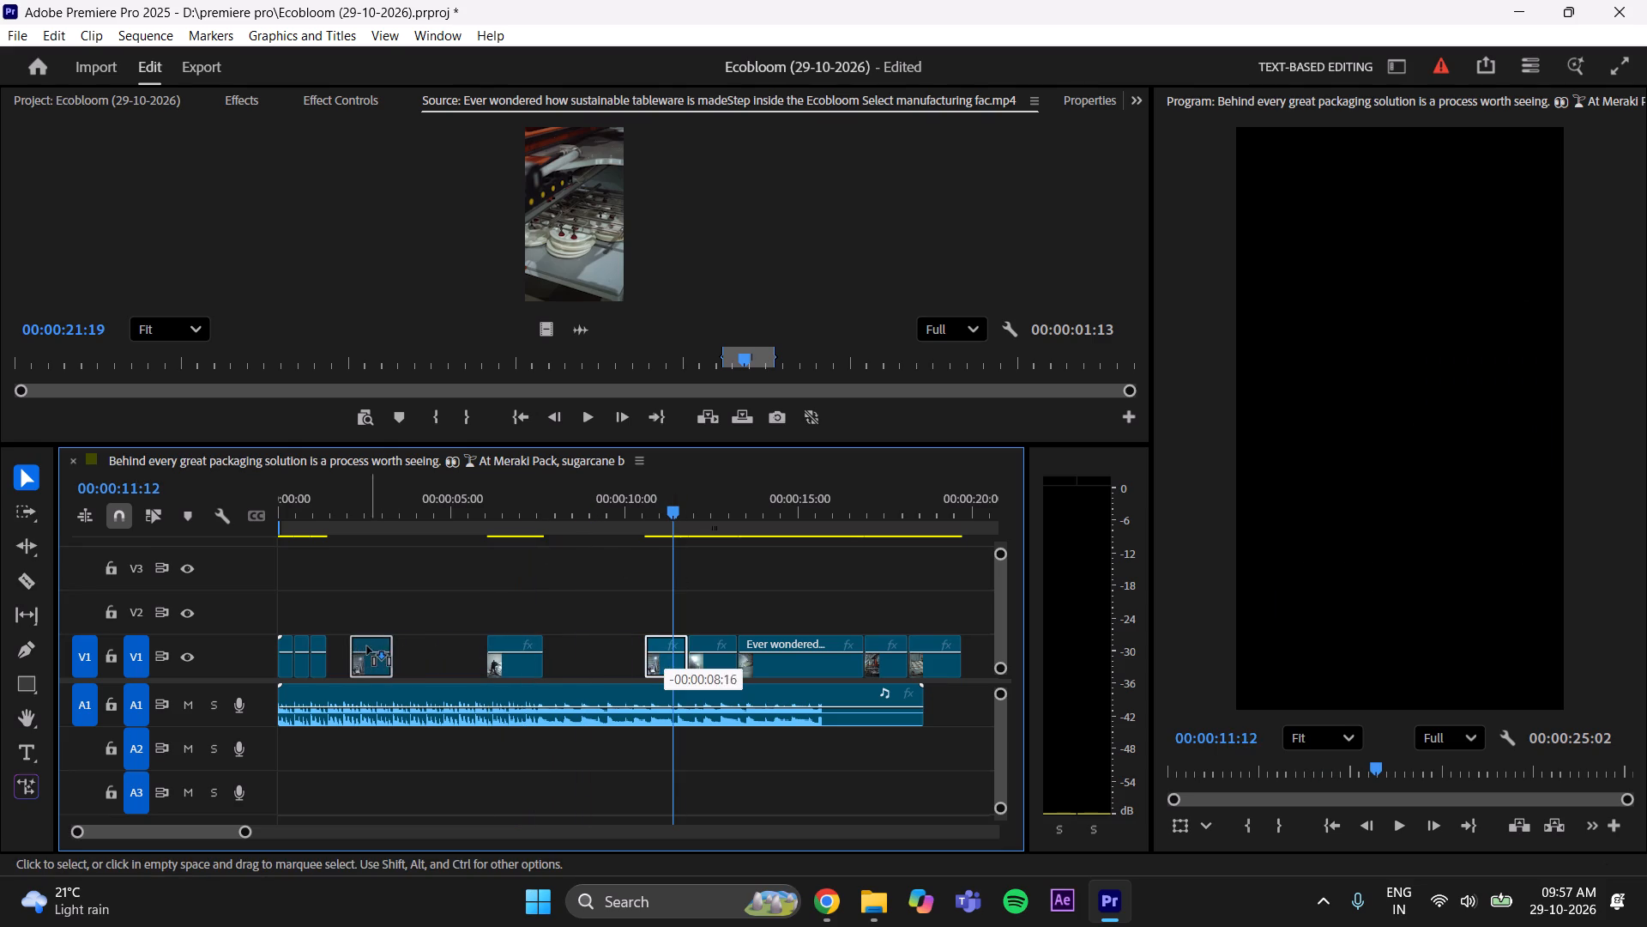
pyautogui.moveTo(367, 646); pyautogui.dragTo(353, 646)
# Move the pulp-mixing clip on V1 directly after the sack-emptying clip.
pyautogui.moveTo(672, 500); pyautogui.dragTo(735, 530)
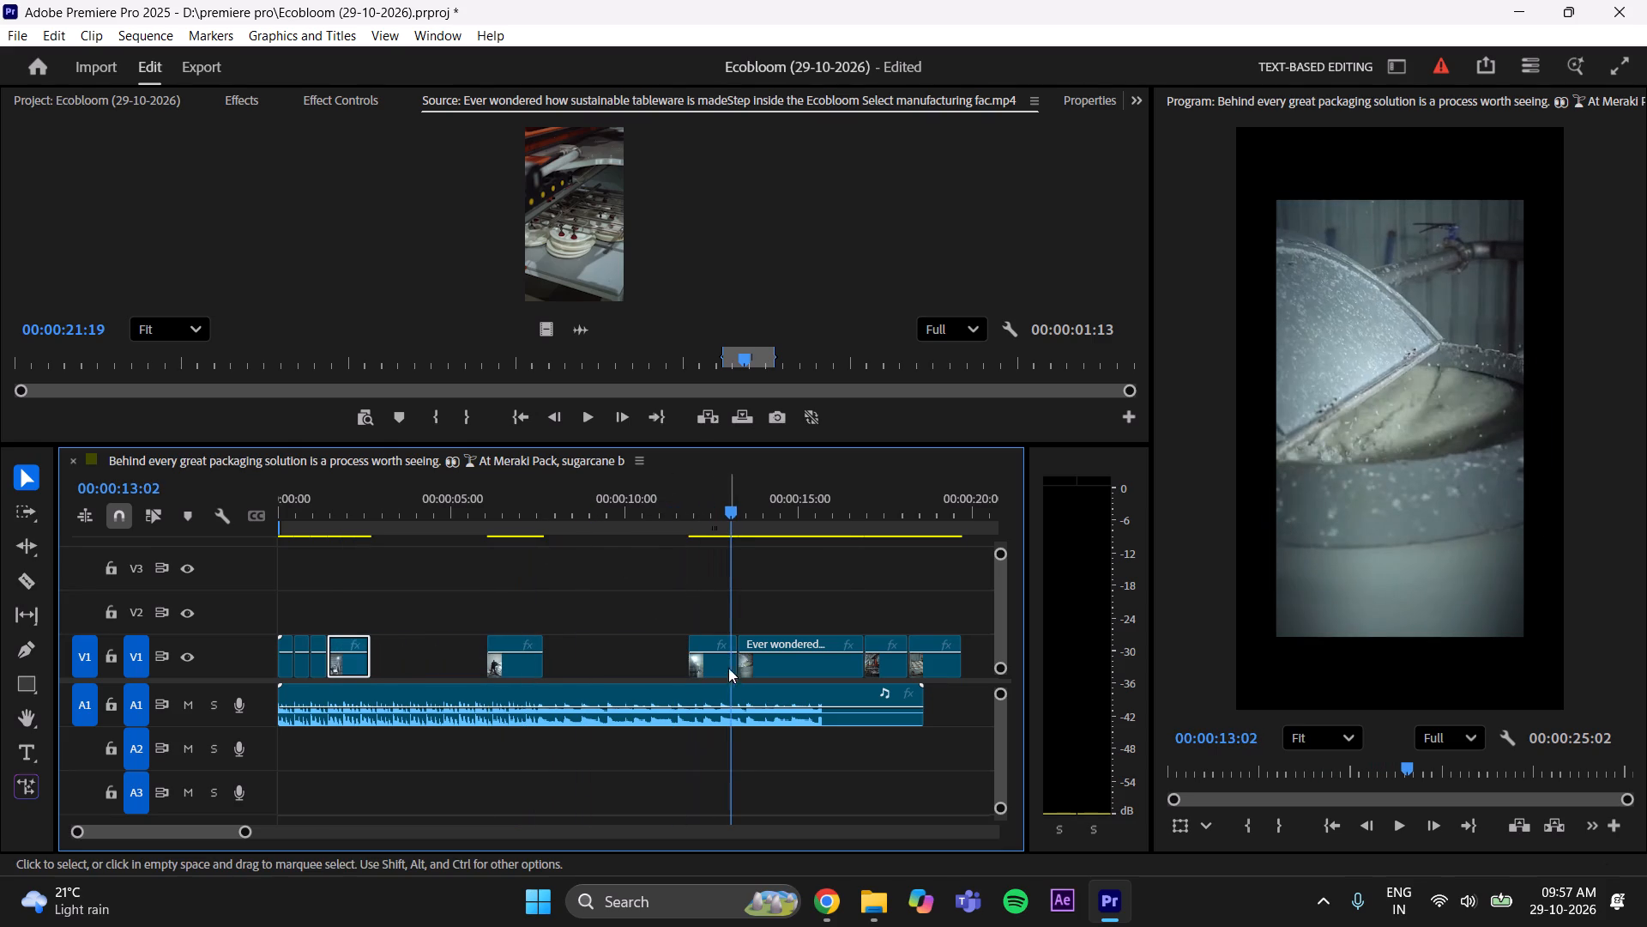
pyautogui.moveTo(709, 668); pyautogui.dragTo(398, 647)
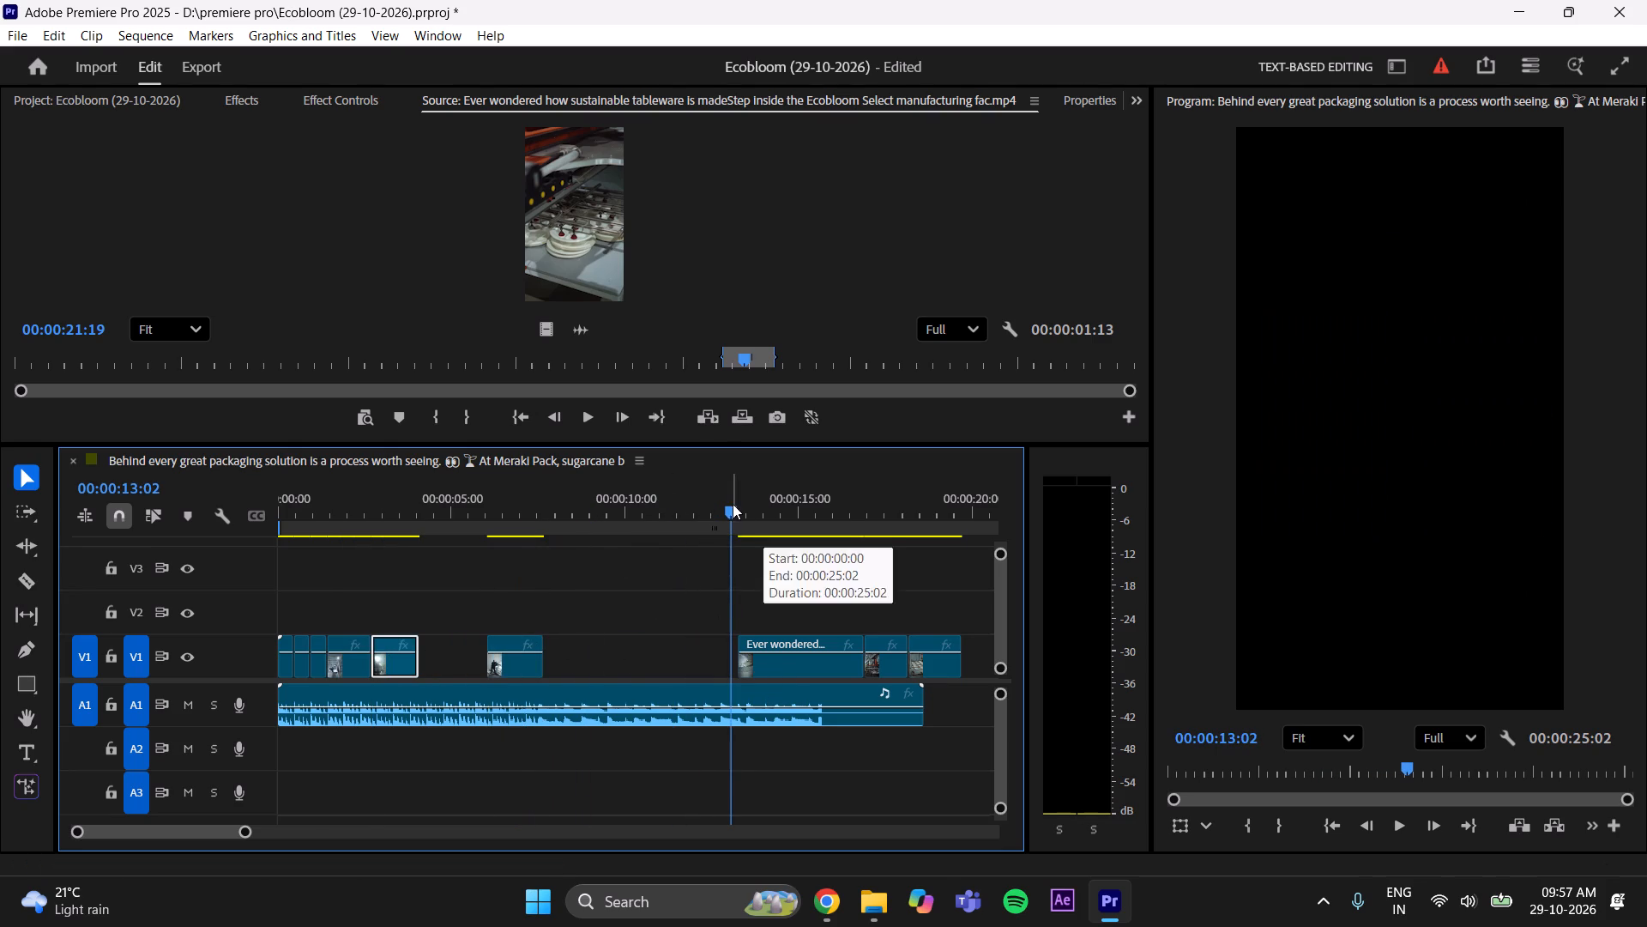
# Trim the end of the sack-emptying clip on V1 to 00:00:01:27.
pyautogui.moveTo(735, 504); pyautogui.dragTo(775, 511)
pyautogui.moveTo(775, 494); pyautogui.dragTo(721, 514)
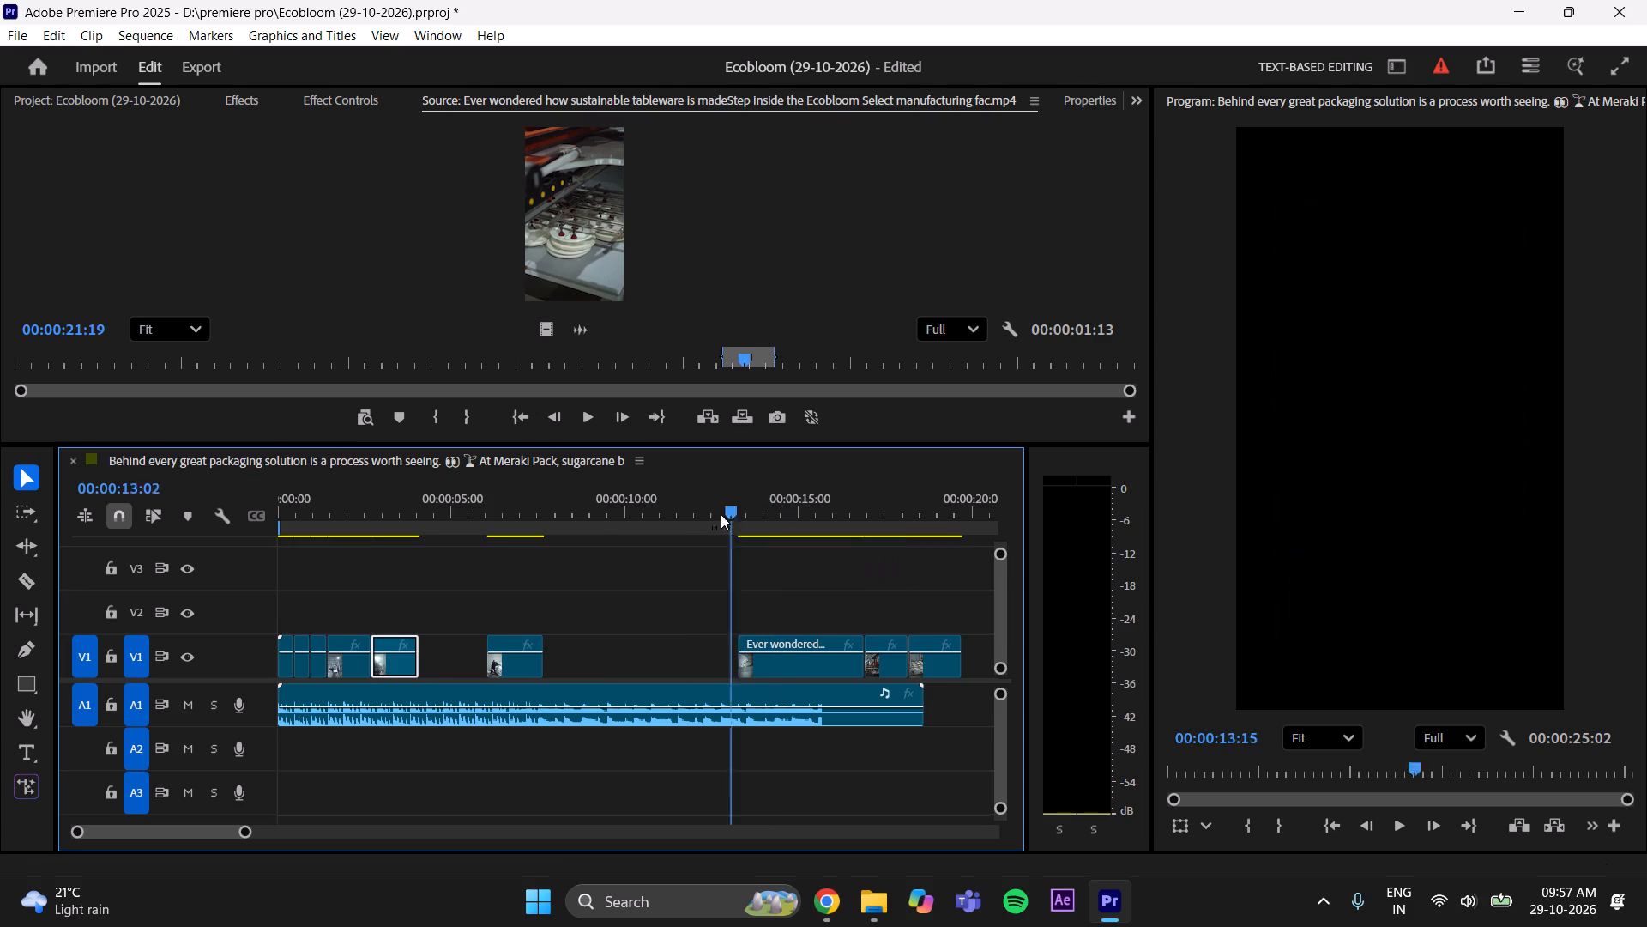
pyautogui.moveTo(721, 514); pyautogui.dragTo(348, 603)
pyautogui.moveTo(247, 837); pyautogui.dragTo(206, 854)
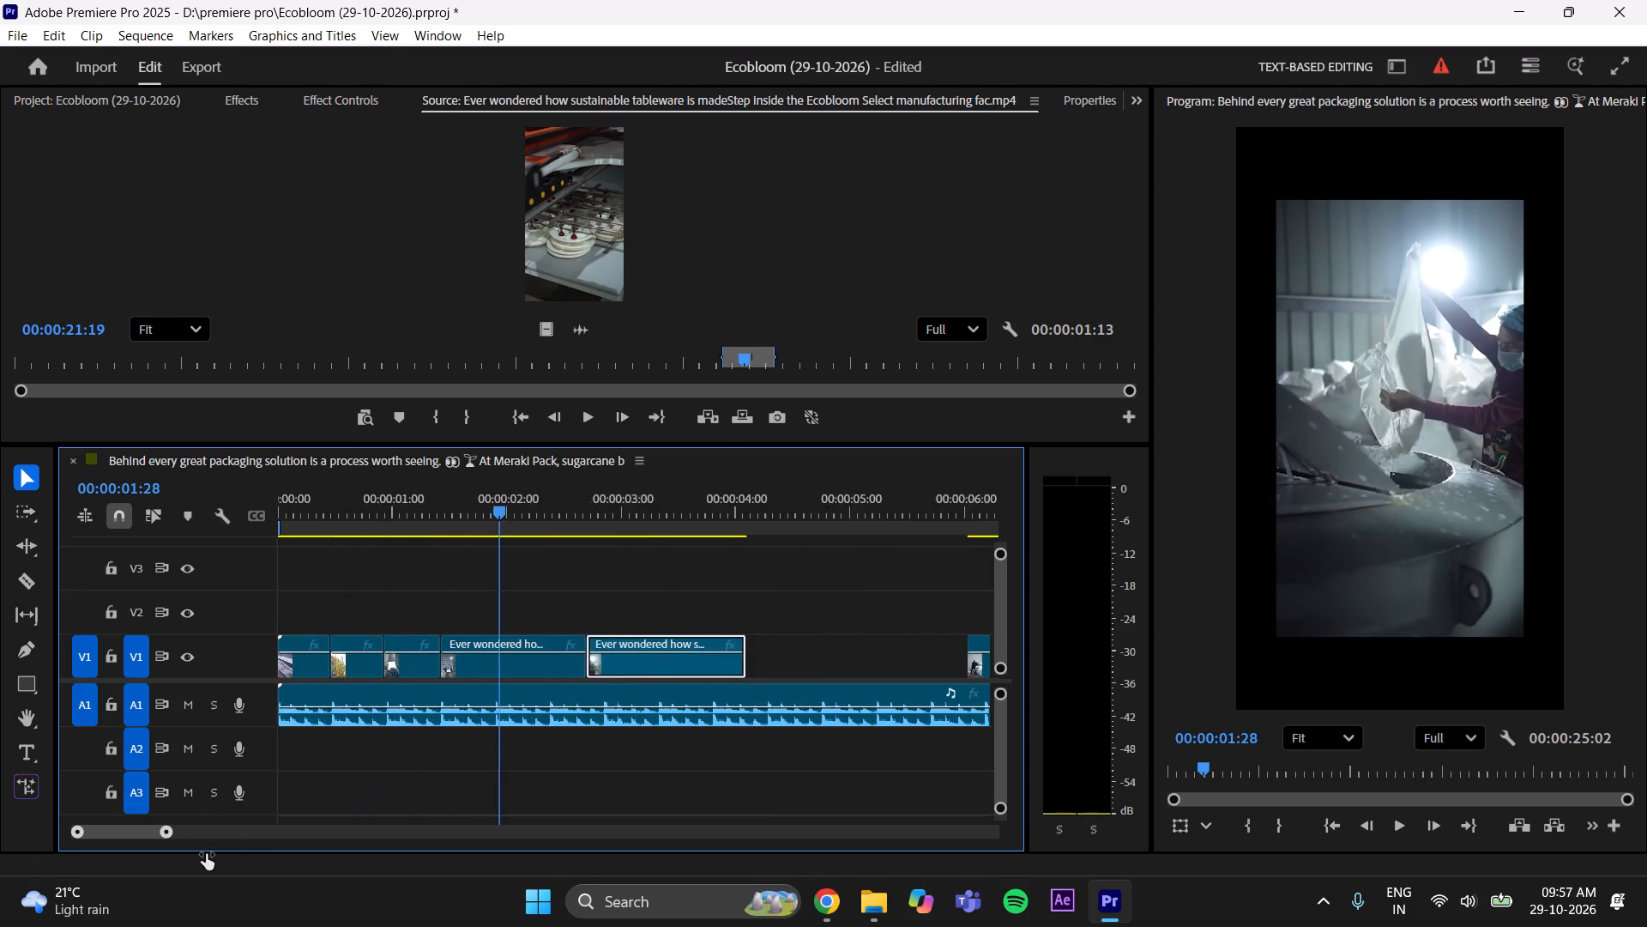
pyautogui.moveTo(206, 854); pyautogui.dragTo(208, 853)
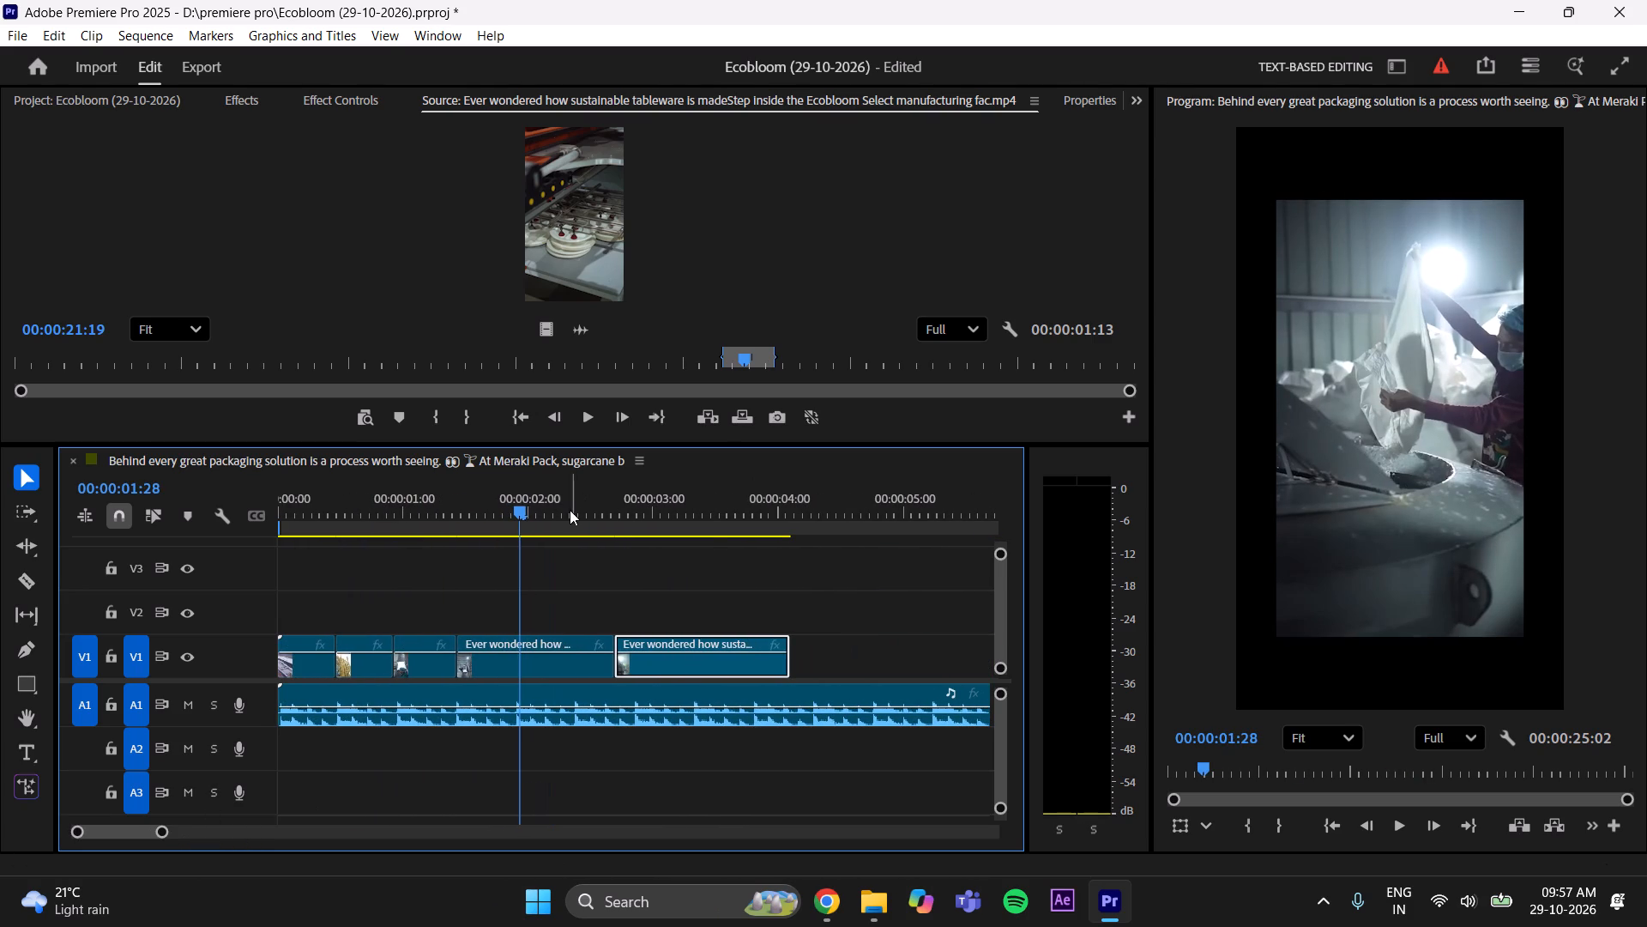
pyautogui.click(523, 505)
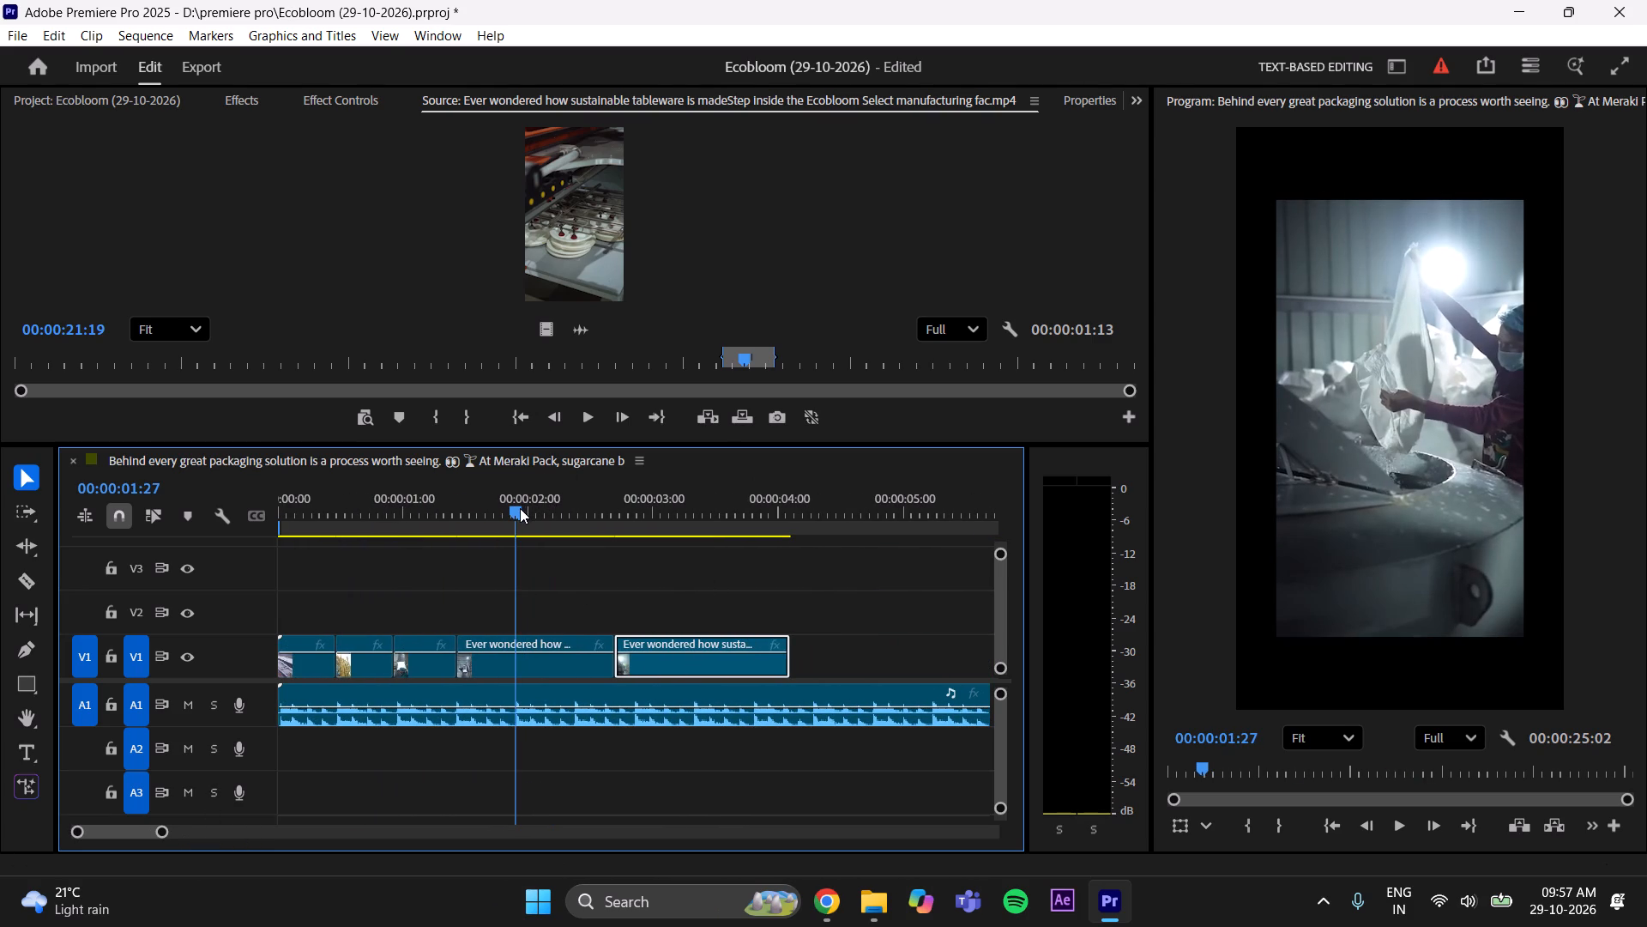
pyautogui.moveTo(610, 671); pyautogui.dragTo(513, 669)
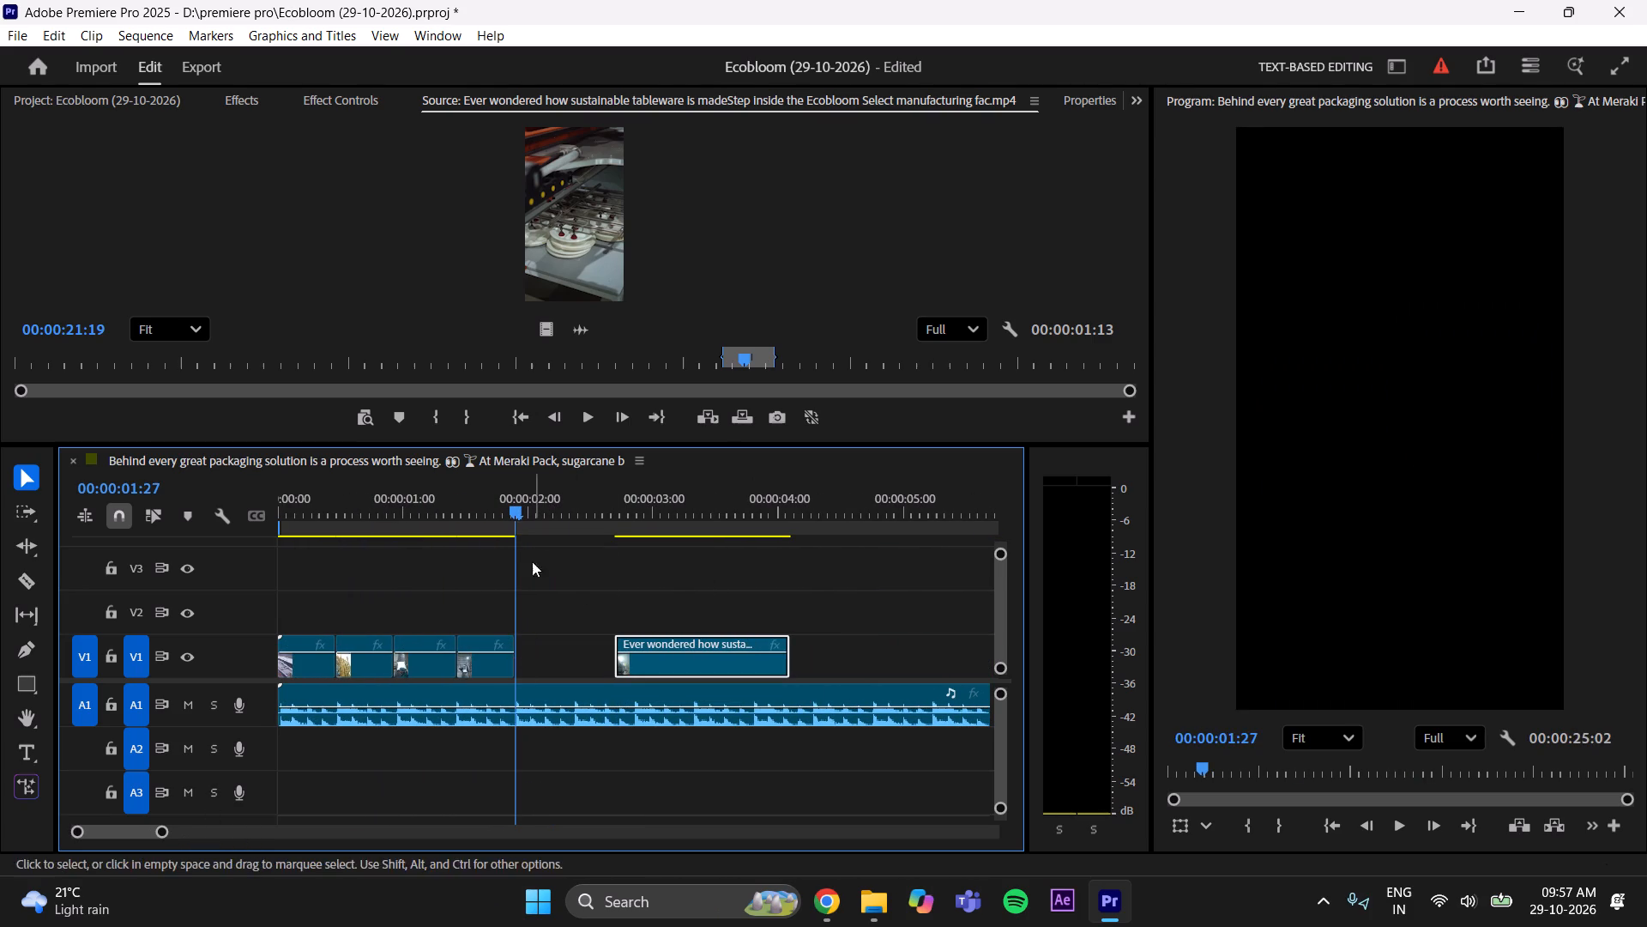
# Move the pulp-mixing clip against the end of the sack-emptying clip and trim its end to 00:00:02:11.
pyautogui.moveTo(518, 500); pyautogui.dragTo(577, 517)
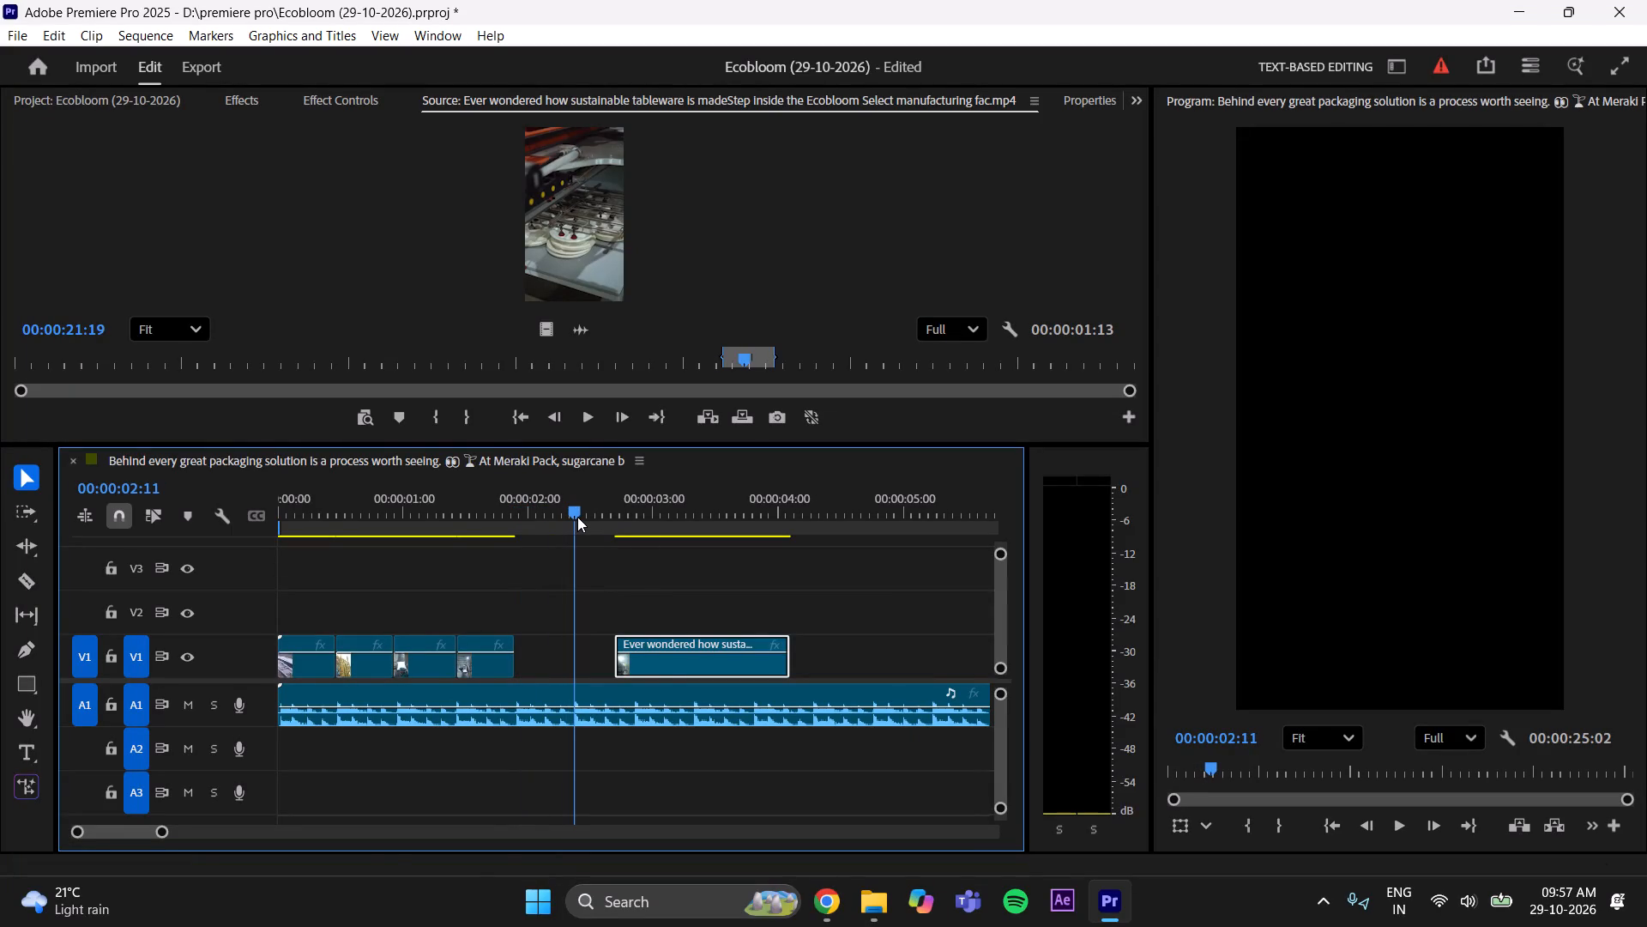
pyautogui.moveTo(577, 517); pyautogui.dragTo(576, 517)
pyautogui.moveTo(649, 670); pyautogui.dragTo(549, 662)
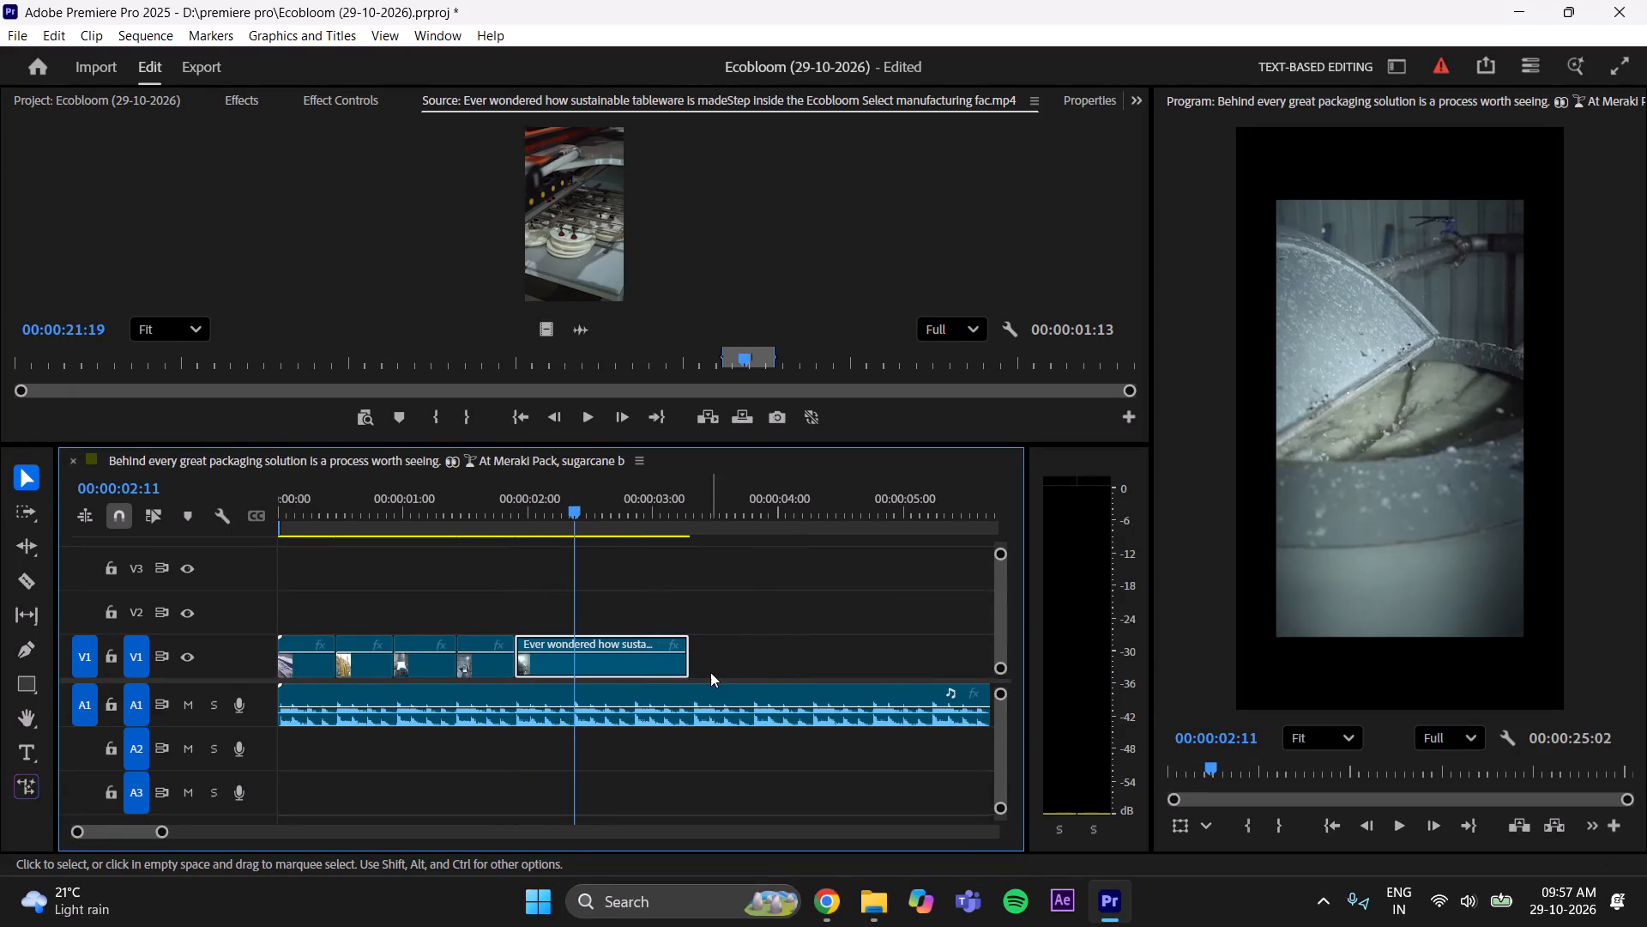
pyautogui.moveTo(698, 663); pyautogui.dragTo(571, 662)
# Apply Scale to Frame Size to the opening aerial factory clip on V1.
pyautogui.moveTo(523, 503); pyautogui.dragTo(266, 508)
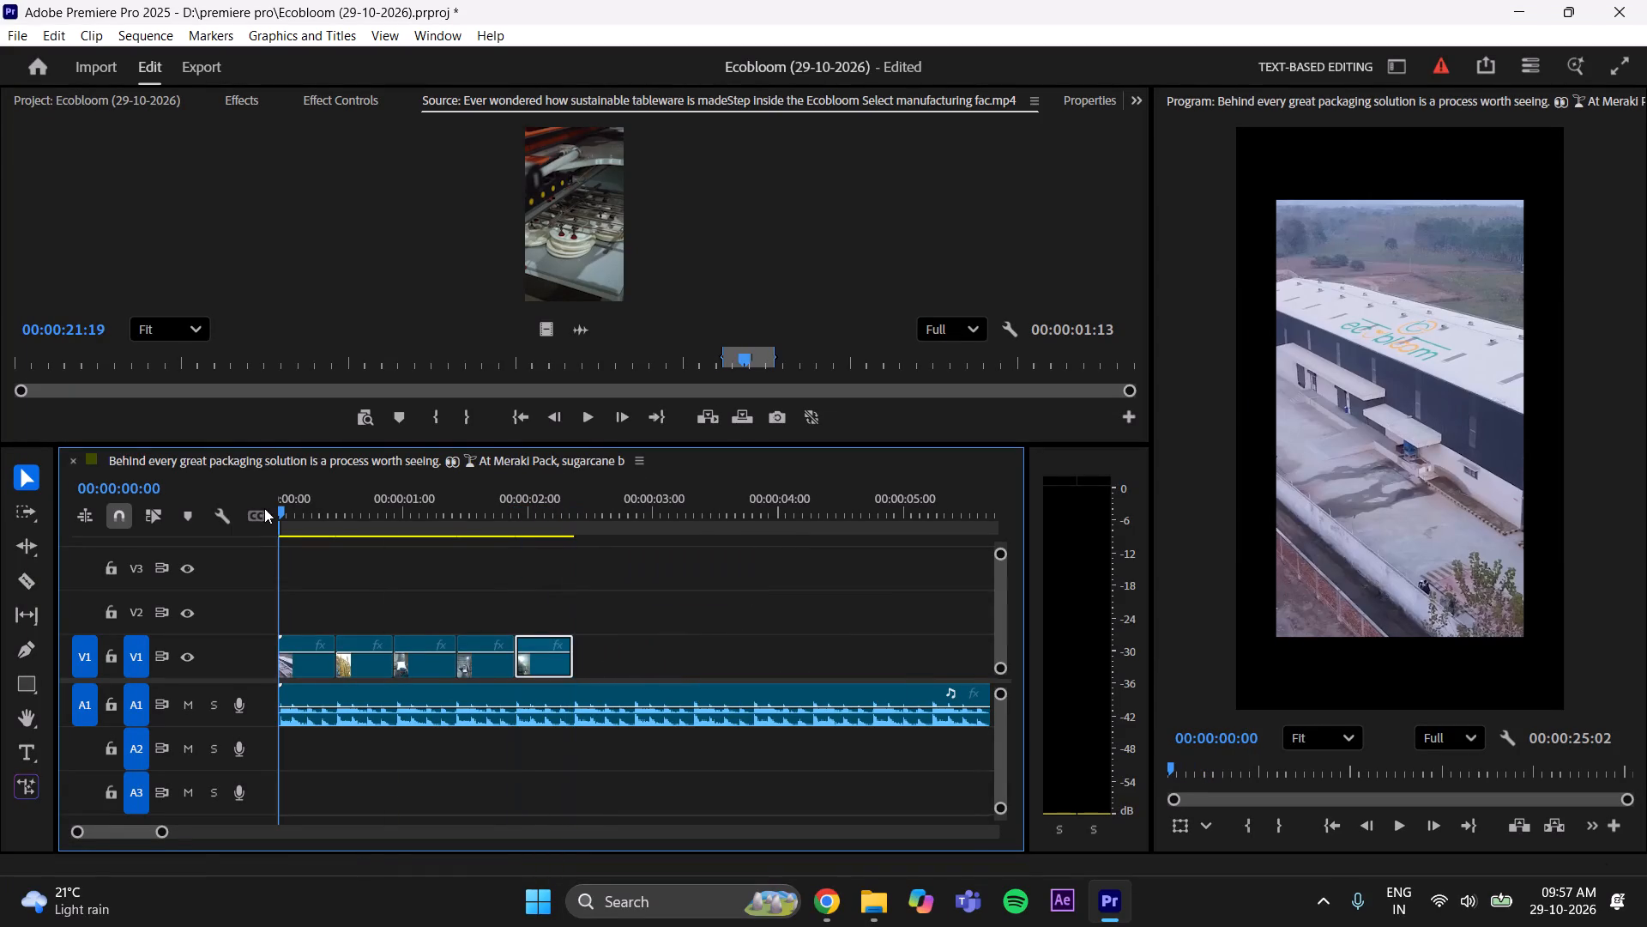
pyautogui.click(303, 671)
pyautogui.rightClick(304, 670)
pyautogui.click(389, 799)
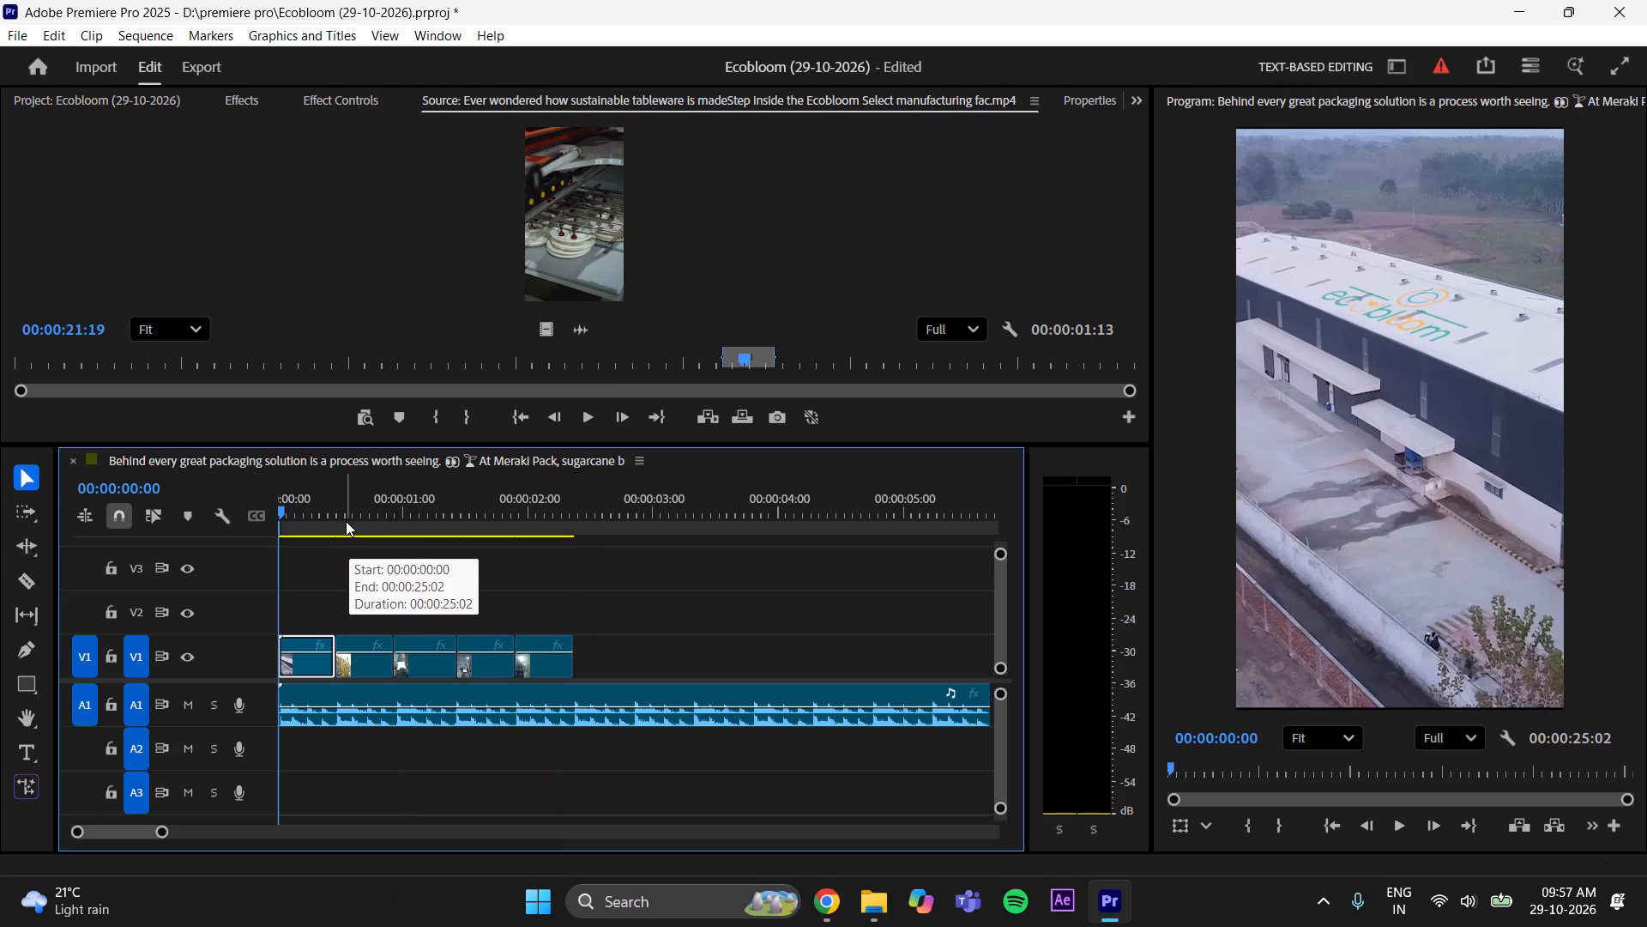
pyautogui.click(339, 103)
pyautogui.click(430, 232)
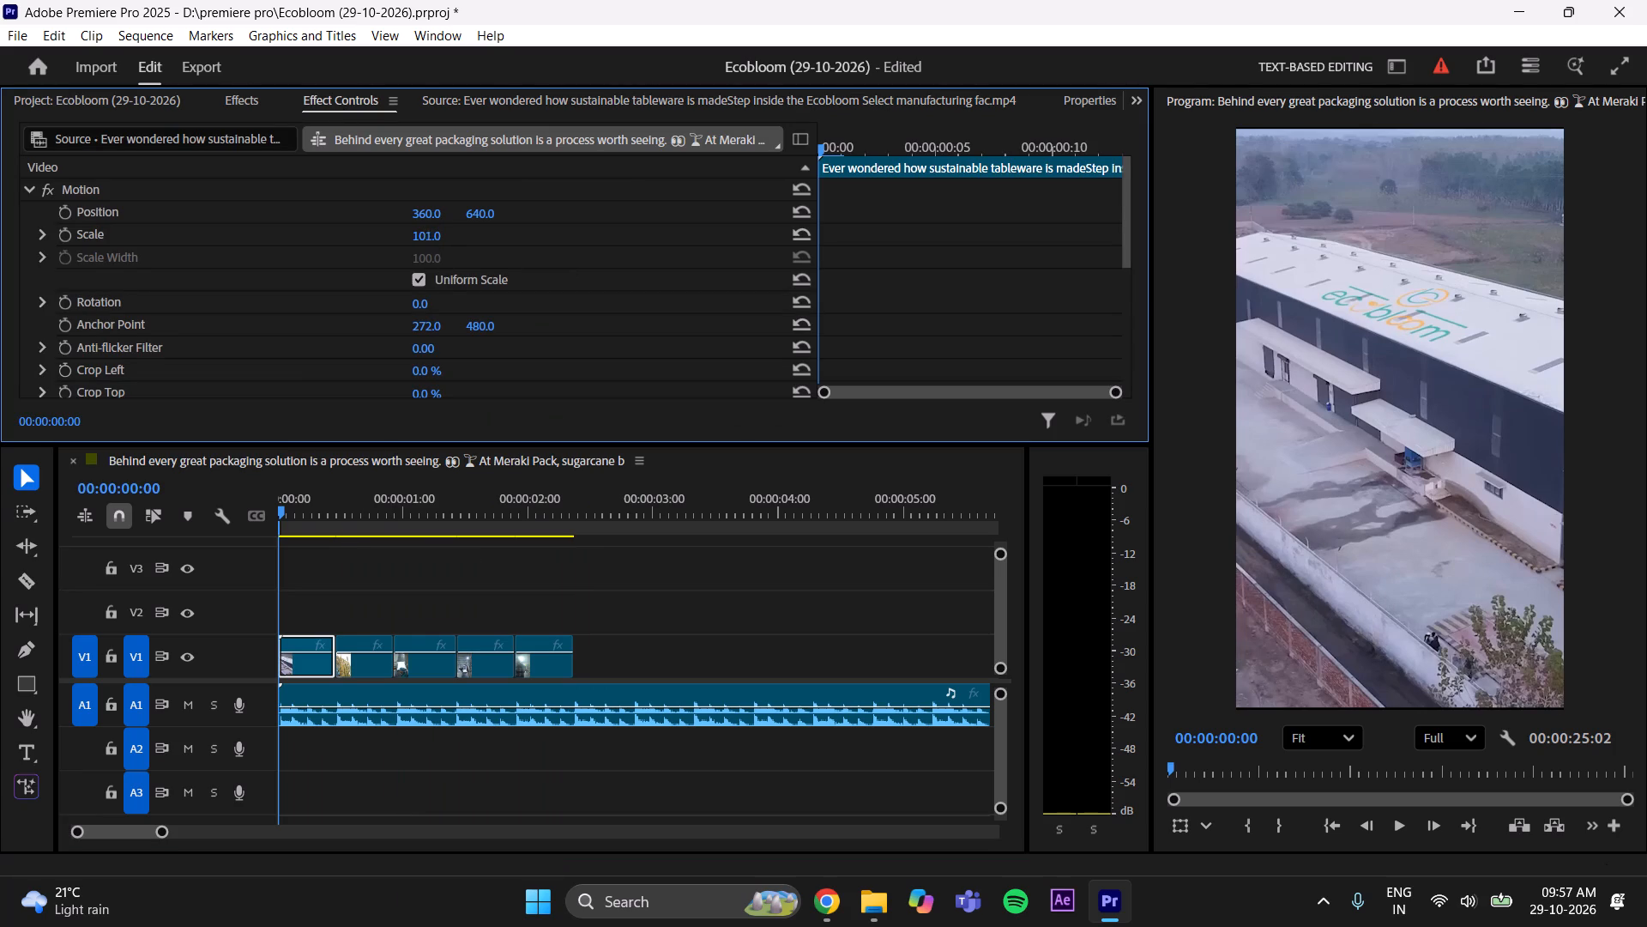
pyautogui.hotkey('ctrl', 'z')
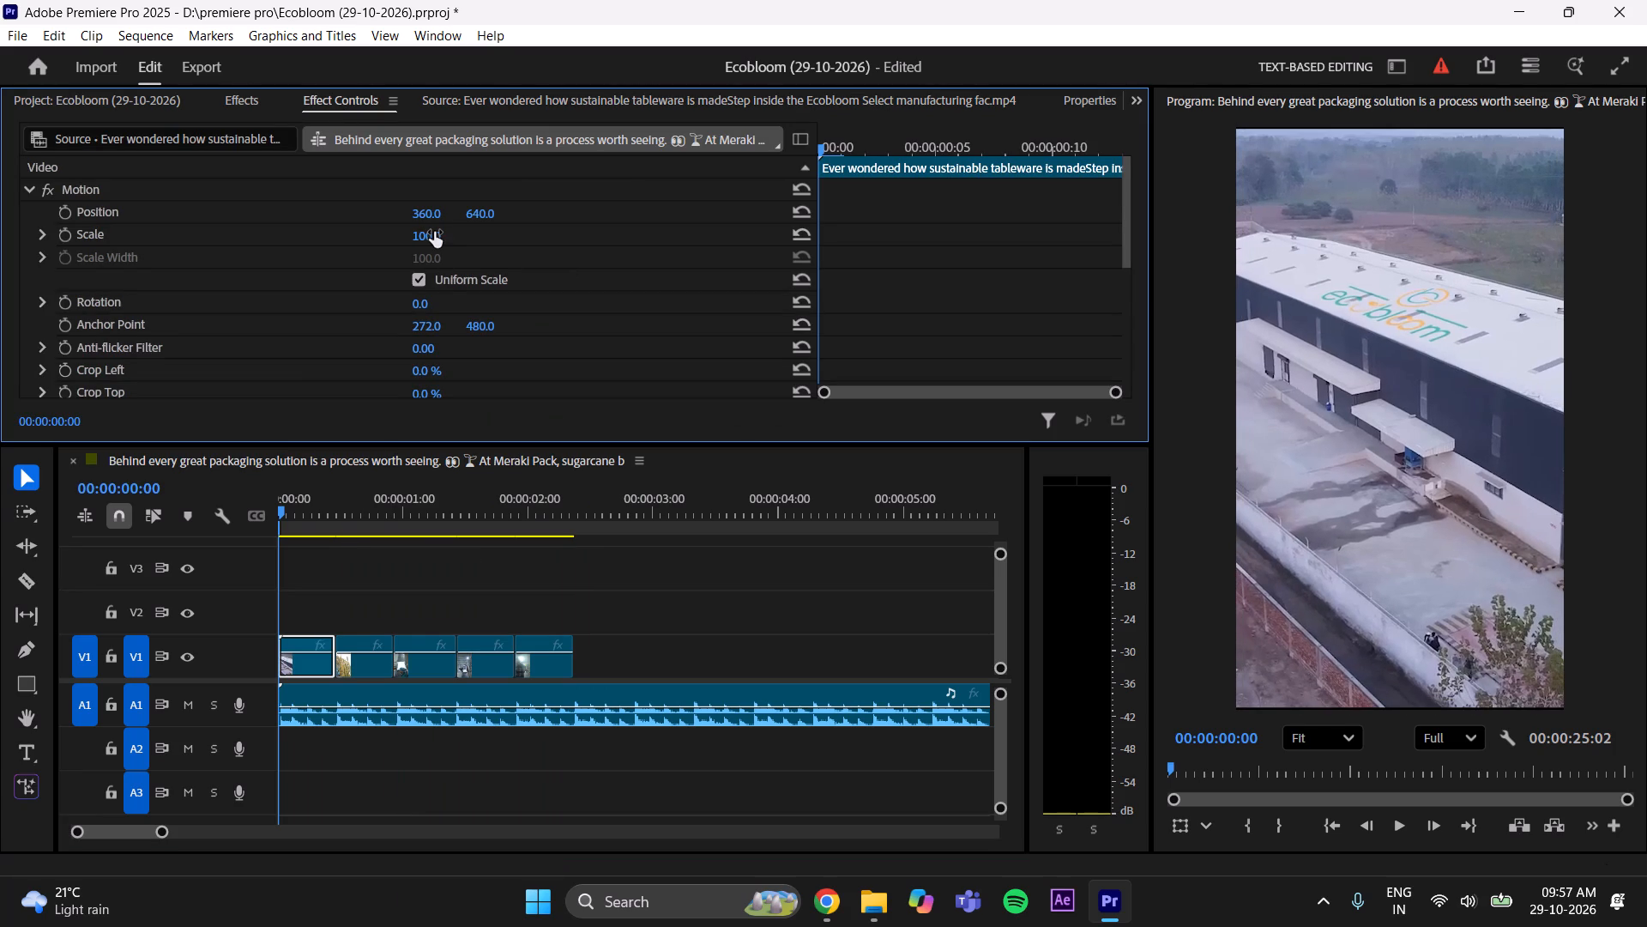
# Apply Scale to Frame Size to the sugarcane clip and the sack conveyor clip on V1.
pyautogui.click(359, 510)
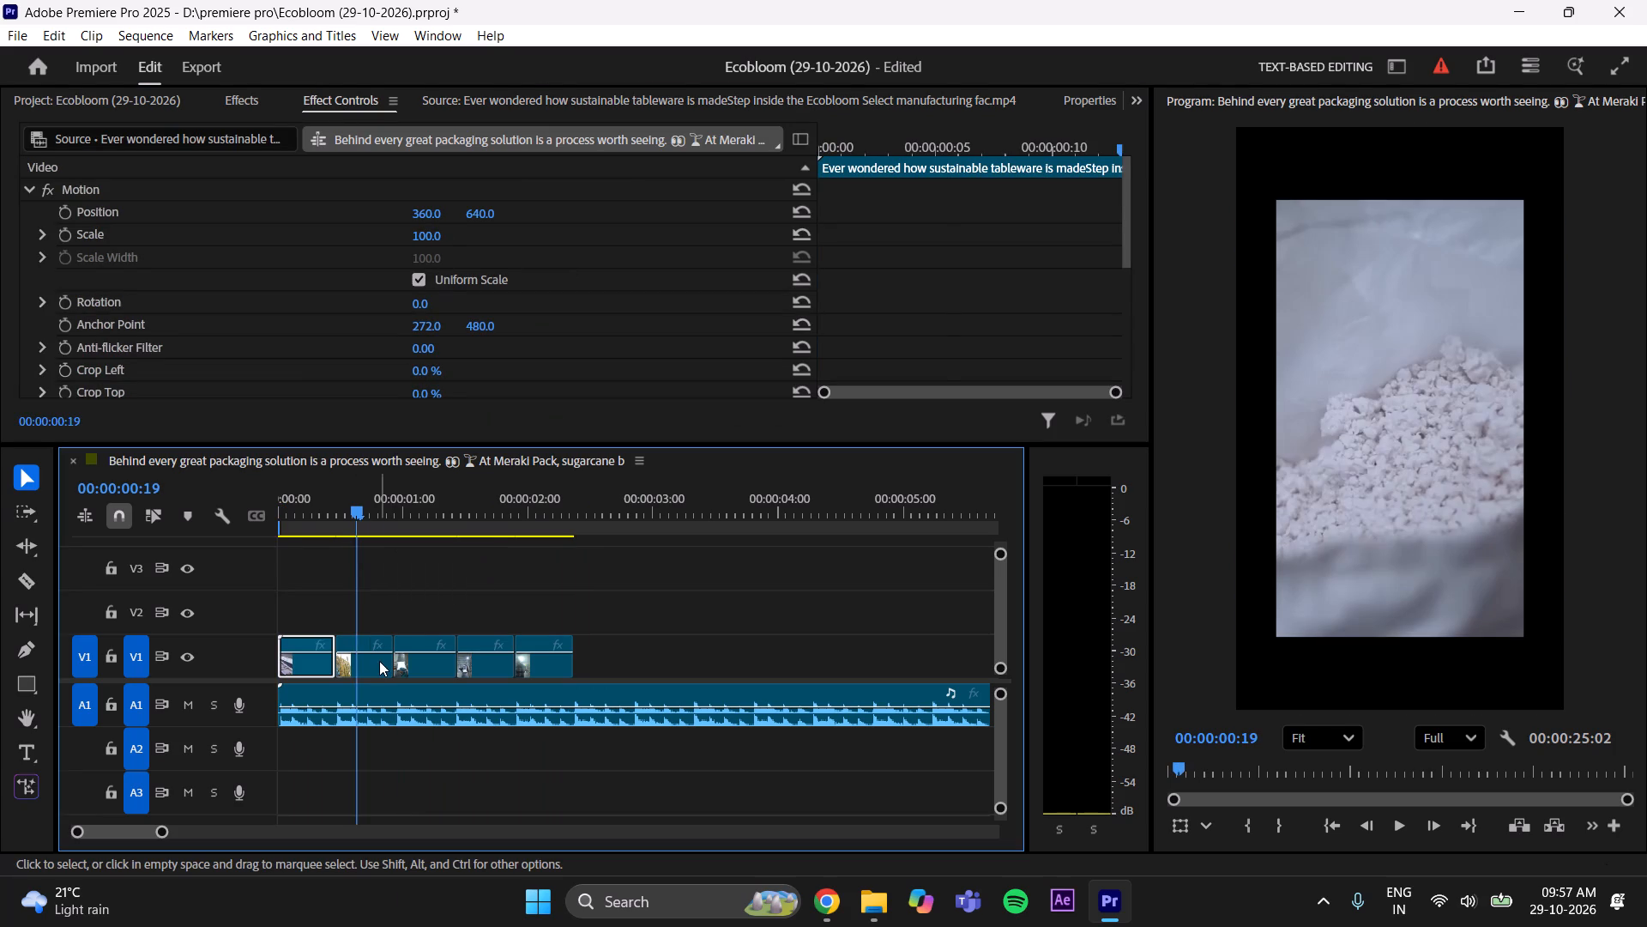
pyautogui.click(379, 661)
pyautogui.rightClick(372, 661)
pyautogui.click(443, 798)
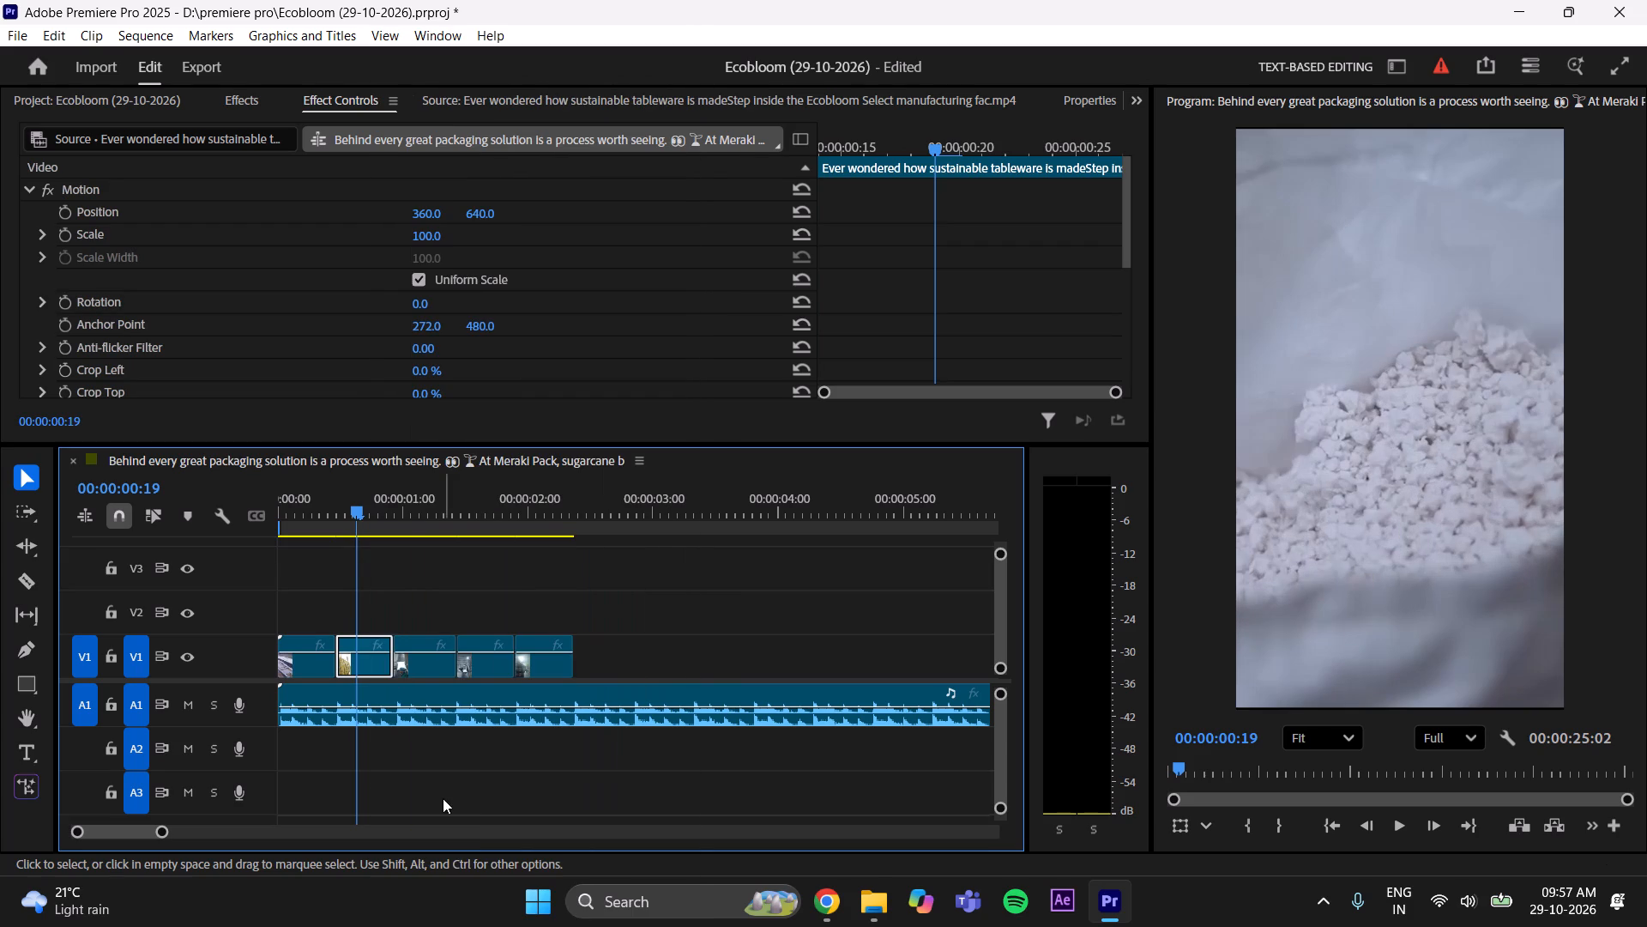
pyautogui.click(409, 498)
pyautogui.click(420, 671)
pyautogui.rightClick(420, 671)
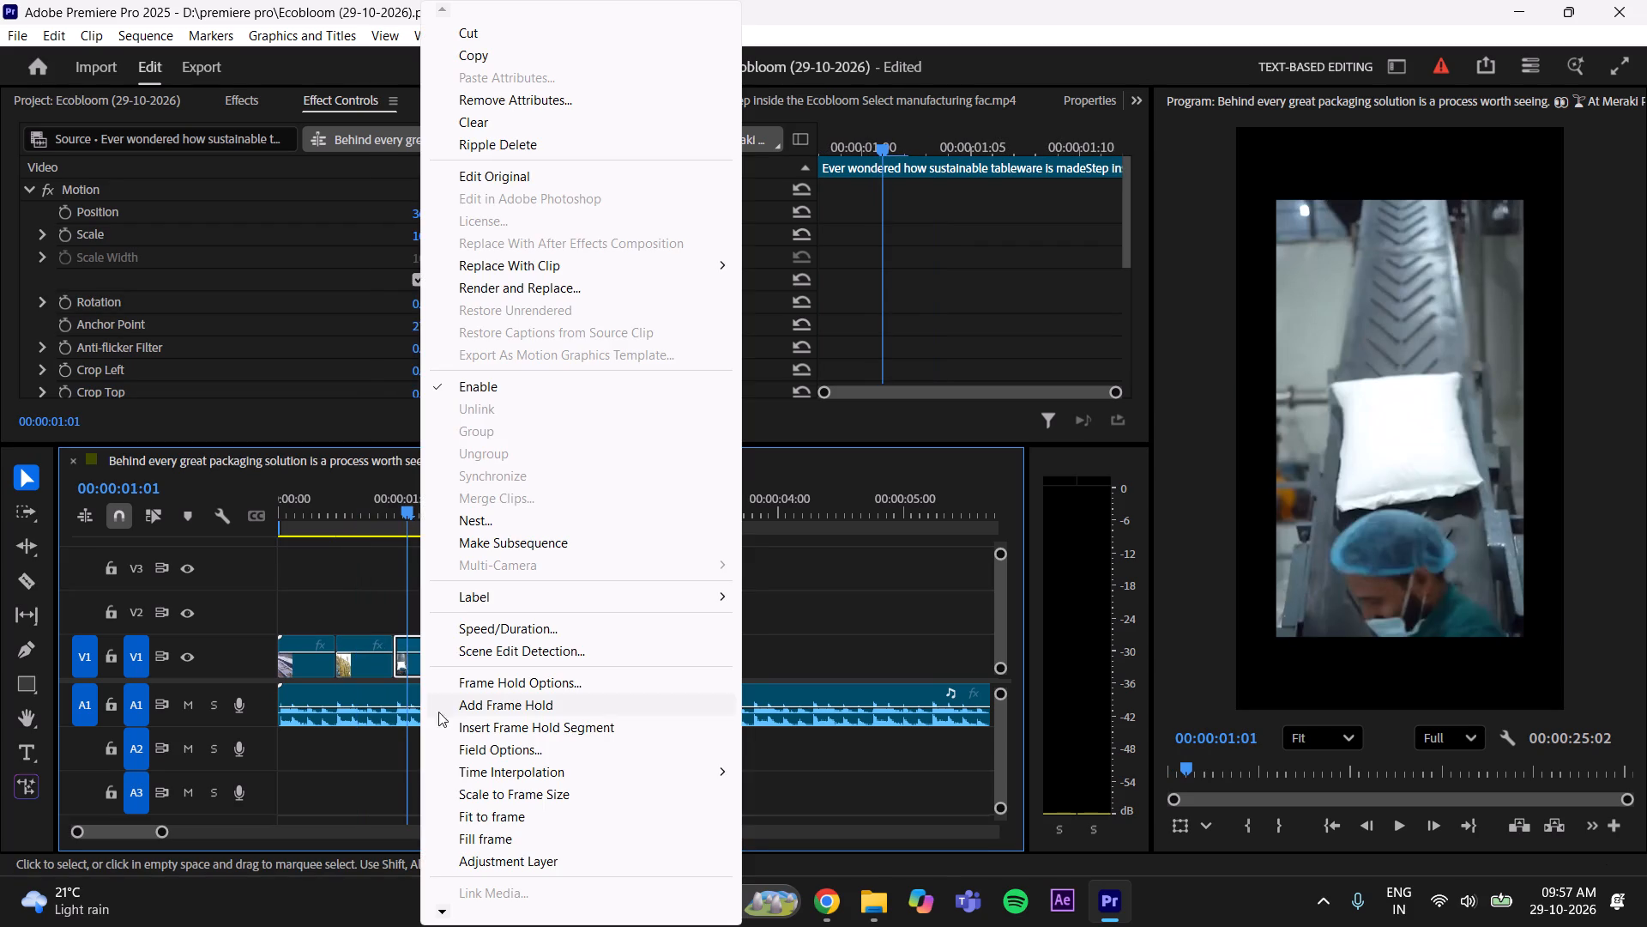
pyautogui.click(487, 791)
# Apply Scale to Frame Size to the sack-emptying clip and the pulp-mixing clip on V1.
pyautogui.click(469, 498)
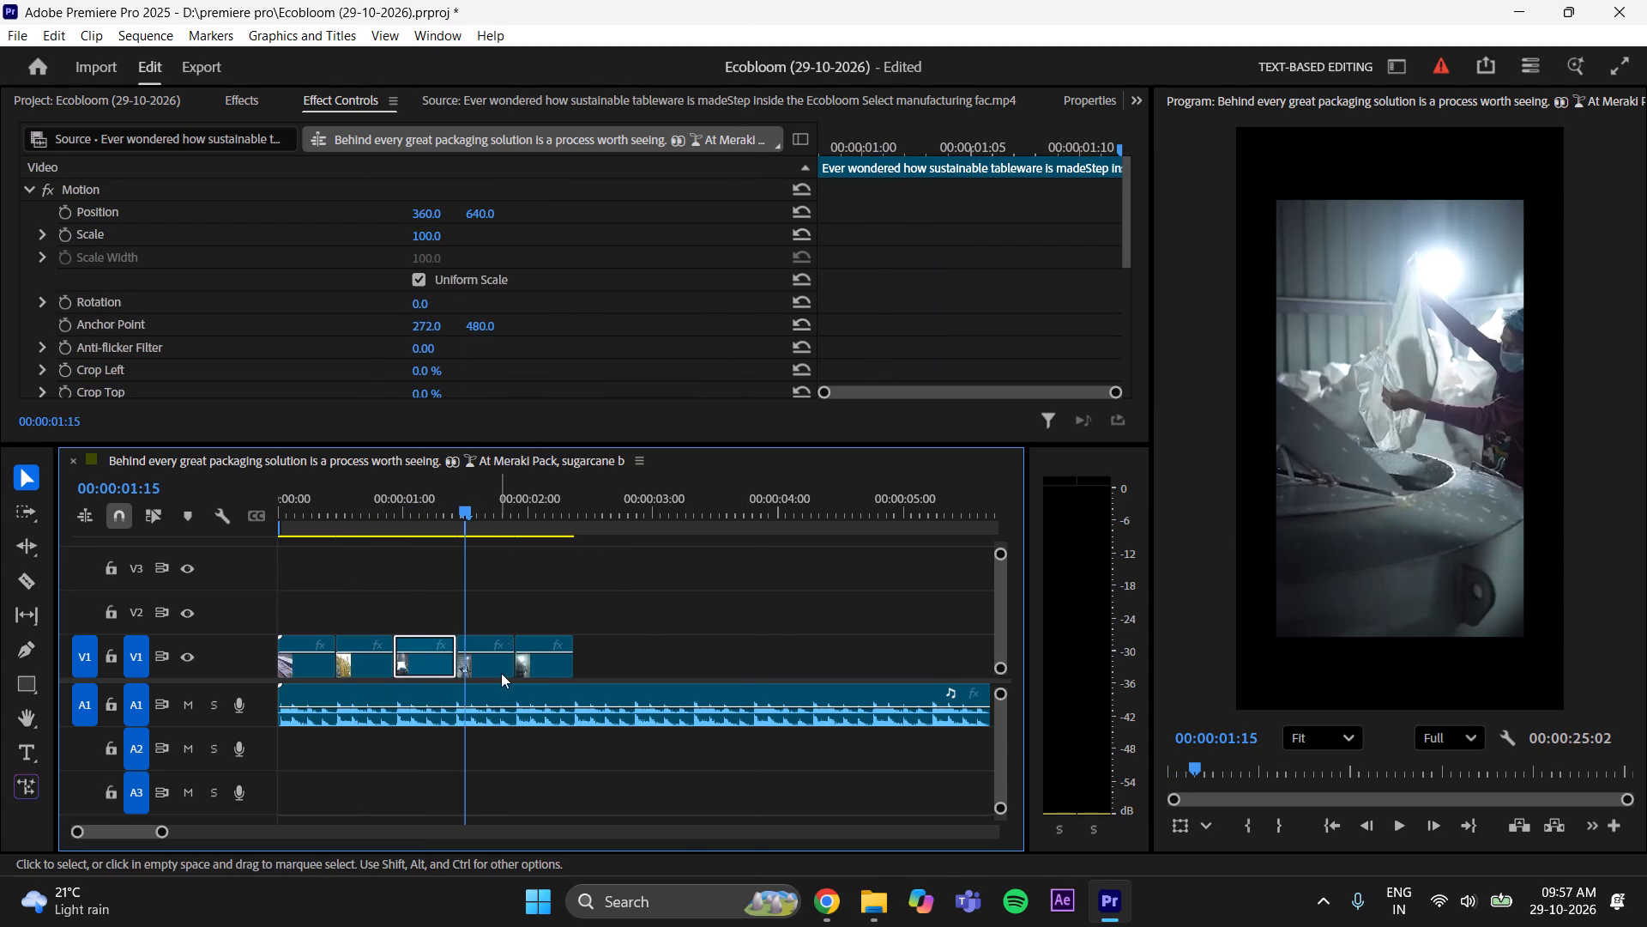
pyautogui.click(489, 676)
pyautogui.rightClick(489, 676)
pyautogui.click(546, 791)
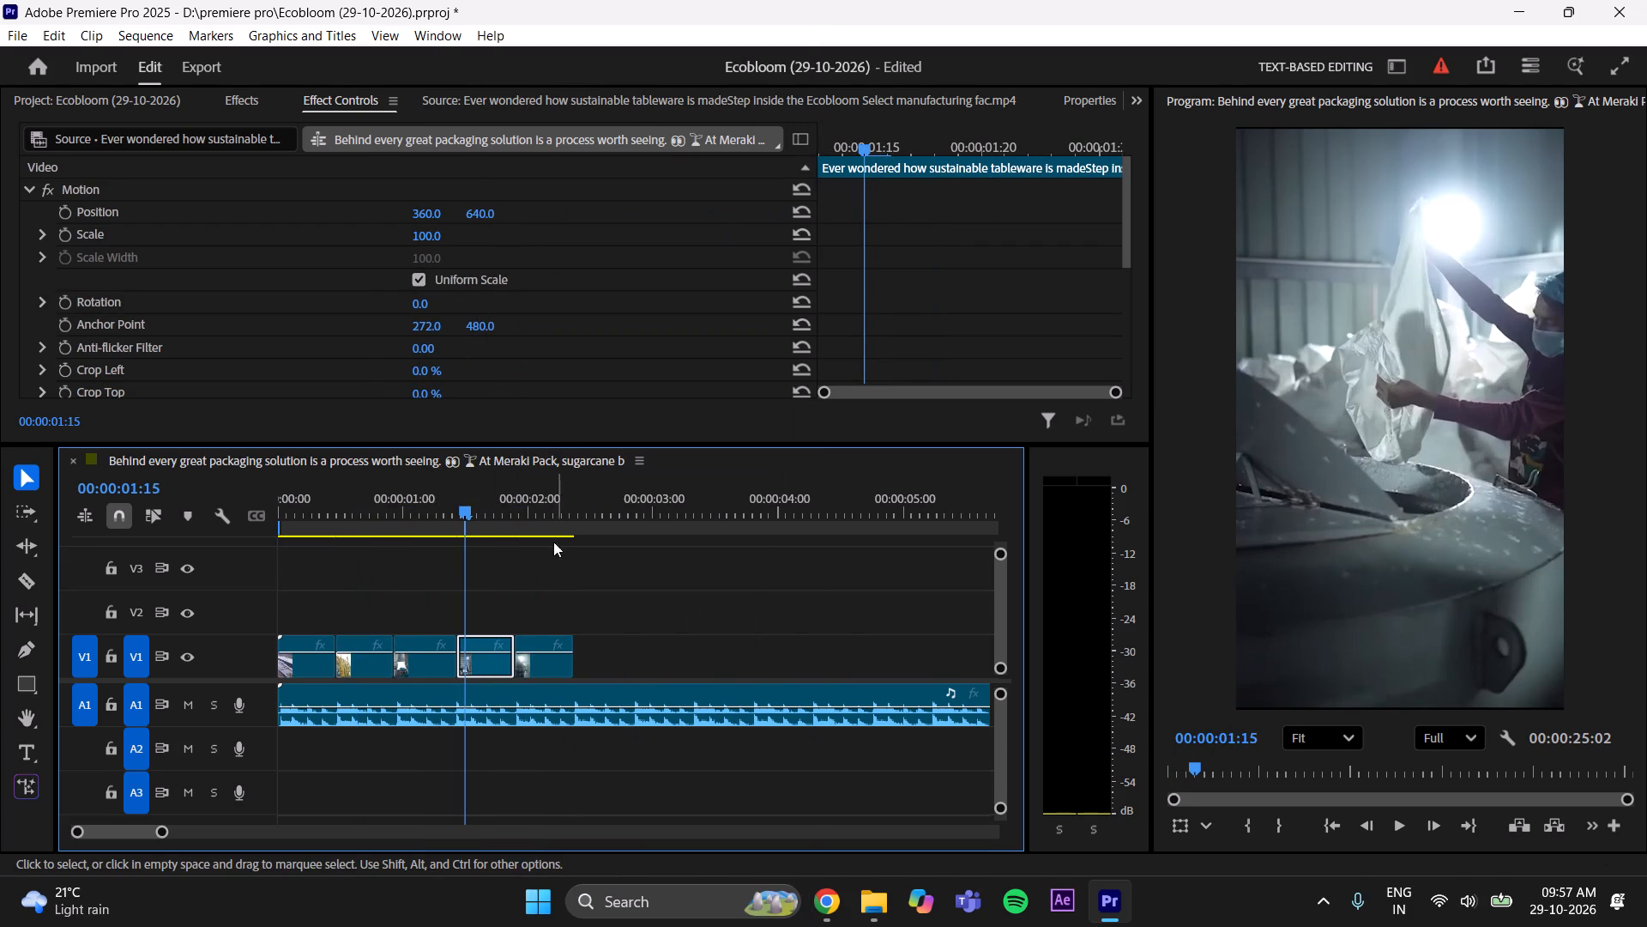
pyautogui.click(539, 445)
pyautogui.click(554, 503)
pyautogui.click(544, 670)
pyautogui.rightClick(544, 670)
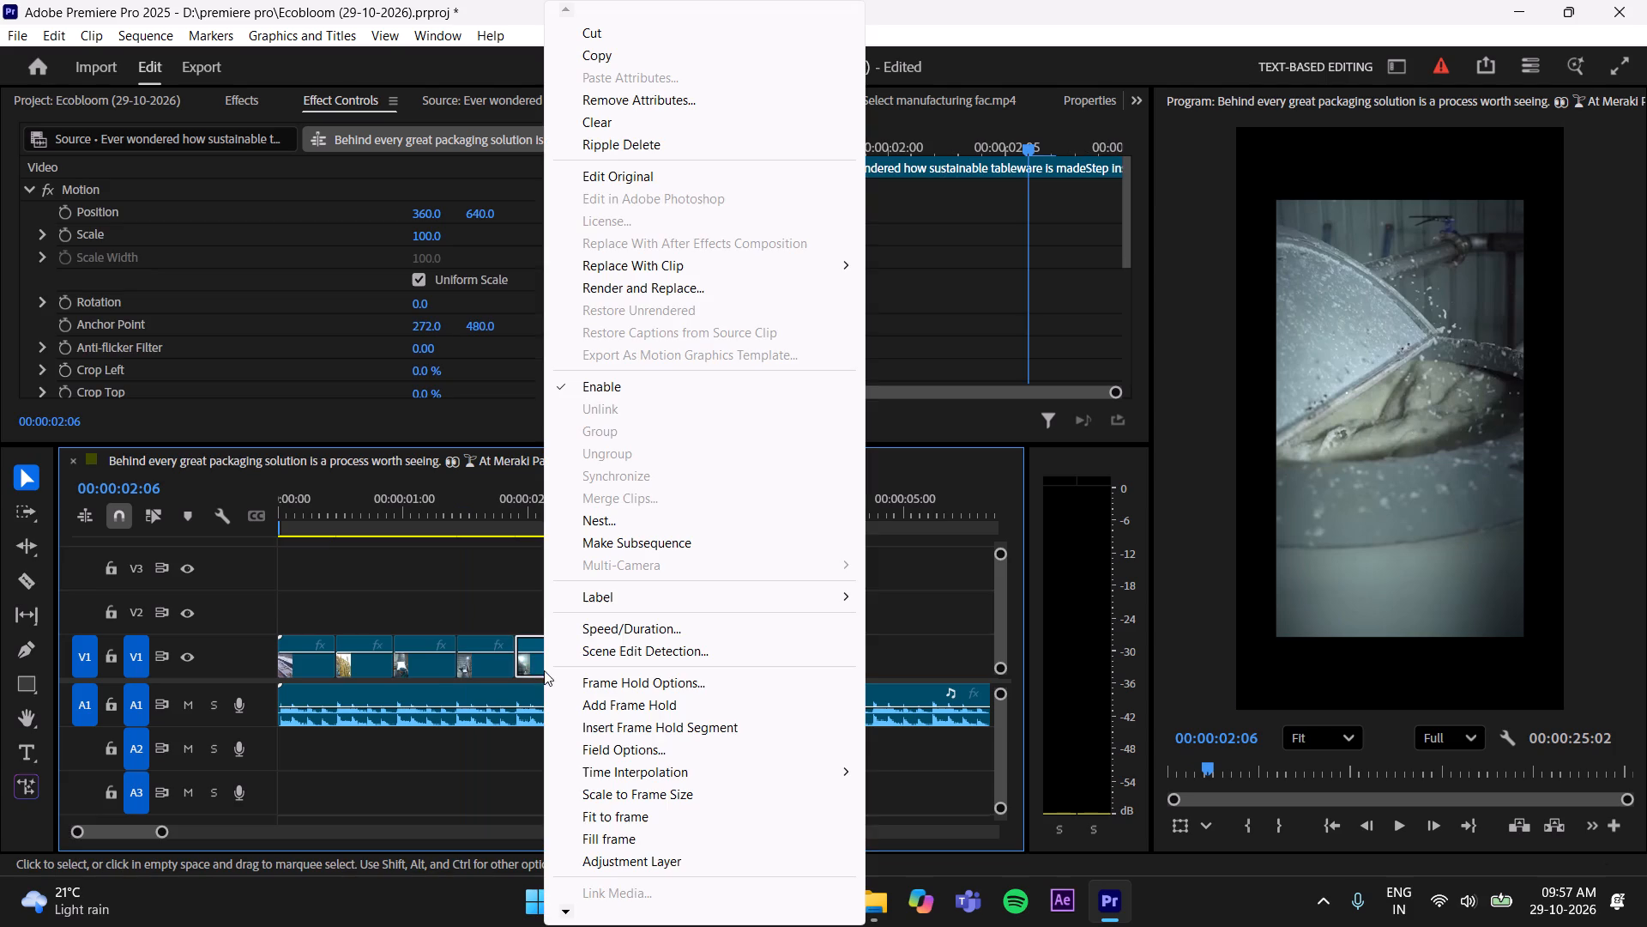
pyautogui.click(599, 793)
# Examine the remaining tableware machine and sack-lifting clips on V1 to decide which shot to use.
pyautogui.moveTo(160, 835); pyautogui.dragTo(179, 828)
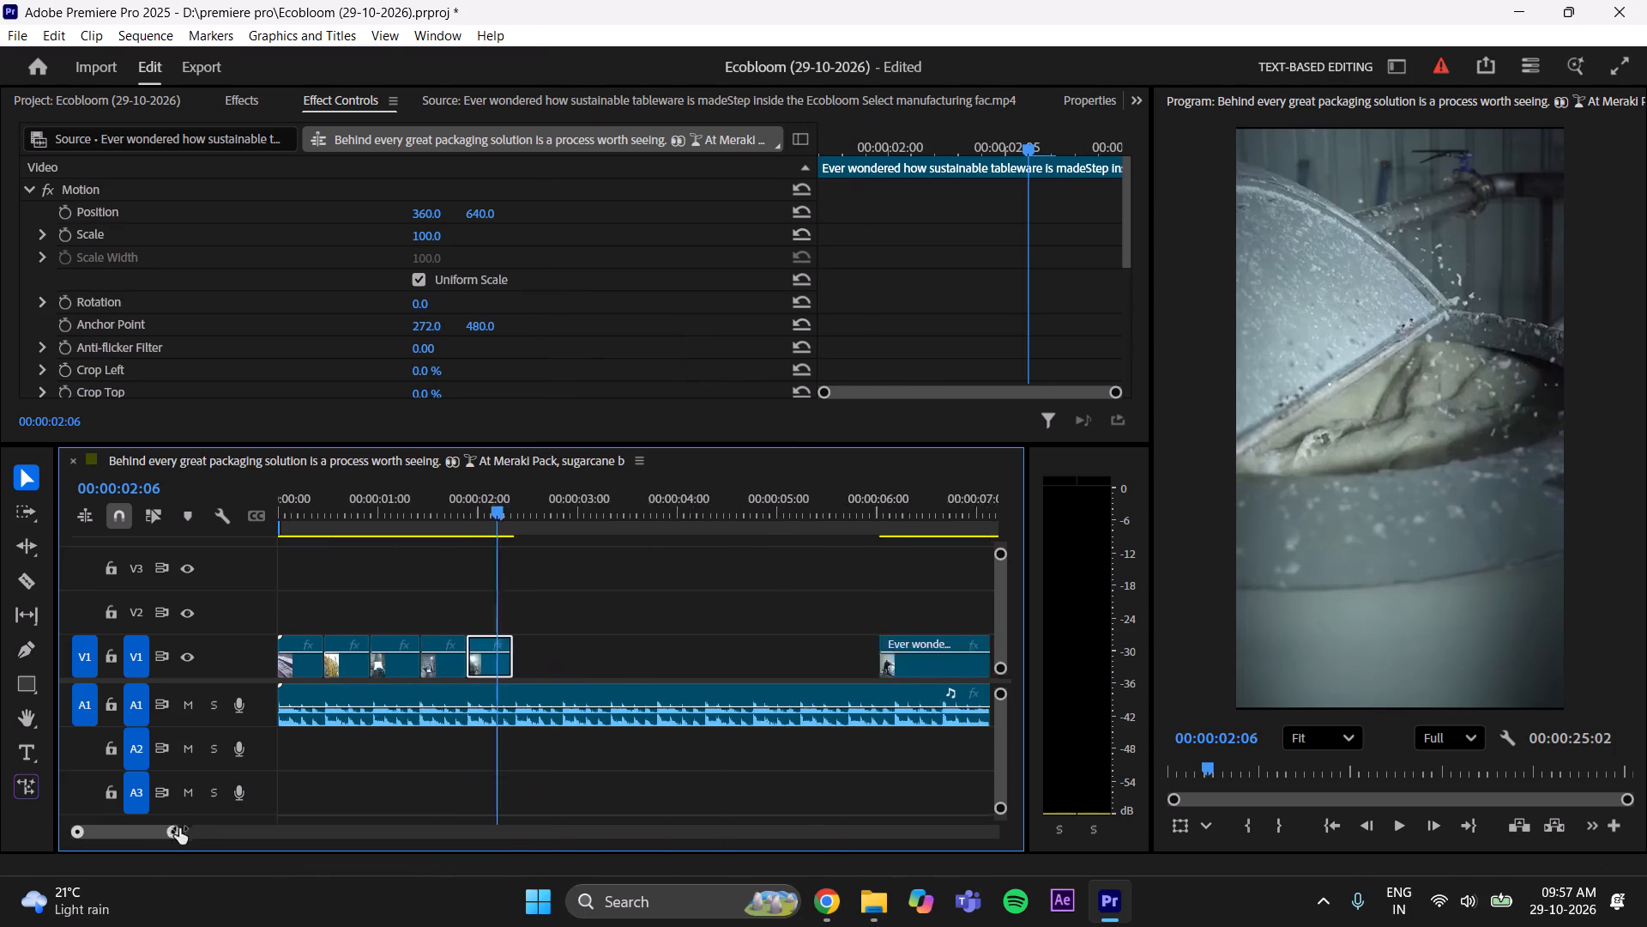
pyautogui.moveTo(179, 828); pyautogui.dragTo(246, 793)
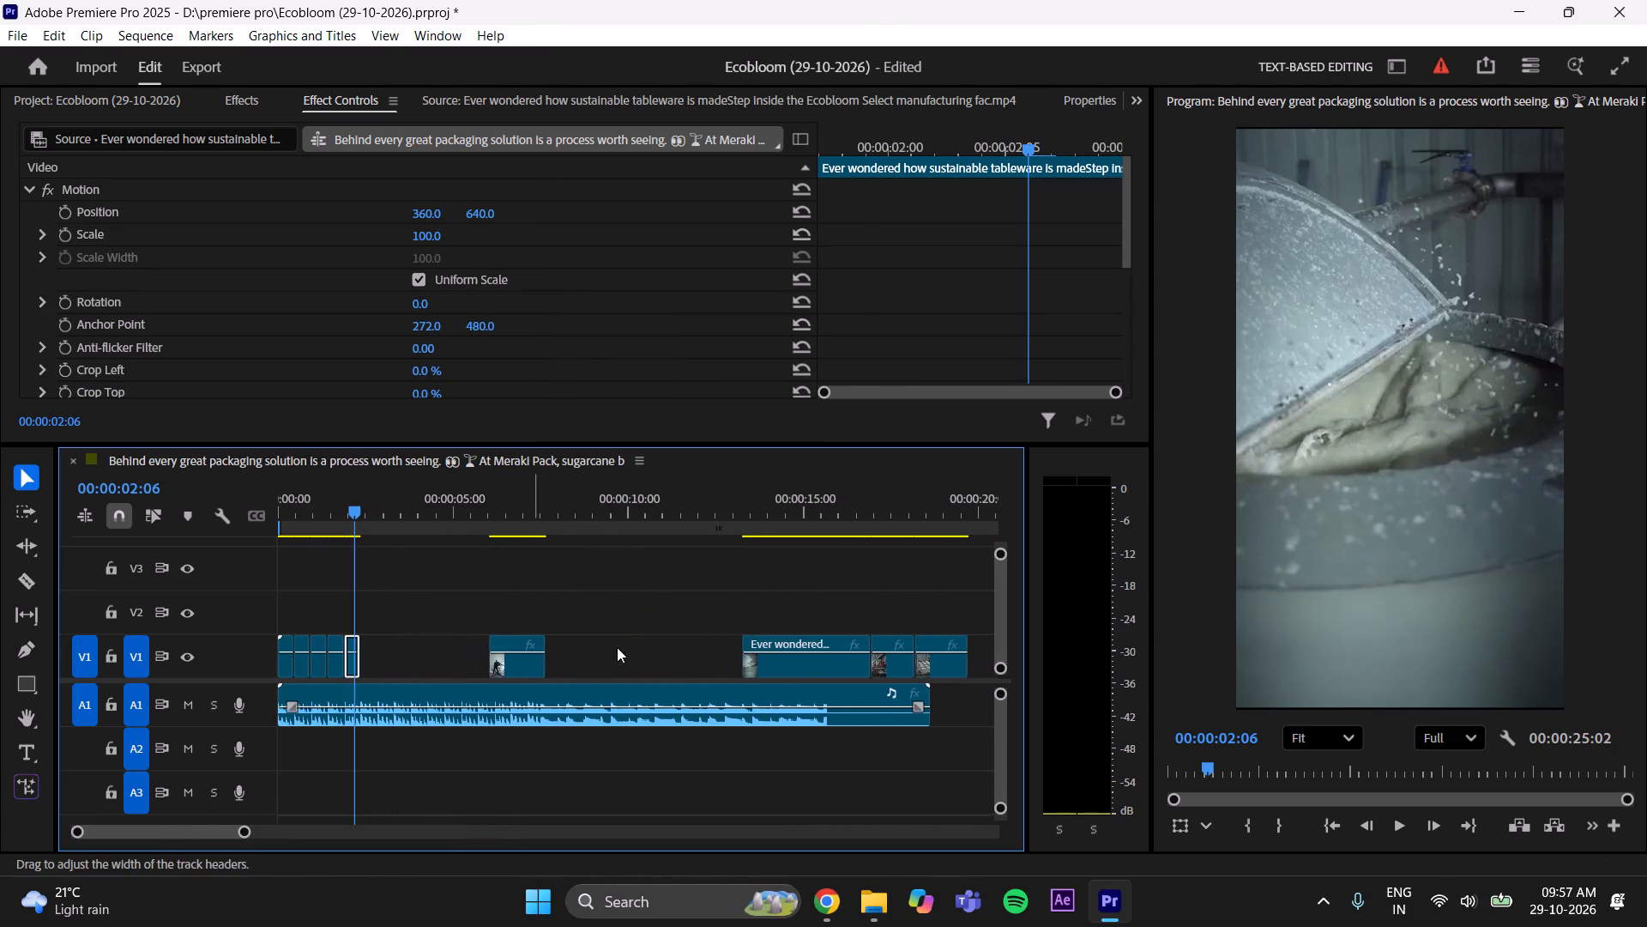
pyautogui.moveTo(493, 506); pyautogui.dragTo(803, 560)
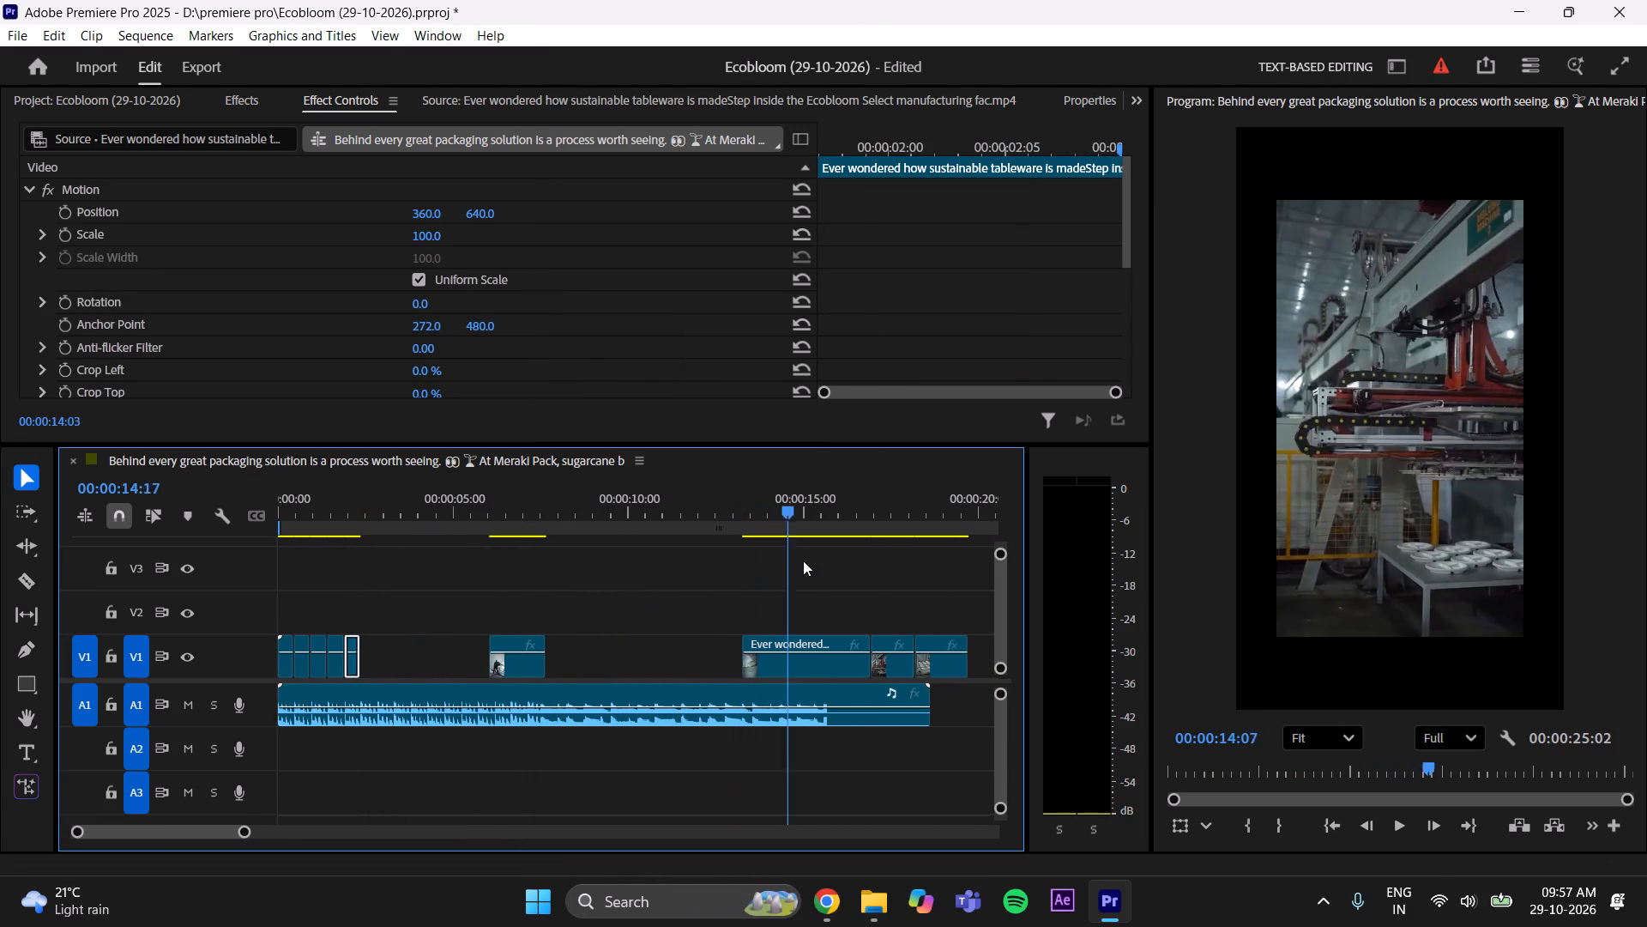
pyautogui.moveTo(803, 560); pyautogui.dragTo(929, 605)
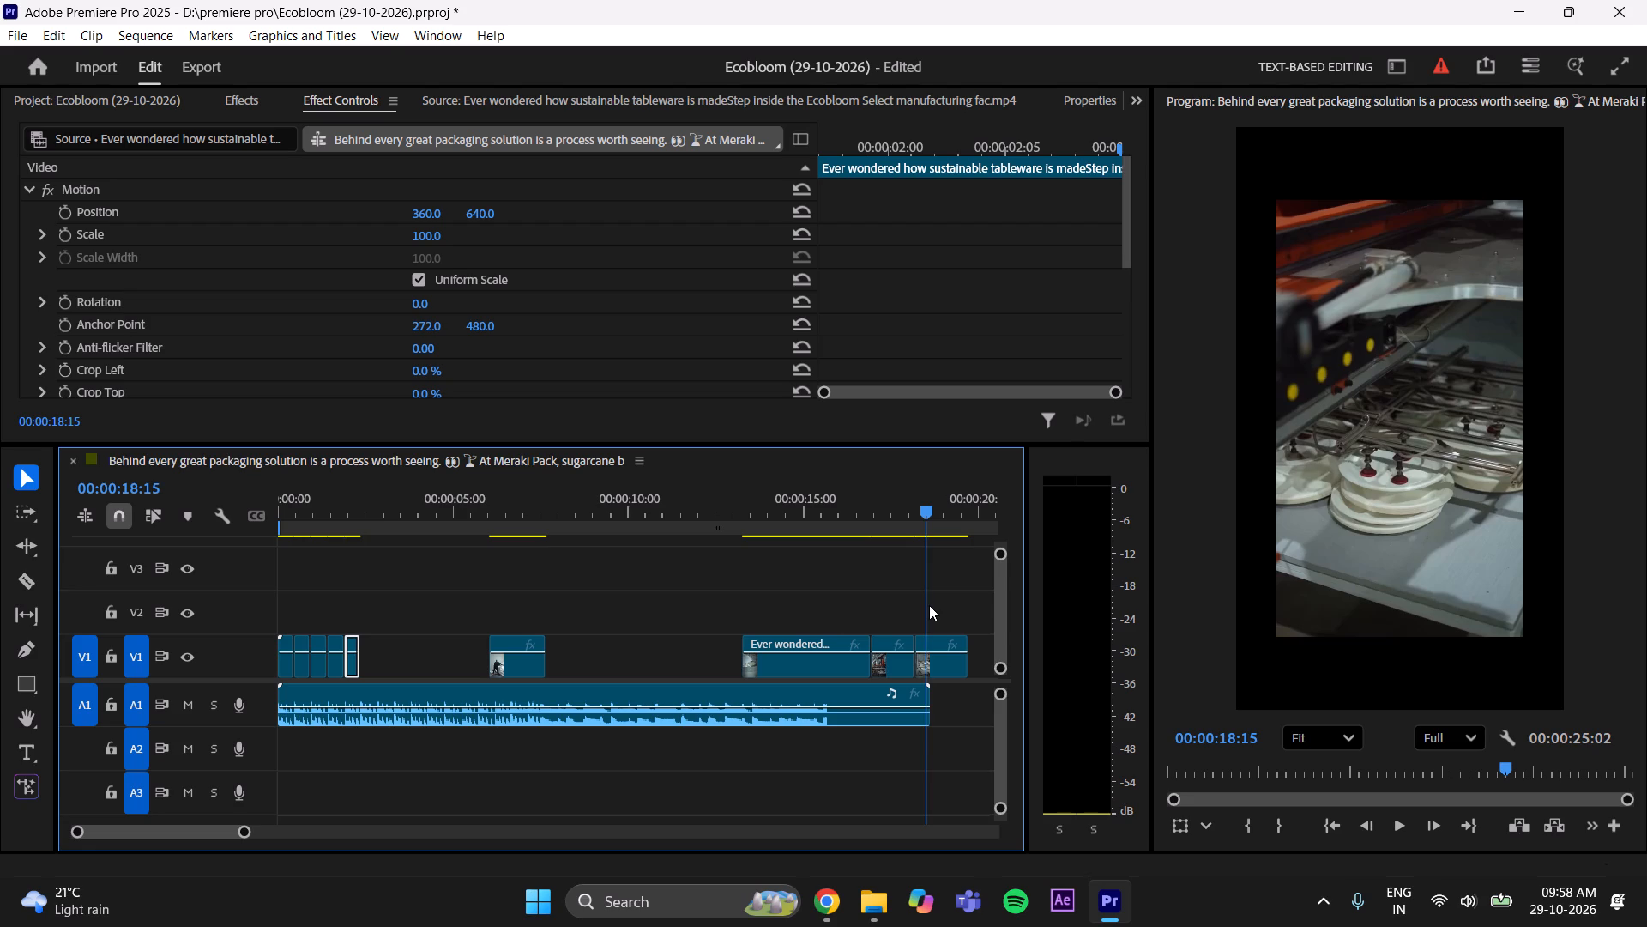
pyautogui.moveTo(929, 605); pyautogui.dragTo(744, 672)
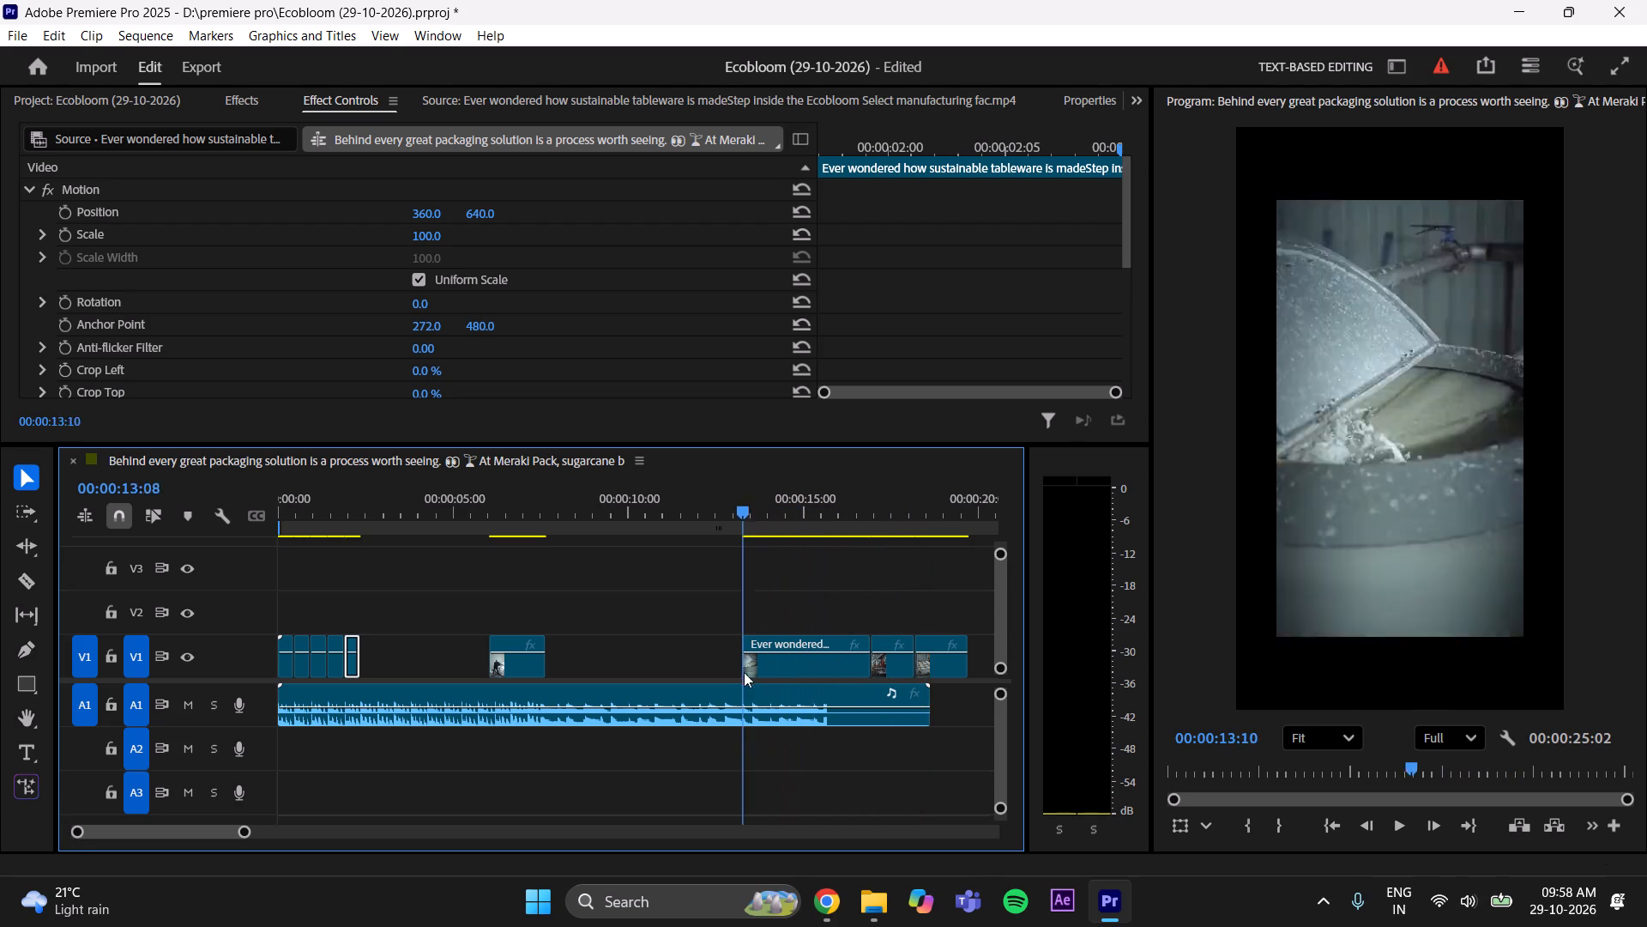
pyautogui.moveTo(744, 672); pyautogui.dragTo(514, 693)
pyautogui.click(407, 598)
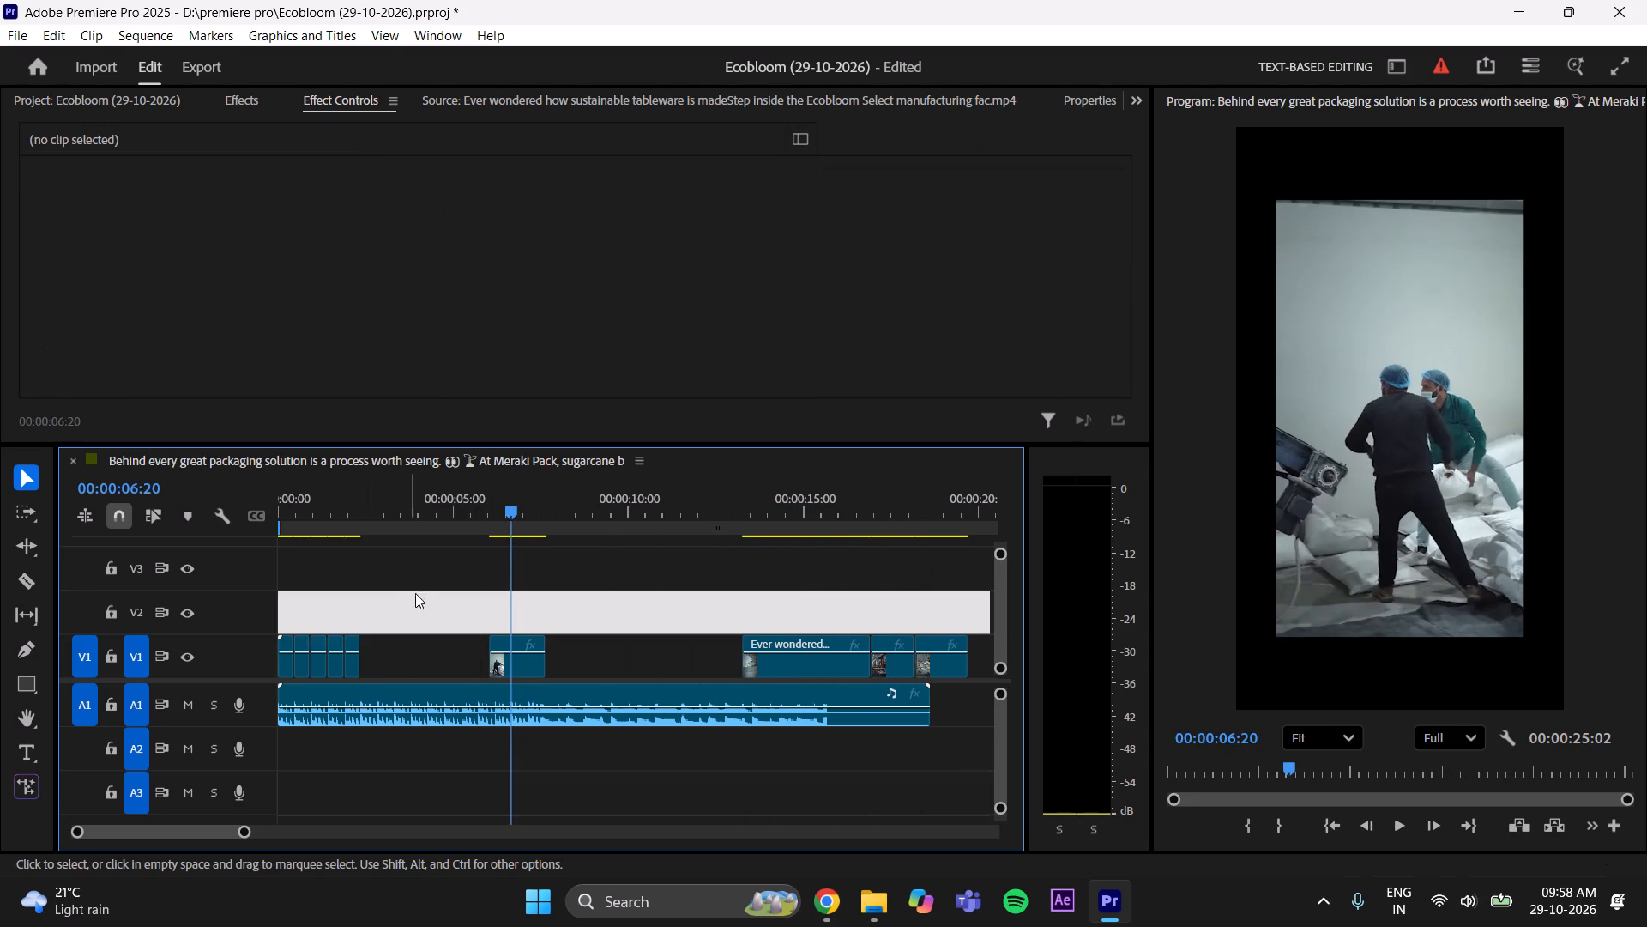
# Shift the four clips after the opening aerial shot on V1 to start at about 00:00:02:10, leaving a gap.
pyautogui.moveTo(509, 506); pyautogui.dragTo(318, 565)
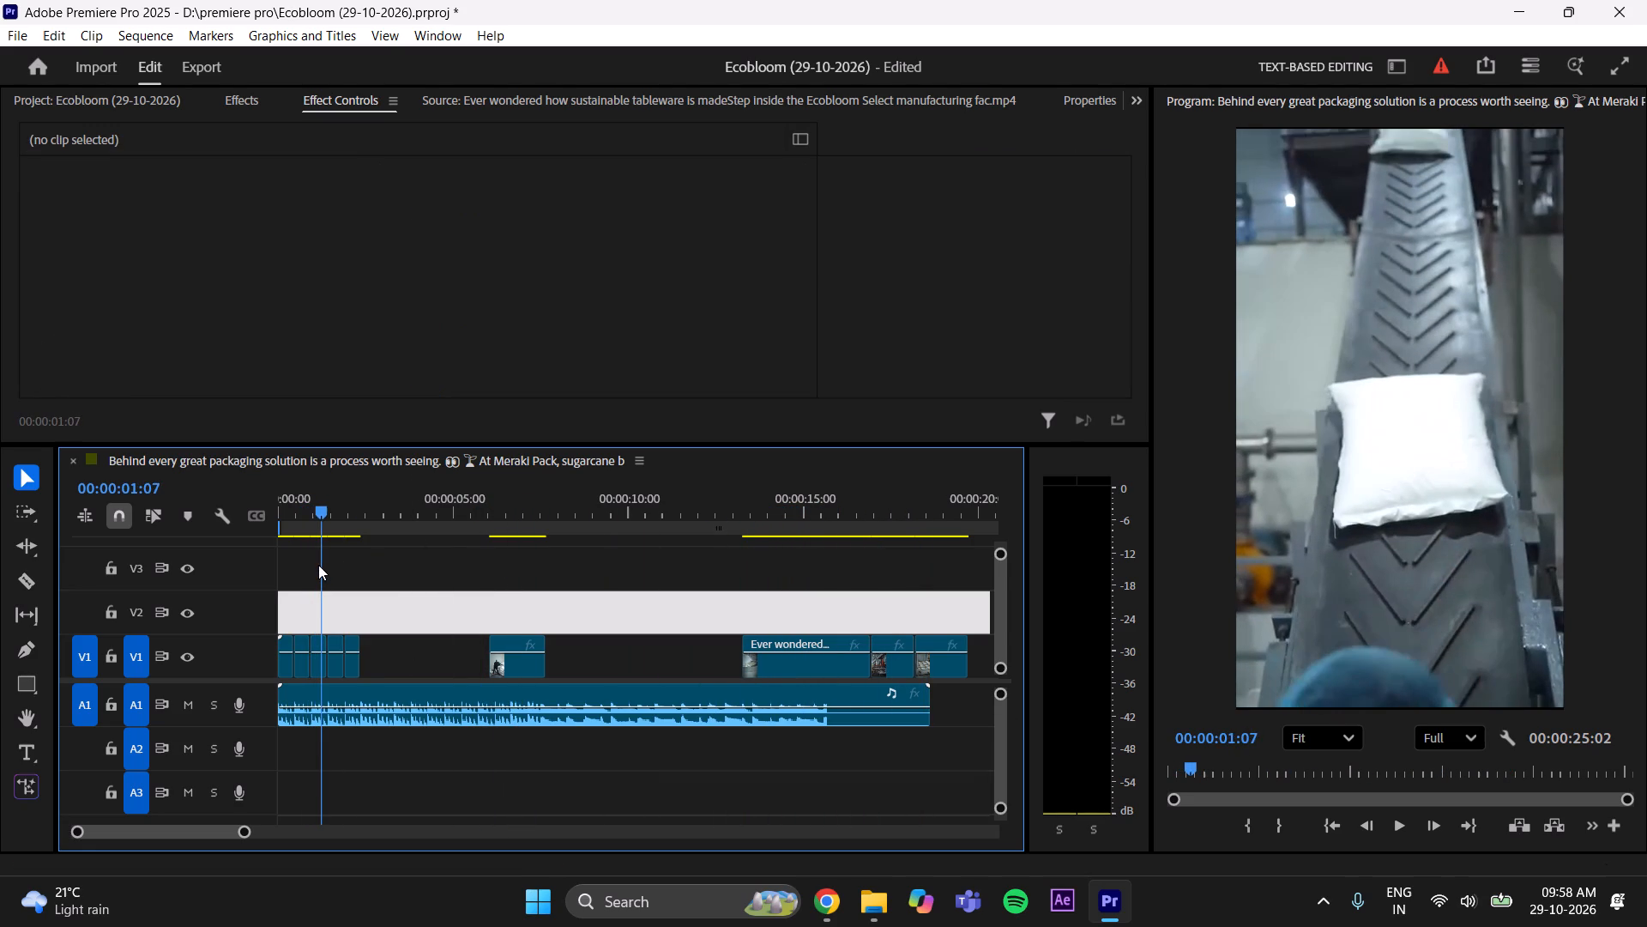
pyautogui.moveTo(318, 565); pyautogui.dragTo(306, 574)
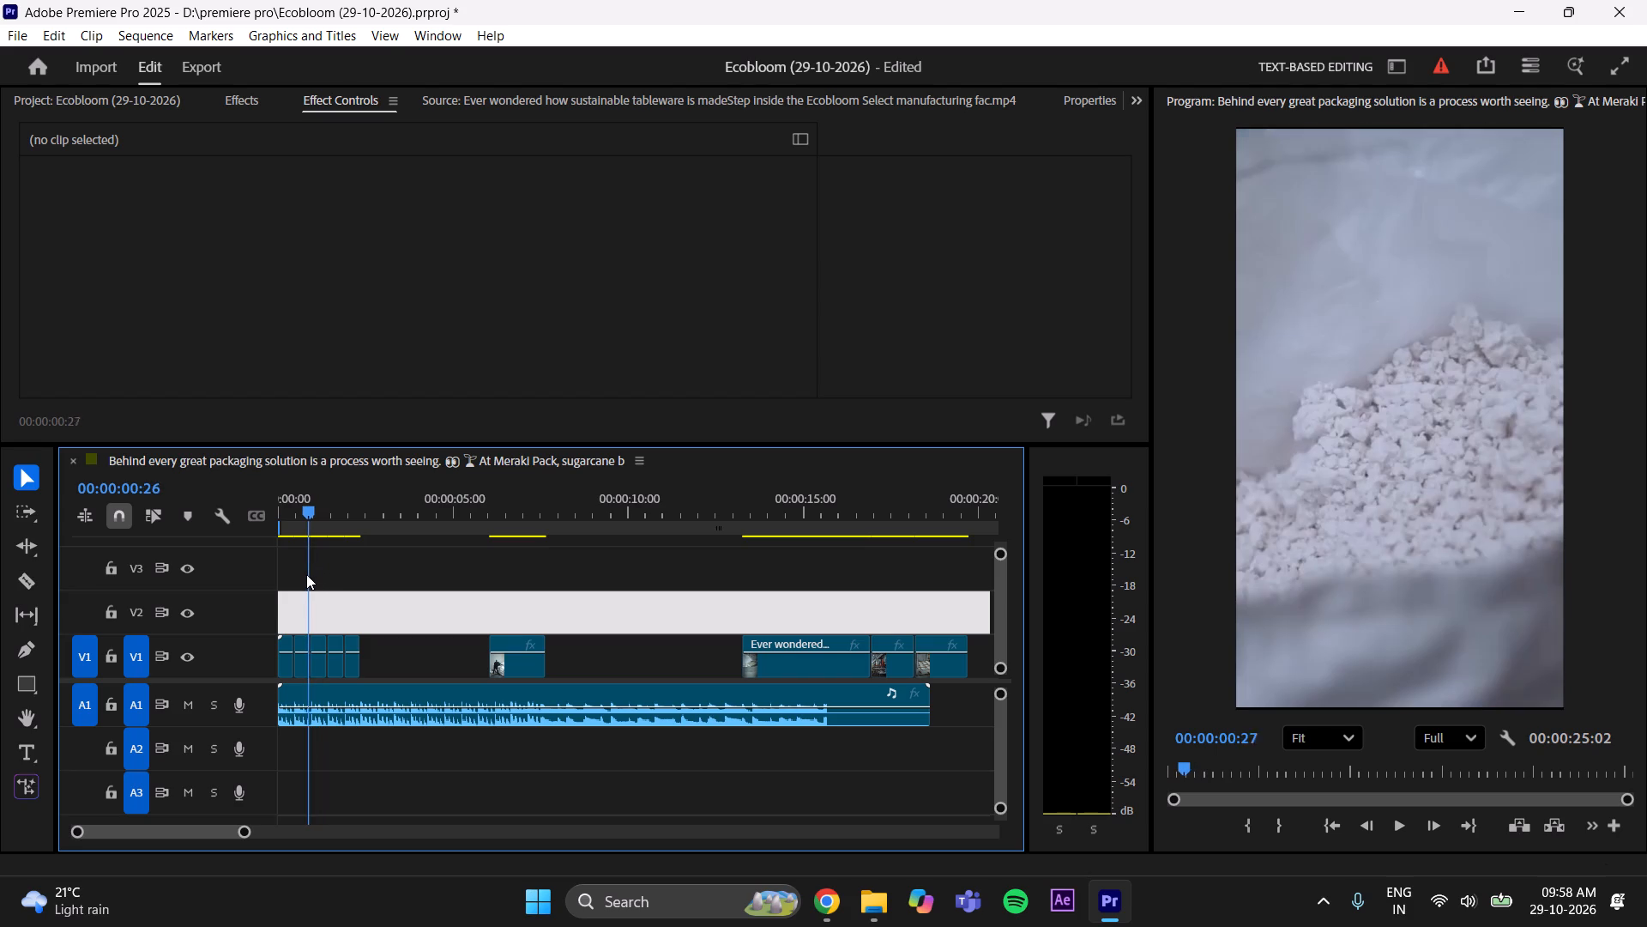
pyautogui.moveTo(306, 574); pyautogui.dragTo(304, 575)
pyautogui.moveTo(408, 602); pyautogui.dragTo(293, 649)
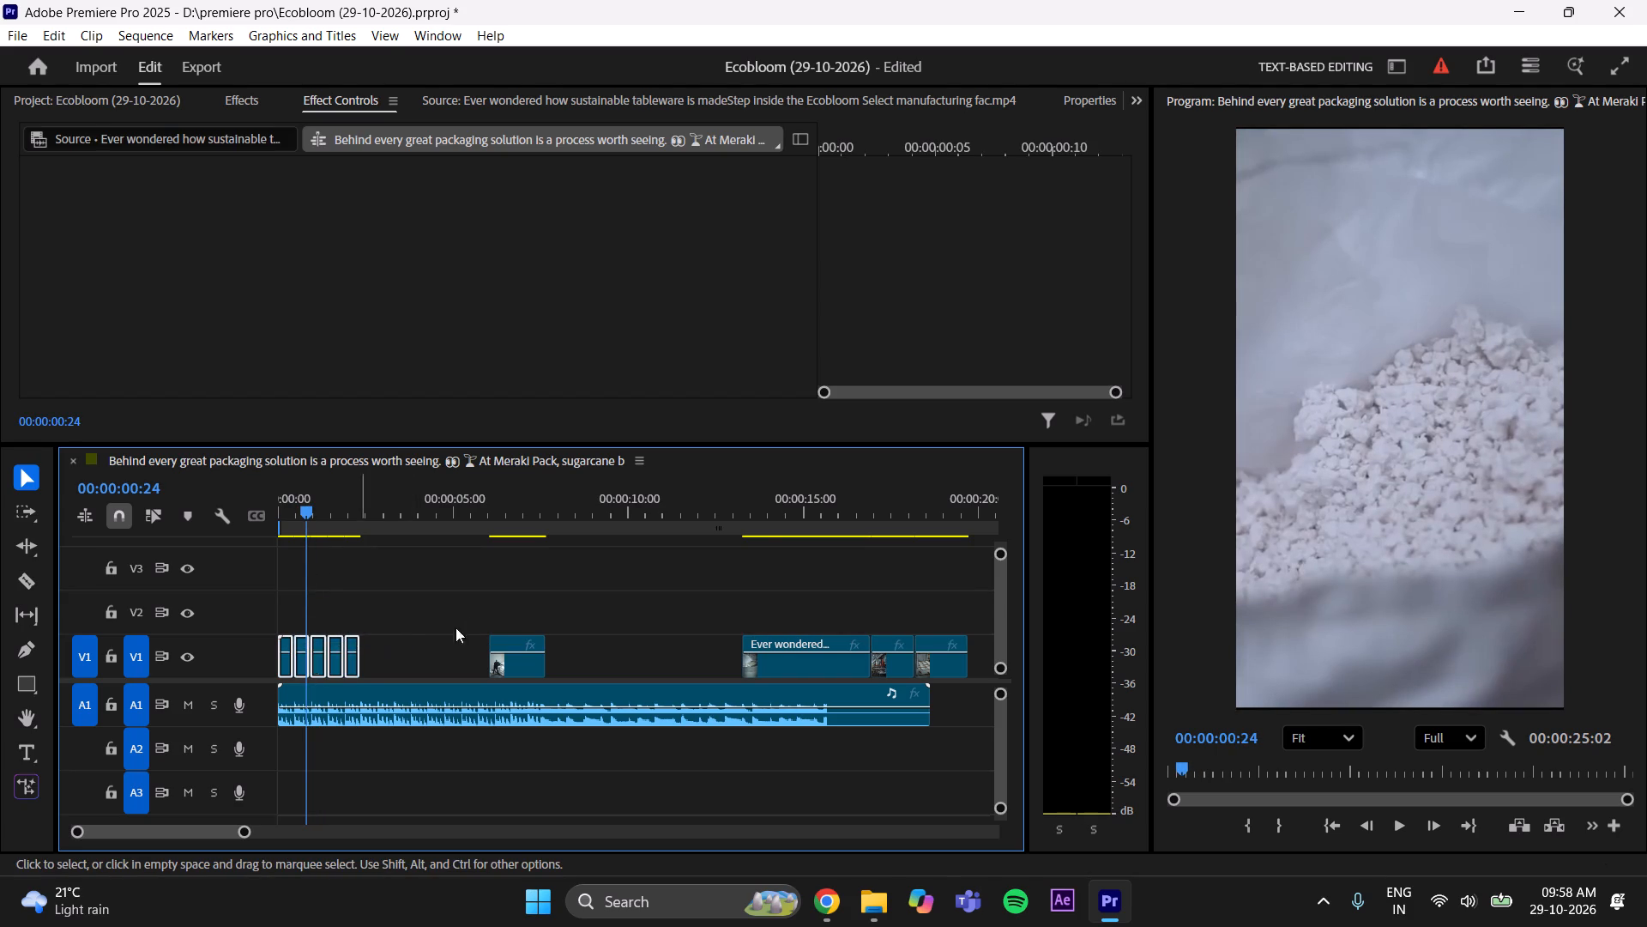
pyautogui.moveTo(468, 619); pyautogui.dragTo(454, 610)
pyautogui.moveTo(427, 596); pyautogui.dragTo(299, 663)
pyautogui.moveTo(300, 664); pyautogui.dragTo(308, 663)
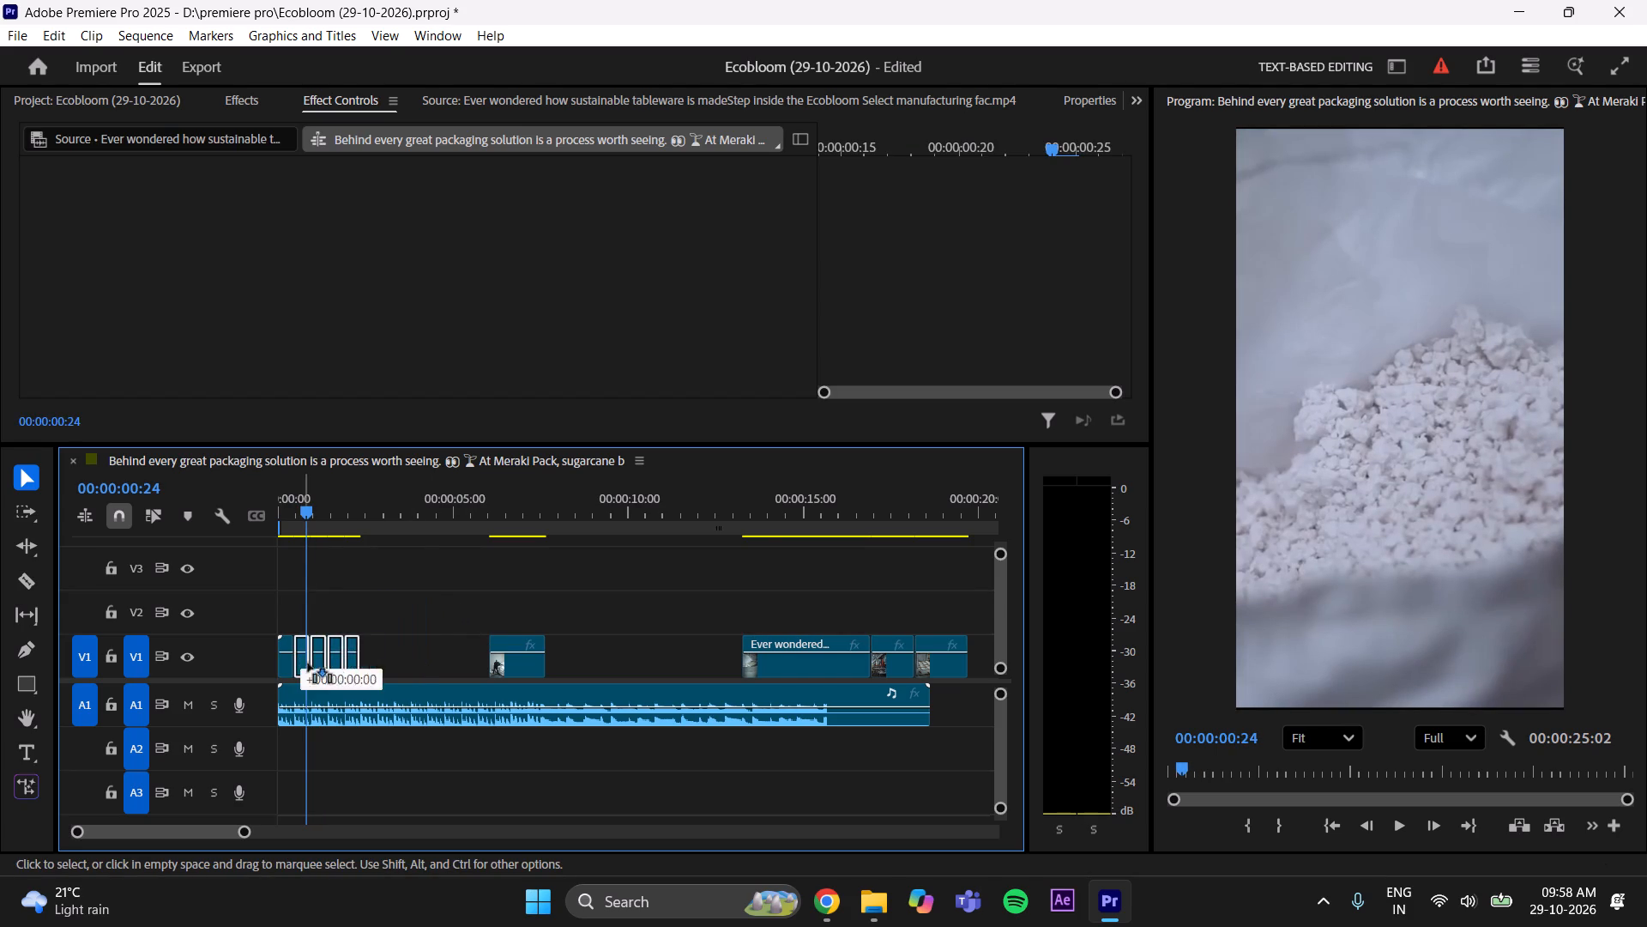
pyautogui.moveTo(308, 663); pyautogui.dragTo(366, 662)
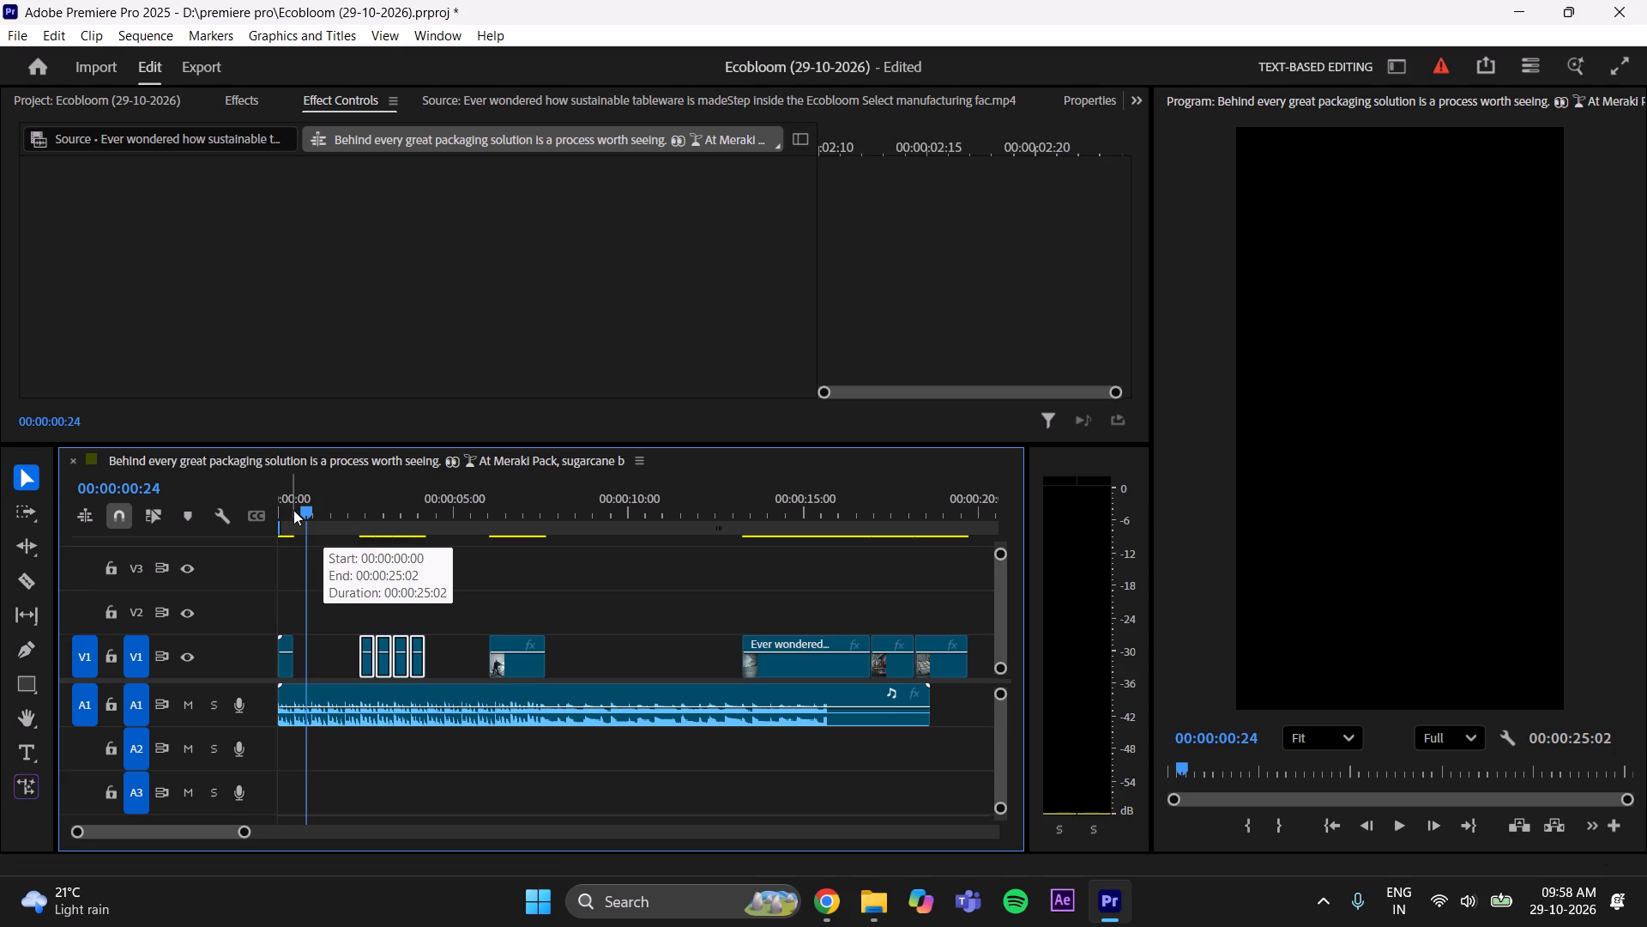
# Move the sack-lifting clip into the gap on V1, directly after the opening aerial factory clip.
pyautogui.moveTo(316, 506); pyautogui.dragTo(395, 555)
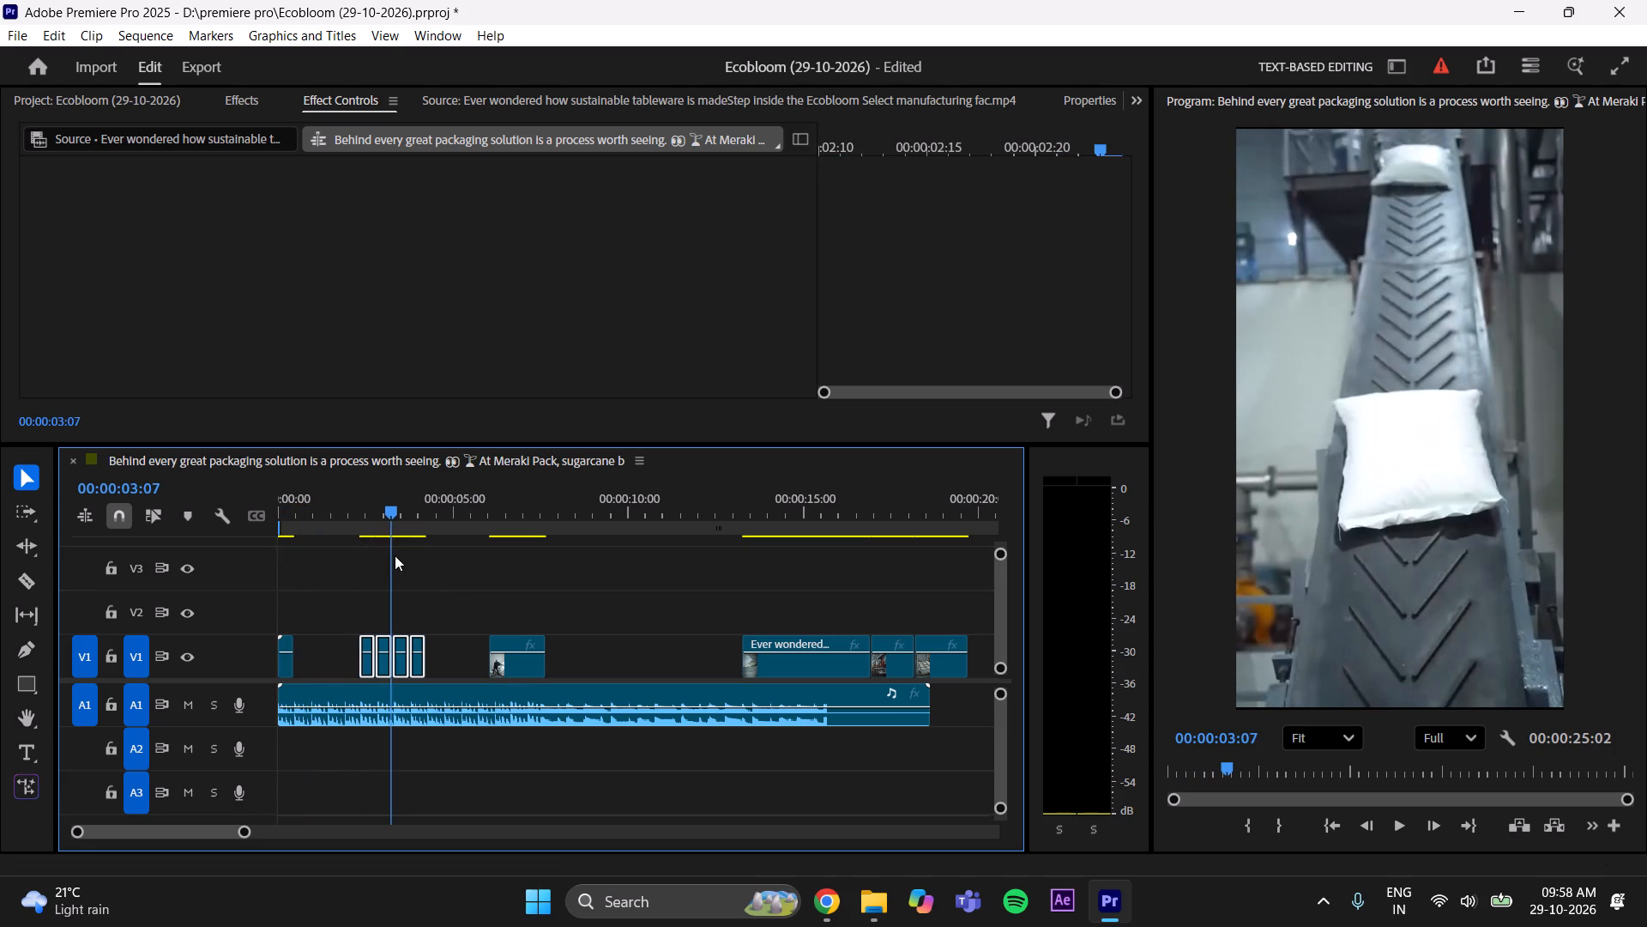
pyautogui.moveTo(395, 555); pyautogui.dragTo(397, 558)
pyautogui.moveTo(521, 665); pyautogui.dragTo(523, 627)
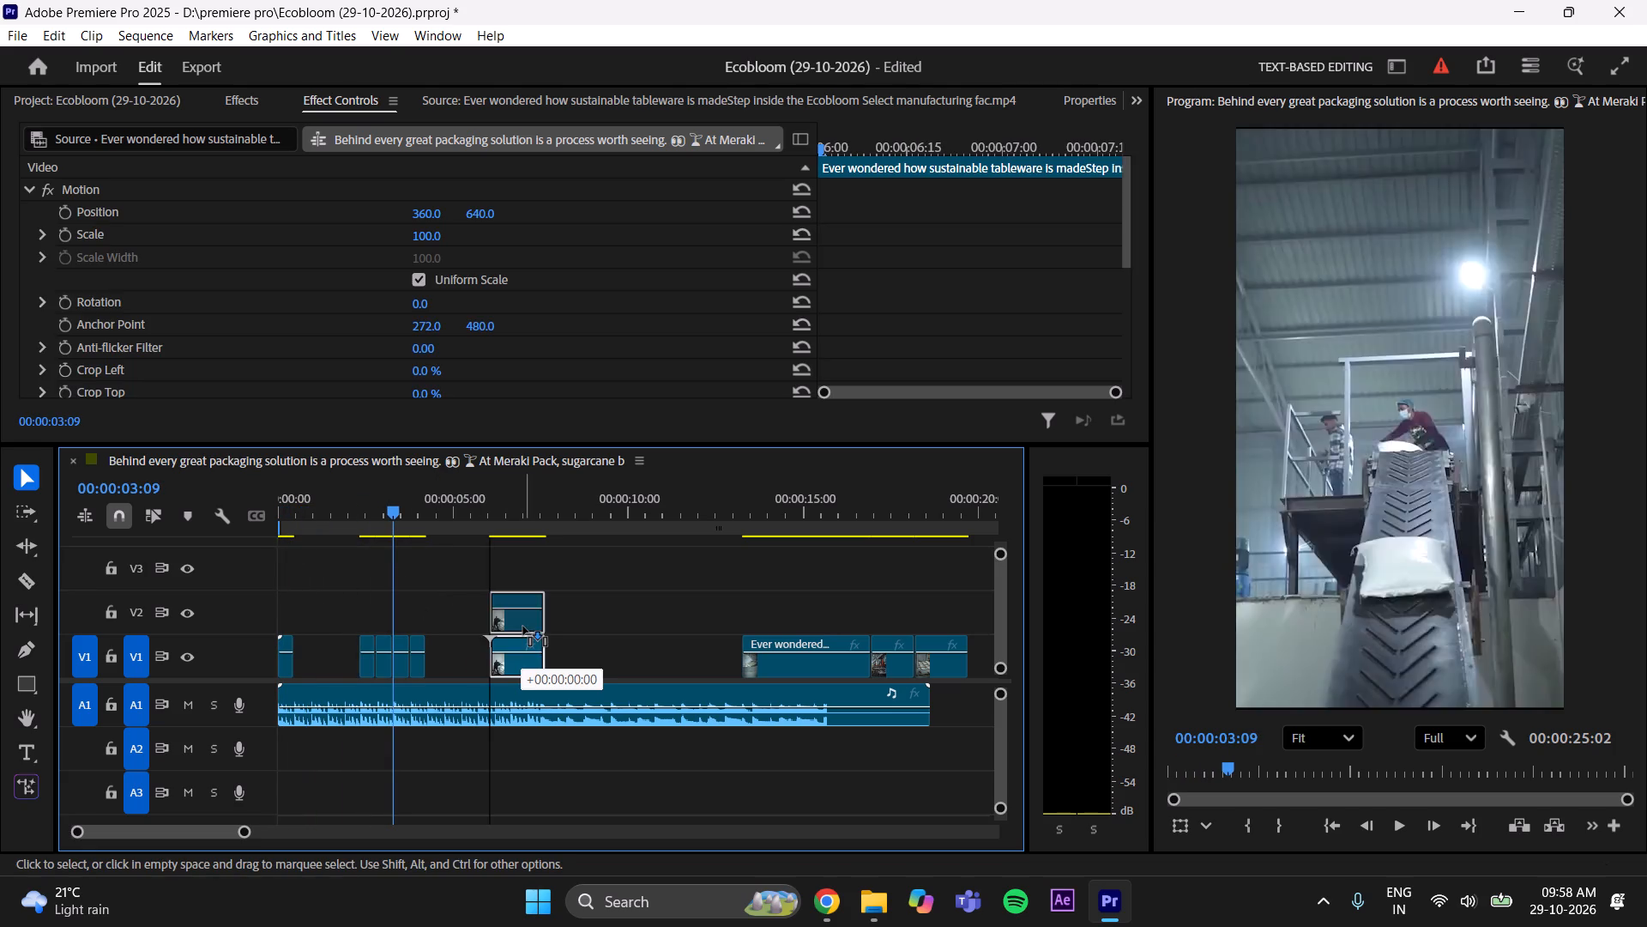
pyautogui.moveTo(523, 627); pyautogui.dragTo(329, 615)
pyautogui.moveTo(325, 623); pyautogui.dragTo(320, 657)
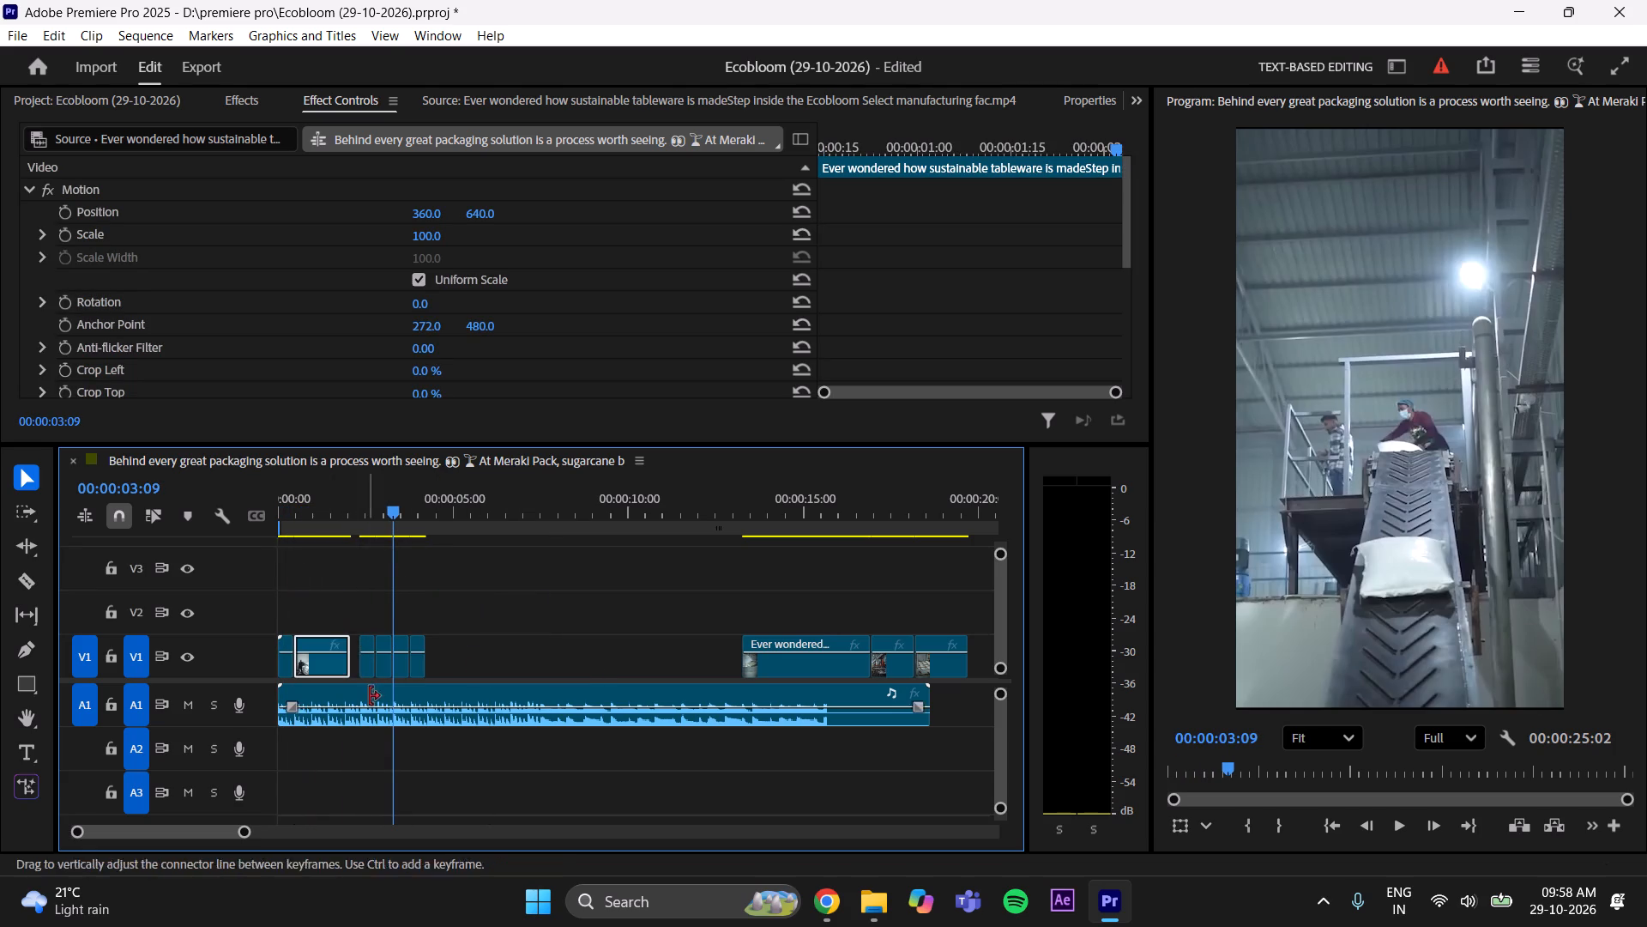
# Trim the end of the sack-lifting clip on V1 to 00:00:00:28.
pyautogui.moveTo(242, 830); pyautogui.dragTo(232, 807)
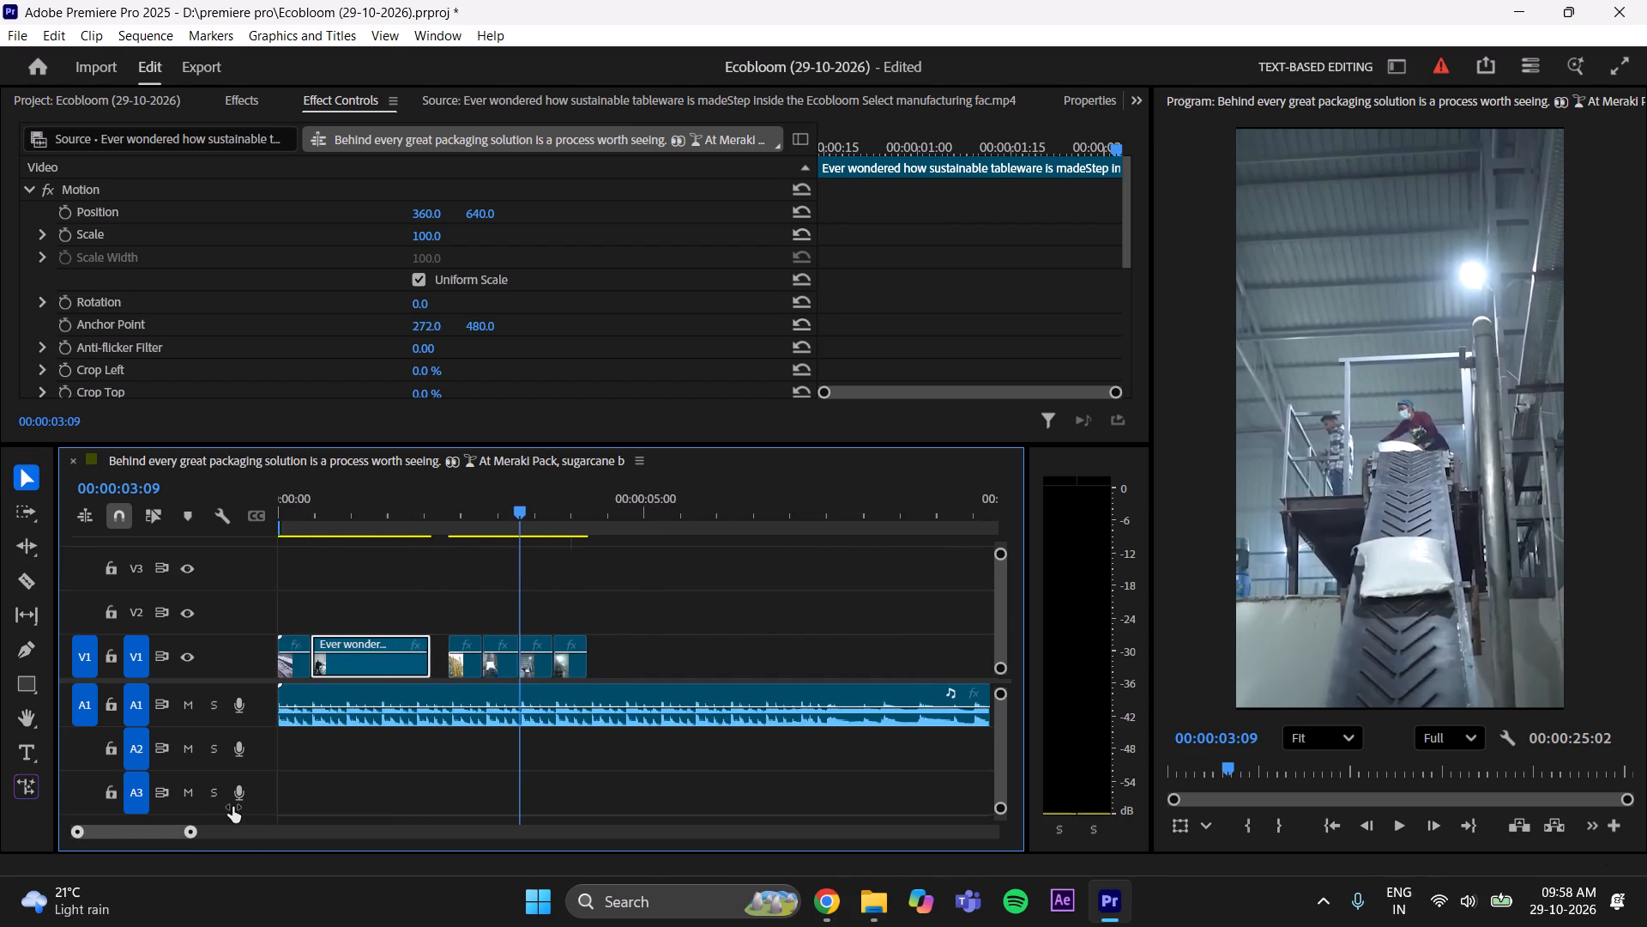
pyautogui.moveTo(232, 807); pyautogui.dragTo(233, 807)
pyautogui.moveTo(503, 491); pyautogui.dragTo(347, 583)
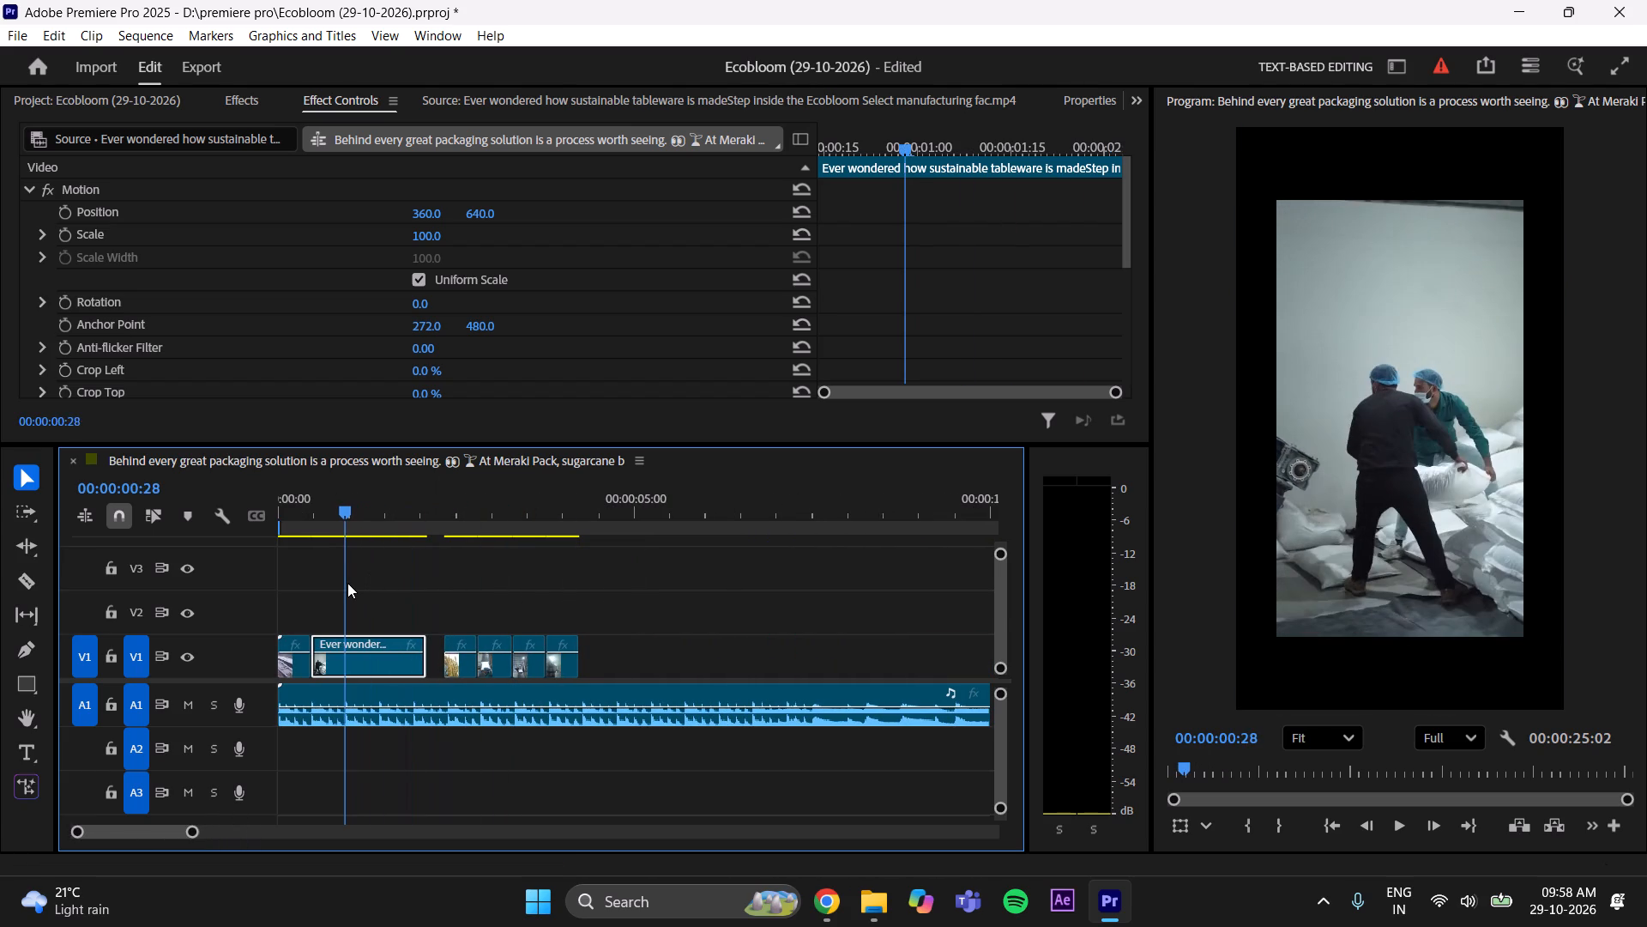
pyautogui.moveTo(347, 583); pyautogui.dragTo(347, 584)
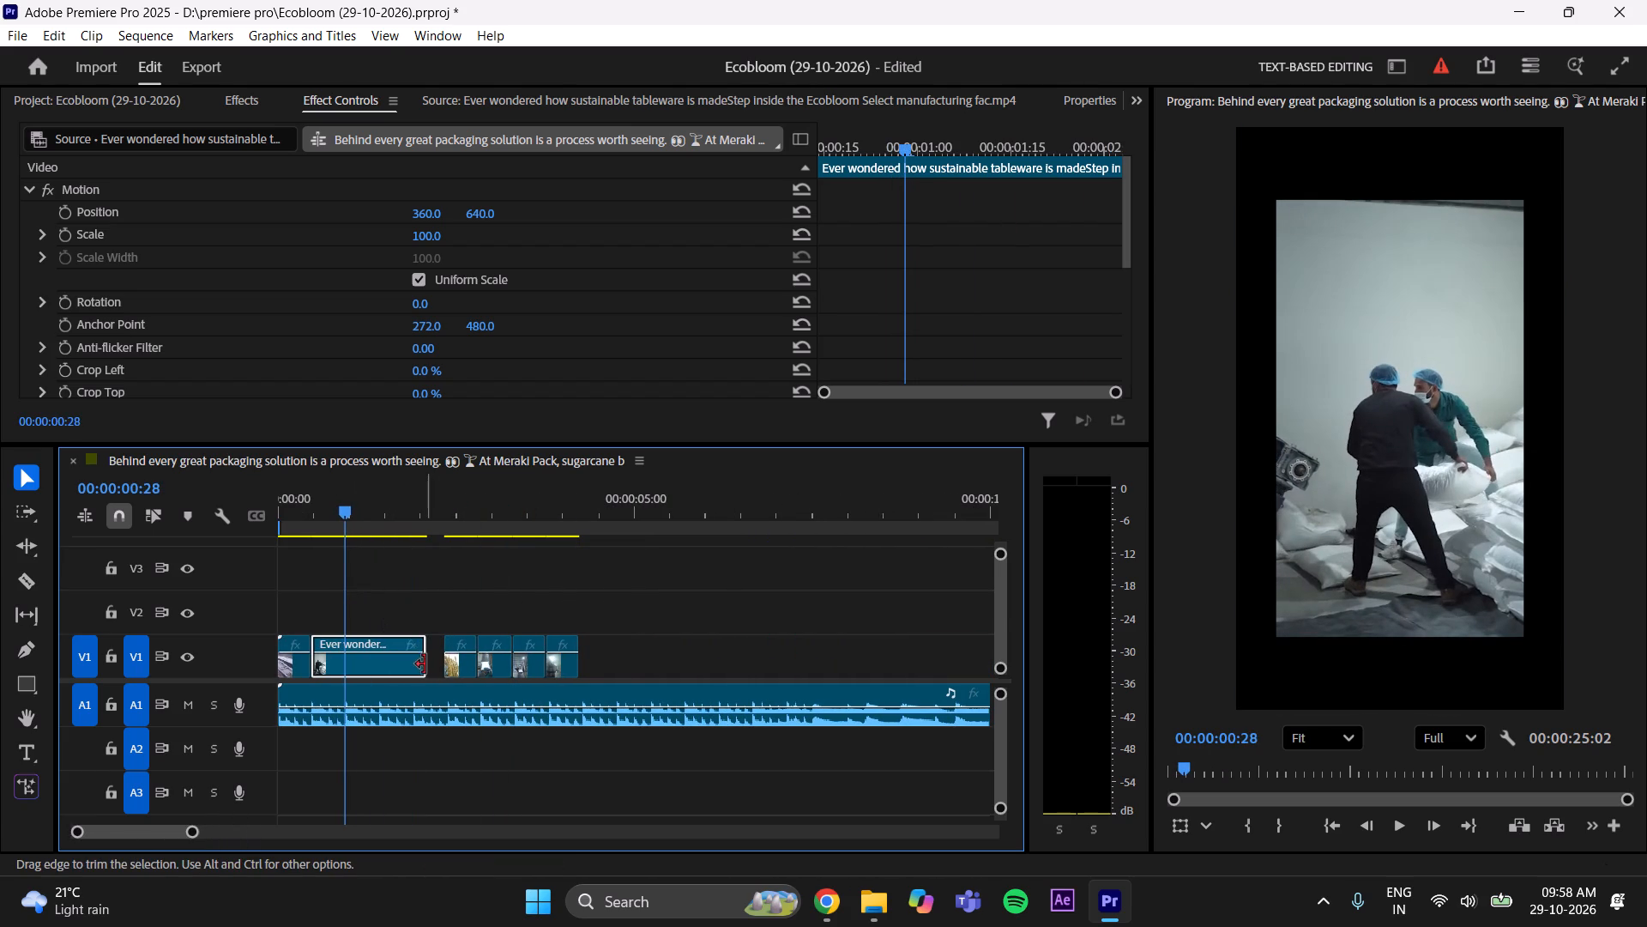
pyautogui.moveTo(425, 664); pyautogui.dragTo(347, 667)
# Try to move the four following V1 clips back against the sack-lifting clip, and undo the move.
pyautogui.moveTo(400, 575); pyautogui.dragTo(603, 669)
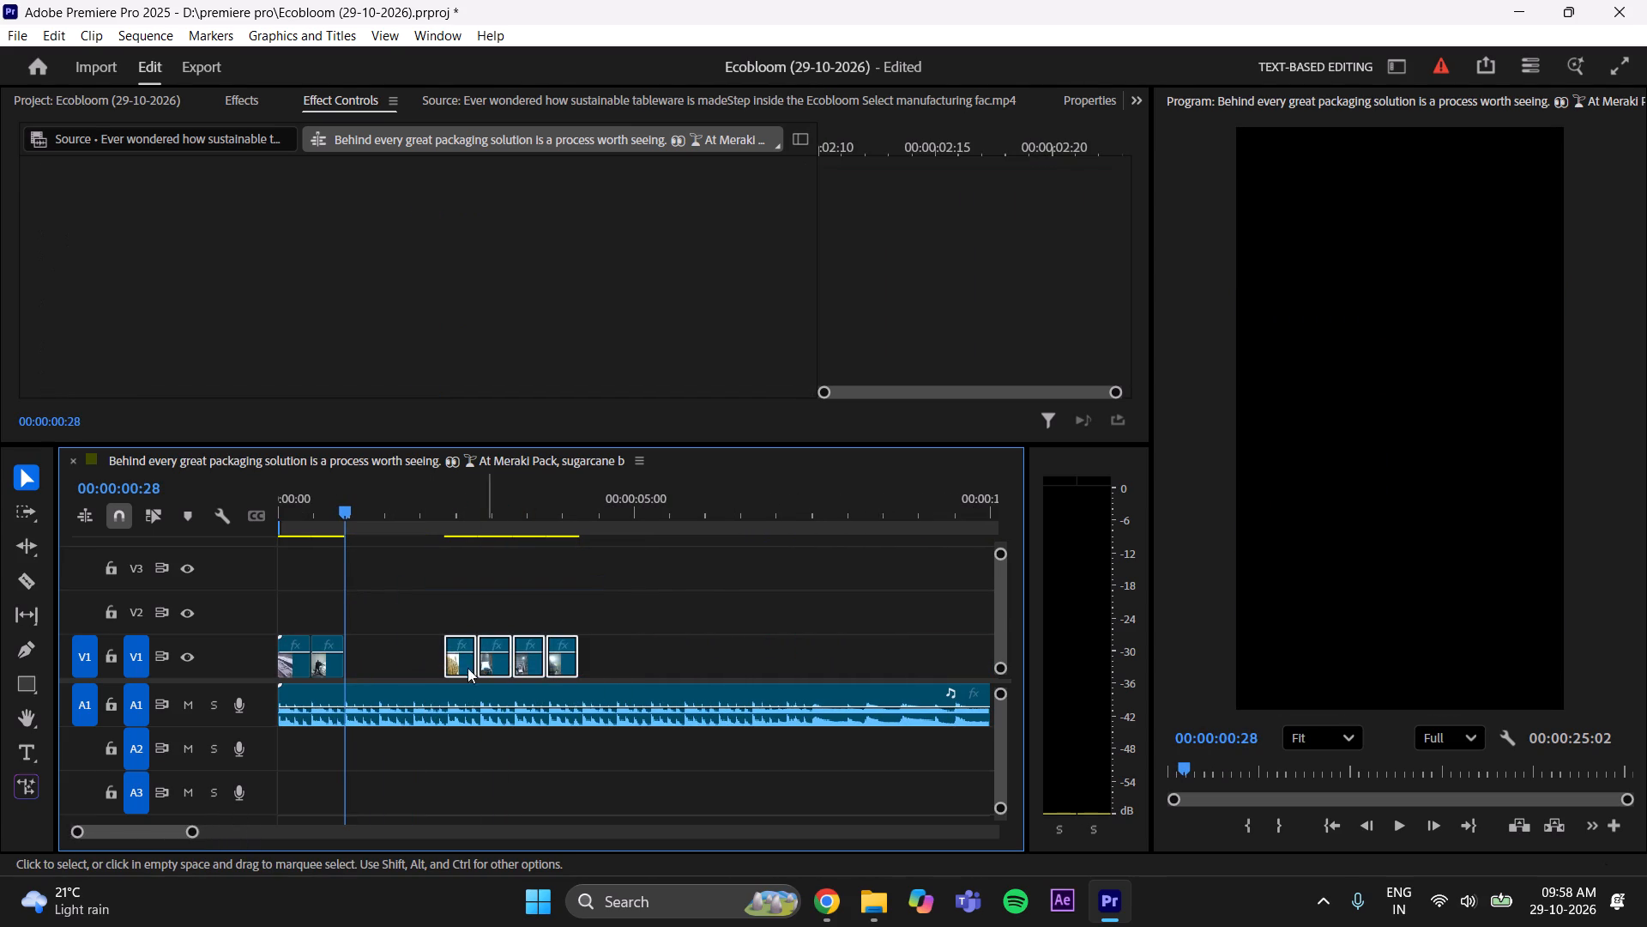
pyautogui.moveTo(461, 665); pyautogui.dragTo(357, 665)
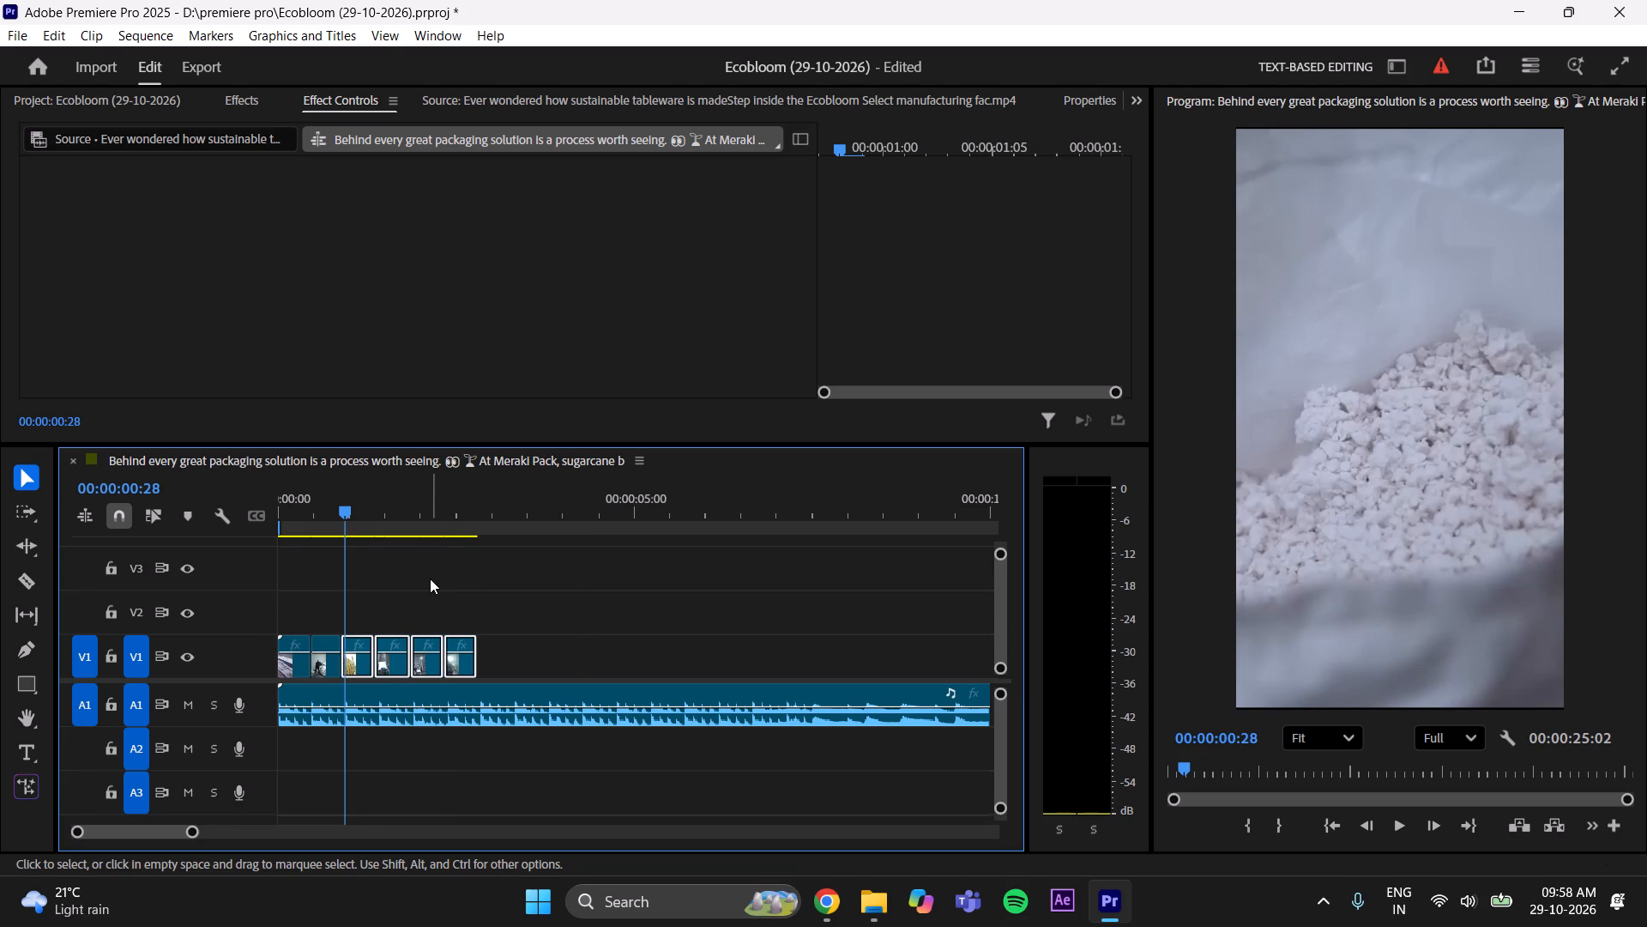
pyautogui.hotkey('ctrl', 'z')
# Move the four clips on V1 back by 00:00:01:12 to butt against the sack-lifting clip, and save the project.
pyautogui.moveTo(388, 553); pyautogui.dragTo(661, 686)
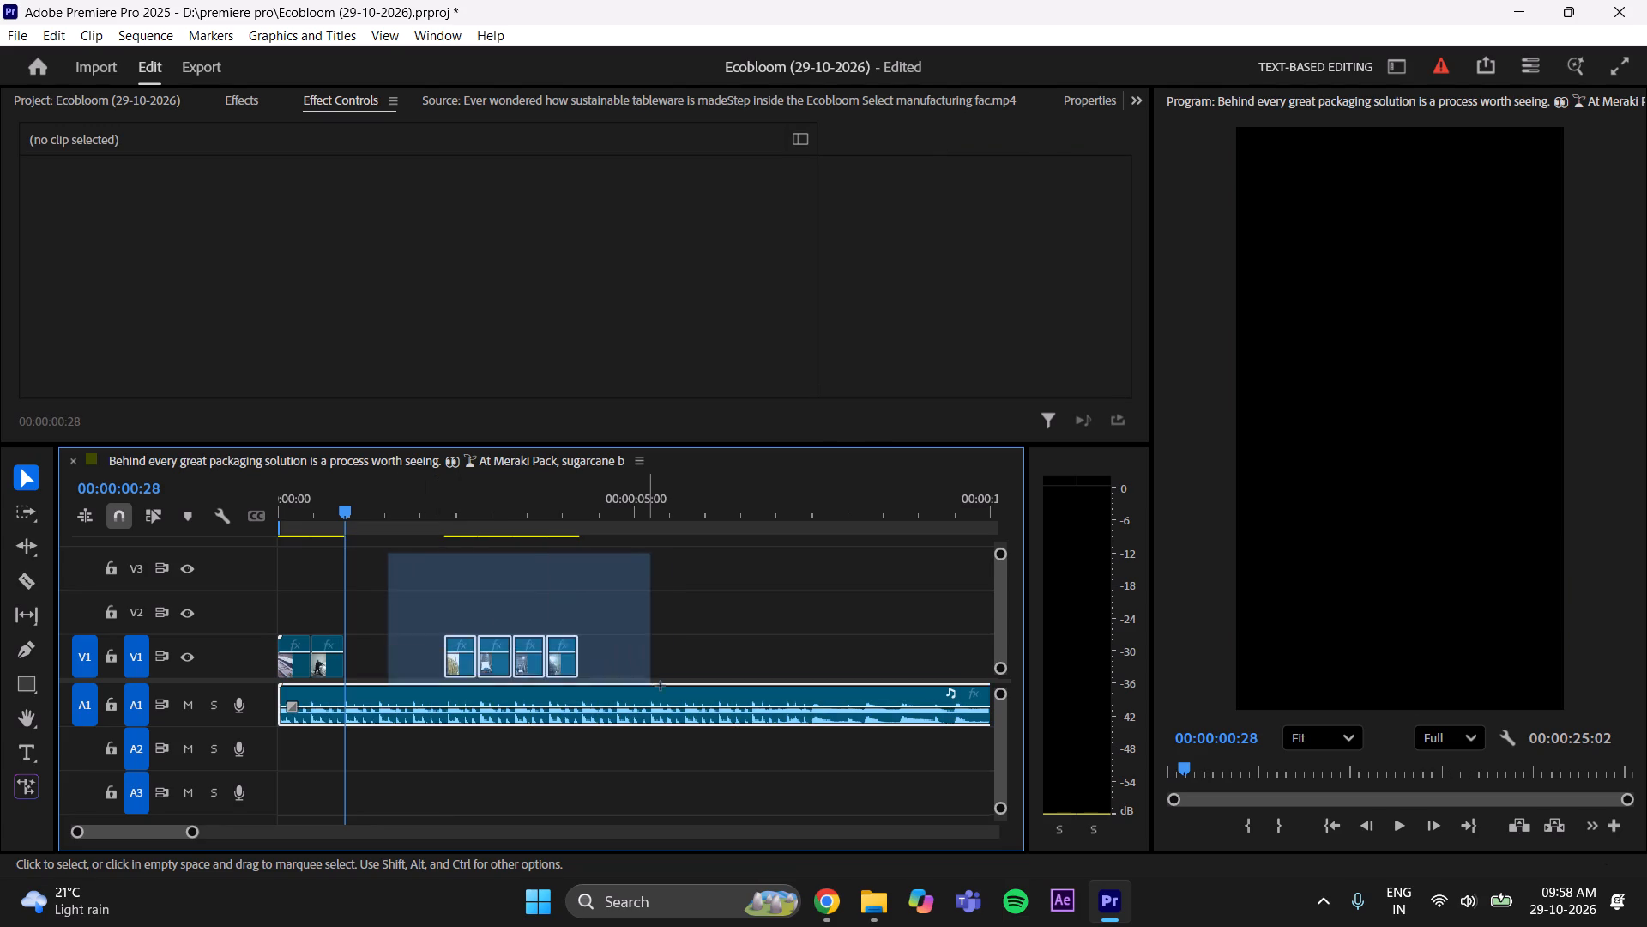
pyautogui.moveTo(661, 686); pyautogui.dragTo(670, 688)
pyautogui.click(448, 597)
pyautogui.moveTo(407, 588); pyautogui.dragTo(605, 645)
pyautogui.moveTo(344, 504); pyautogui.dragTo(175, 539)
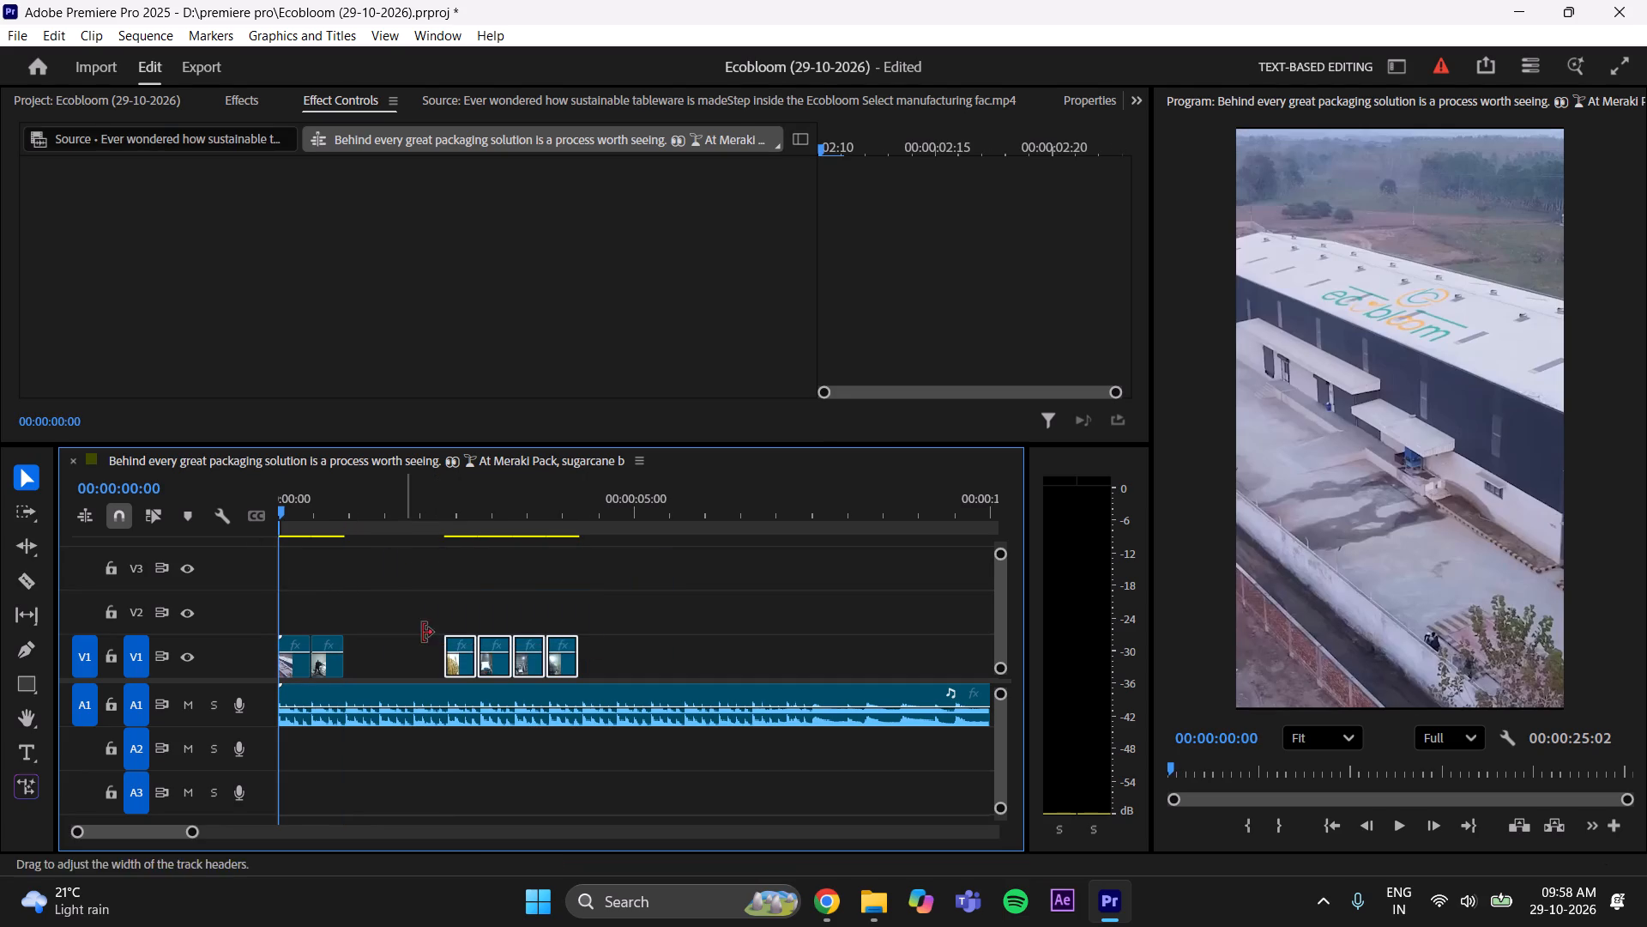
pyautogui.moveTo(466, 667); pyautogui.dragTo(373, 664)
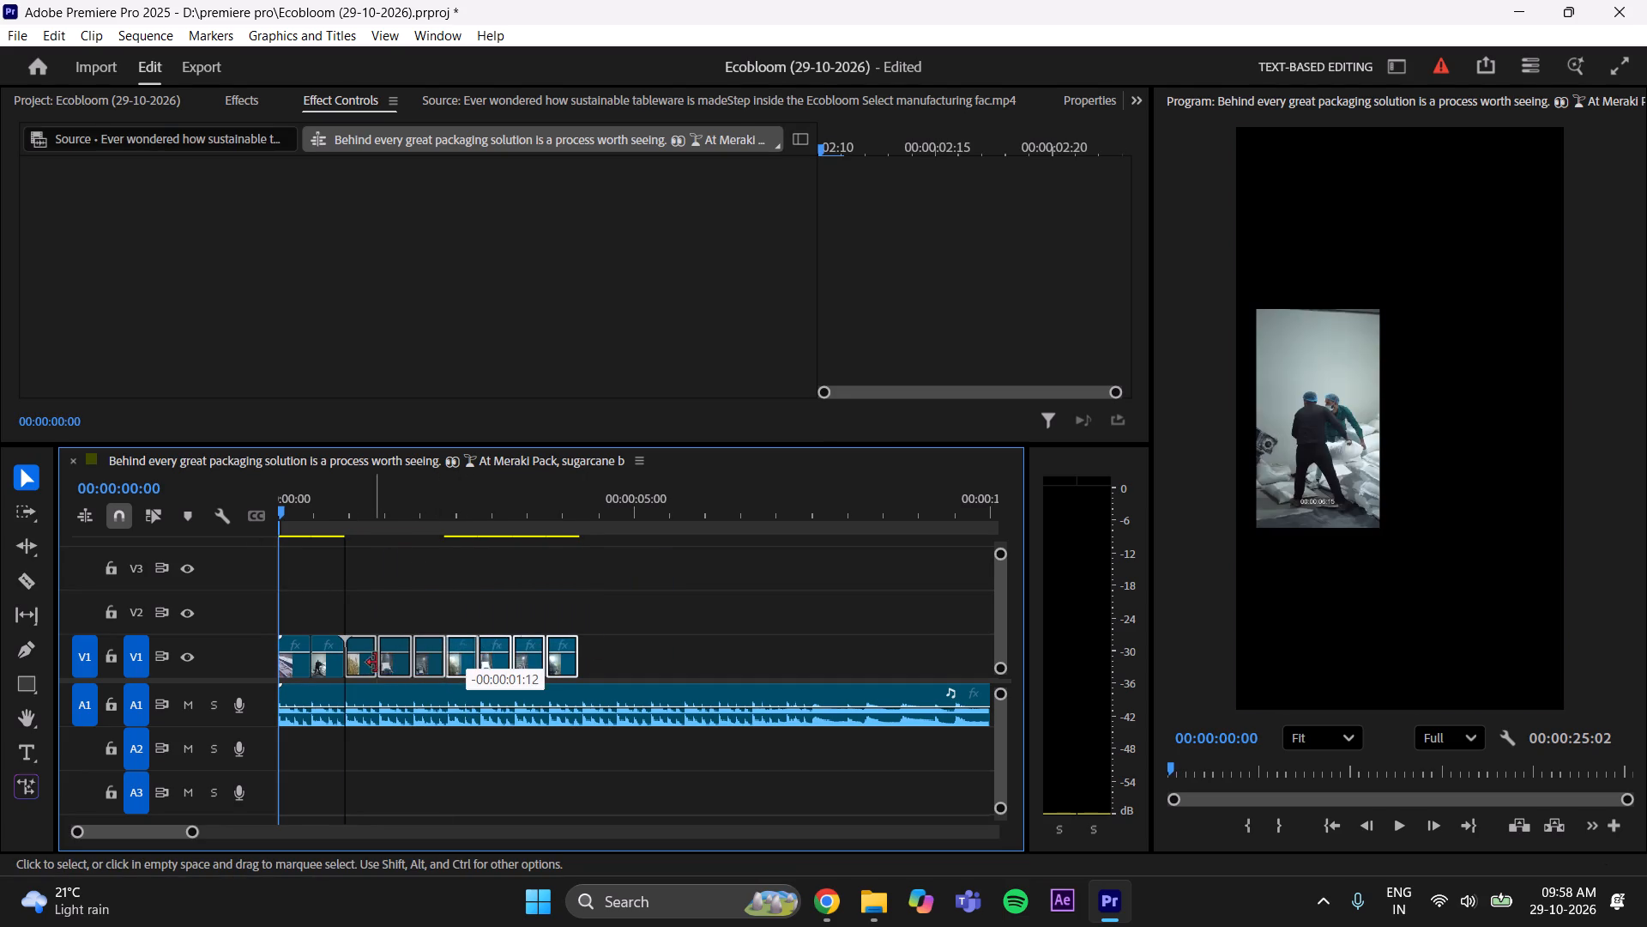
pyautogui.click(441, 596)
pyautogui.click(604, 799)
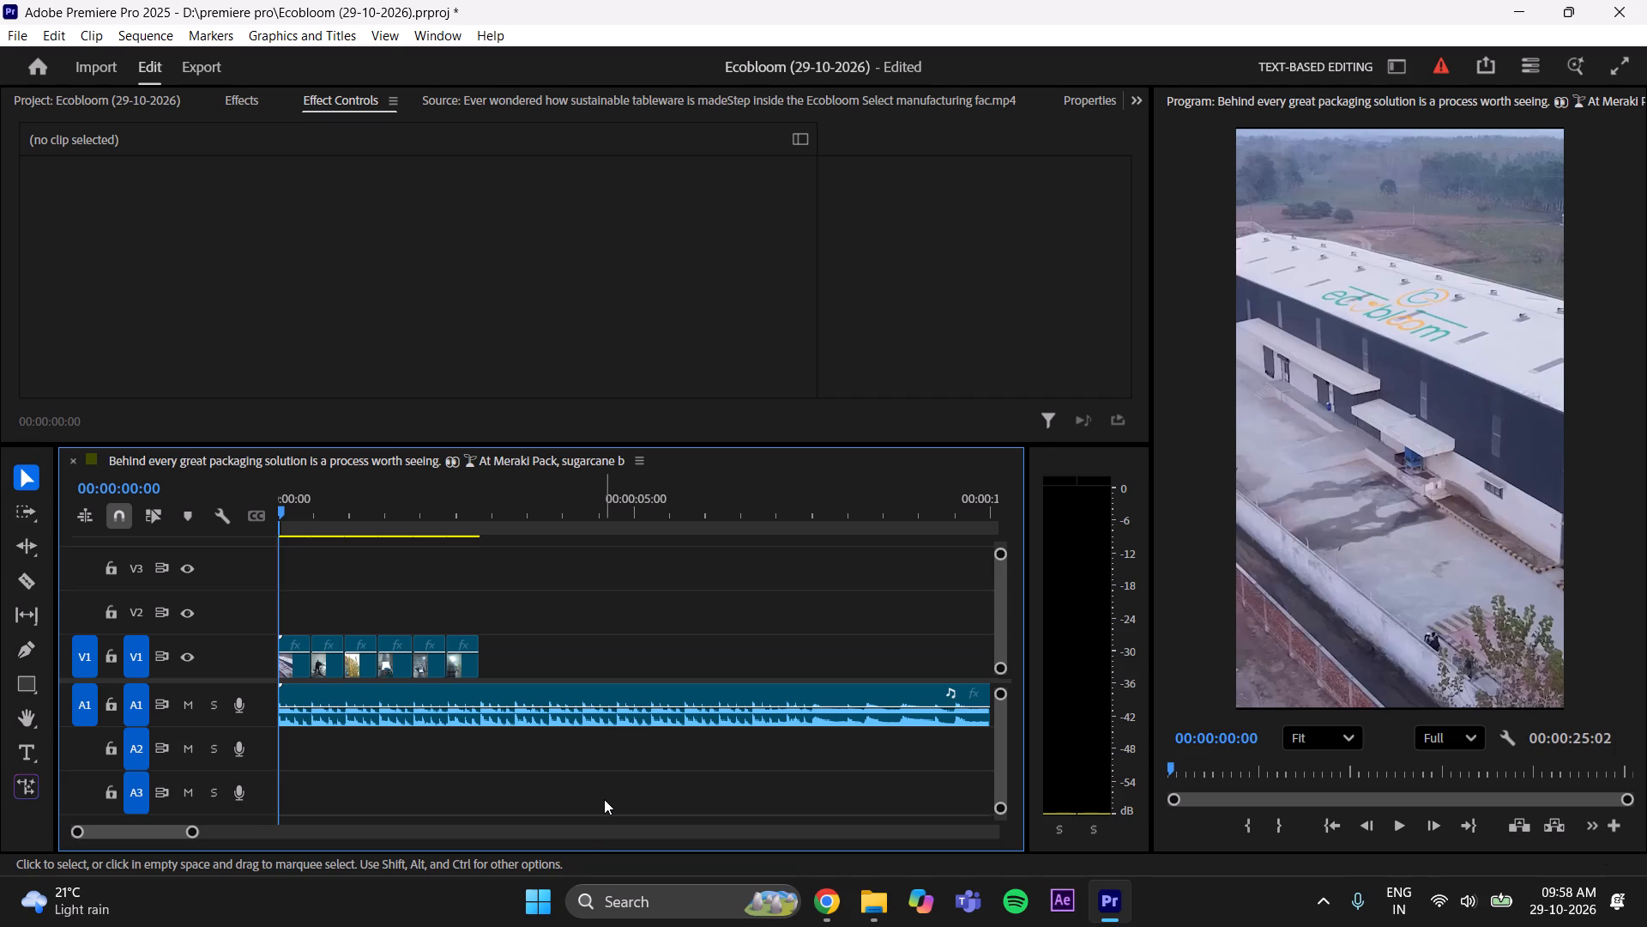
pyautogui.hotkey('ctrl', 's')
# Play back the opening sequence and apply Scale to Frame Size to the sack-lifting clip on V1.
pyautogui.press('space')
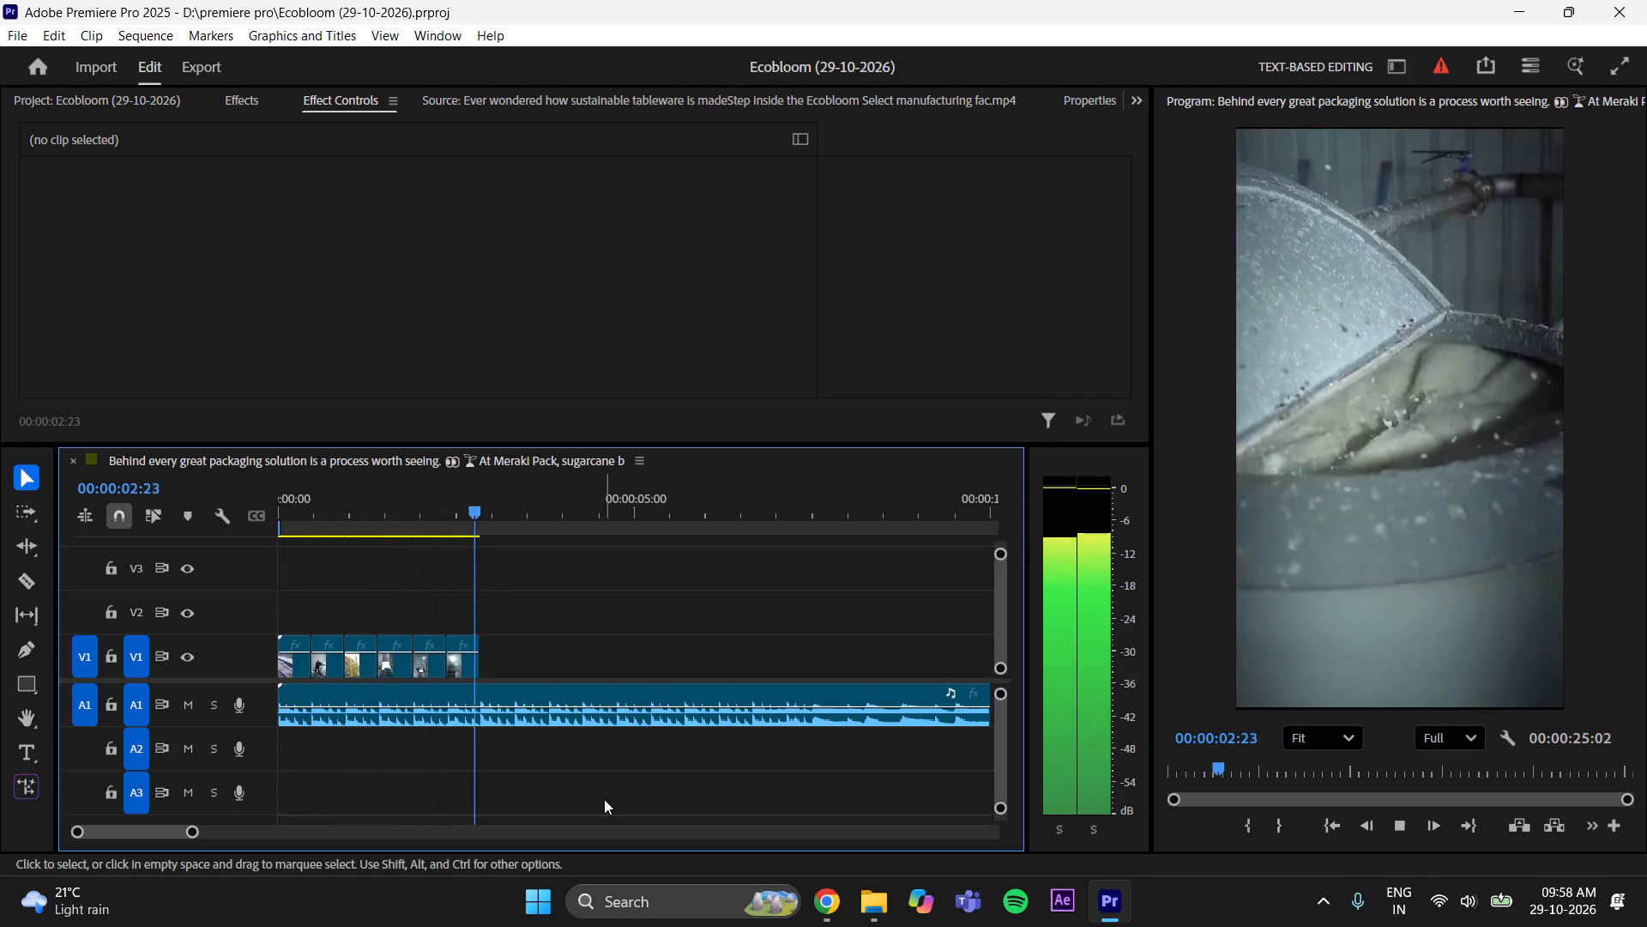
pyautogui.press('space')
pyautogui.moveTo(490, 506); pyautogui.dragTo(242, 586)
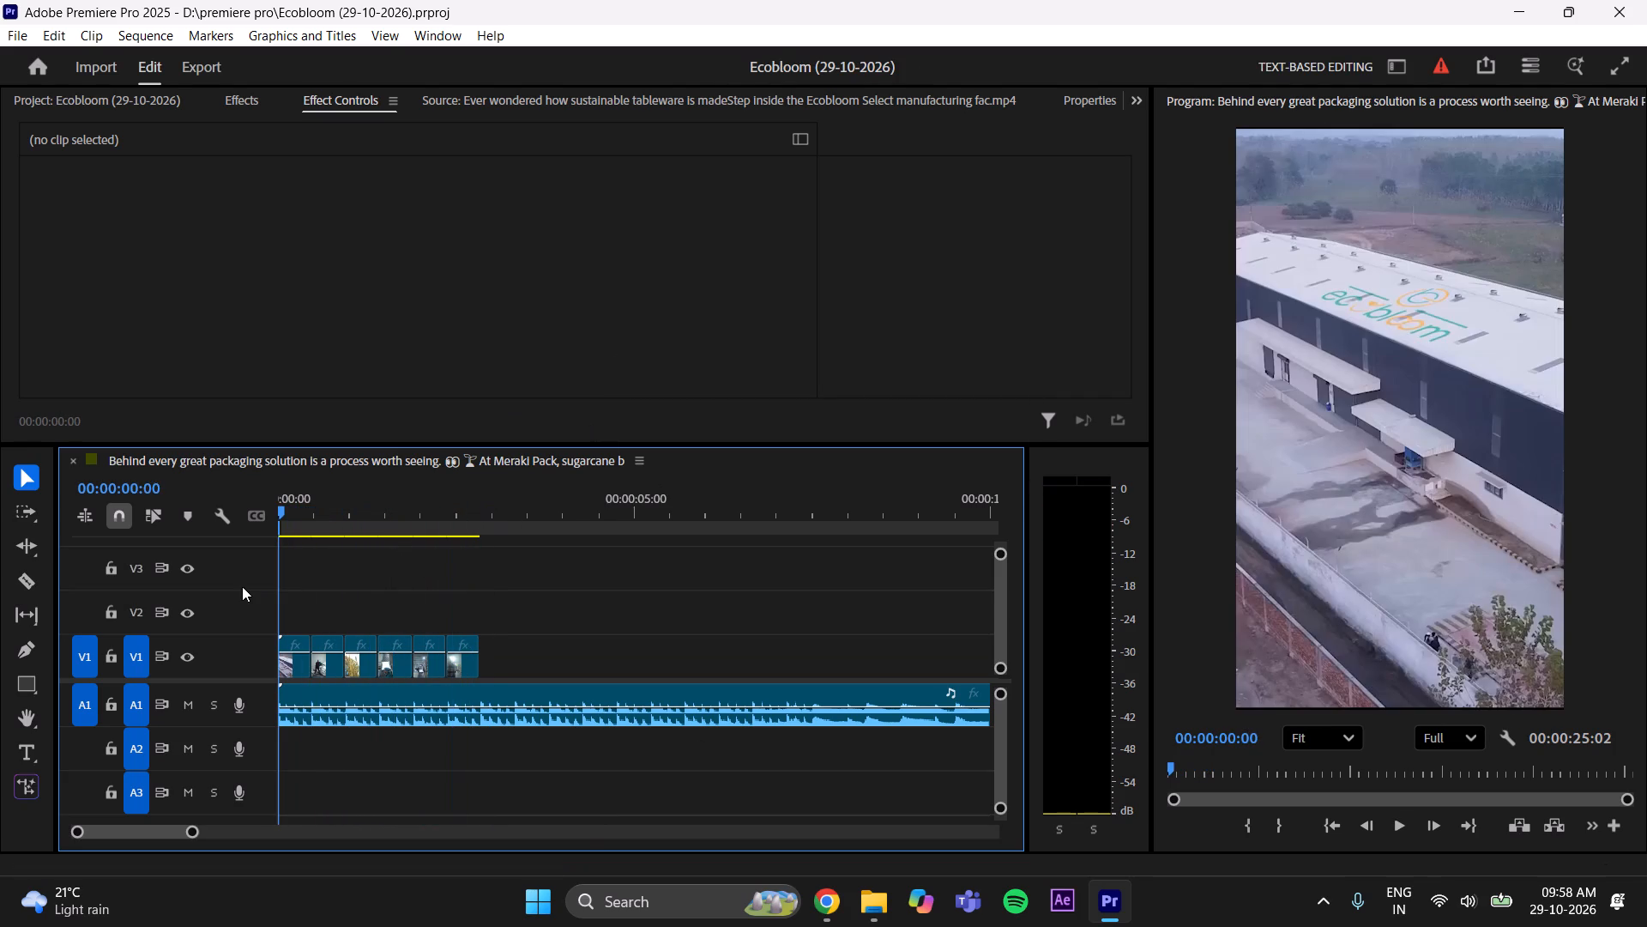
pyautogui.moveTo(306, 519); pyautogui.dragTo(332, 522)
pyautogui.click(326, 669)
pyautogui.rightClick(326, 669)
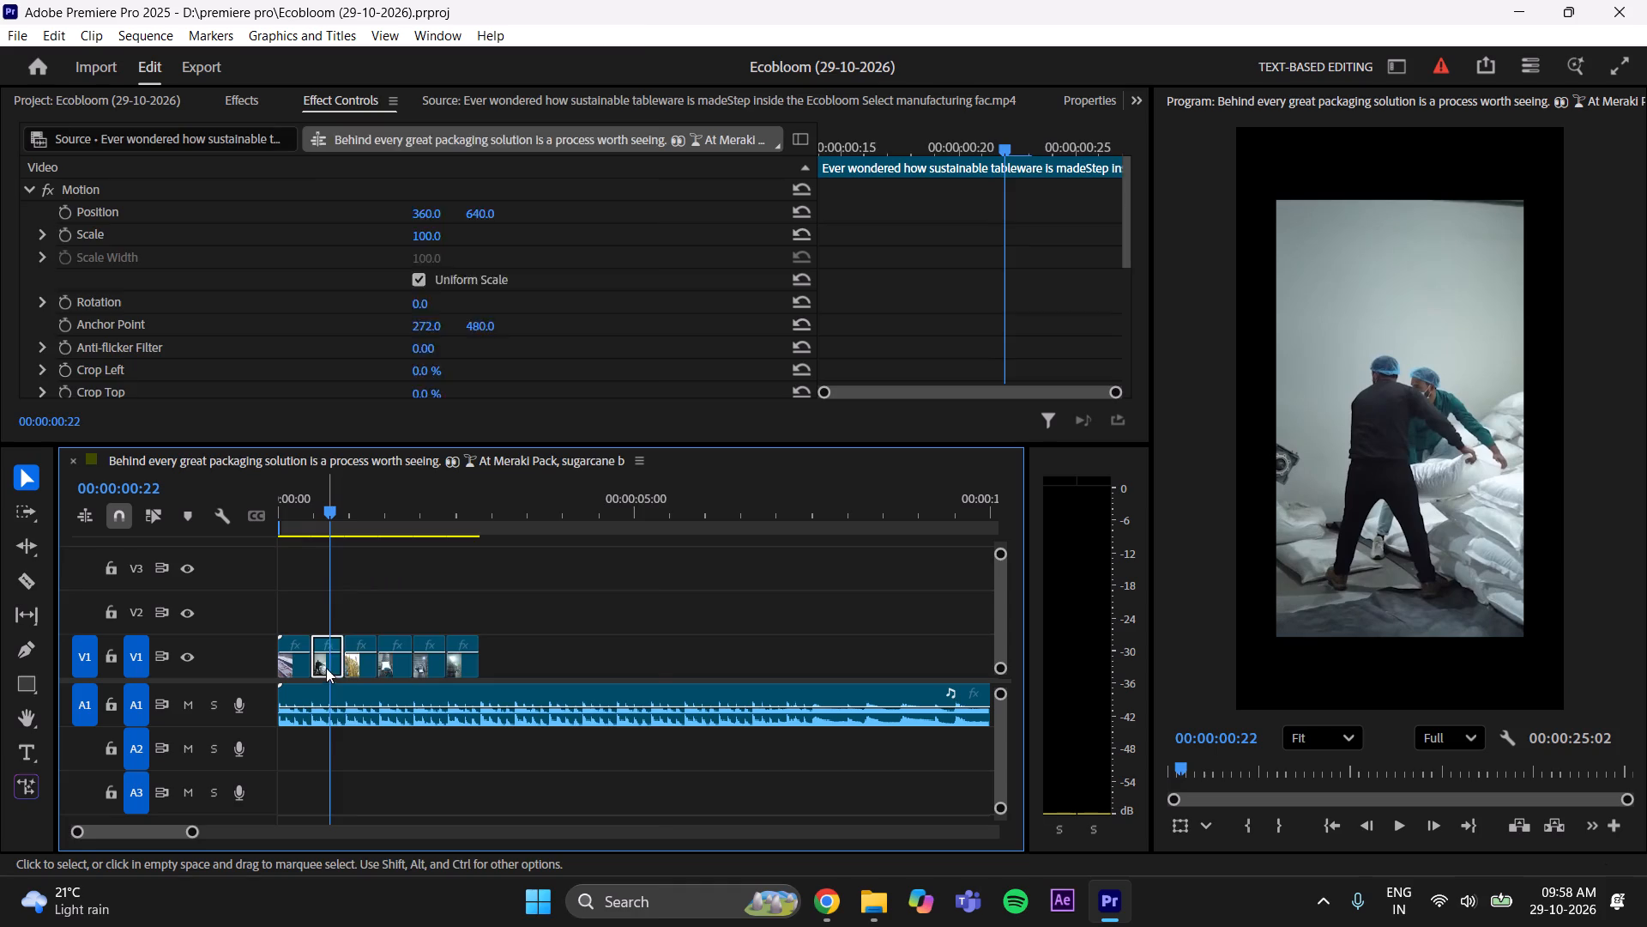
pyautogui.click(378, 791)
pyautogui.moveTo(333, 486); pyautogui.dragTo(218, 542)
pyautogui.click(424, 597)
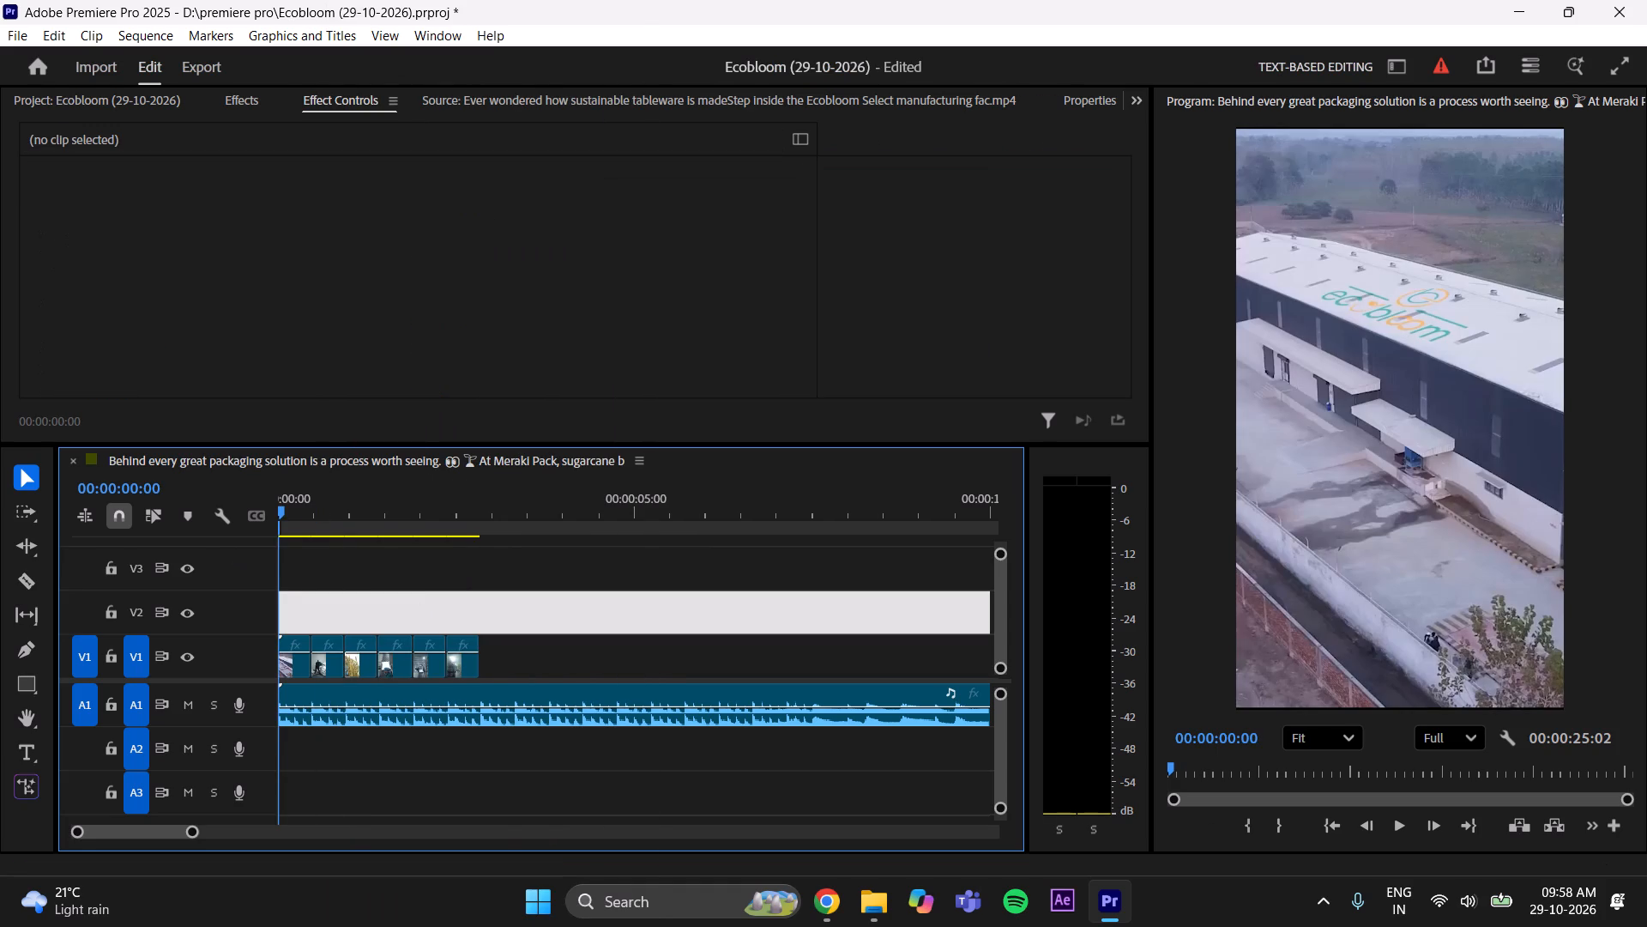
# Review the cut after the sack-lifting clip and trim the next clip's start to 00:00:00:29, removing the stray sugarcane frame.
pyautogui.click(1389, 825)
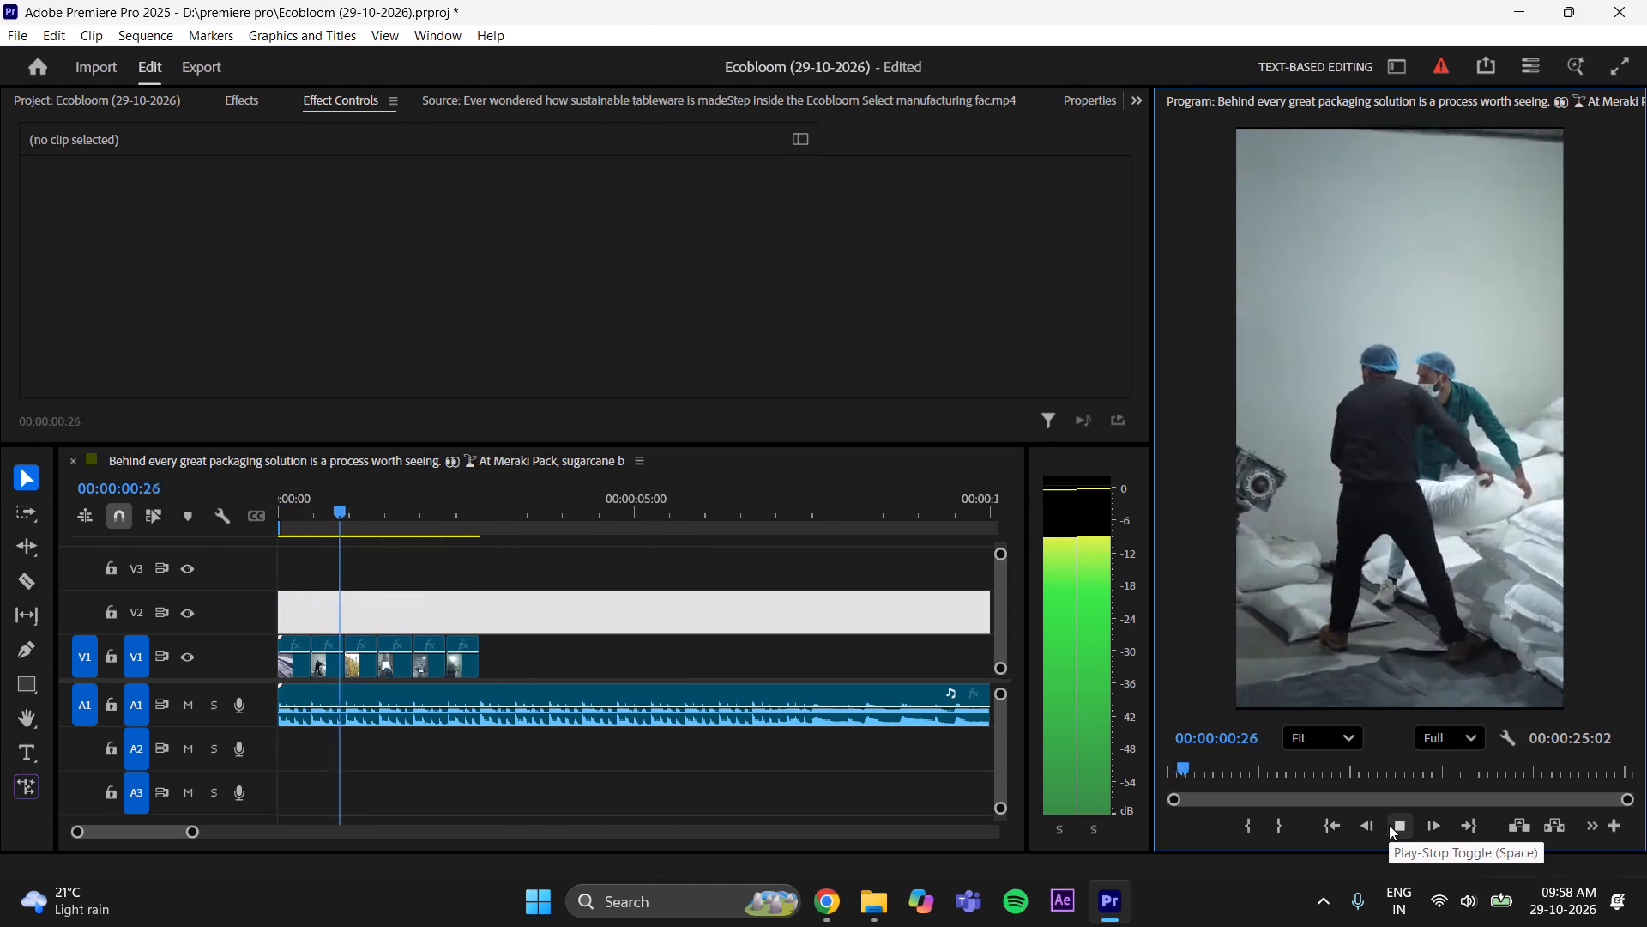
pyautogui.click(1389, 825)
pyautogui.moveTo(391, 497); pyautogui.dragTo(357, 527)
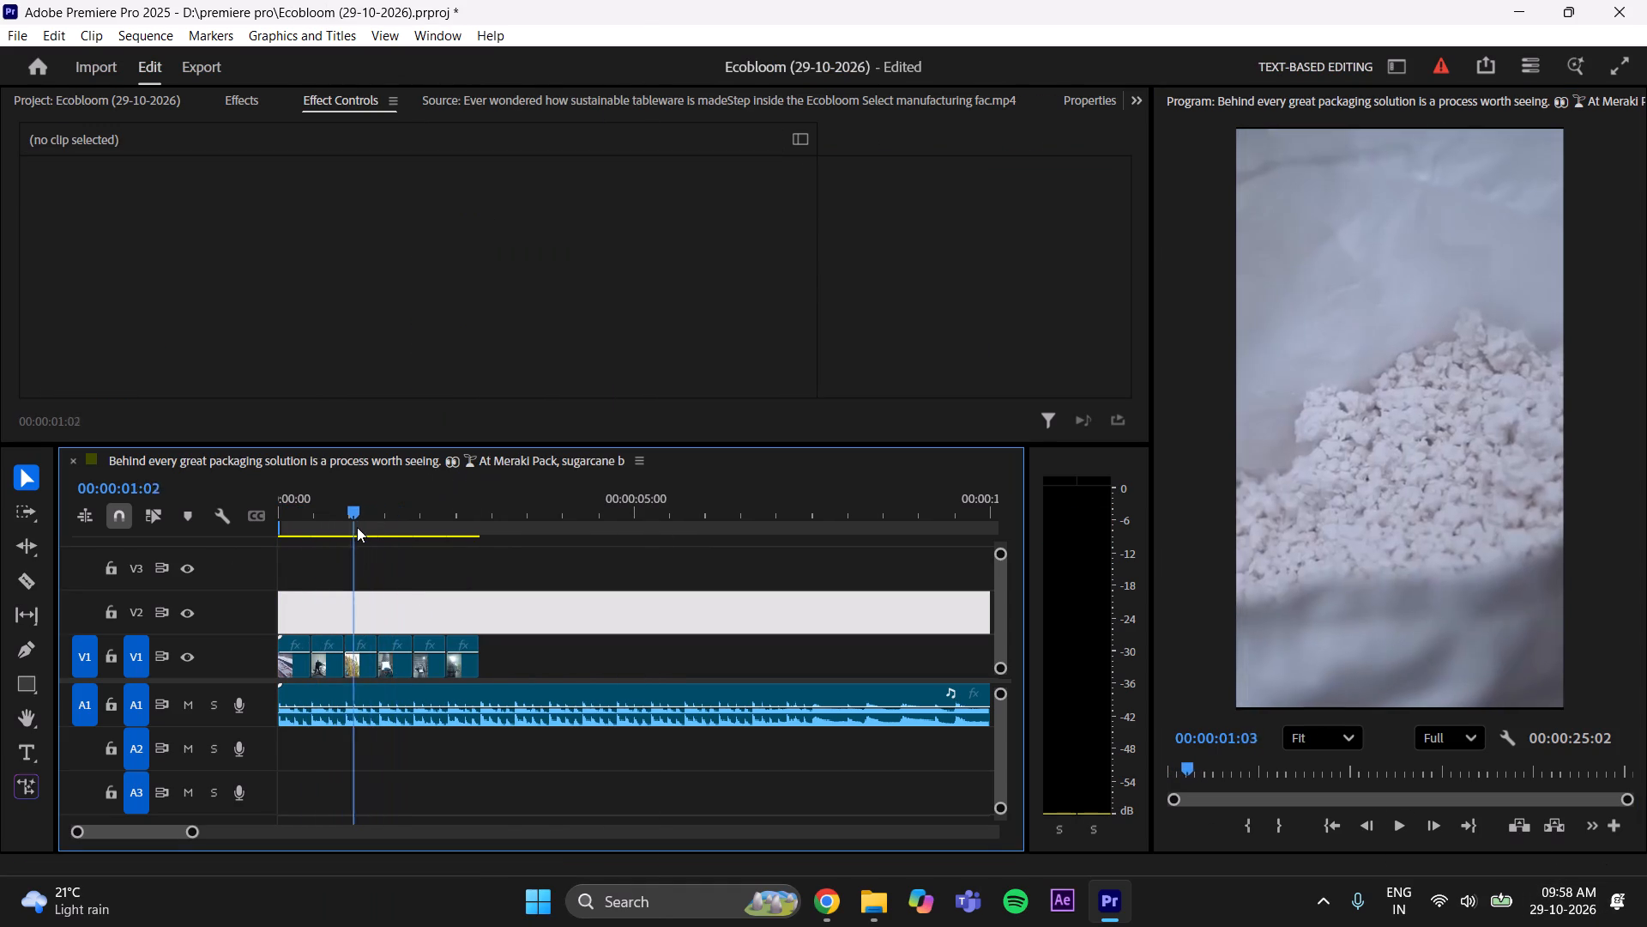
pyautogui.moveTo(357, 527); pyautogui.dragTo(347, 530)
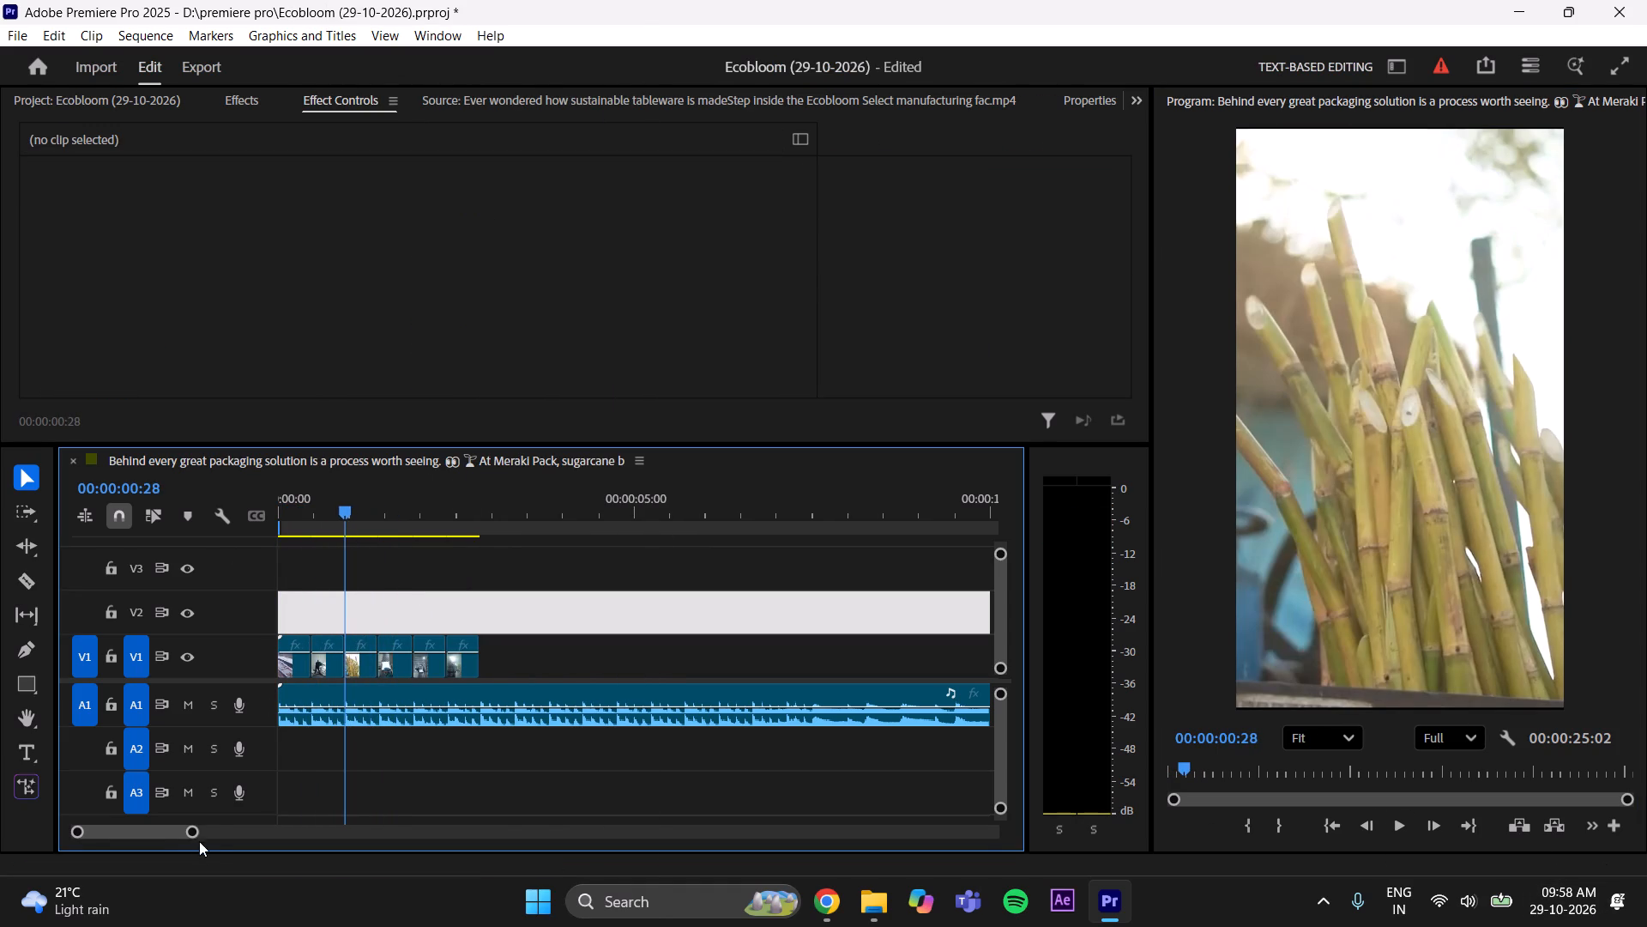
pyautogui.moveTo(193, 834); pyautogui.dragTo(127, 838)
pyautogui.click(637, 499)
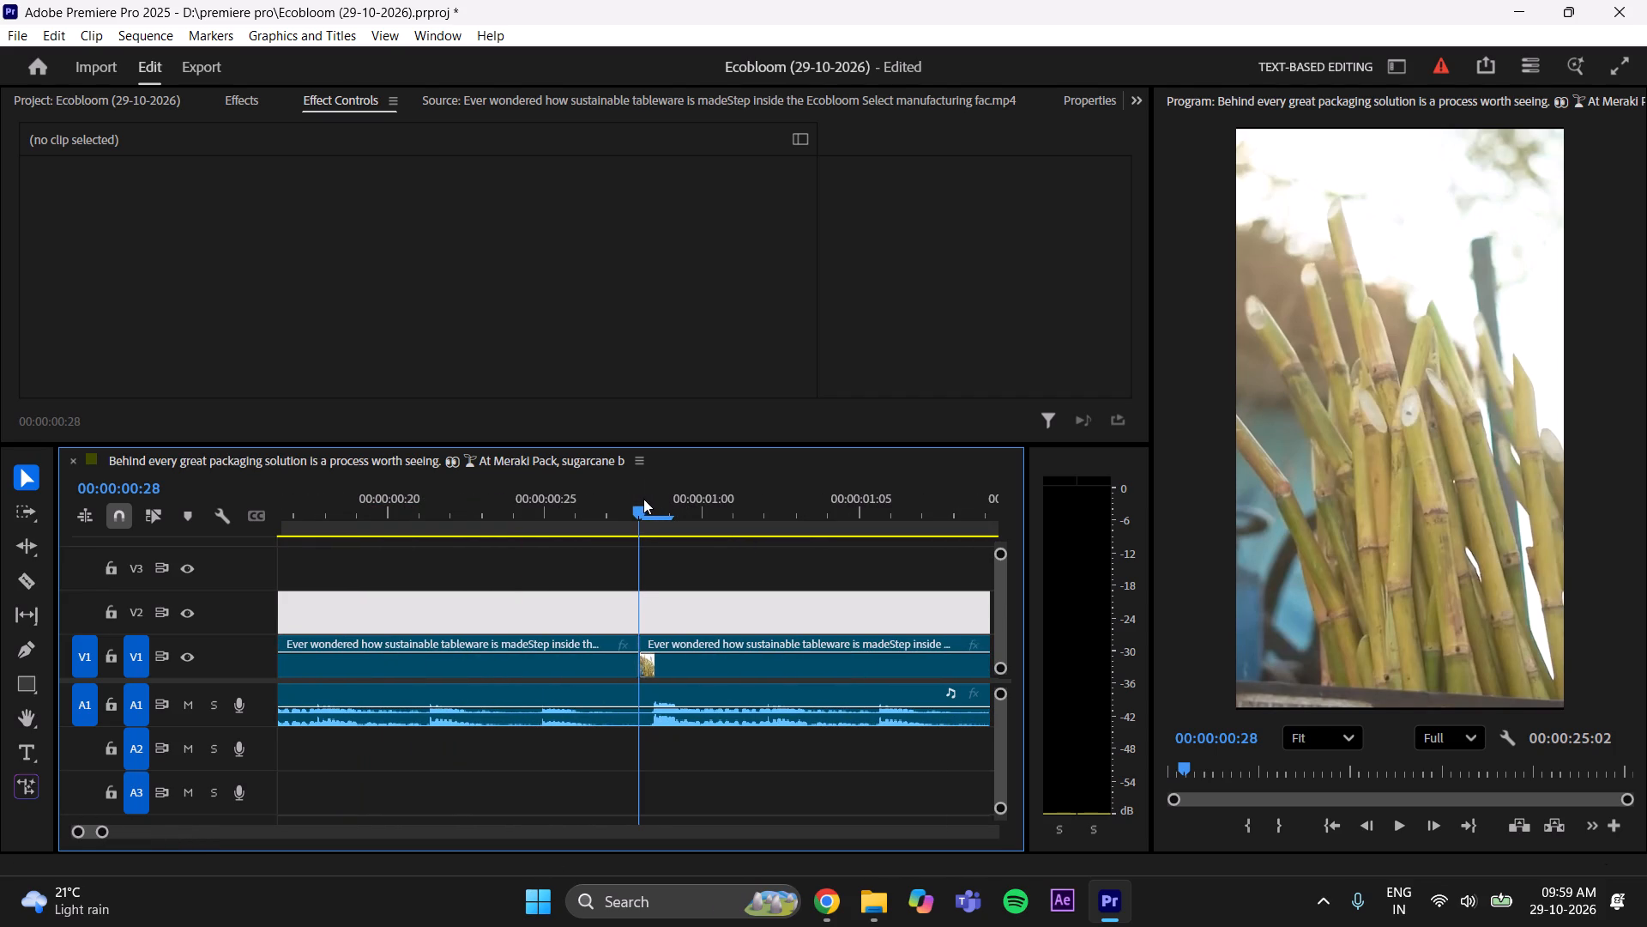
pyautogui.click(640, 504)
pyautogui.moveTo(641, 509); pyautogui.dragTo(649, 512)
pyautogui.moveTo(635, 512); pyautogui.dragTo(666, 500)
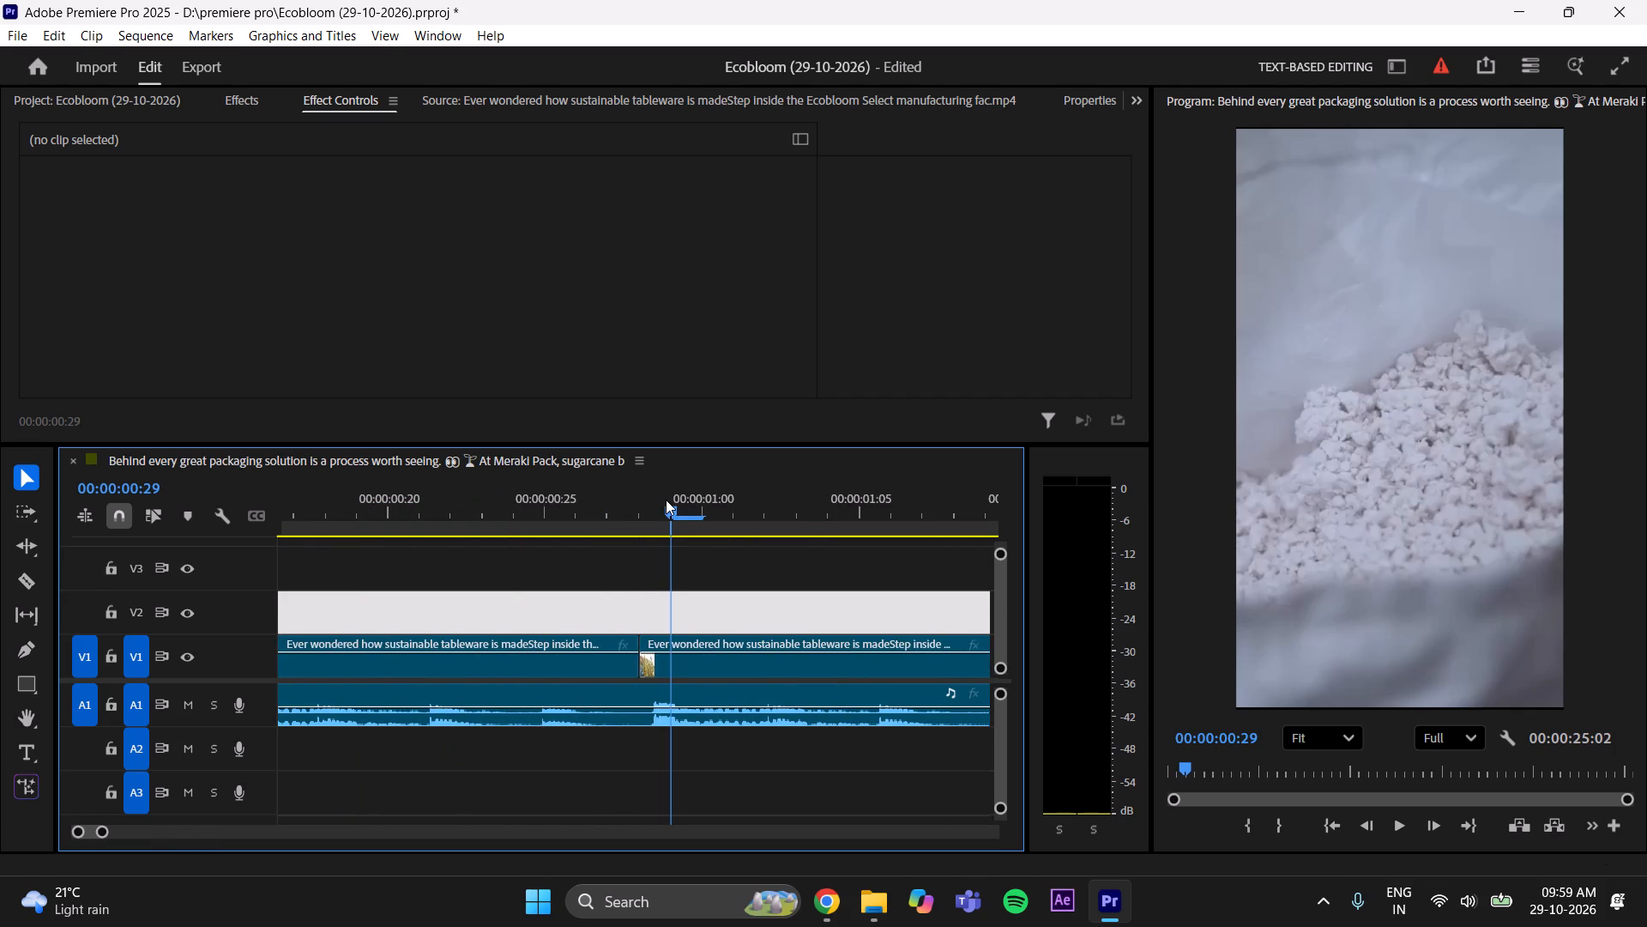
pyautogui.moveTo(666, 500); pyautogui.dragTo(661, 503)
pyautogui.moveTo(661, 503); pyautogui.dragTo(672, 497)
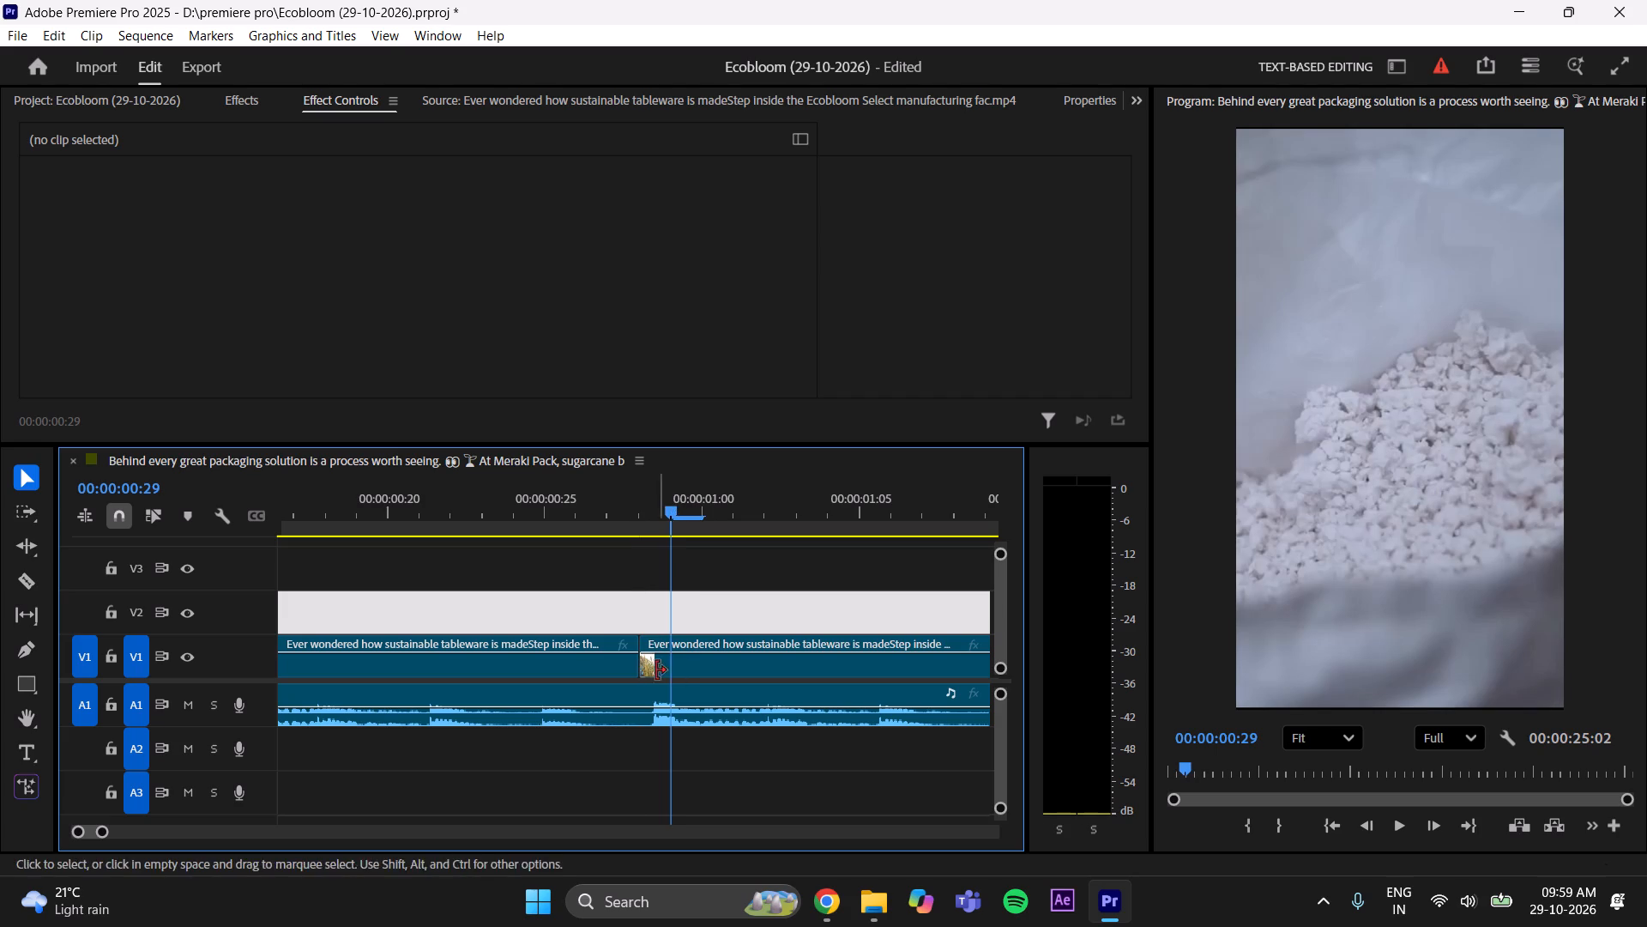
pyautogui.moveTo(643, 668); pyautogui.dragTo(662, 661)
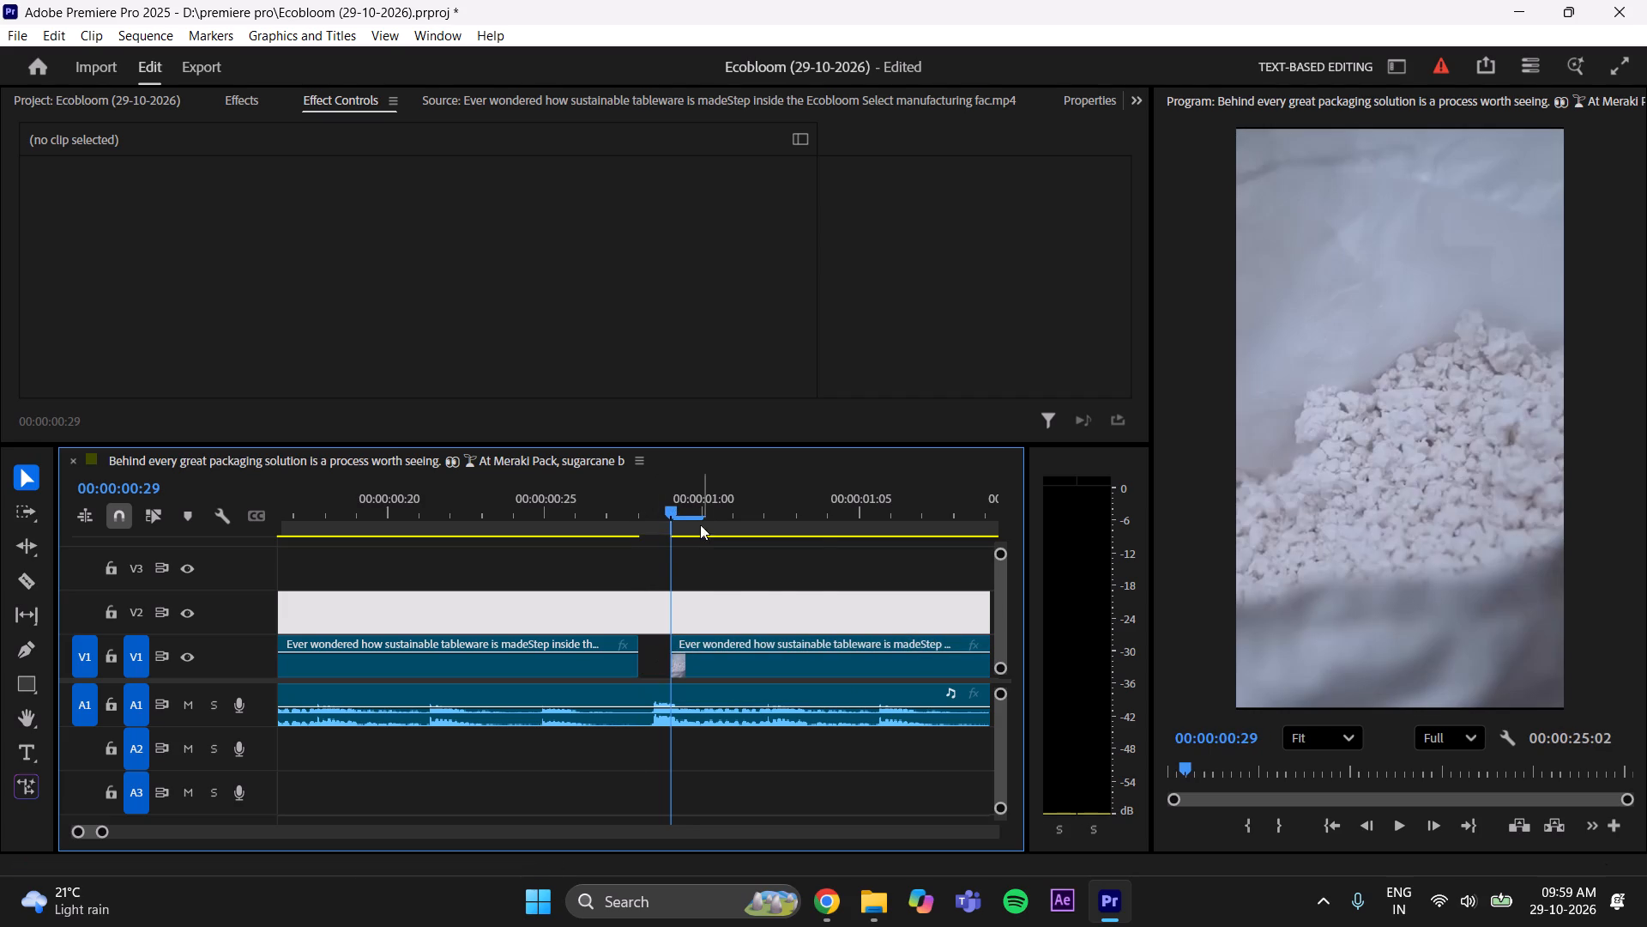
pyautogui.click(677, 504)
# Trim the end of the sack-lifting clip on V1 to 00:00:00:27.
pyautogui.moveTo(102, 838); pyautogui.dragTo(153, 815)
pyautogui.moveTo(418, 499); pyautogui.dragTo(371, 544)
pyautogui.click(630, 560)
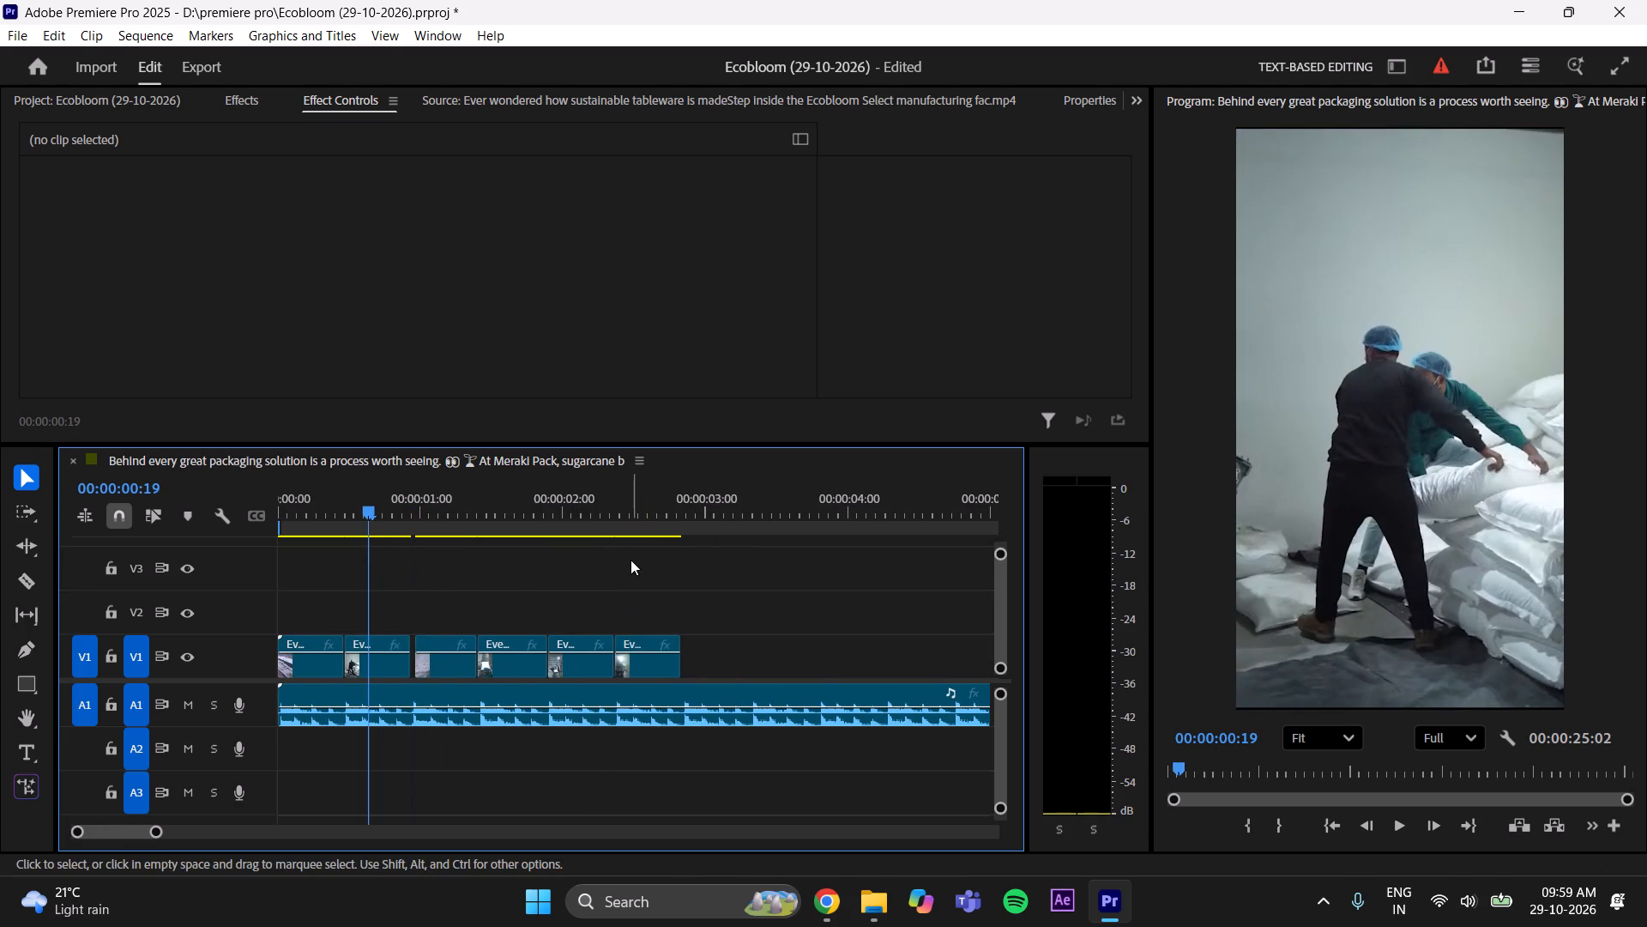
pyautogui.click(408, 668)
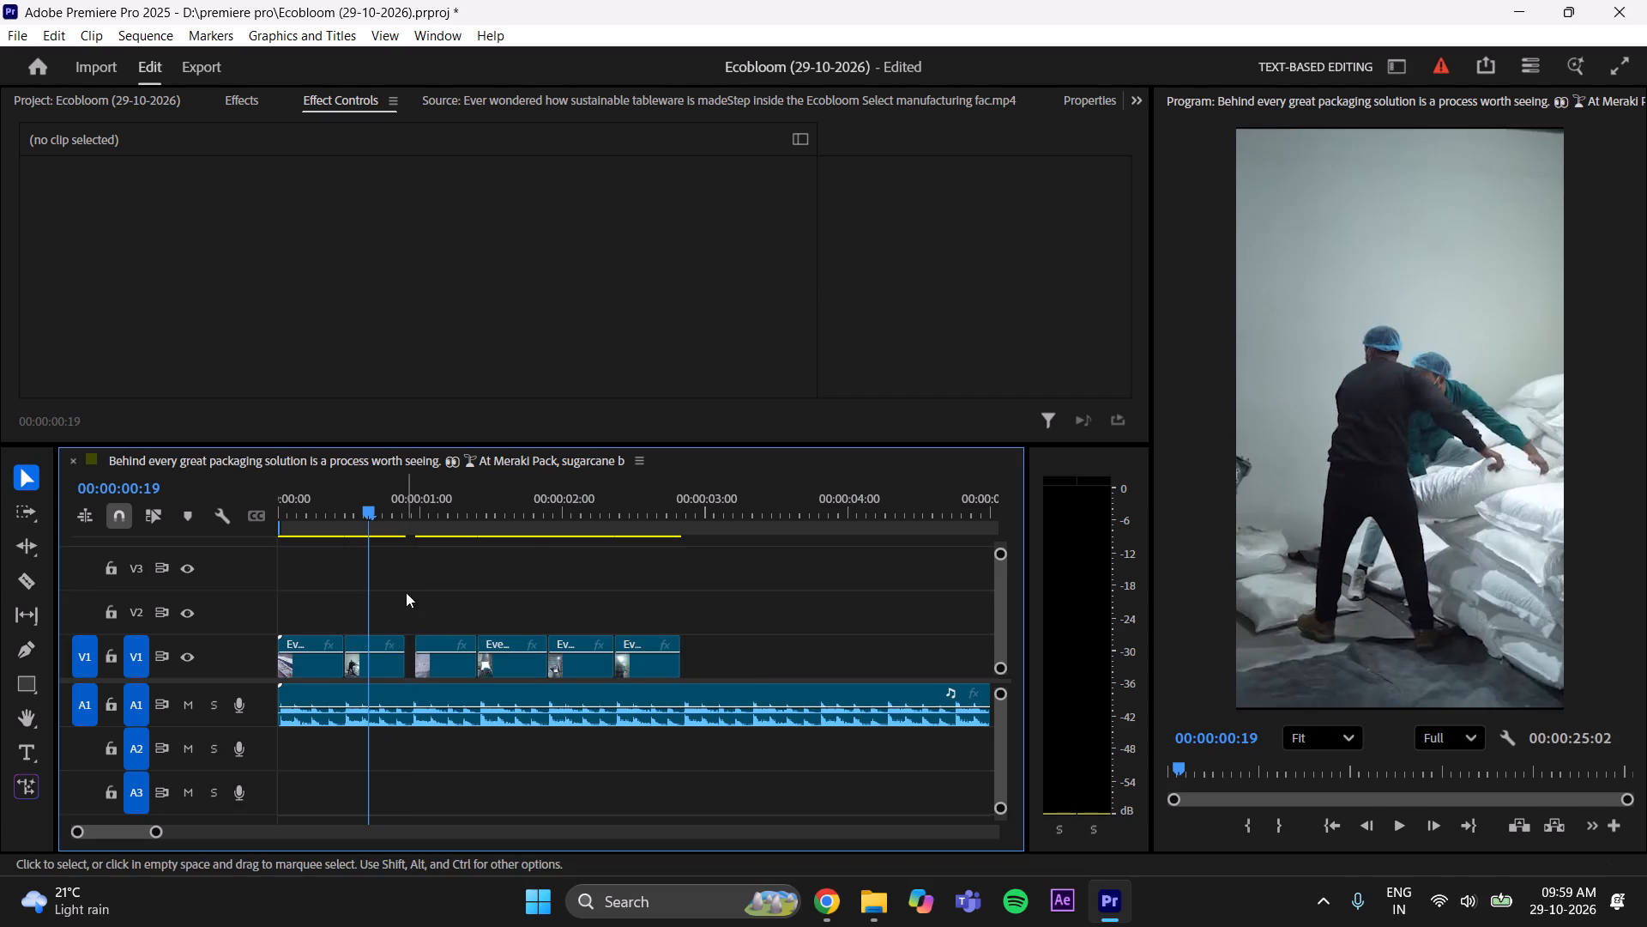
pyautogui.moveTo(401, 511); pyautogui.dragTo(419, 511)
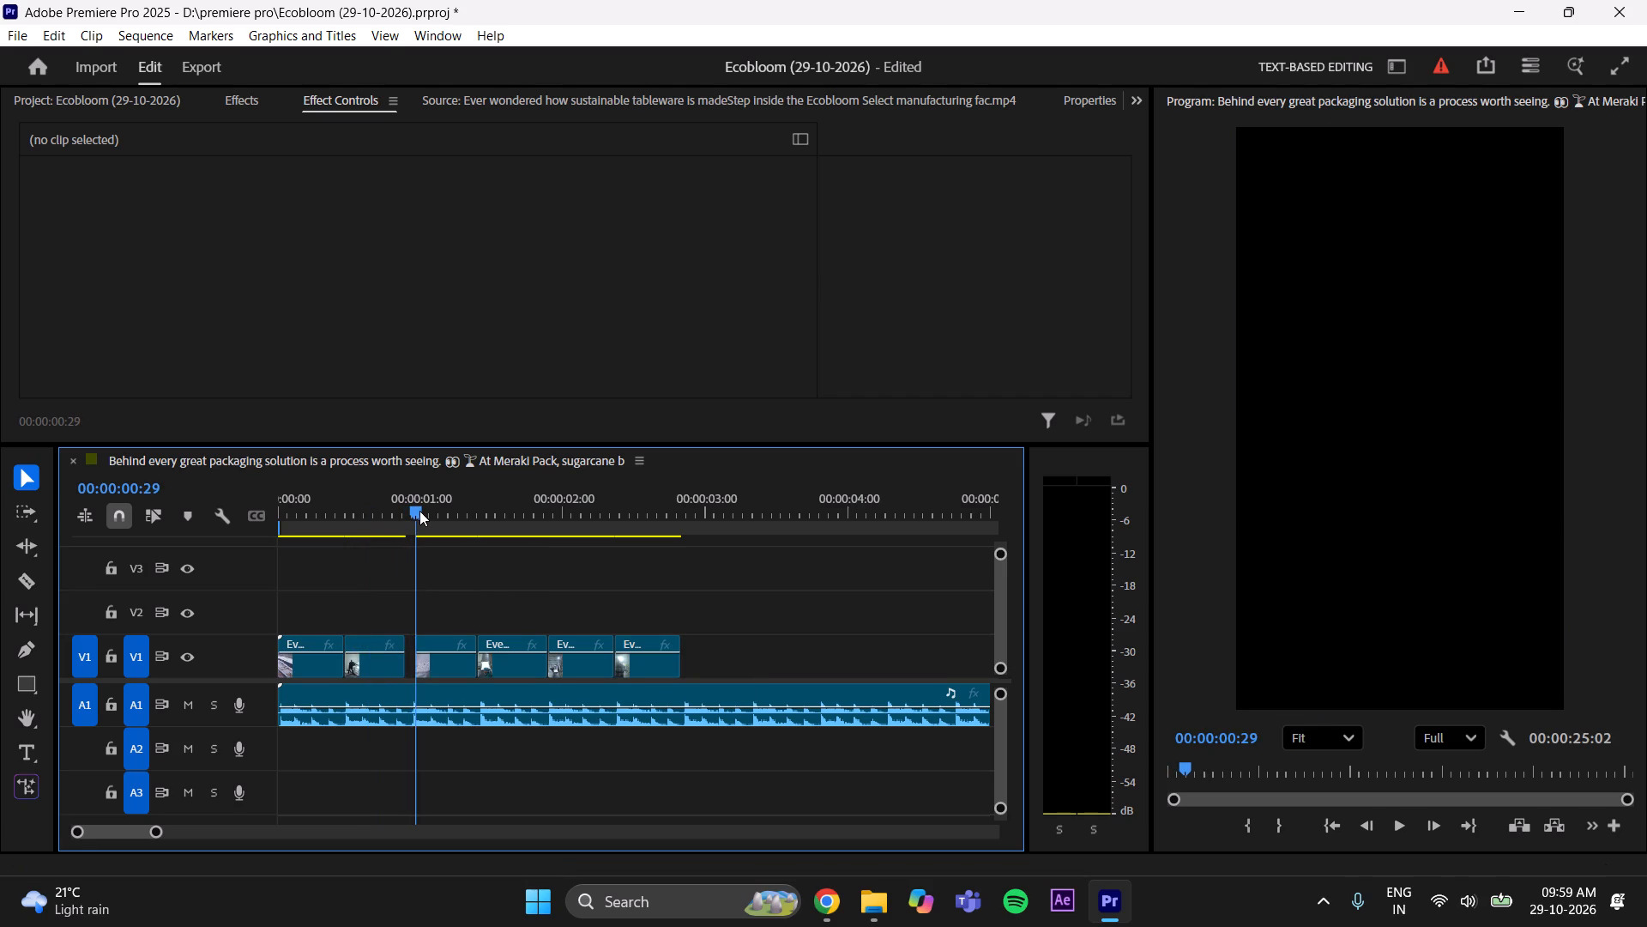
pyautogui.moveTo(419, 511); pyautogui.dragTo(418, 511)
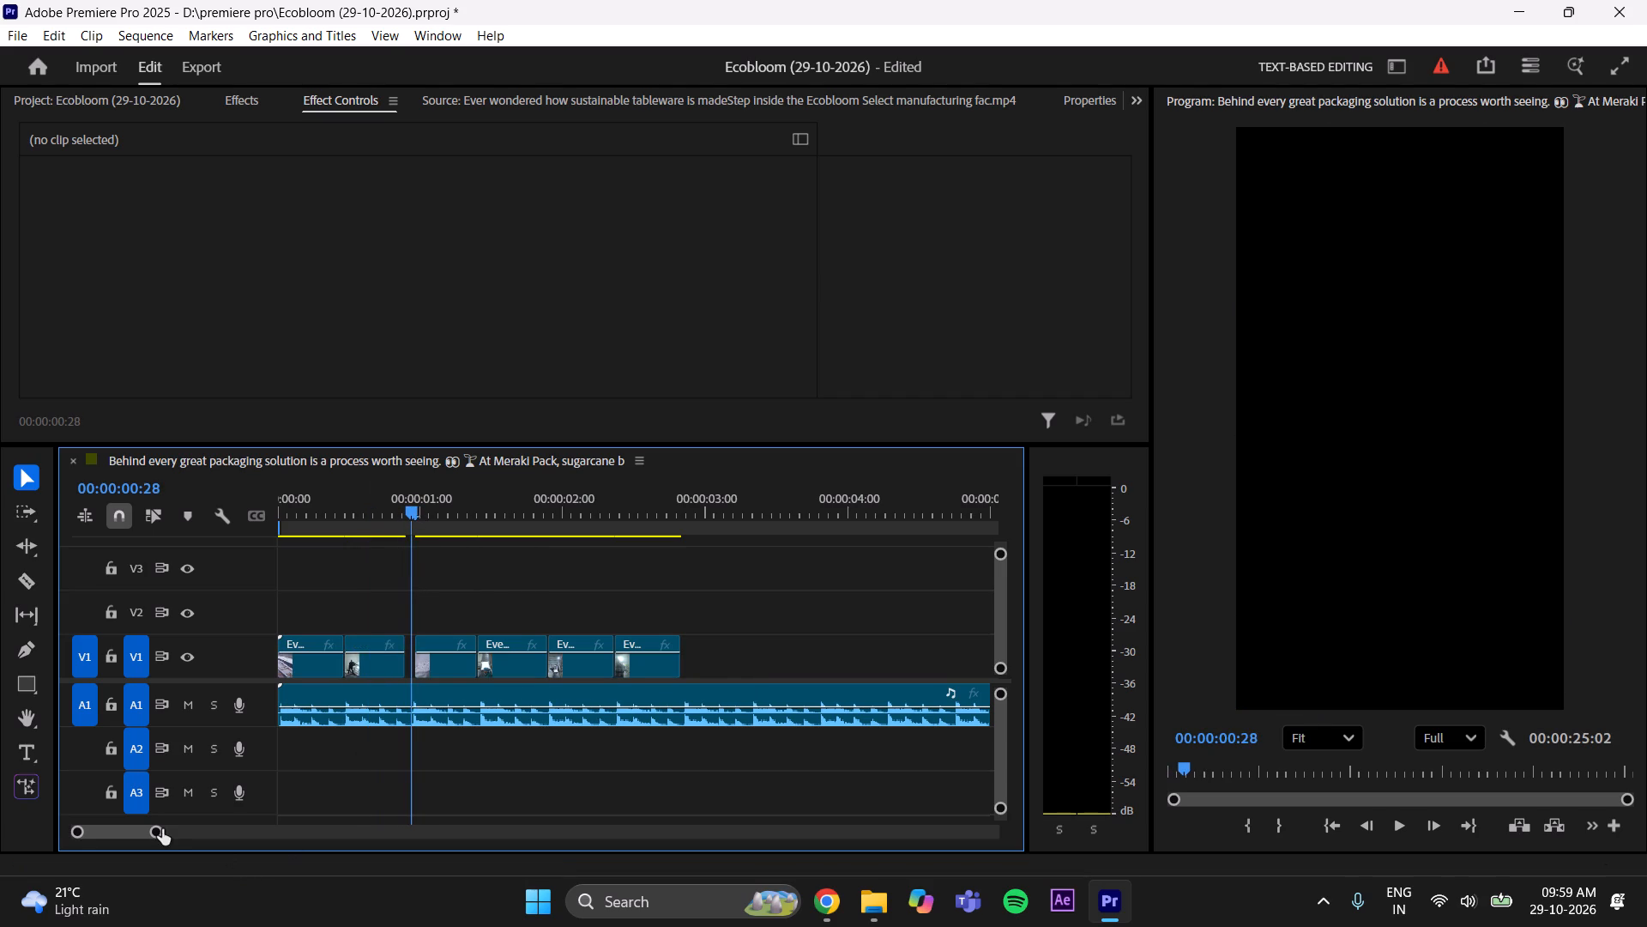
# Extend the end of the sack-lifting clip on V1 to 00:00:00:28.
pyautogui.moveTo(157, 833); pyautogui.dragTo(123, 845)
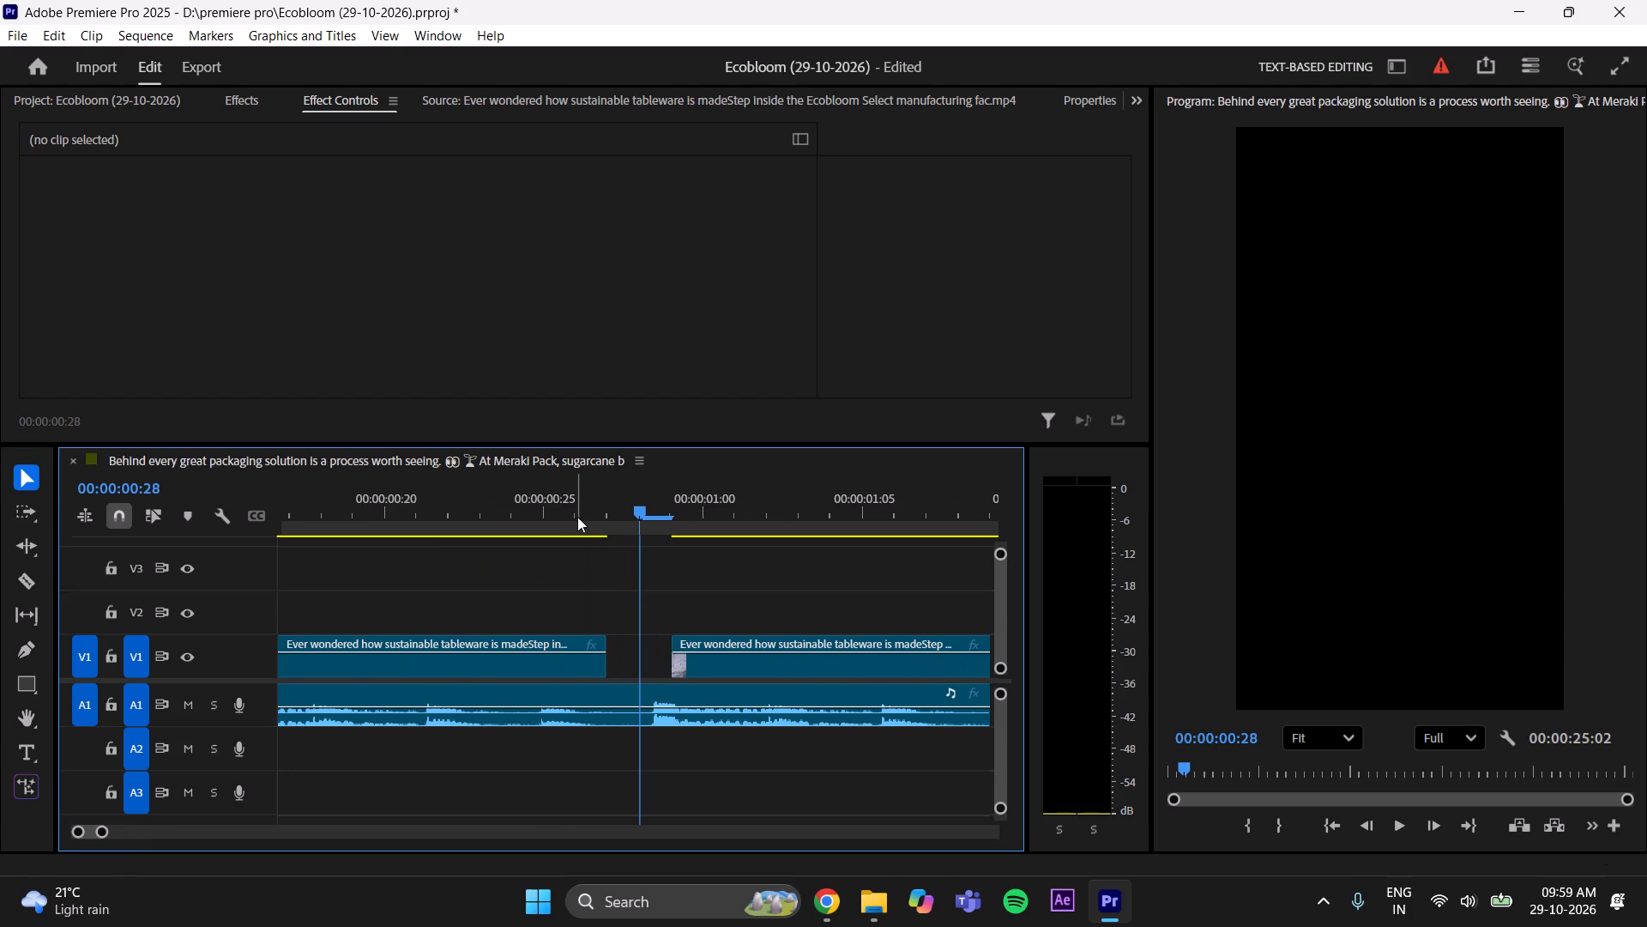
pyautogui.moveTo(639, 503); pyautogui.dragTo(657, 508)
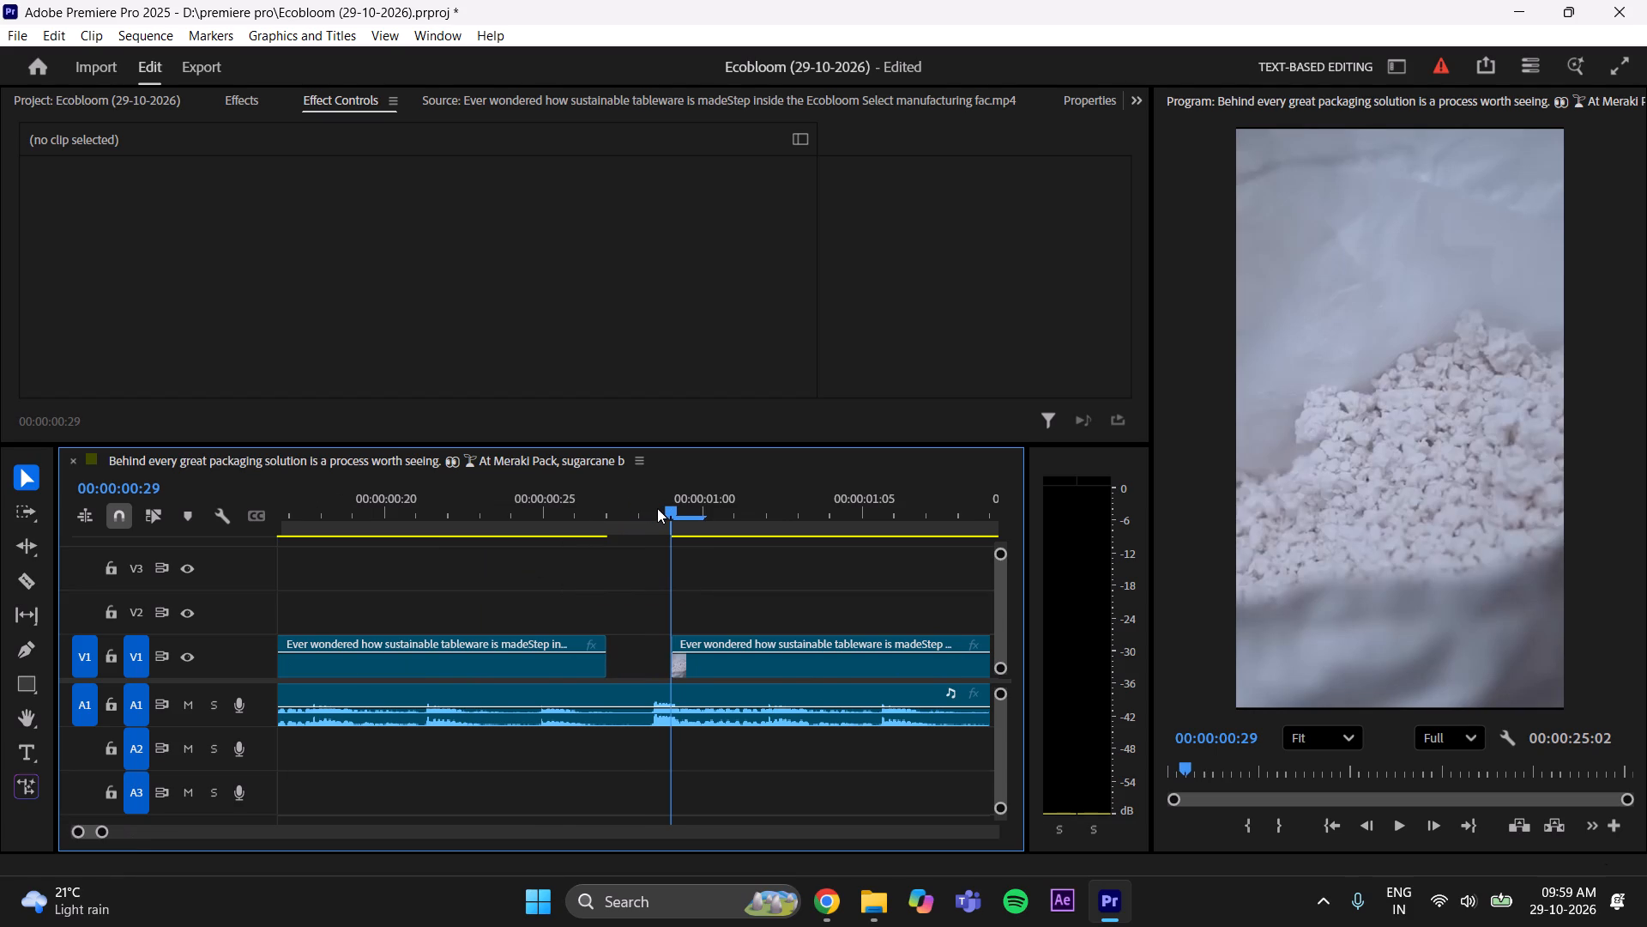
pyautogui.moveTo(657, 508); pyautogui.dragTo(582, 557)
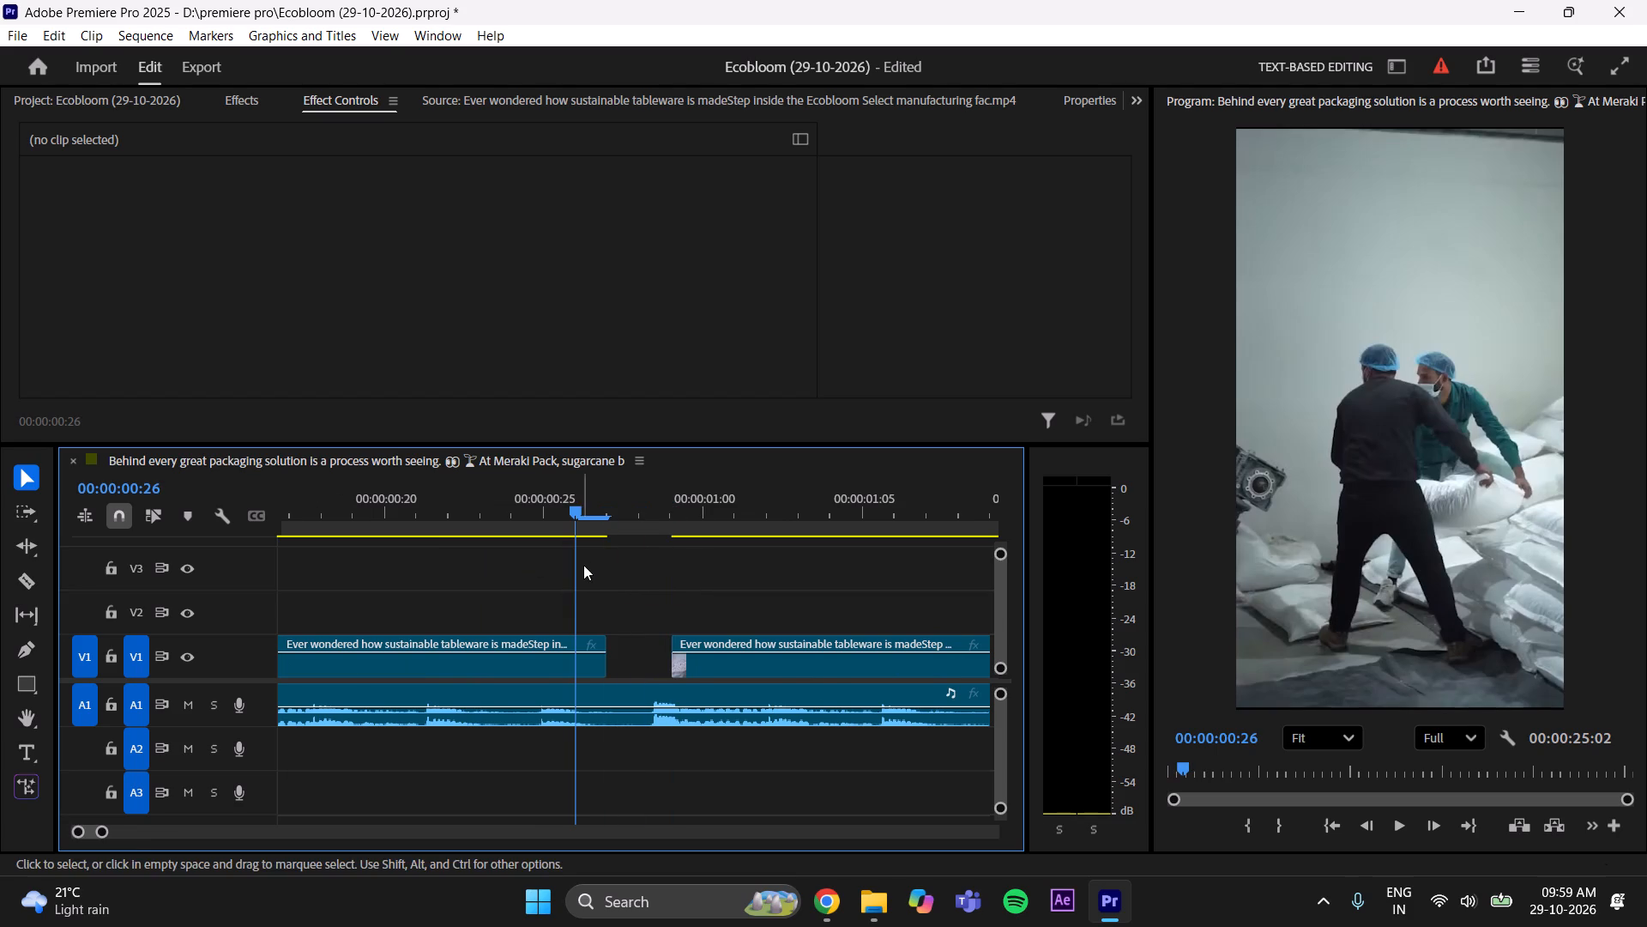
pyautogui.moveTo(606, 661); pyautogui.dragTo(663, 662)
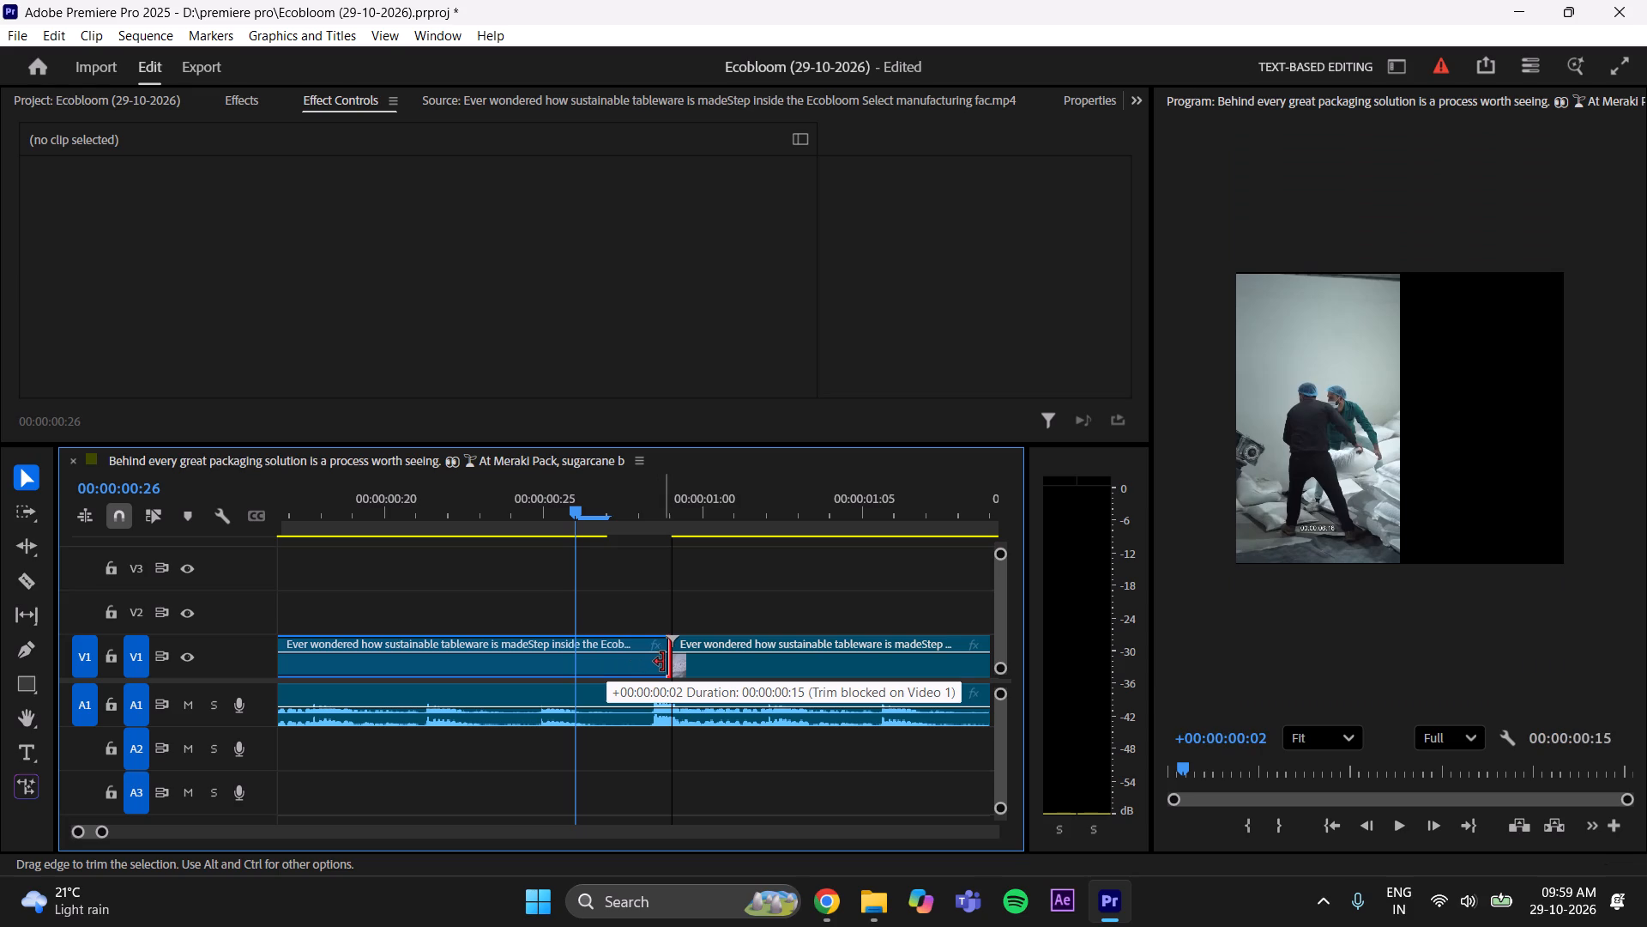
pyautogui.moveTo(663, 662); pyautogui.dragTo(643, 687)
# Extend the sack-lifting clip's end on V1 to 00:00:00:29, closing the gap before the pulp close-up clip.
pyautogui.moveTo(100, 833); pyautogui.dragTo(133, 823)
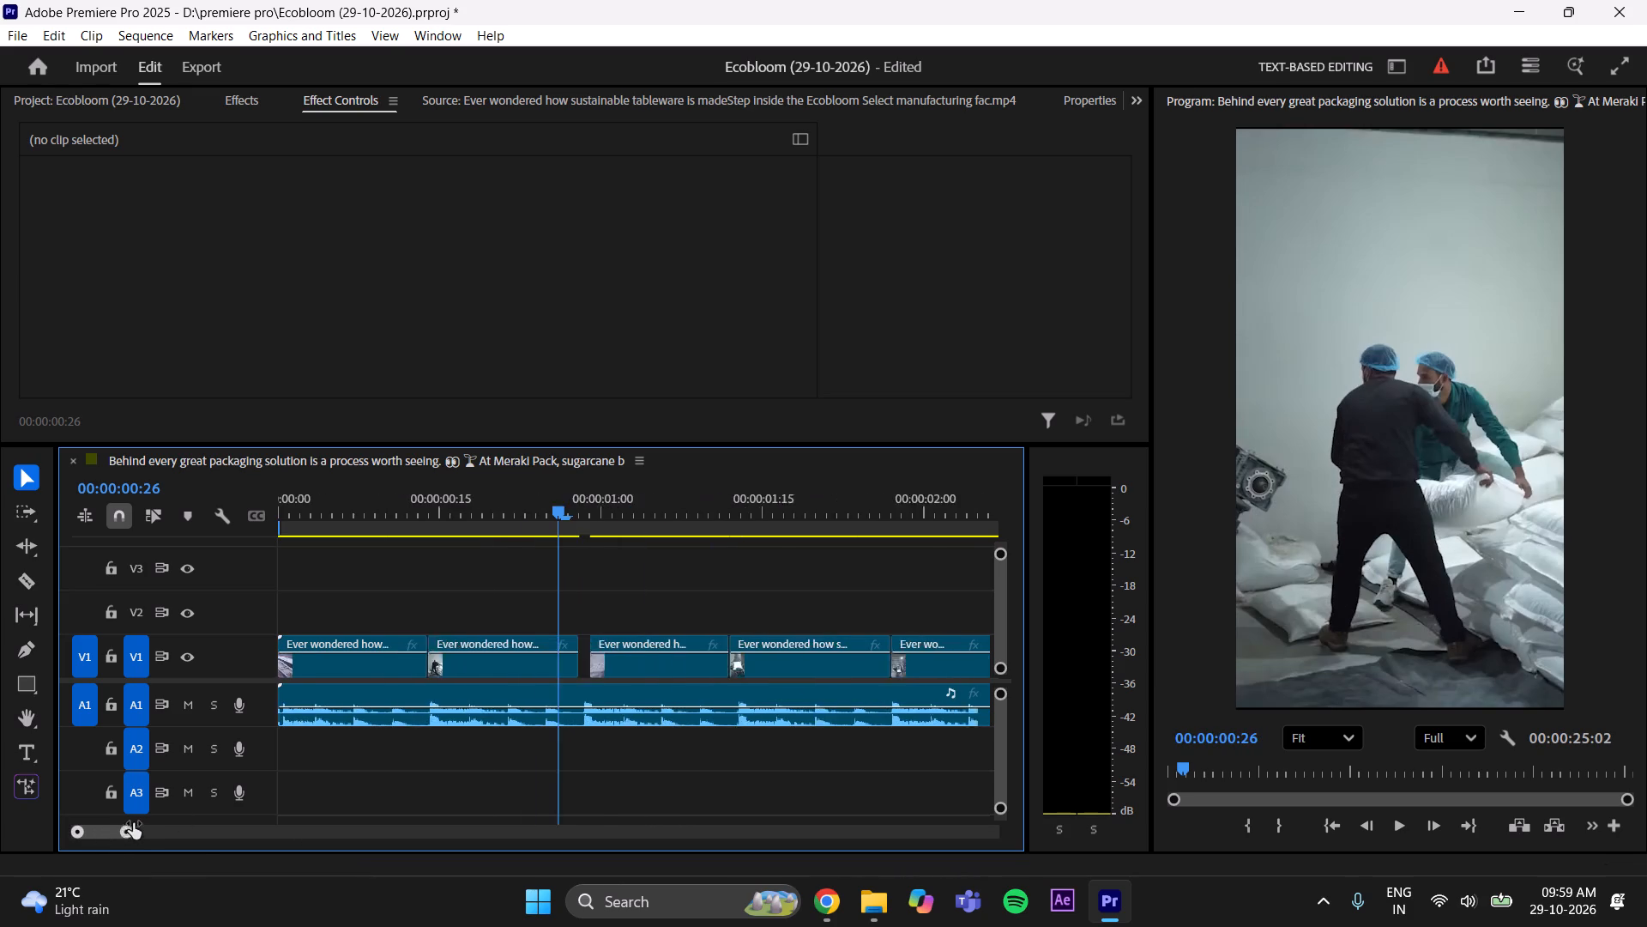
pyautogui.moveTo(133, 823); pyautogui.dragTo(130, 826)
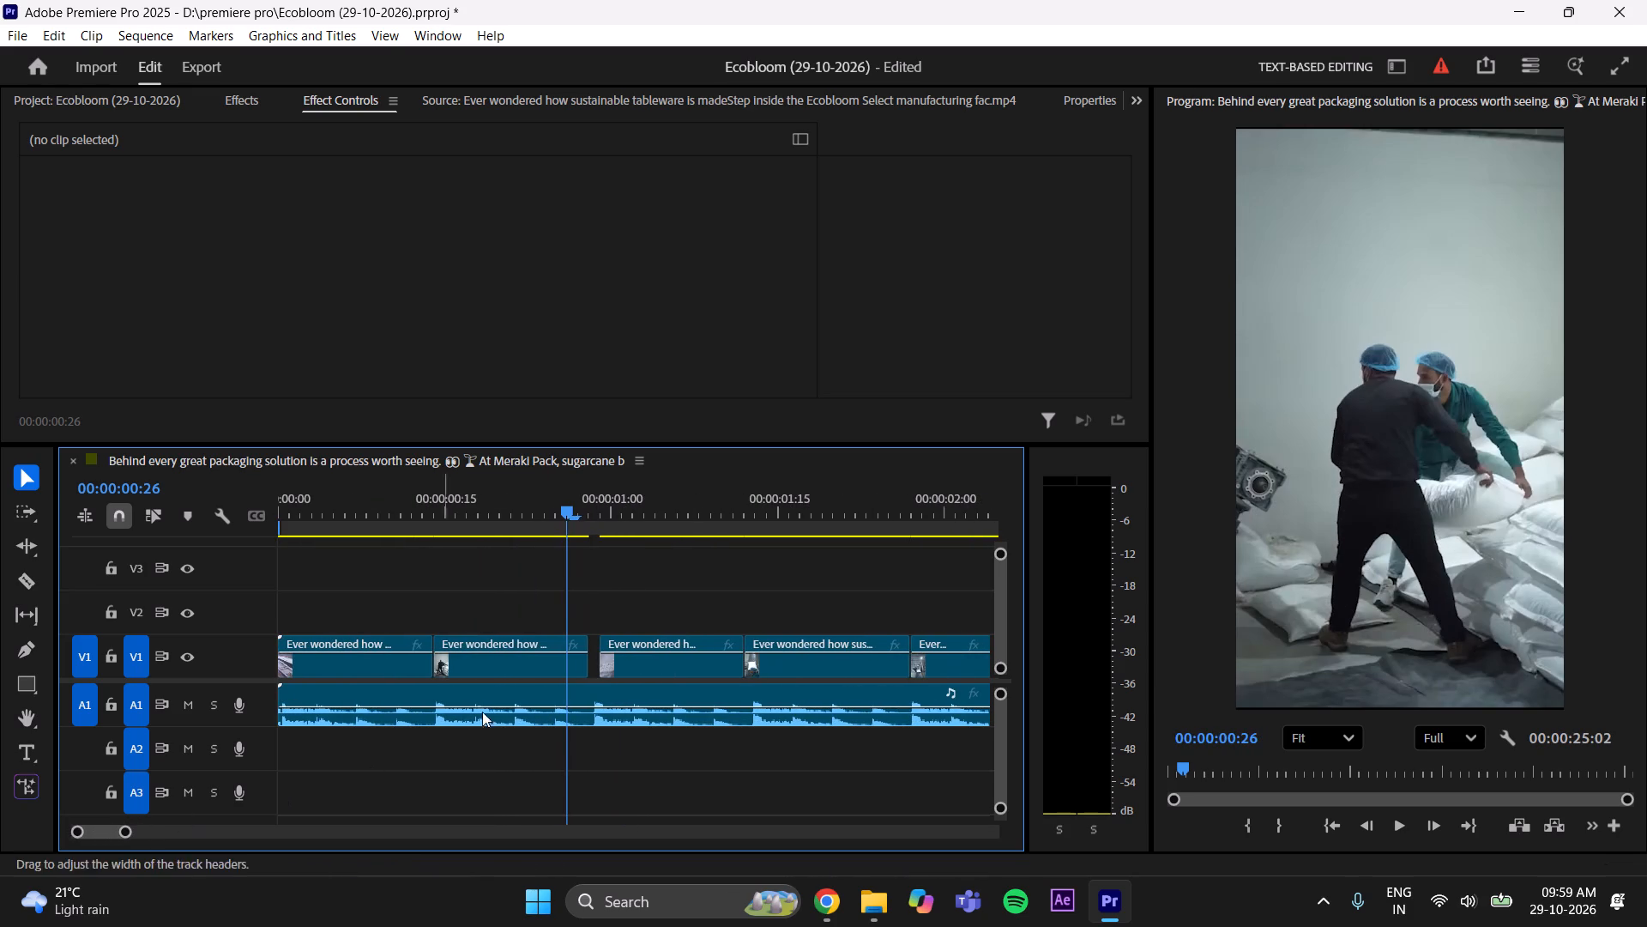
pyautogui.moveTo(562, 511); pyautogui.dragTo(575, 530)
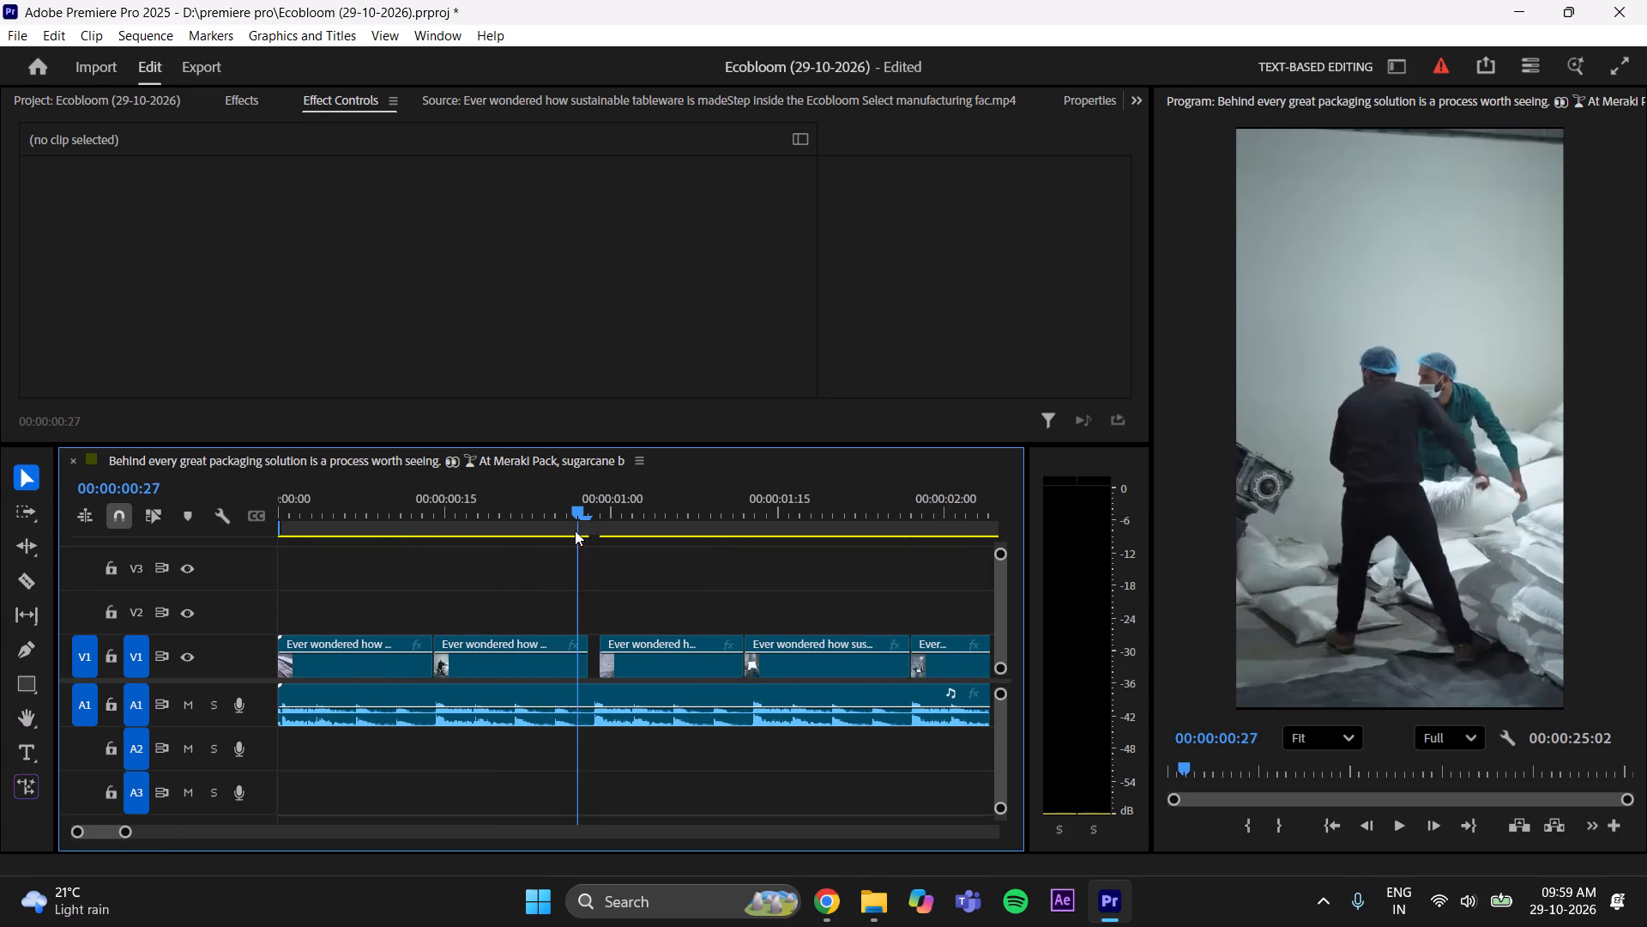
pyautogui.moveTo(575, 530); pyautogui.dragTo(486, 581)
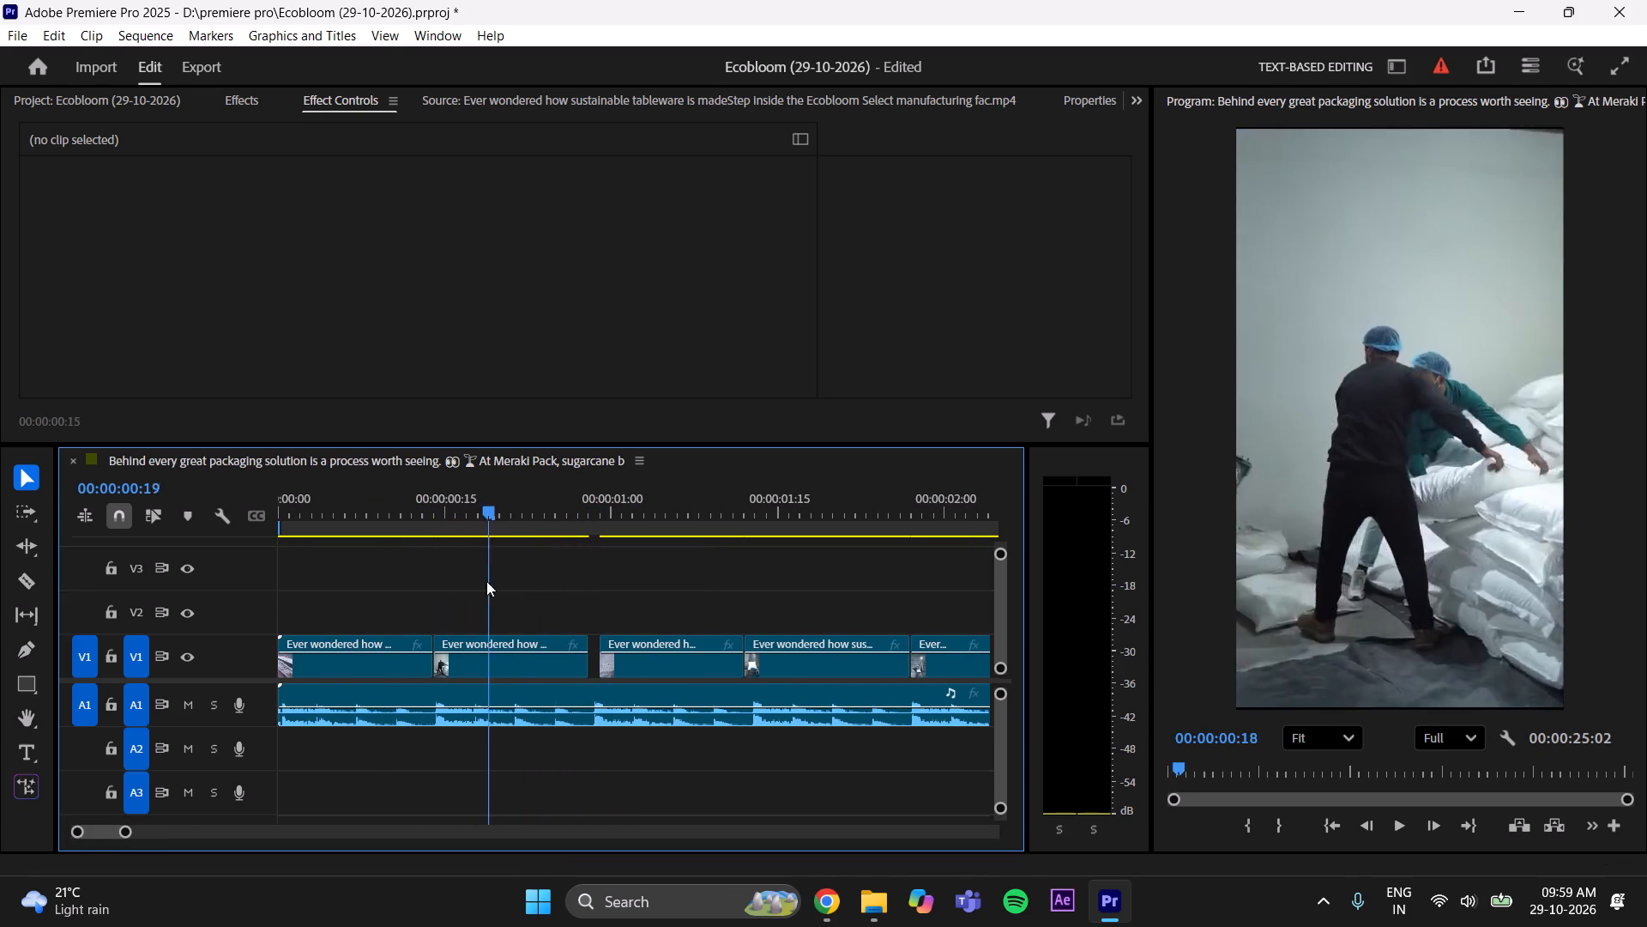
pyautogui.moveTo(486, 581); pyautogui.dragTo(598, 578)
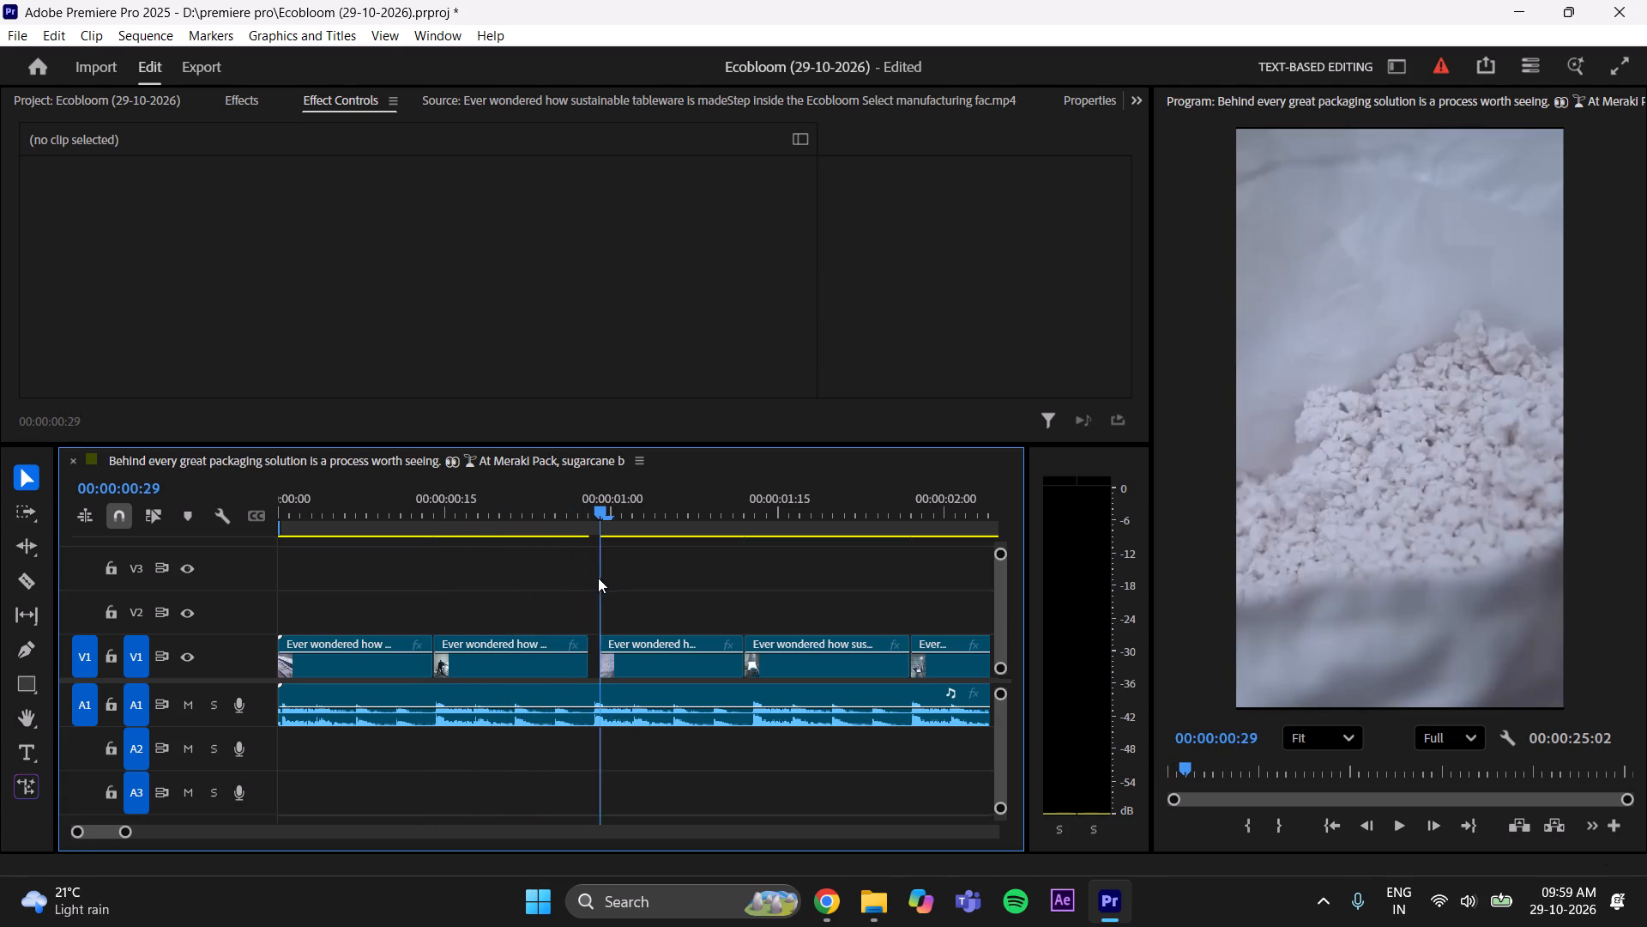
pyautogui.moveTo(598, 578); pyautogui.dragTo(607, 579)
pyautogui.moveTo(582, 670); pyautogui.dragTo(607, 667)
pyautogui.moveTo(620, 494); pyautogui.dragTo(602, 504)
pyautogui.moveTo(602, 504); pyautogui.dragTo(579, 516)
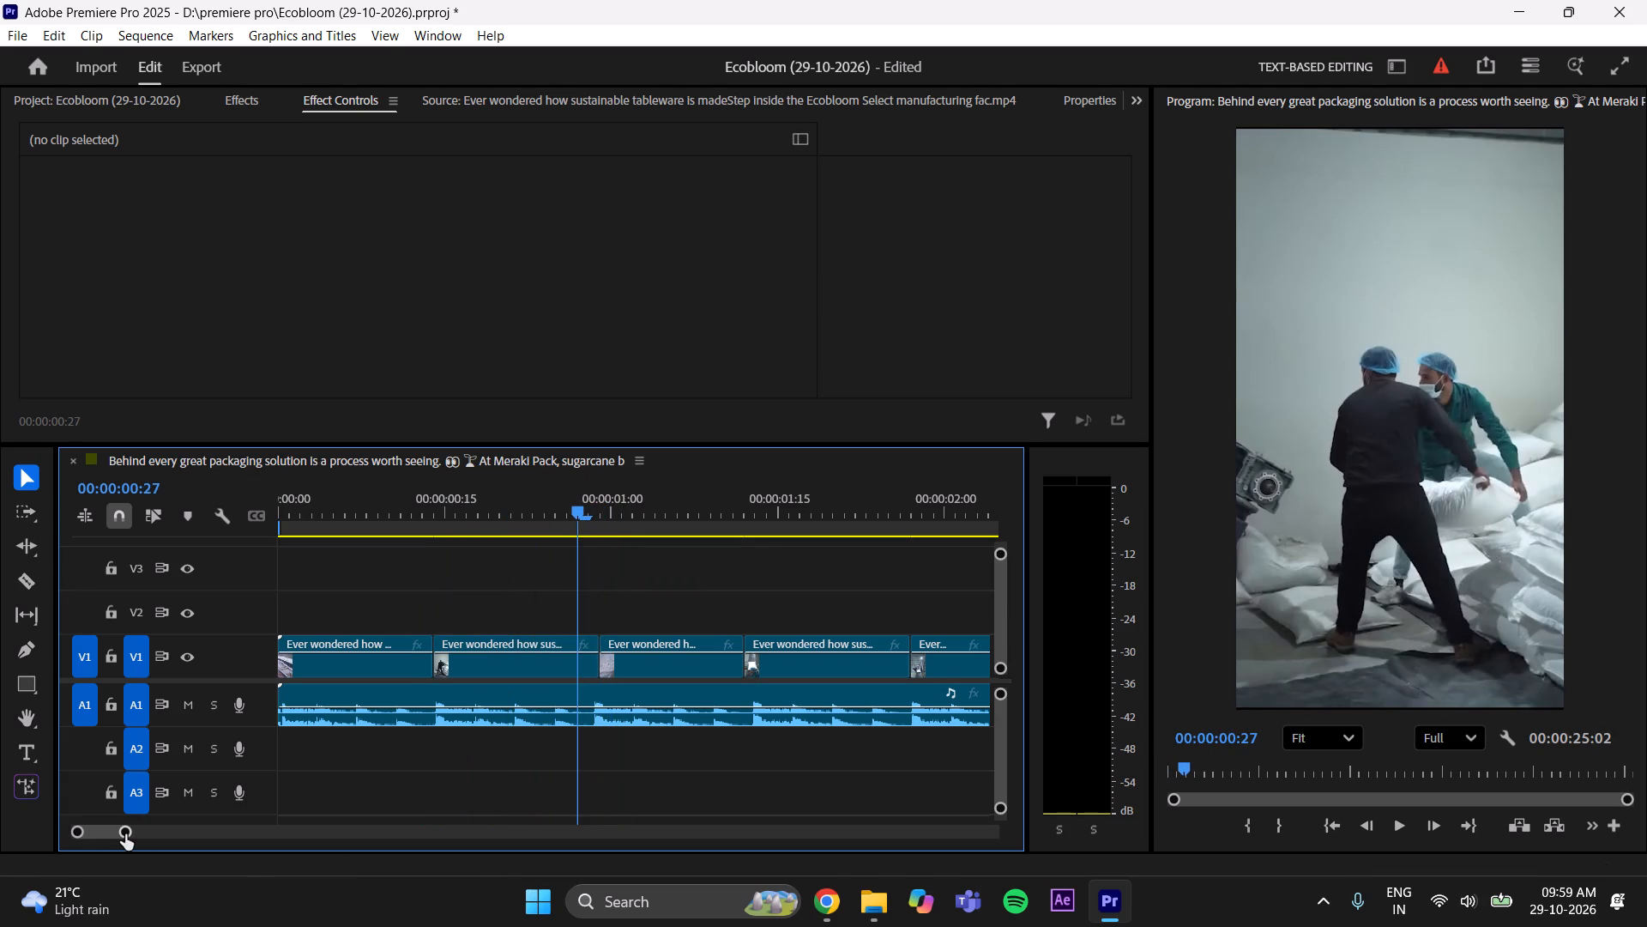
# Save the project and play back the opening V1 sequence from the start.
pyautogui.moveTo(125, 834); pyautogui.dragTo(168, 828)
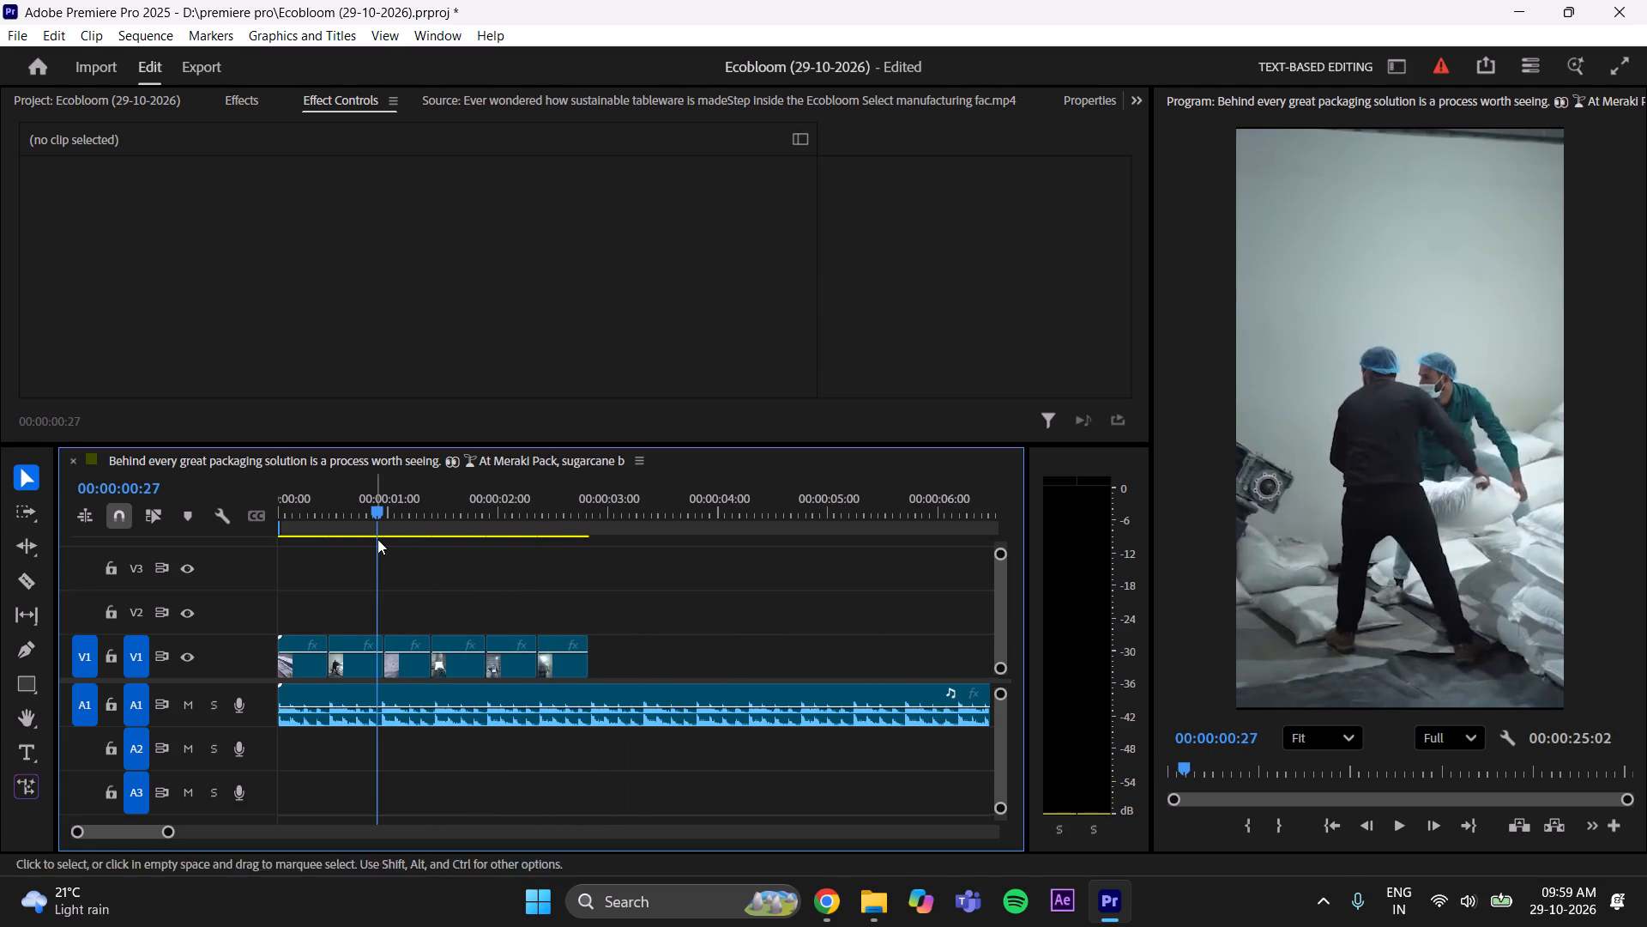
pyautogui.moveTo(392, 504); pyautogui.dragTo(210, 555)
pyautogui.click(567, 635)
pyautogui.click(659, 590)
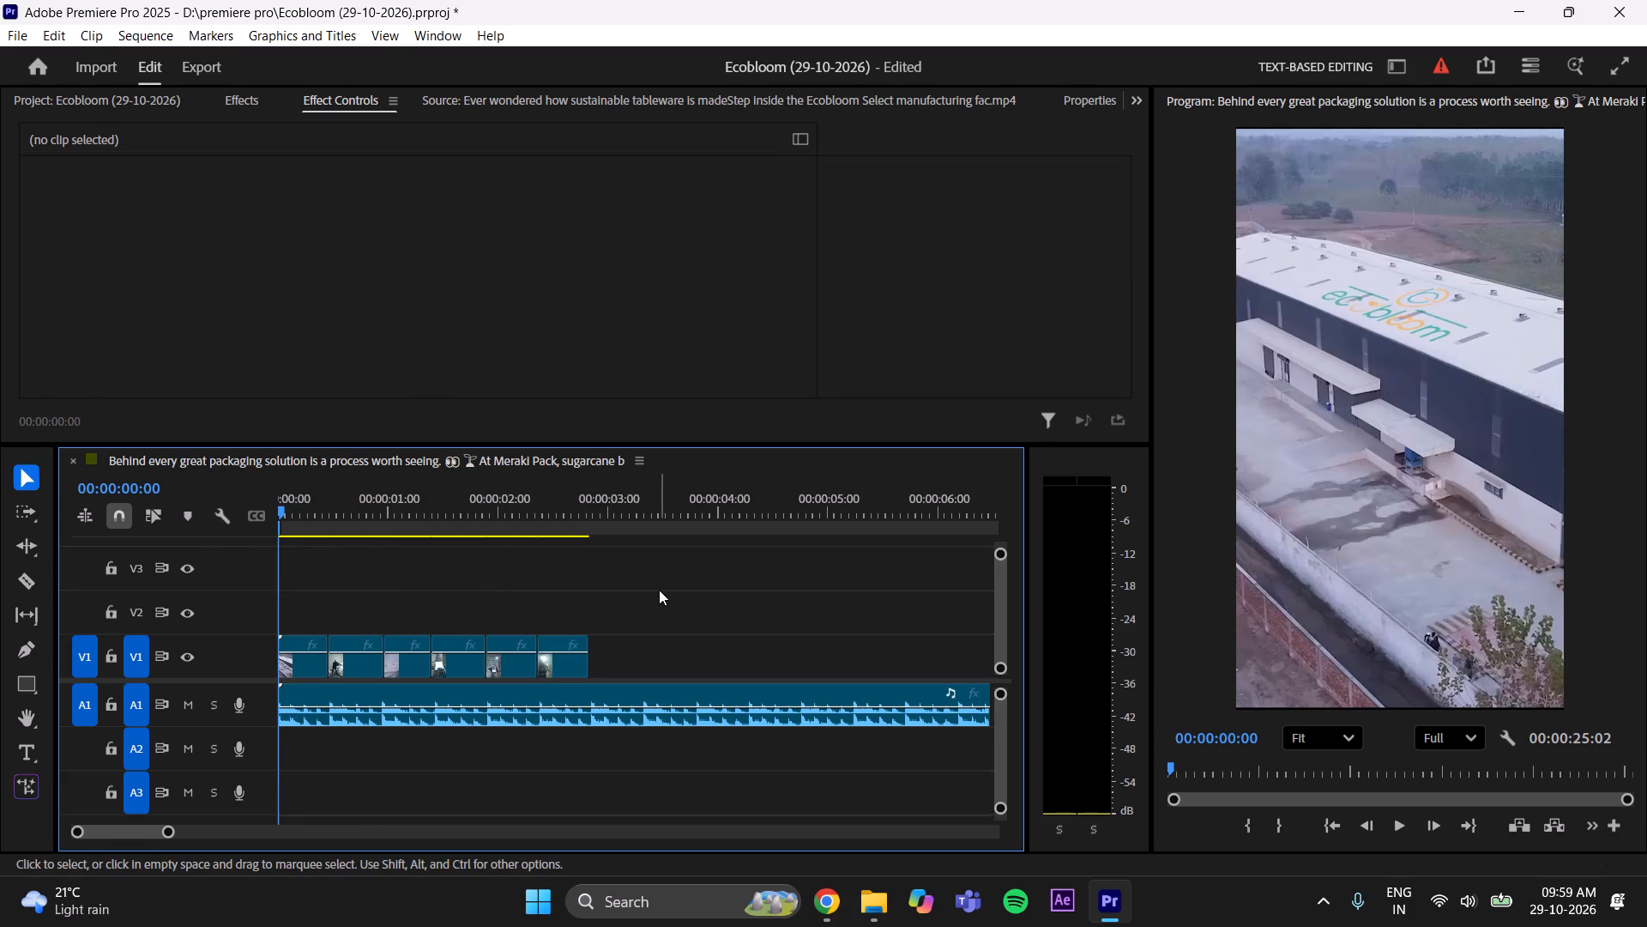
pyautogui.hotkey('ctrl', 's')
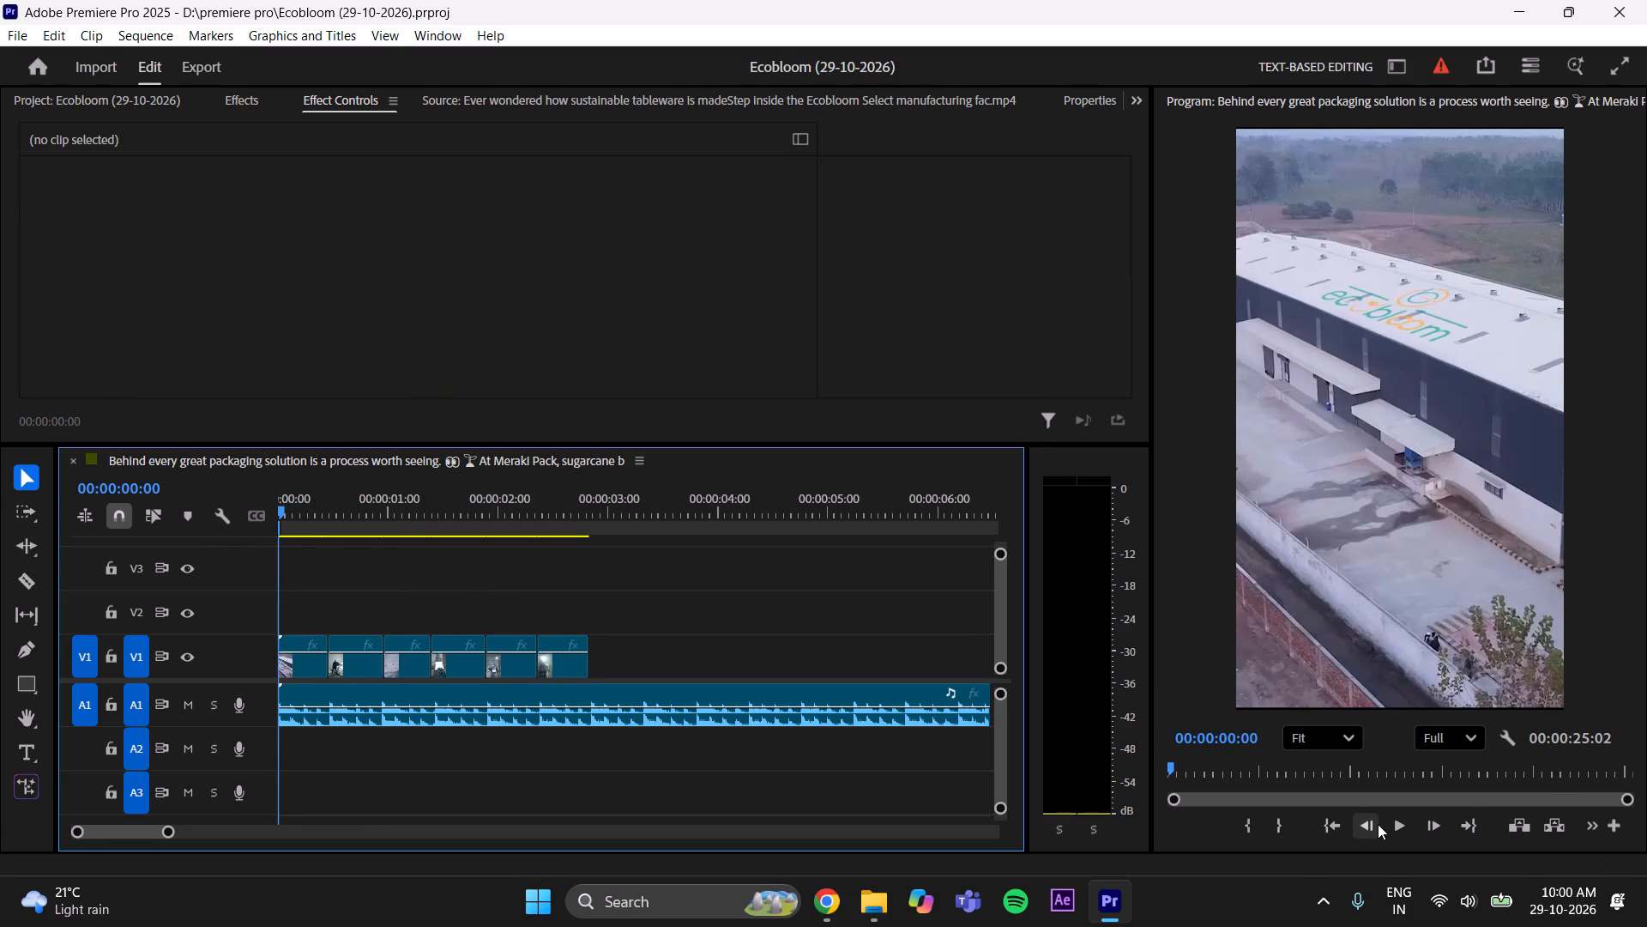
pyautogui.click(1403, 829)
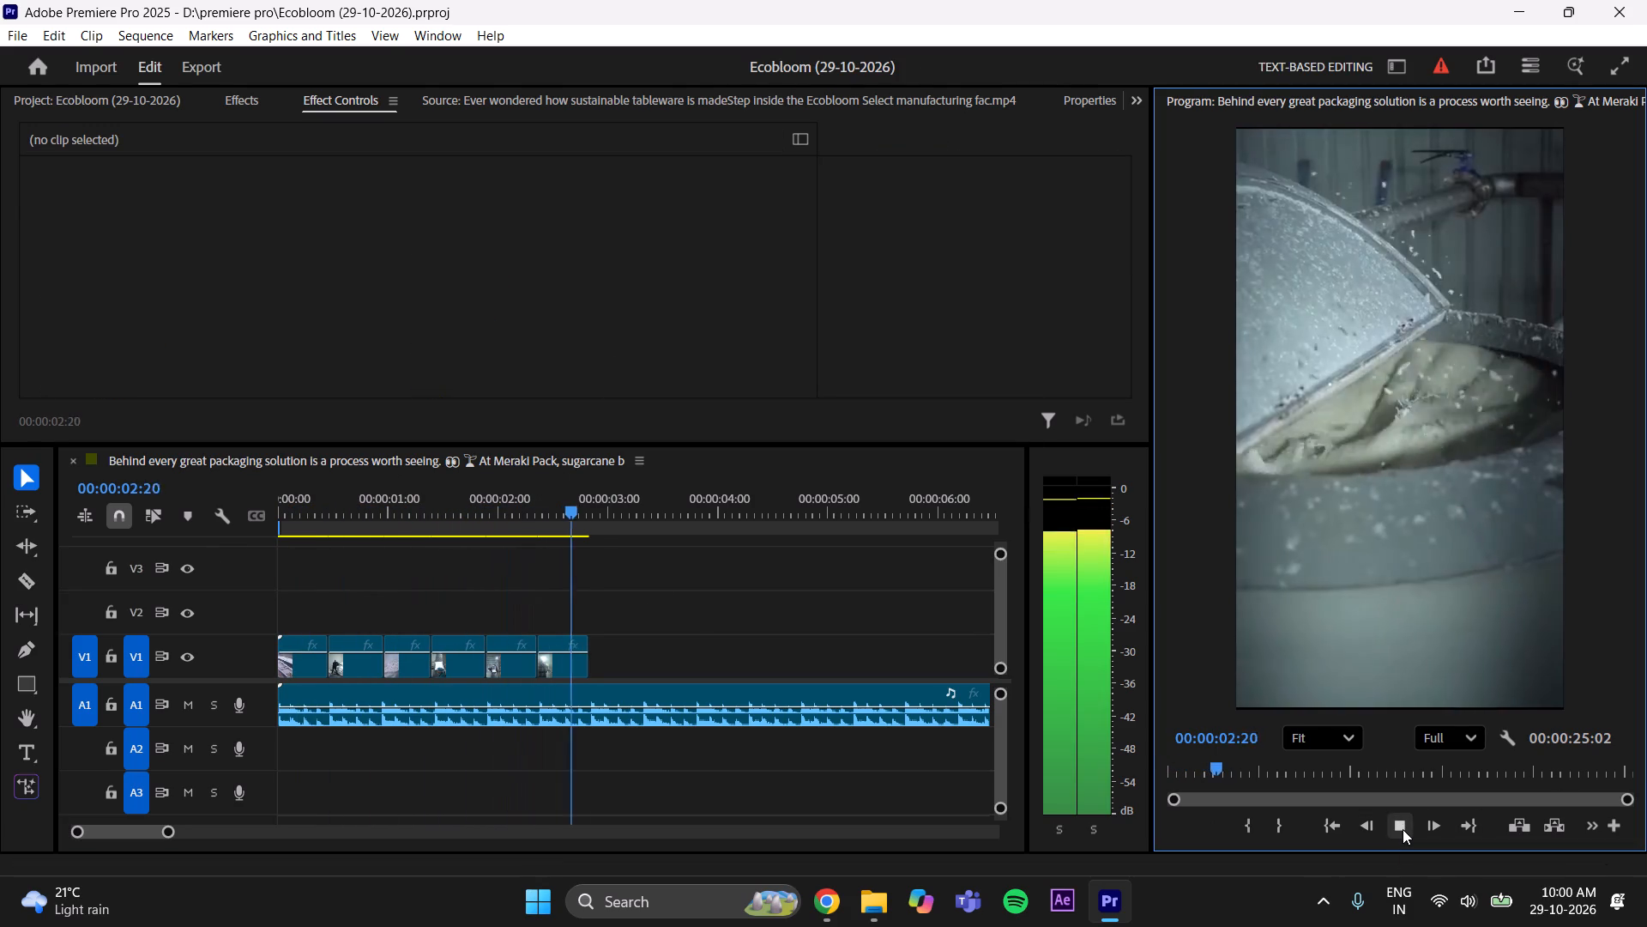
pyautogui.click(1403, 829)
pyautogui.moveTo(665, 494); pyautogui.dragTo(626, 518)
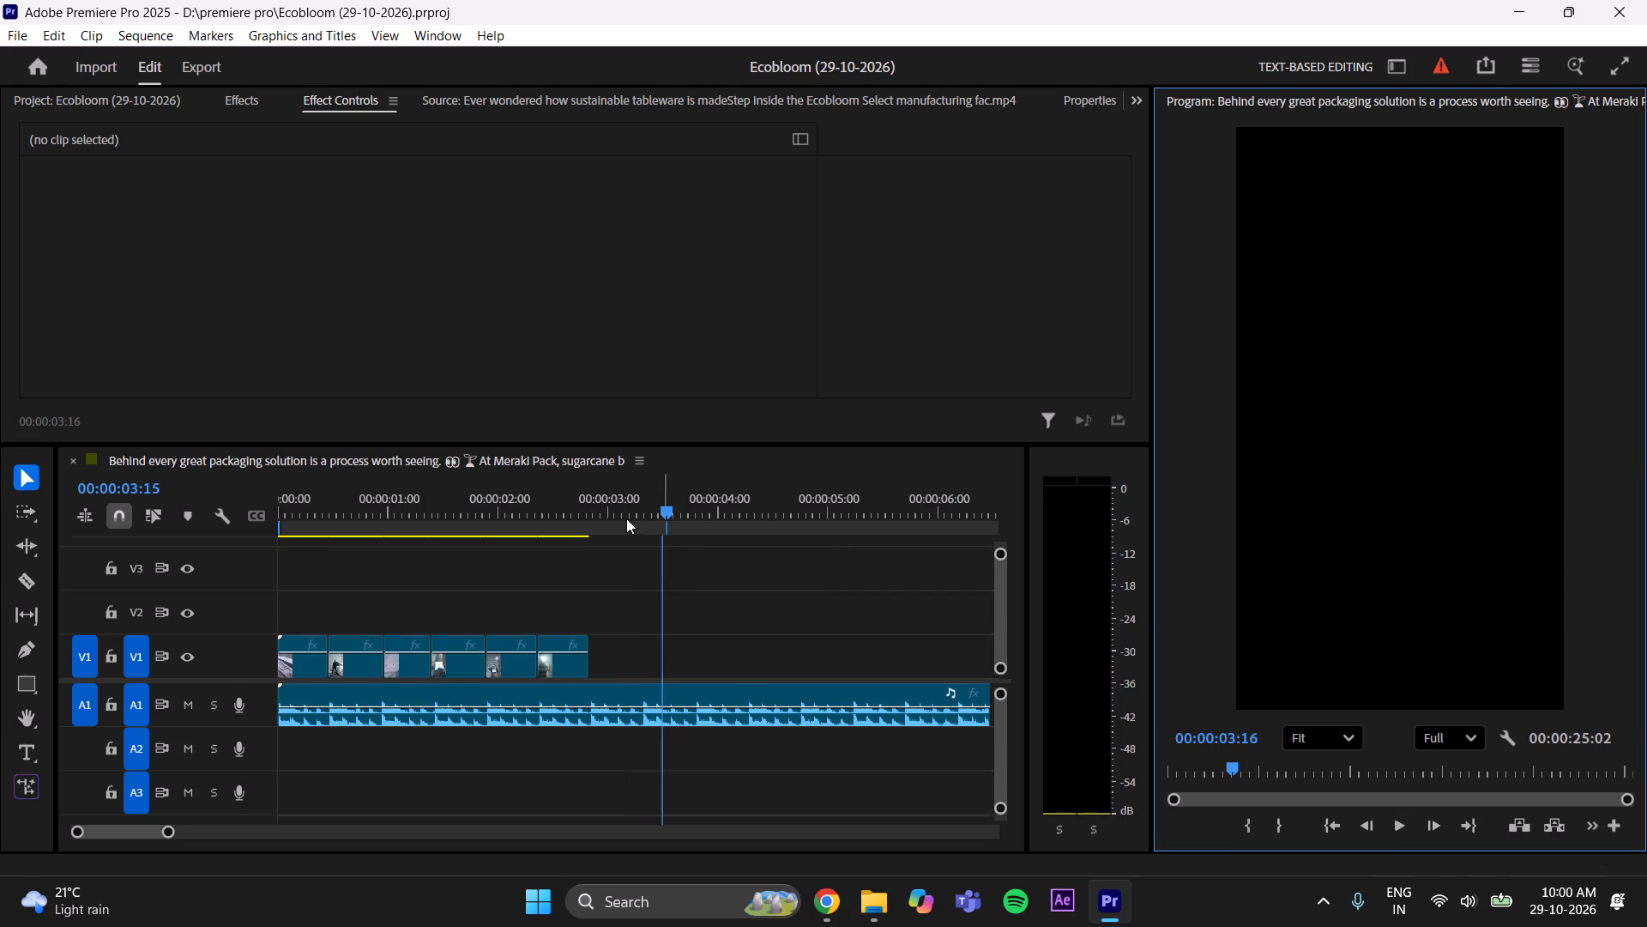
pyautogui.moveTo(626, 518); pyautogui.dragTo(131, 615)
pyautogui.moveTo(165, 838); pyautogui.dragTo(215, 825)
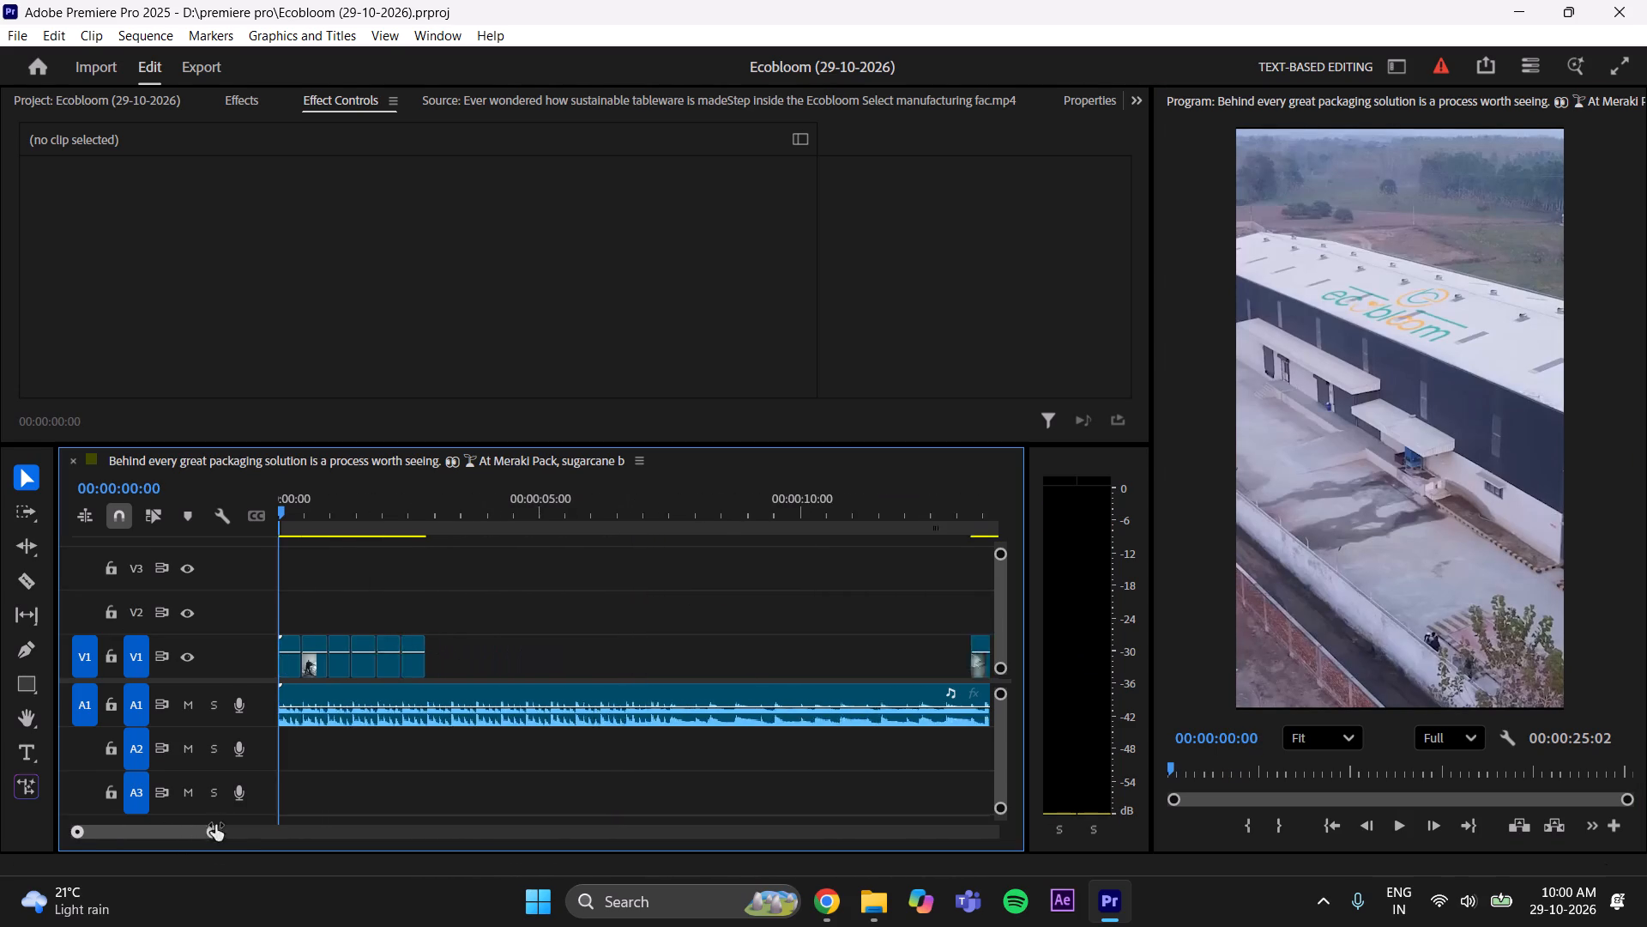
pyautogui.moveTo(215, 825); pyautogui.dragTo(243, 813)
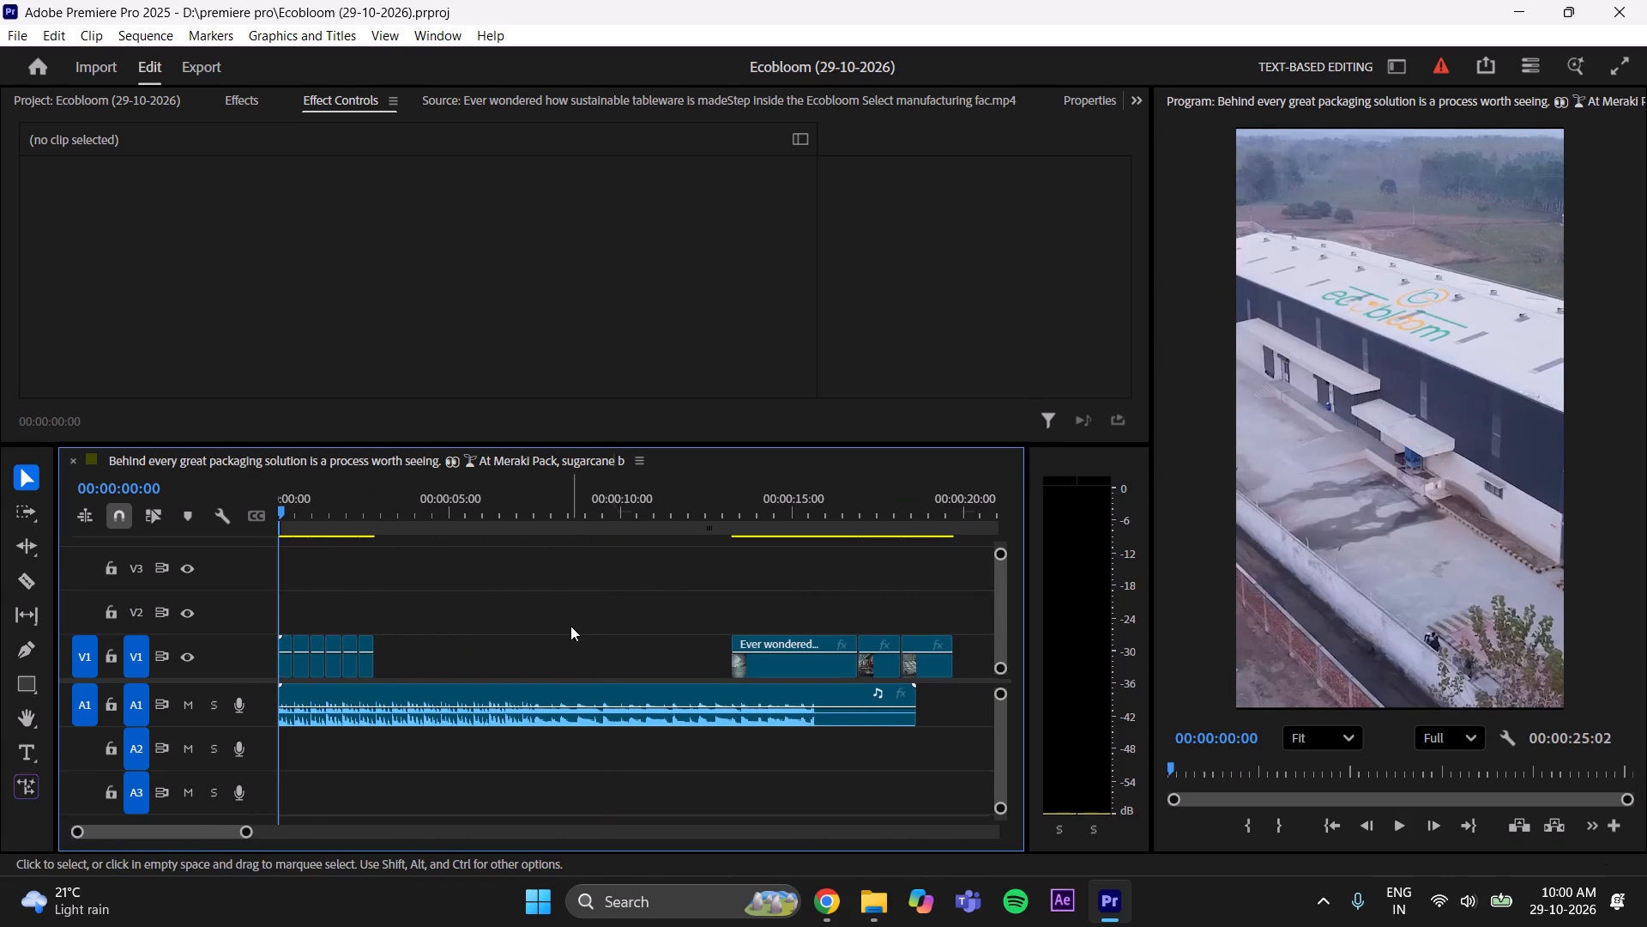
pyautogui.hotkey('ctrl', 's')
# Review the remaining clips and move the robotic-arm machine clip at 00:00:13:08 on V1 back to butt against the opening sequence.
pyautogui.moveTo(685, 477); pyautogui.dragTo(757, 493)
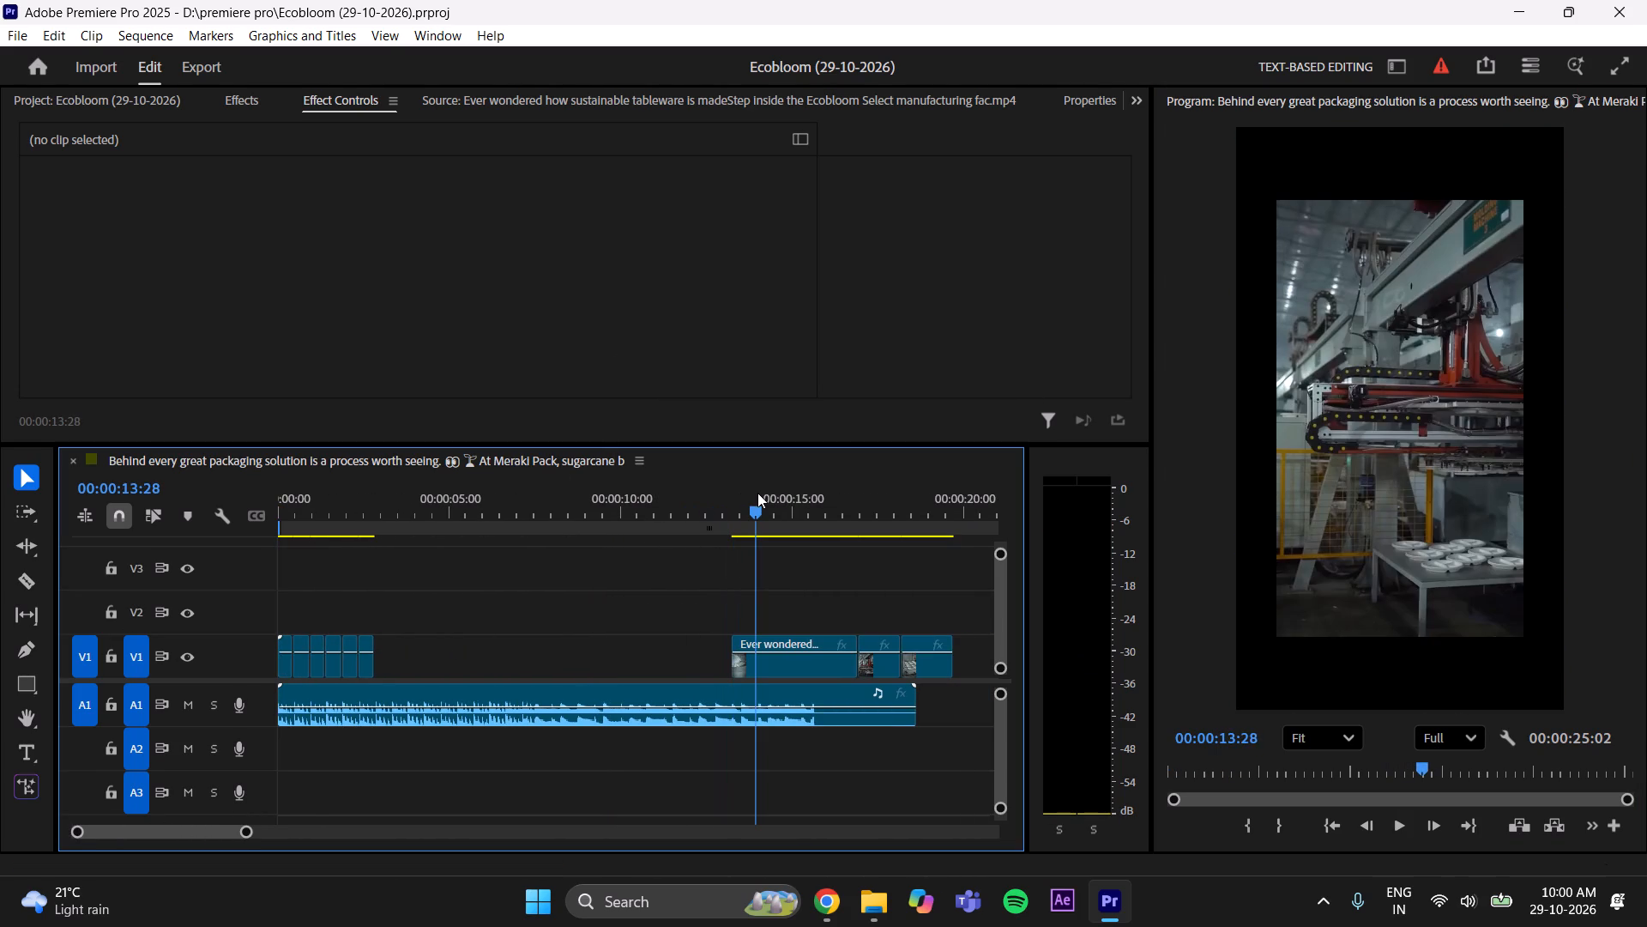
pyautogui.moveTo(757, 493); pyautogui.dragTo(751, 548)
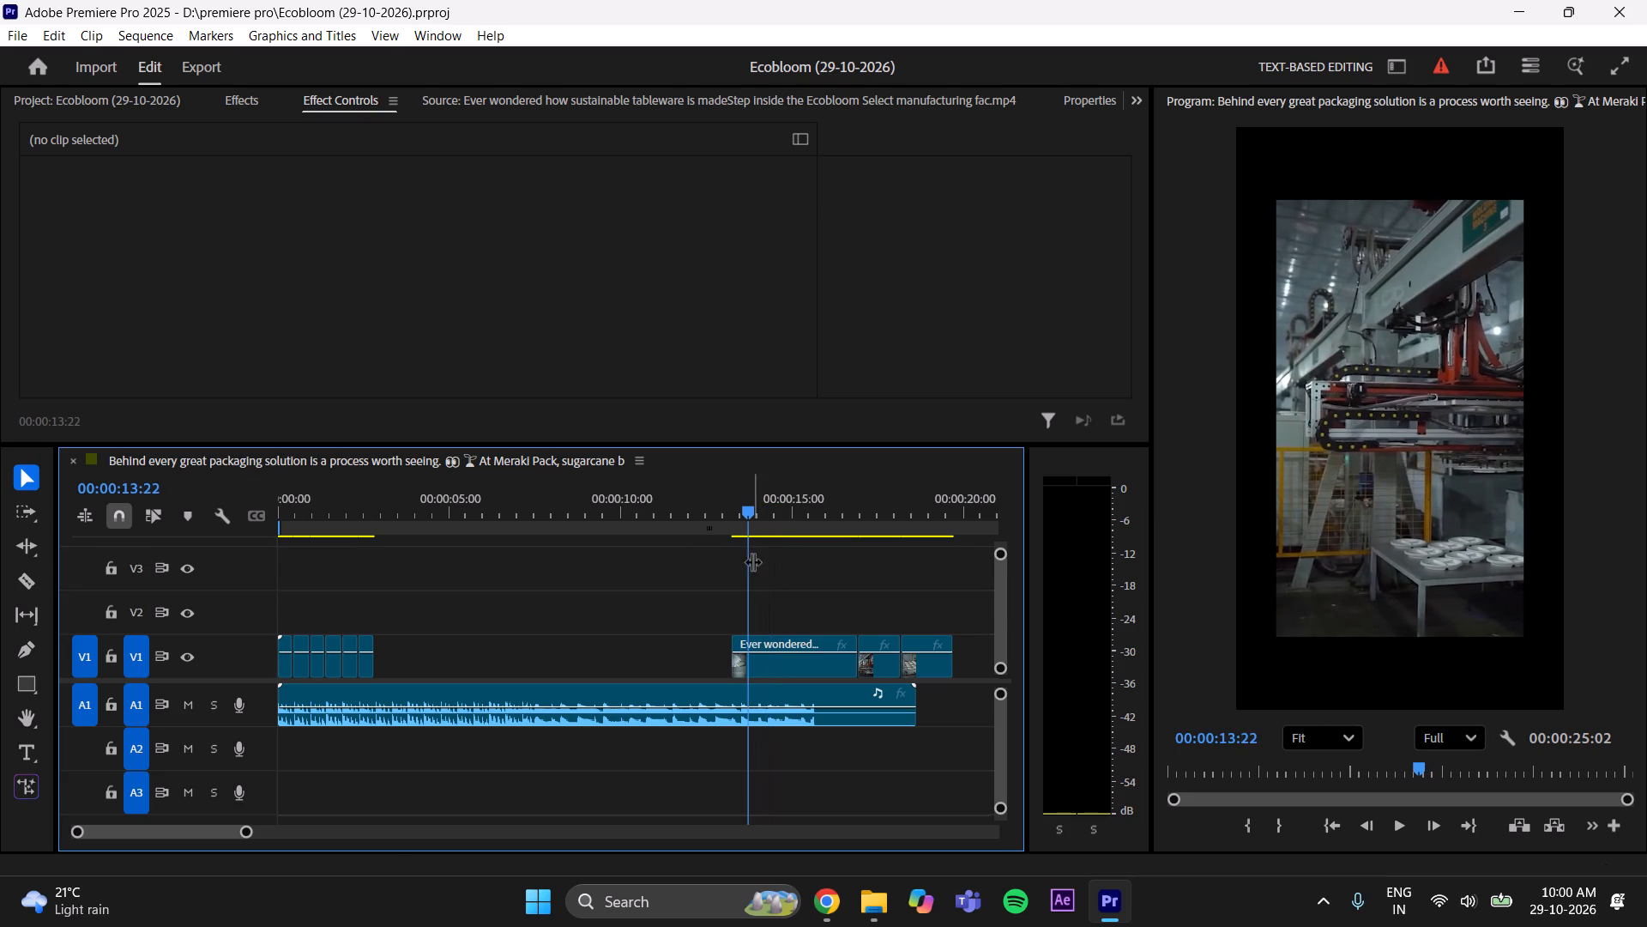
pyautogui.moveTo(759, 516); pyautogui.dragTo(875, 488)
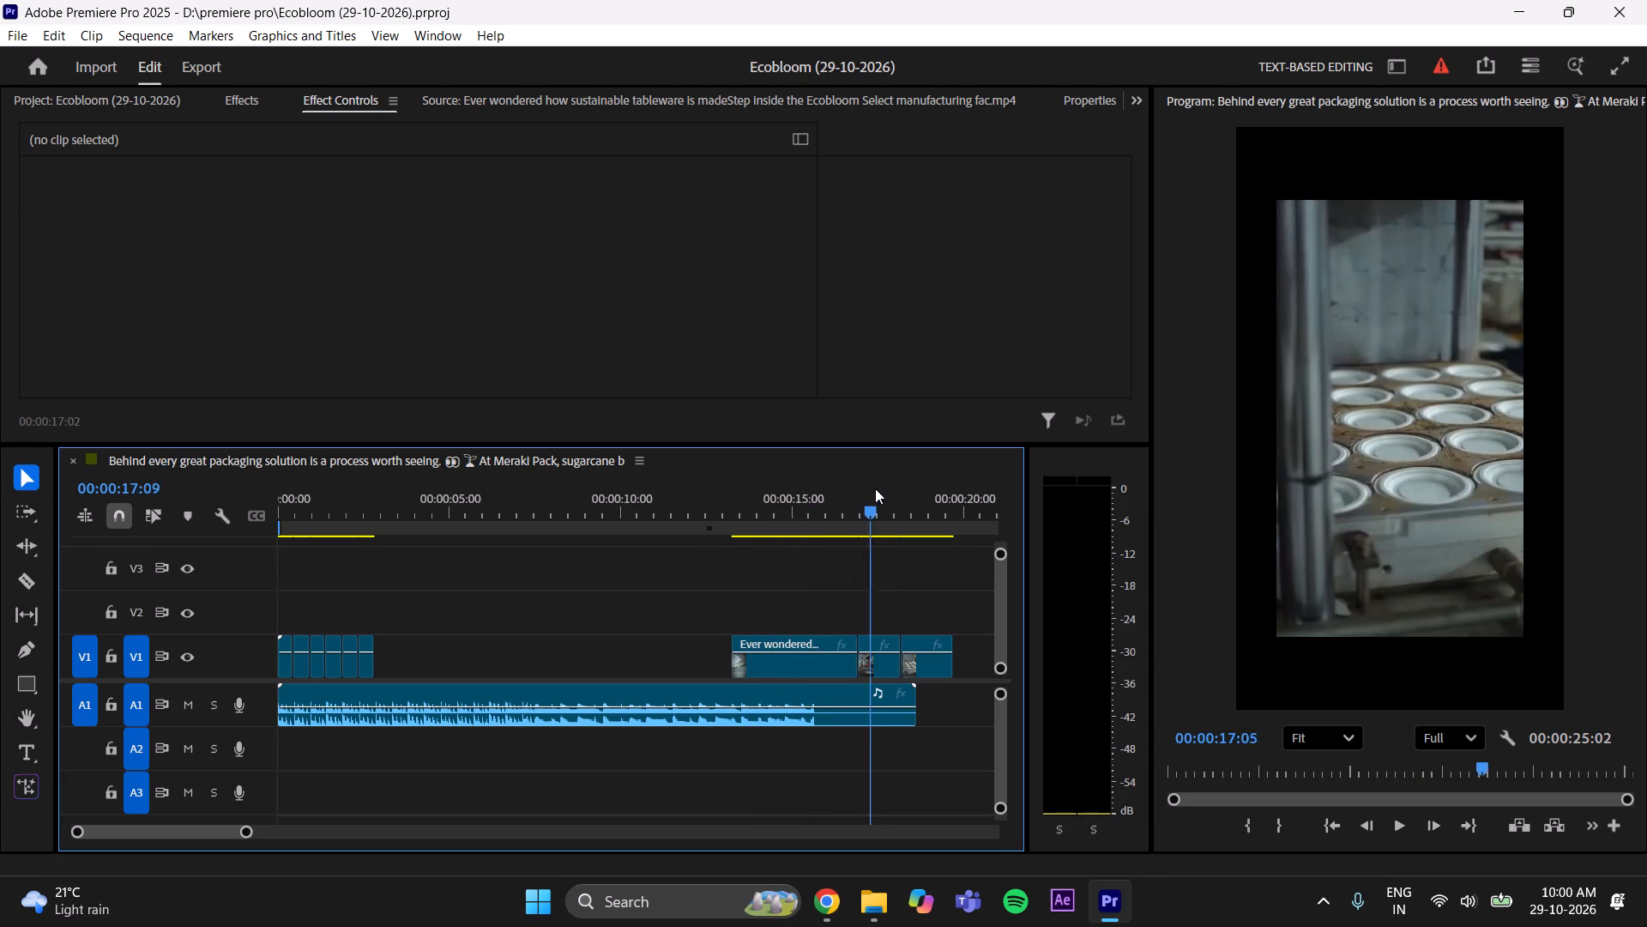
pyautogui.moveTo(875, 488); pyautogui.dragTo(795, 545)
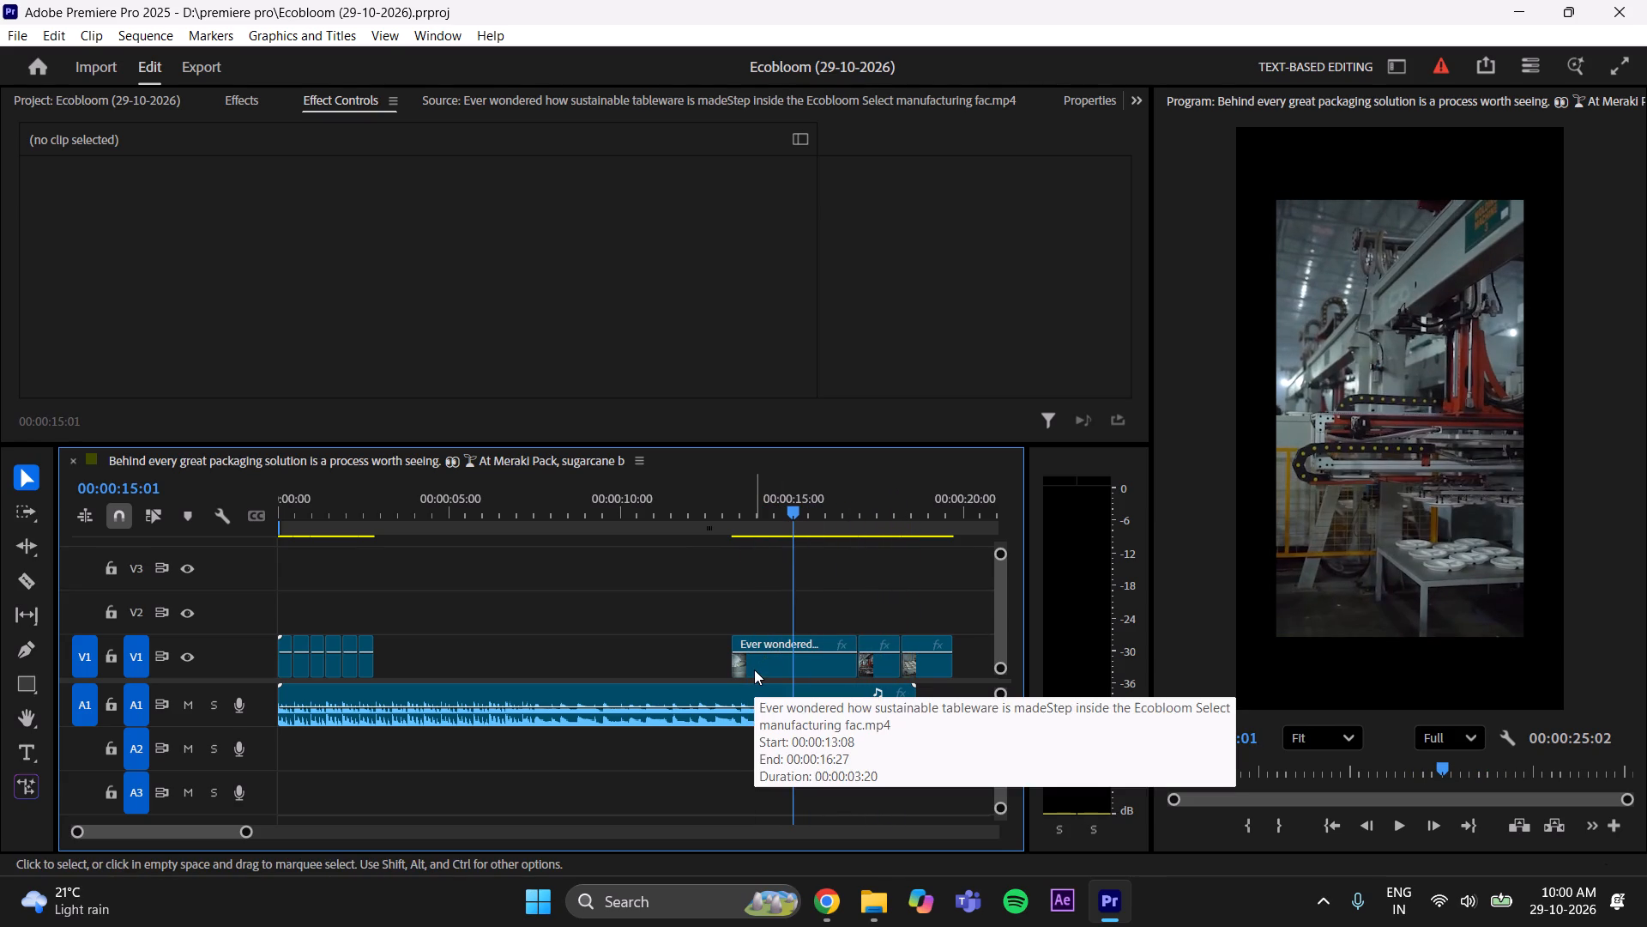
pyautogui.moveTo(754, 669); pyautogui.dragTo(406, 640)
# Apply Scale to Frame Size to the robotic-arm machine clip and set its Scale to 102.
pyautogui.moveTo(782, 501); pyautogui.dragTo(430, 565)
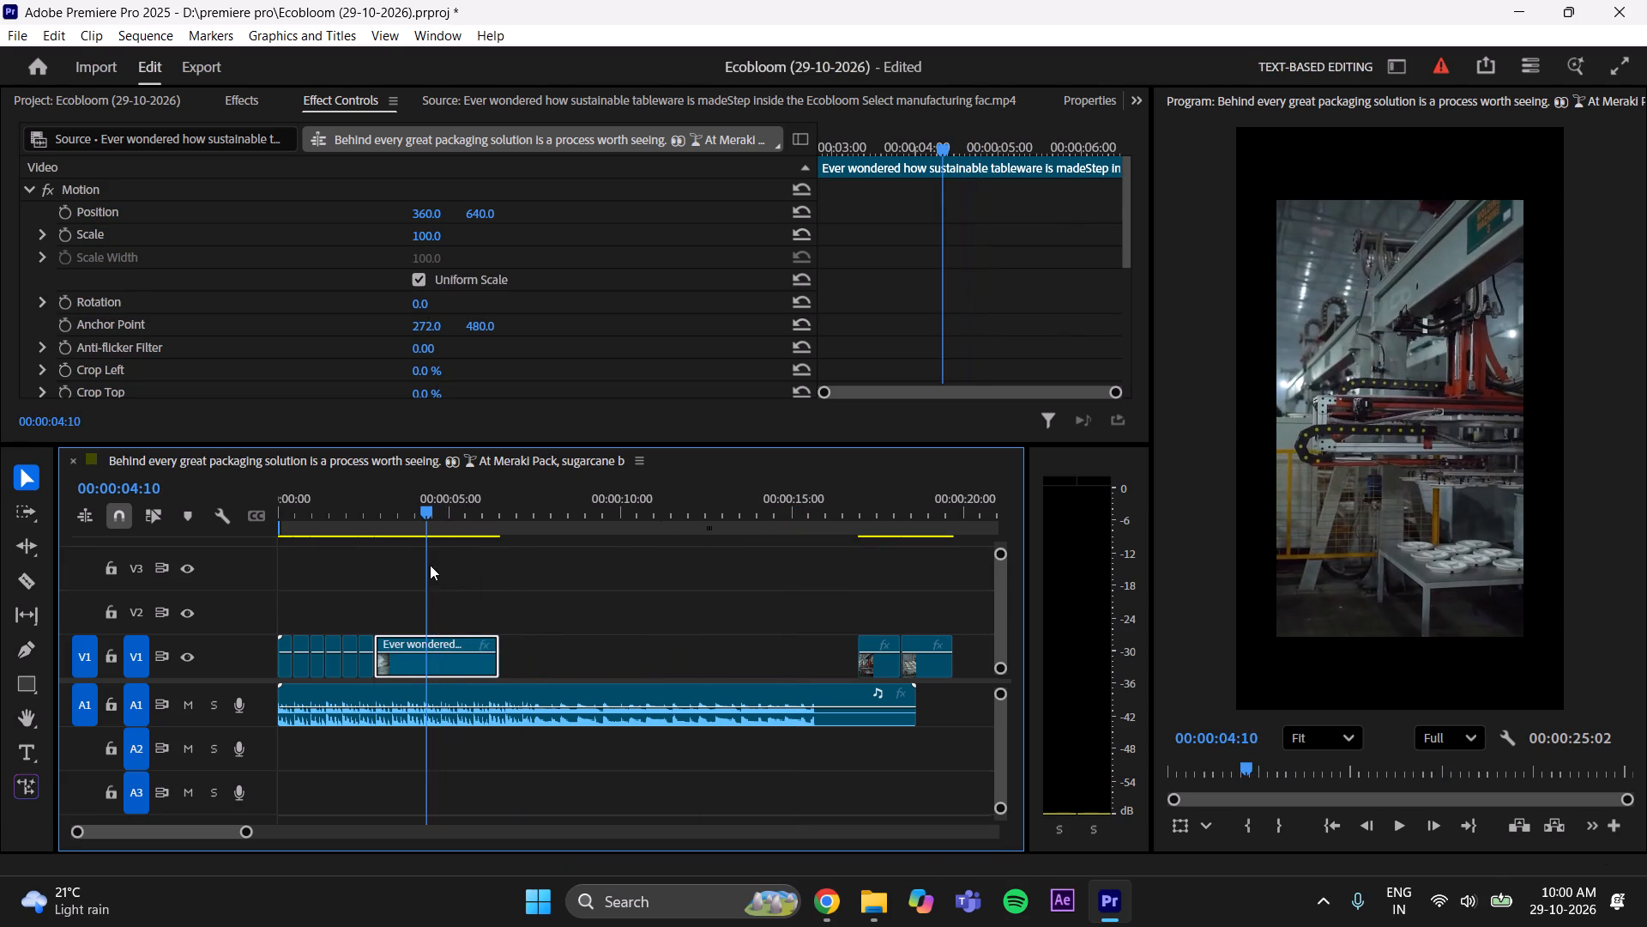
pyautogui.moveTo(430, 565); pyautogui.dragTo(428, 566)
pyautogui.click(437, 665)
pyautogui.rightClick(437, 664)
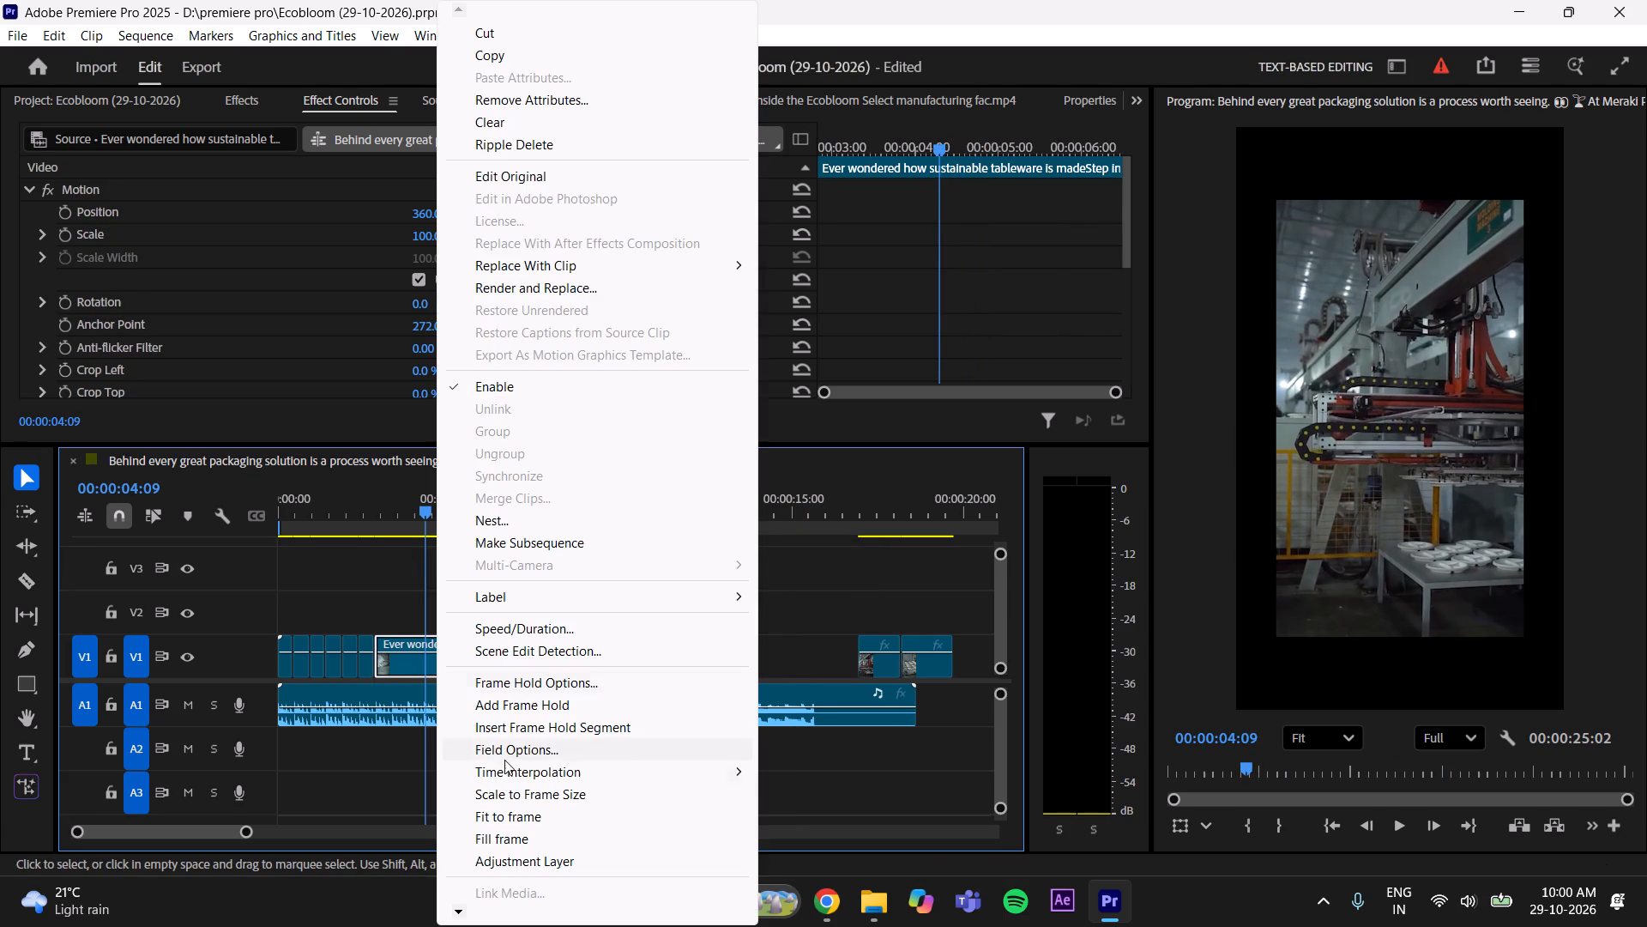
pyautogui.click(510, 799)
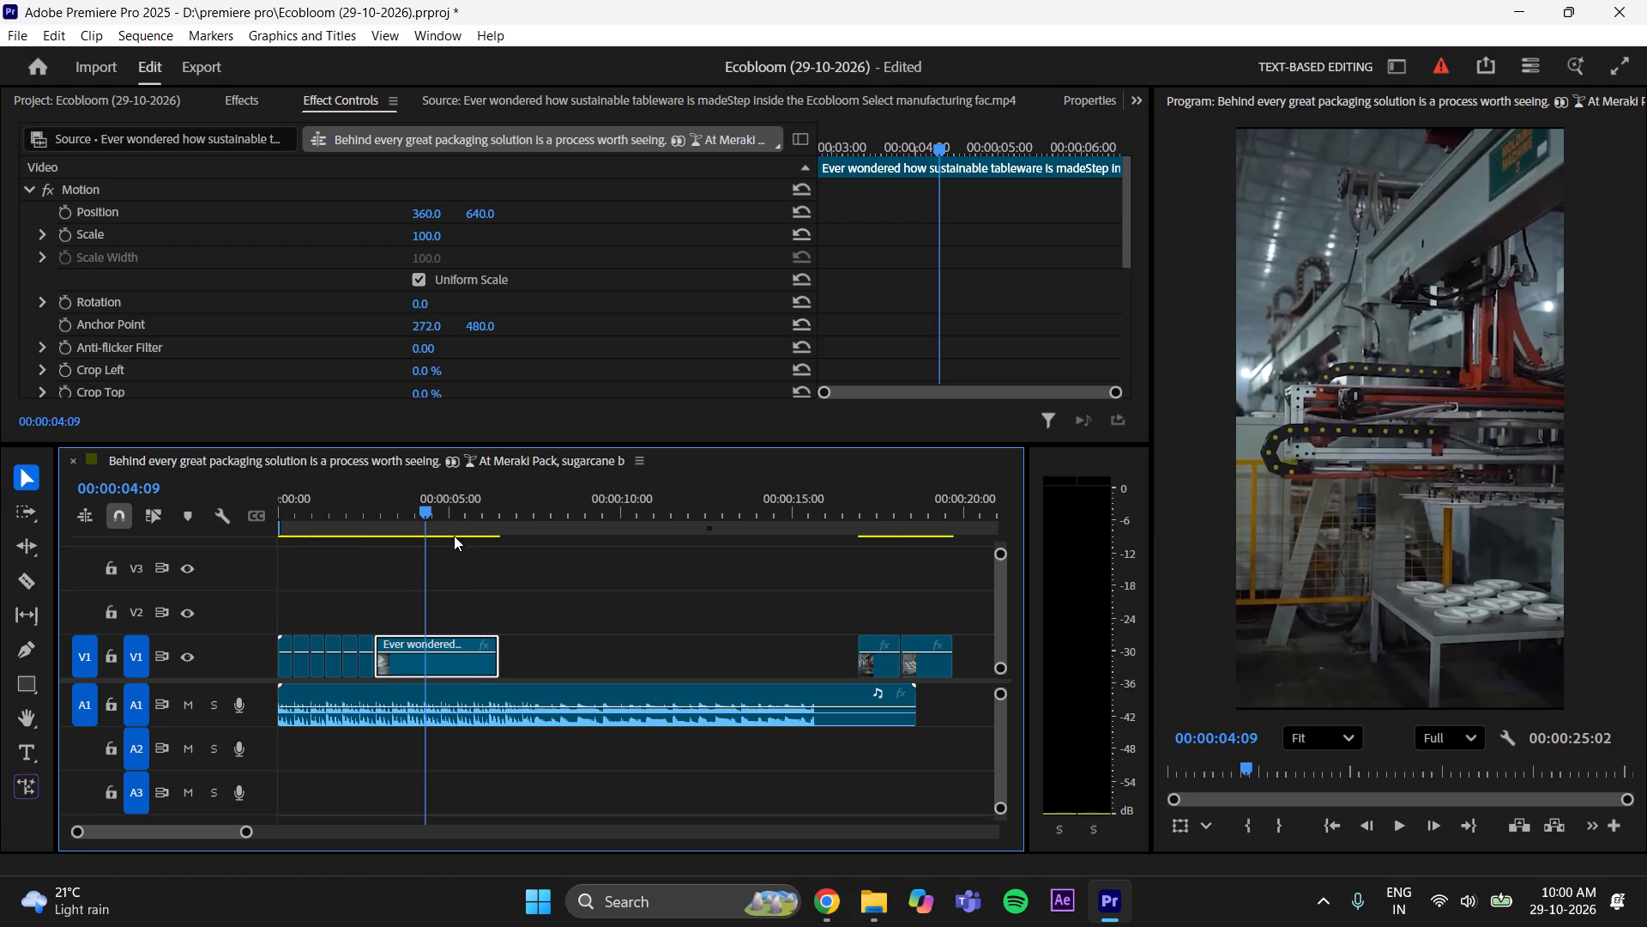
pyautogui.click(432, 232)
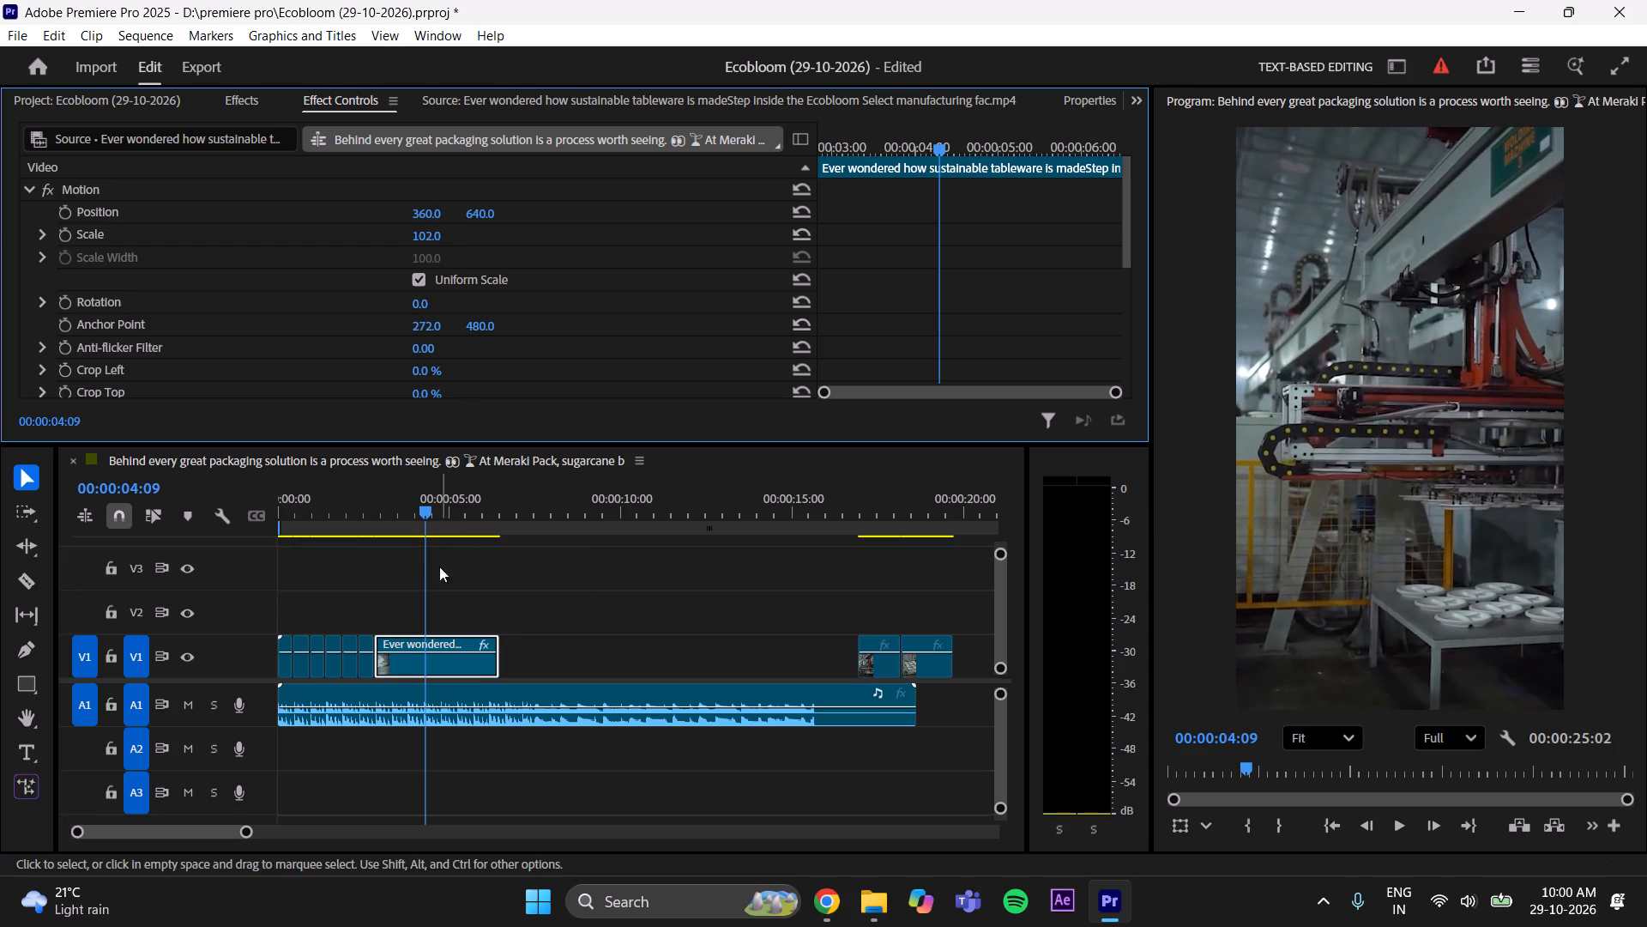
# Trim the end of the robotic-arm machine clip on V1 to 00:00:03:10.
pyautogui.moveTo(247, 833); pyautogui.dragTo(222, 843)
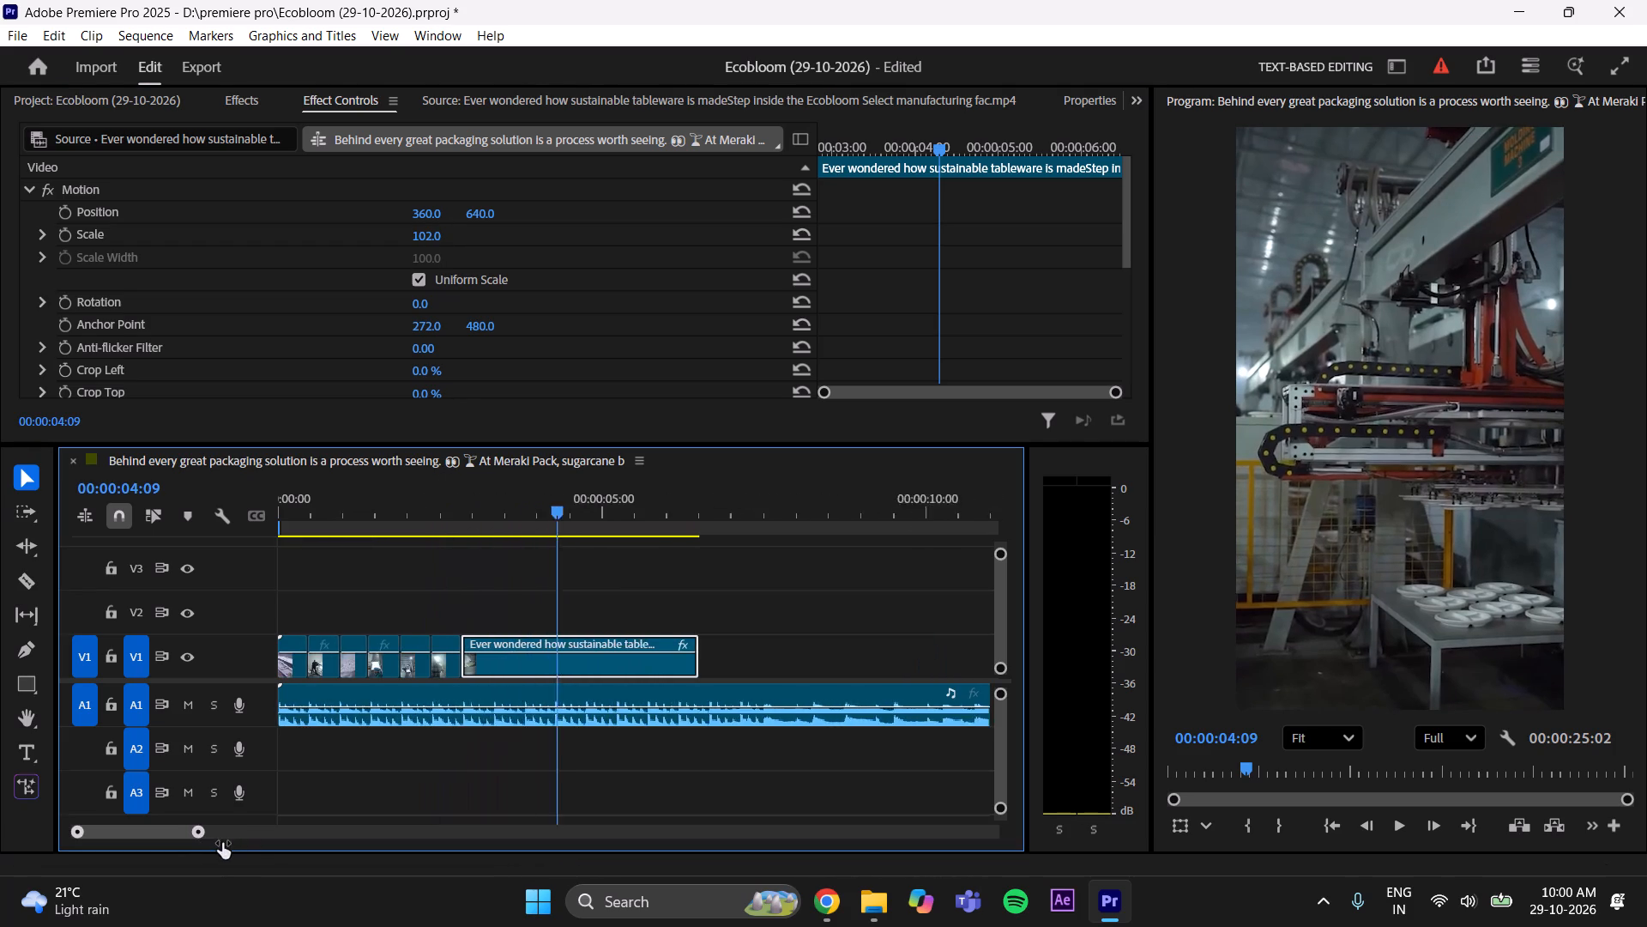
pyautogui.moveTo(222, 843); pyautogui.dragTo(219, 845)
pyautogui.moveTo(600, 505); pyautogui.dragTo(597, 506)
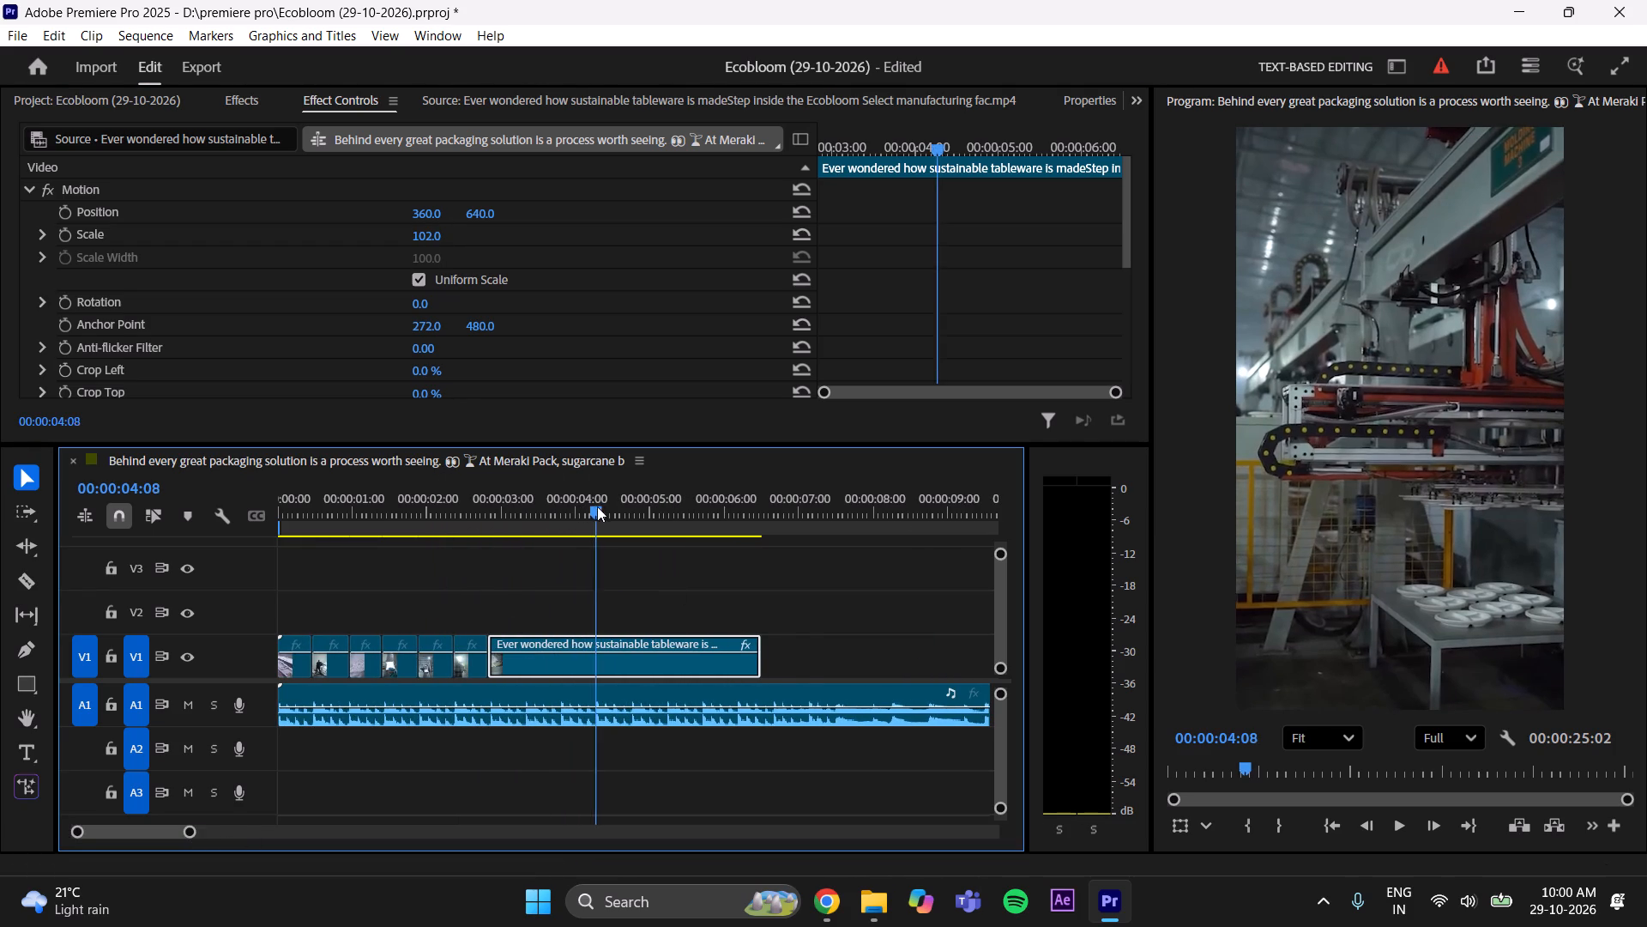
pyautogui.moveTo(597, 506); pyautogui.dragTo(528, 540)
pyautogui.moveTo(763, 665); pyautogui.dragTo(555, 657)
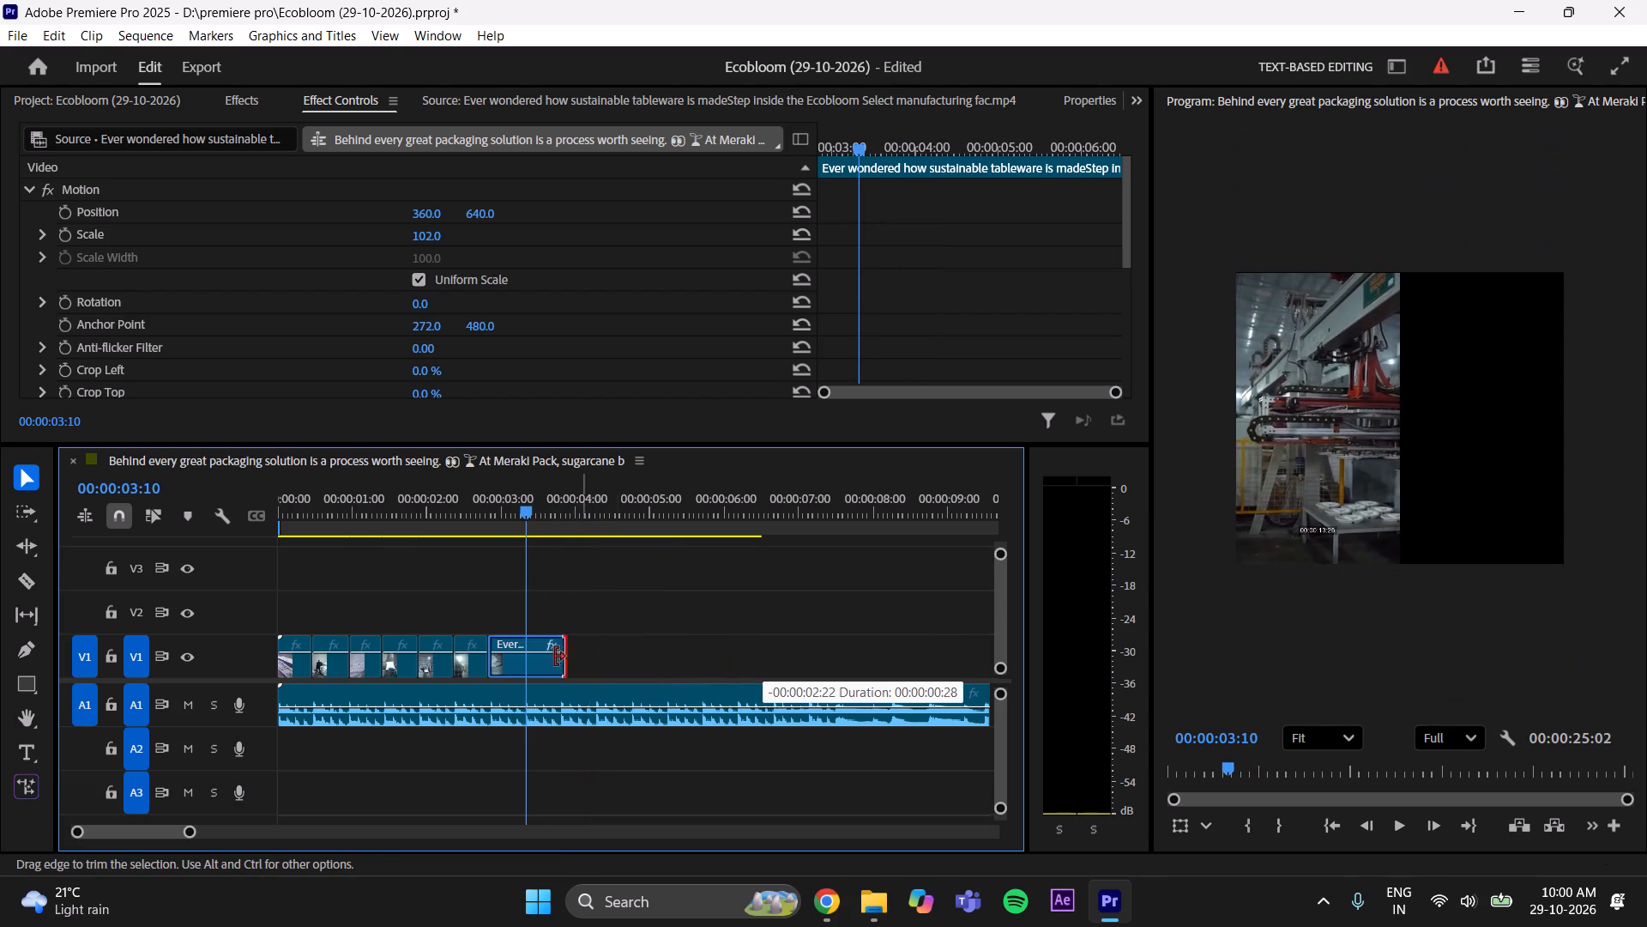
pyautogui.moveTo(555, 657); pyautogui.dragTo(533, 662)
# Move the unscaled red robotic-arm clip near 00:00:17:00 on V1 back to butt against the opening sequence at 00:00:03:10.
pyautogui.click(597, 658)
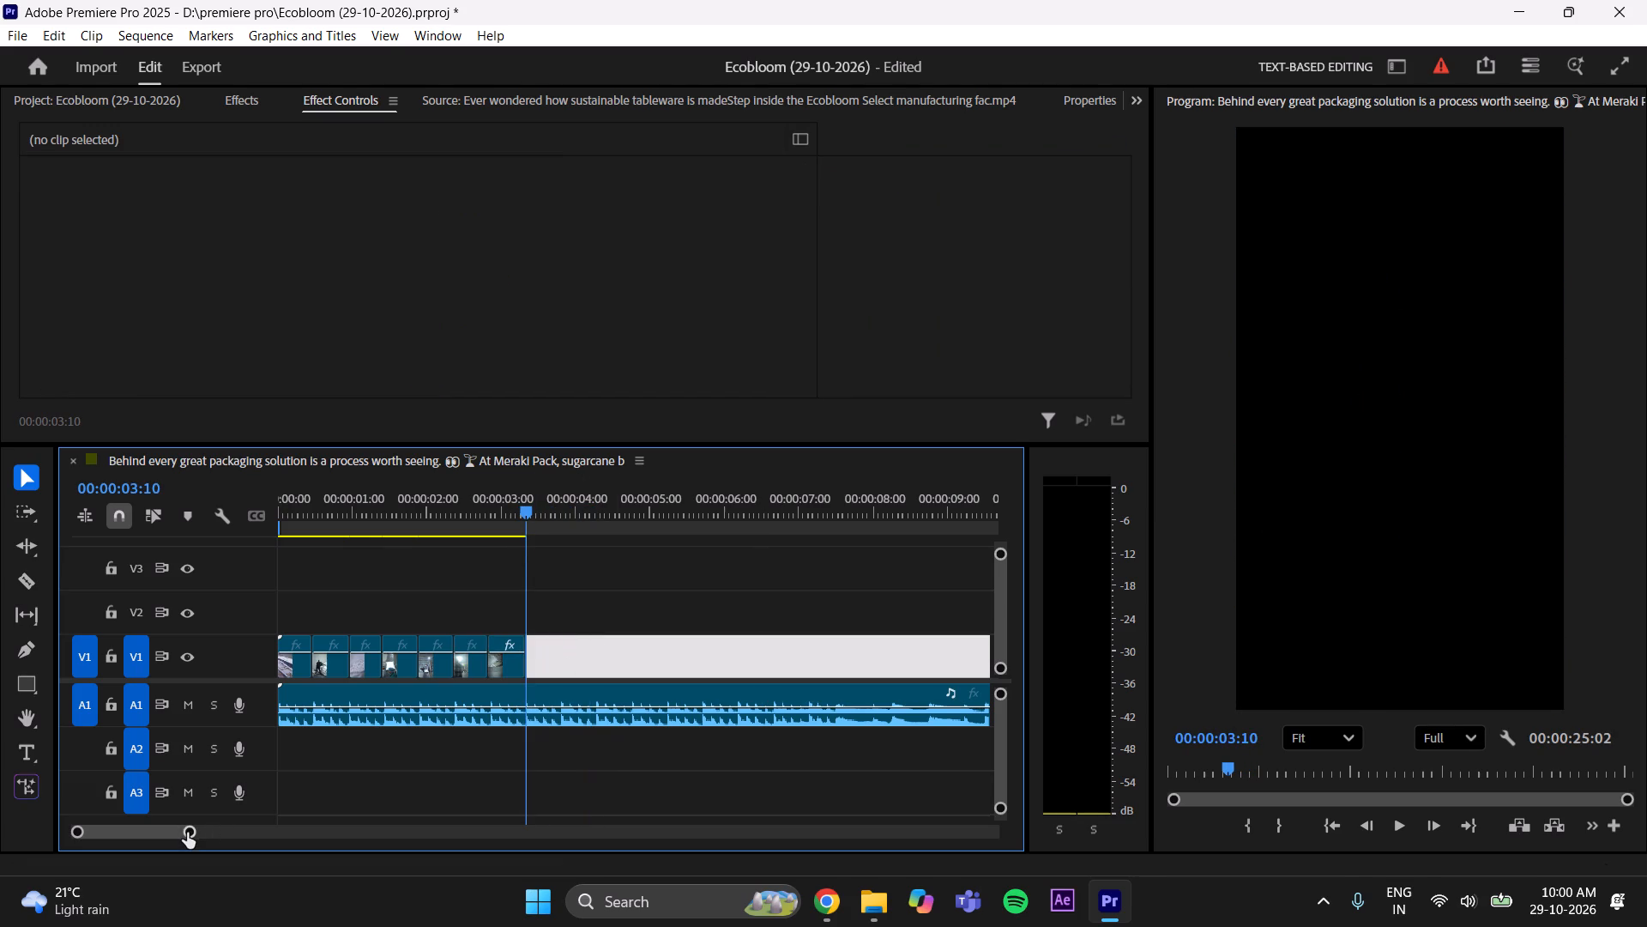
pyautogui.moveTo(187, 833); pyautogui.dragTo(235, 811)
pyautogui.click(827, 817)
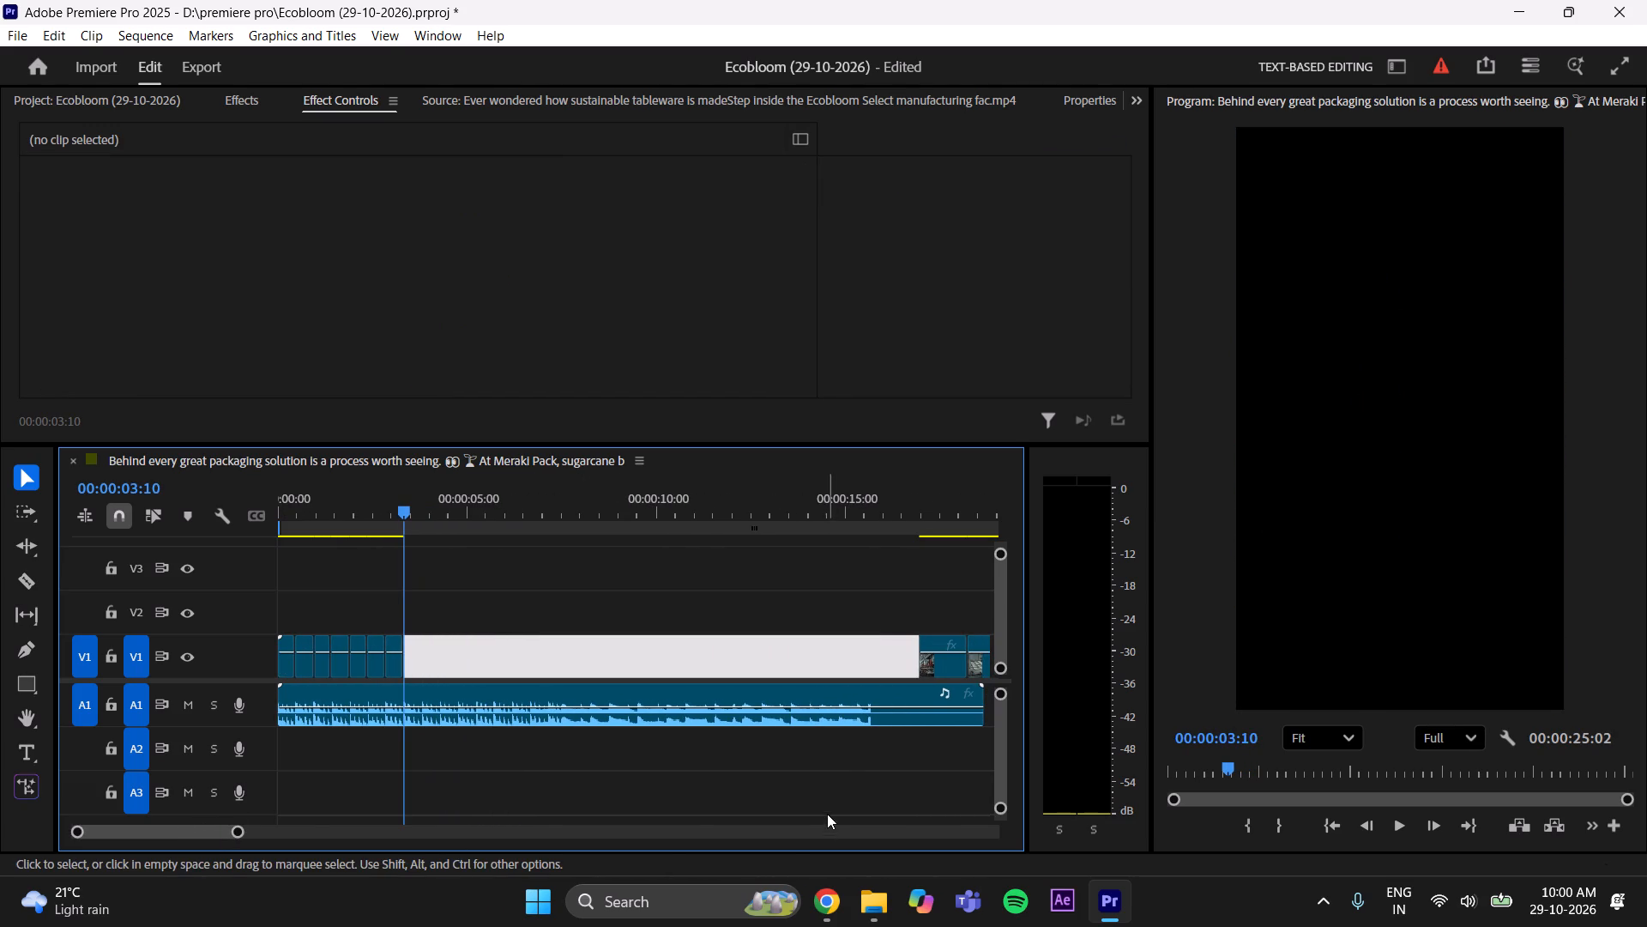
pyautogui.click(938, 665)
pyautogui.moveTo(943, 665); pyautogui.dragTo(526, 673)
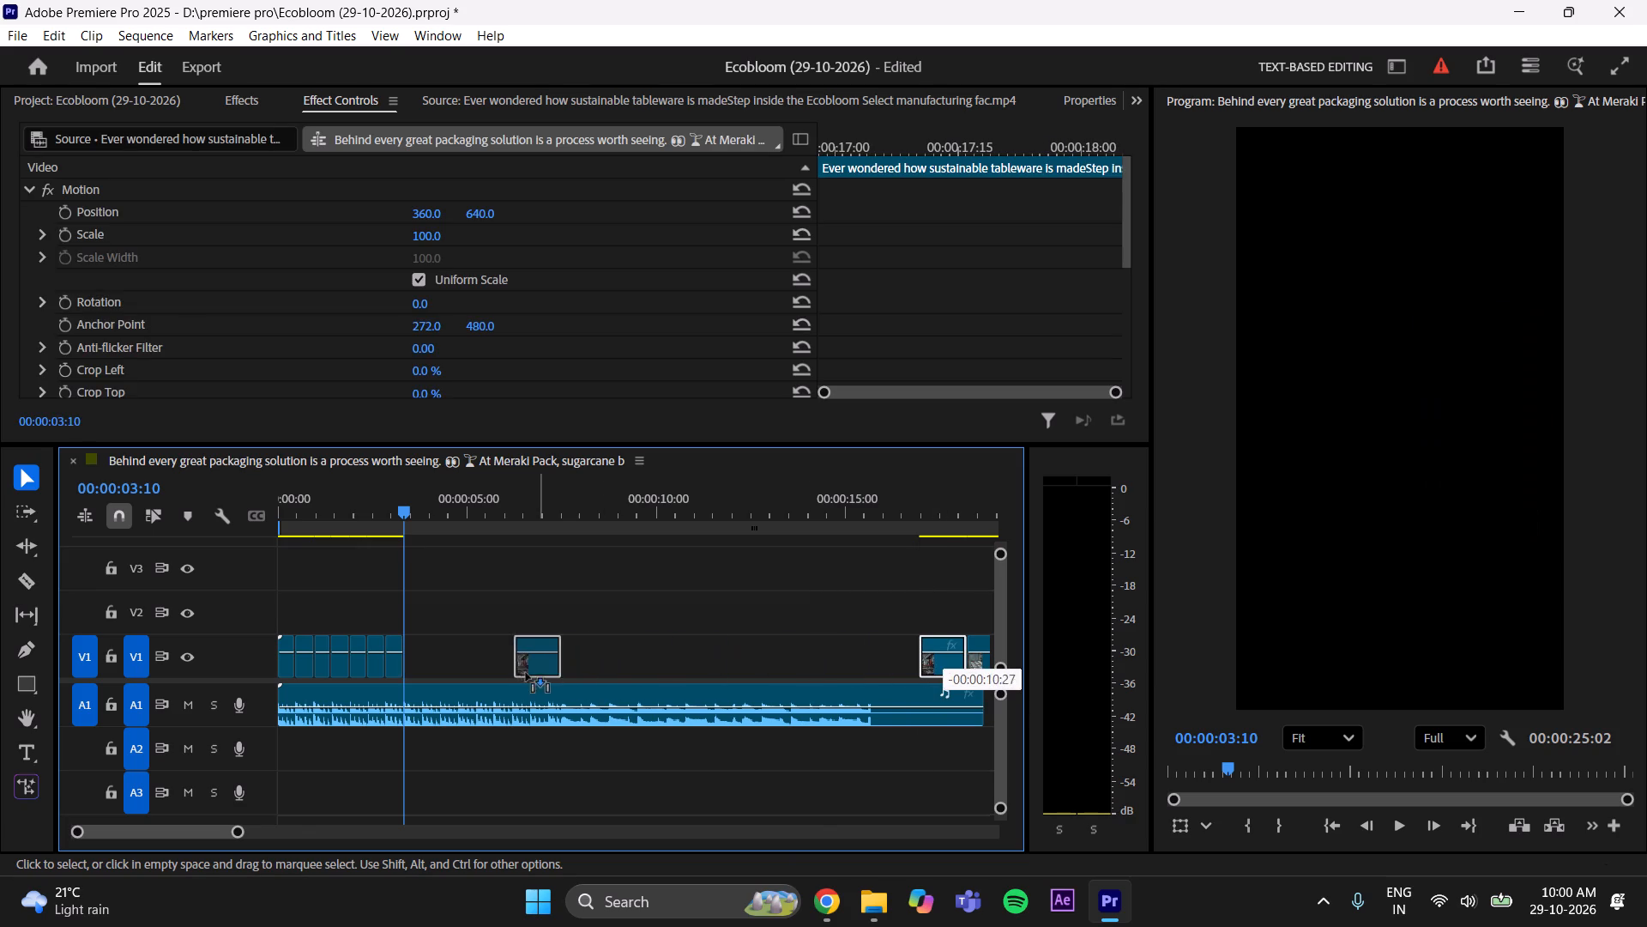
pyautogui.moveTo(526, 673); pyautogui.dragTo(430, 670)
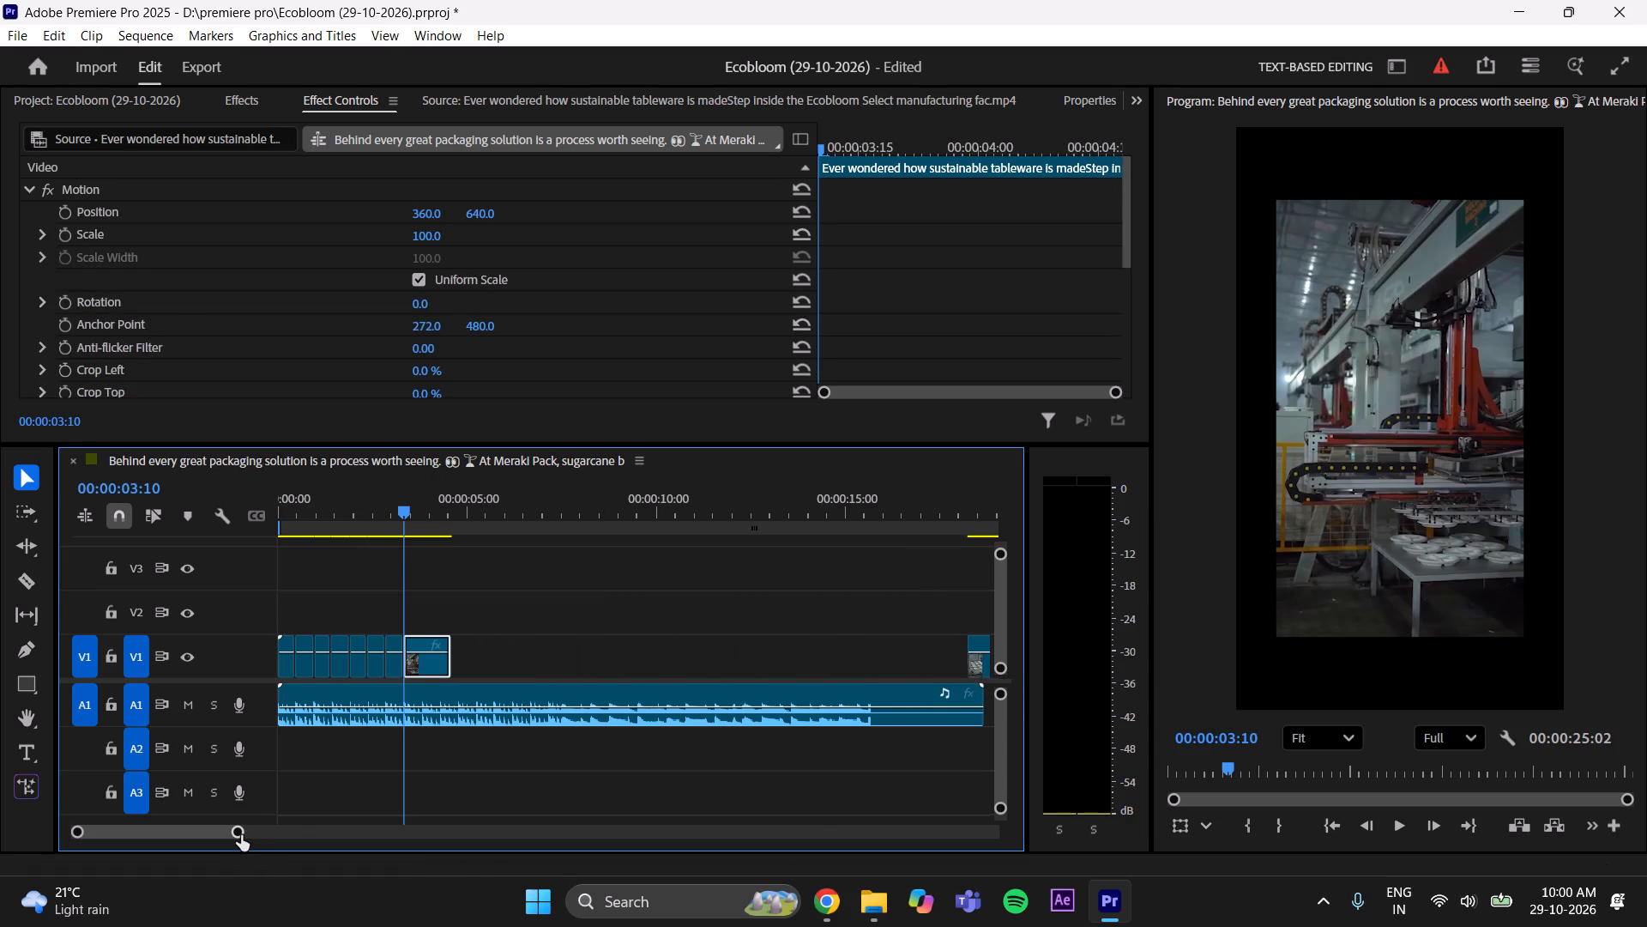
# Trim the end of the red robotic-arm clip on V1 to 00:00:03:27.
pyautogui.moveTo(240, 834); pyautogui.dragTo(194, 853)
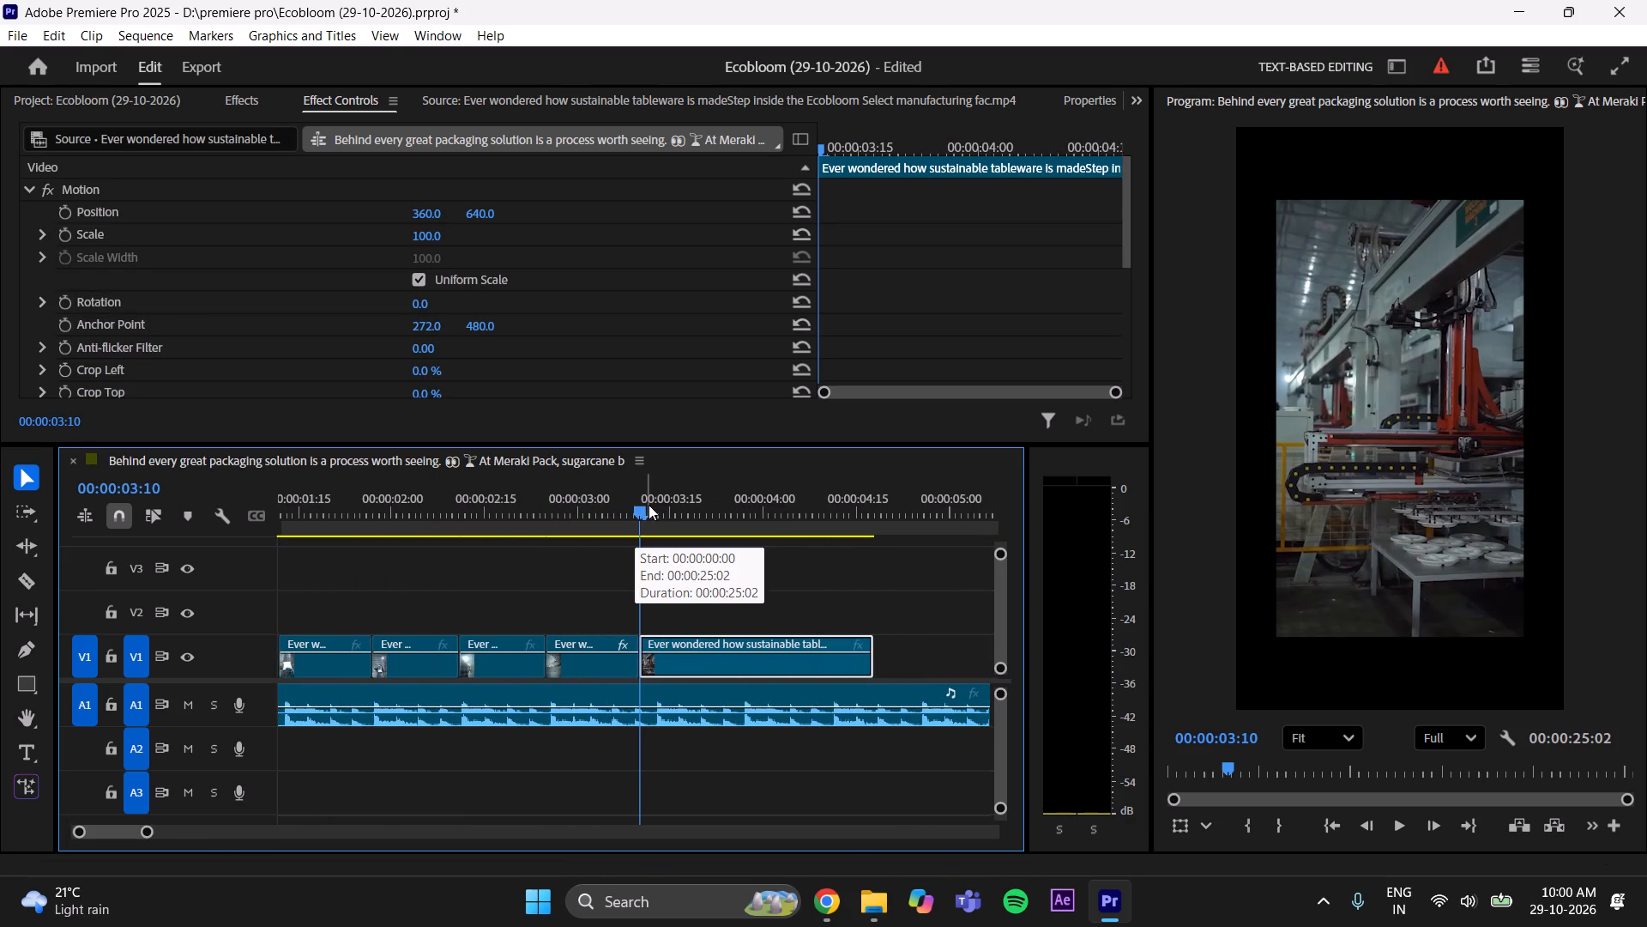
pyautogui.moveTo(635, 515); pyautogui.dragTo(741, 488)
pyautogui.moveTo(884, 662); pyautogui.dragTo(755, 667)
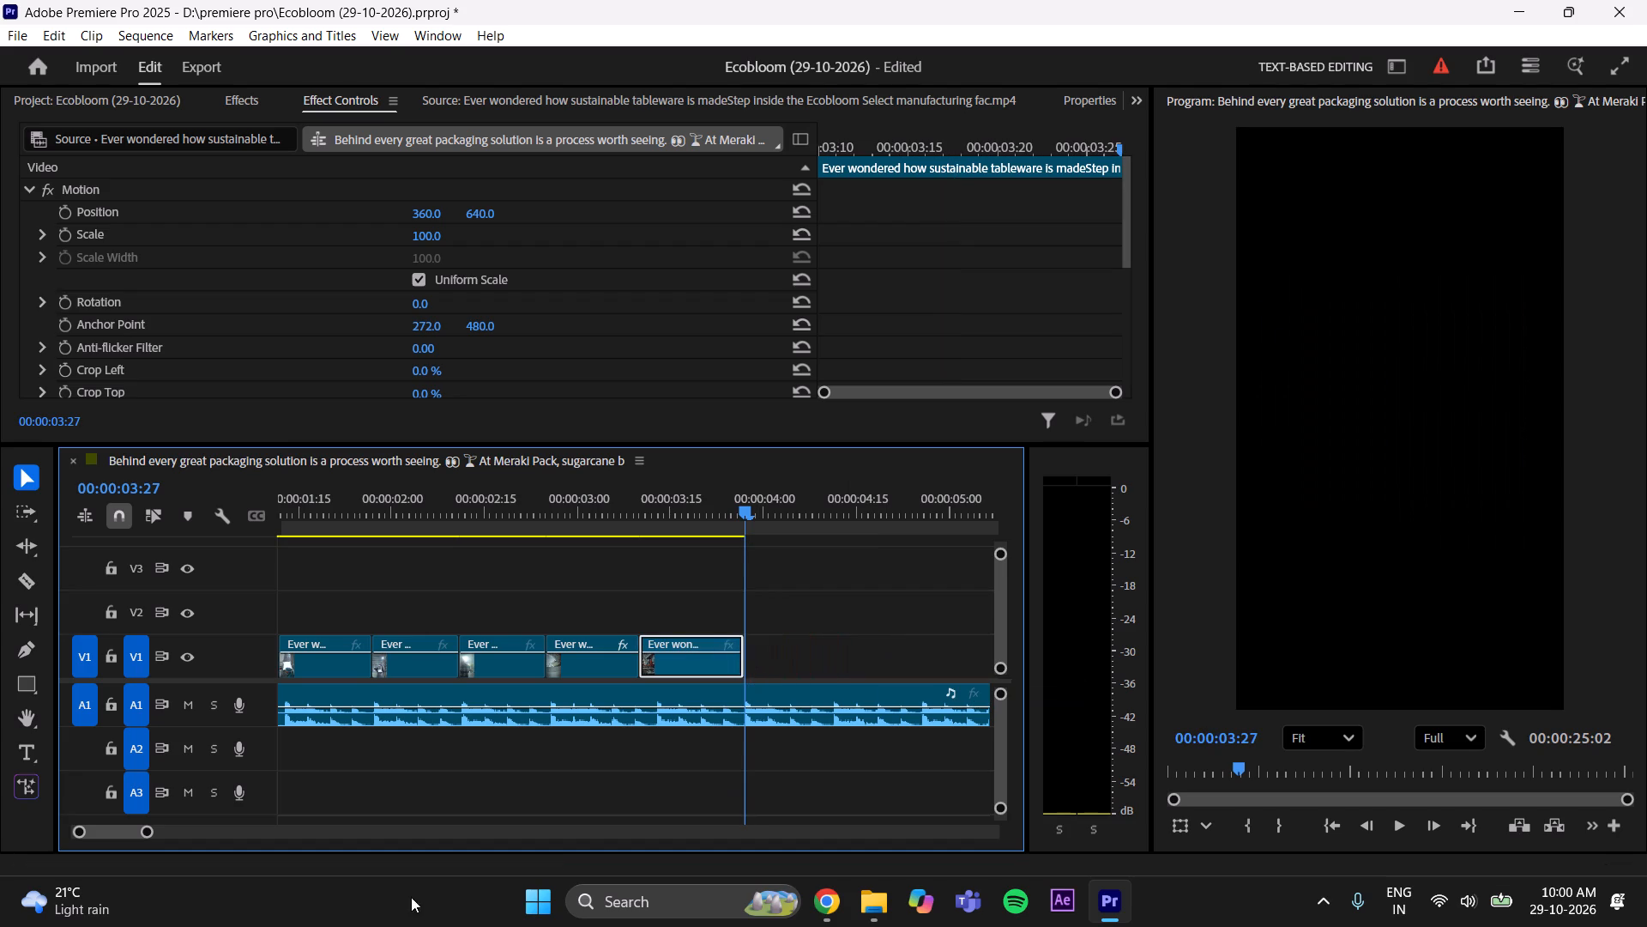
# Move the plate-stacking machine clip near 00:00:18:00 on V1 back to butt against the opening sequence at 00:00:03:27.
pyautogui.click(311, 772)
pyautogui.moveTo(147, 836); pyautogui.dragTo(191, 814)
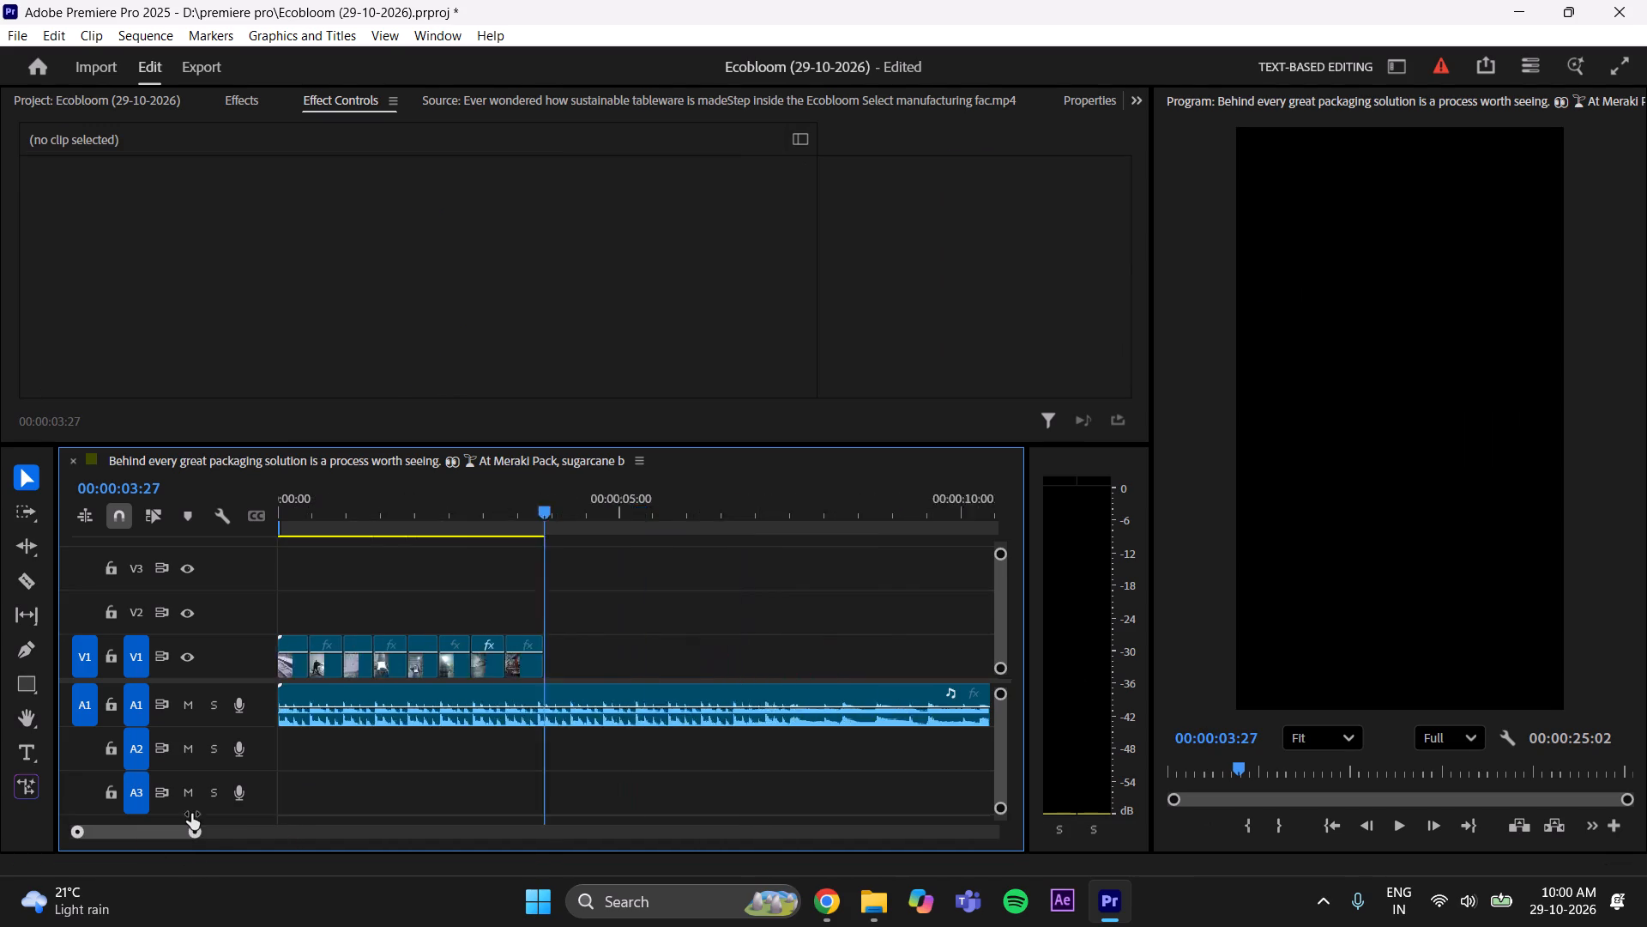
pyautogui.moveTo(191, 814); pyautogui.dragTo(239, 791)
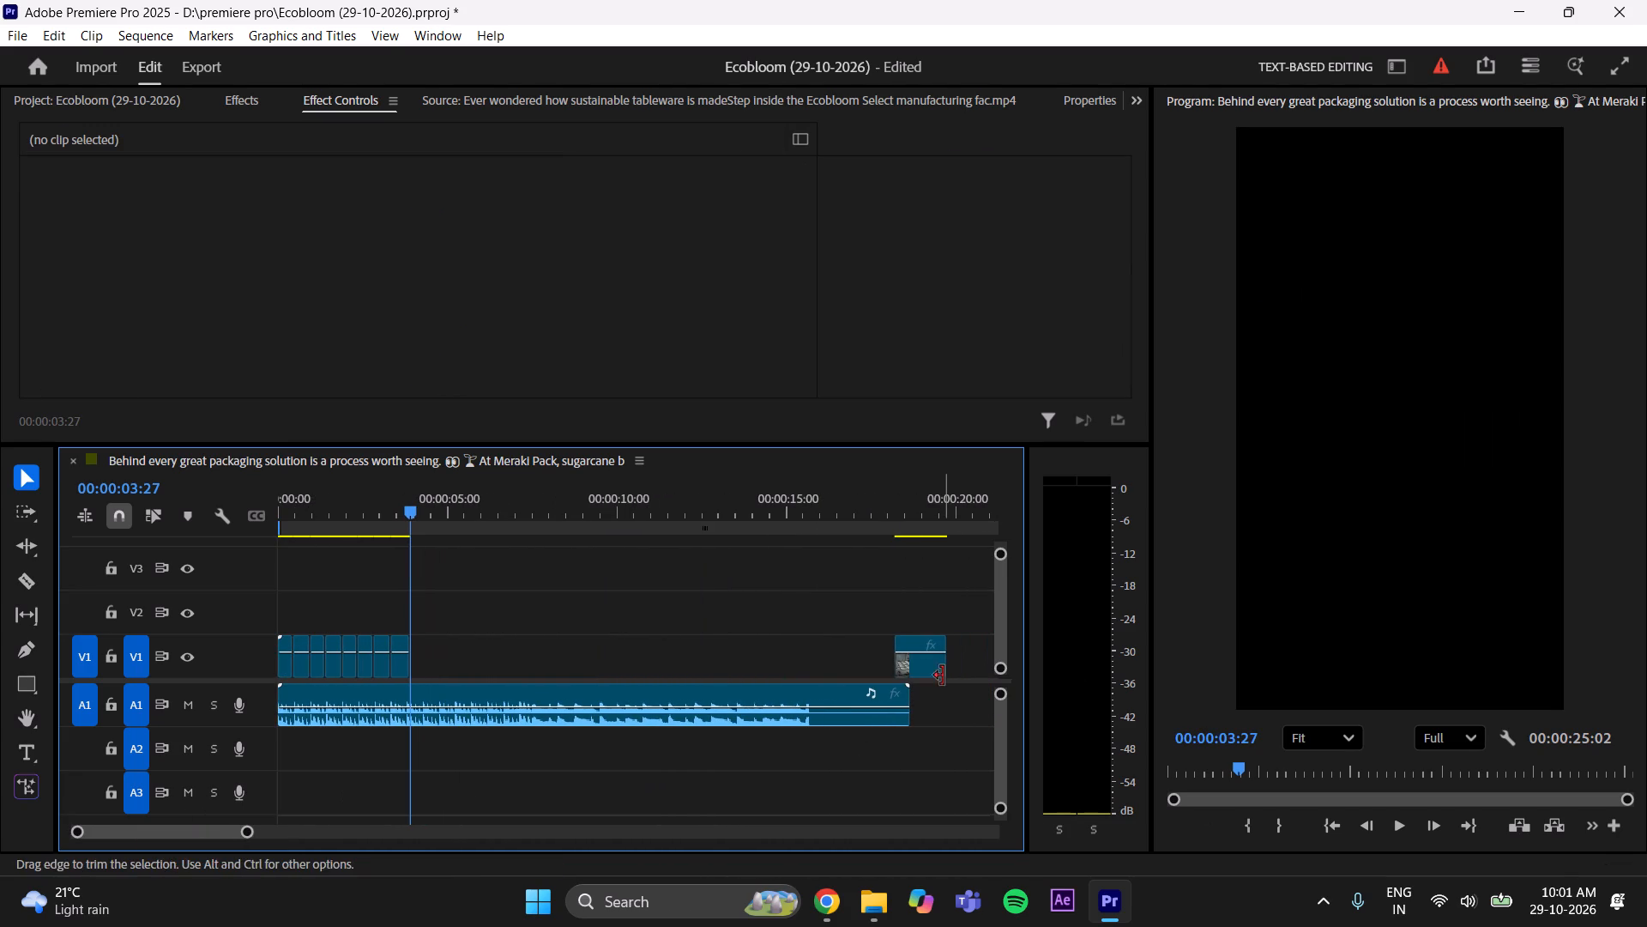
pyautogui.moveTo(926, 667); pyautogui.dragTo(447, 669)
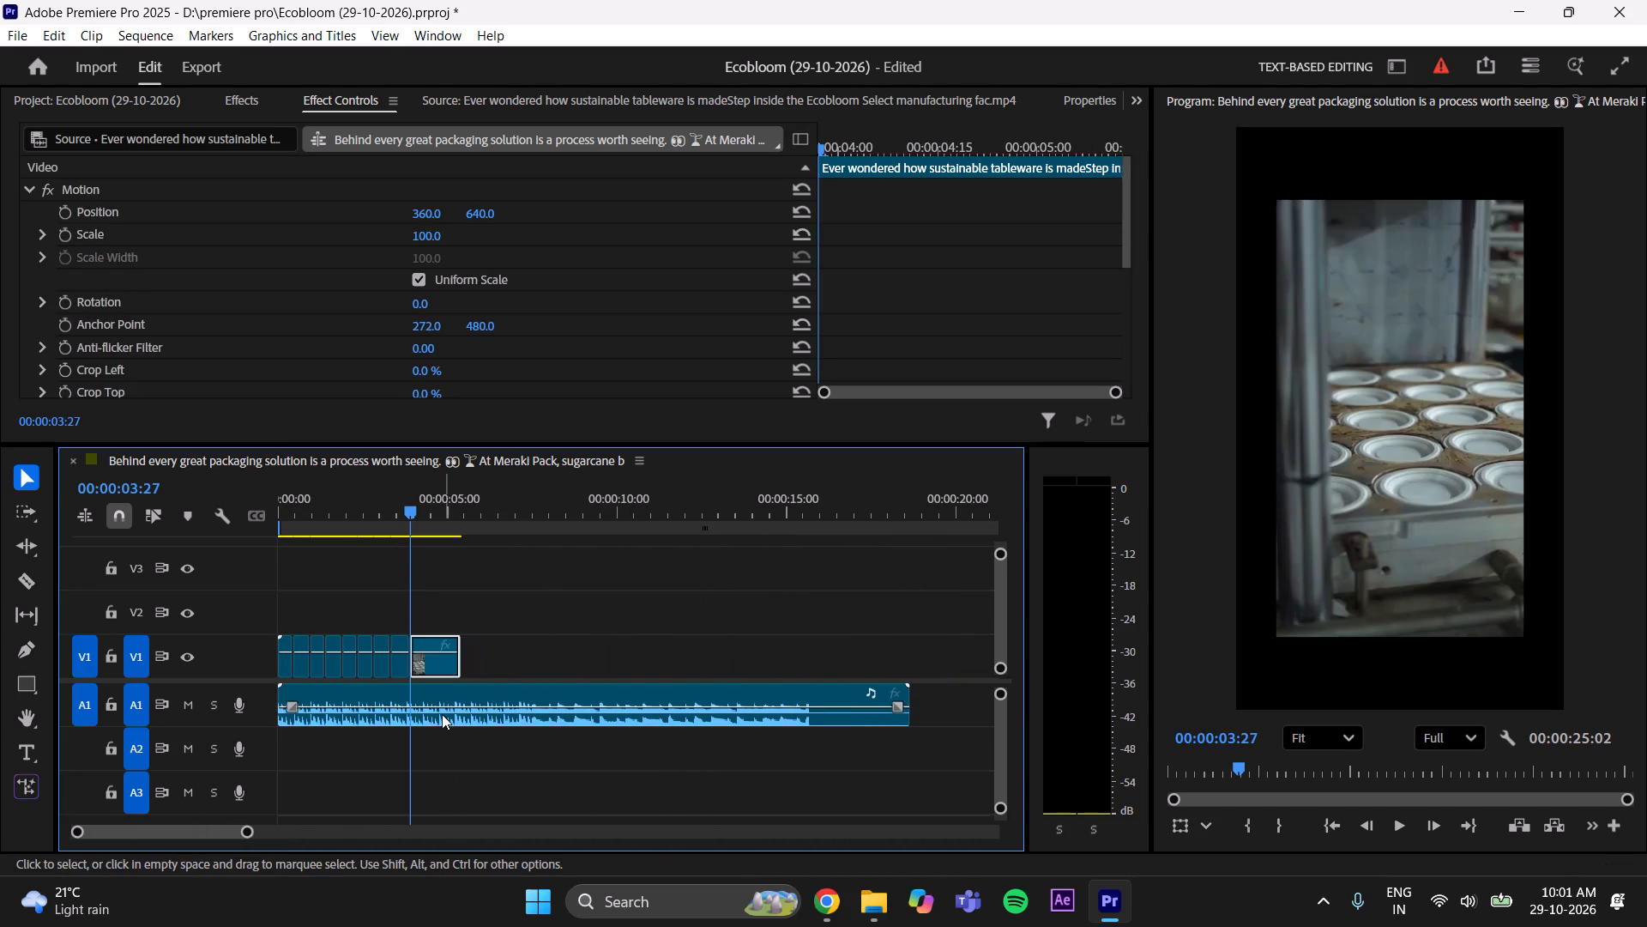
# Find the audio beat at 00:00:04:09 and trim the end of the plate-stacking machine clip on V1 to it.
pyautogui.moveTo(243, 832); pyautogui.dragTo(226, 842)
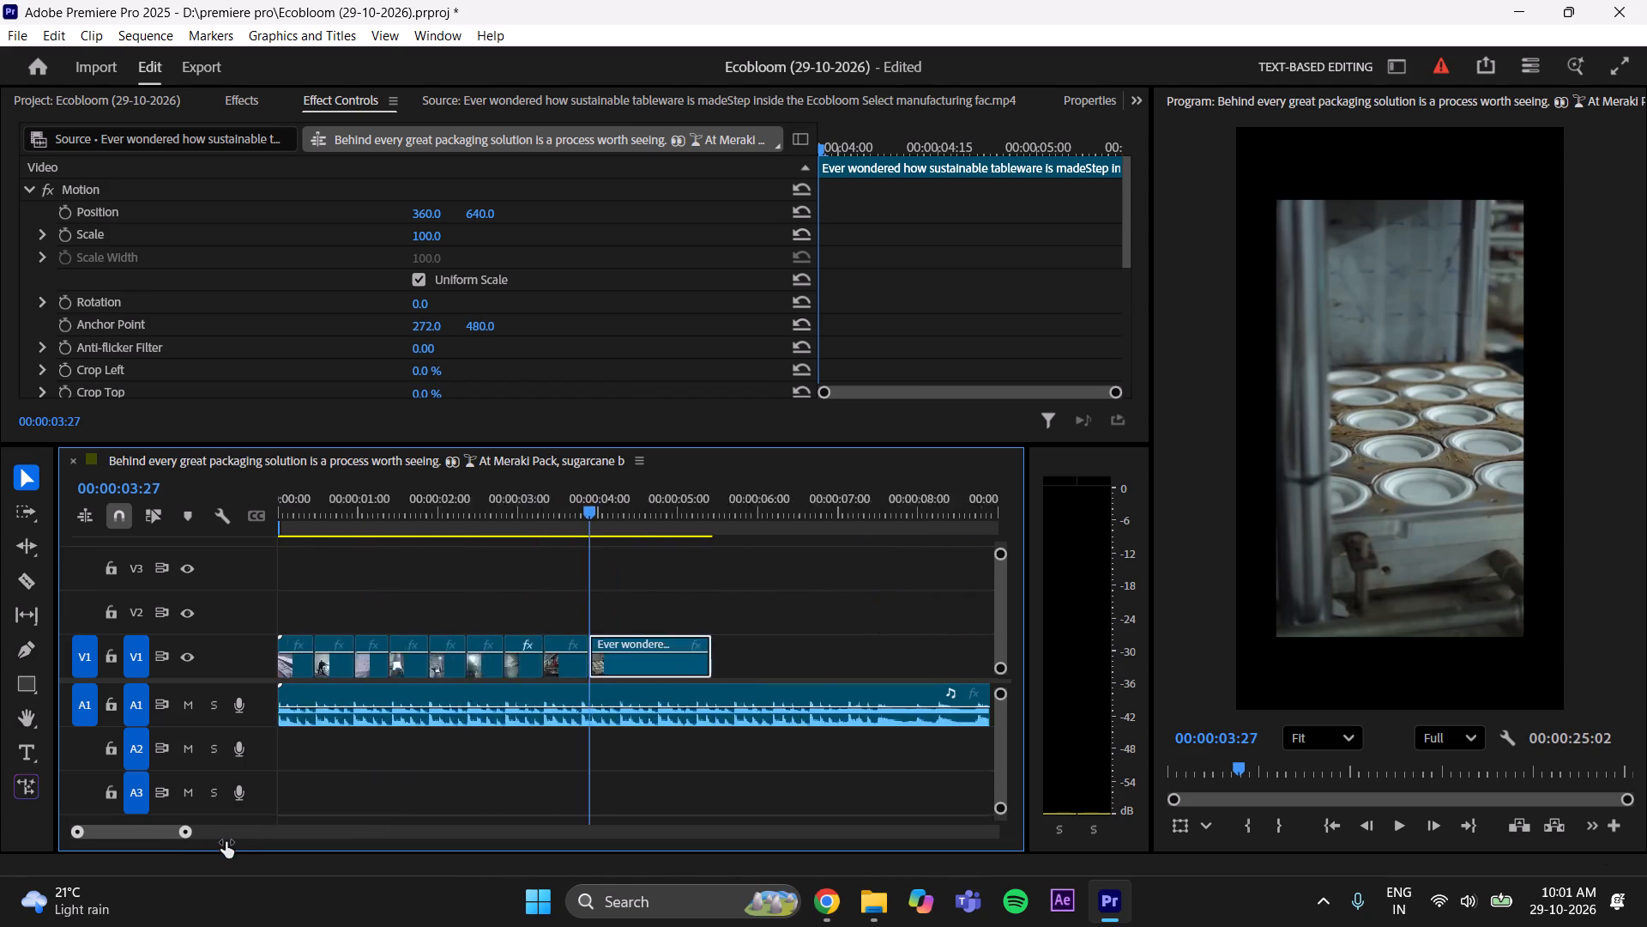
pyautogui.moveTo(226, 842); pyautogui.dragTo(208, 850)
pyautogui.moveTo(649, 507); pyautogui.dragTo(708, 507)
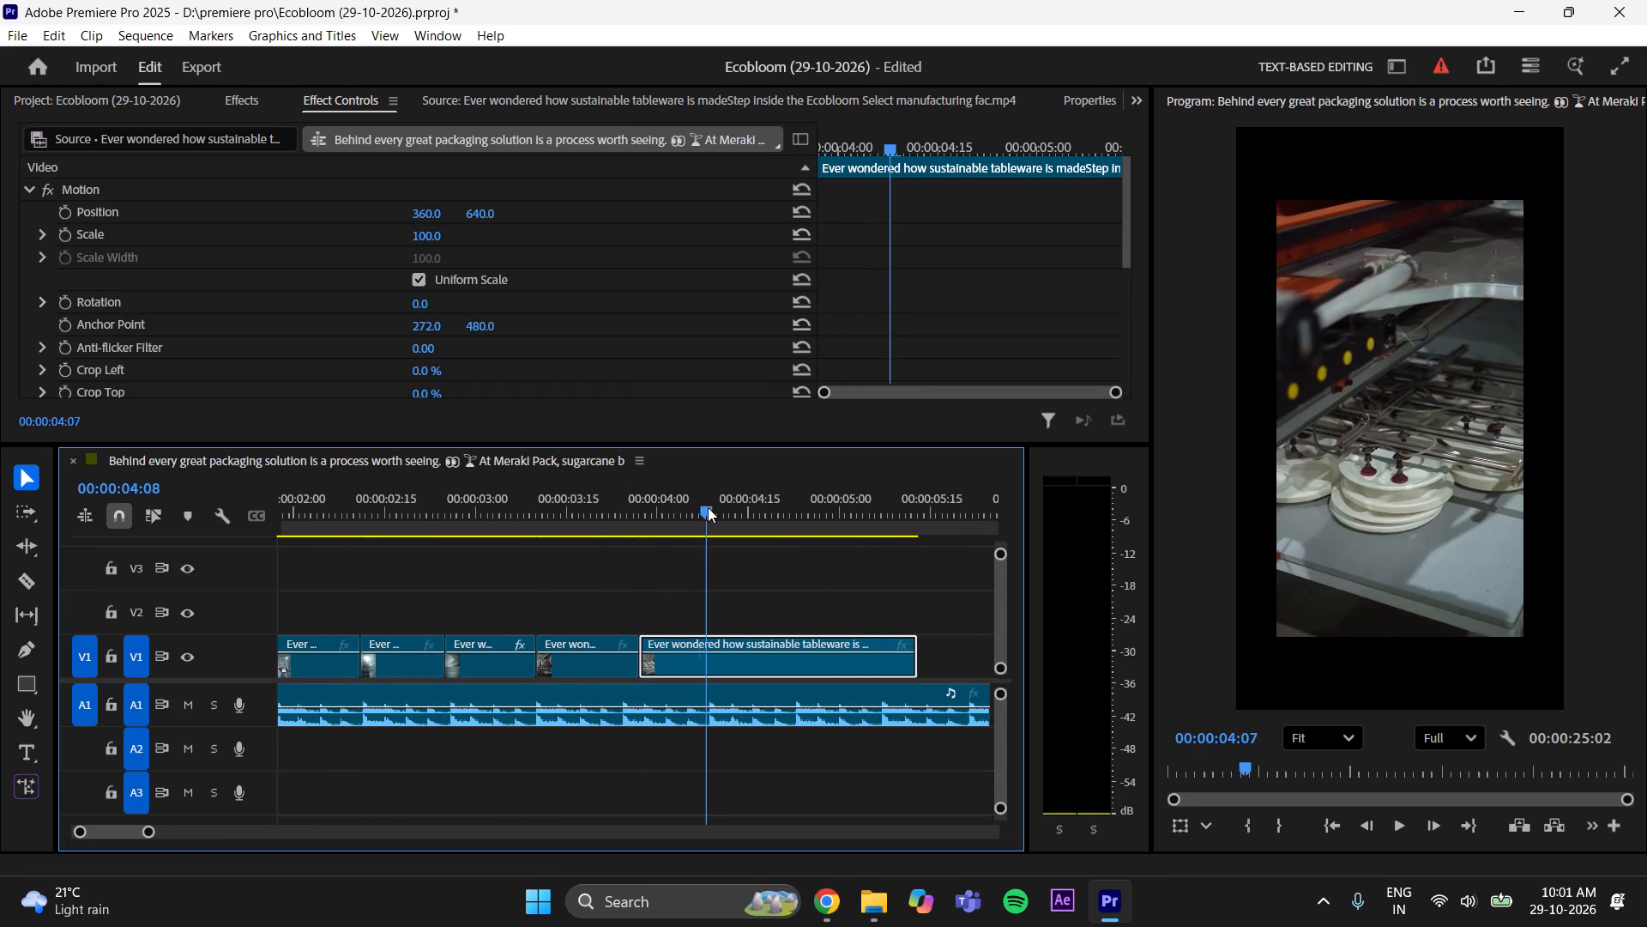
pyautogui.moveTo(708, 507); pyautogui.dragTo(713, 509)
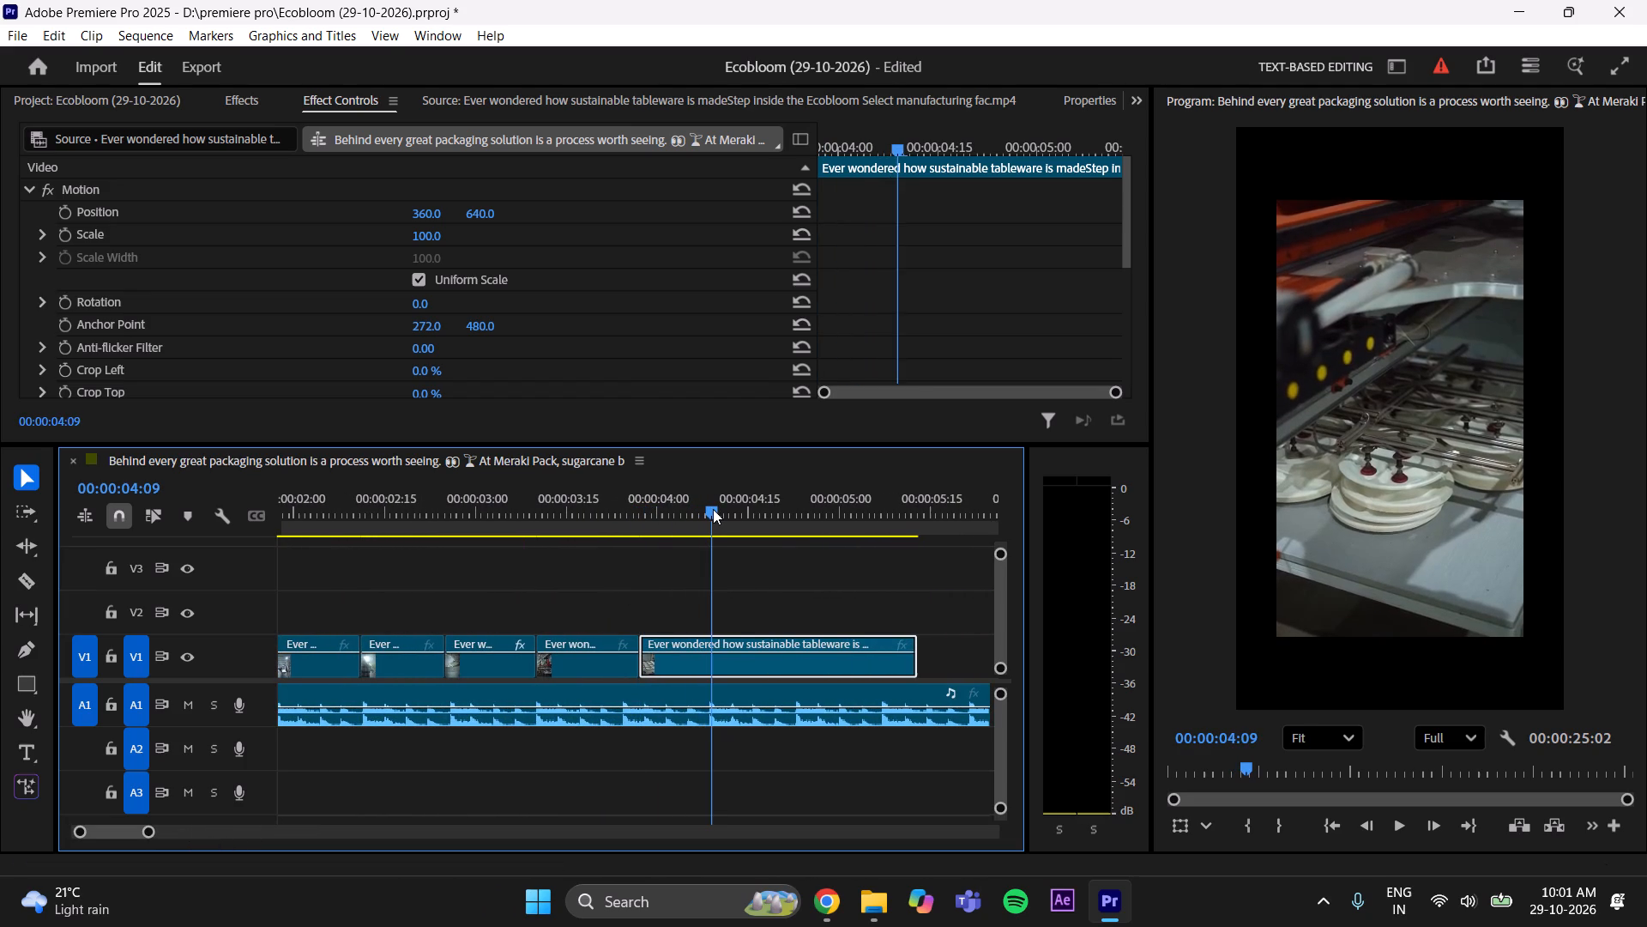
pyautogui.moveTo(713, 509); pyautogui.dragTo(712, 509)
pyautogui.press('Right')
pyautogui.press('Left')
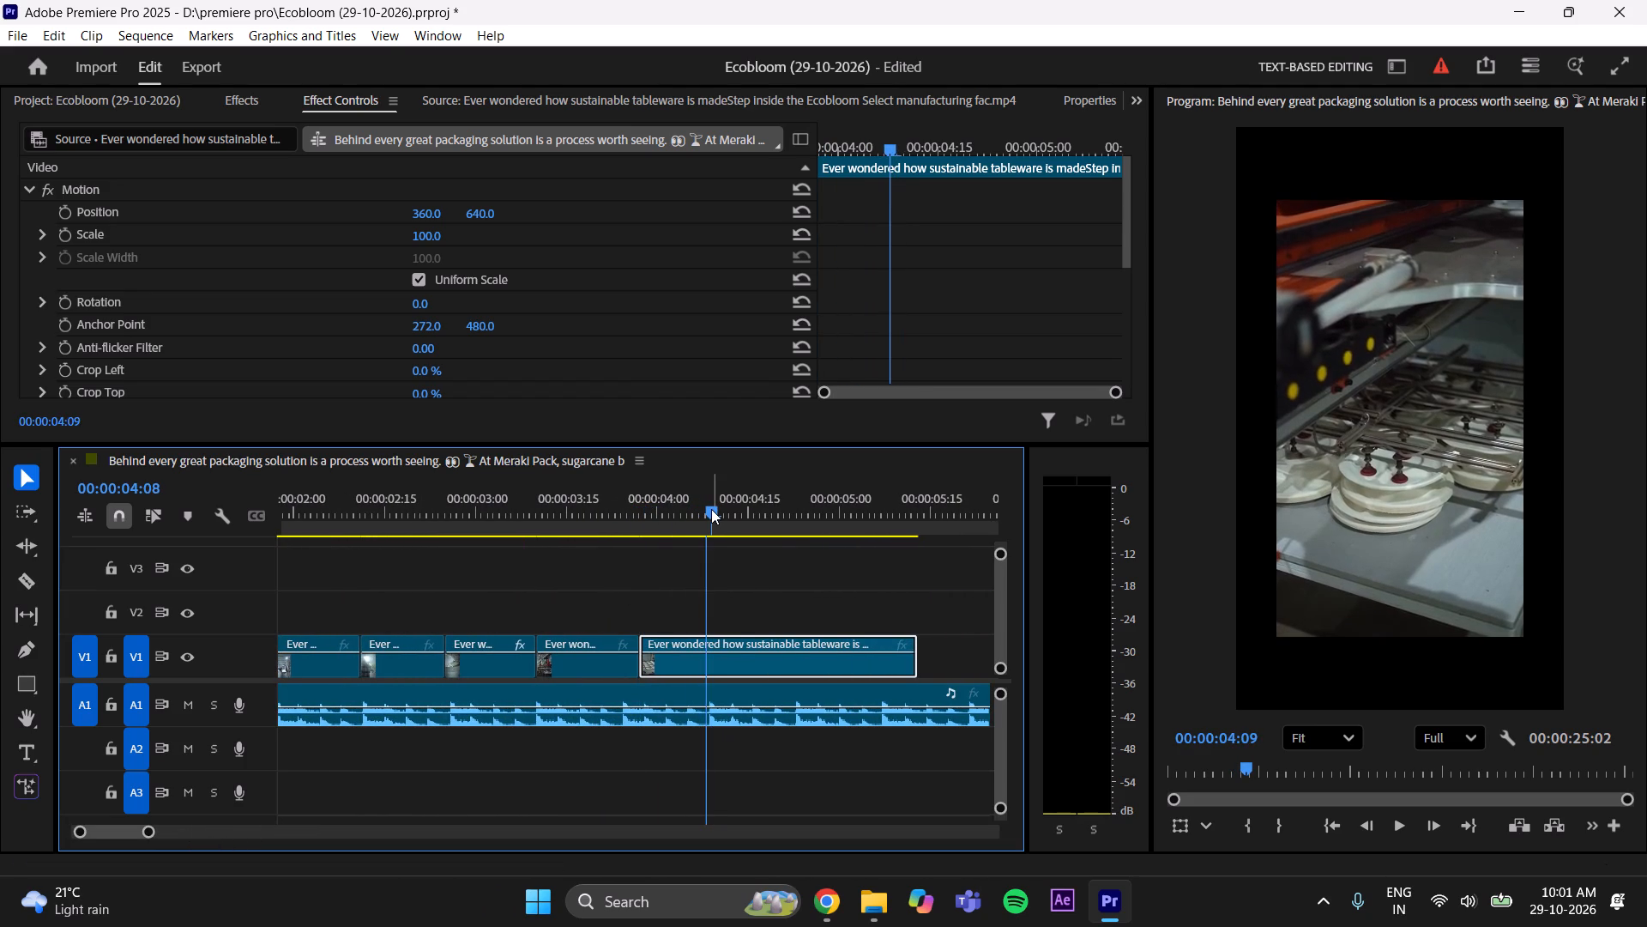
pyautogui.press('Right')
pyautogui.press('Left')
pyautogui.press('Left')
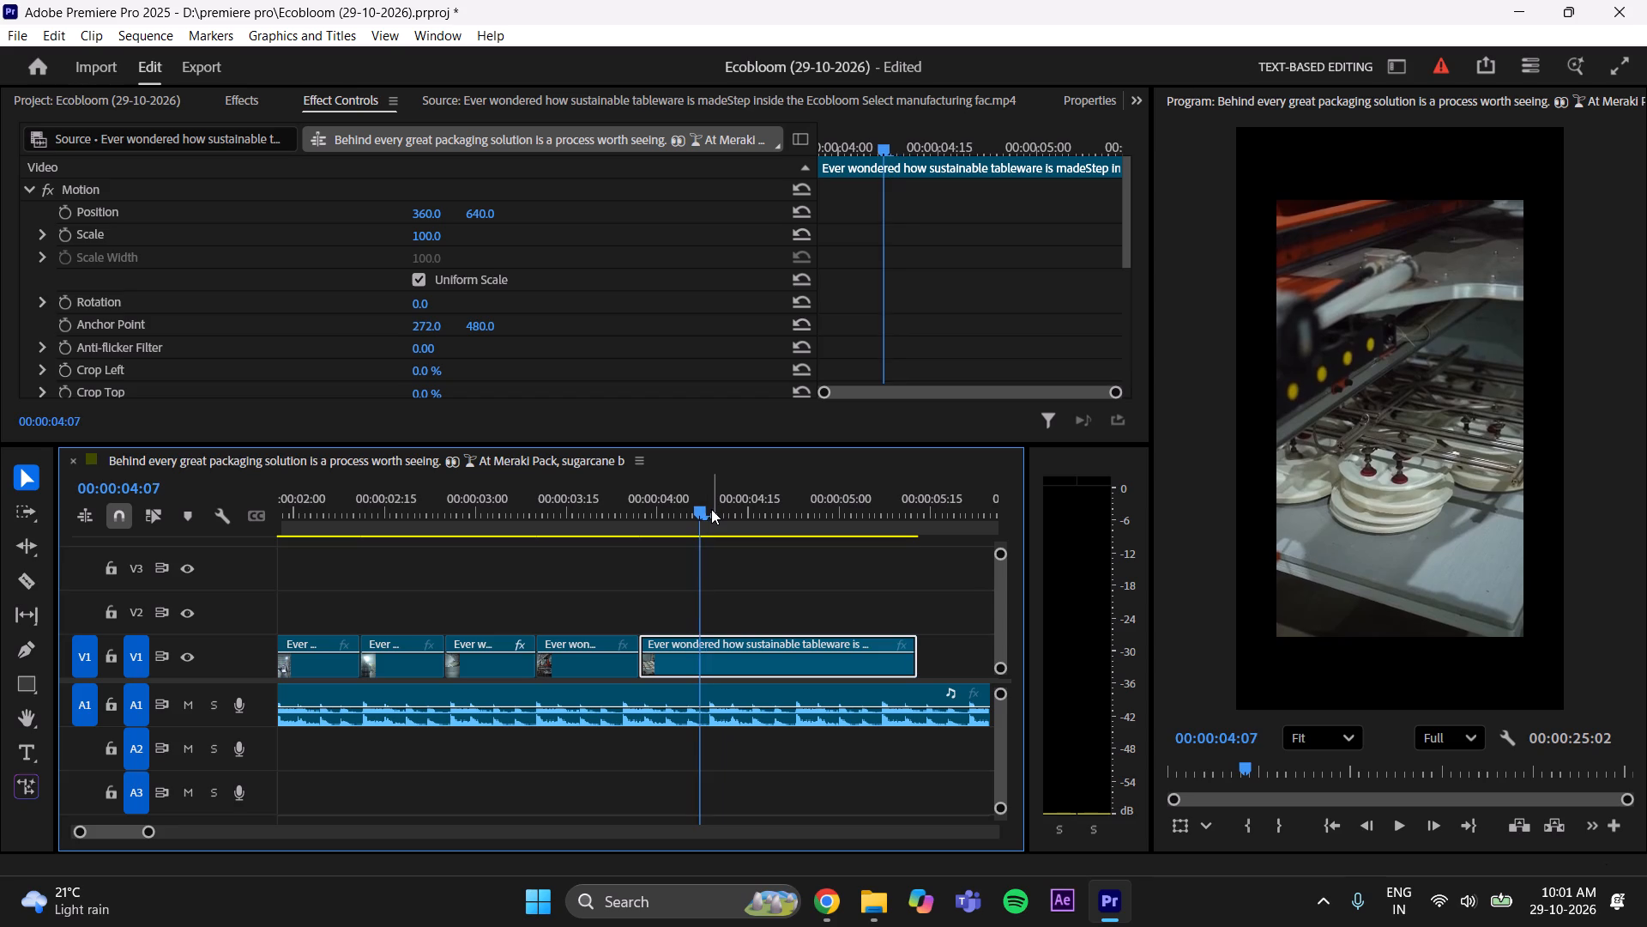
pyautogui.press('Right')
pyautogui.press('Right')
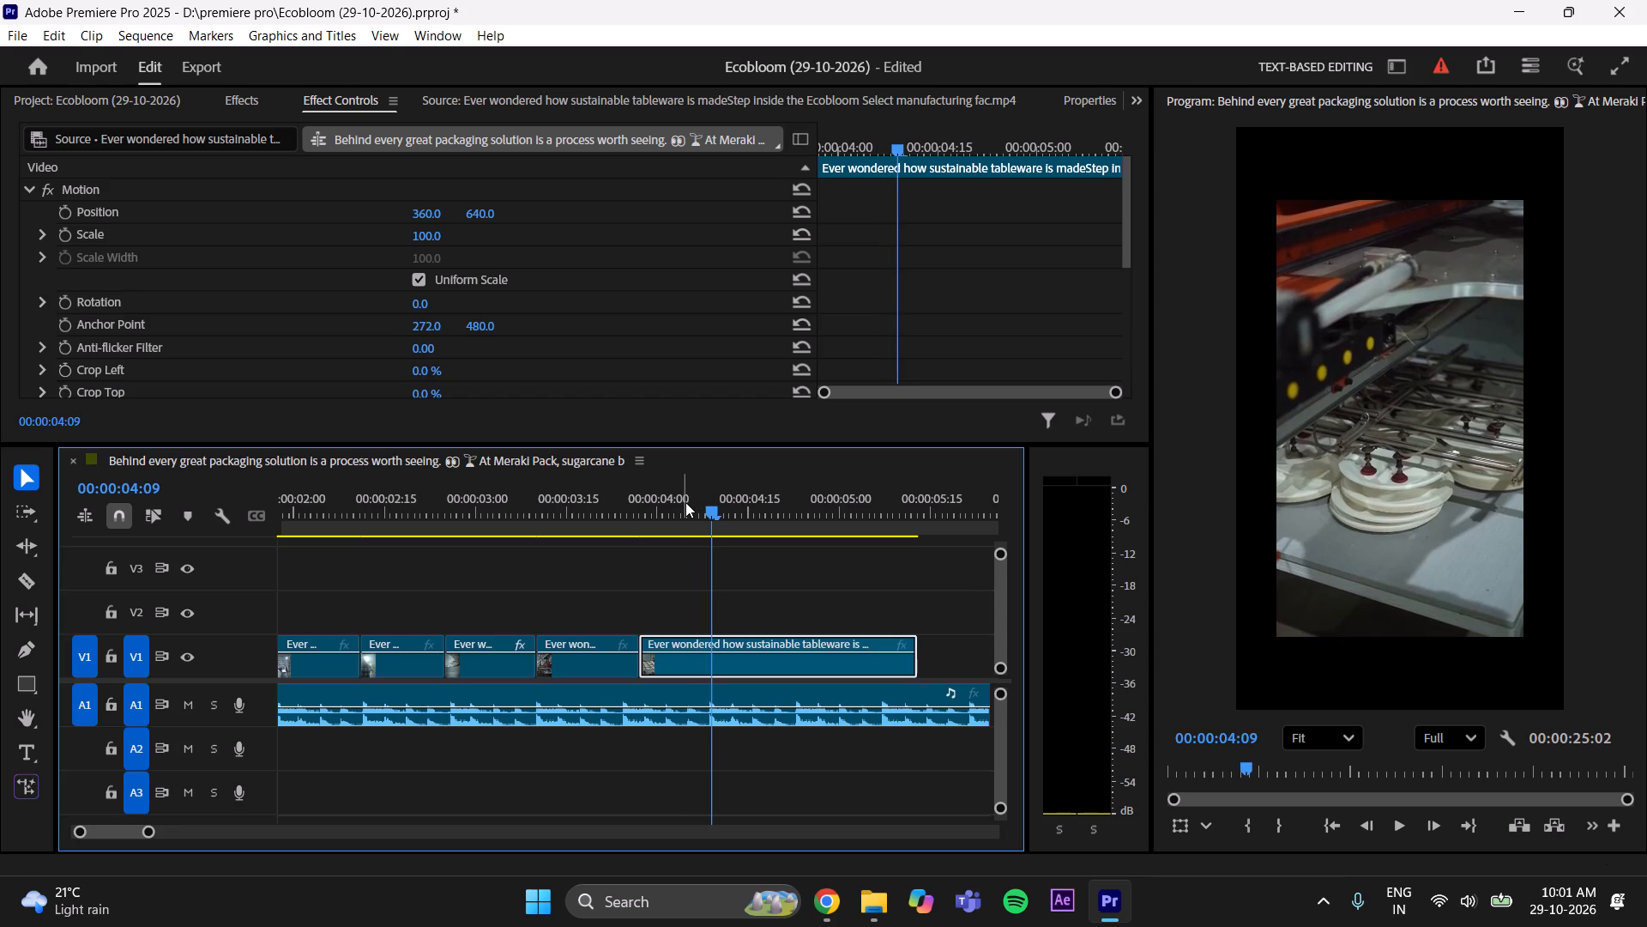
pyautogui.click(716, 508)
pyautogui.moveTo(915, 663); pyautogui.dragTo(703, 678)
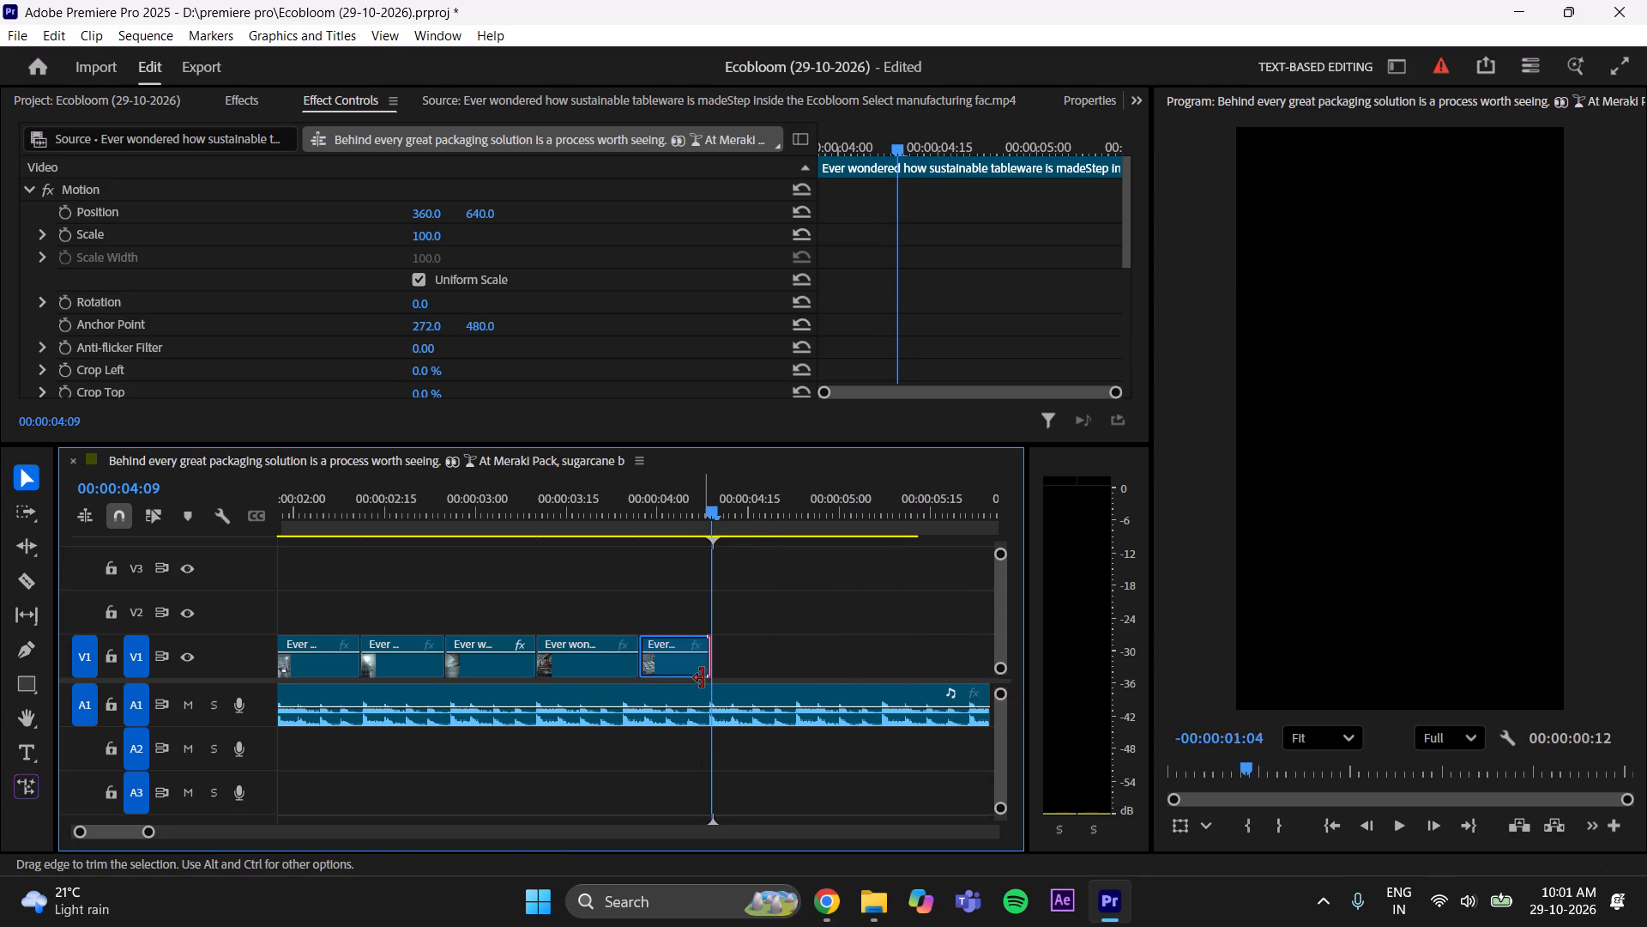
# Move both remaining V2 clips near 00:00:23:00 down to V1, starting about 00:00:04:24, just beyond the opening sequence.
pyautogui.moveTo(145, 834); pyautogui.dragTo(209, 813)
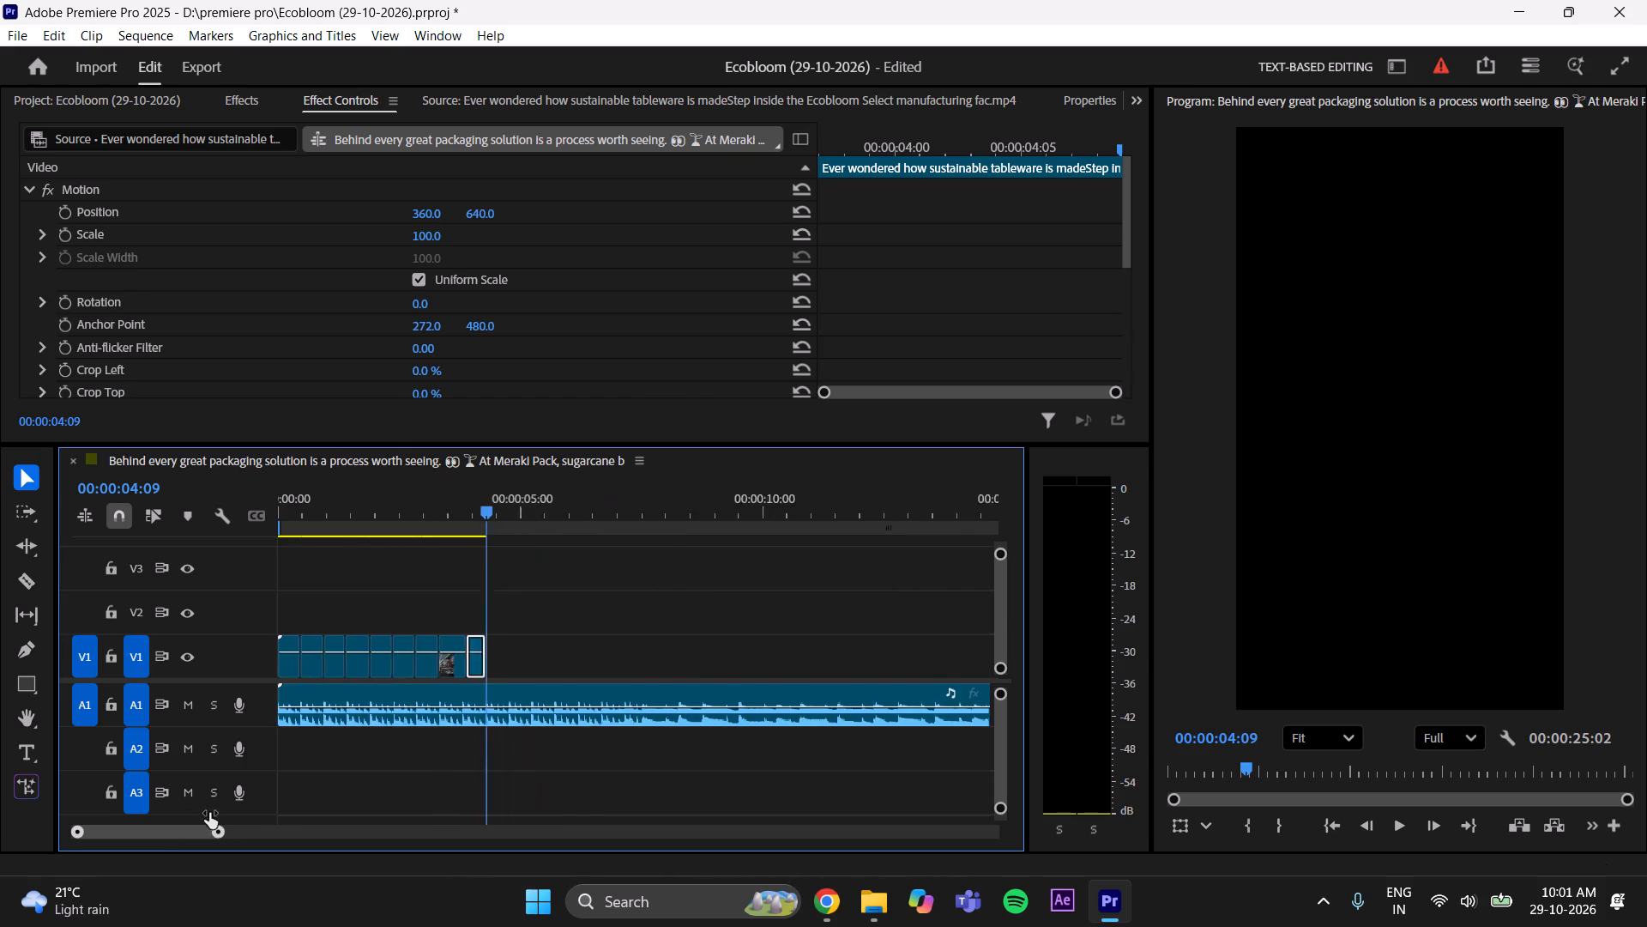
pyautogui.moveTo(209, 813); pyautogui.dragTo(259, 790)
pyautogui.moveTo(880, 510); pyautogui.dragTo(899, 510)
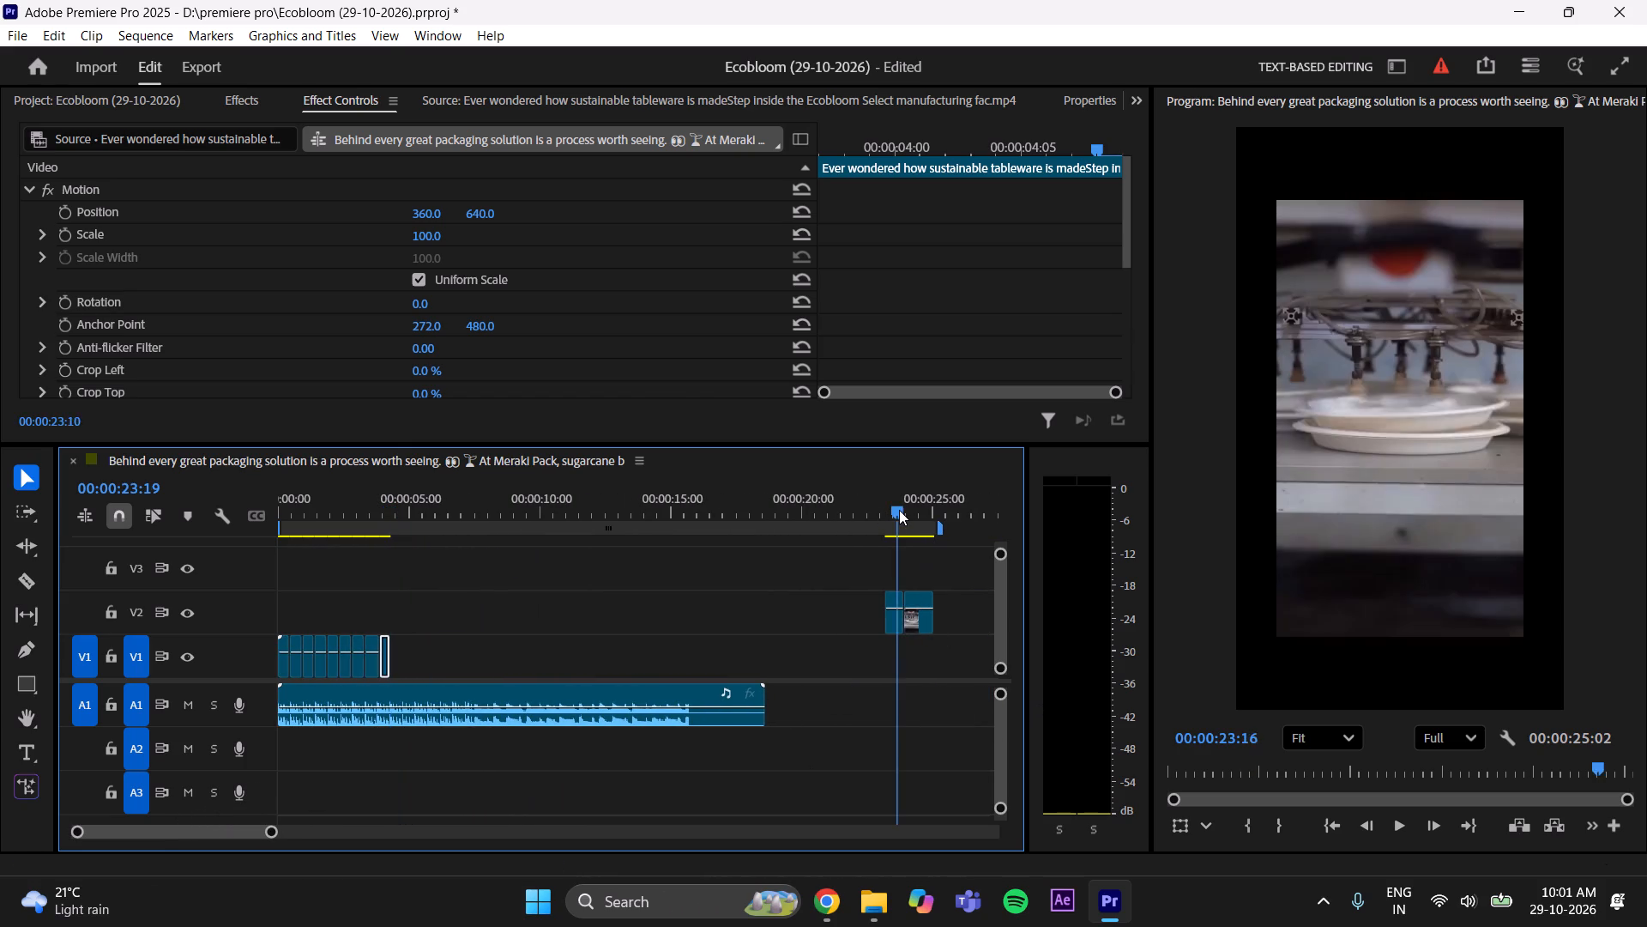
pyautogui.moveTo(899, 510); pyautogui.dragTo(895, 514)
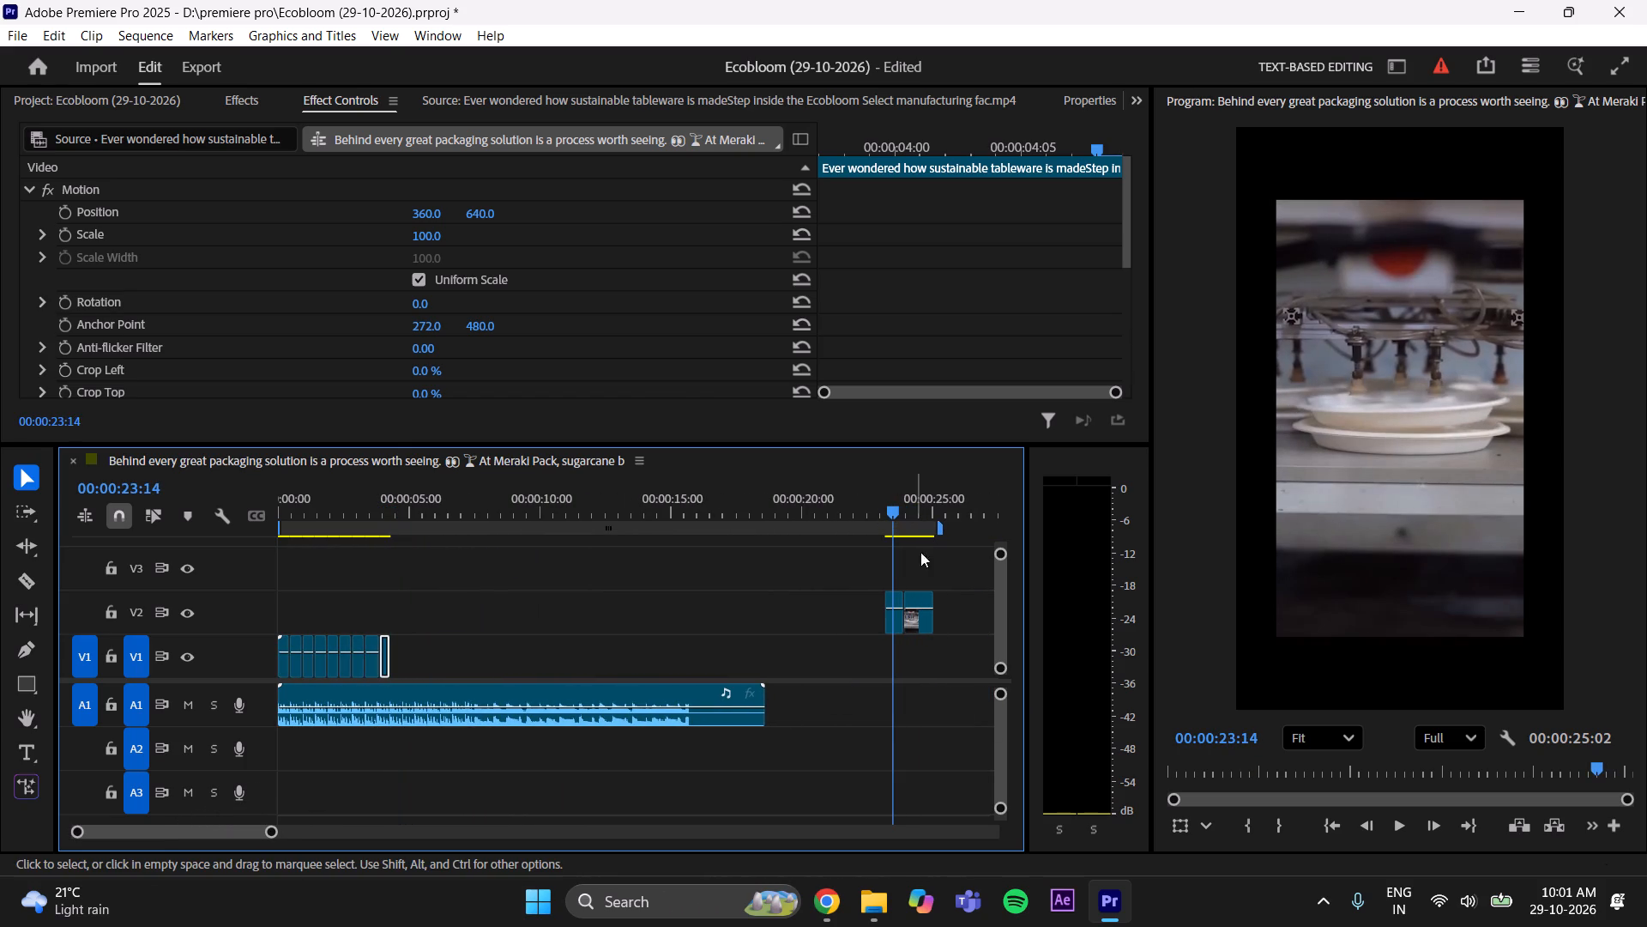
pyautogui.moveTo(950, 566); pyautogui.dragTo(878, 621)
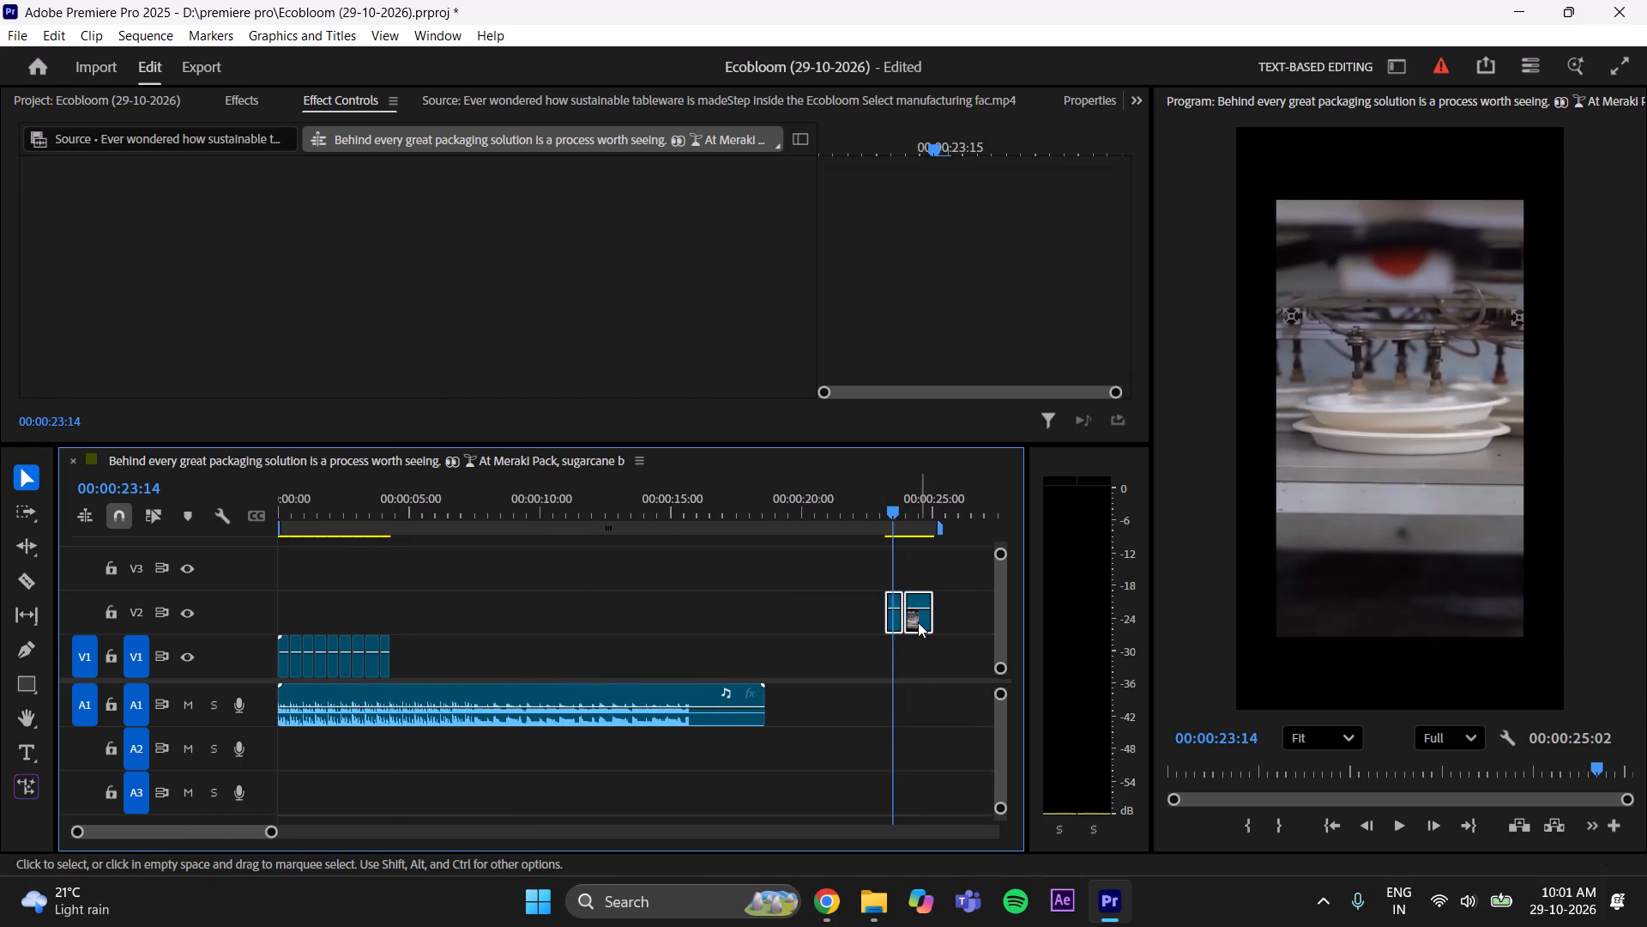
pyautogui.moveTo(918, 620); pyautogui.dragTo(437, 666)
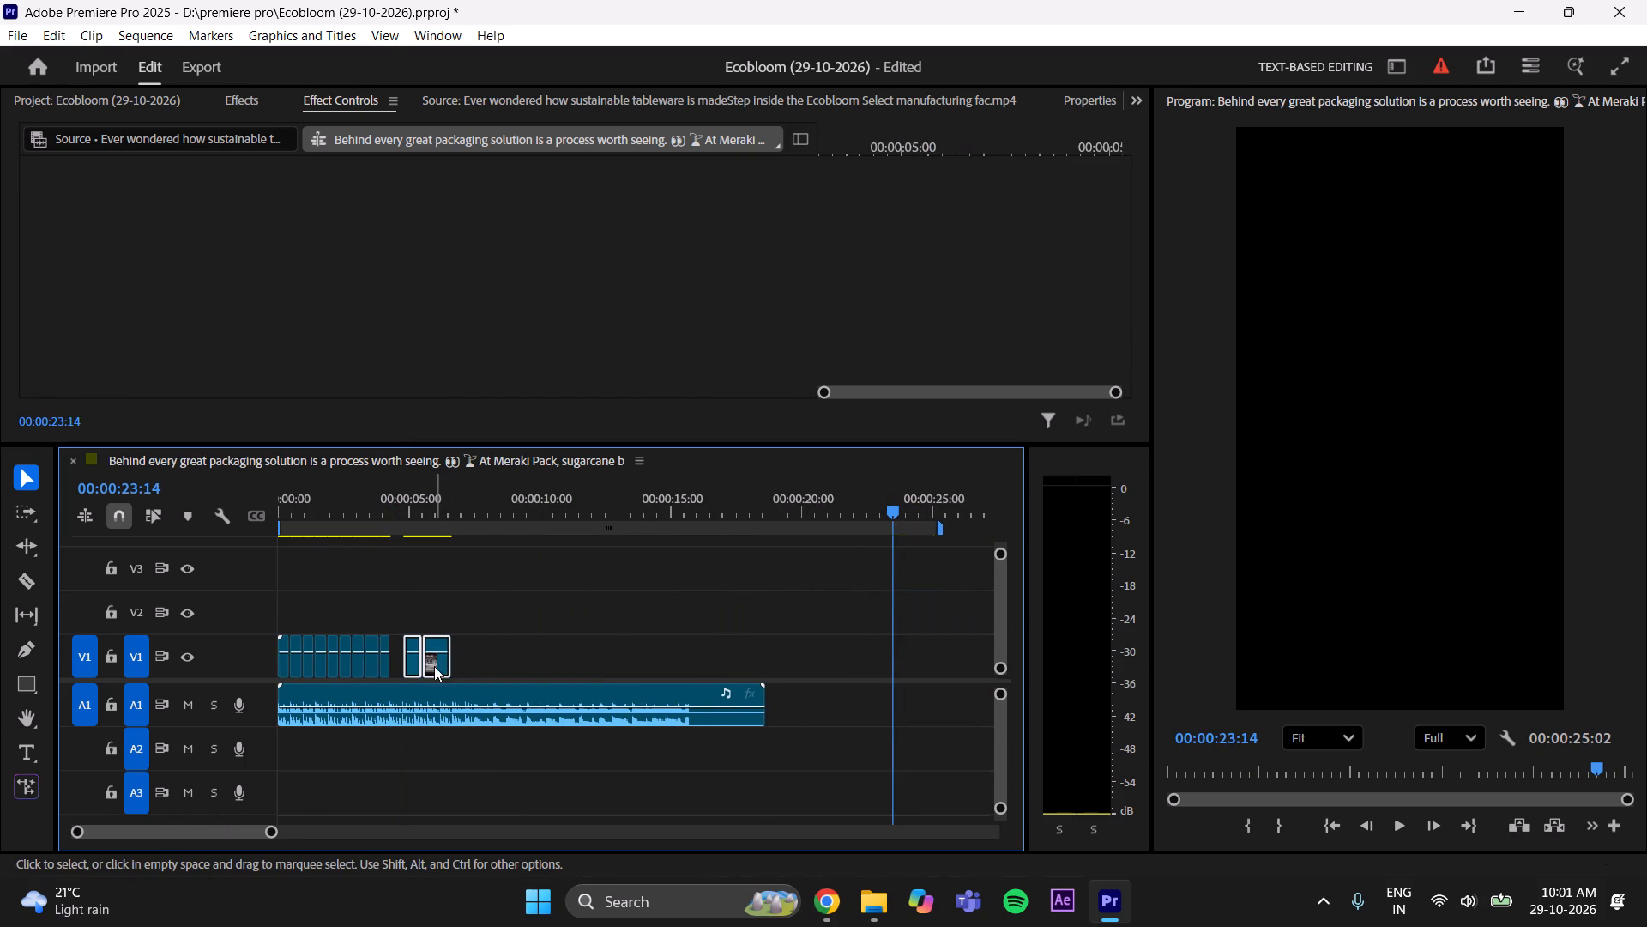
# Deselect the two moved clips and save the project.
pyautogui.moveTo(498, 517); pyautogui.dragTo(391, 540)
pyautogui.moveTo(266, 836); pyautogui.dragTo(263, 836)
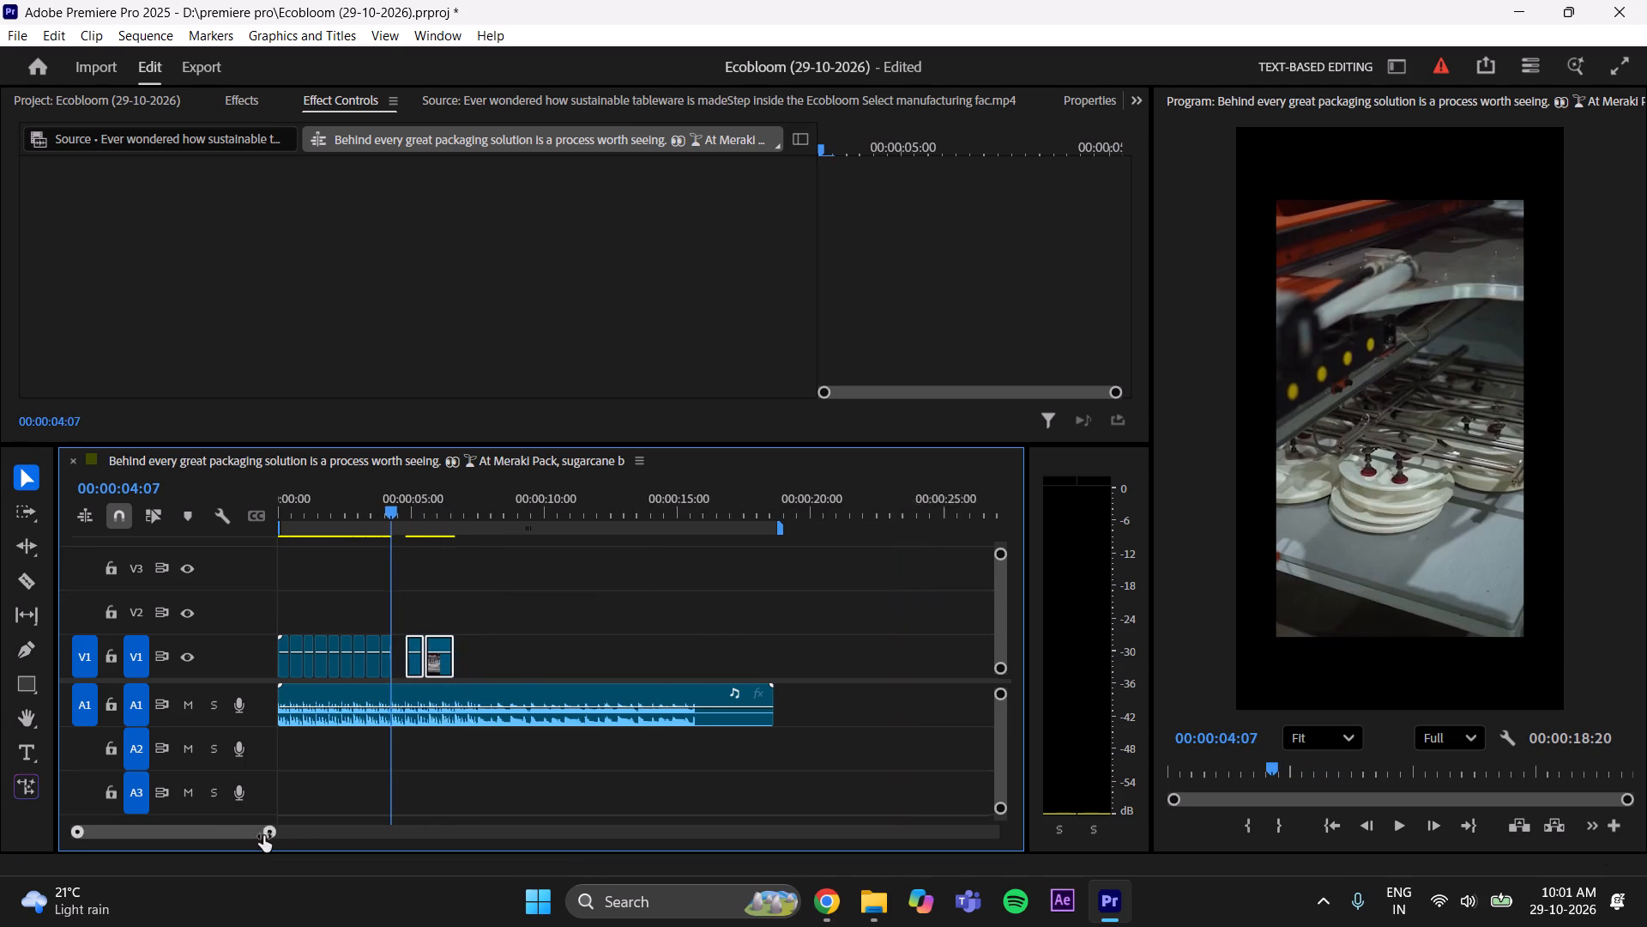
pyautogui.moveTo(263, 836); pyautogui.dragTo(205, 863)
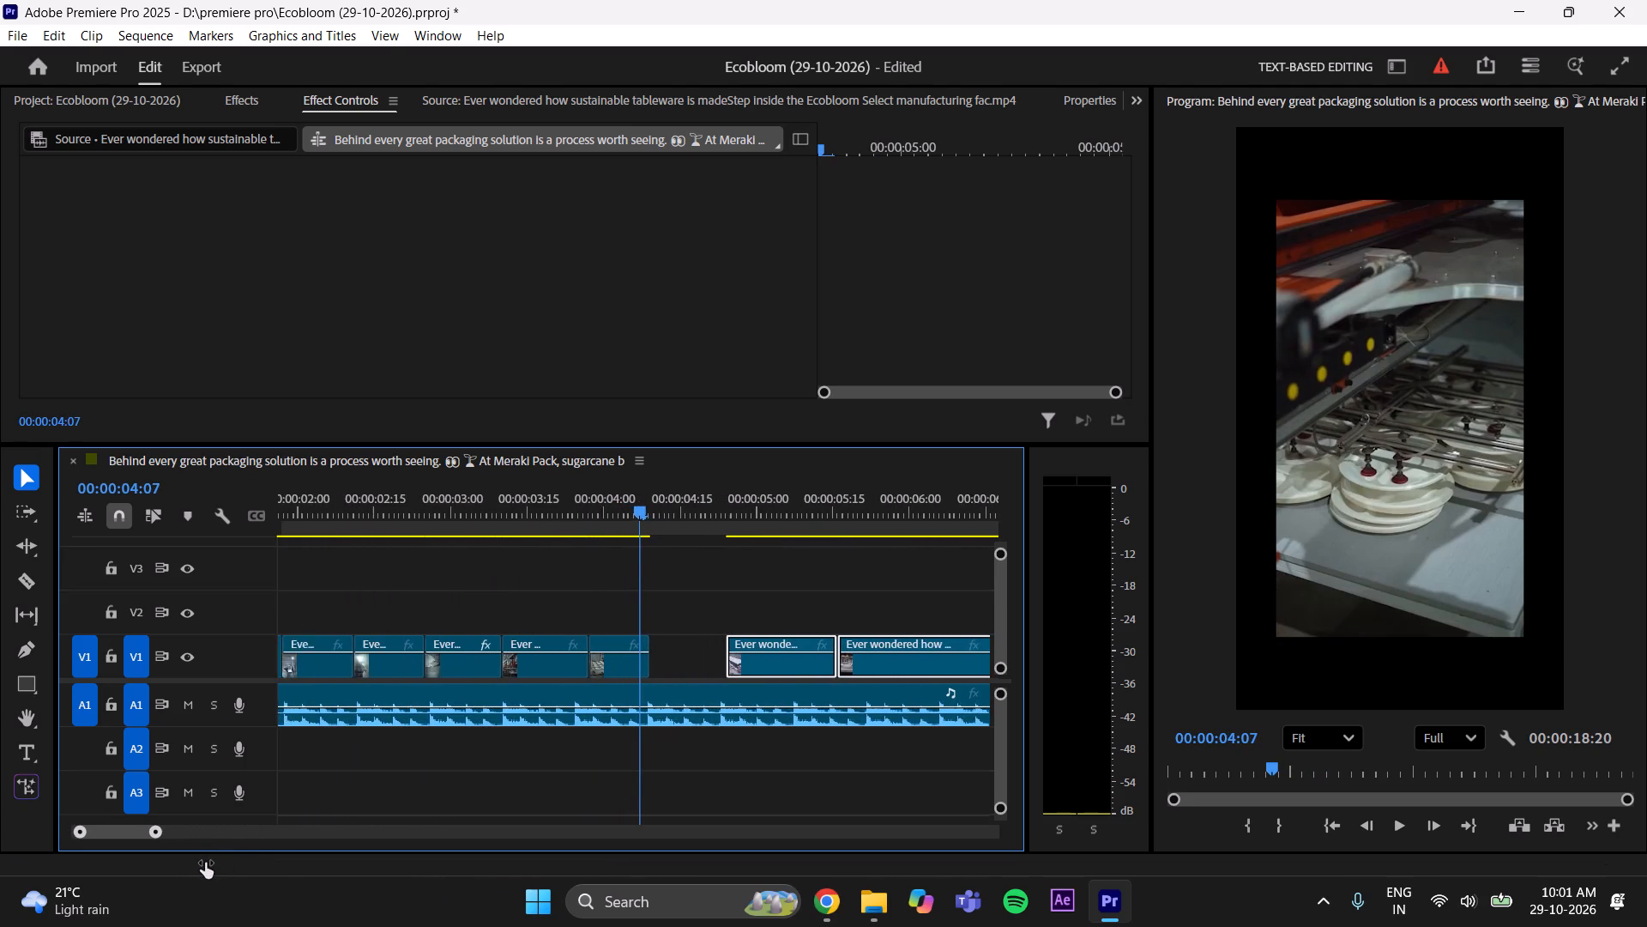
pyautogui.moveTo(205, 863); pyautogui.dragTo(214, 858)
pyautogui.click(754, 587)
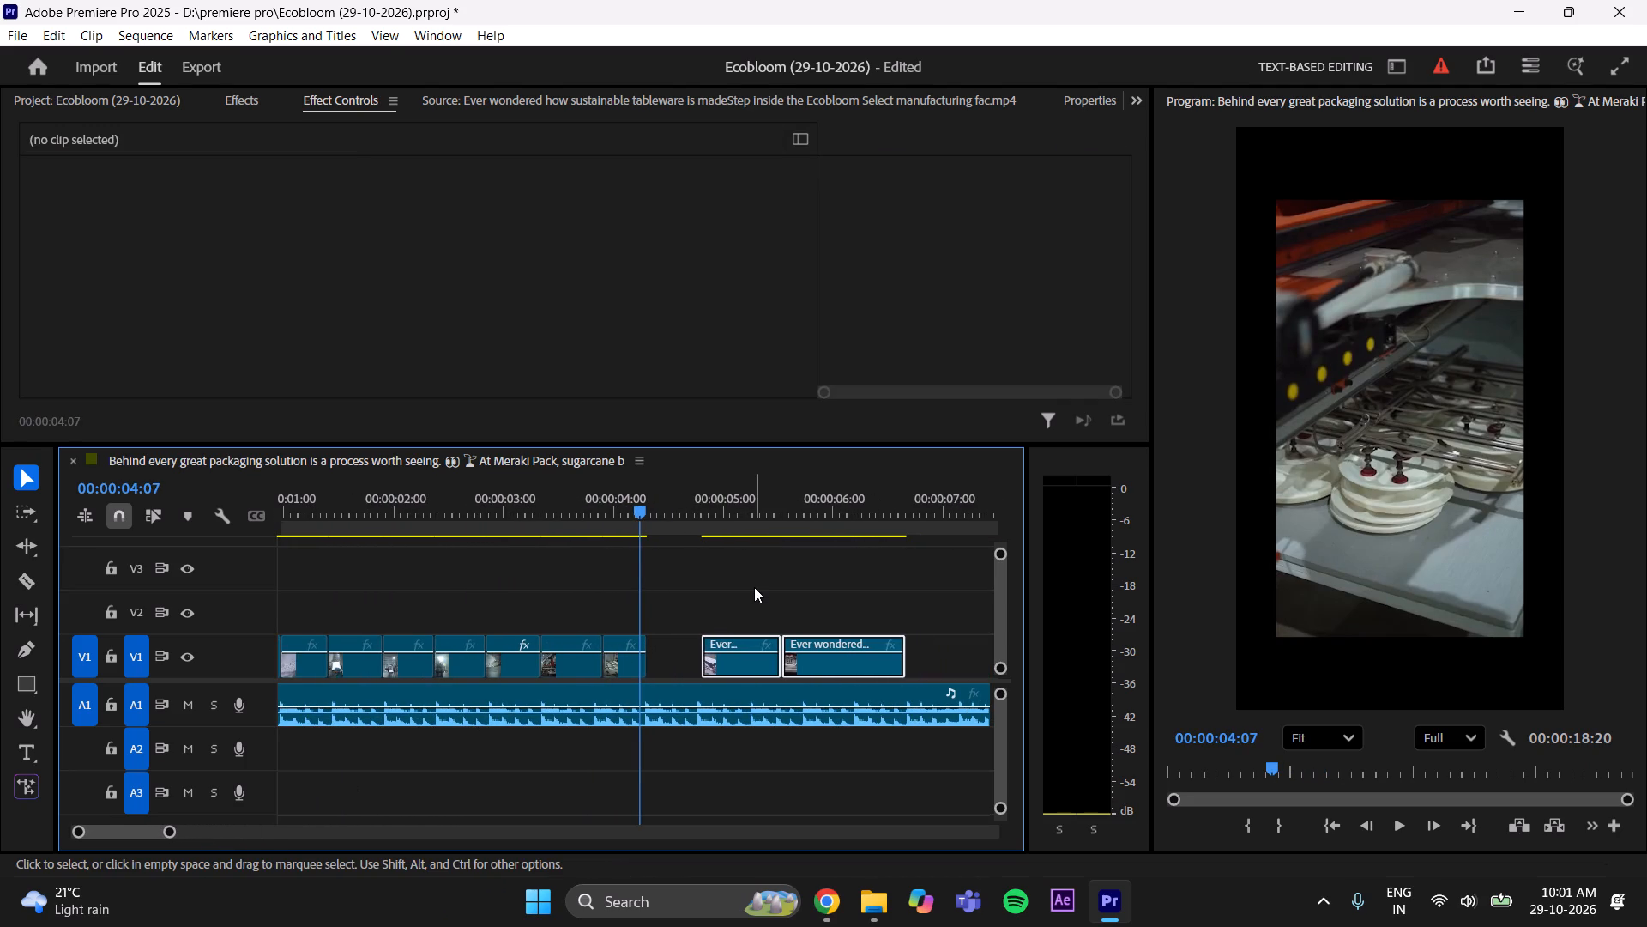
pyautogui.hotkey('ctrl', 's')
pyautogui.hotkey('ctrl', 's')
pyautogui.hotkey('ctrl', 's')
pyautogui.hotkey('ctrl', 's')
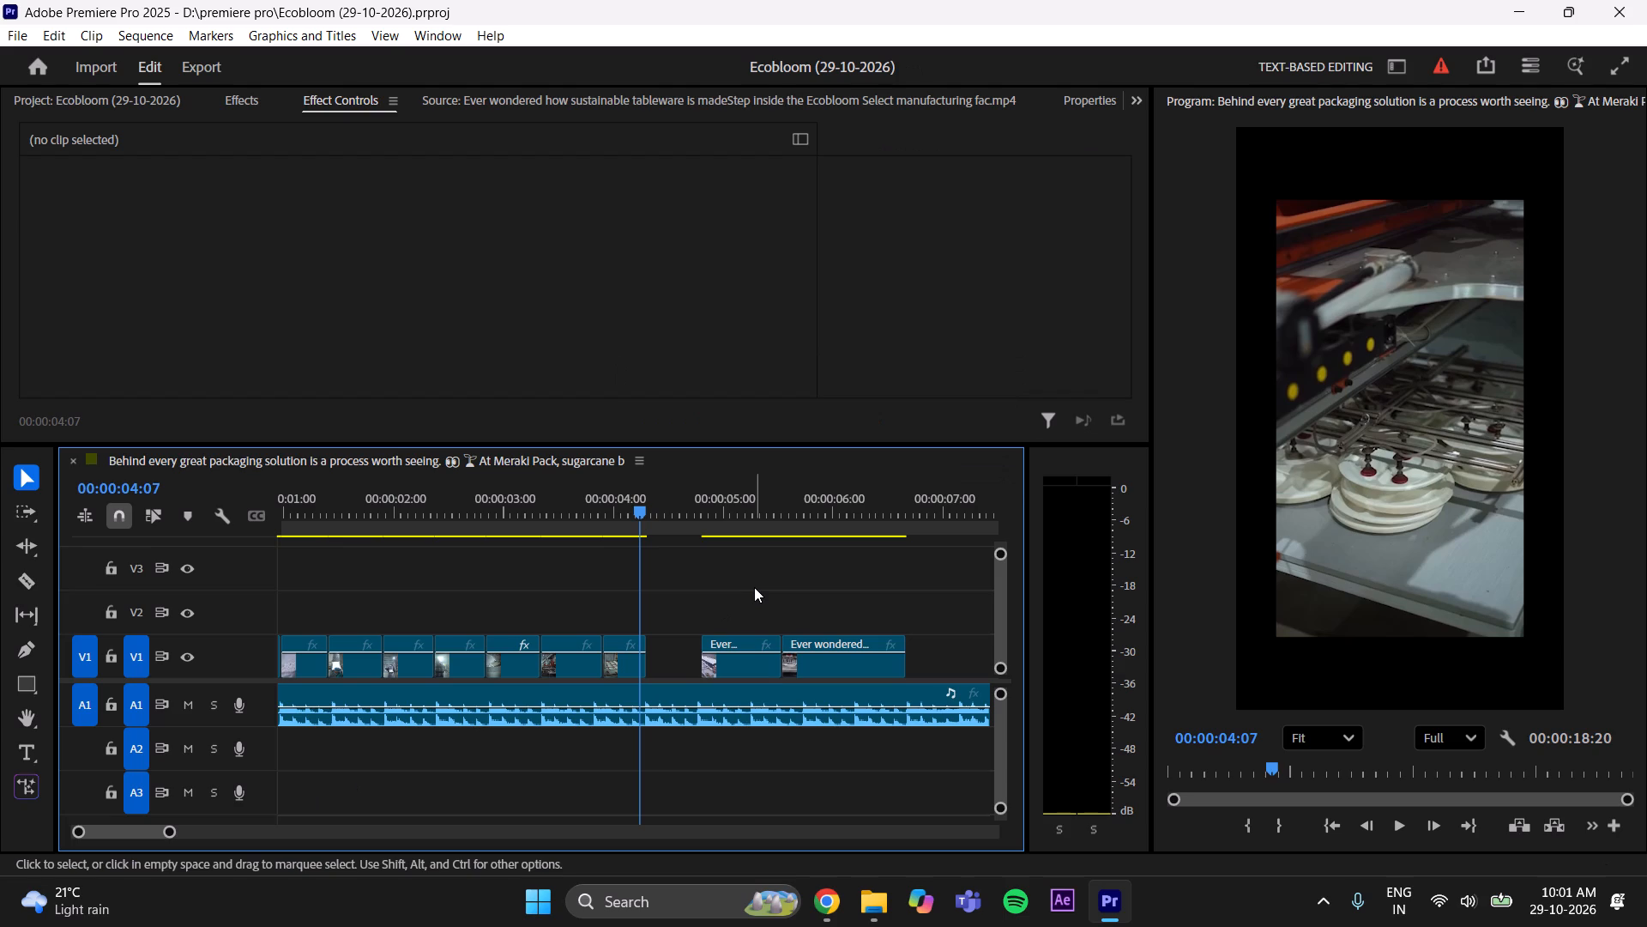
# Apply Scale to Frame Size to the plate-stacking machine clip at 00:00:03:27 on V1 and check its frame at 00:00:04:04.
pyautogui.click(625, 670)
pyautogui.rightClick(625, 670)
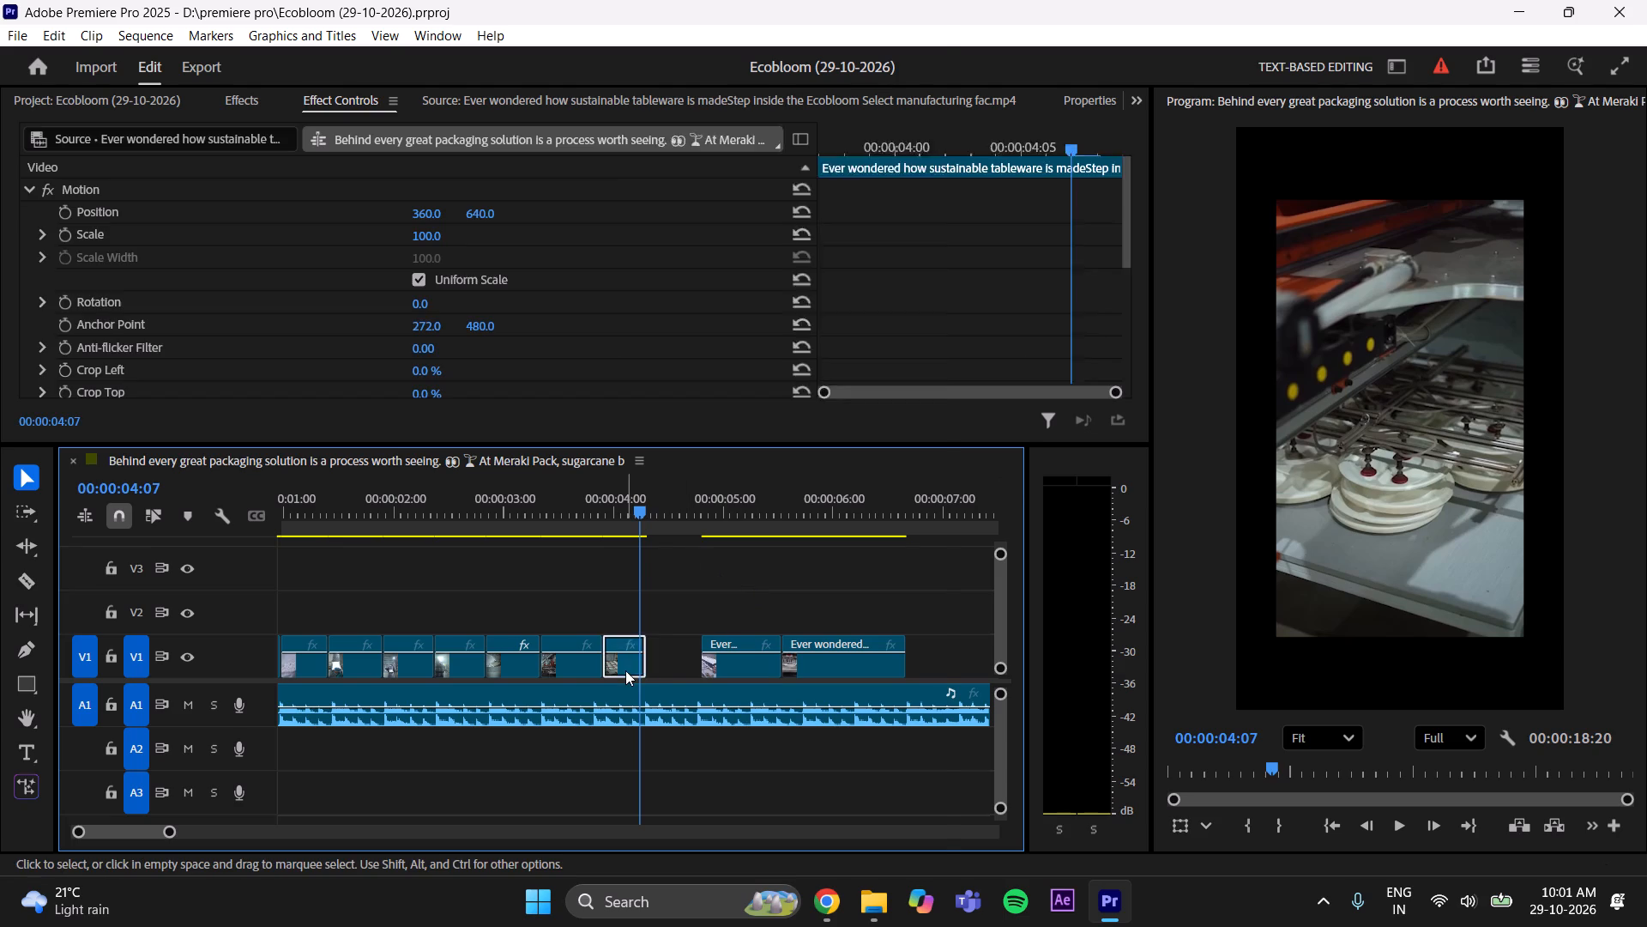
pyautogui.click(687, 791)
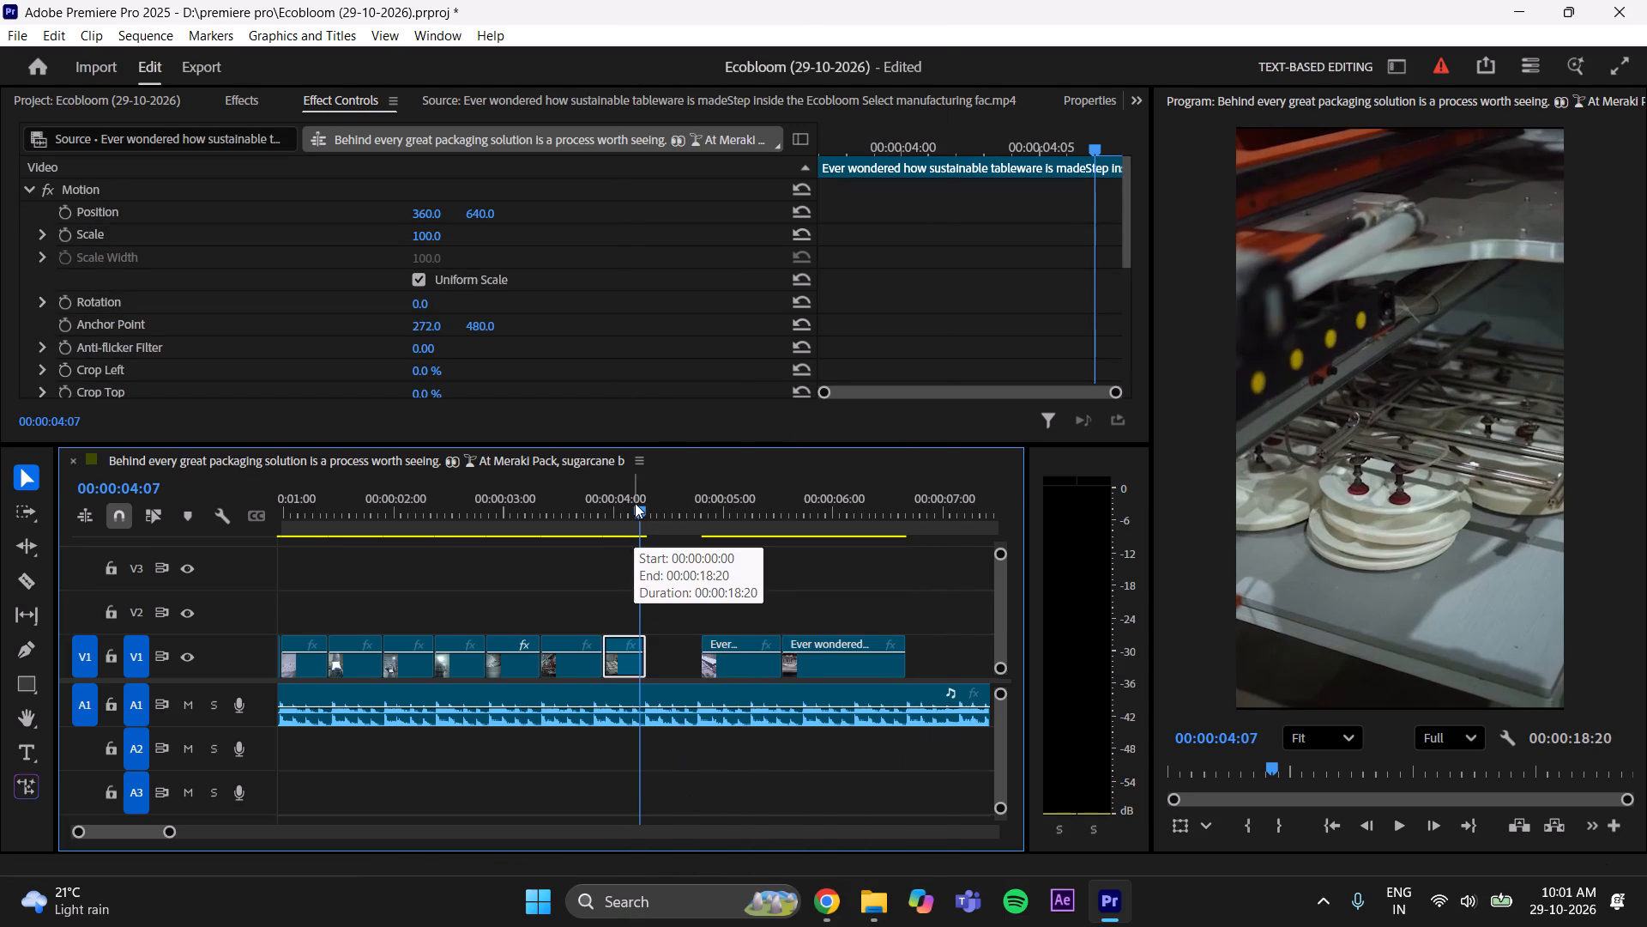
pyautogui.moveTo(644, 508); pyautogui.dragTo(634, 508)
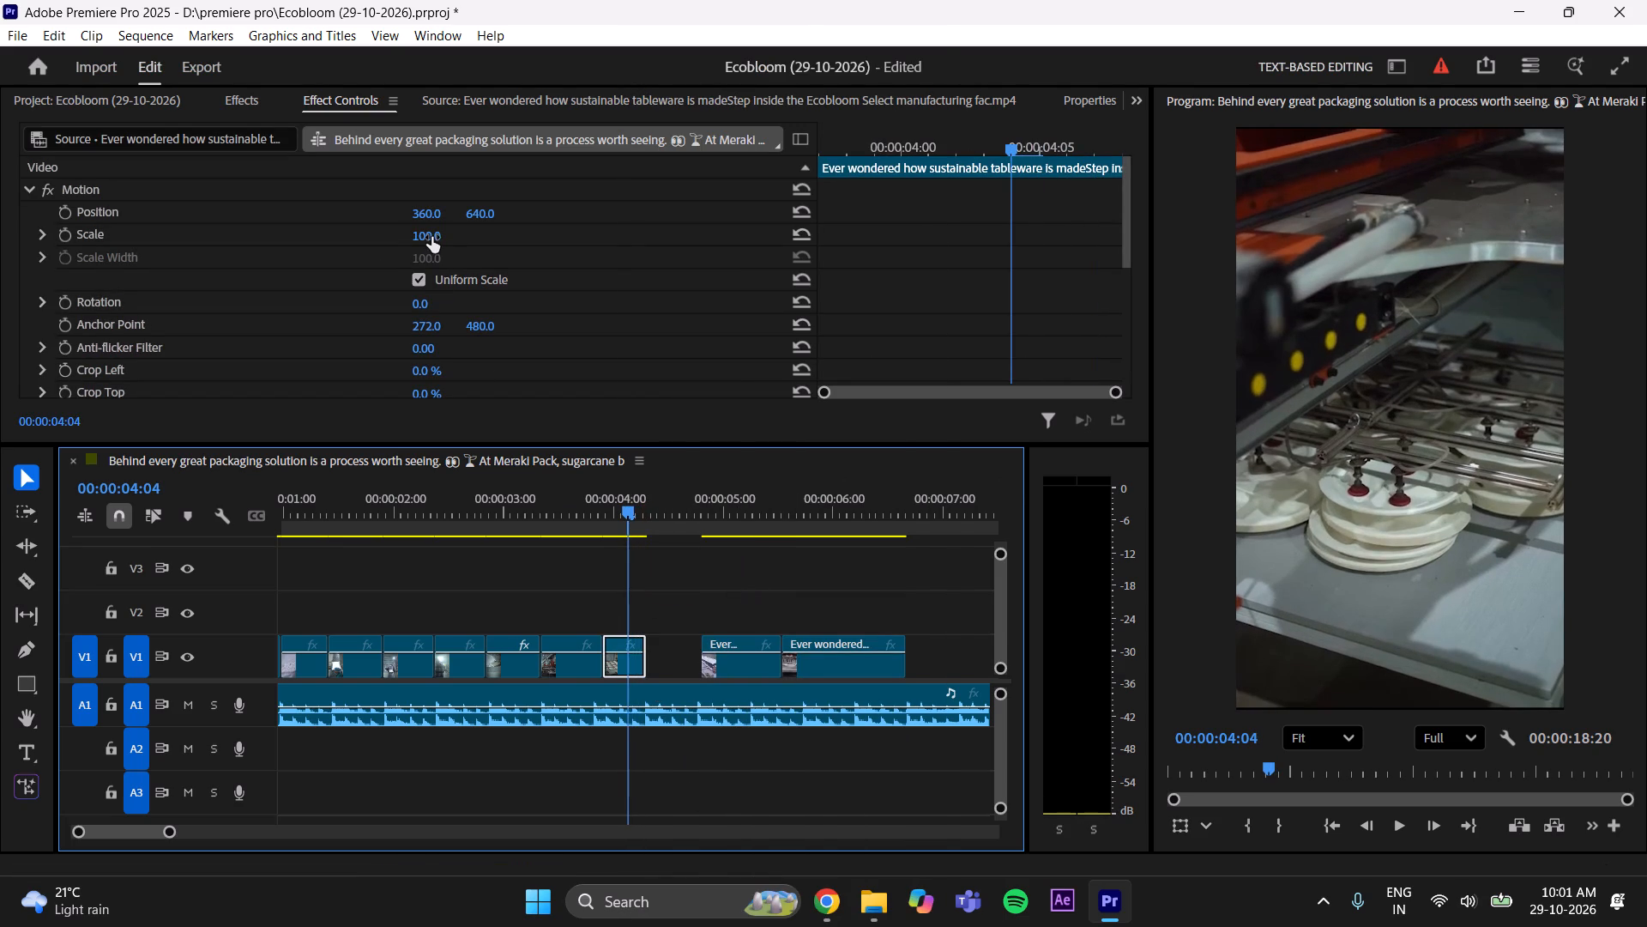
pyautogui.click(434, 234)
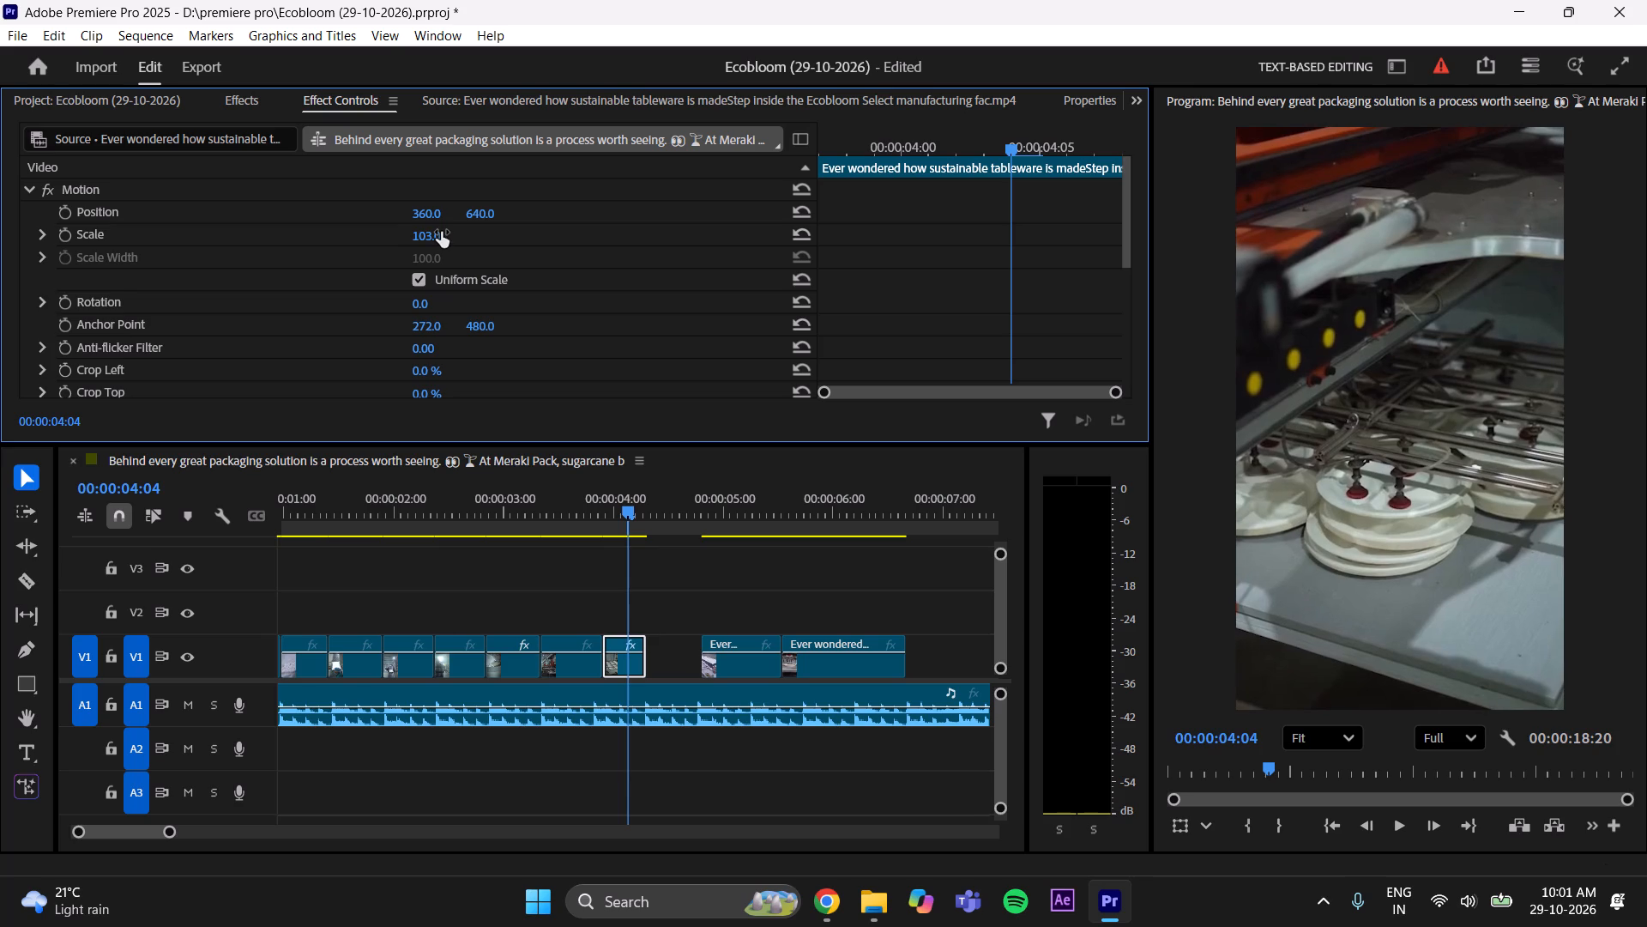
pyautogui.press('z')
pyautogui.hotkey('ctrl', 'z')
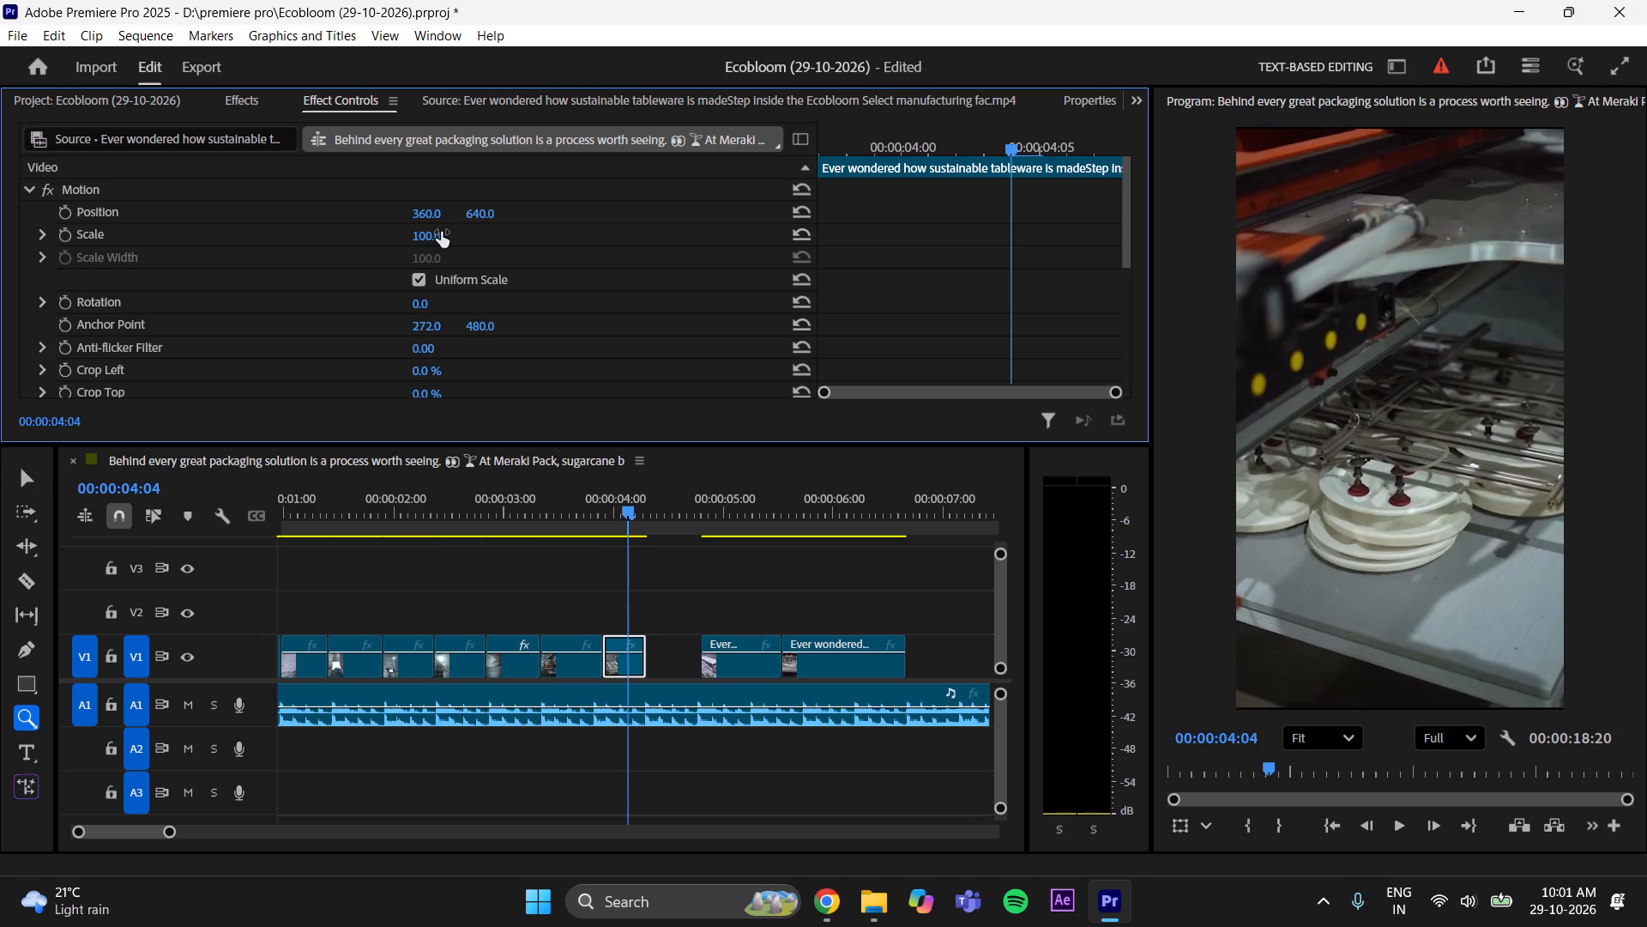
# Save the project and set the plate-stacking machine clip's Scale to 101.
pyautogui.hotkey('ctrl', 's')
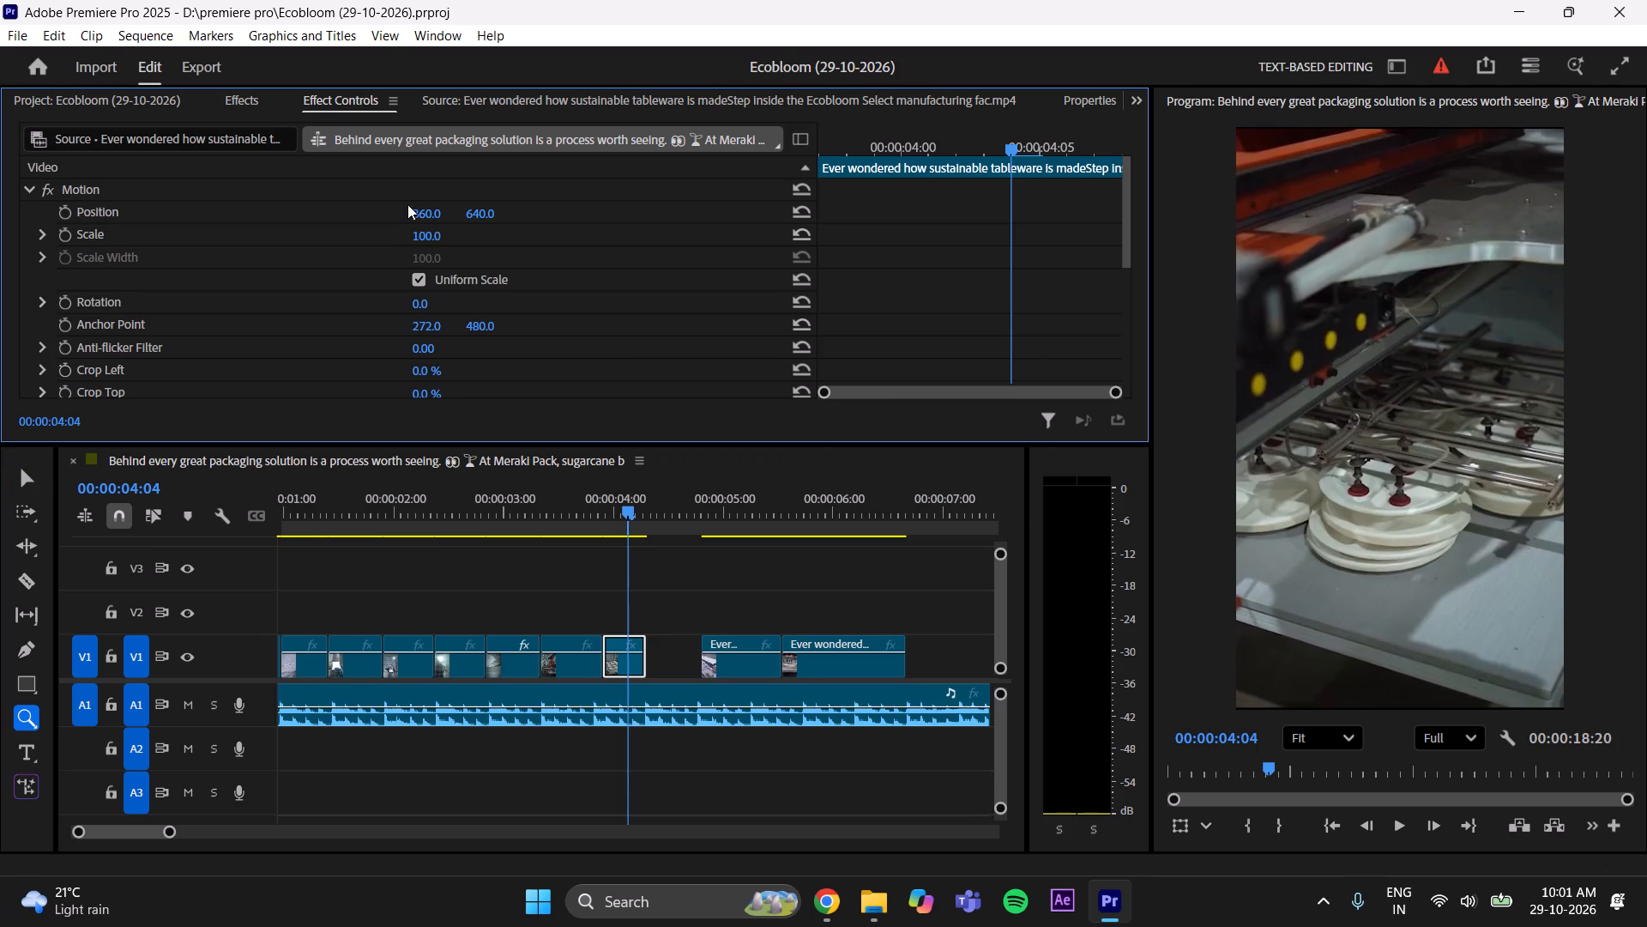
pyautogui.click(437, 235)
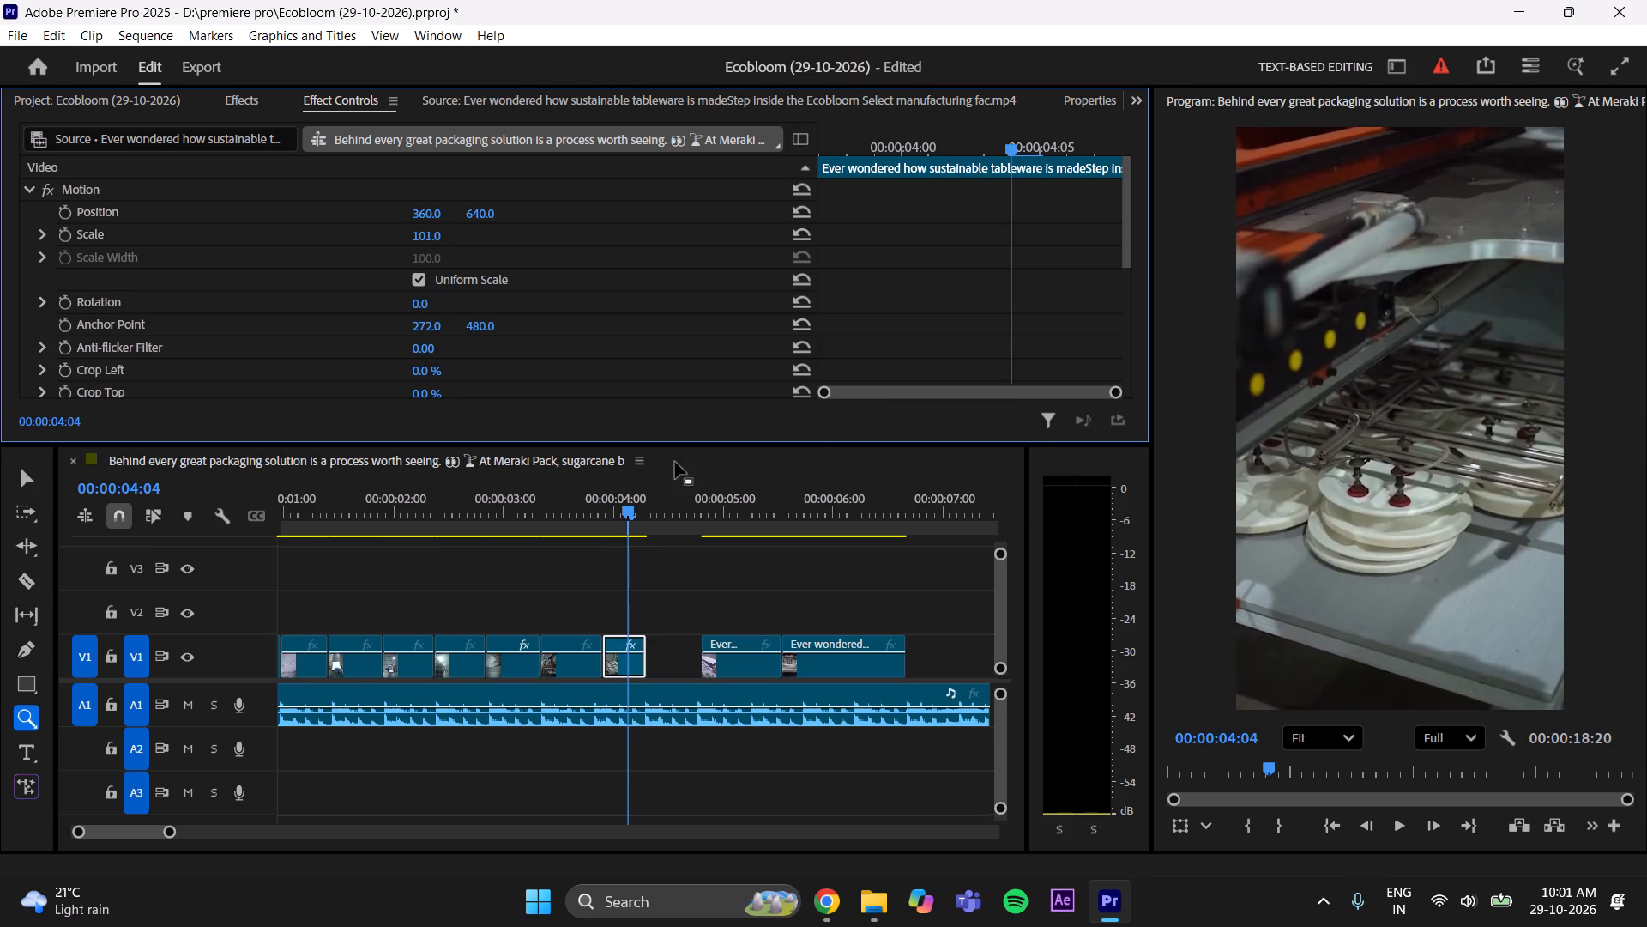
# Apply Scale to Frame Size to the round-plate mould clip just before 00:00:03:27 on V1, set its Scale to 101, and check neighbouring shots.
pyautogui.moveTo(626, 502); pyautogui.dragTo(600, 511)
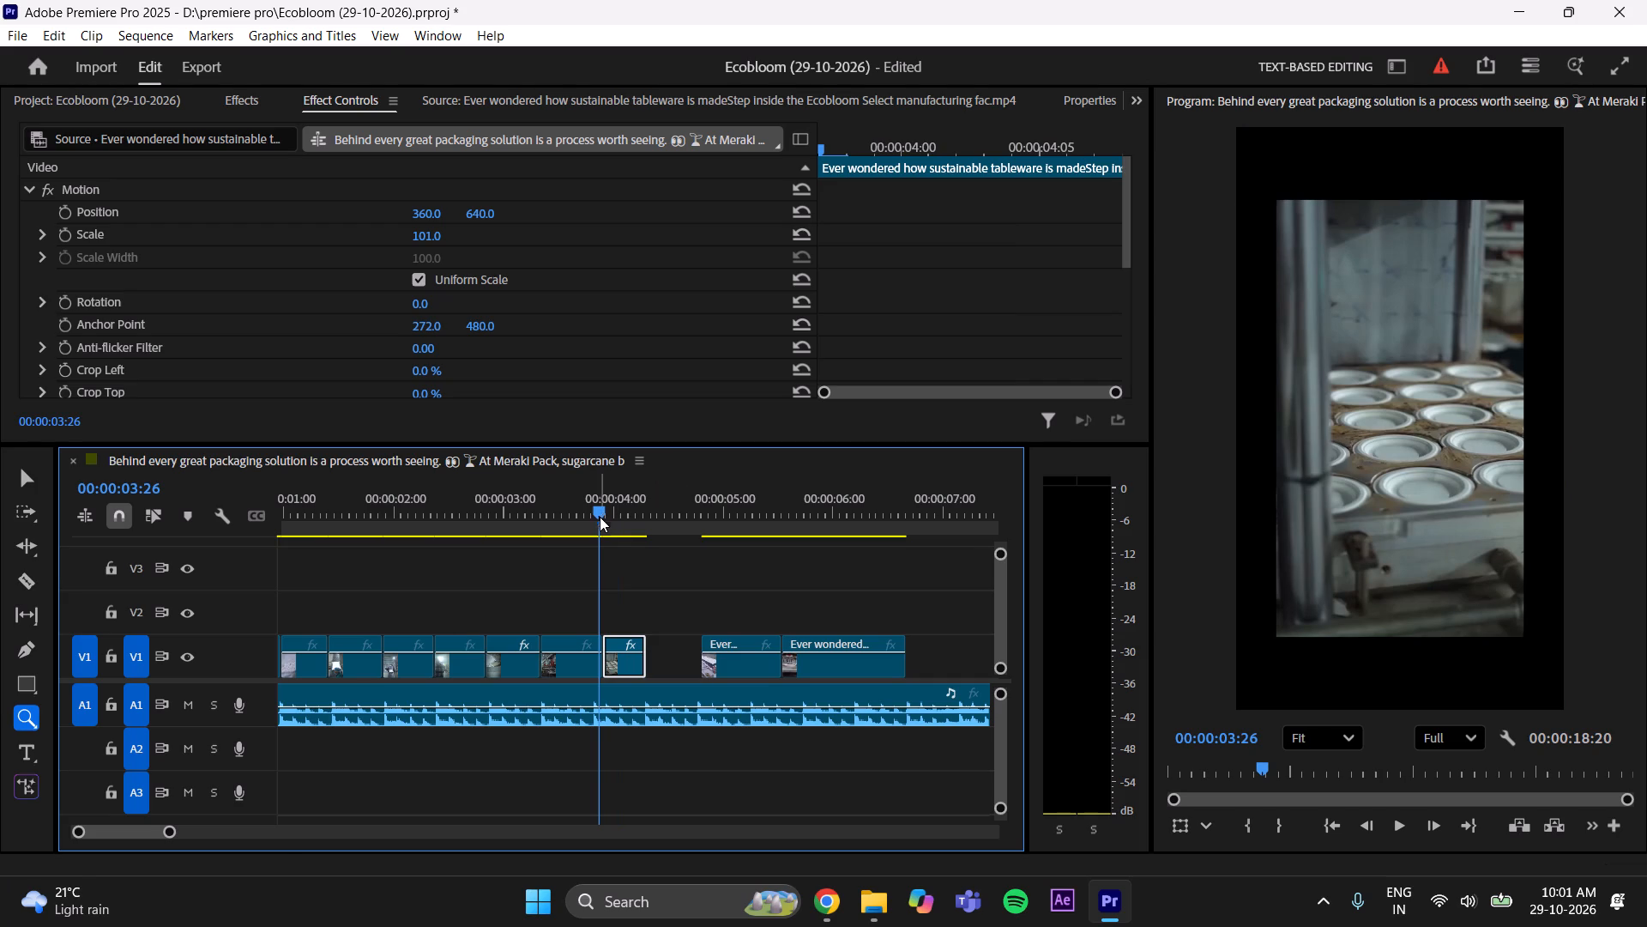
pyautogui.click(573, 660)
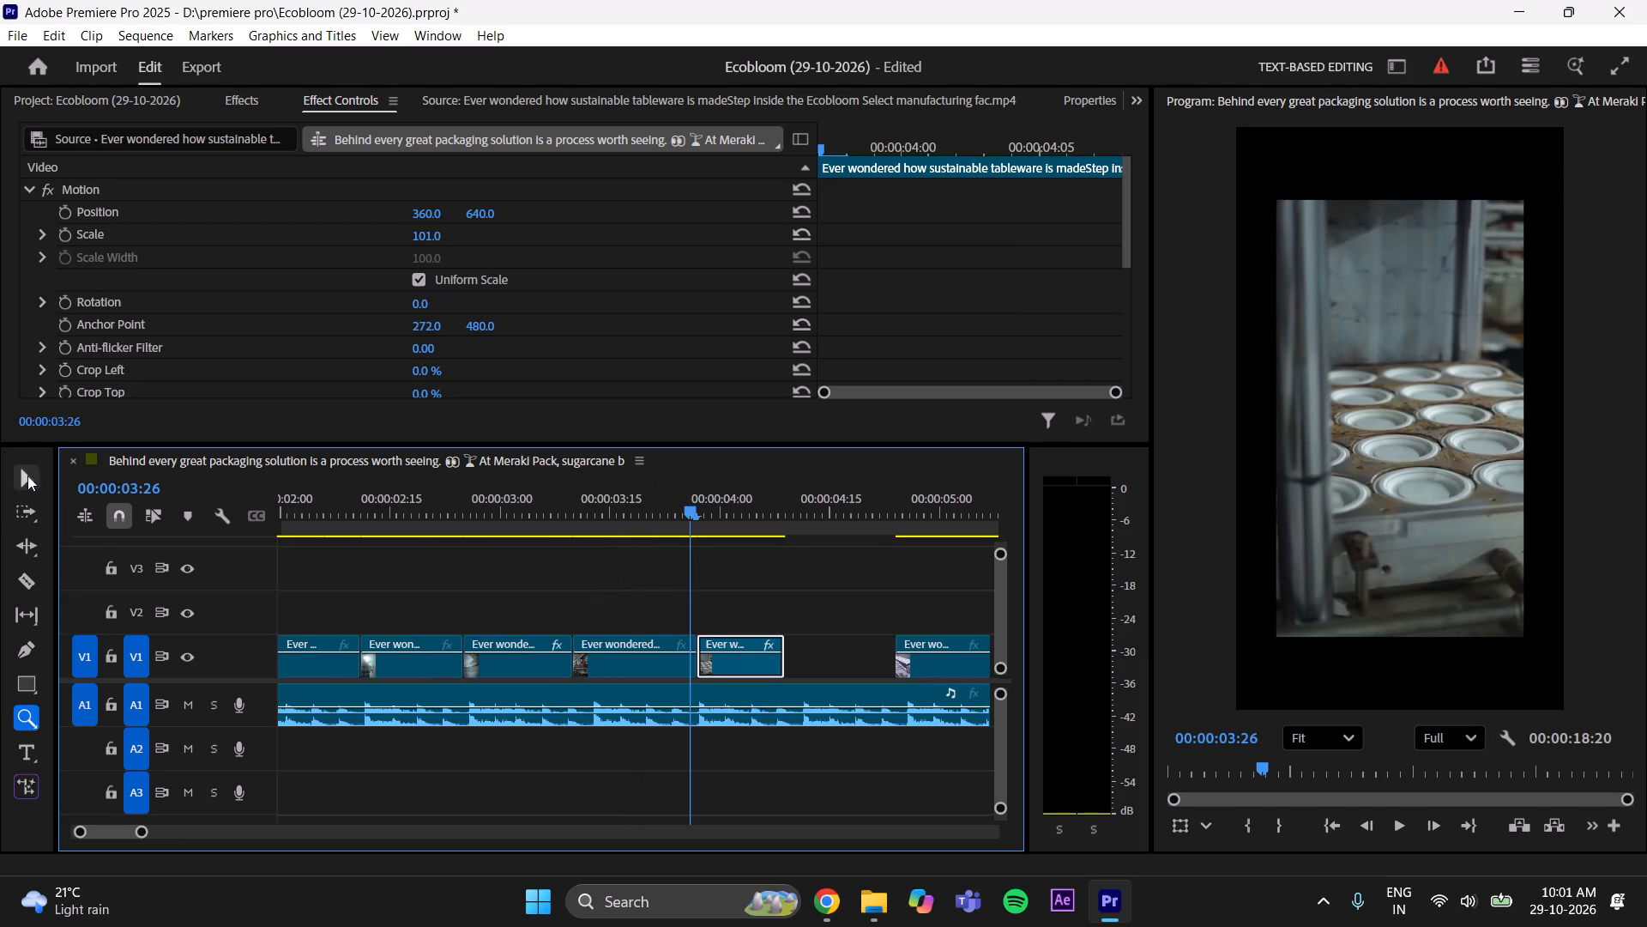
pyautogui.click(27, 476)
pyautogui.click(661, 663)
pyautogui.rightClick(661, 663)
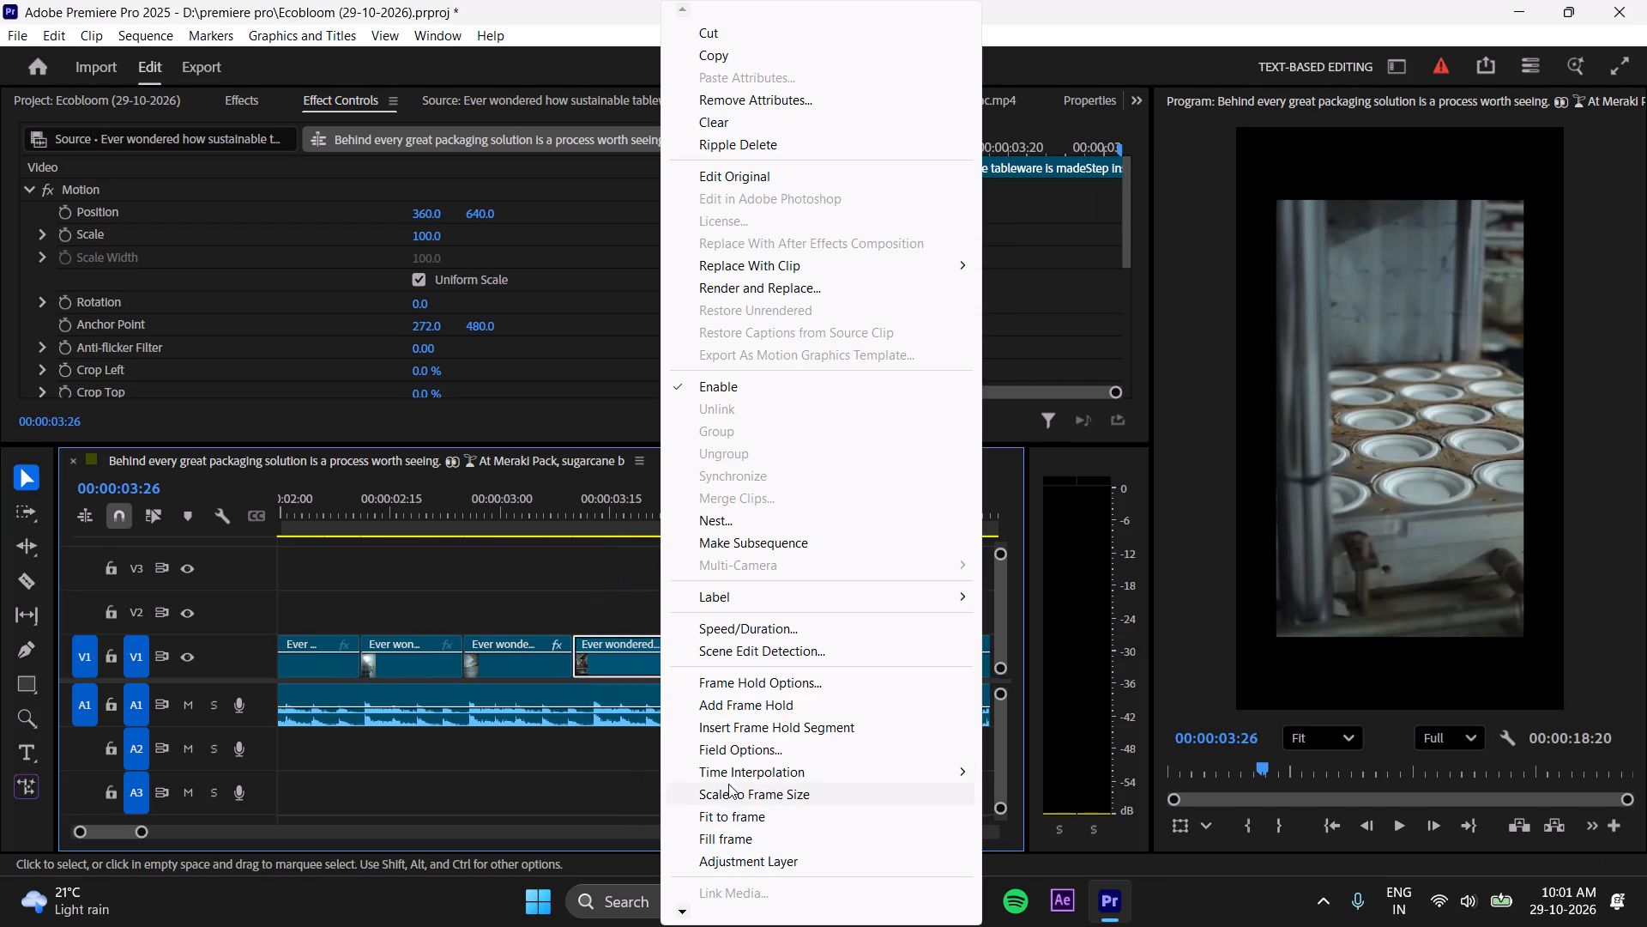
pyautogui.click(729, 791)
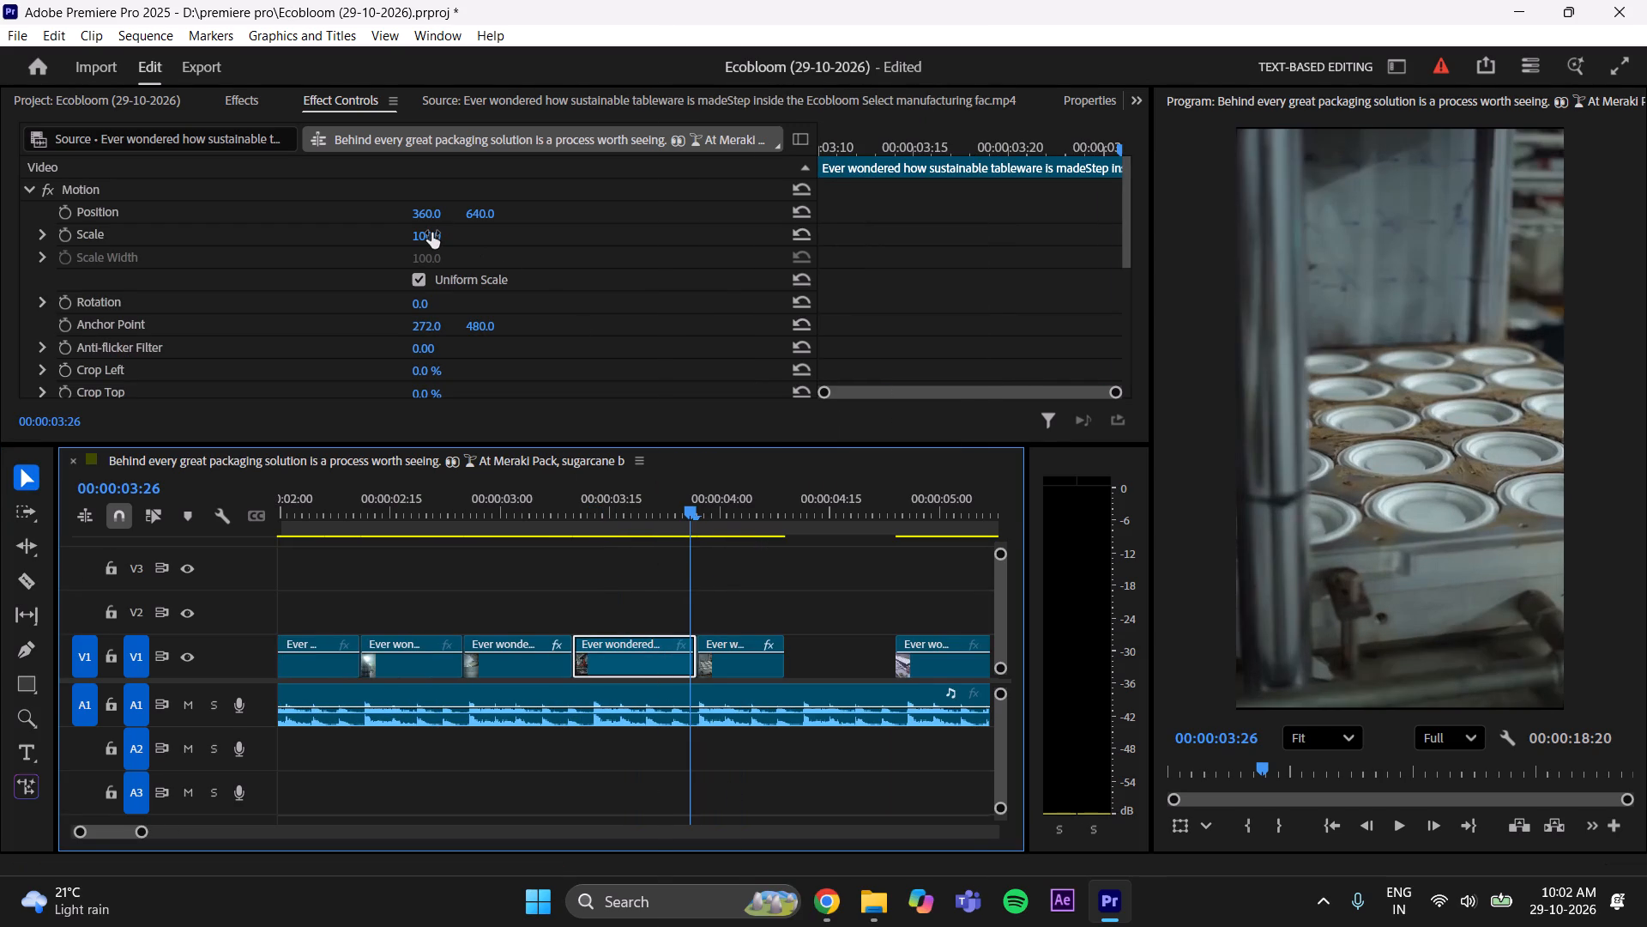
pyautogui.click(431, 233)
pyautogui.moveTo(679, 512); pyautogui.dragTo(612, 529)
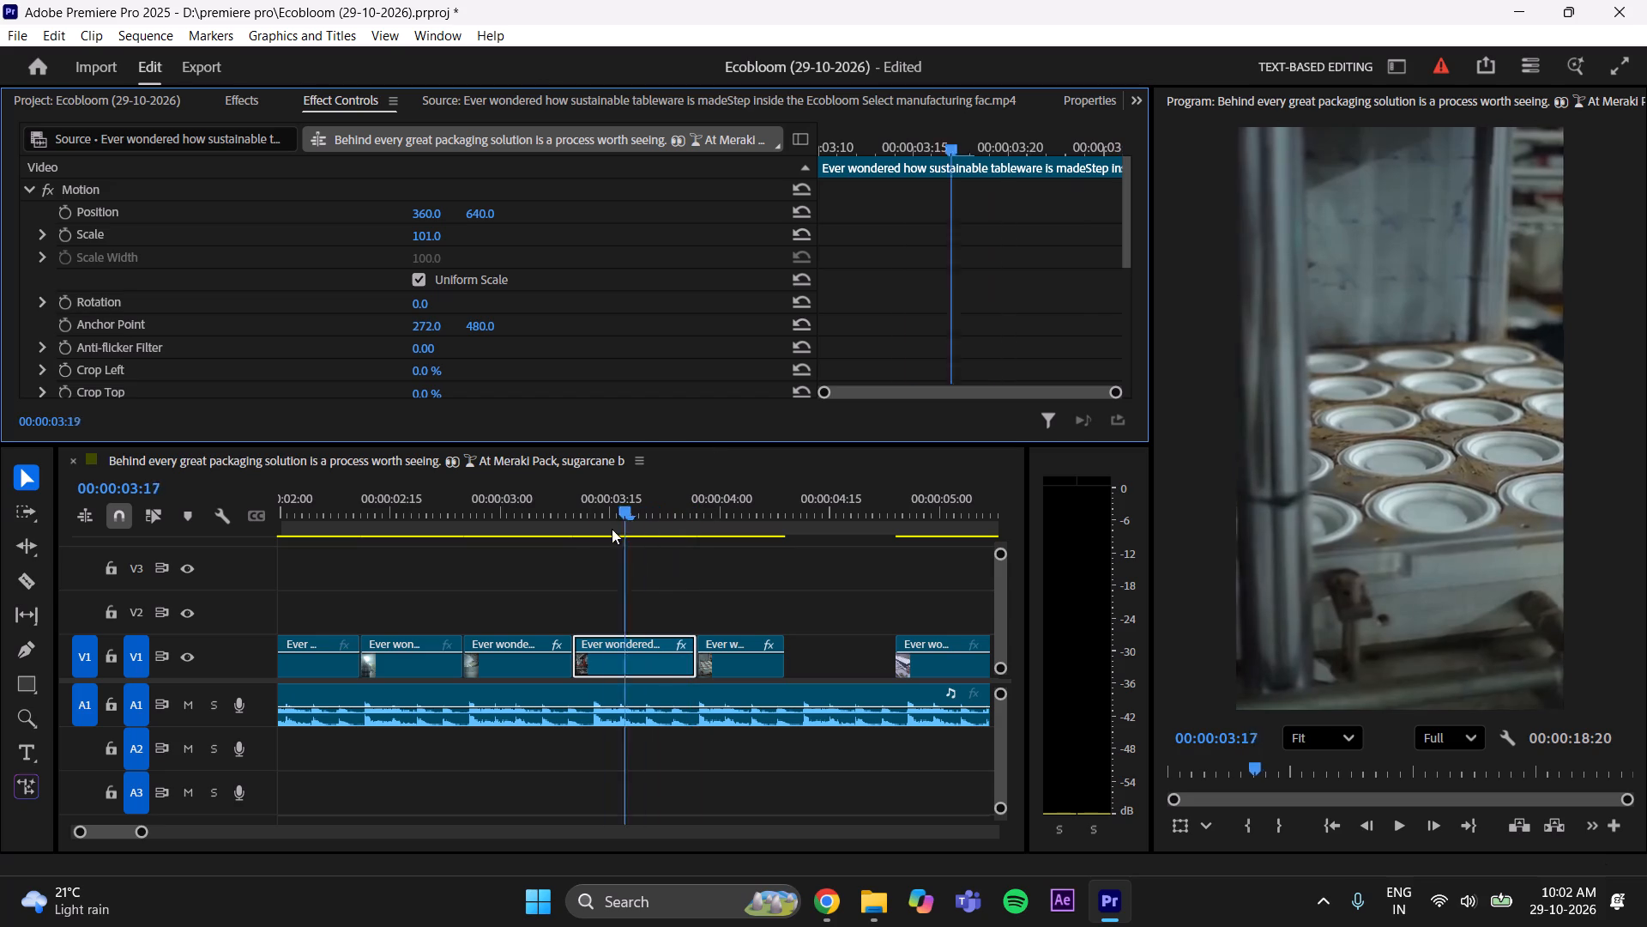
pyautogui.moveTo(612, 529); pyautogui.dragTo(552, 544)
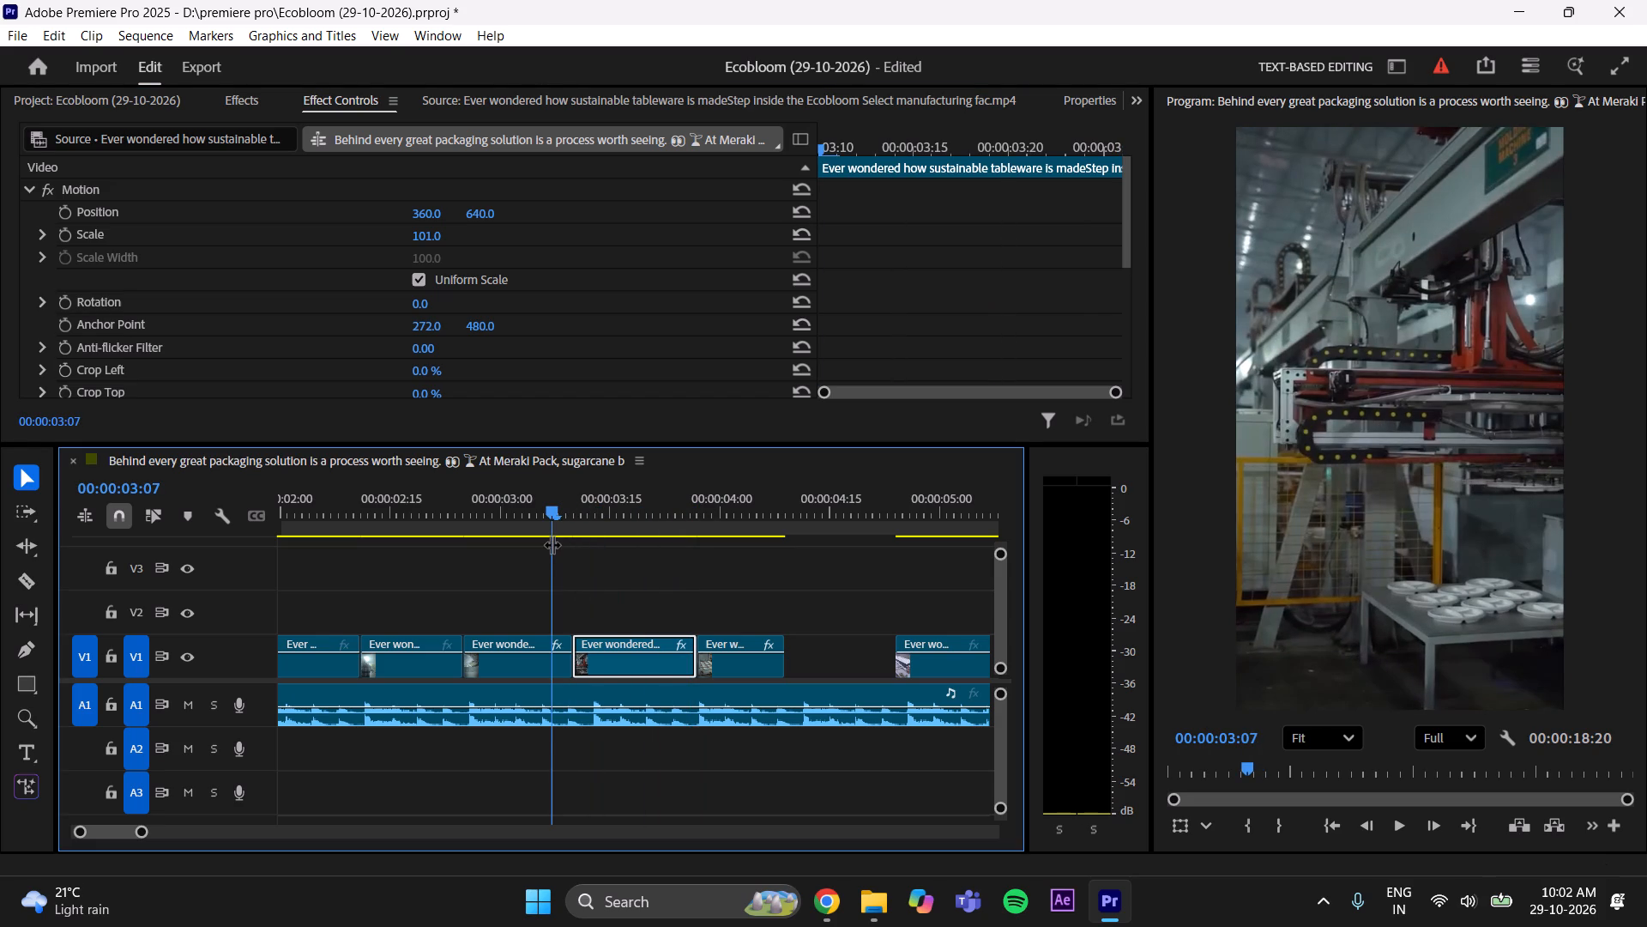
pyautogui.moveTo(558, 505); pyautogui.dragTo(637, 502)
pyautogui.click(812, 603)
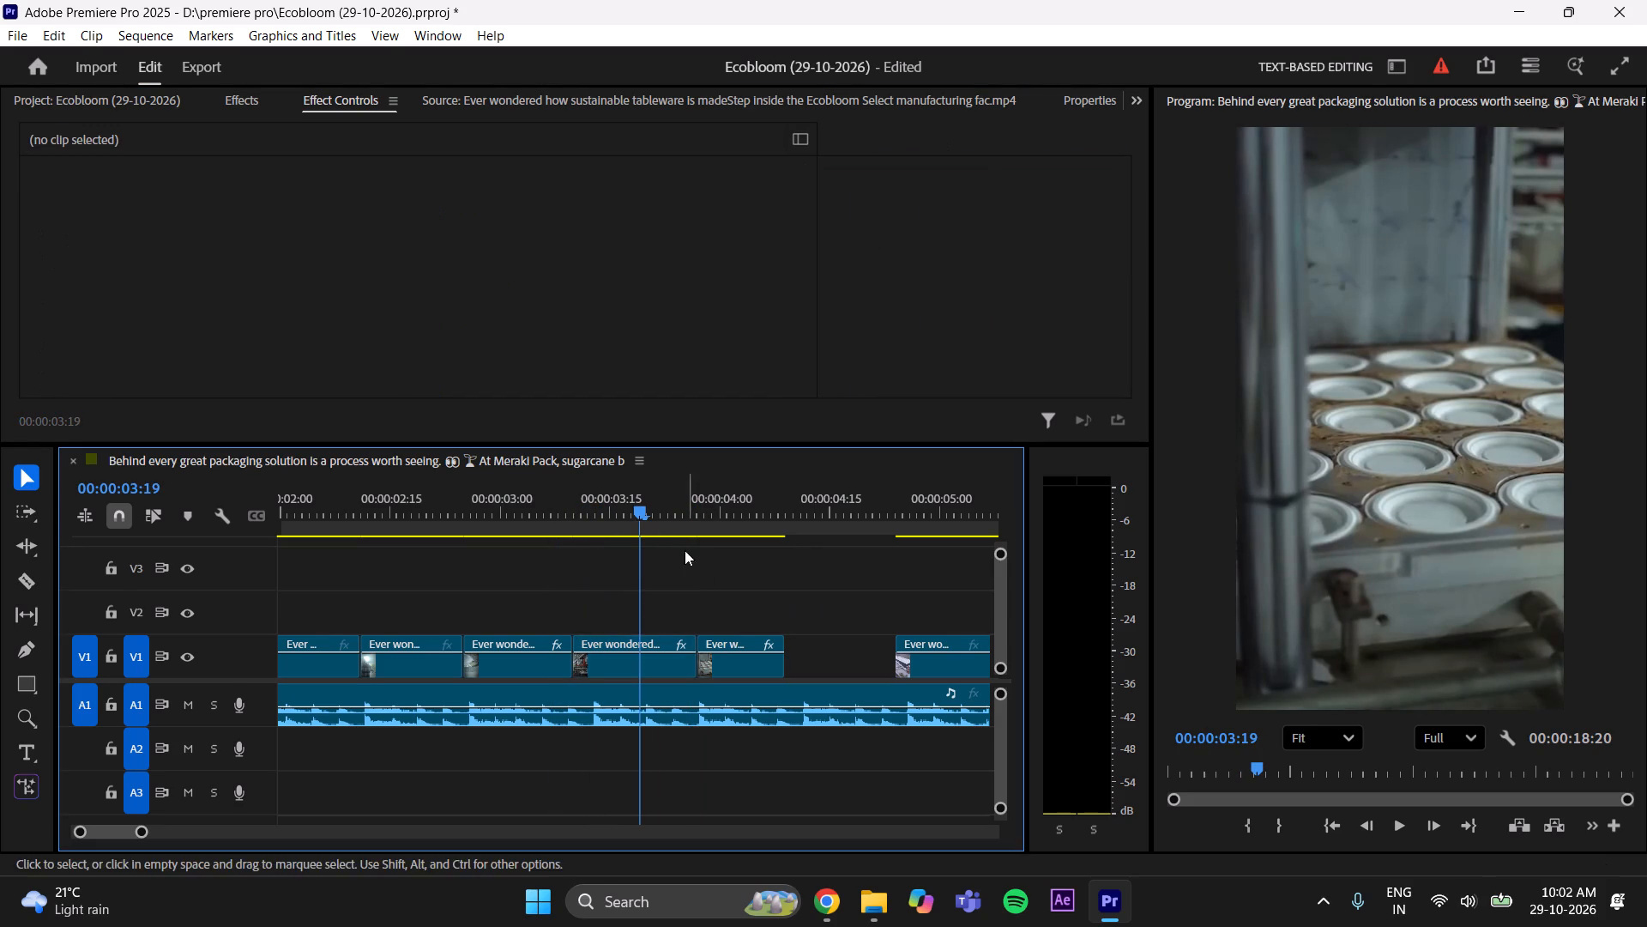
pyautogui.moveTo(638, 504); pyautogui.dragTo(779, 585)
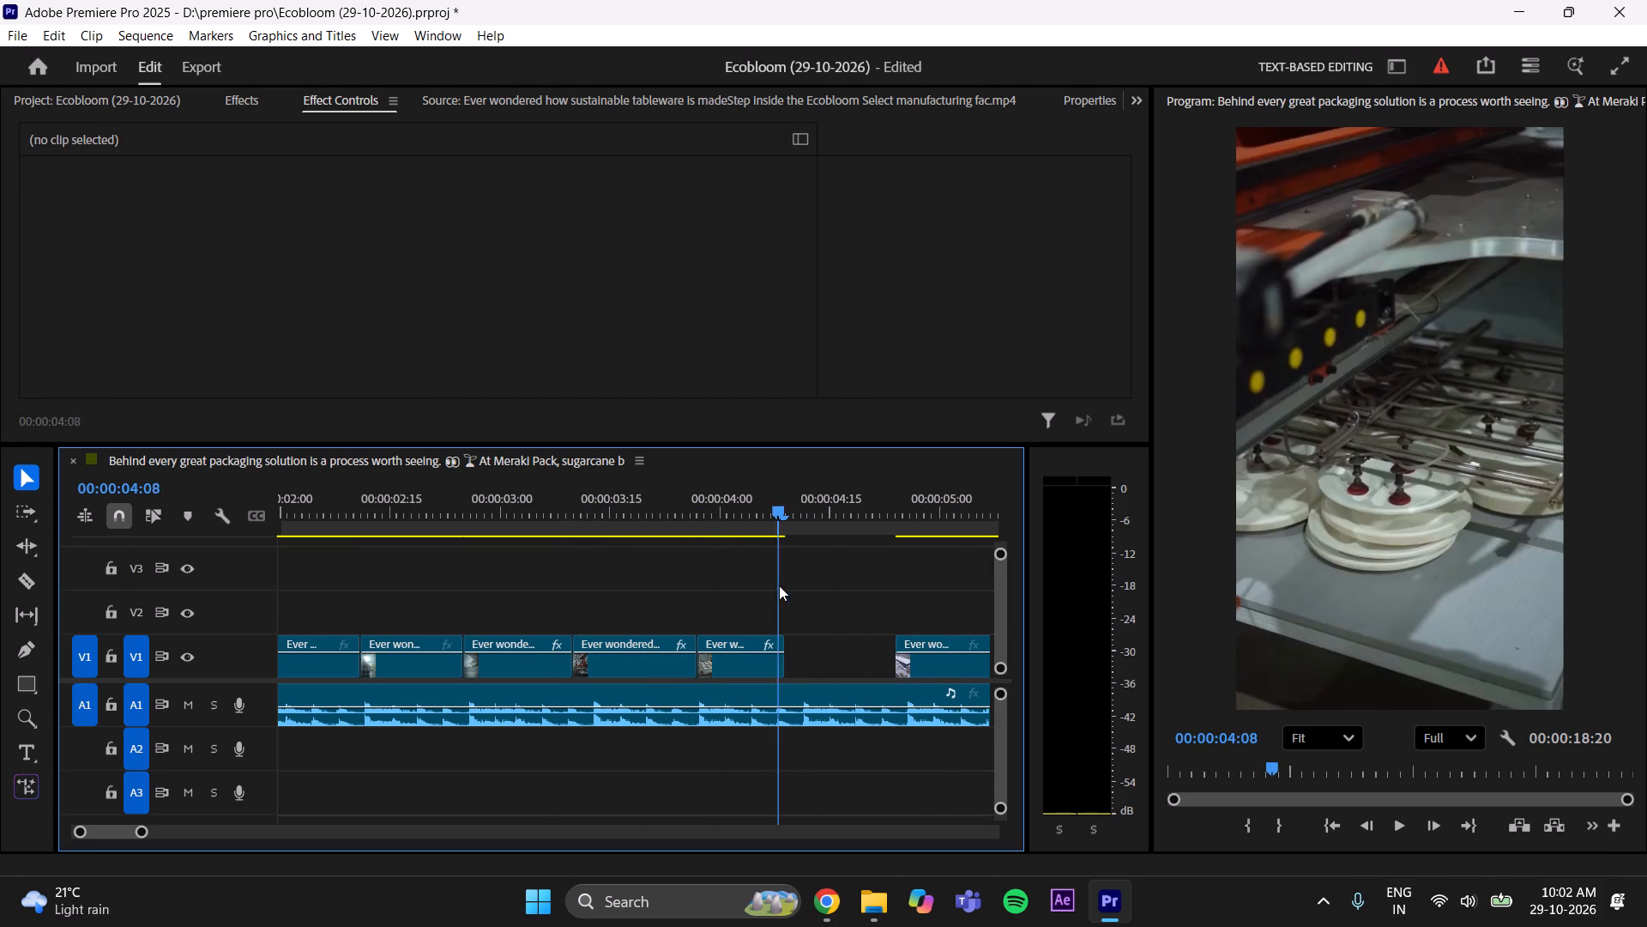
pyautogui.moveTo(779, 585); pyautogui.dragTo(757, 593)
# Move the suction-gripper plate clip on V1 back against the end of the plate-stacking machine clip, starting at about 00:00:04:09.
pyautogui.moveTo(141, 829); pyautogui.dragTo(152, 827)
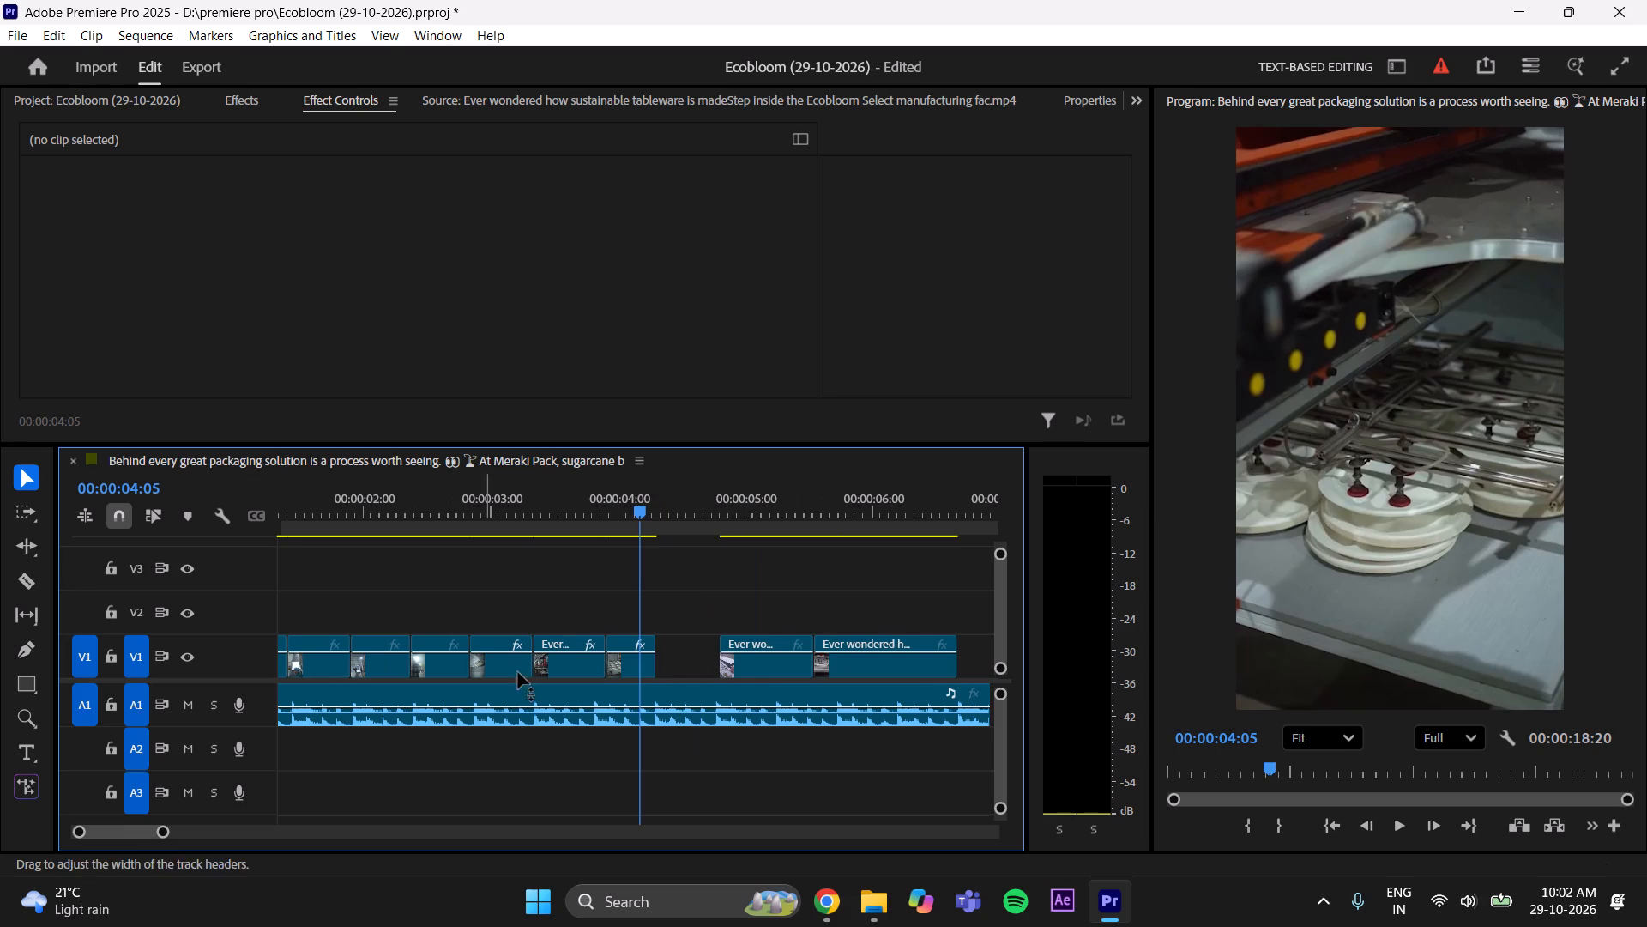
pyautogui.moveTo(755, 668); pyautogui.dragTo(703, 692)
pyautogui.moveTo(758, 664); pyautogui.dragTo(697, 690)
pyautogui.moveTo(743, 666); pyautogui.dragTo(692, 666)
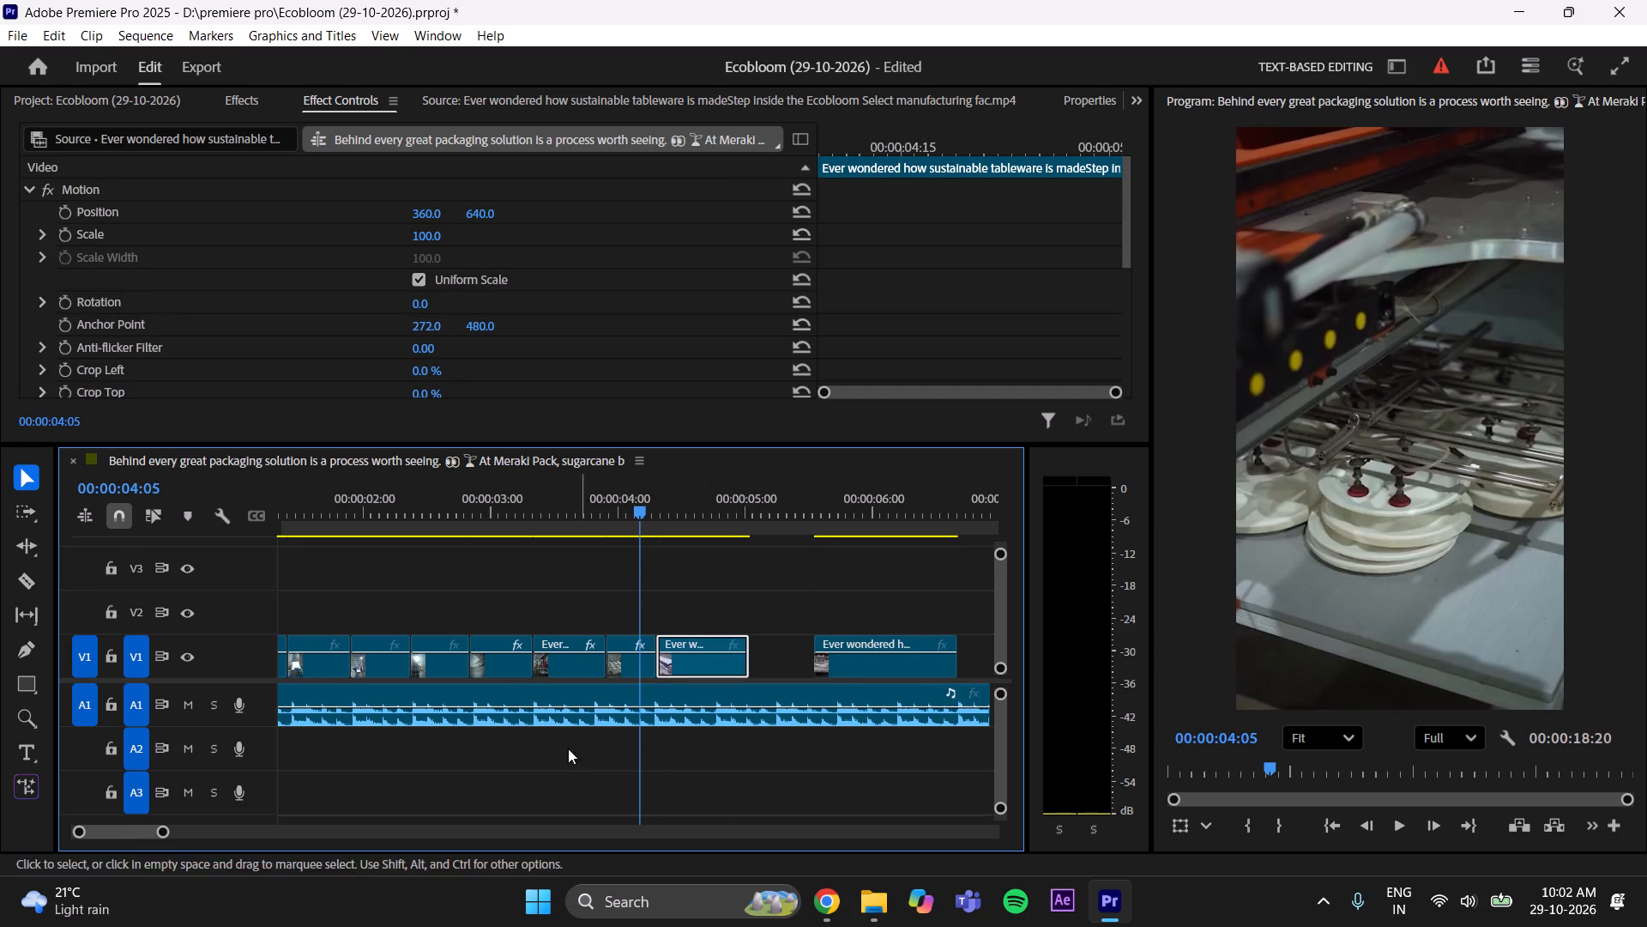
# Trim the end of the suction-gripper plate clip to 00:00:04:23.
pyautogui.click(138, 832)
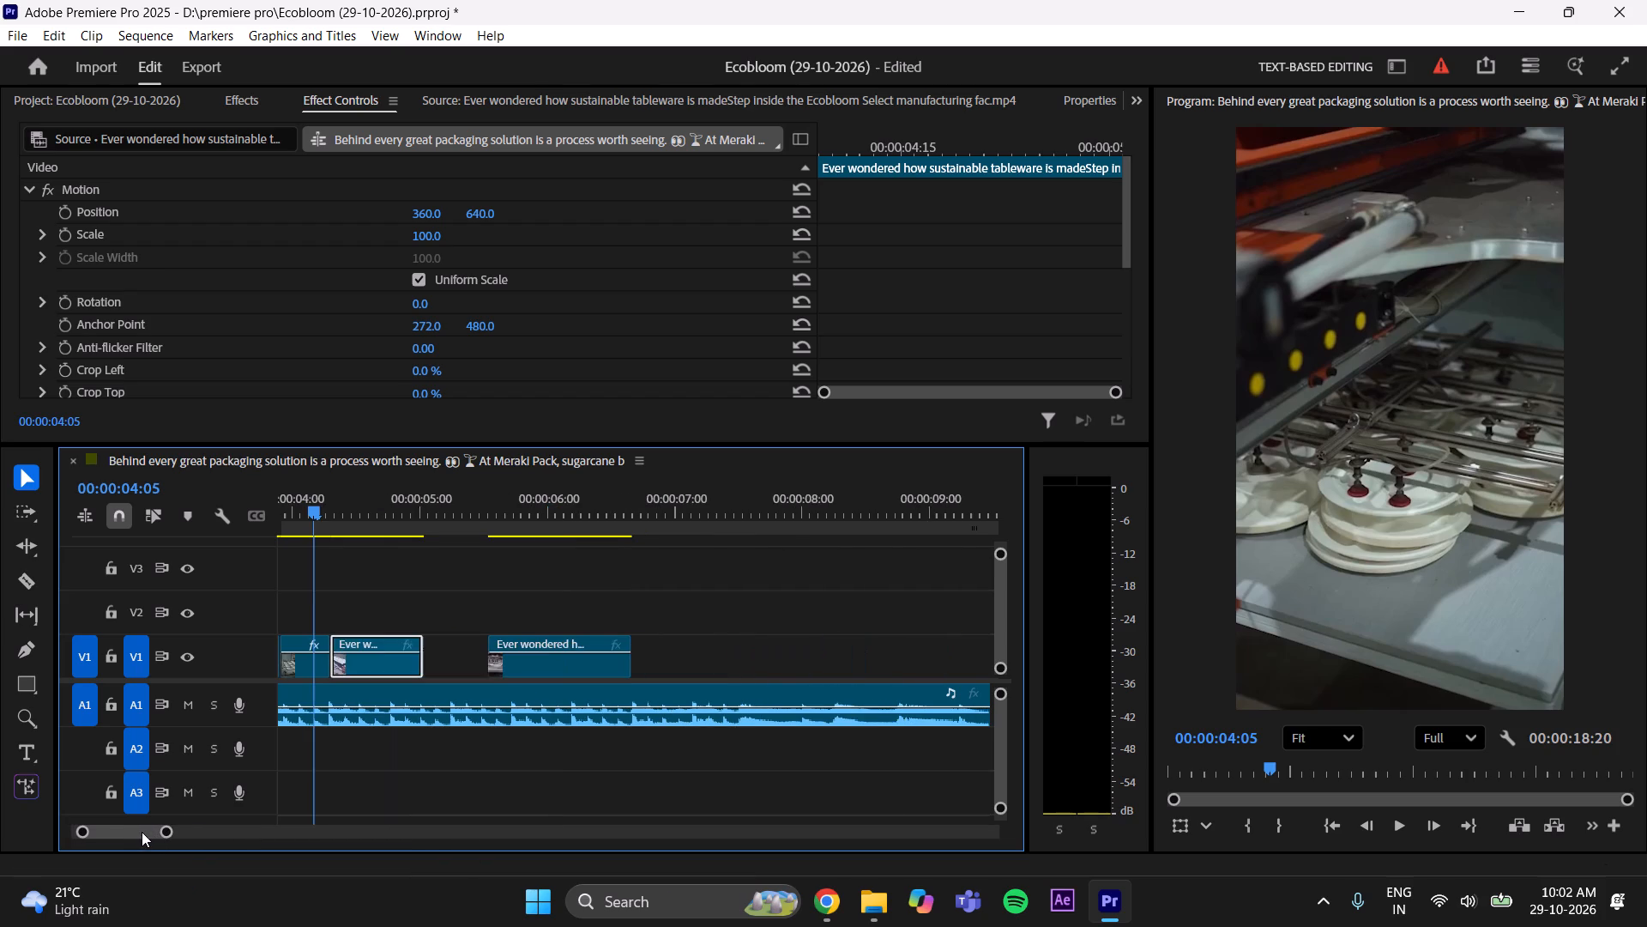
pyautogui.moveTo(472, 506); pyautogui.dragTo(508, 516)
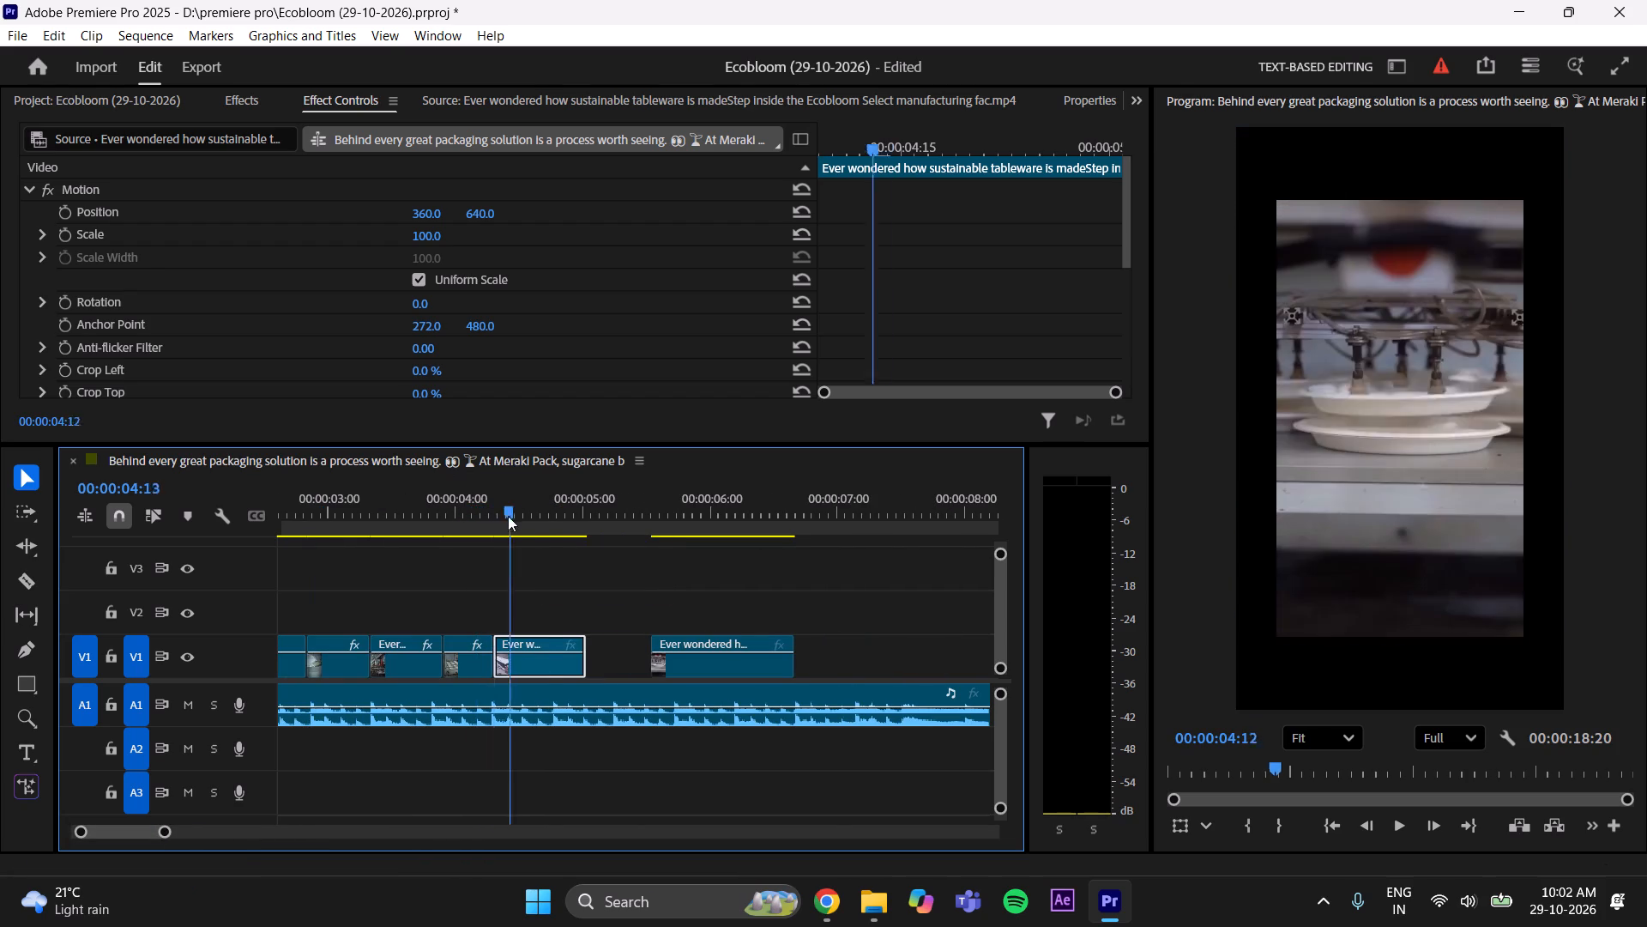
pyautogui.moveTo(508, 516); pyautogui.dragTo(548, 532)
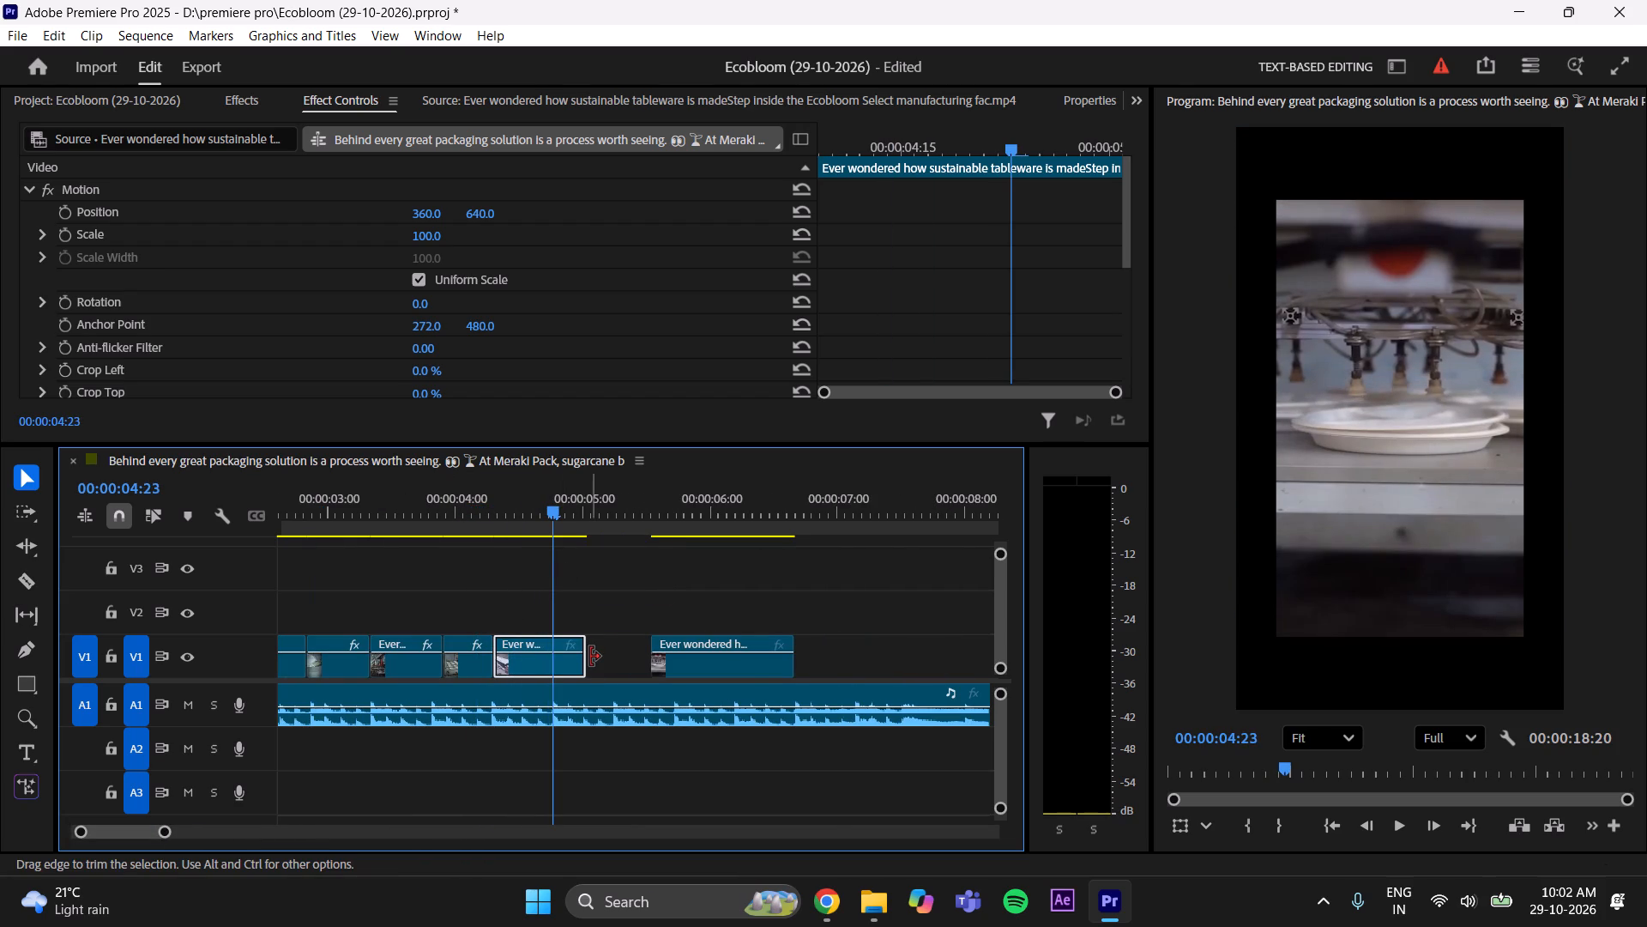
pyautogui.moveTo(590, 657); pyautogui.dragTo(556, 671)
# Apply Scale to Frame Size to the suction-gripper plate clip and set its Scale to 103.
pyautogui.click(520, 658)
pyautogui.rightClick(518, 658)
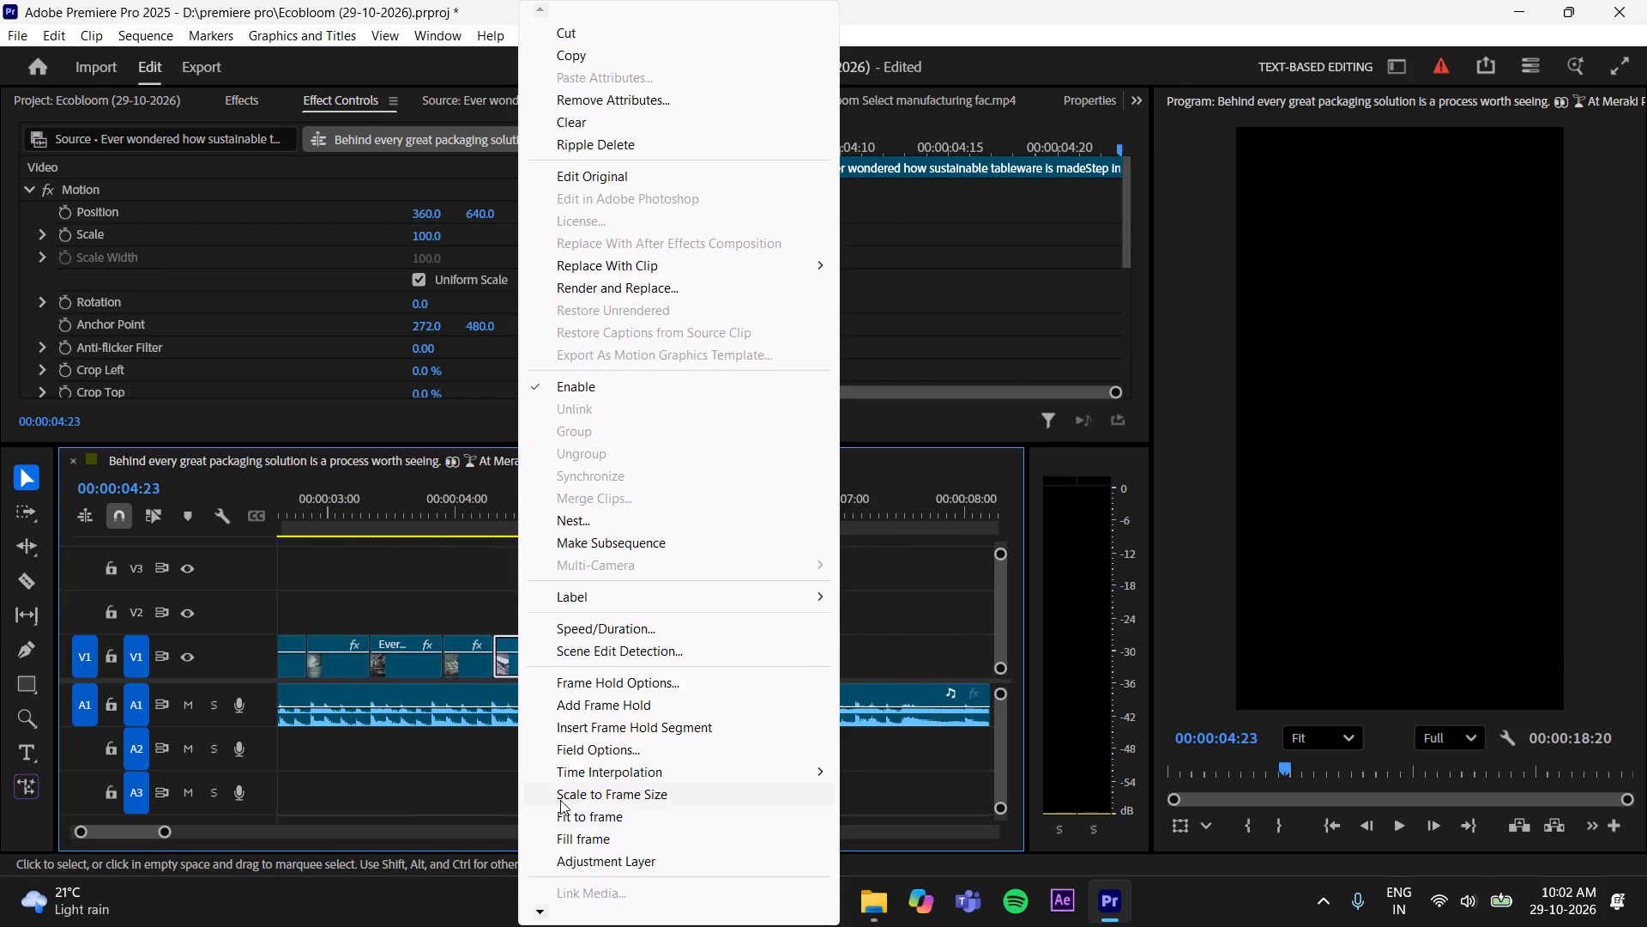
pyautogui.click(564, 797)
pyautogui.moveTo(552, 507); pyautogui.dragTo(505, 536)
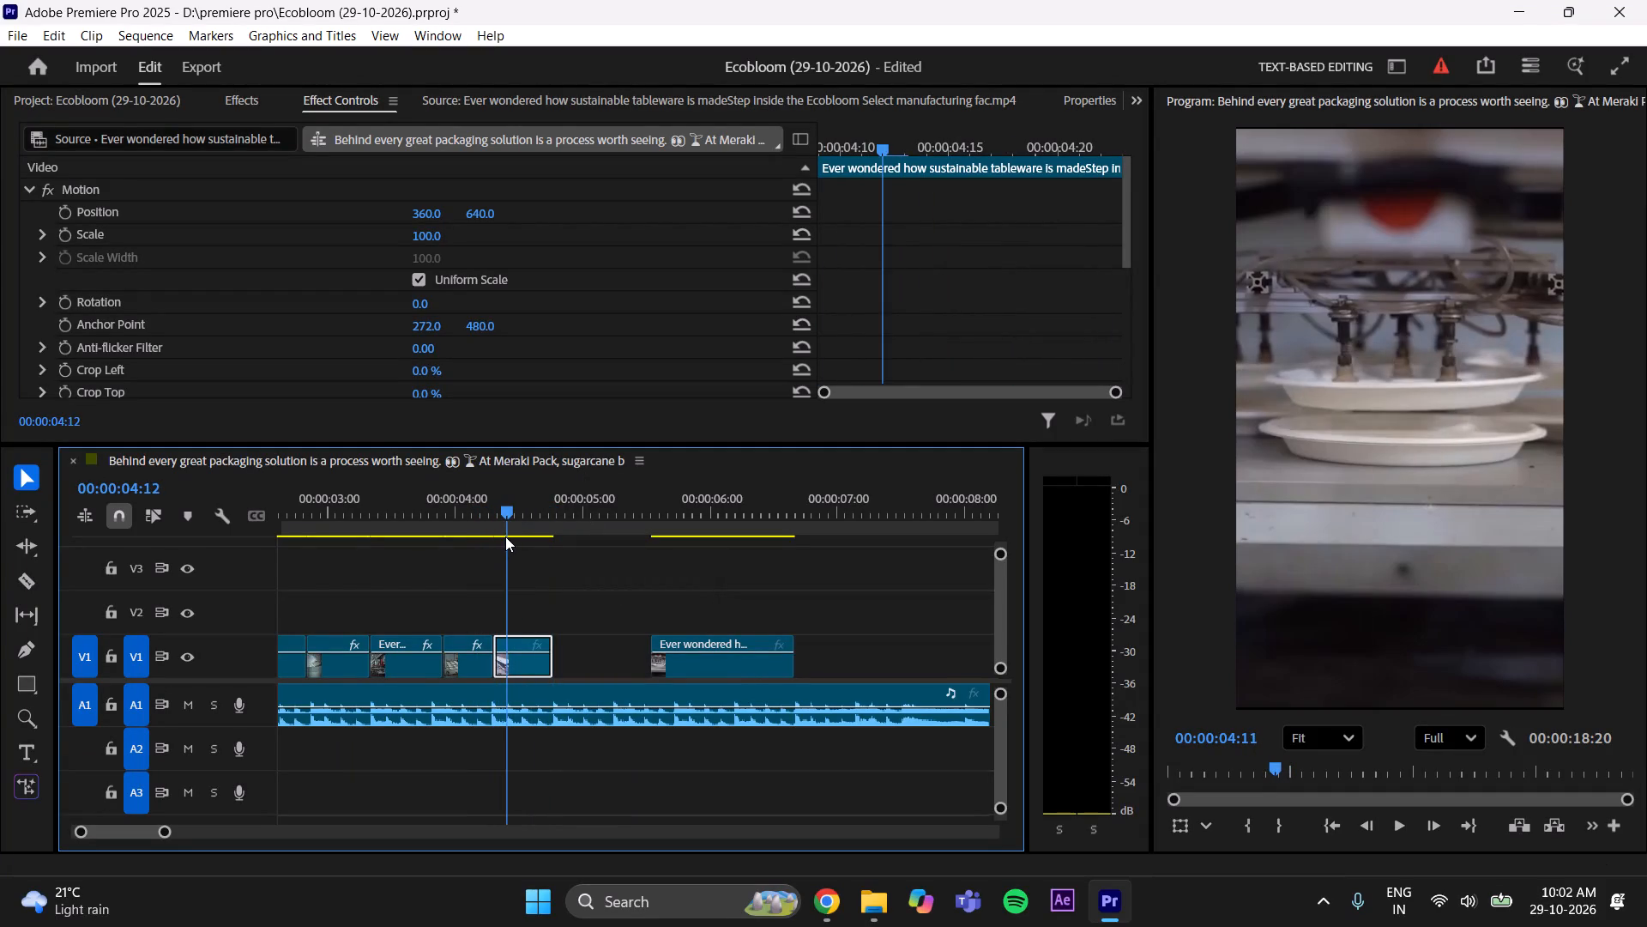
pyautogui.moveTo(505, 536); pyautogui.dragTo(522, 528)
pyautogui.click(443, 237)
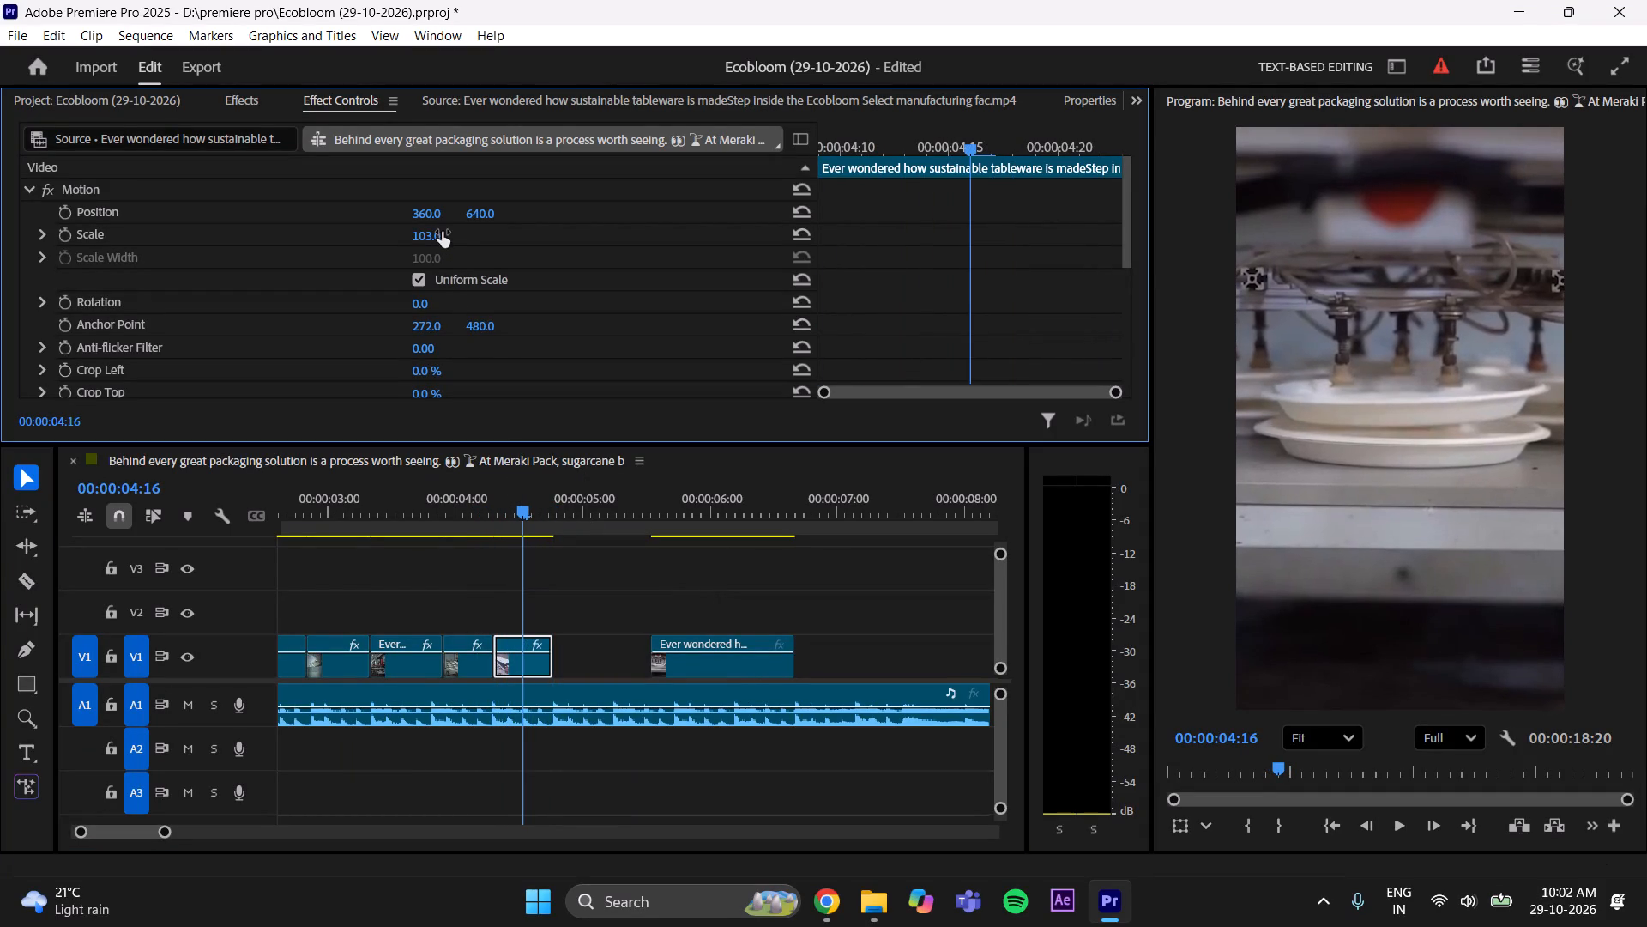
# Move the stacked-bowls clip against the end of the suction-gripper clip on V1 and trim its end to about 00:00:05:07.
pyautogui.moveTo(678, 668); pyautogui.dragTo(589, 662)
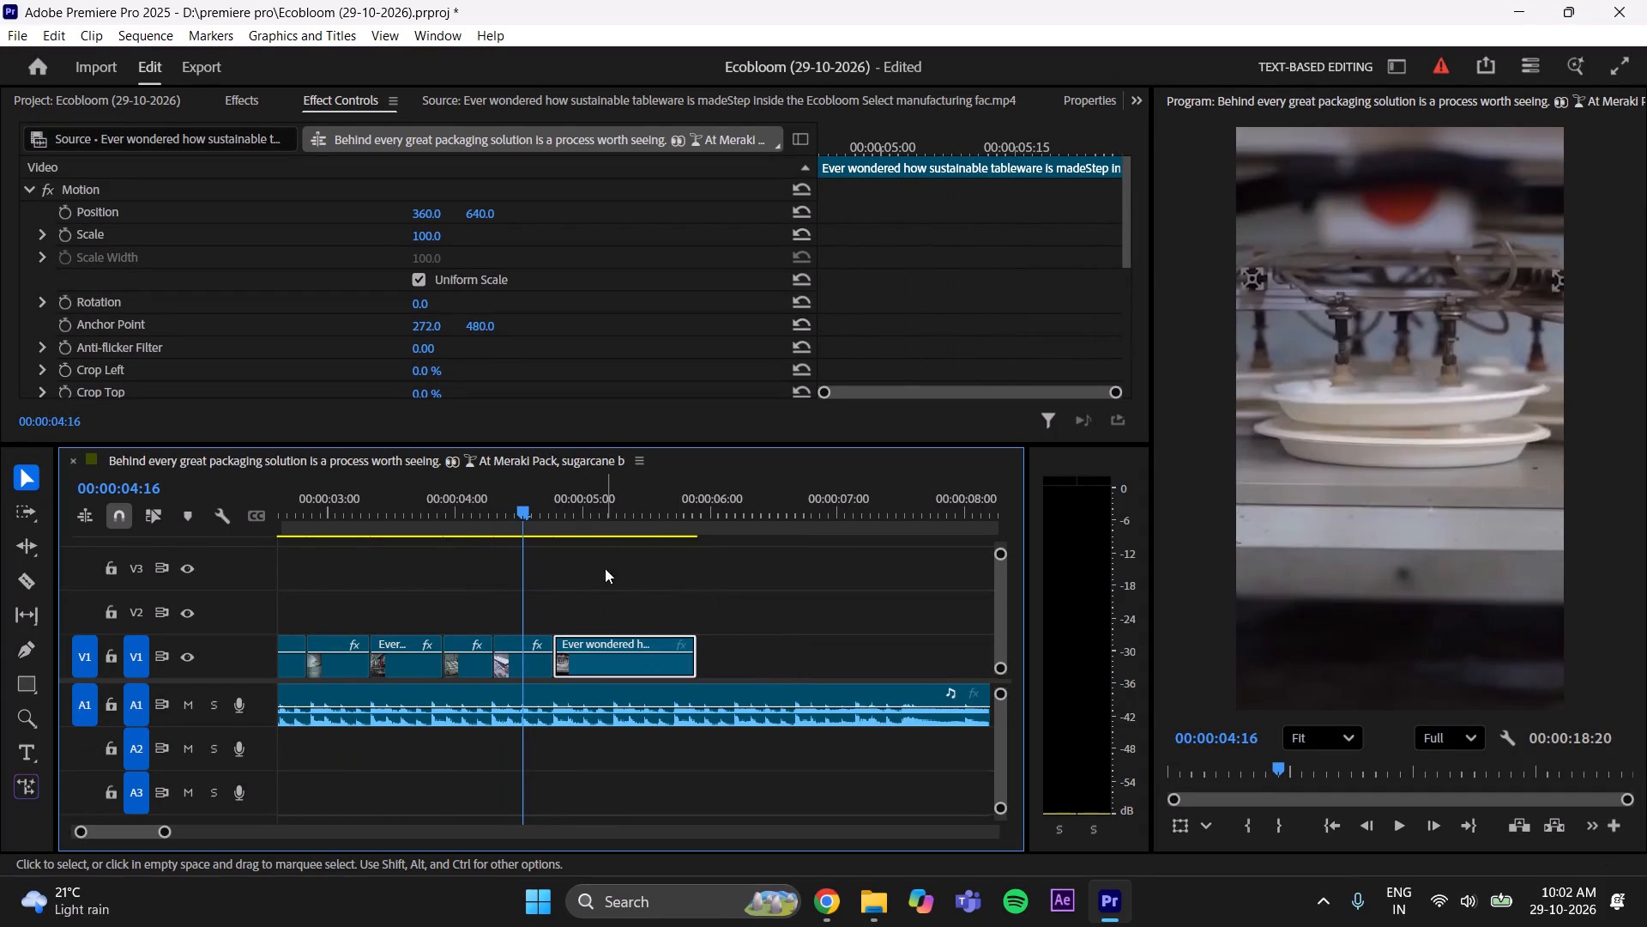
pyautogui.moveTo(603, 513); pyautogui.dragTo(616, 508)
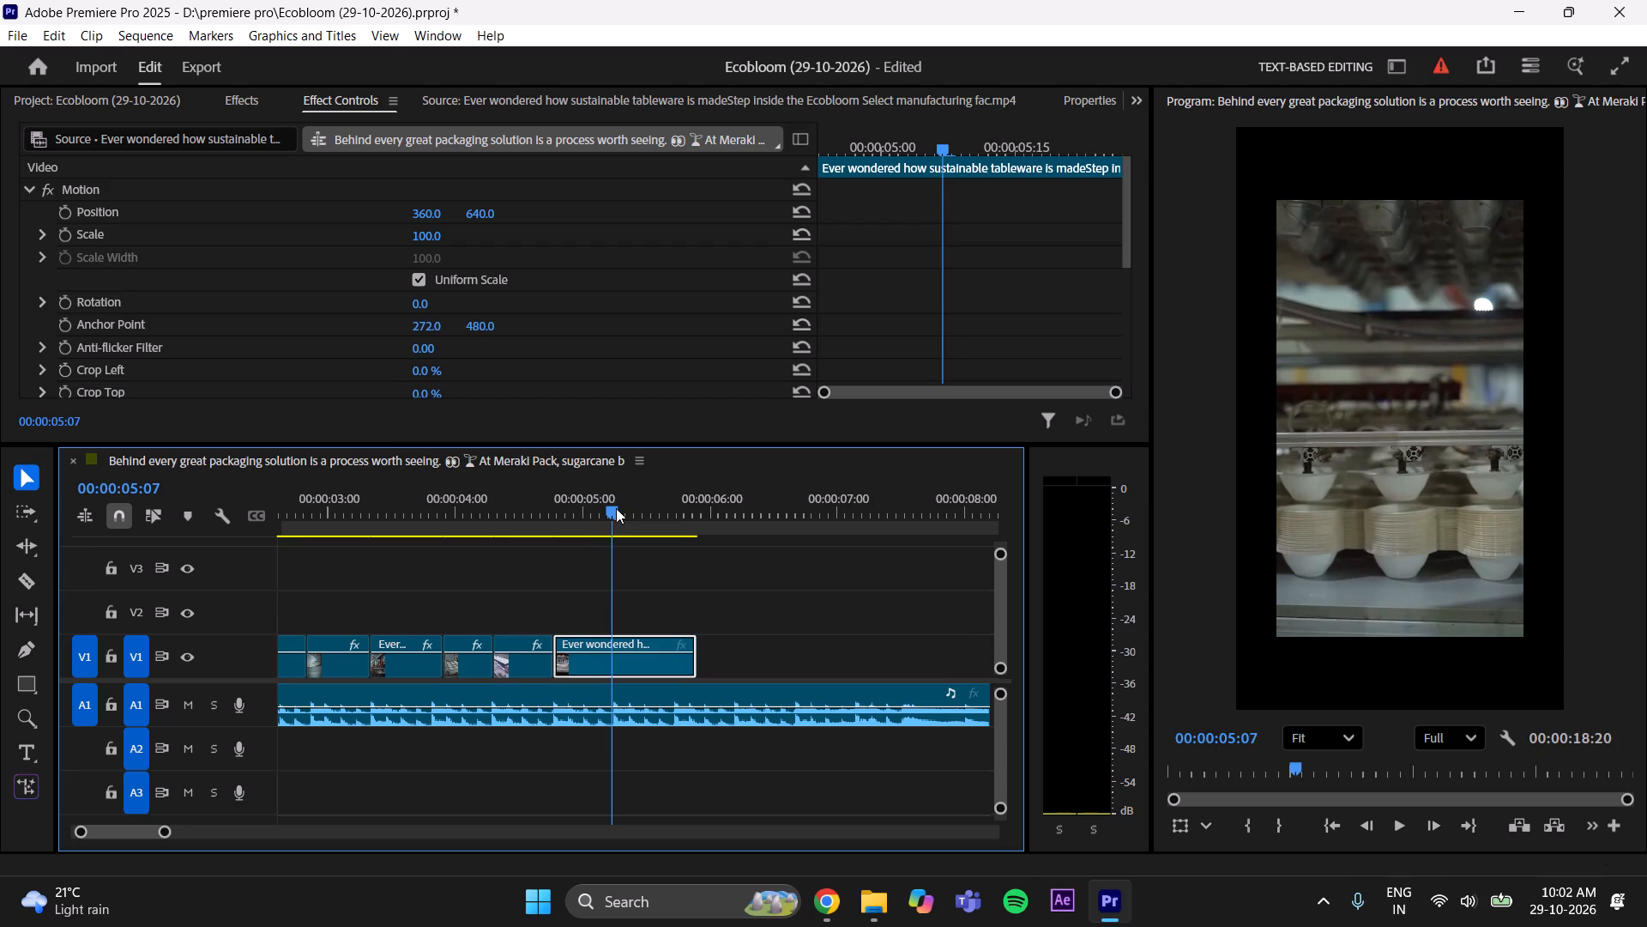
pyautogui.moveTo(696, 664); pyautogui.dragTo(611, 664)
# Apply Scale to Frame Size to the stacked-bowls clip, set its Scale to 101, and deselect it.
pyautogui.moveTo(622, 510); pyautogui.dragTo(597, 520)
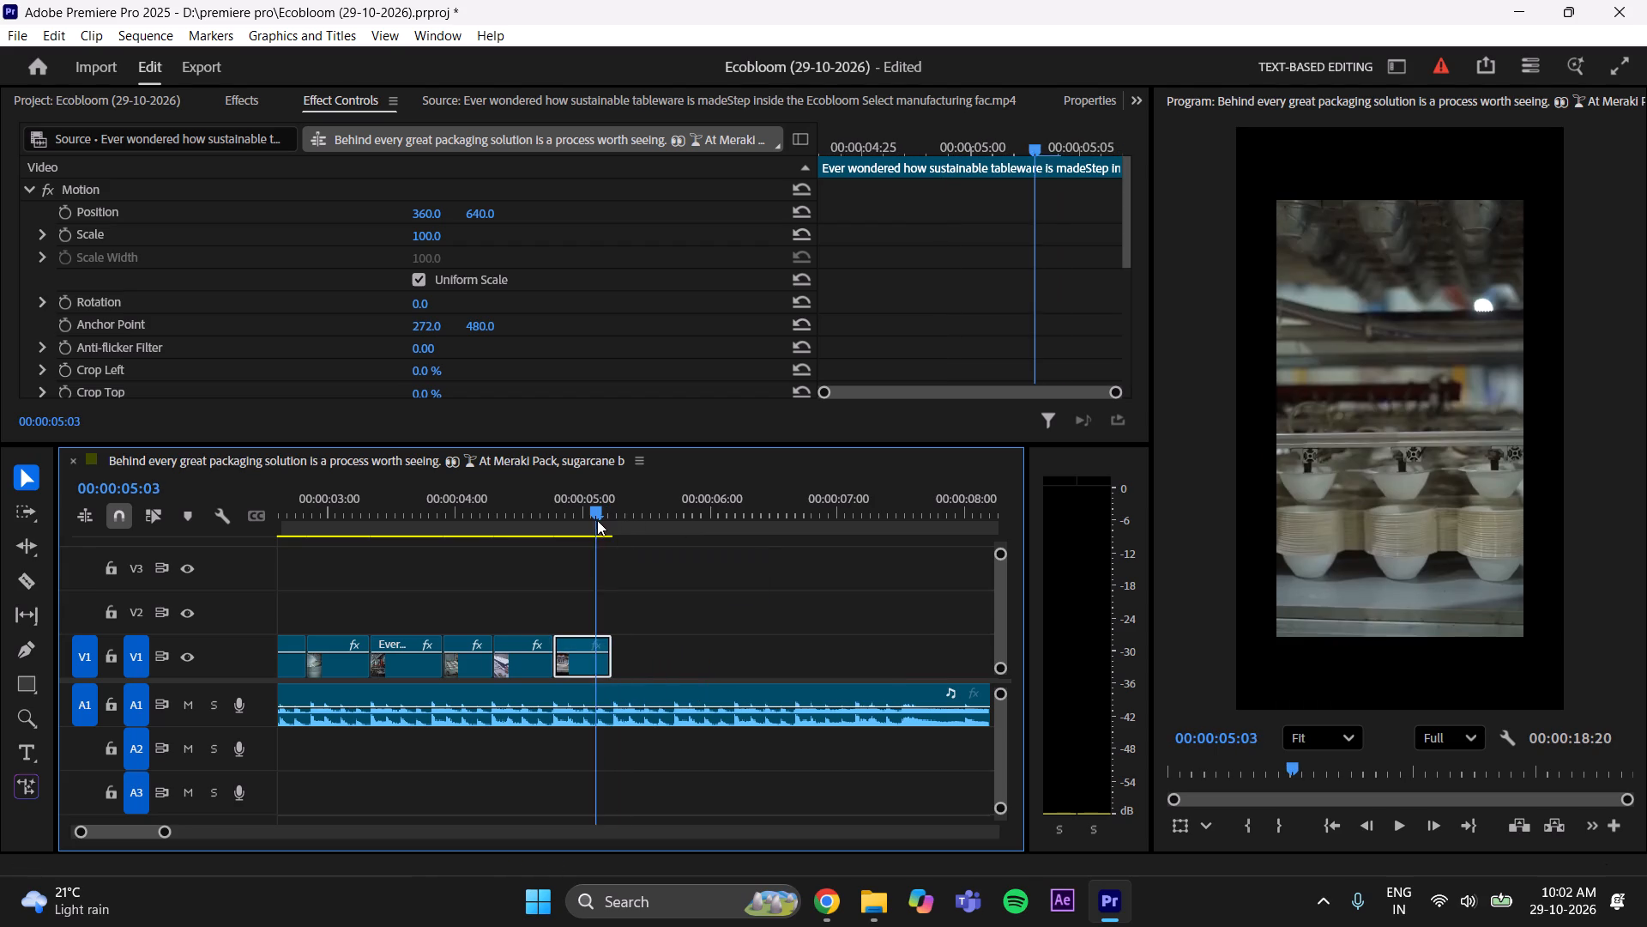
pyautogui.moveTo(597, 520); pyautogui.dragTo(588, 528)
pyautogui.click(590, 667)
pyautogui.rightClick(590, 667)
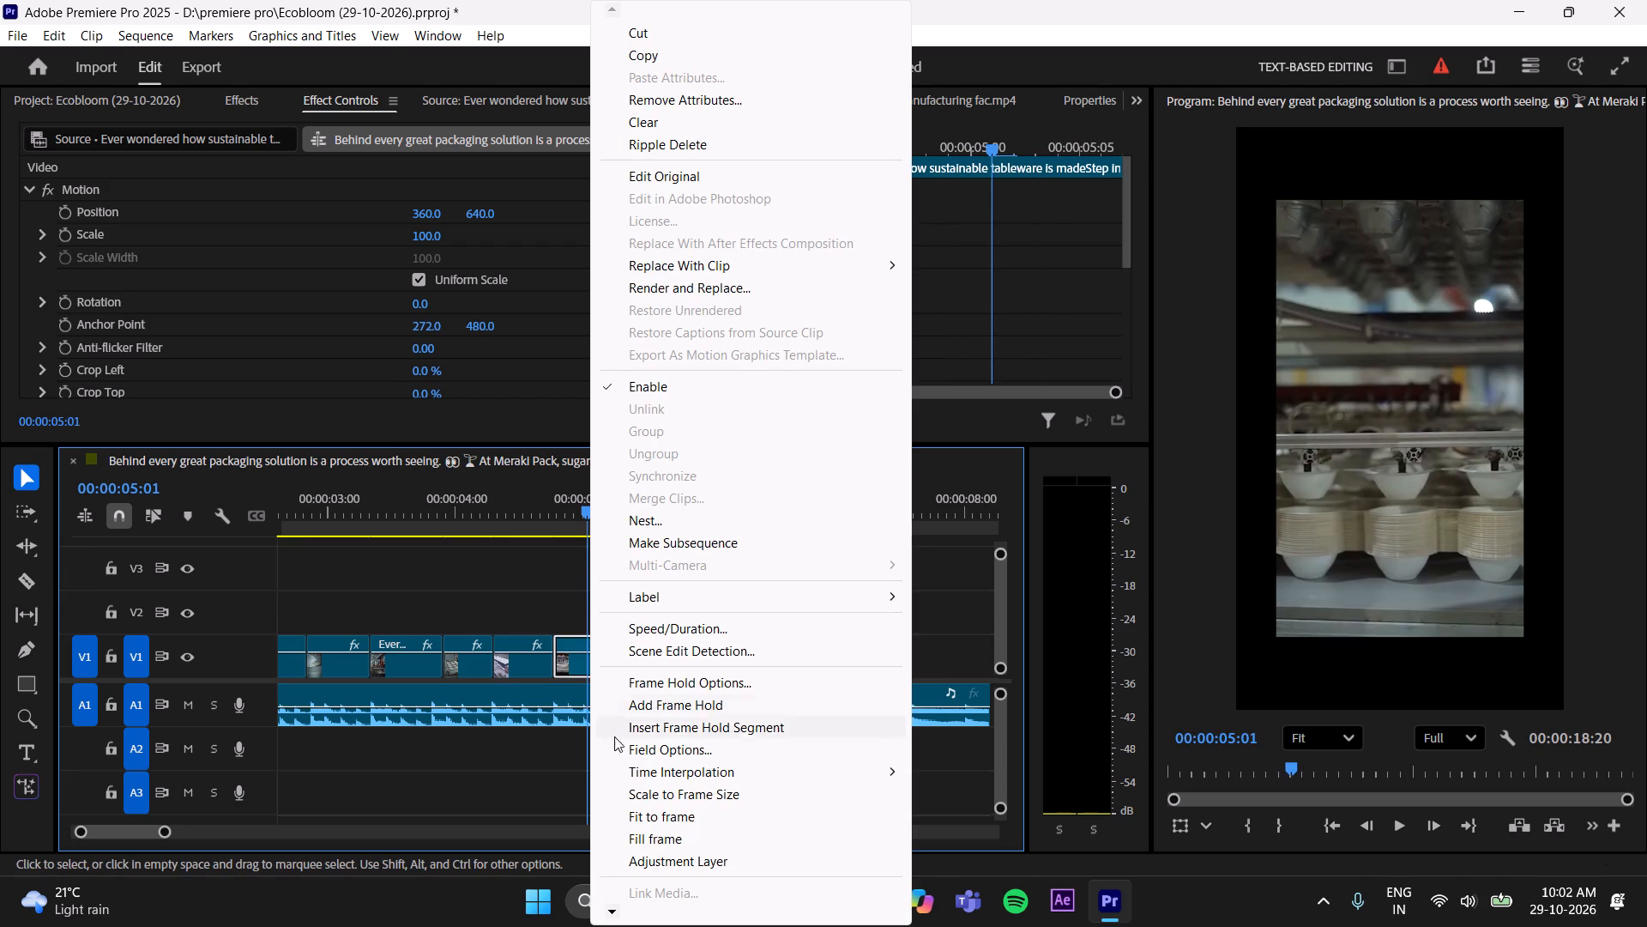
pyautogui.click(625, 788)
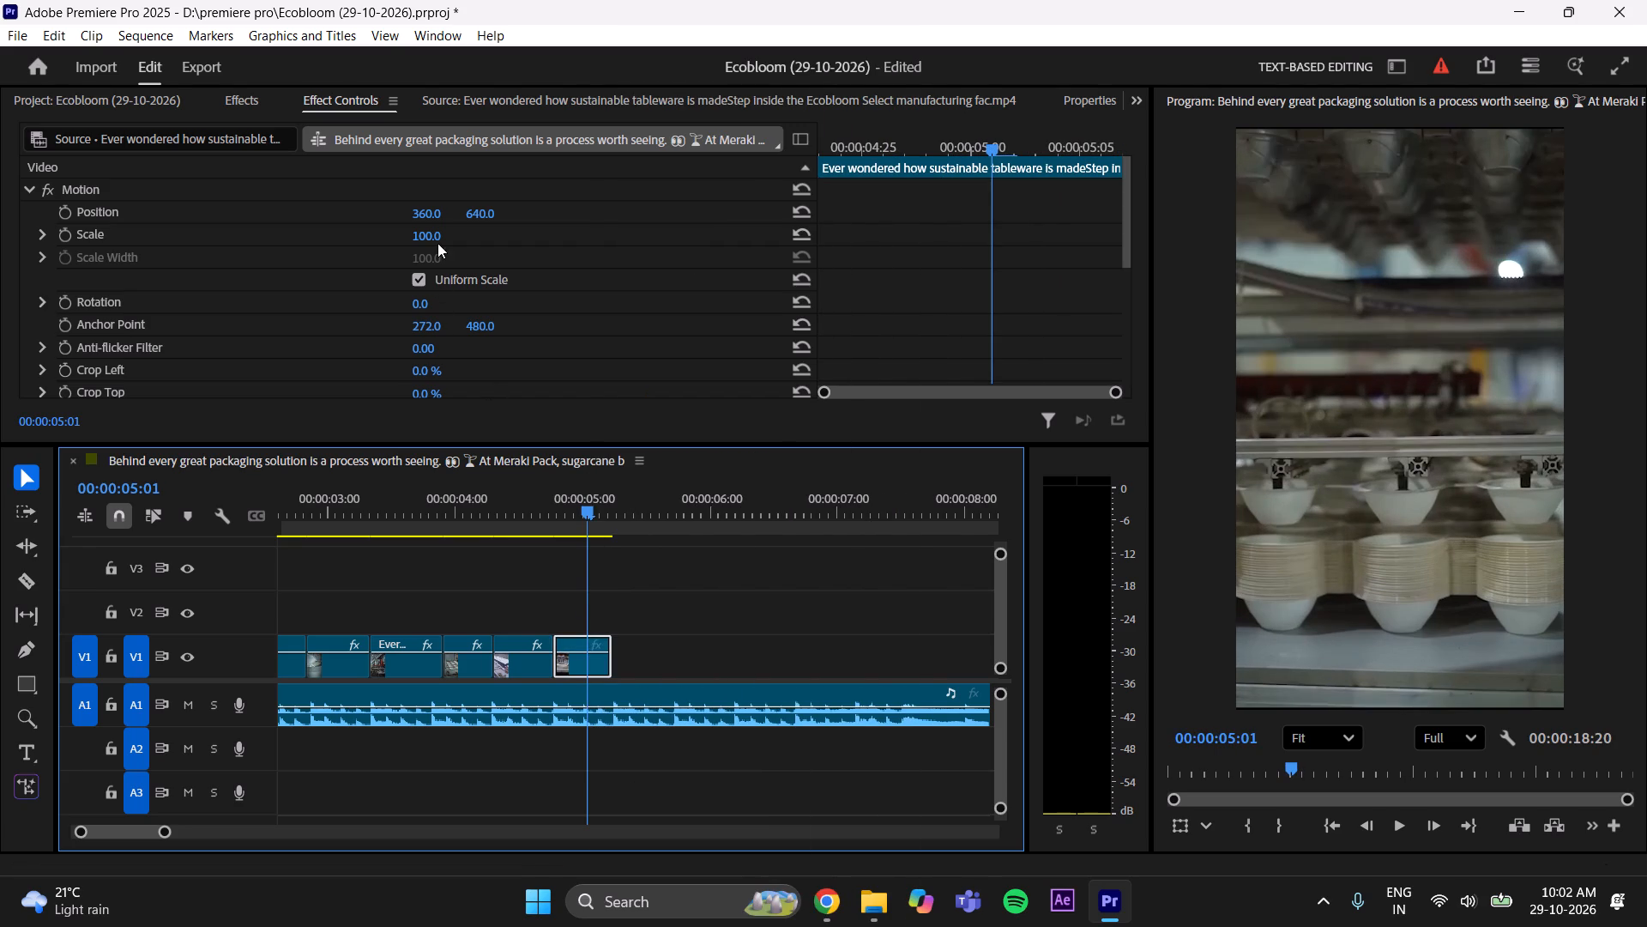
pyautogui.click(438, 239)
pyautogui.click(620, 555)
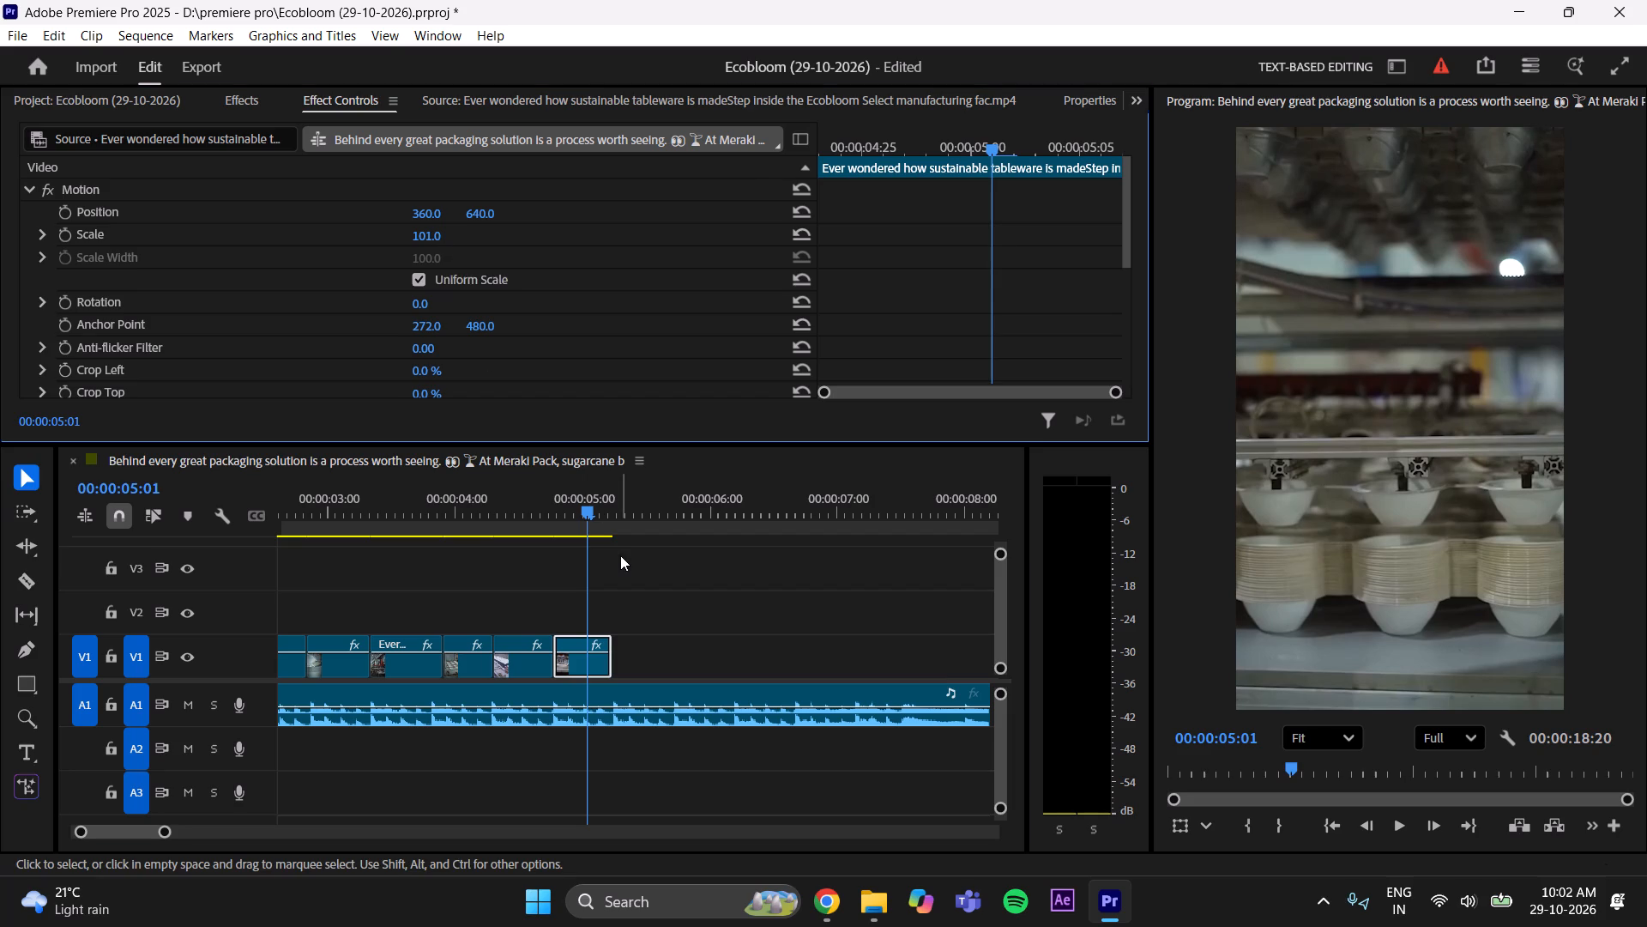
# Save the project with the opening sequence assembled on V1.
pyautogui.moveTo(167, 836); pyautogui.dragTo(203, 821)
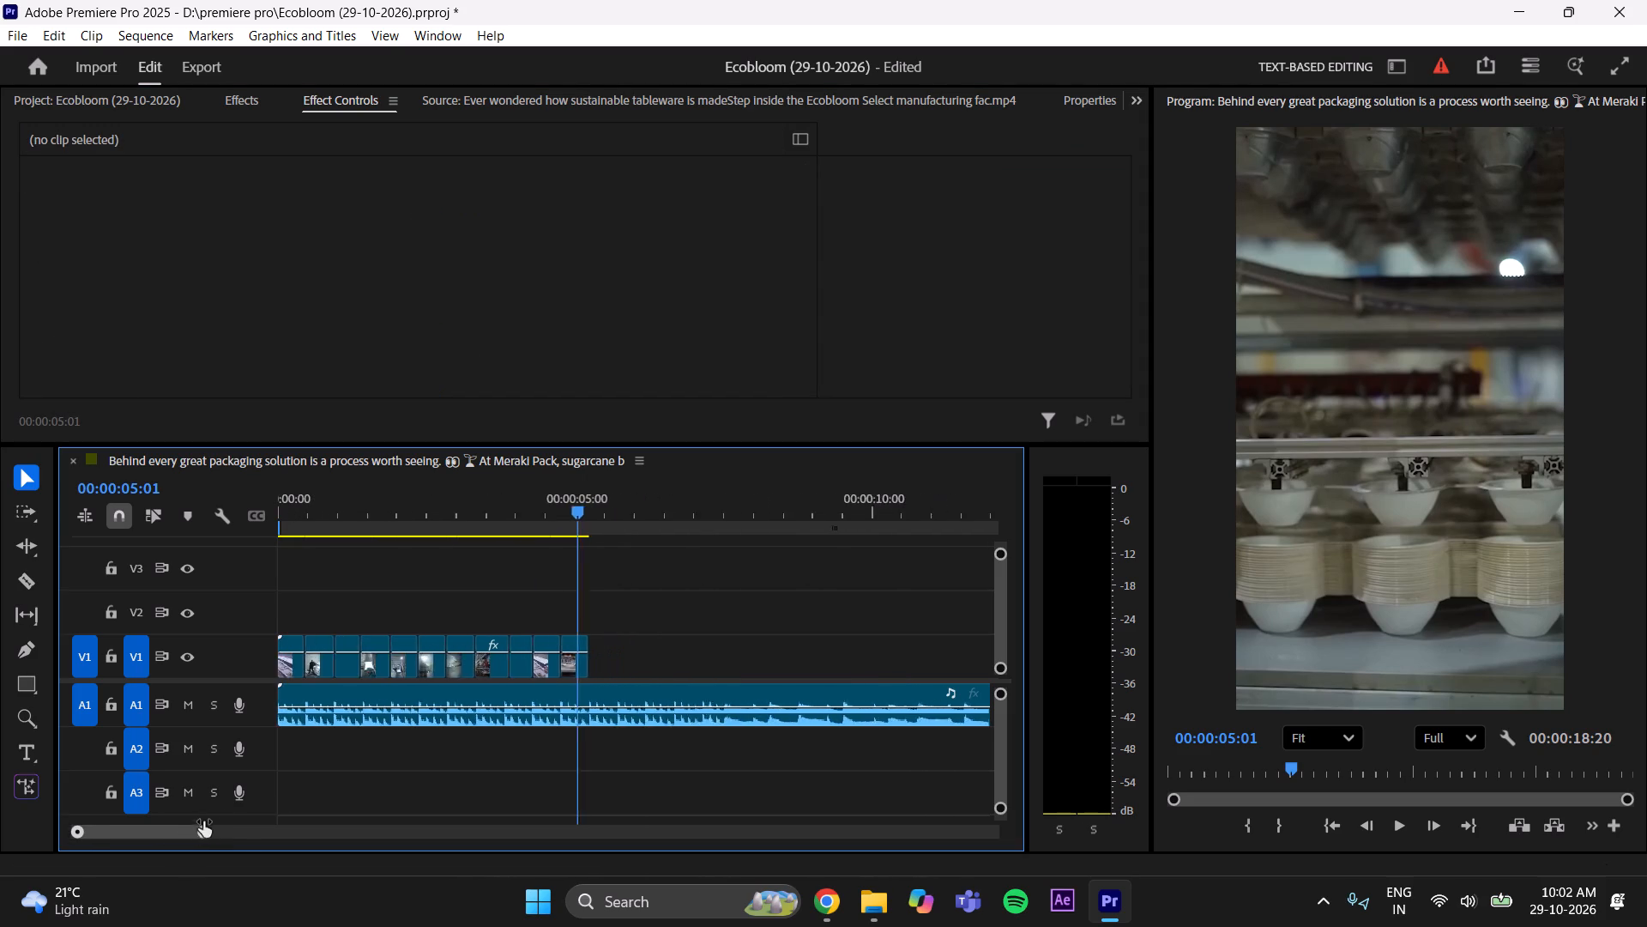
pyautogui.moveTo(203, 821); pyautogui.dragTo(320, 769)
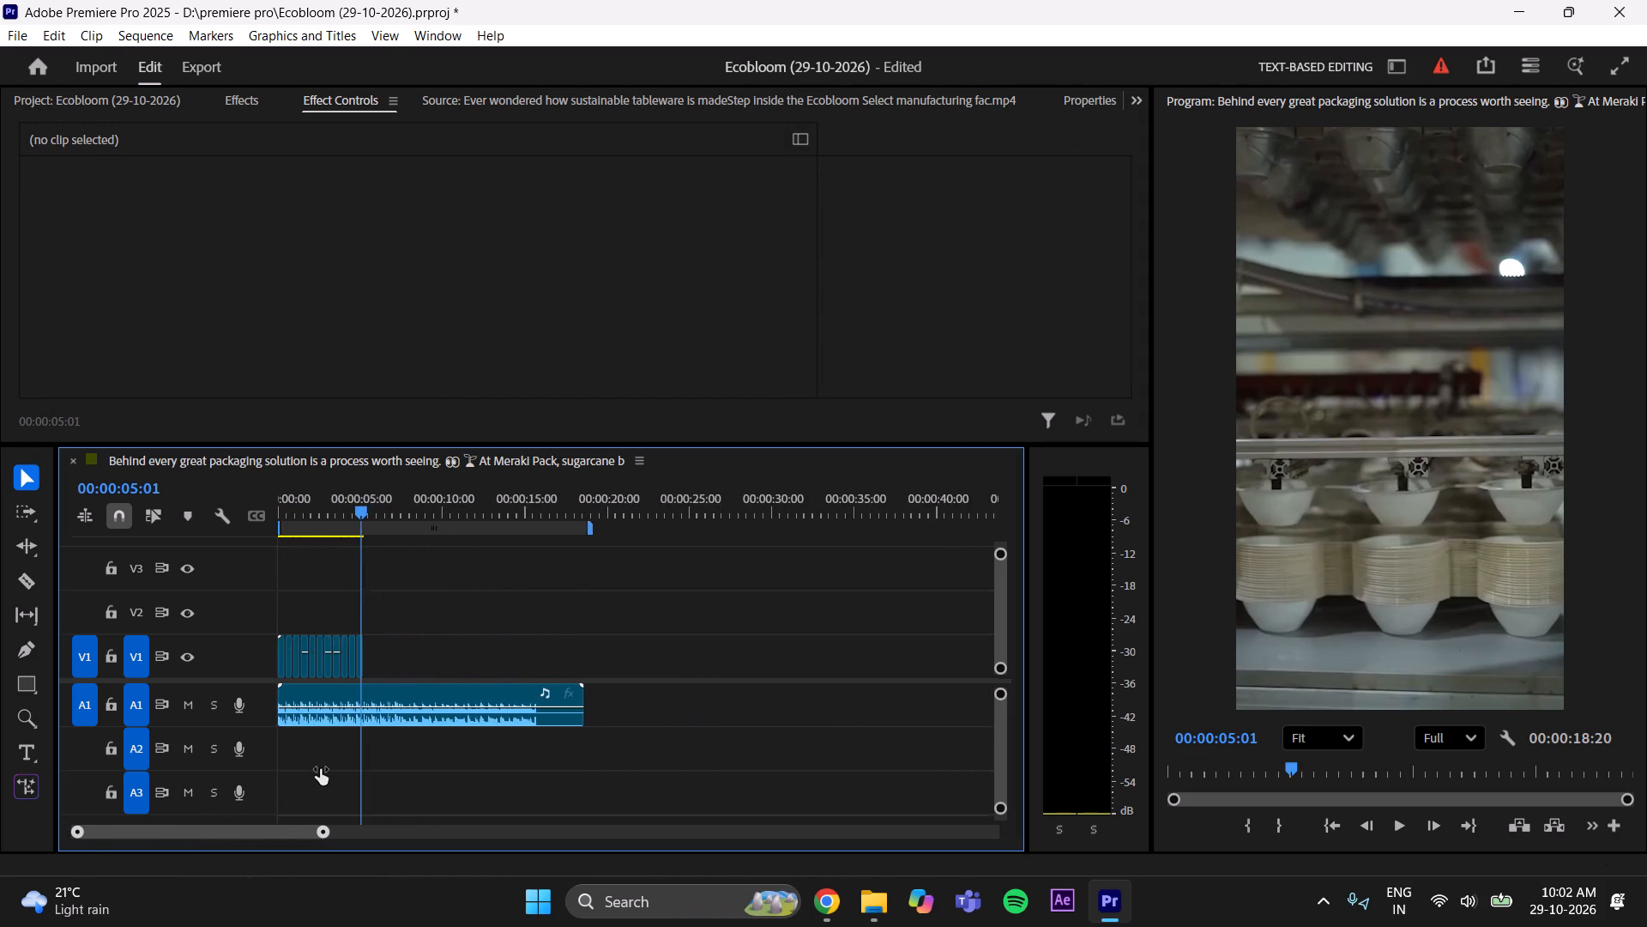
pyautogui.moveTo(320, 769); pyautogui.dragTo(273, 794)
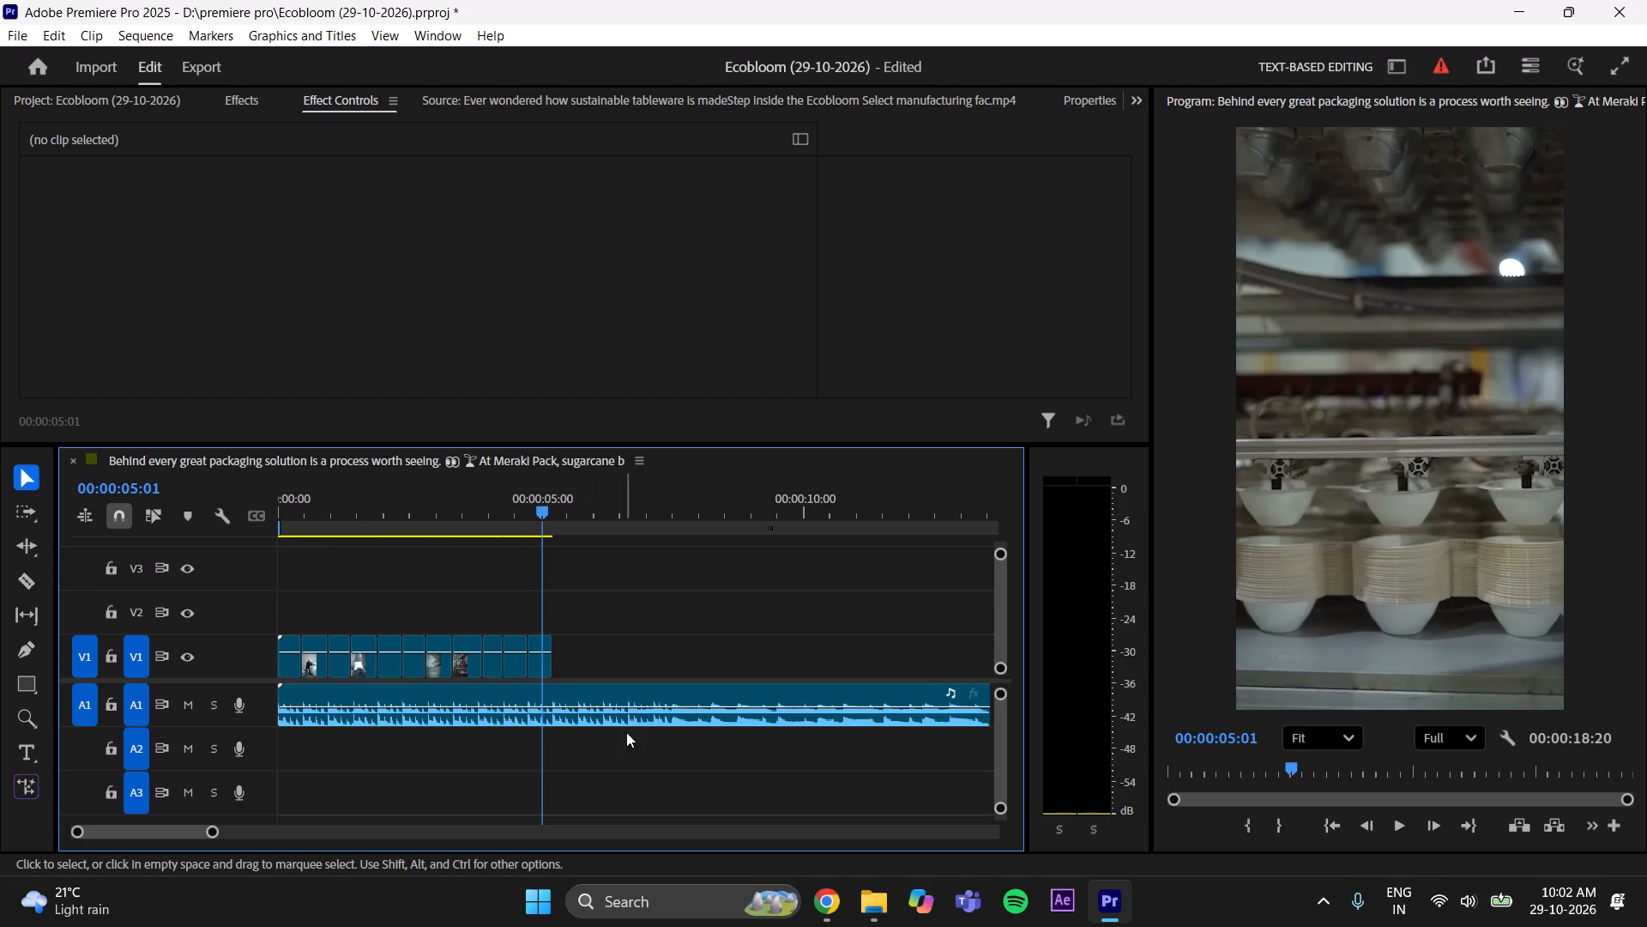
pyautogui.click(646, 635)
pyautogui.hotkey('ctrl', 's')
pyautogui.hotkey('ctrl', 's')
pyautogui.hotkey('ctrl', 's')
pyautogui.hotkey('ctrl', 's')
pyautogui.hotkey('ctrl', 's')
pyautogui.hotkey('ctrl', 's')
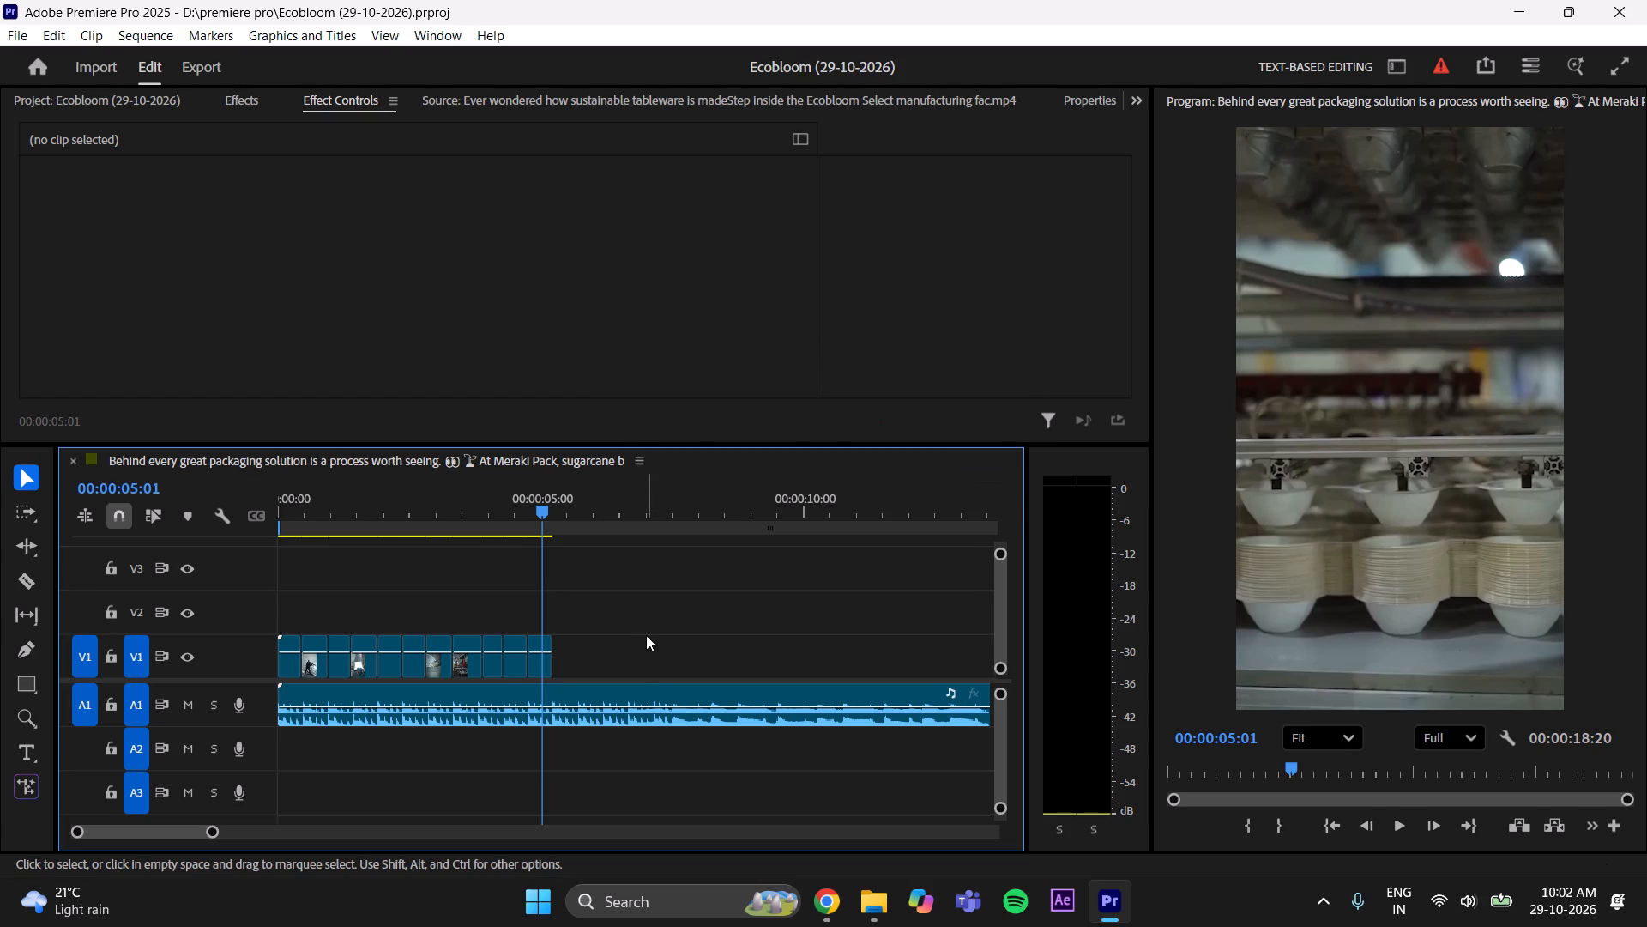
# Play the opening sequence from 00:00:00:00 and re-examine the factory shots between 00:00:02:27 and 00:00:04:25 against the audio beats.
pyautogui.moveTo(552, 505); pyautogui.dragTo(136, 592)
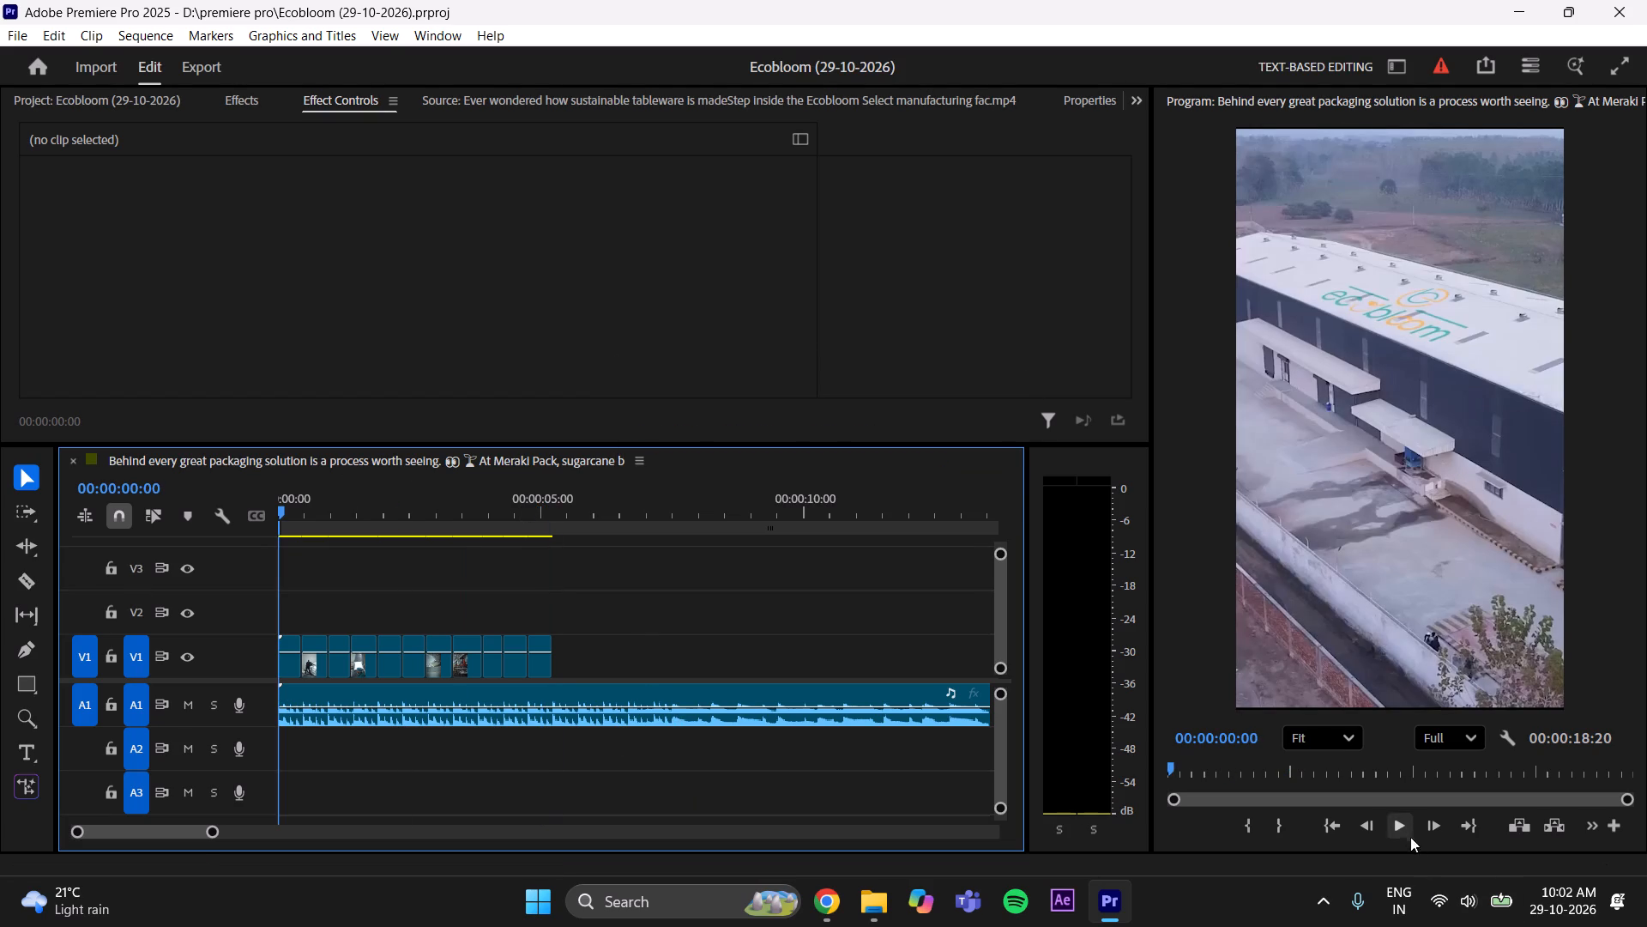
pyautogui.click(1397, 820)
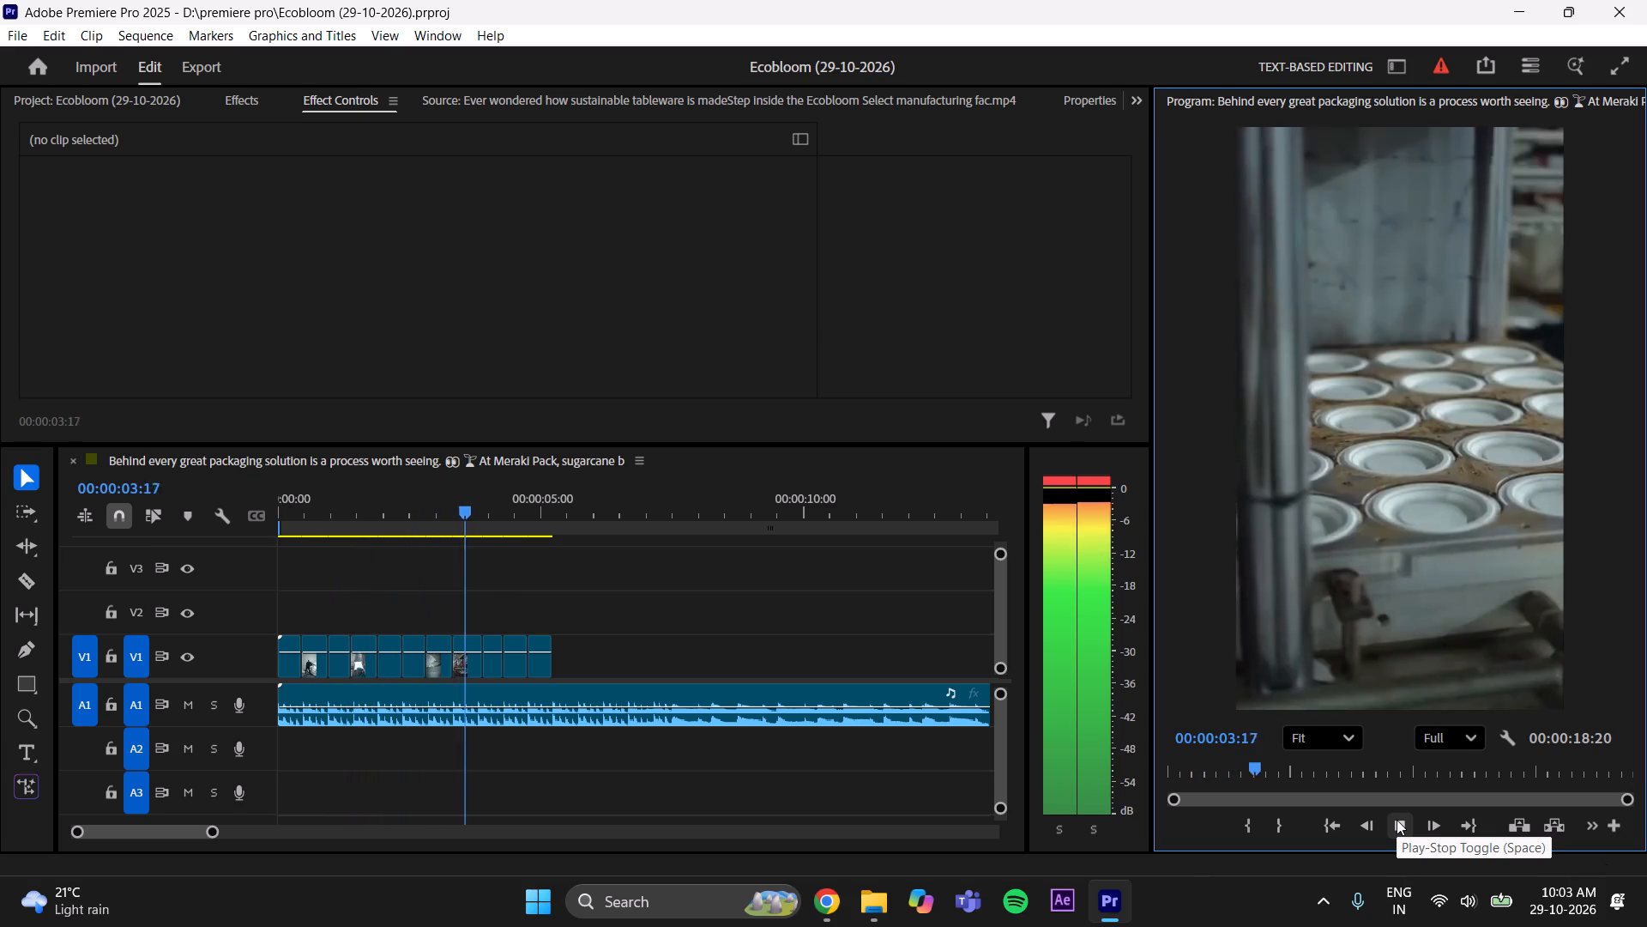
pyautogui.click(1397, 820)
pyautogui.click(1397, 820)
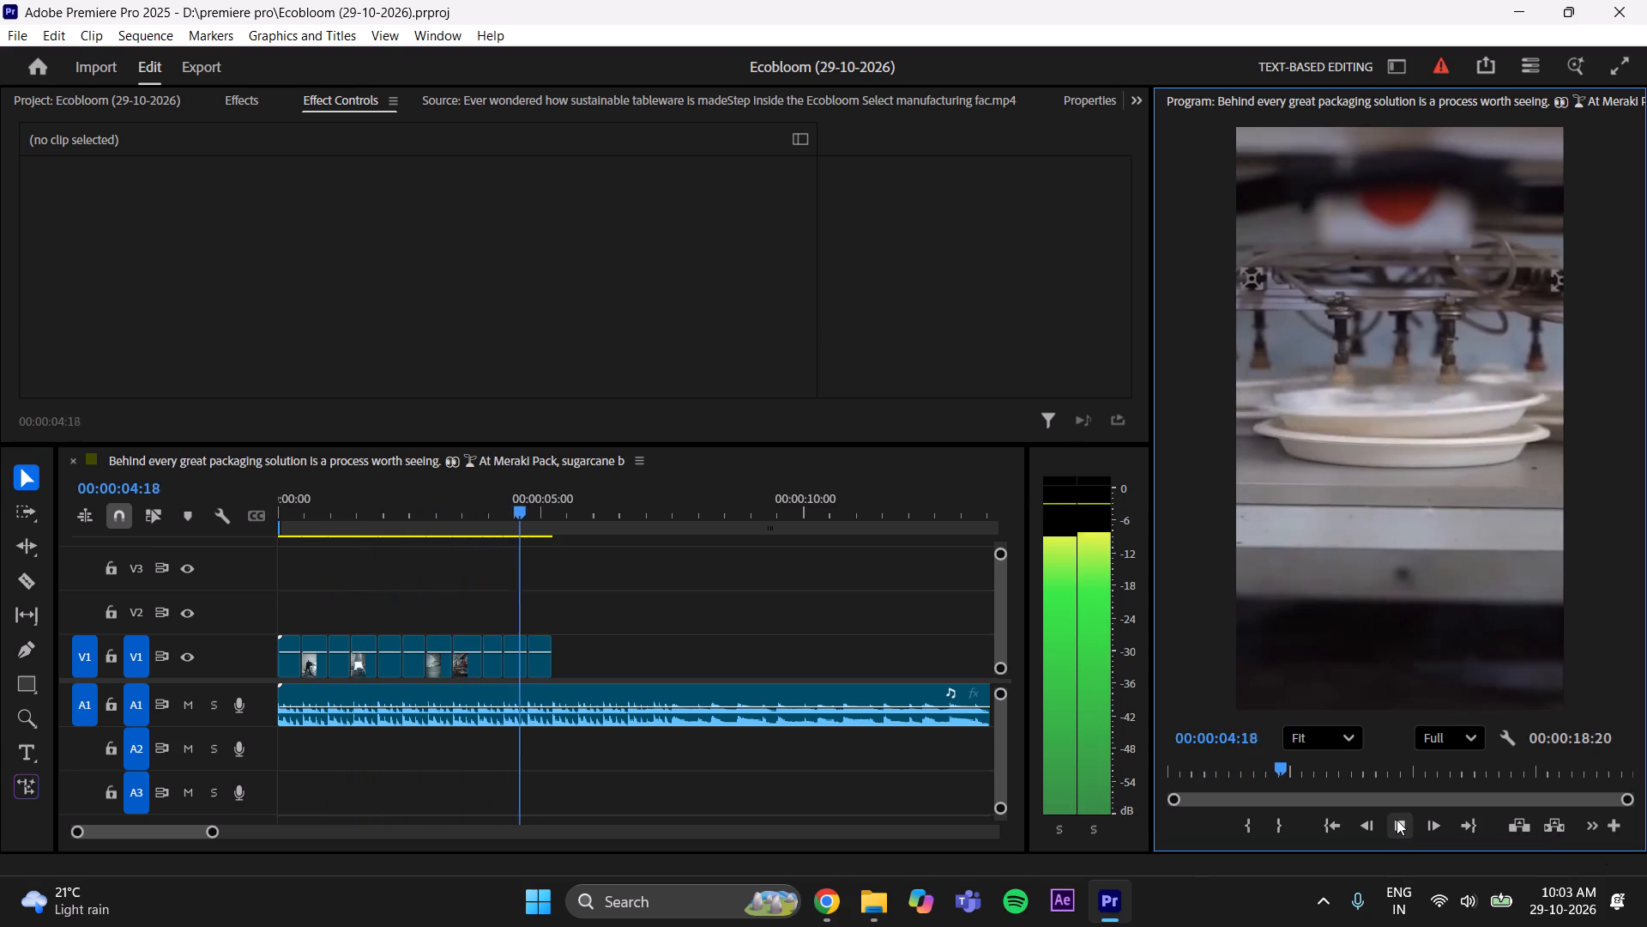
pyautogui.click(1397, 820)
pyautogui.moveTo(567, 511); pyautogui.dragTo(534, 513)
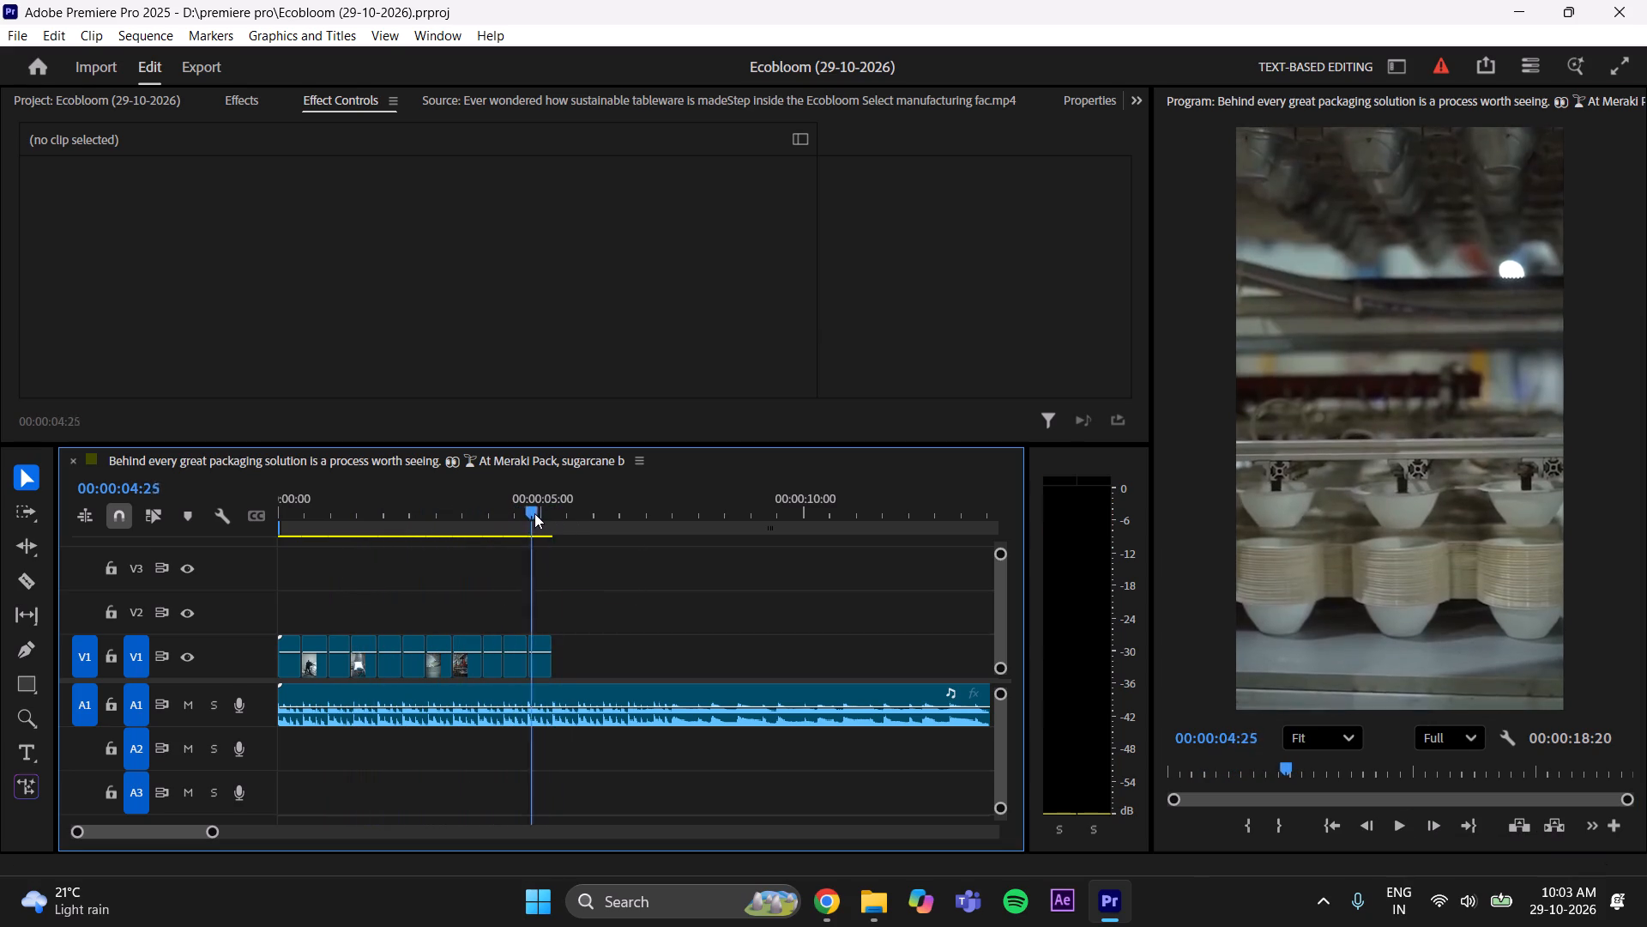
pyautogui.moveTo(534, 513); pyautogui.dragTo(464, 530)
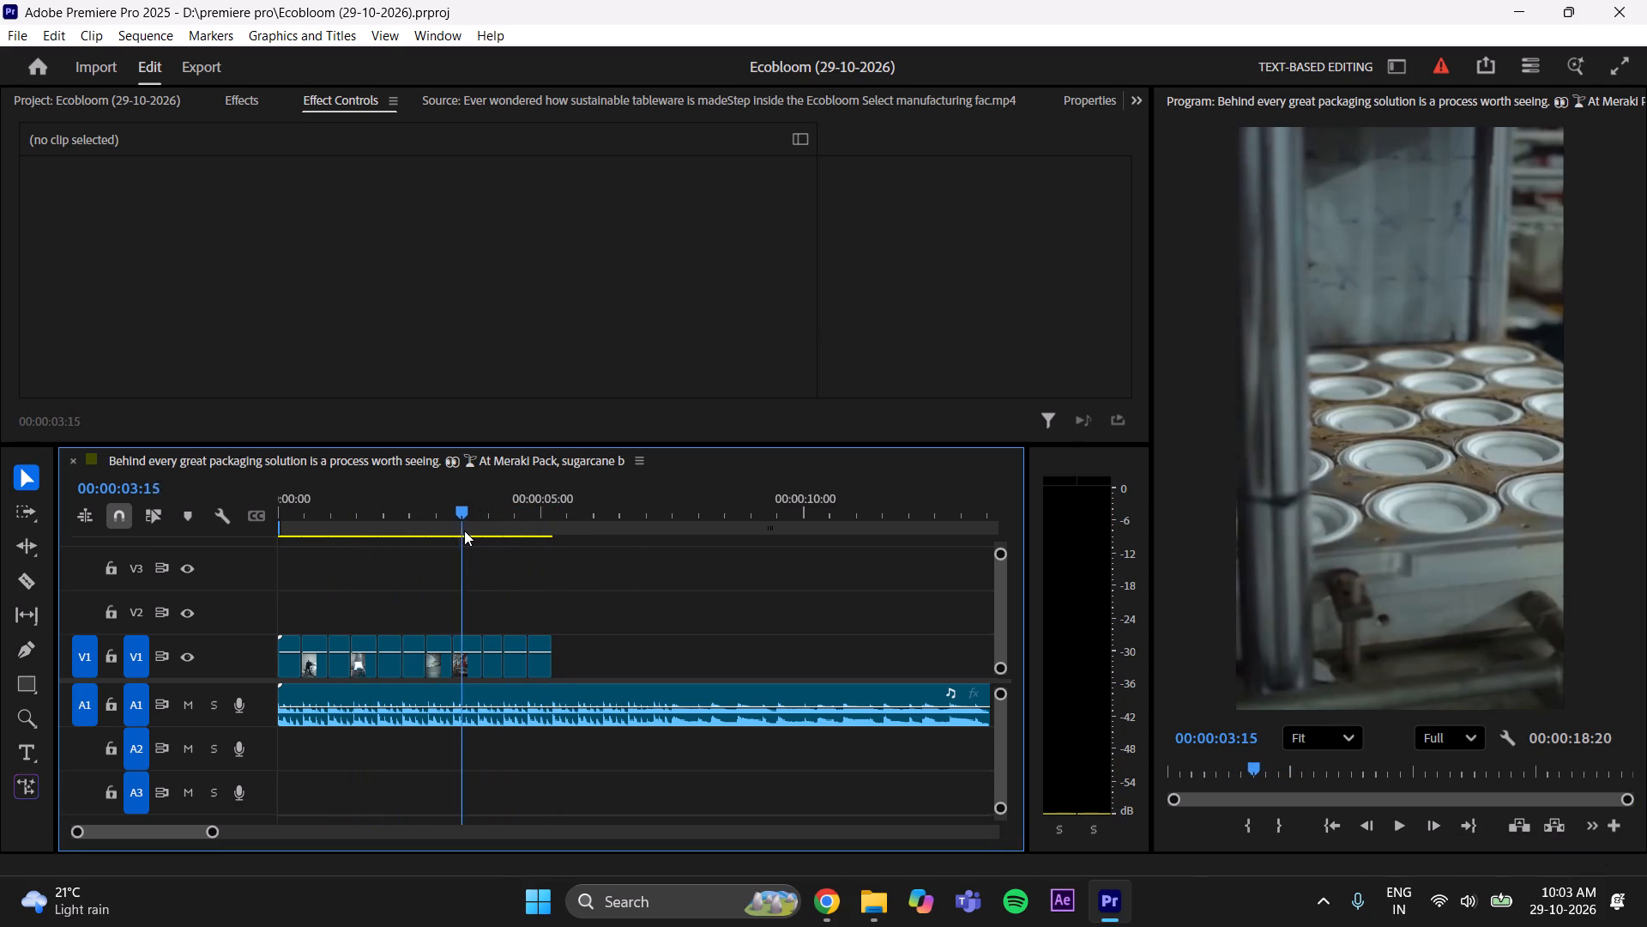
pyautogui.moveTo(464, 530); pyautogui.dragTo(433, 534)
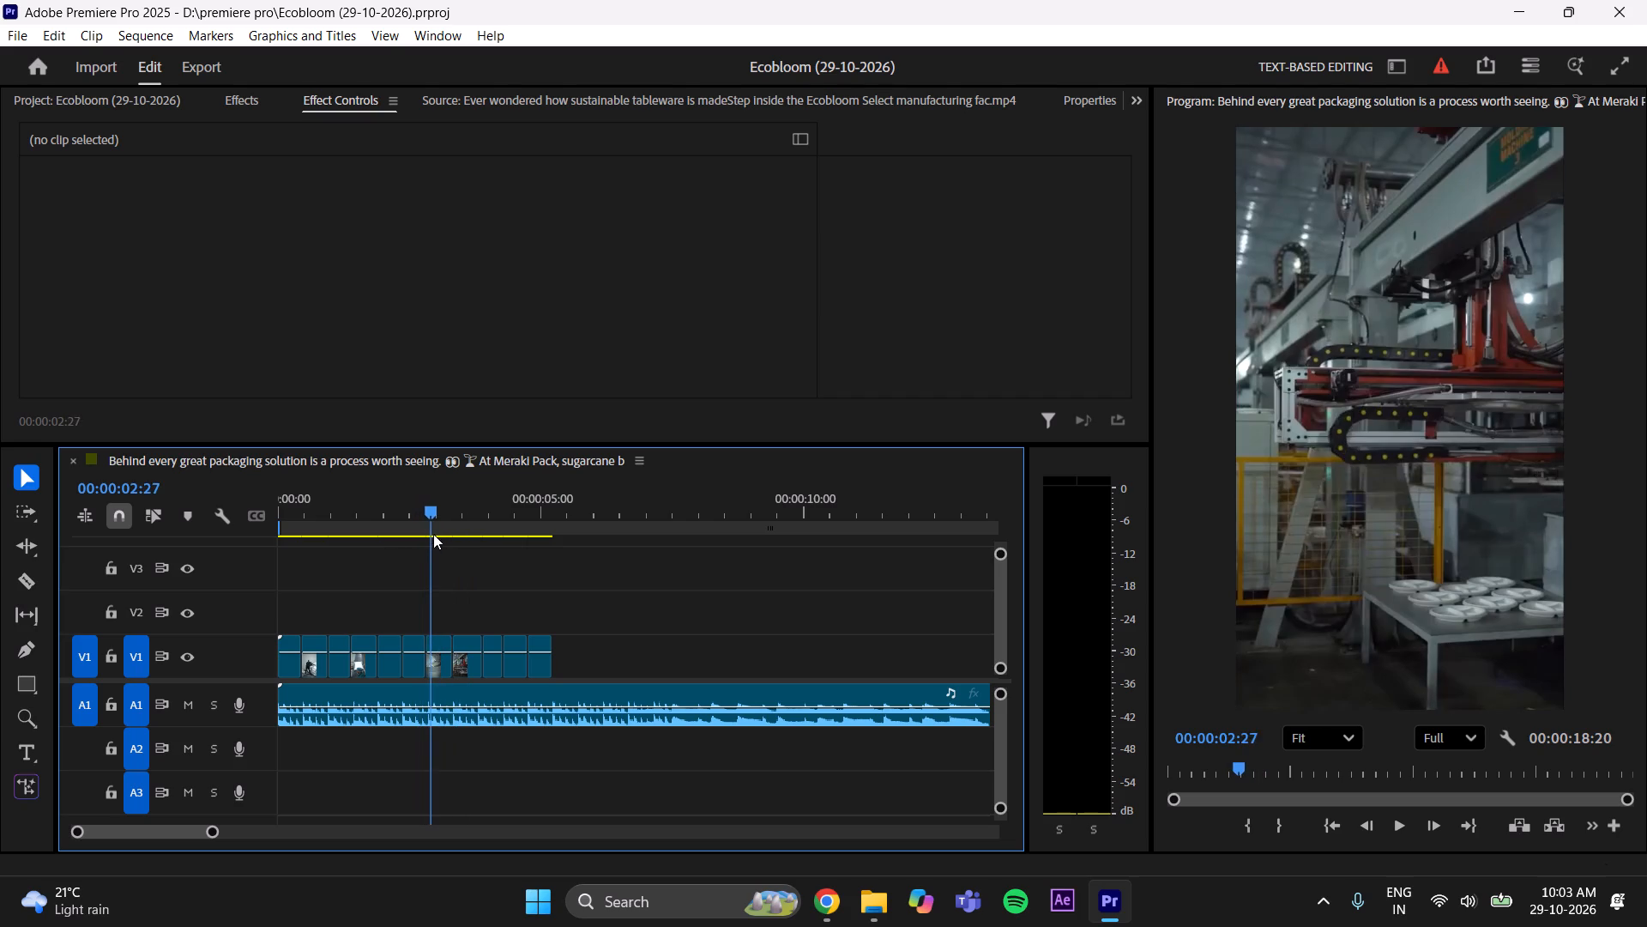
pyautogui.moveTo(433, 534); pyautogui.dragTo(458, 524)
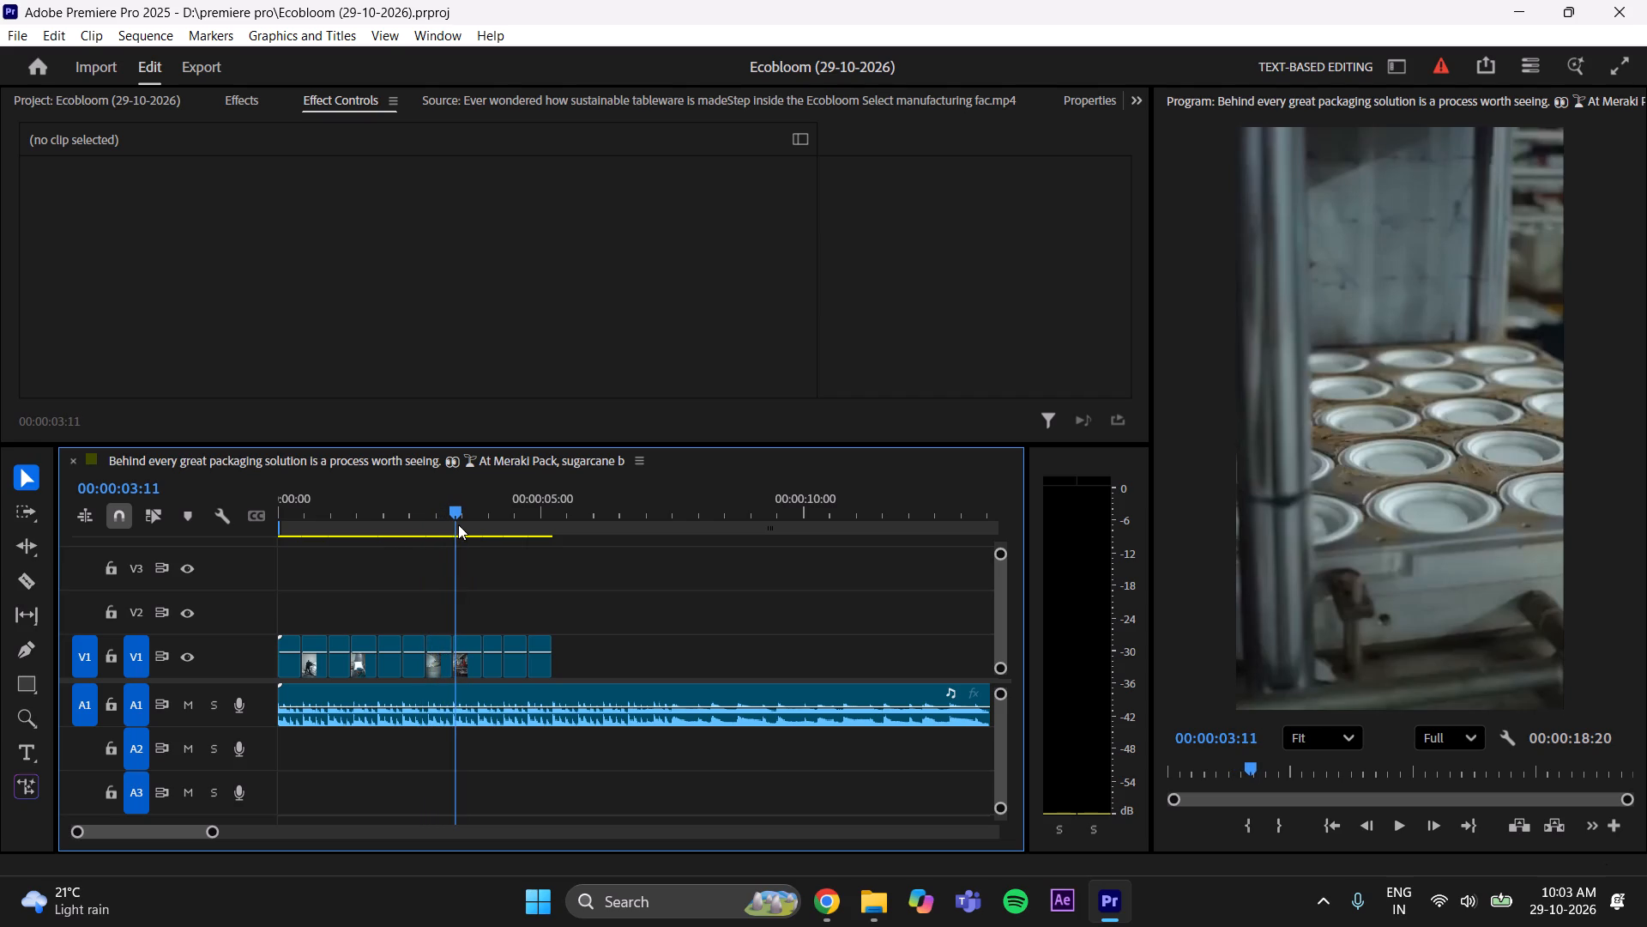
pyautogui.moveTo(458, 524); pyautogui.dragTo(494, 513)
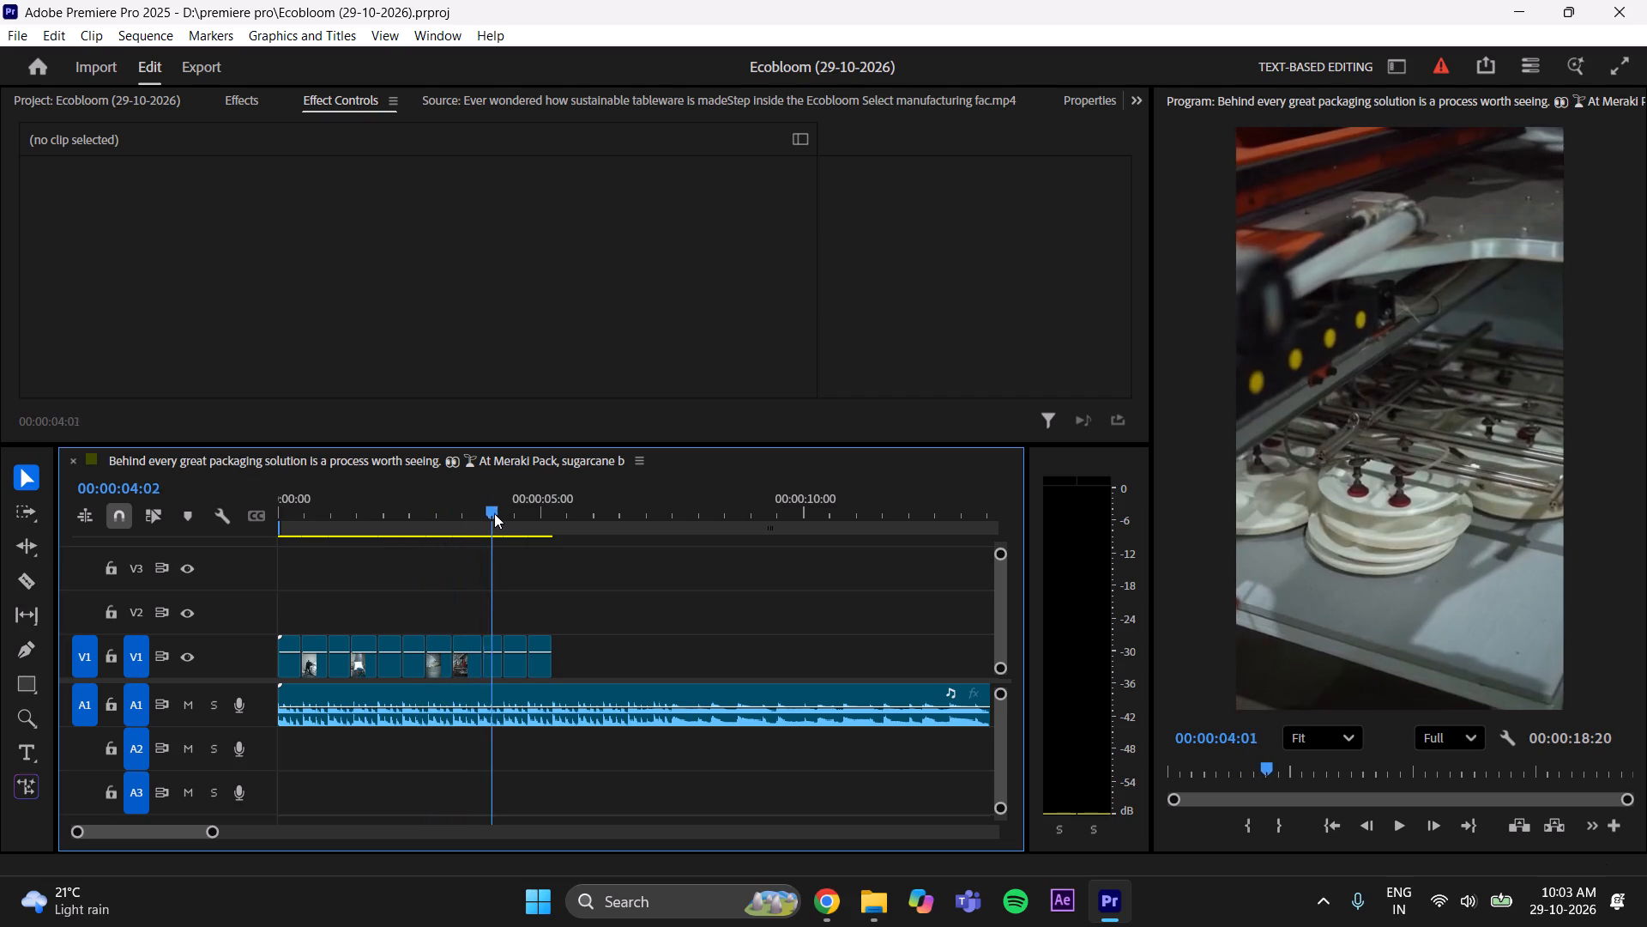
# Examine the factory shots between 00:00:03:01 and 00:00:04:17 to judge the order of the robot-arm, round-mould, stacked-plates and suction-gripper clips.
pyautogui.moveTo(494, 513); pyautogui.dragTo(455, 531)
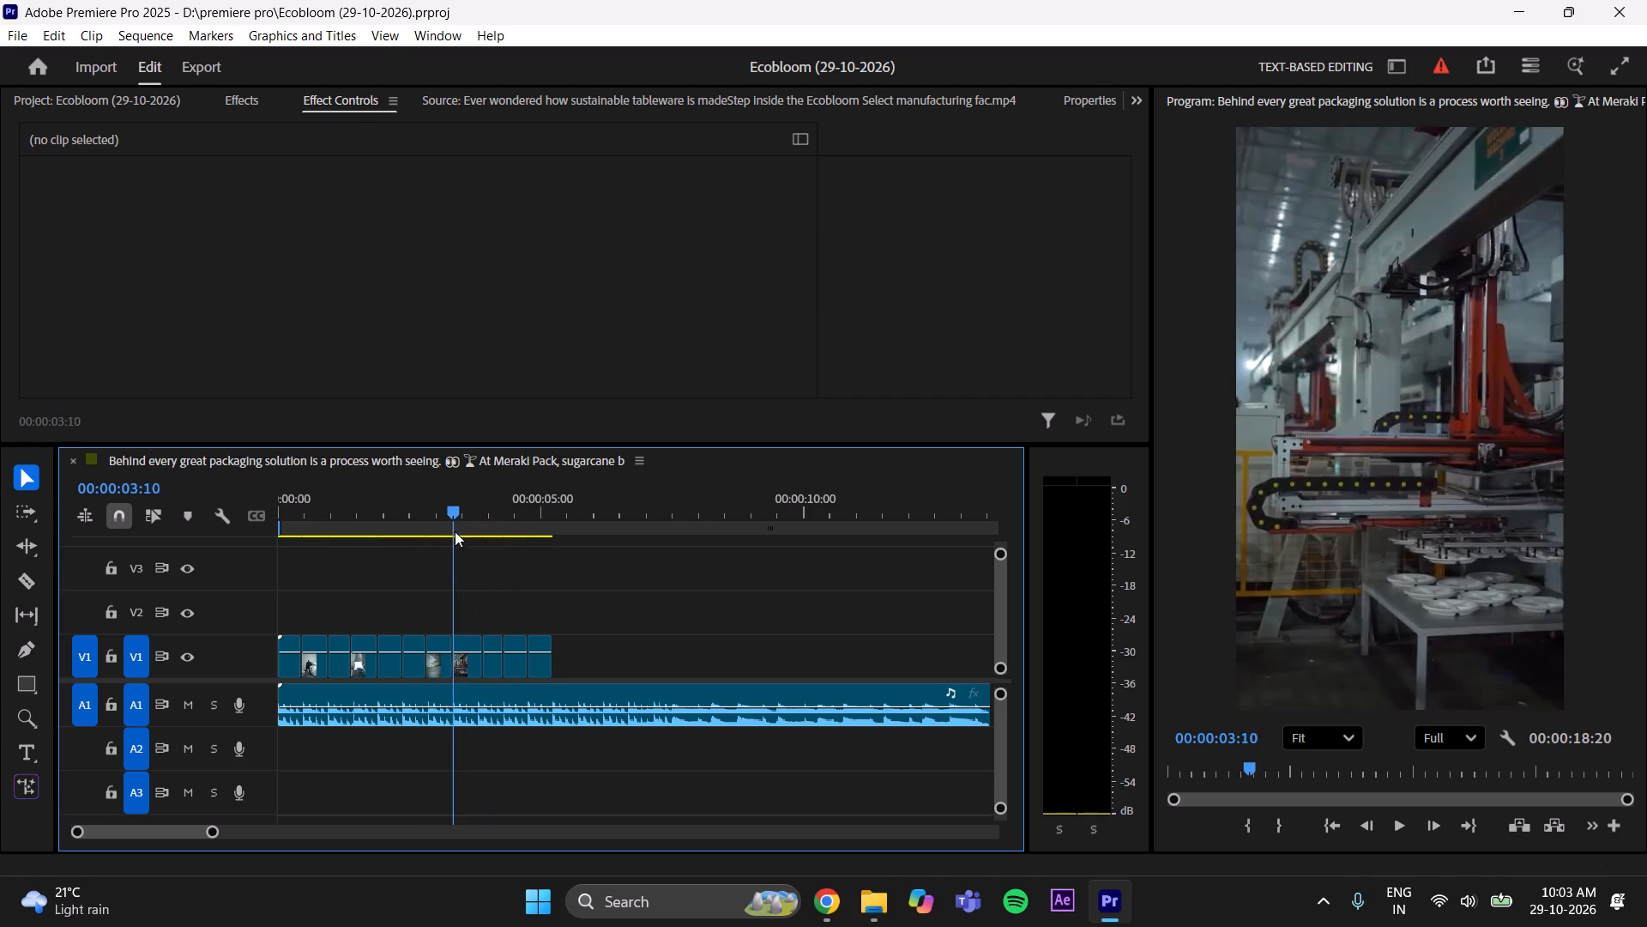
pyautogui.moveTo(455, 531); pyautogui.dragTo(499, 513)
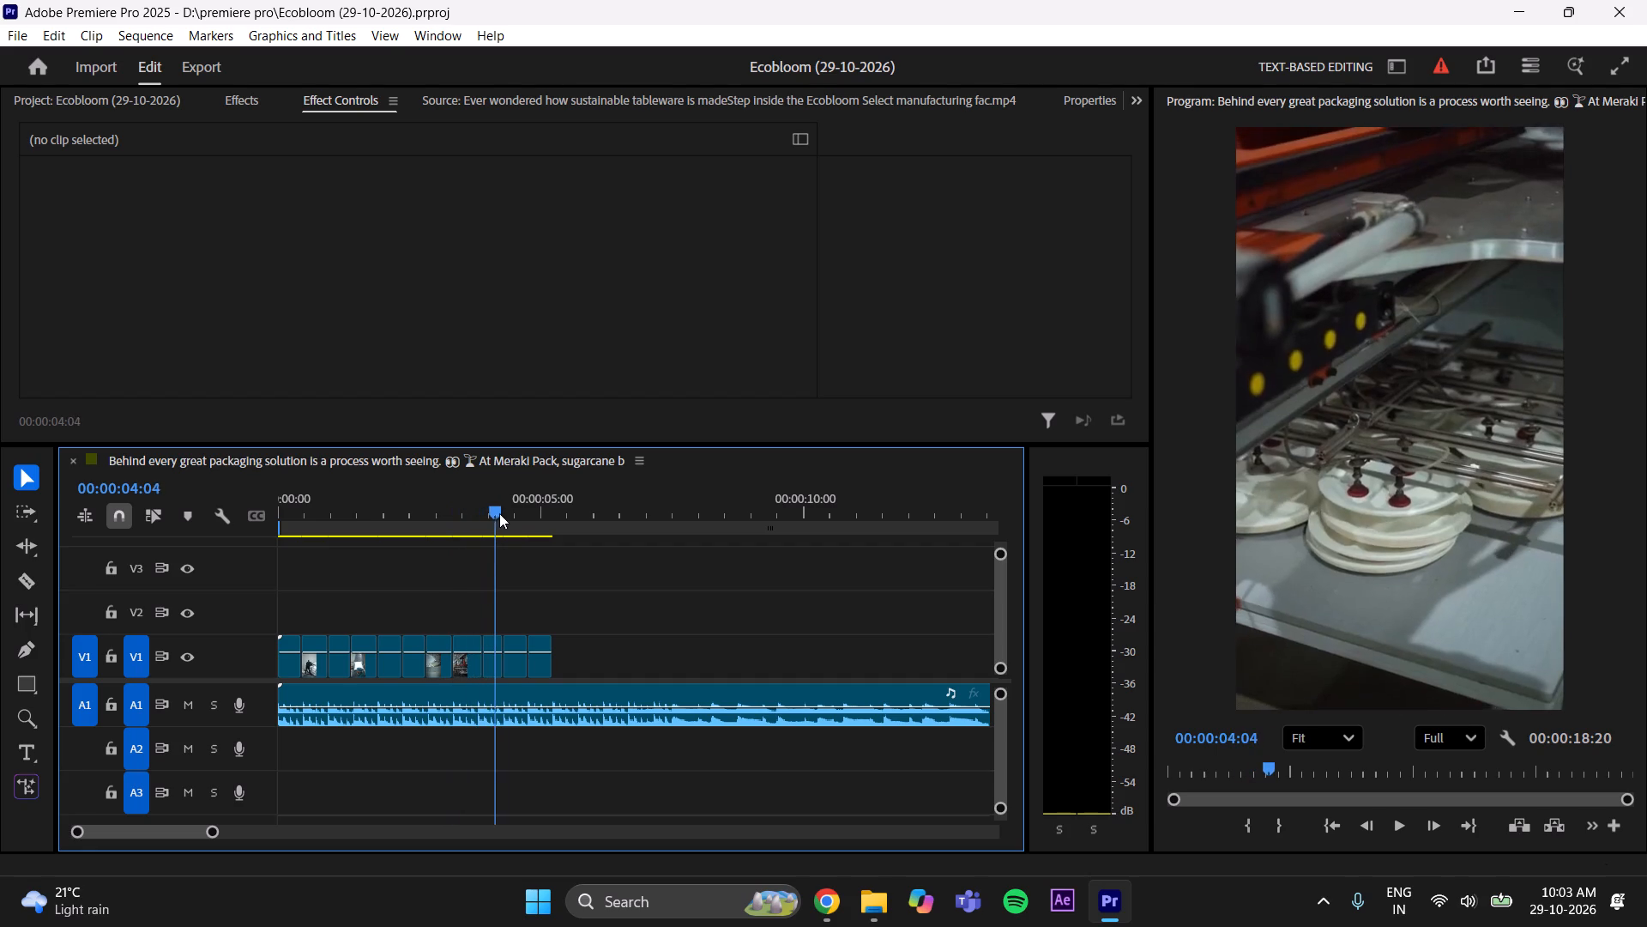
pyautogui.moveTo(499, 513); pyautogui.dragTo(514, 506)
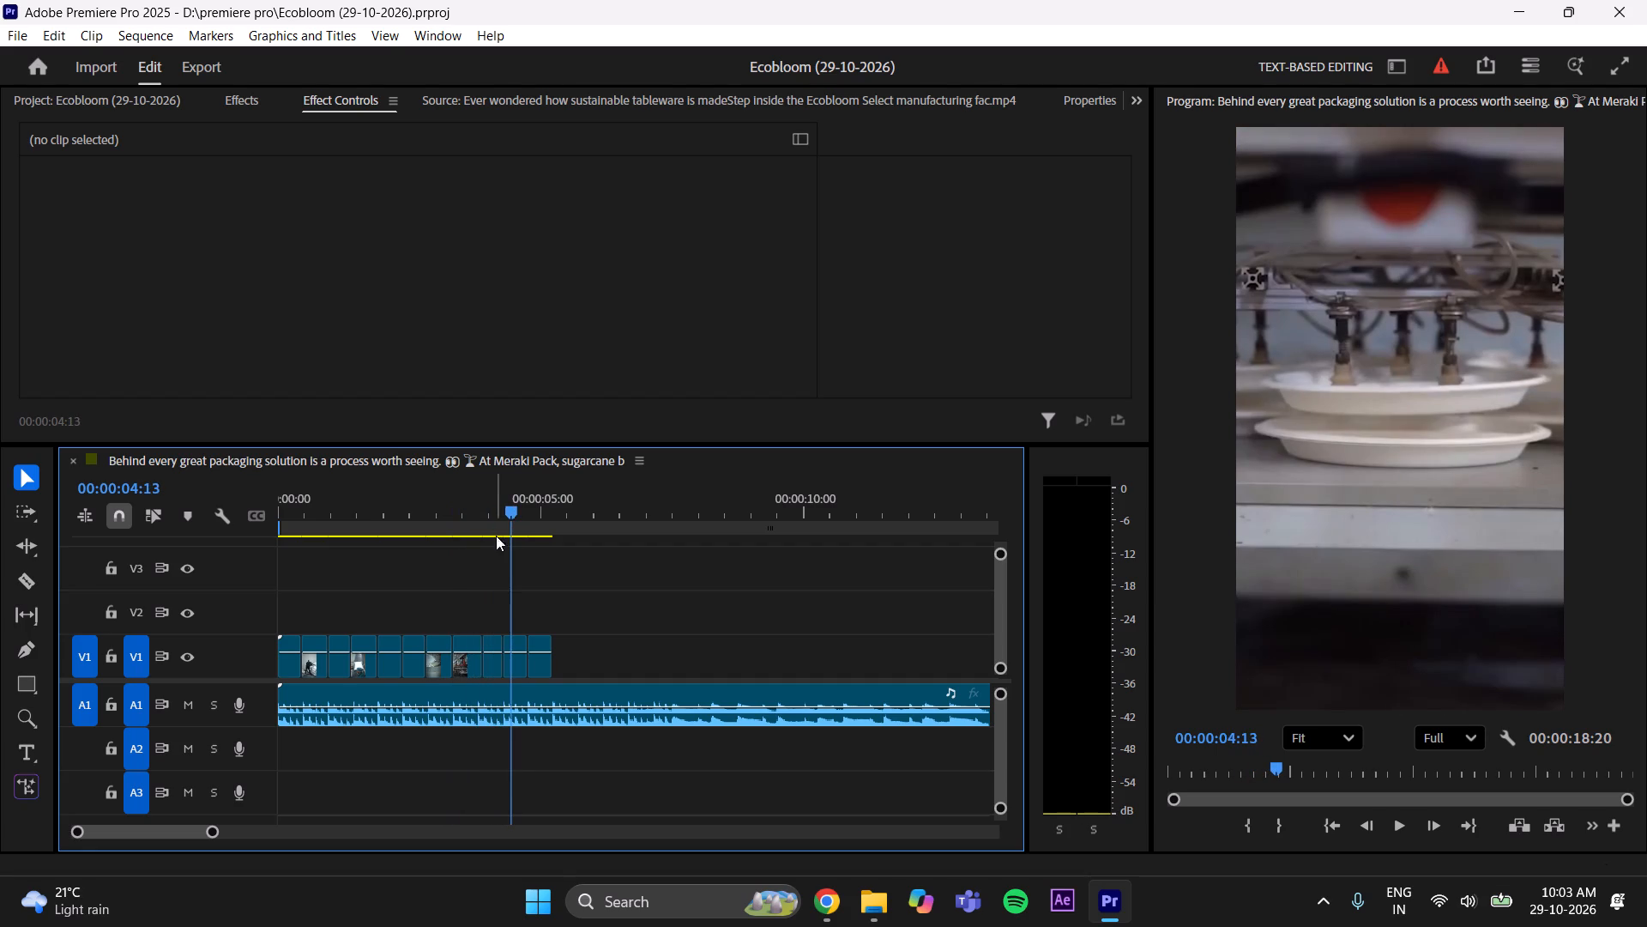
pyautogui.moveTo(520, 512); pyautogui.dragTo(522, 514)
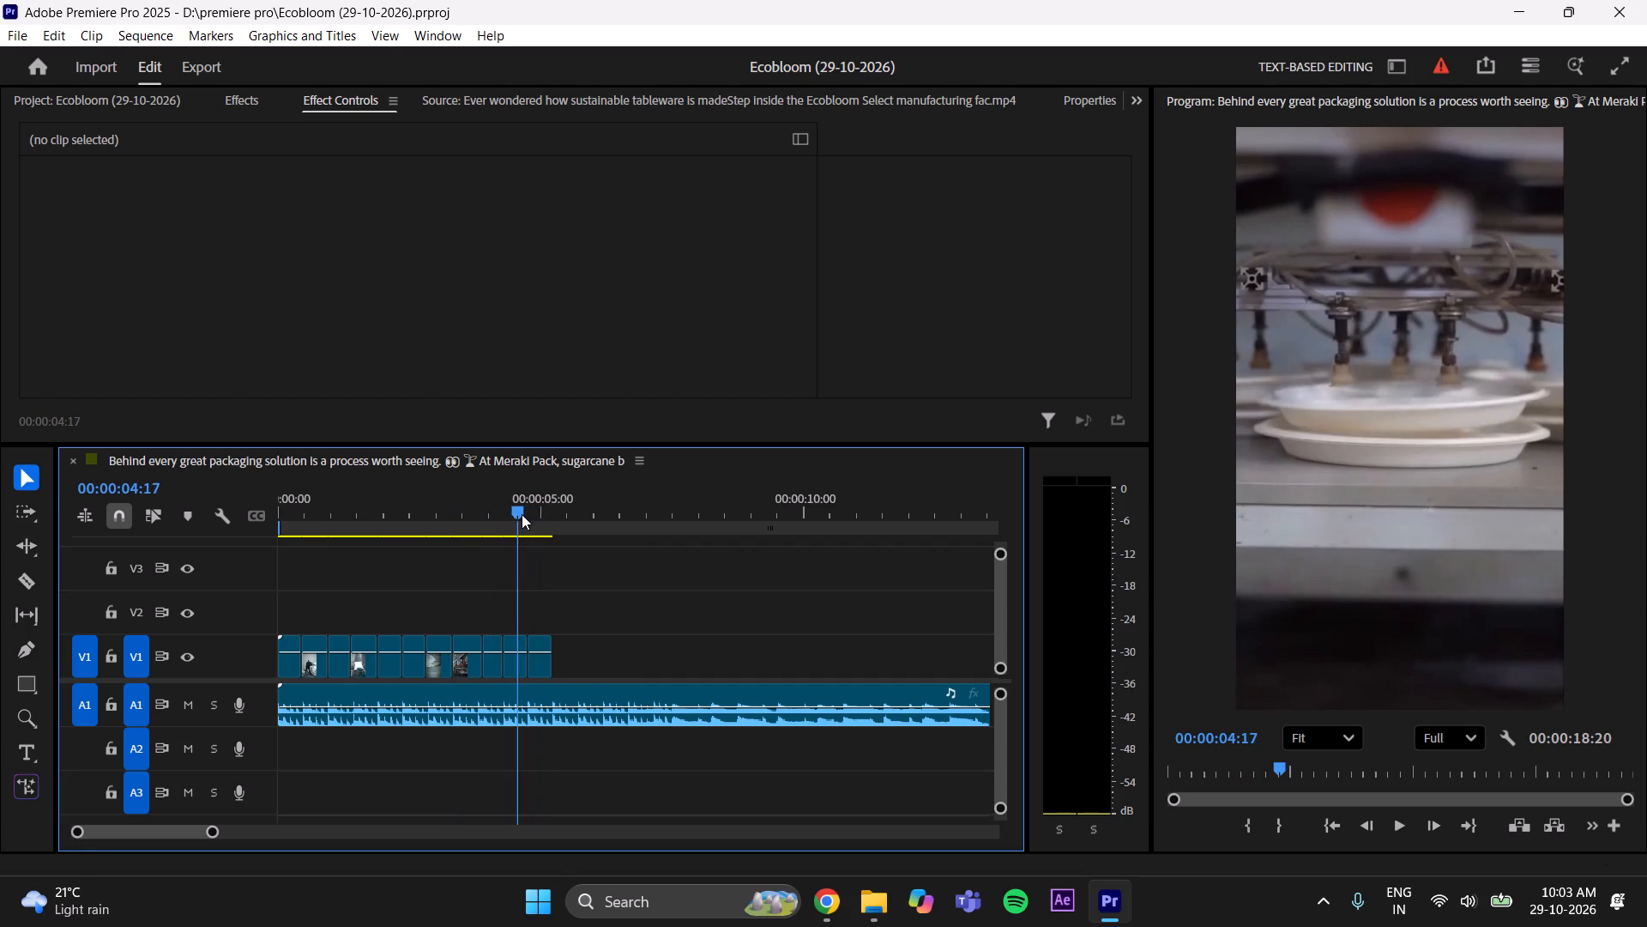
pyautogui.moveTo(522, 514); pyautogui.dragTo(500, 523)
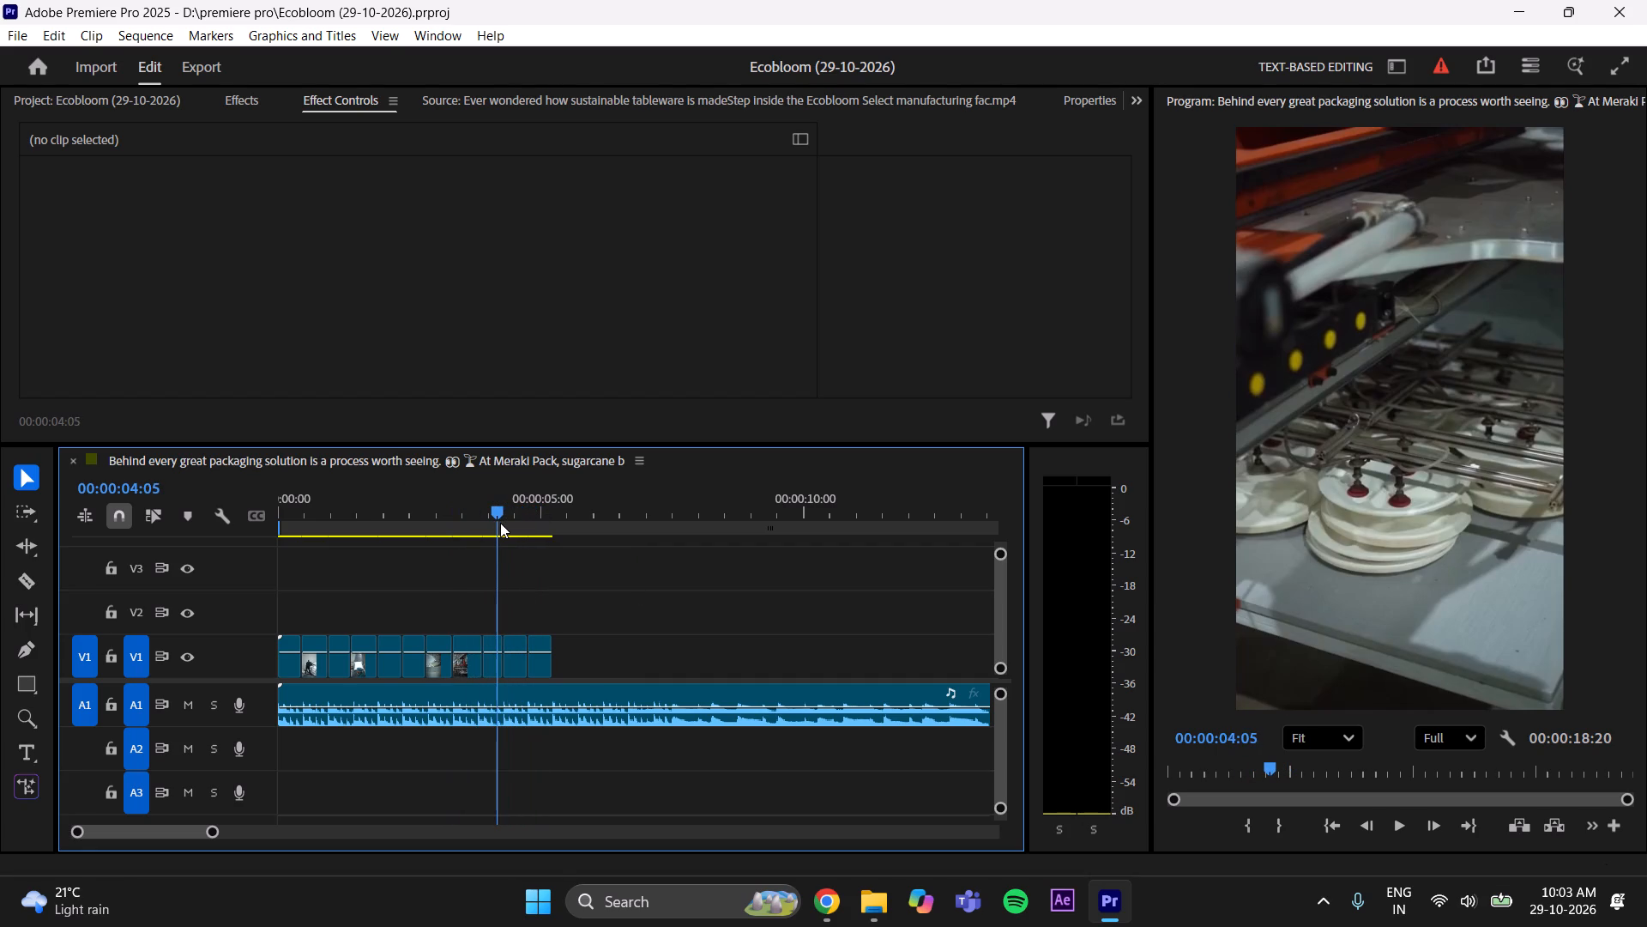
pyautogui.moveTo(500, 523); pyautogui.dragTo(502, 524)
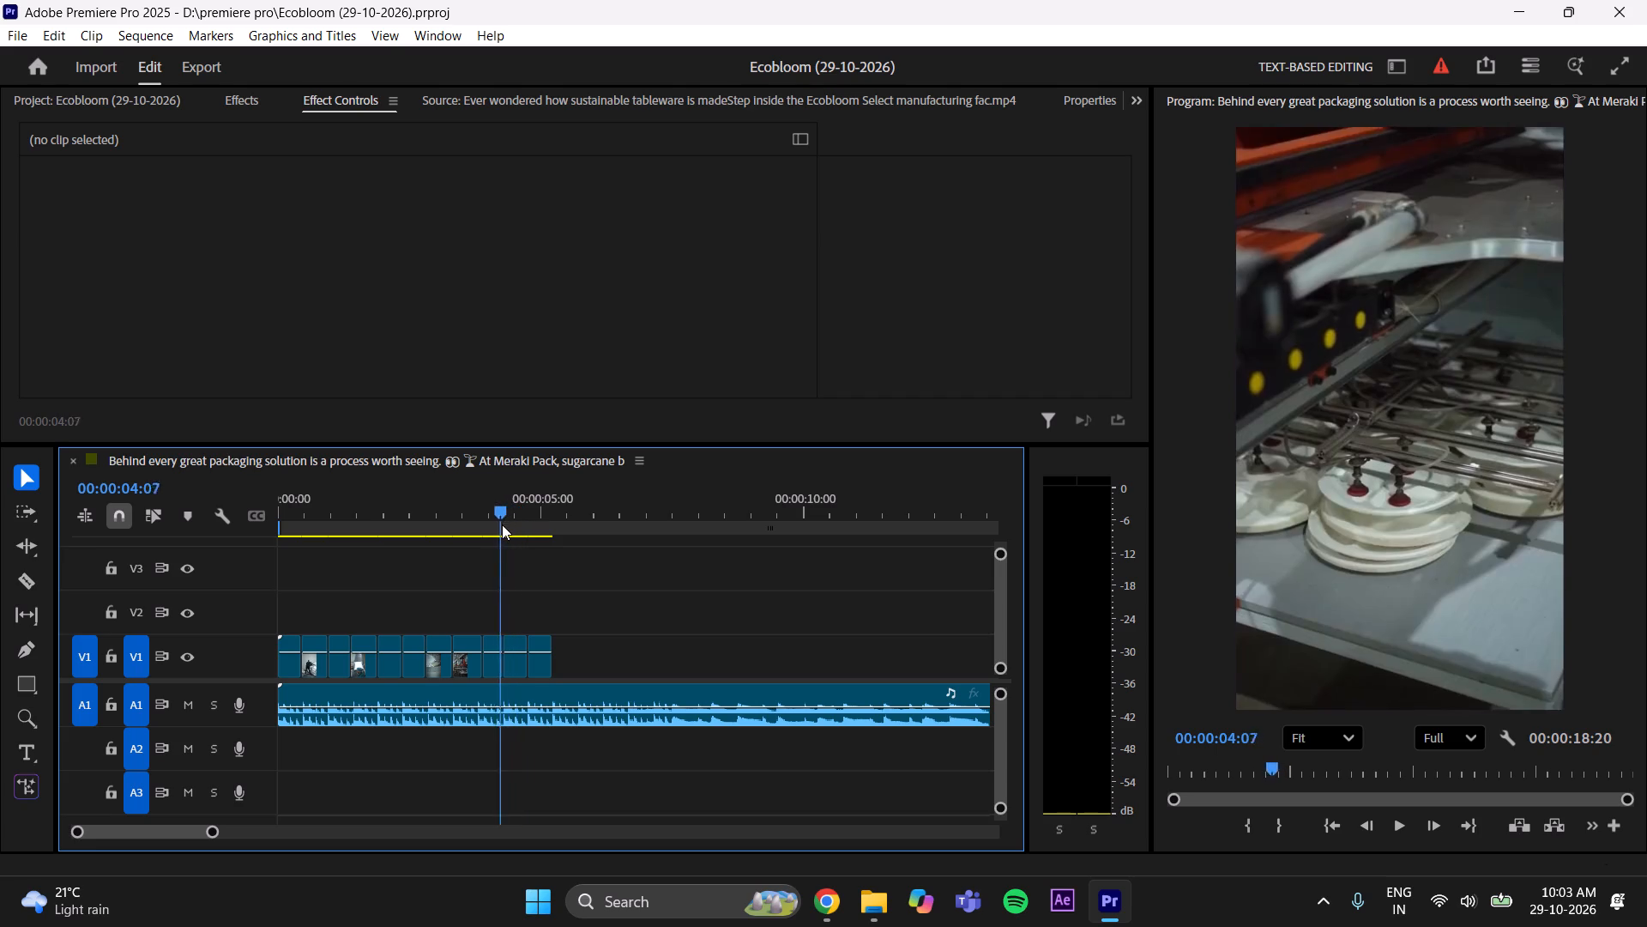
pyautogui.moveTo(502, 524); pyautogui.dragTo(459, 543)
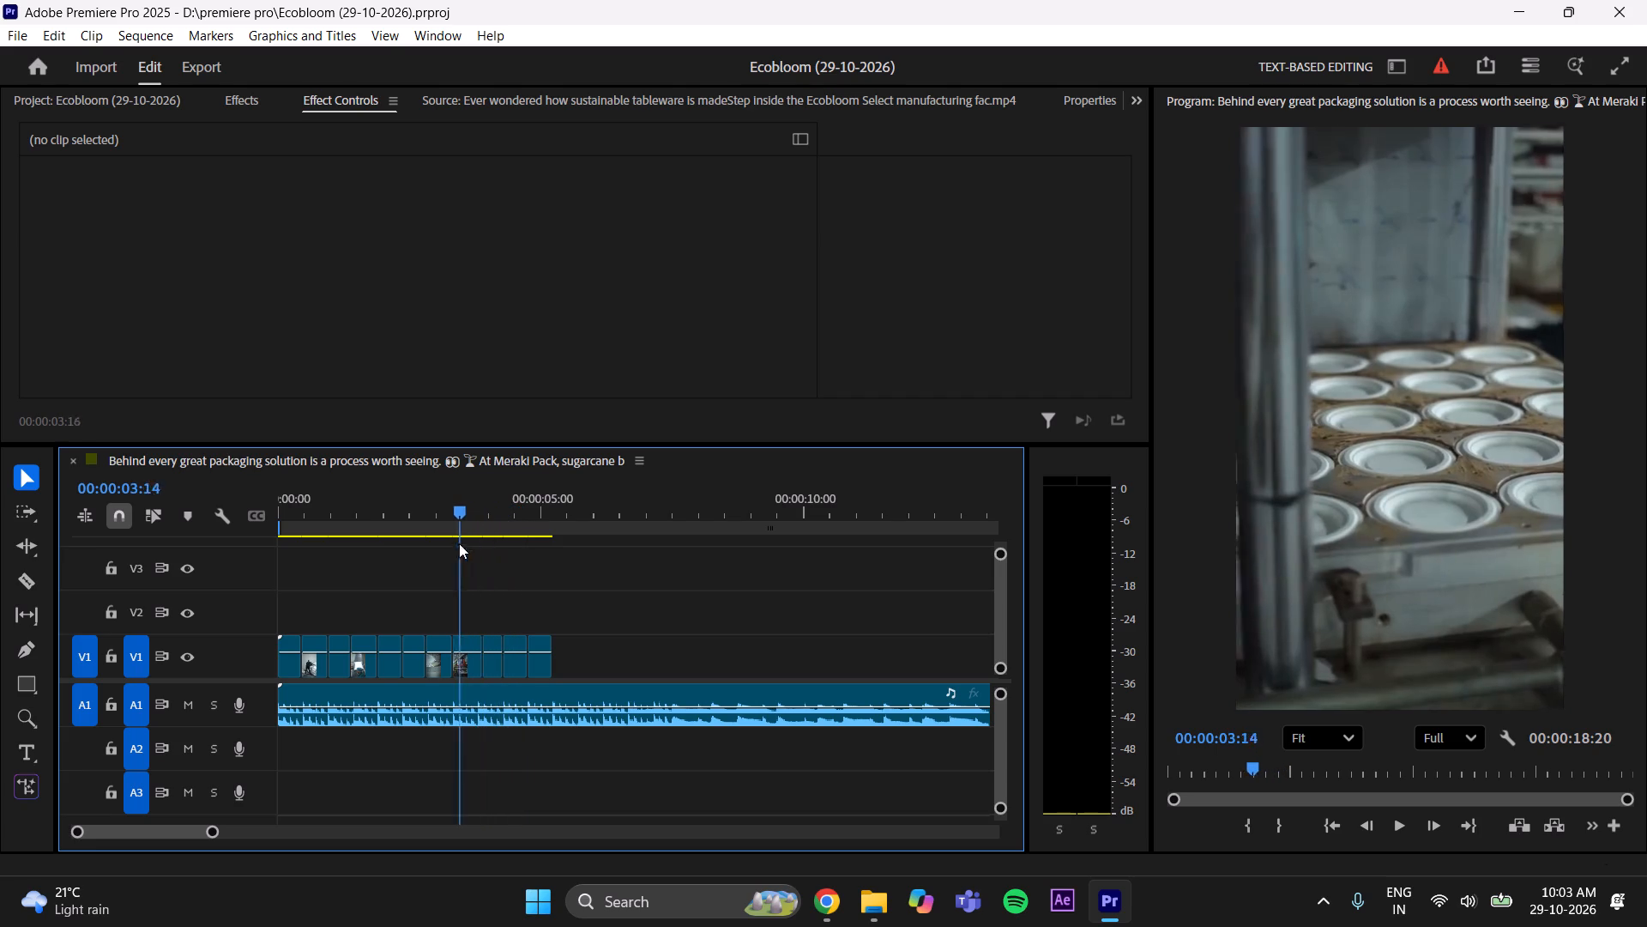
pyautogui.moveTo(459, 543); pyautogui.dragTo(440, 553)
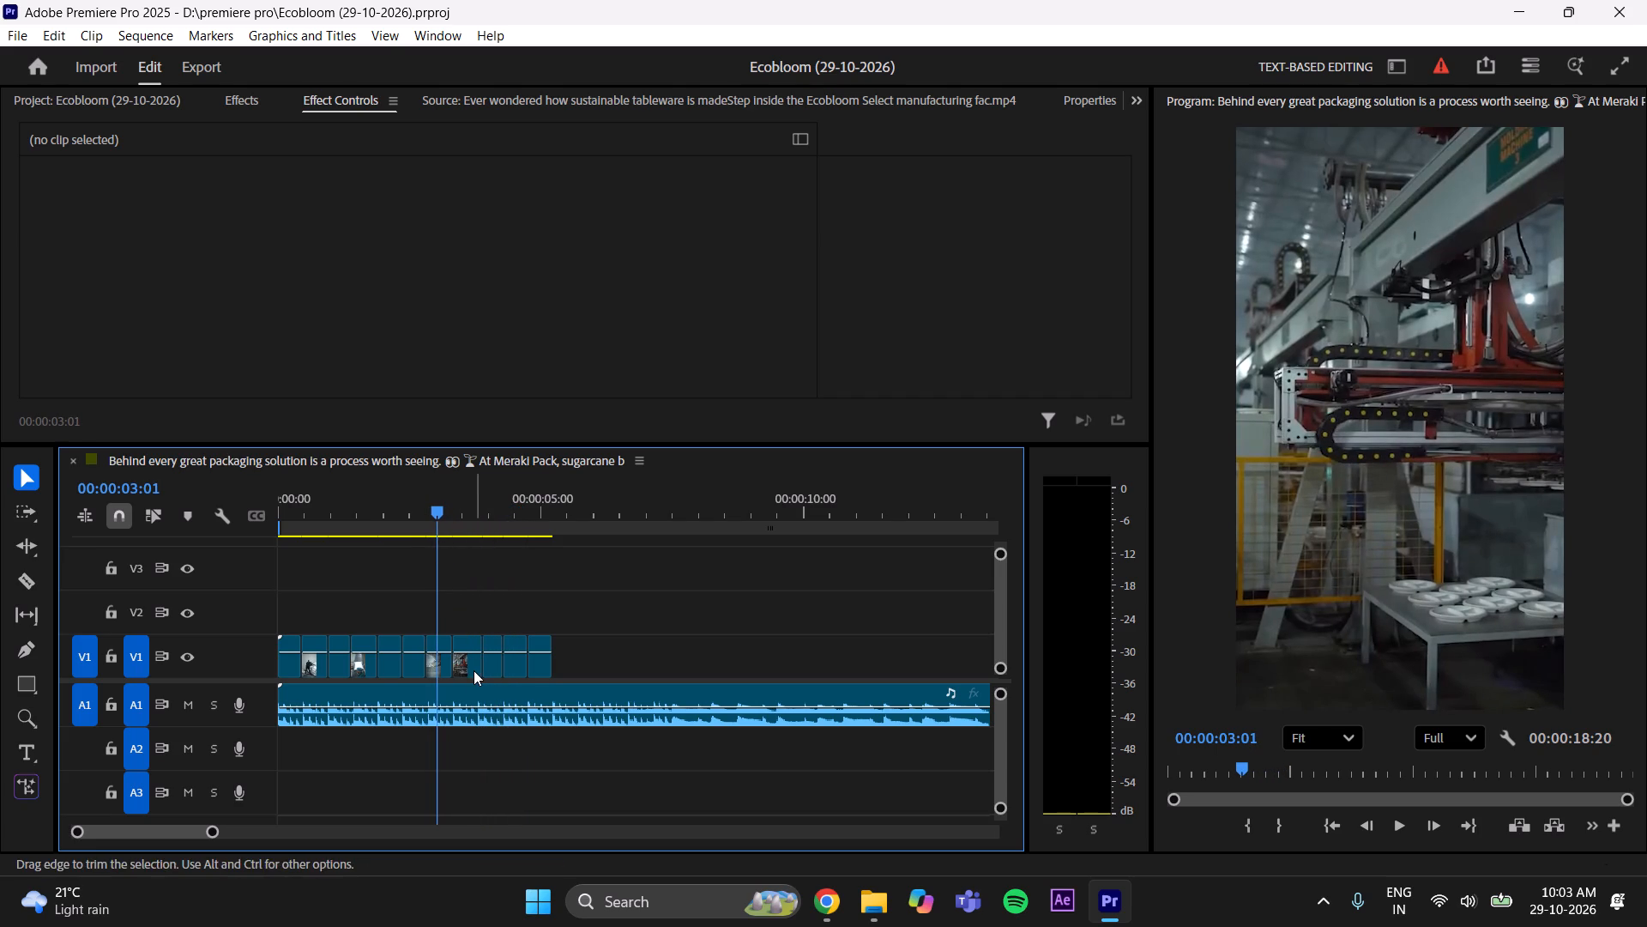
# Move the round-mould clip onto V2 beyond the assembled shots and place the stacked-plates clip against the robot-arm clip's end on V1.
pyautogui.moveTo(470, 666); pyautogui.dragTo(620, 616)
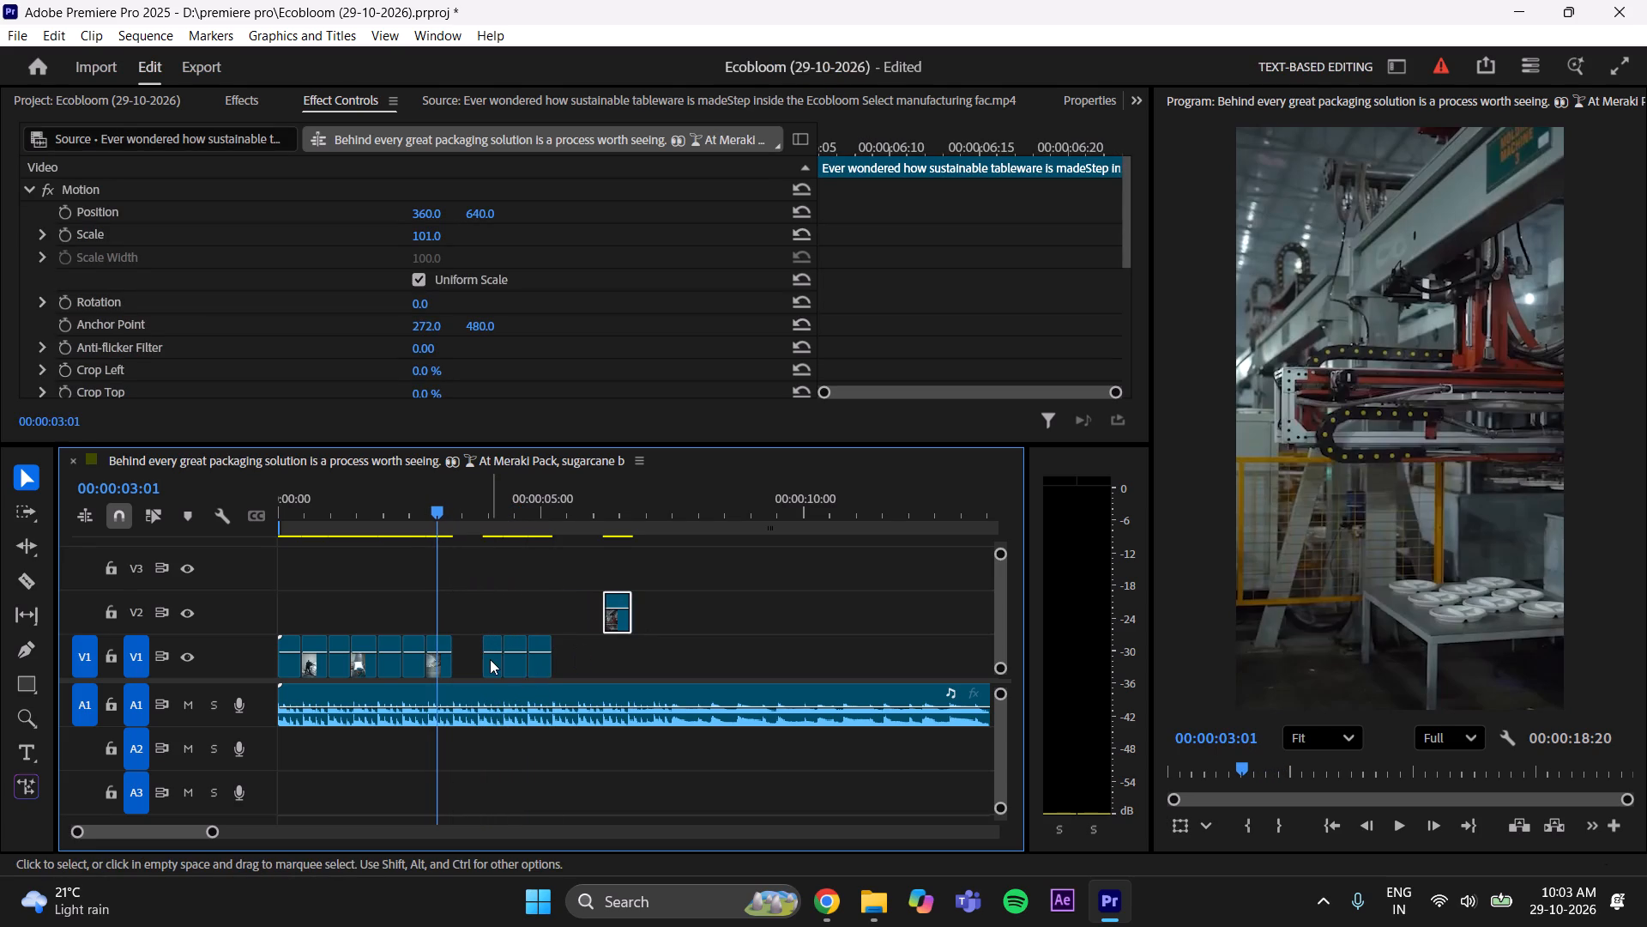
pyautogui.moveTo(490, 660); pyautogui.dragTo(462, 668)
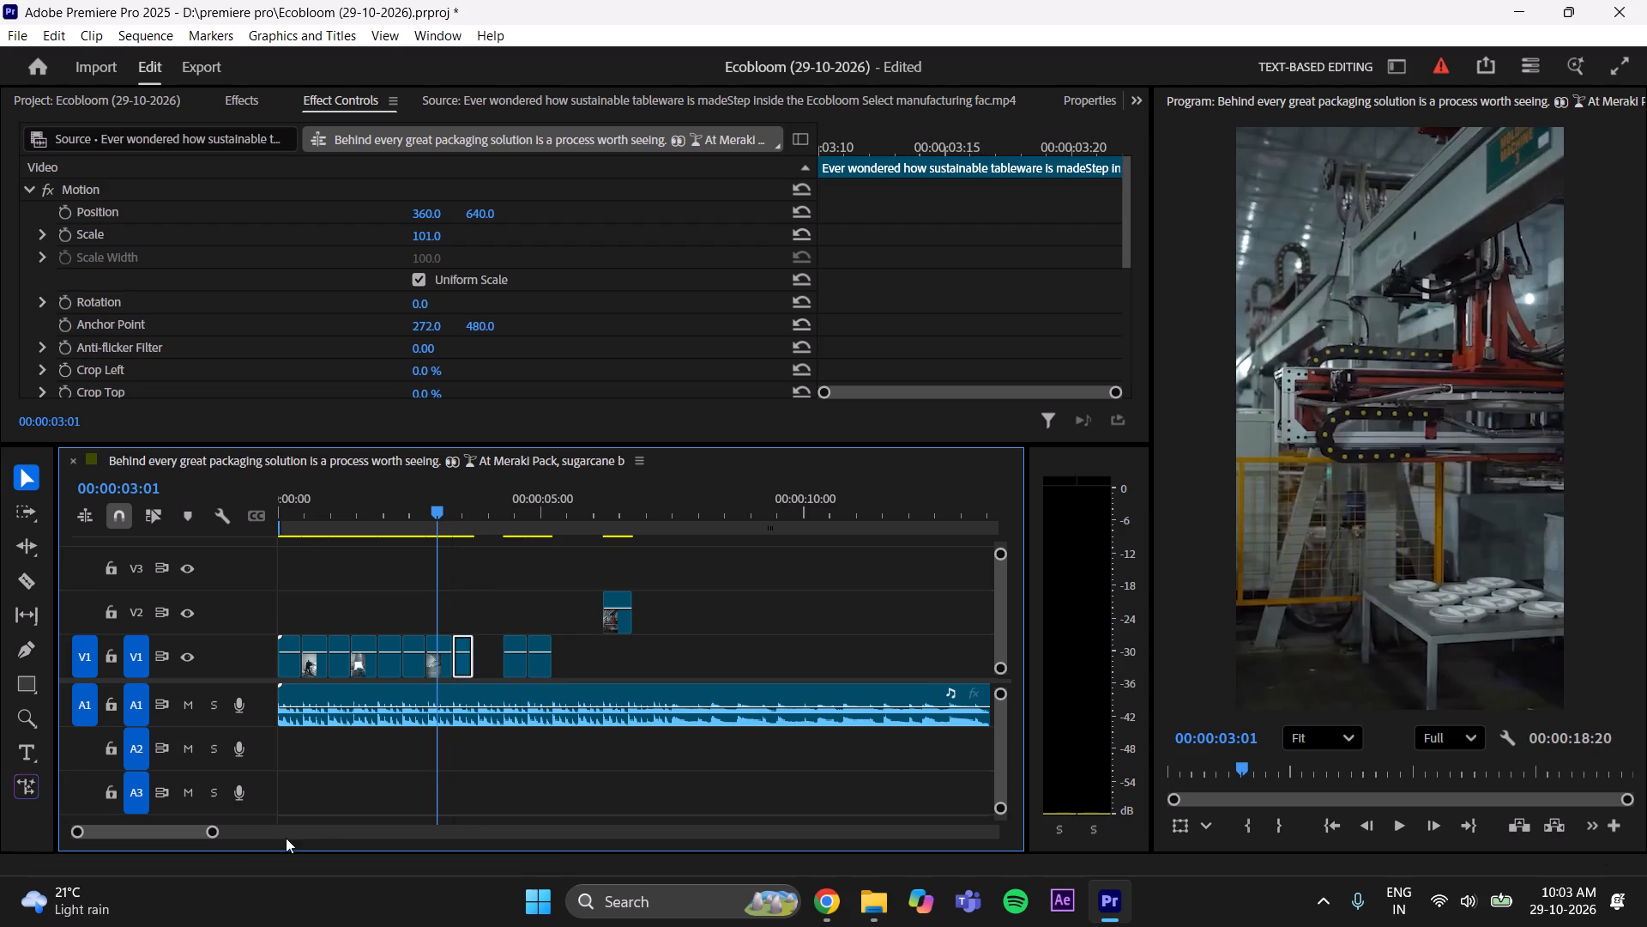
# Extend the end of the stacked-plates clip on V1 to 00:00:03:25 and deselect it.
pyautogui.moveTo(210, 831); pyautogui.dragTo(184, 844)
pyautogui.moveTo(739, 500); pyautogui.dragTo(745, 499)
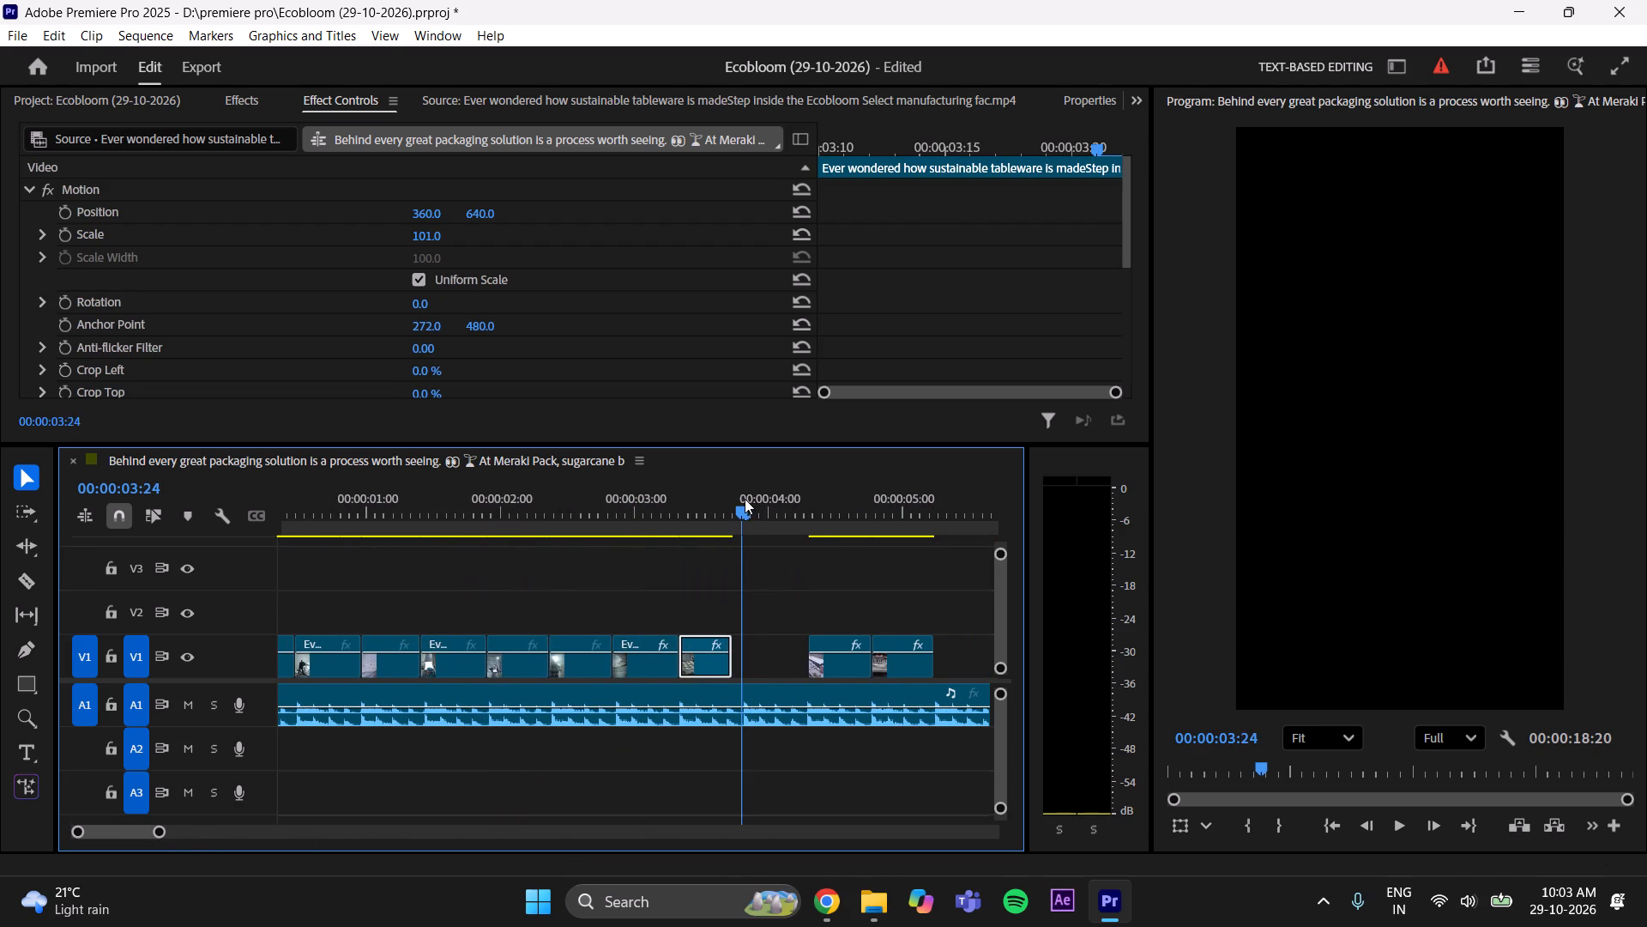
pyautogui.moveTo(745, 499); pyautogui.dragTo(746, 499)
pyautogui.click(755, 511)
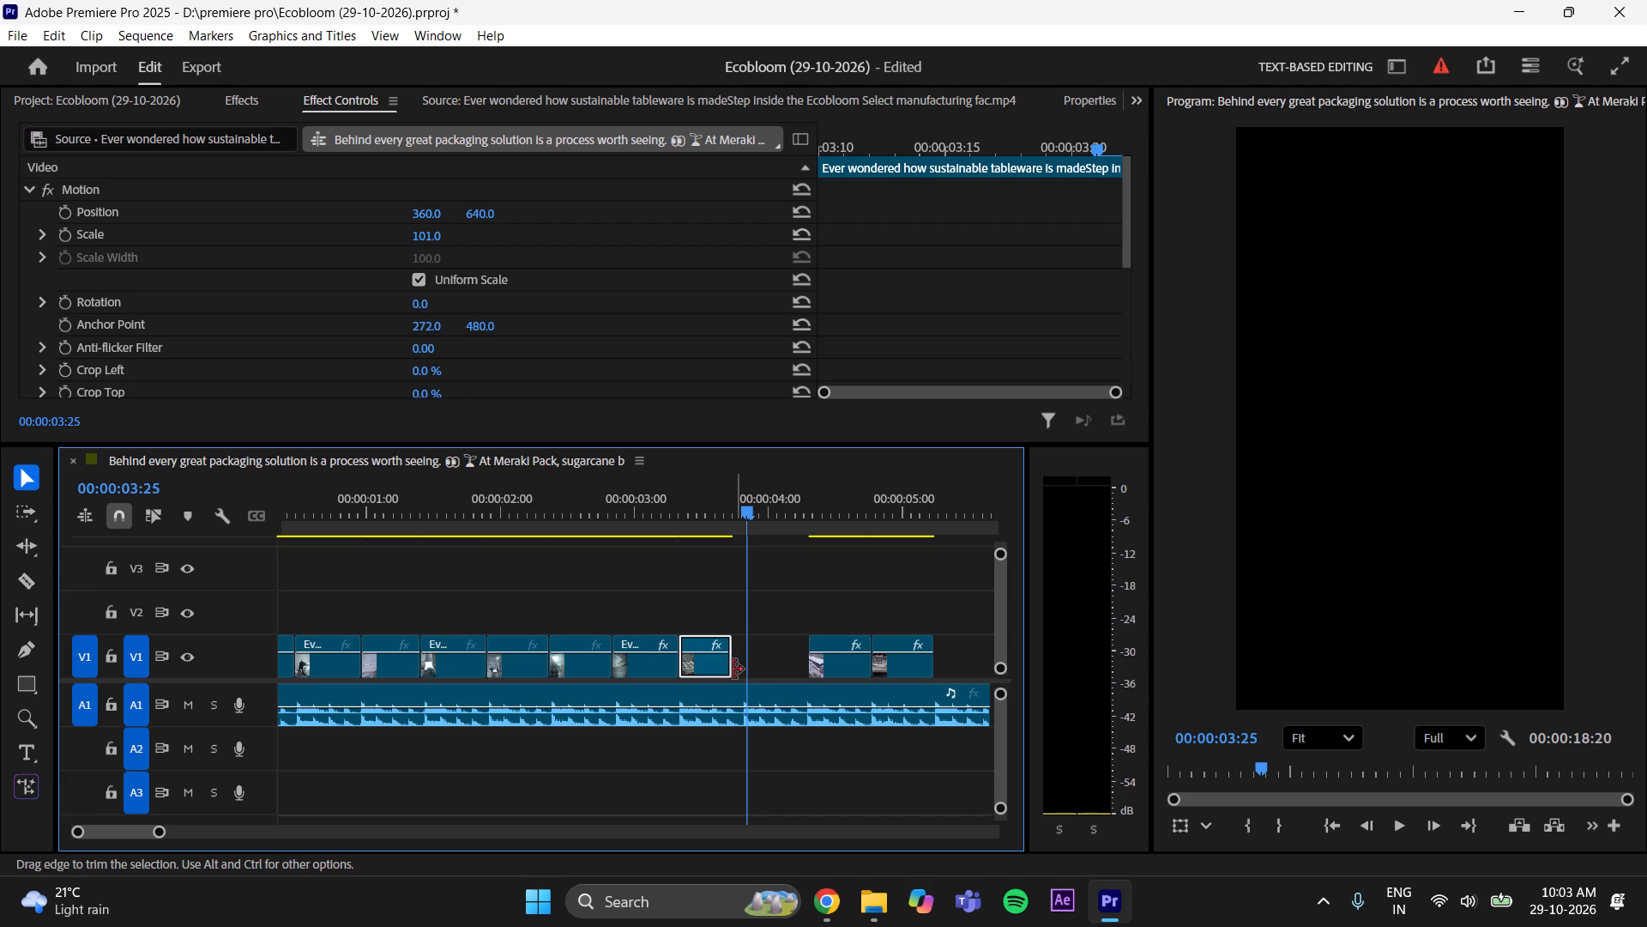
pyautogui.moveTo(733, 669); pyautogui.dragTo(745, 666)
pyautogui.click(789, 612)
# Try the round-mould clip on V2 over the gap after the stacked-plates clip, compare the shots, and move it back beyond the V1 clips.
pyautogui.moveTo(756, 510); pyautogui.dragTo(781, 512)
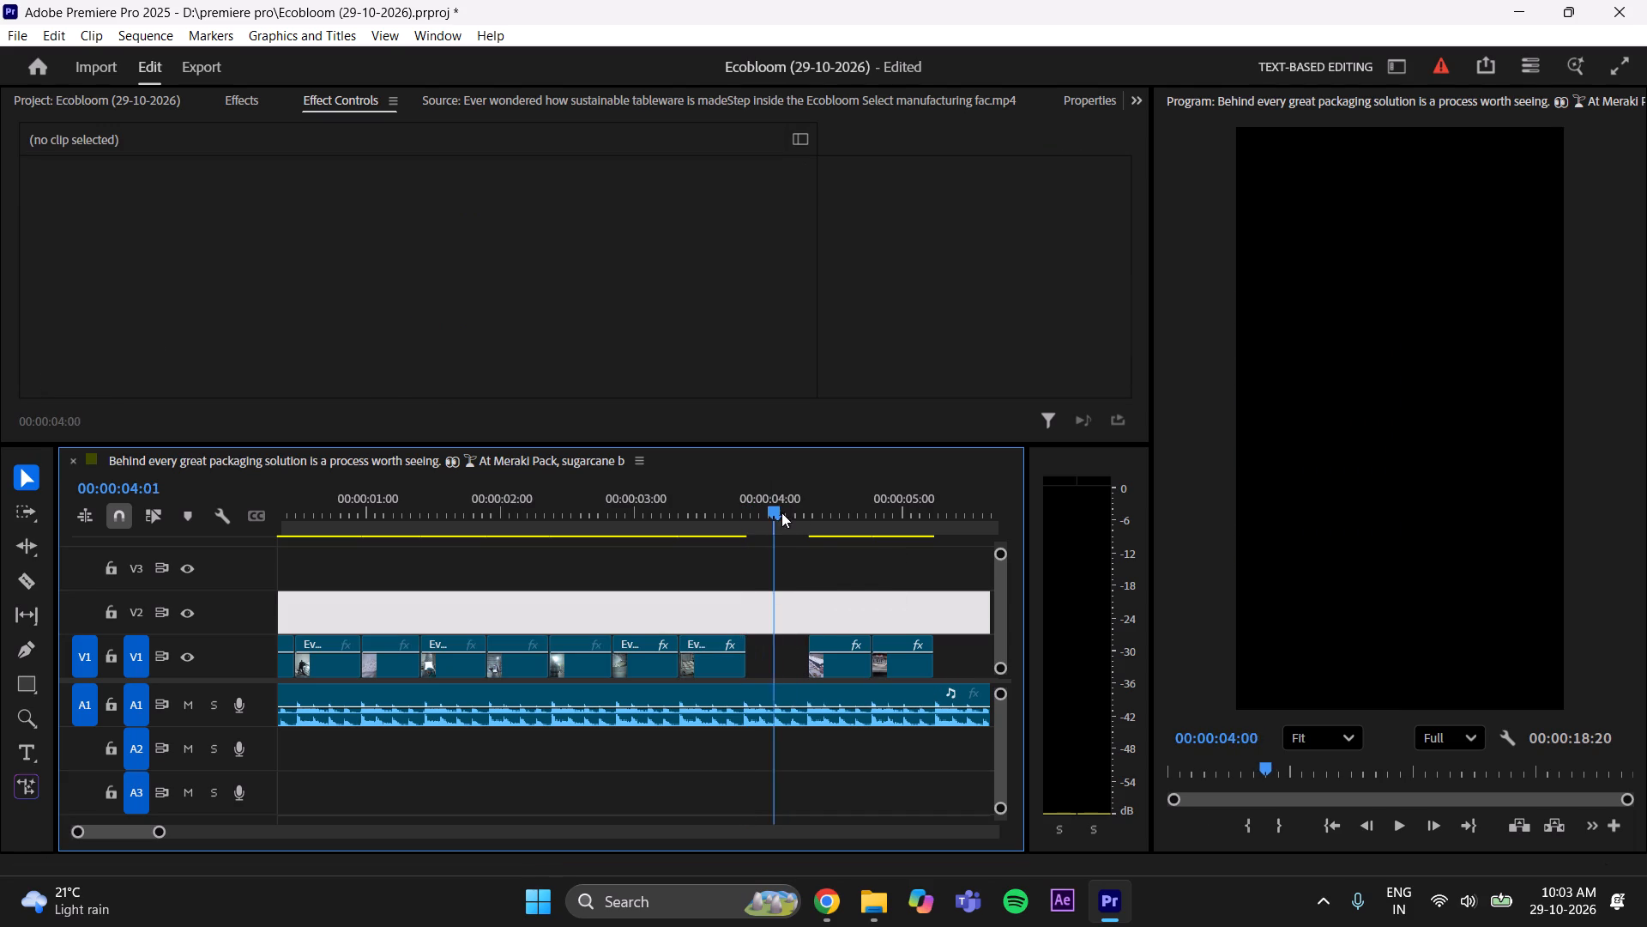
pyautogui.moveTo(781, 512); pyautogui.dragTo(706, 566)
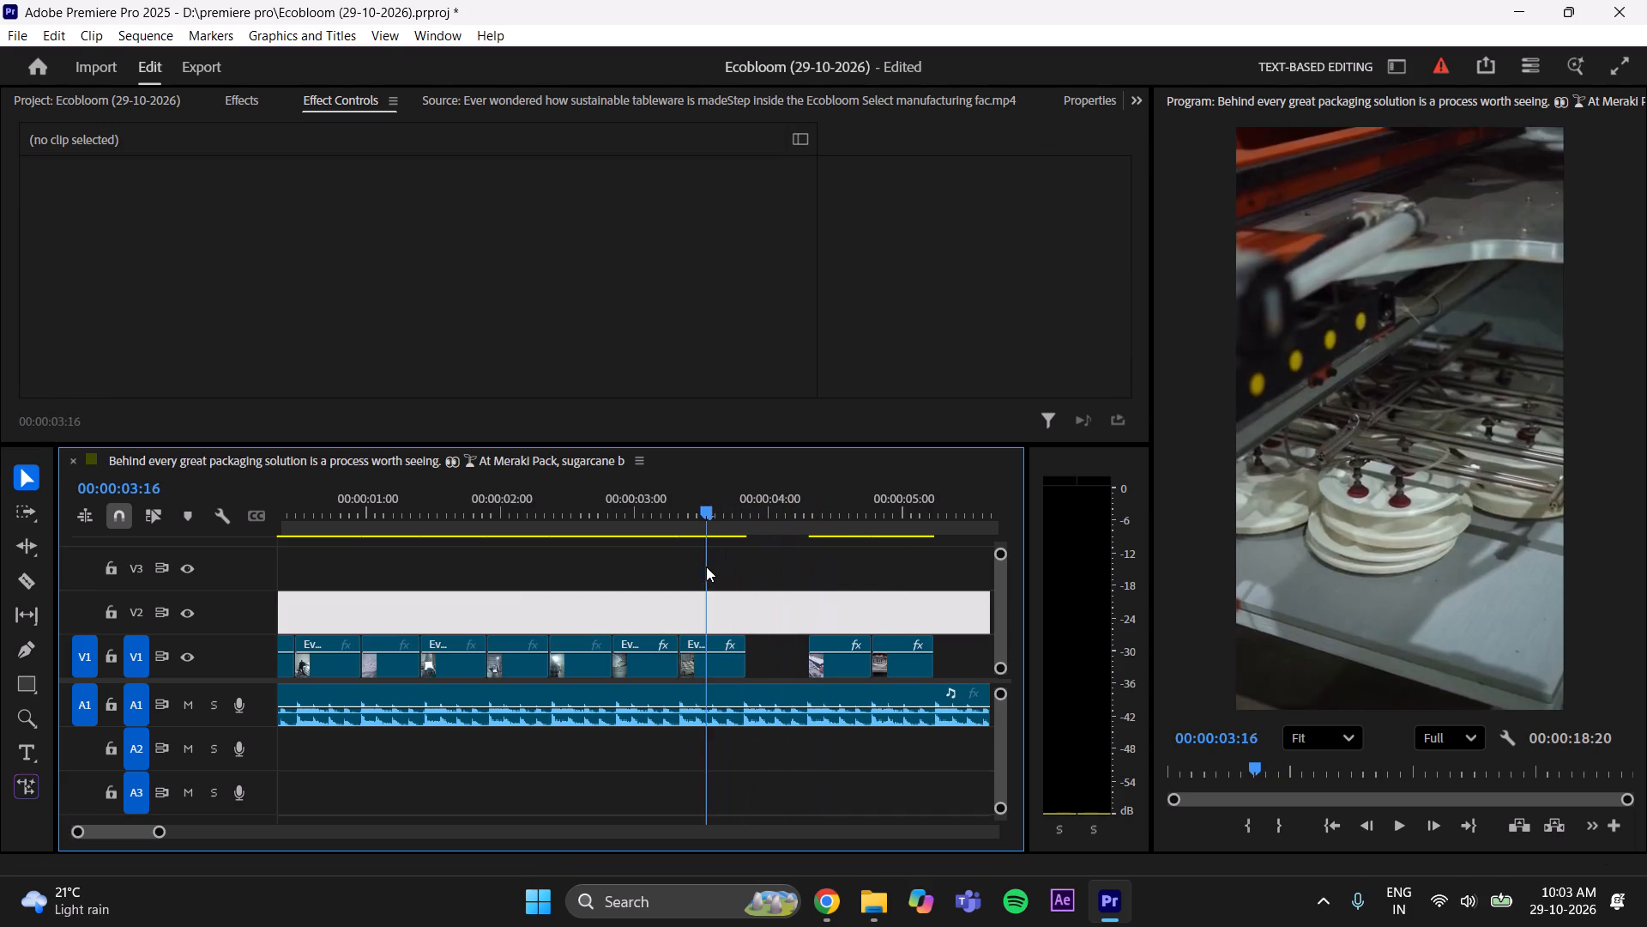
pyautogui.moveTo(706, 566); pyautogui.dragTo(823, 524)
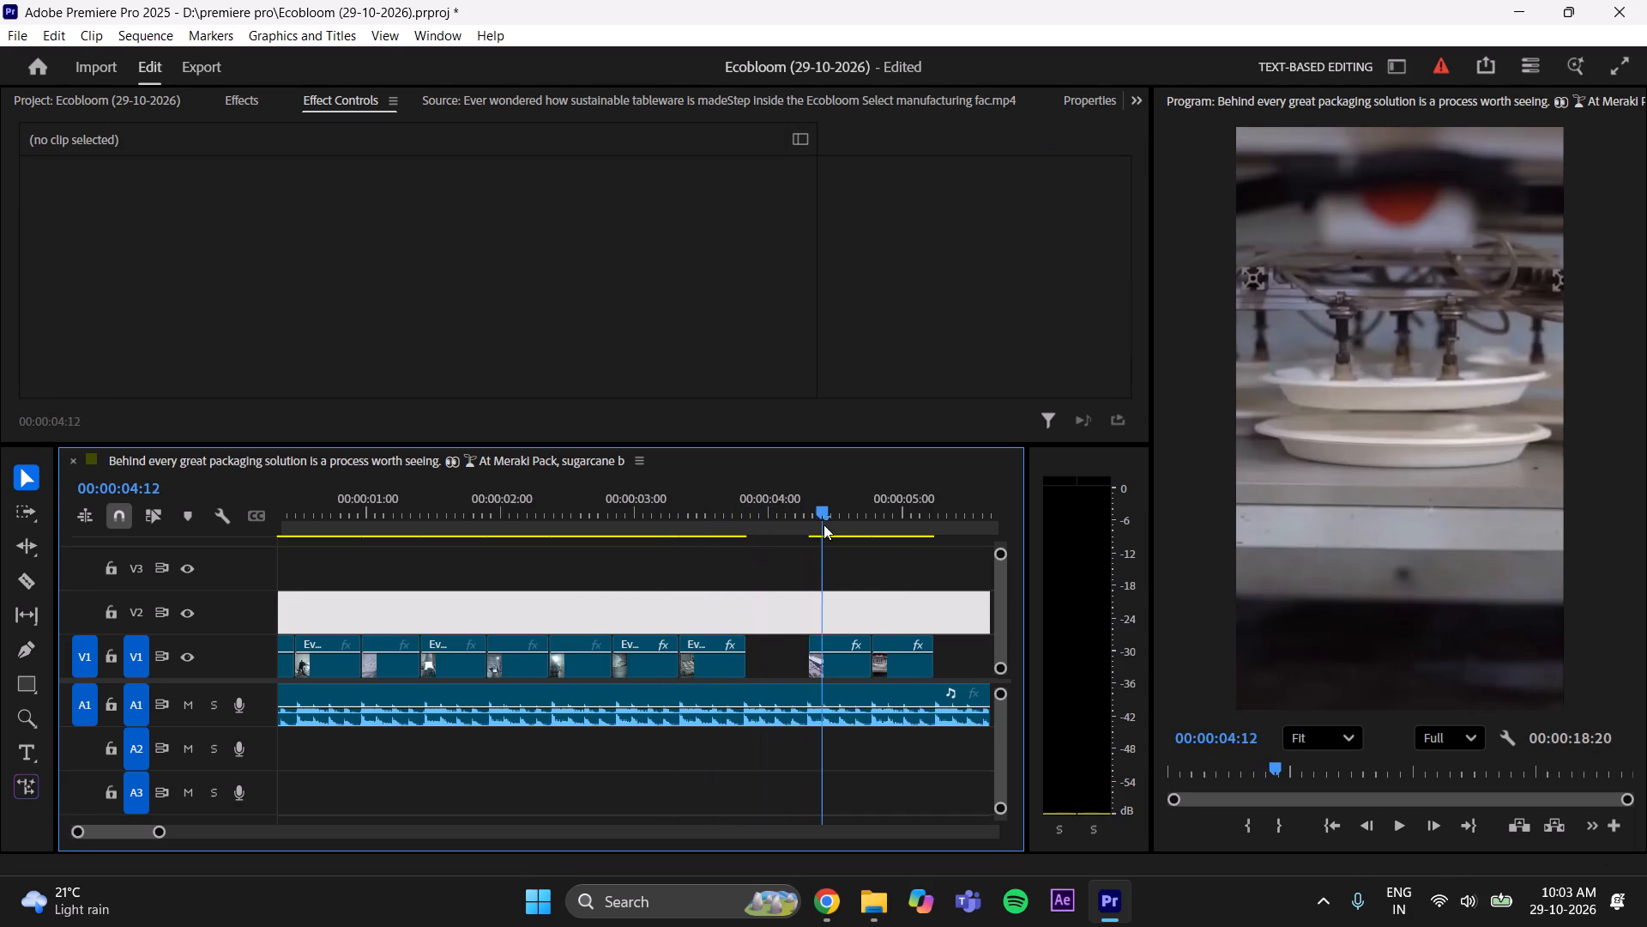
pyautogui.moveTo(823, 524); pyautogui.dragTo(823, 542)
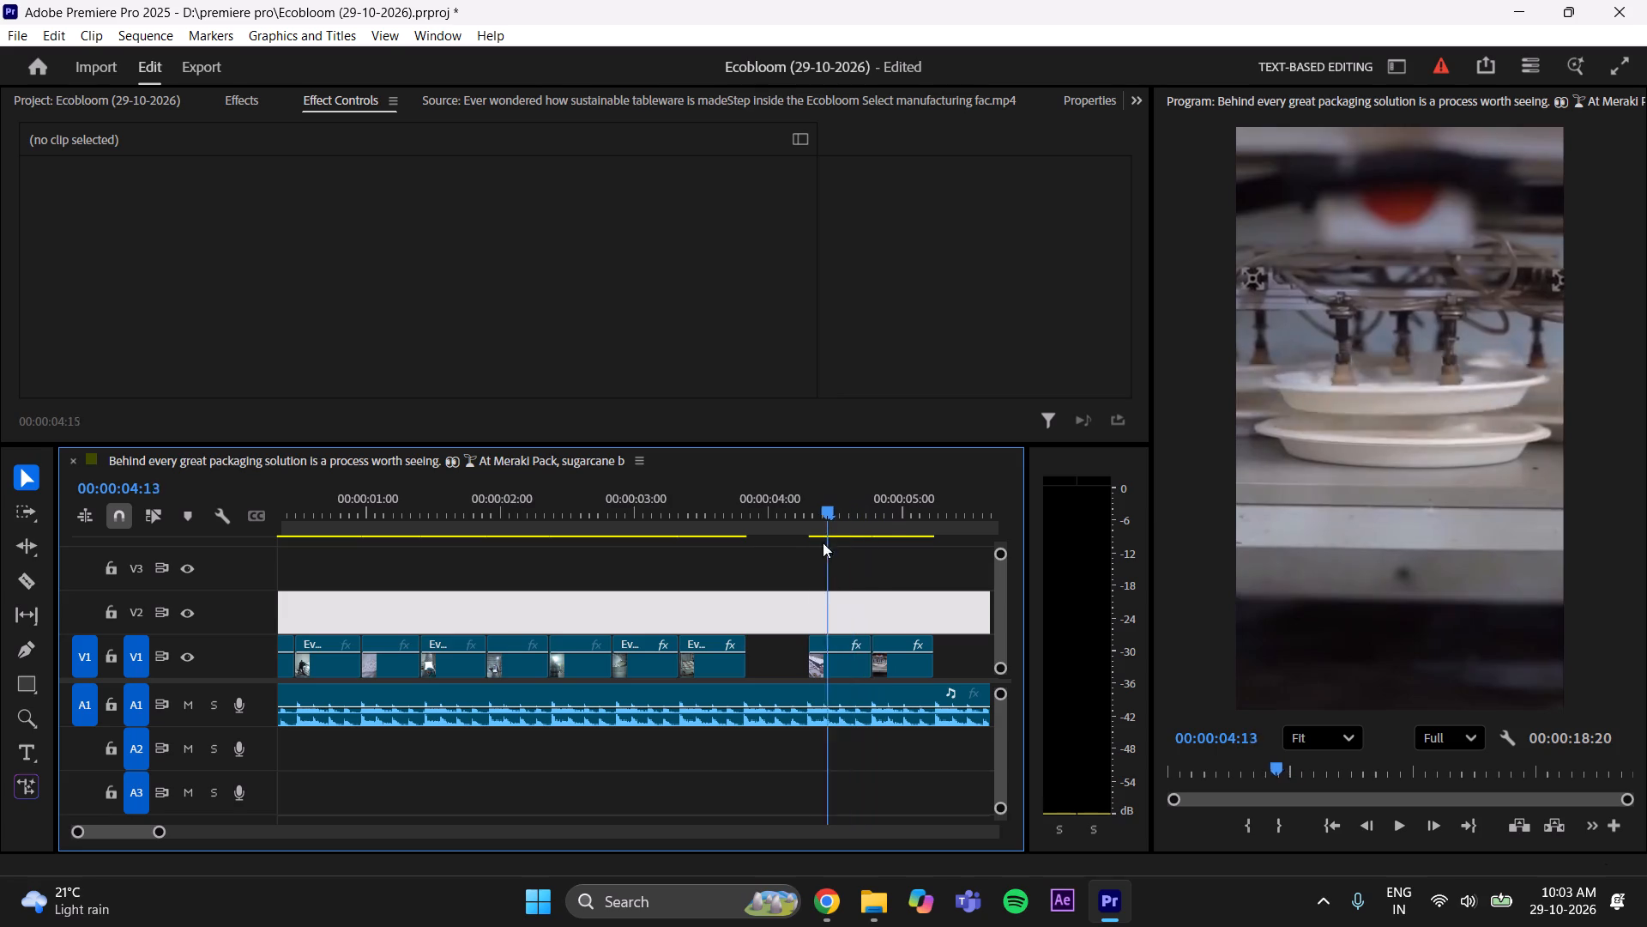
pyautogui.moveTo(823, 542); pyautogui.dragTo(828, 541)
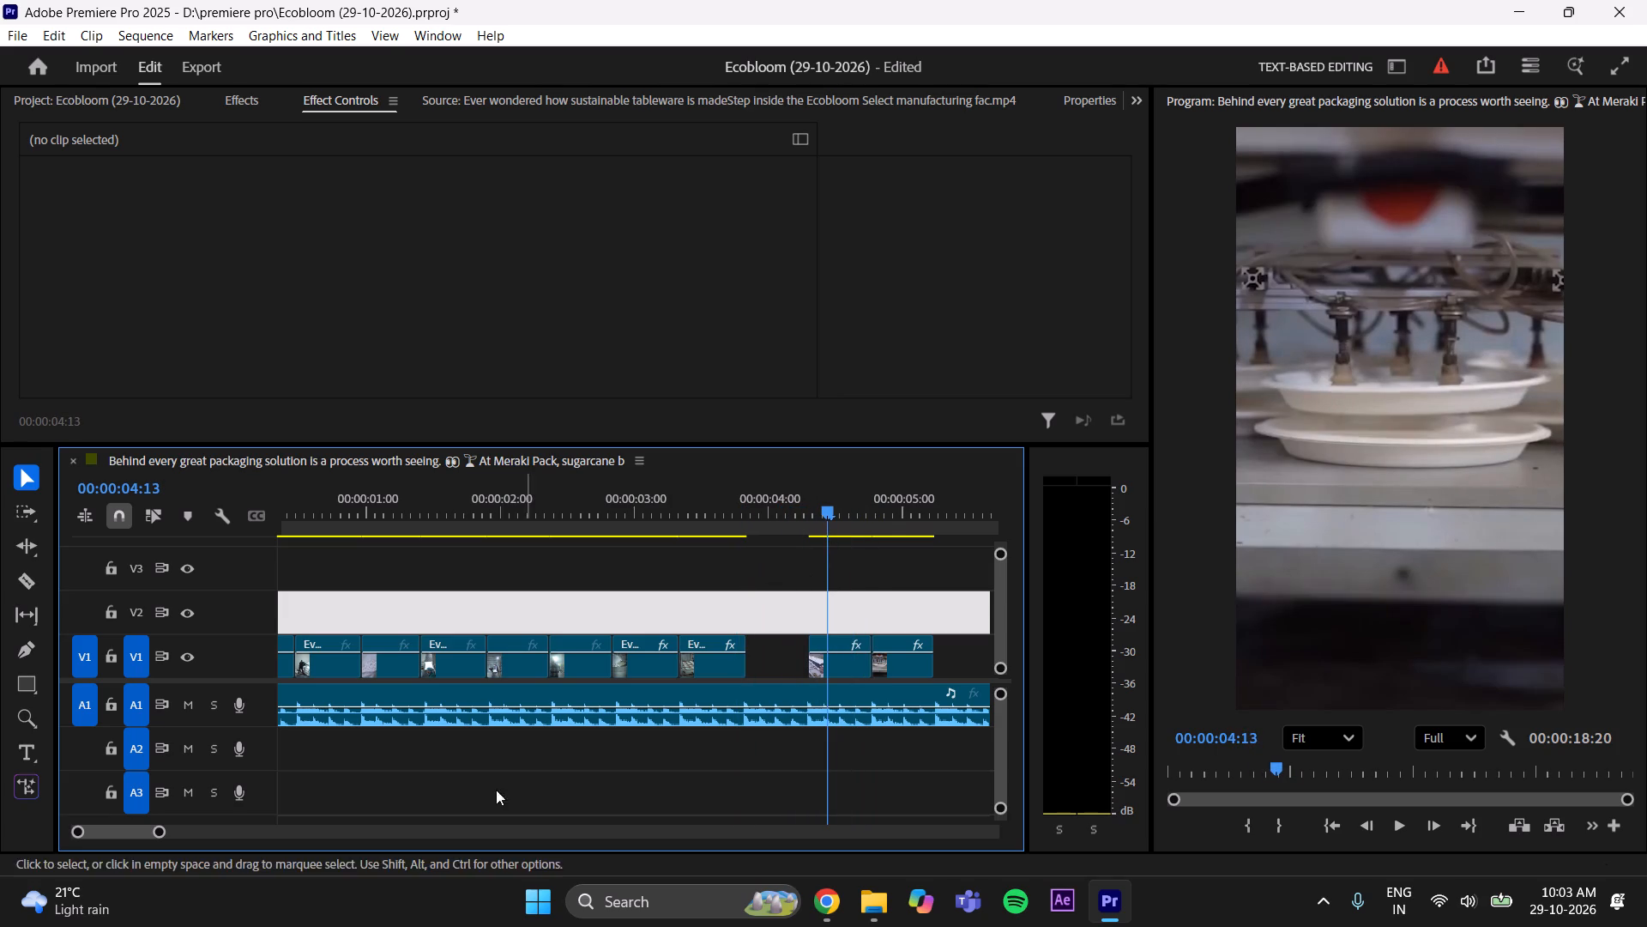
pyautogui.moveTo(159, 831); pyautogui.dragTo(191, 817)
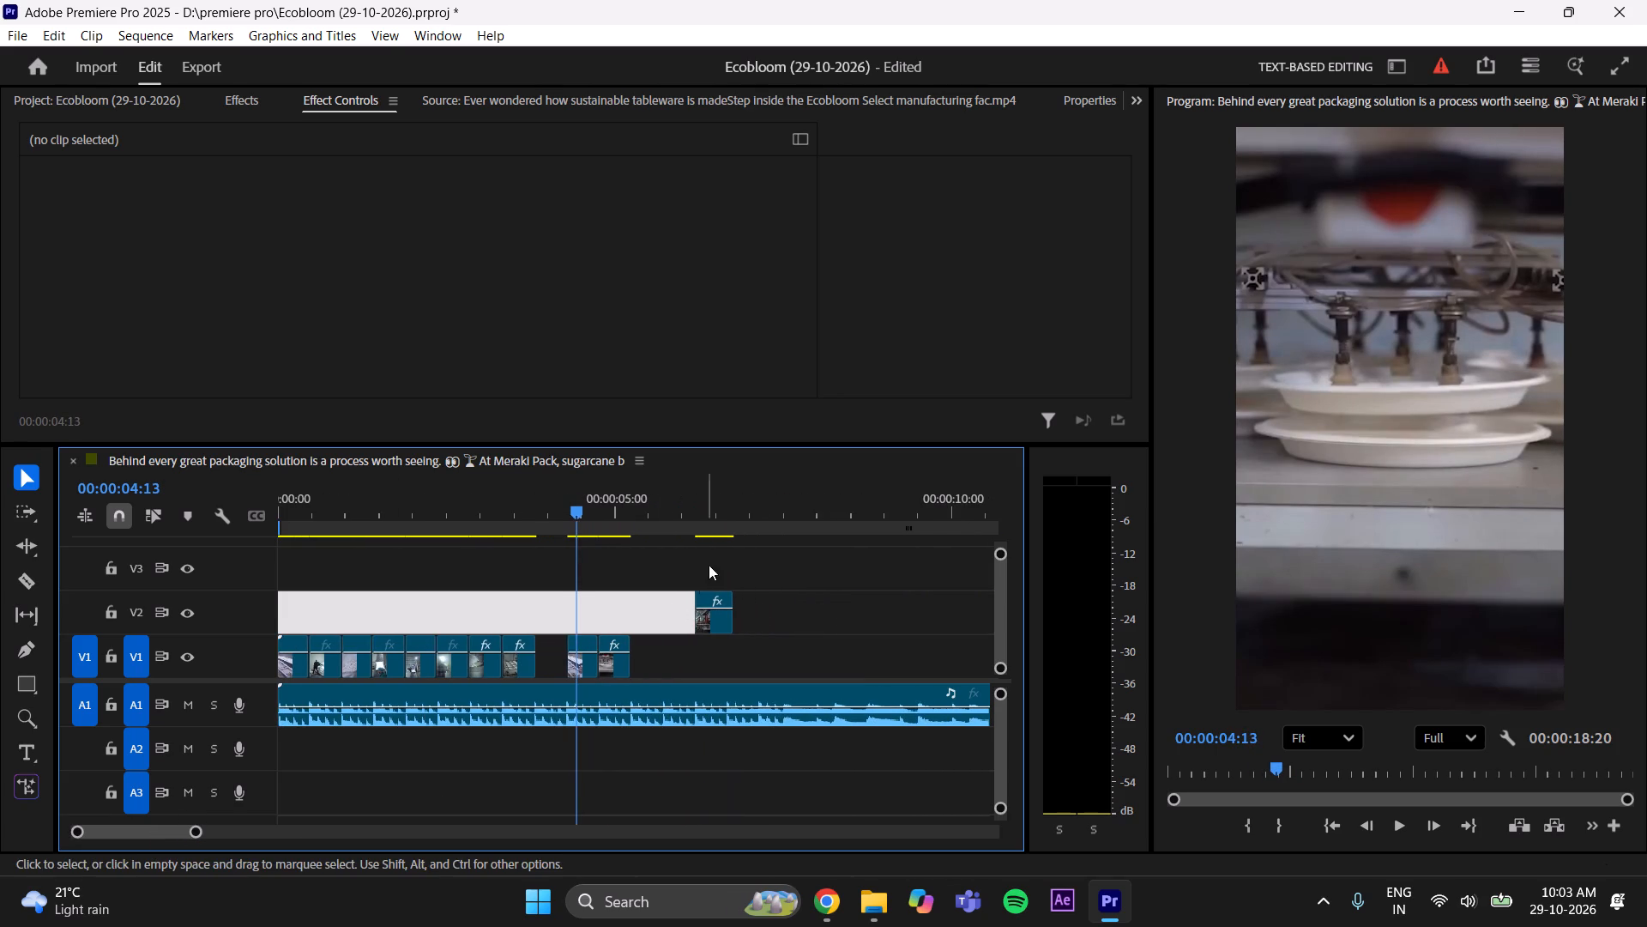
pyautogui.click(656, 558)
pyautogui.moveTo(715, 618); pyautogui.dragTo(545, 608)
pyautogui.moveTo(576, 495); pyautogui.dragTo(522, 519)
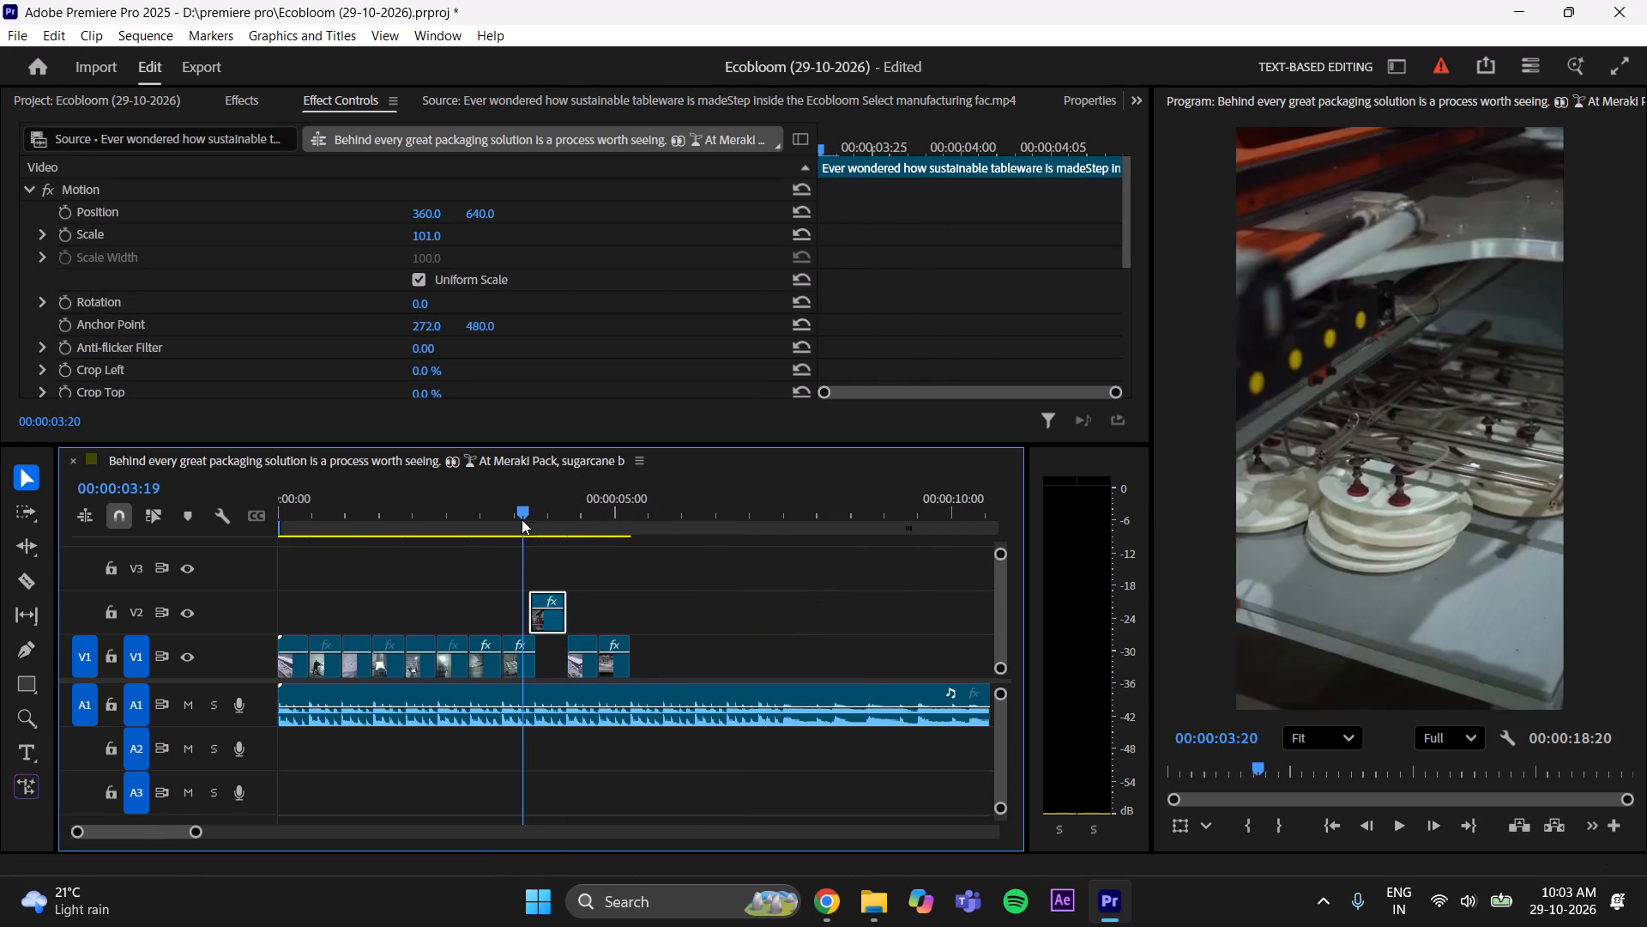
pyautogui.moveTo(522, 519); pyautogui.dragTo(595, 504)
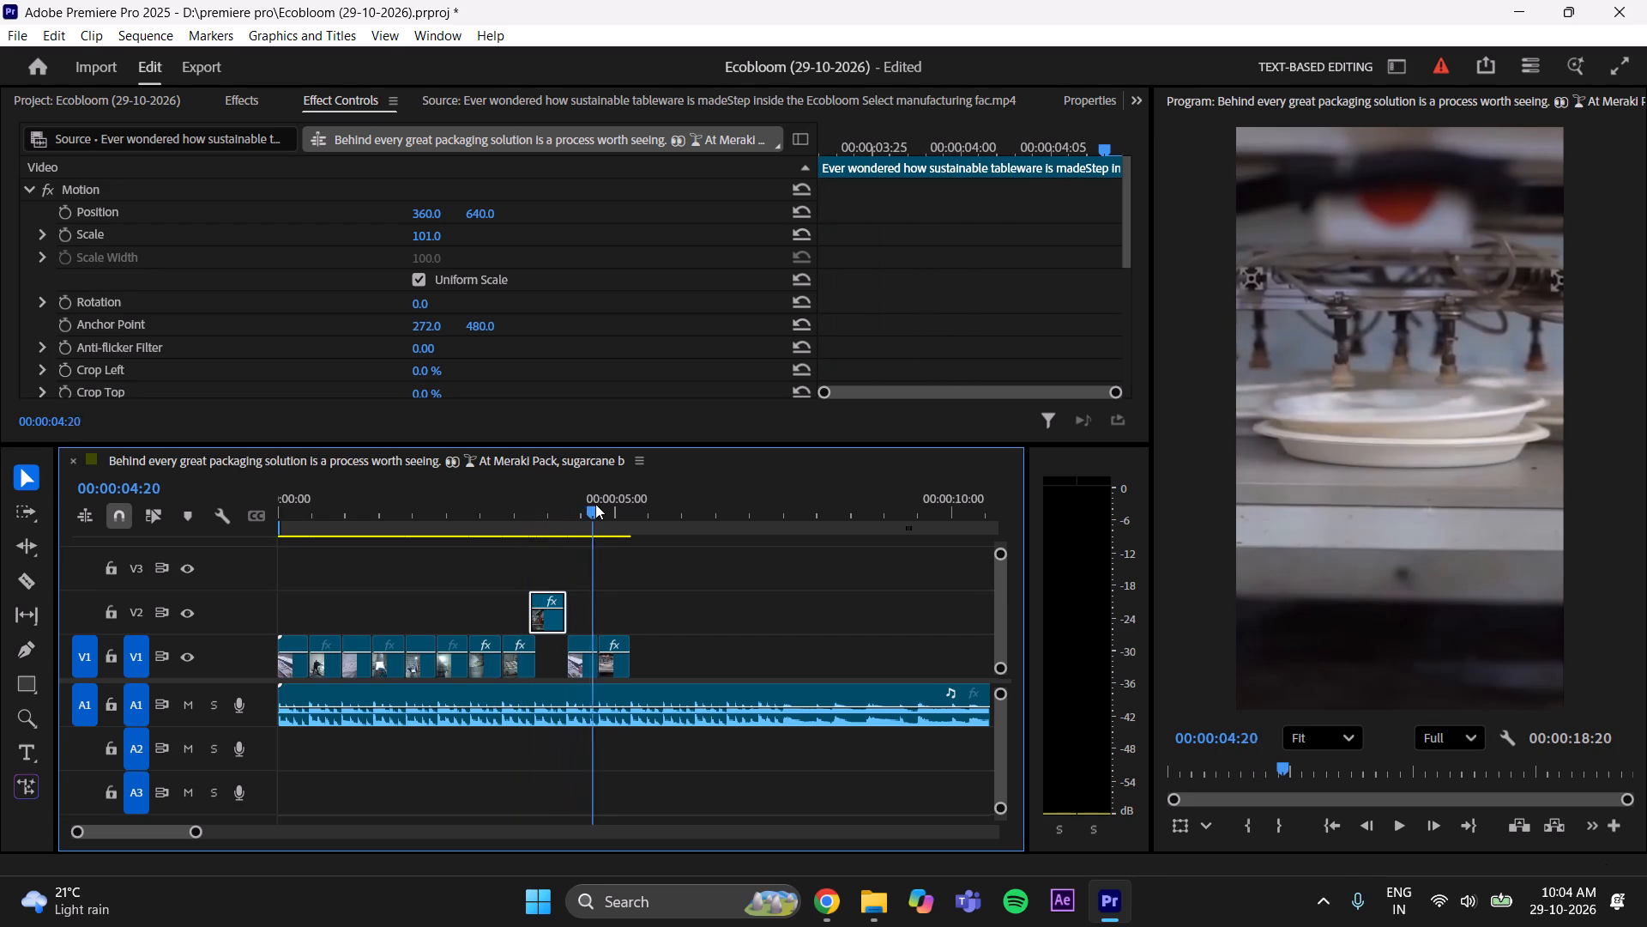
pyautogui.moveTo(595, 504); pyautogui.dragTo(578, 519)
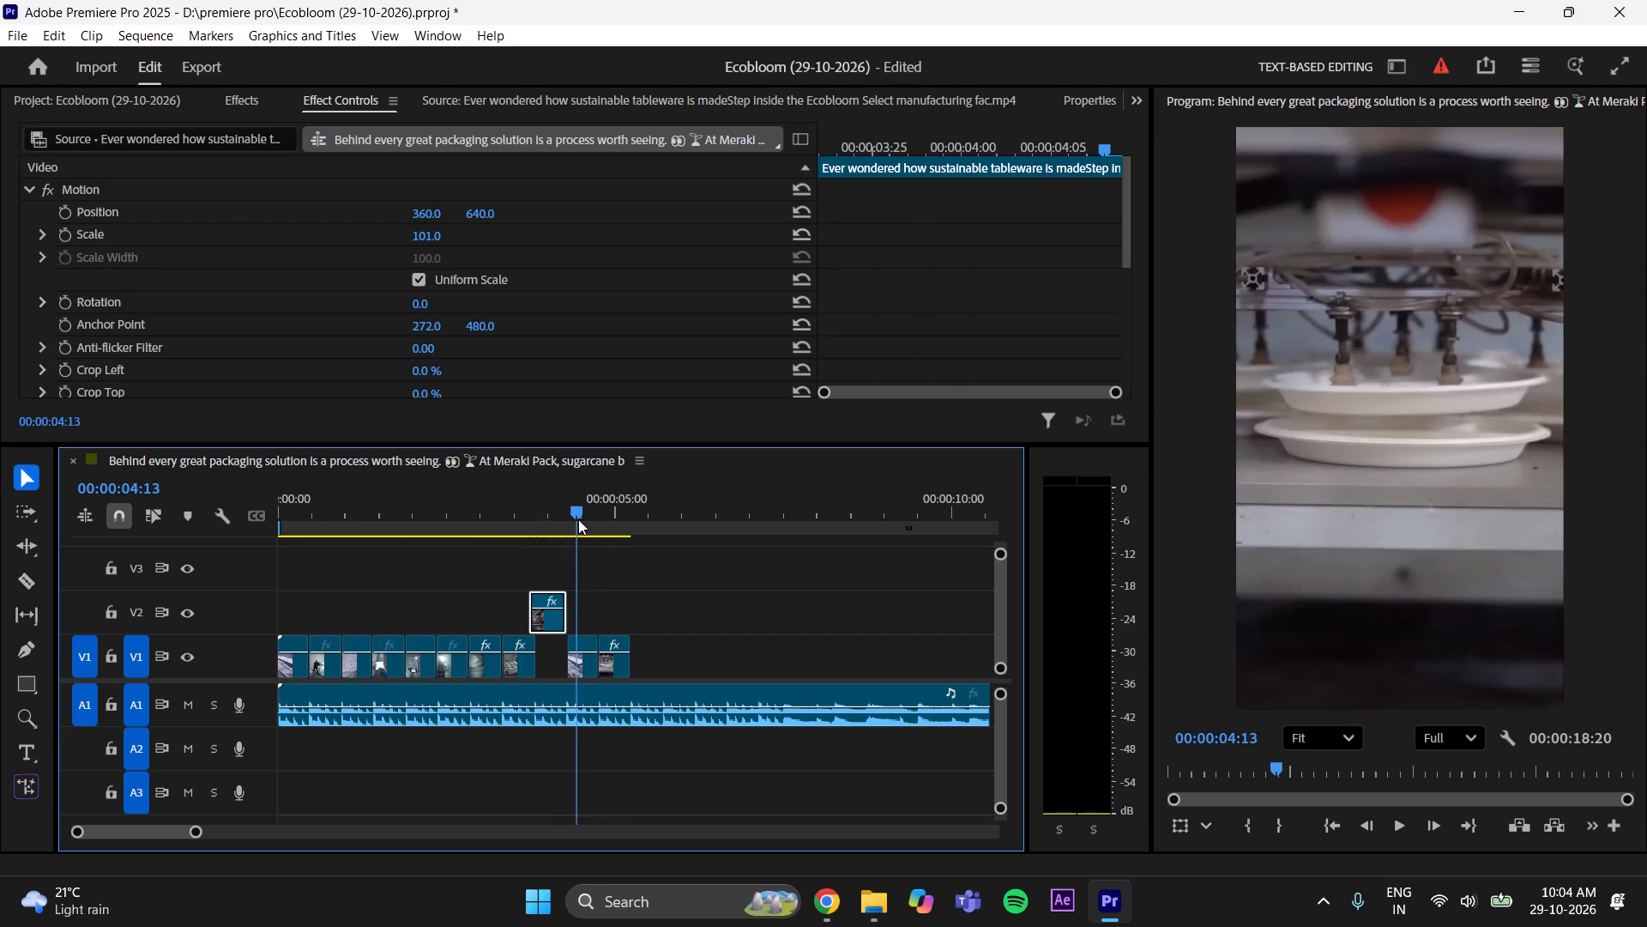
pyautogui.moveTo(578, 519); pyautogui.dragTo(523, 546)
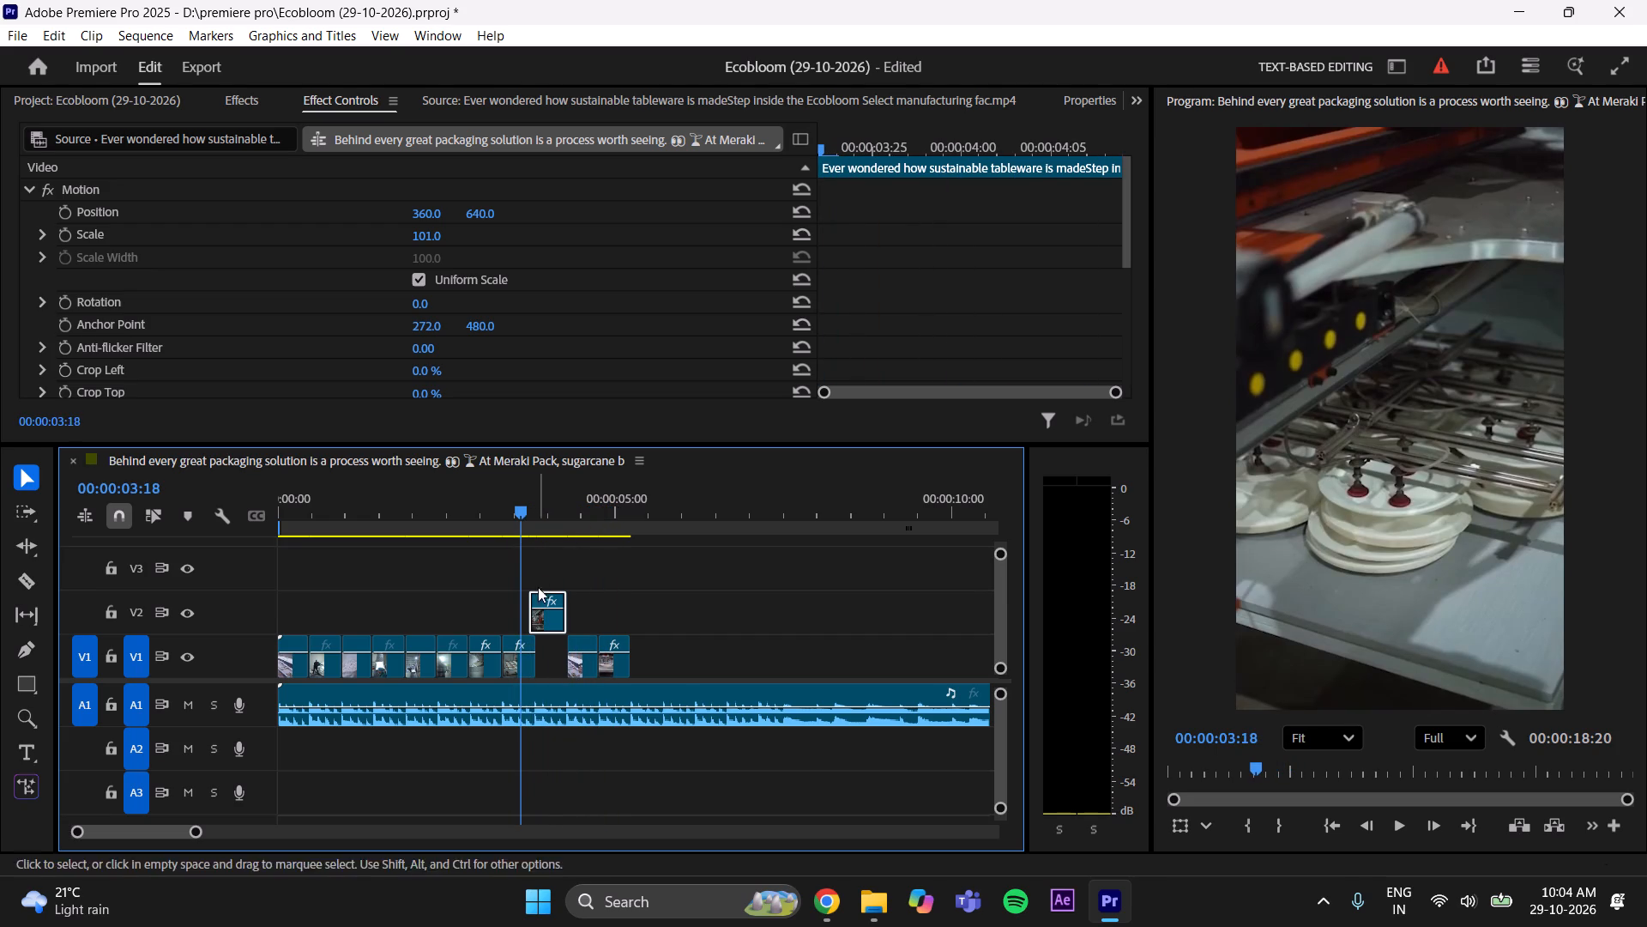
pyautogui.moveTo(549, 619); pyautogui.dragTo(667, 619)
# Move the suction-gripper clip on V1 back against the end of the stacked-plates clip.
pyautogui.moveTo(579, 669); pyautogui.dragTo(558, 669)
# Trim the round-mould clip's end to fit the gap between the suction-gripper and stacked-bowls clips, and place it there on V1.
pyautogui.moveTo(190, 834); pyautogui.dragTo(175, 841)
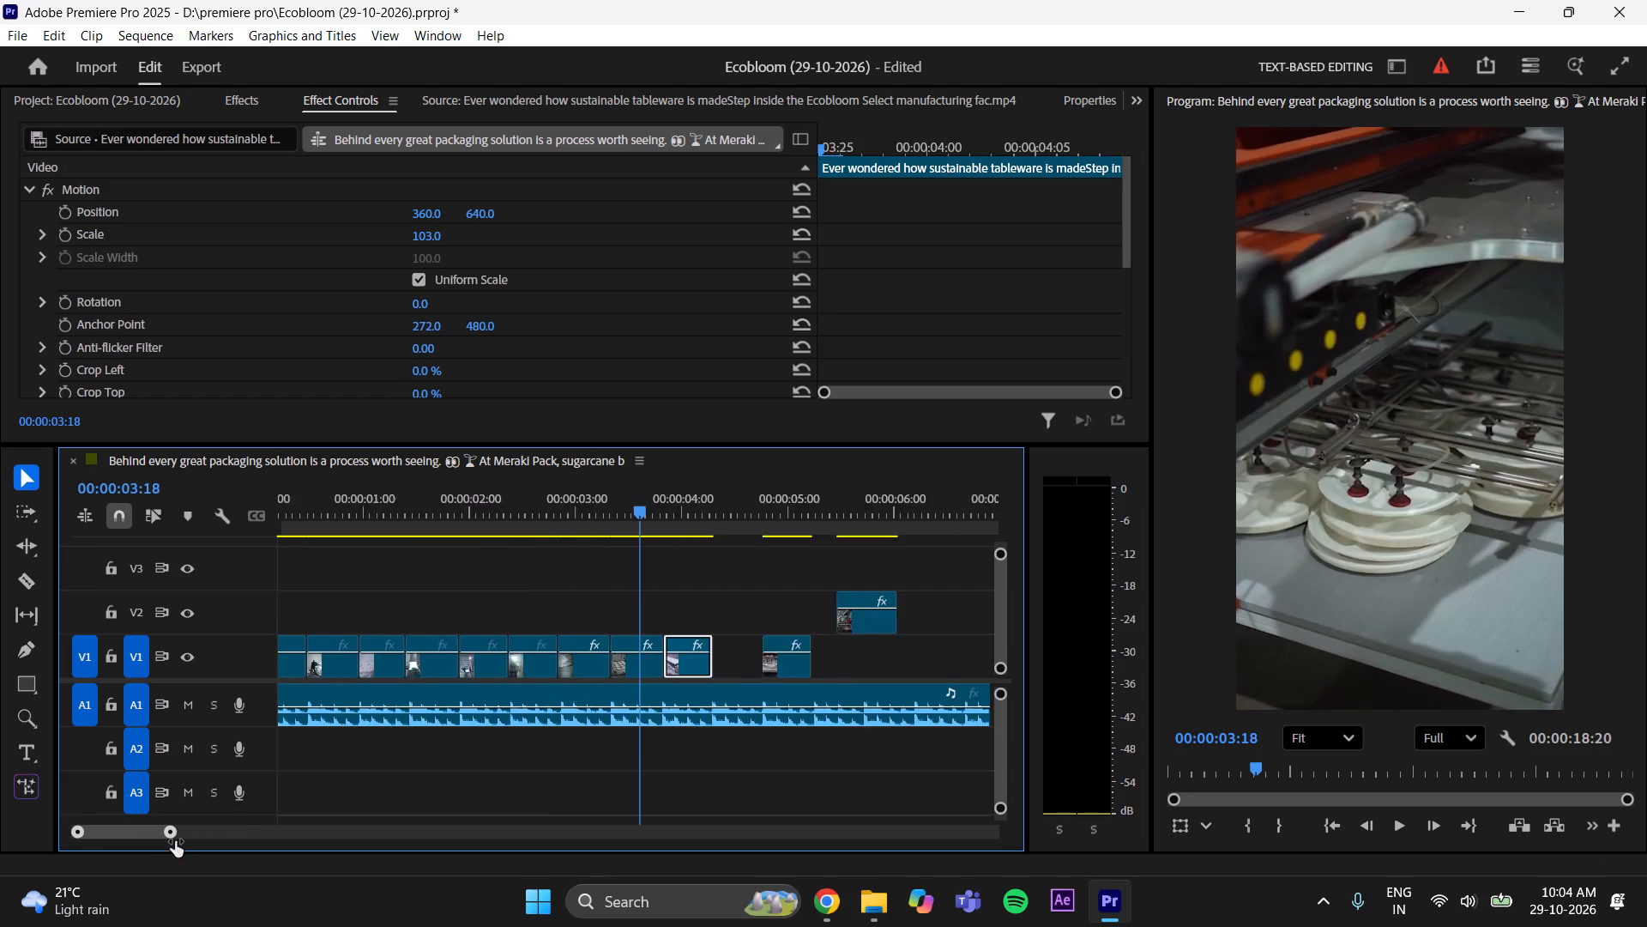
pyautogui.moveTo(175, 841); pyautogui.dragTo(172, 842)
pyautogui.click(123, 826)
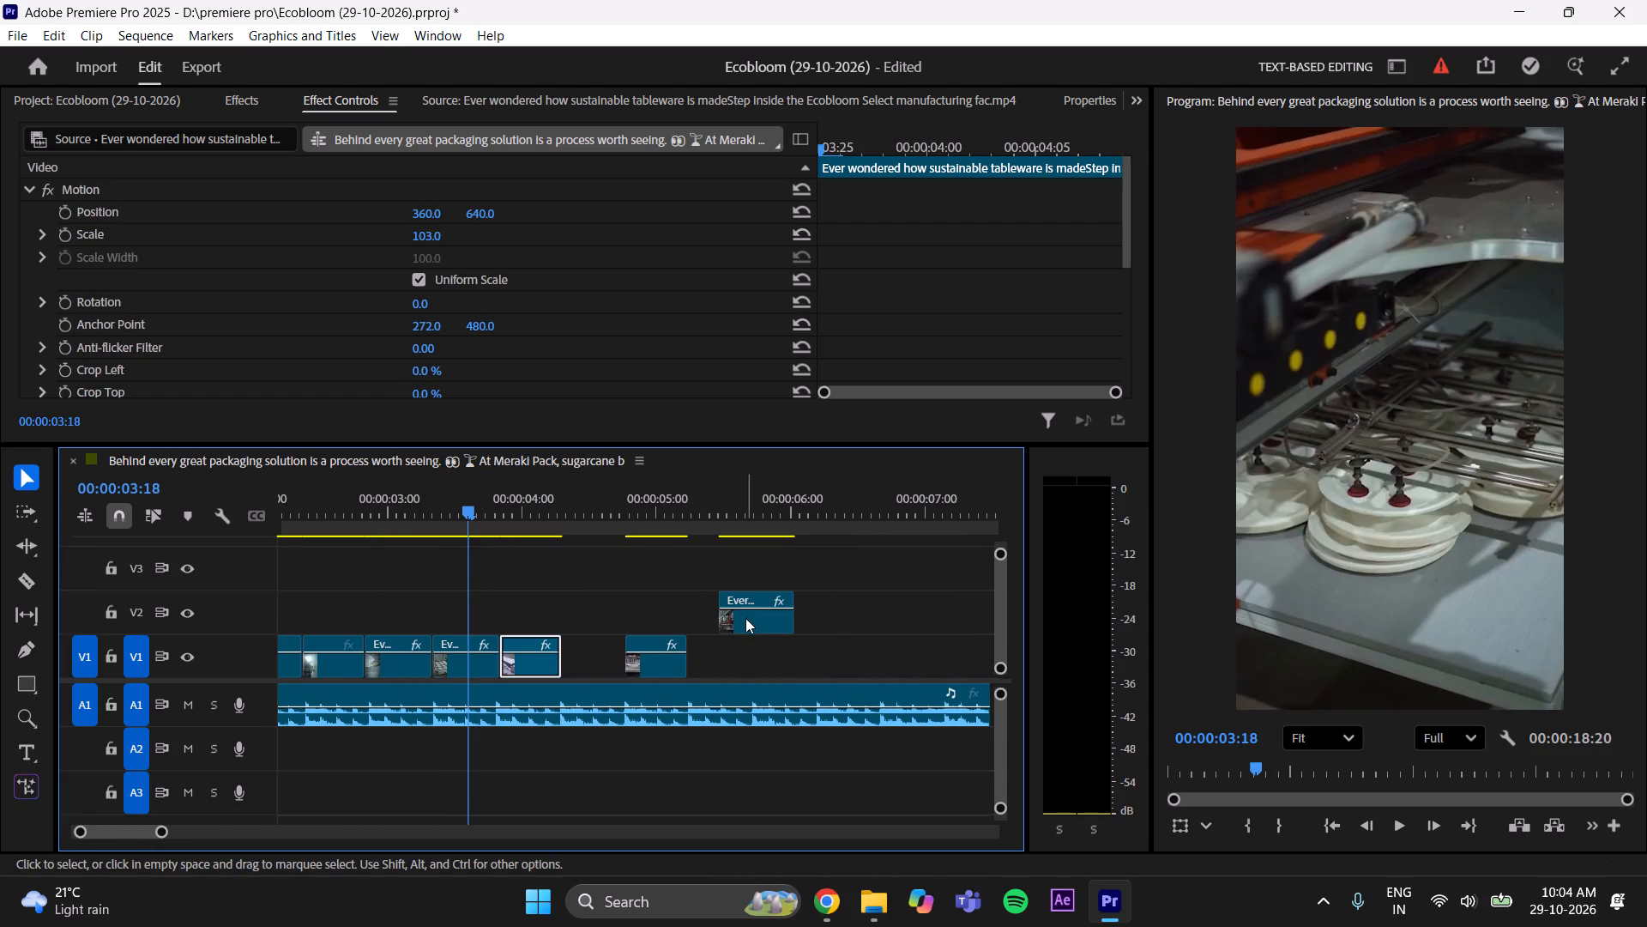
pyautogui.moveTo(745, 618); pyautogui.dragTo(583, 604)
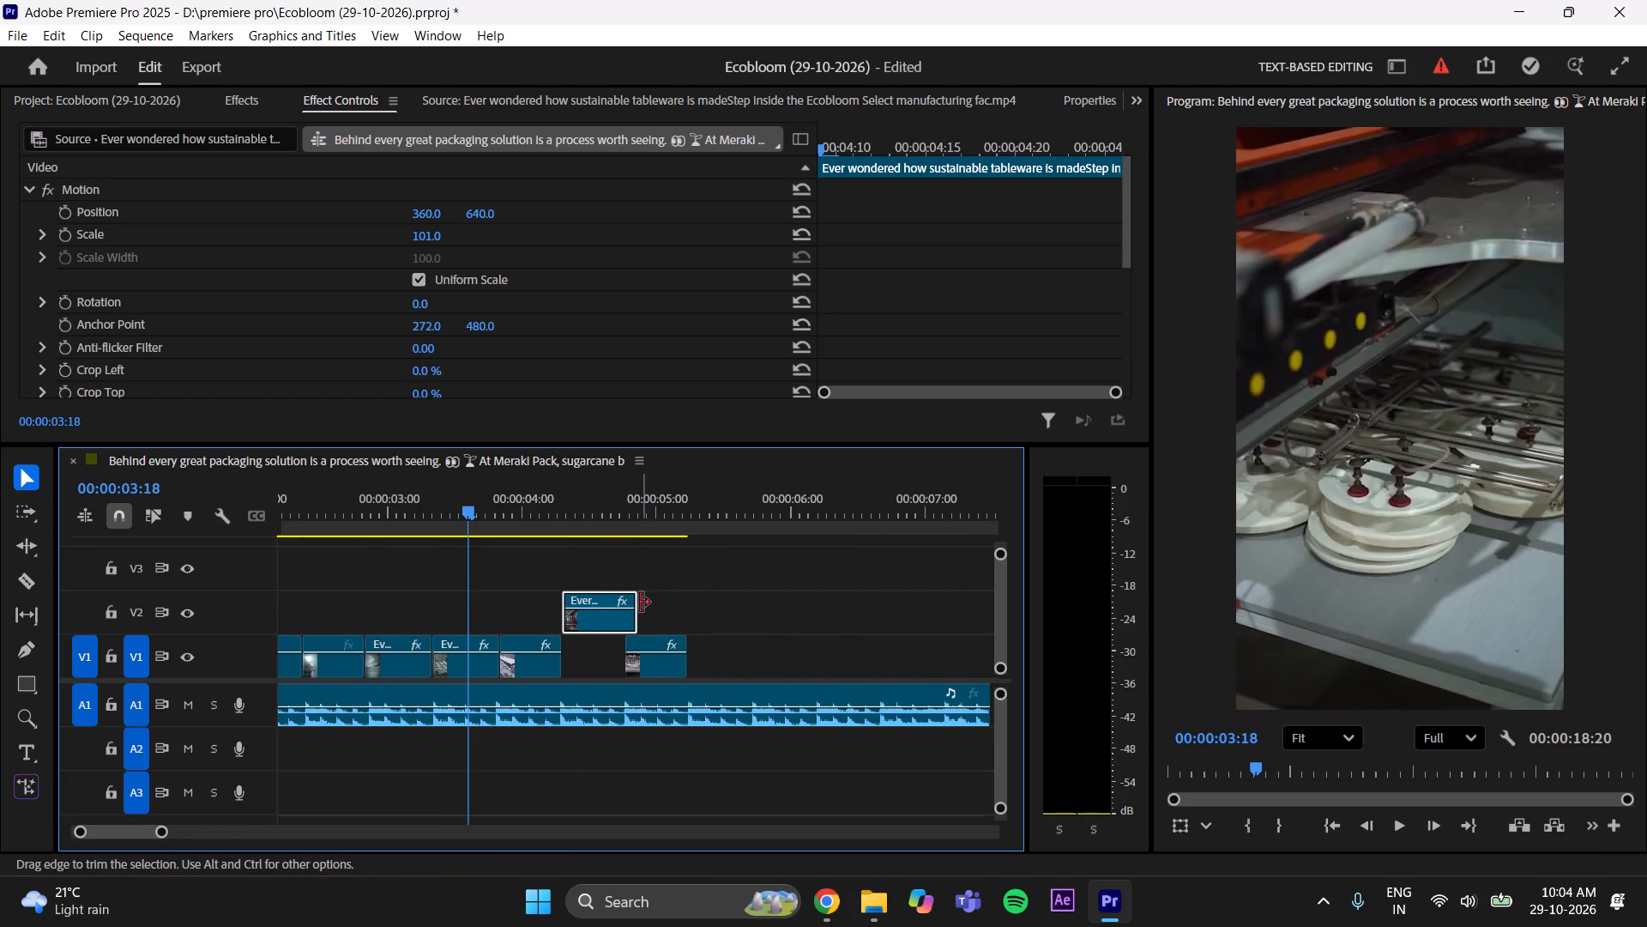
pyautogui.moveTo(637, 609); pyautogui.dragTo(622, 615)
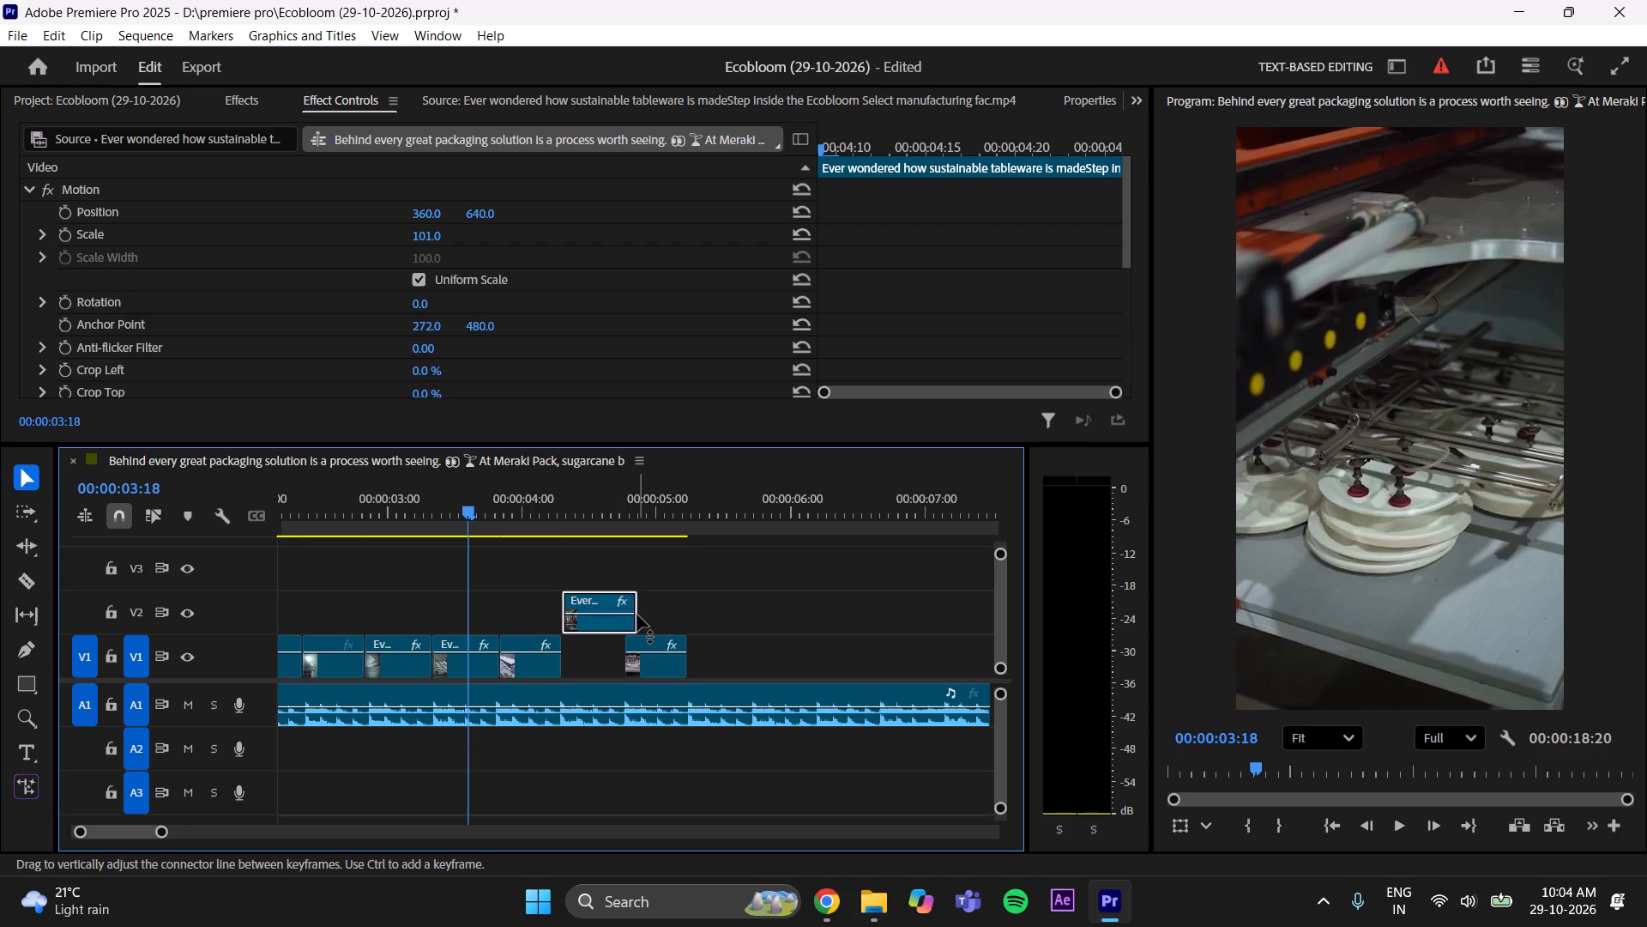
pyautogui.hotkey('ctrl', 'z')
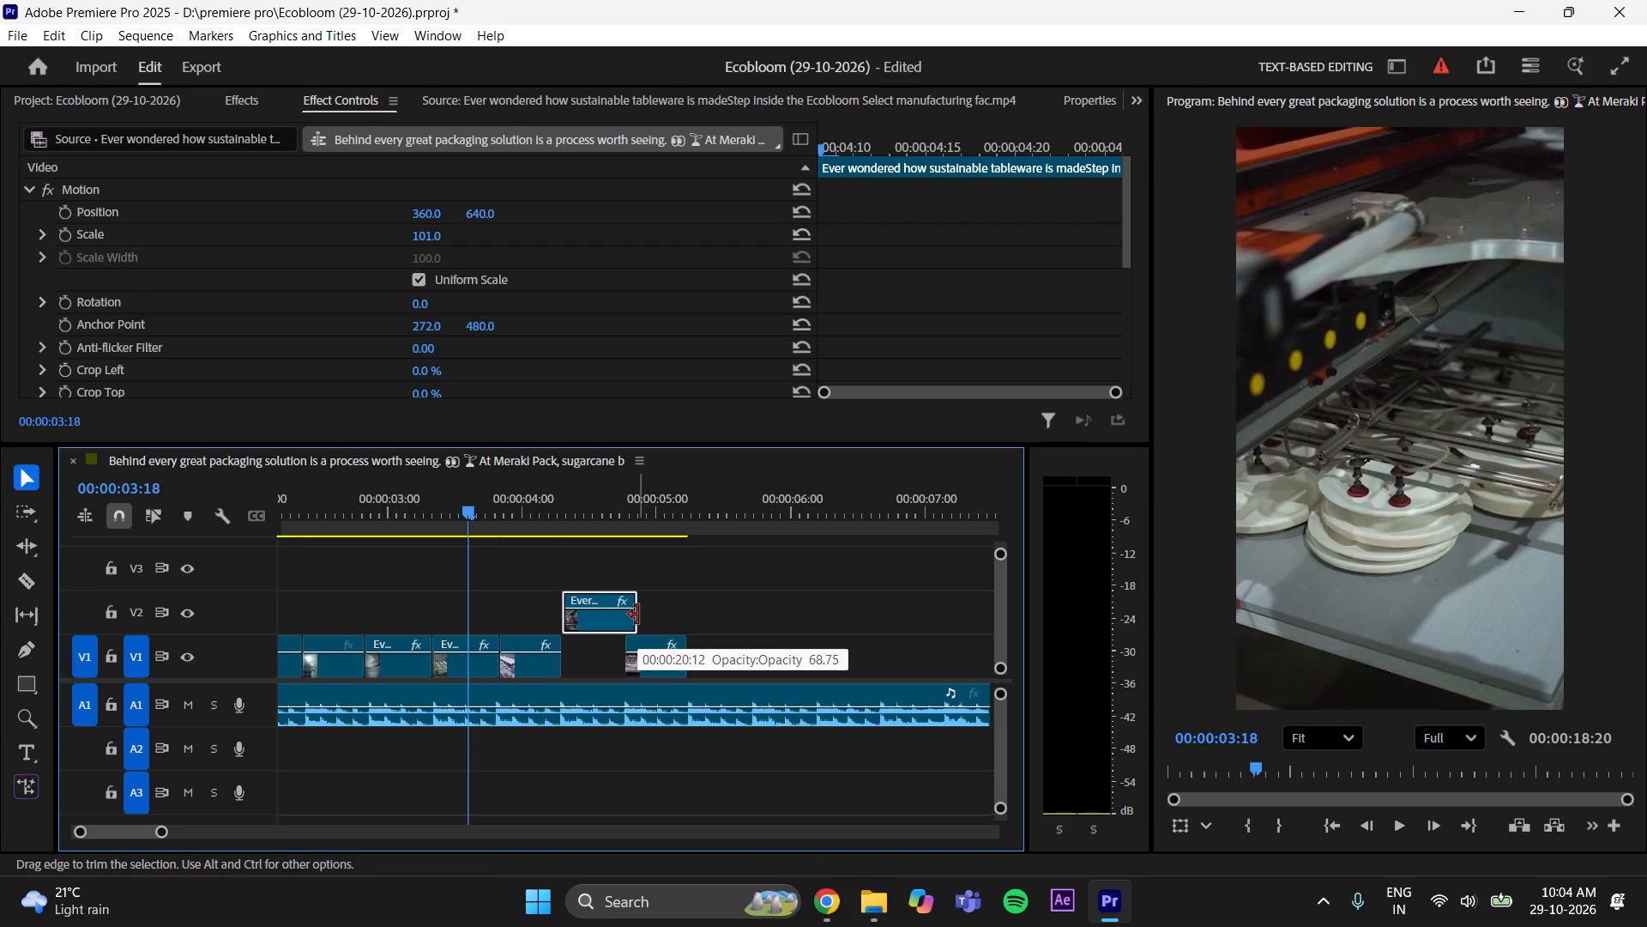
pyautogui.moveTo(637, 615); pyautogui.dragTo(624, 619)
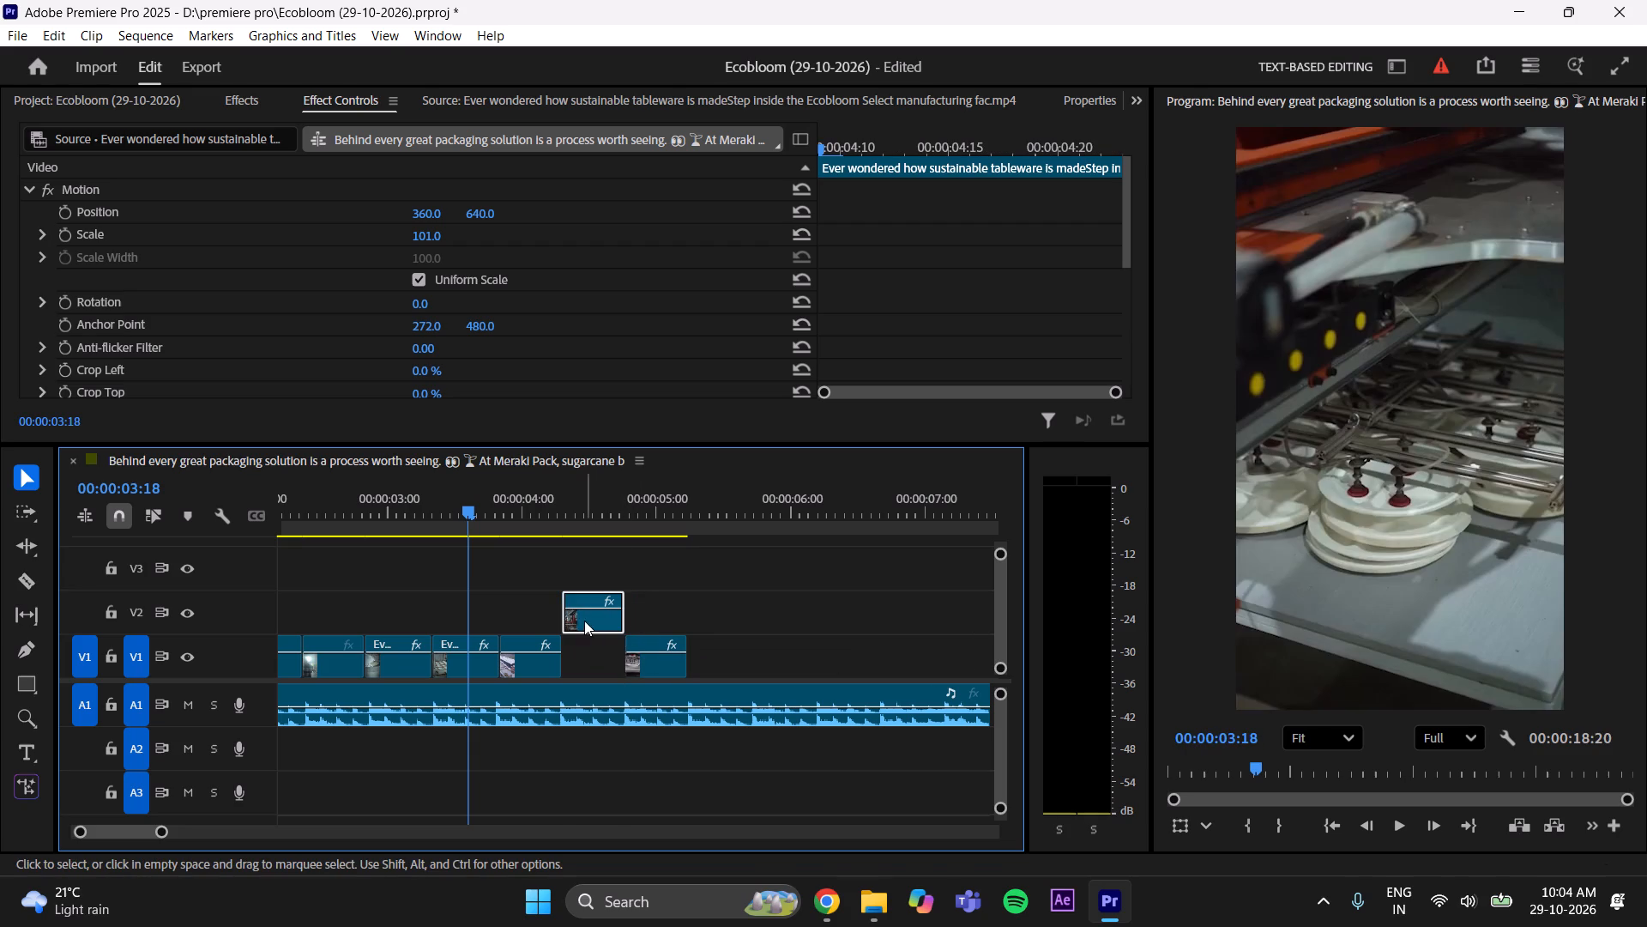
pyautogui.moveTo(584, 621); pyautogui.dragTo(582, 644)
# Check the rearranged shots on V1 up to 00:00:04:26 and save the project.
pyautogui.moveTo(522, 505); pyautogui.dragTo(572, 500)
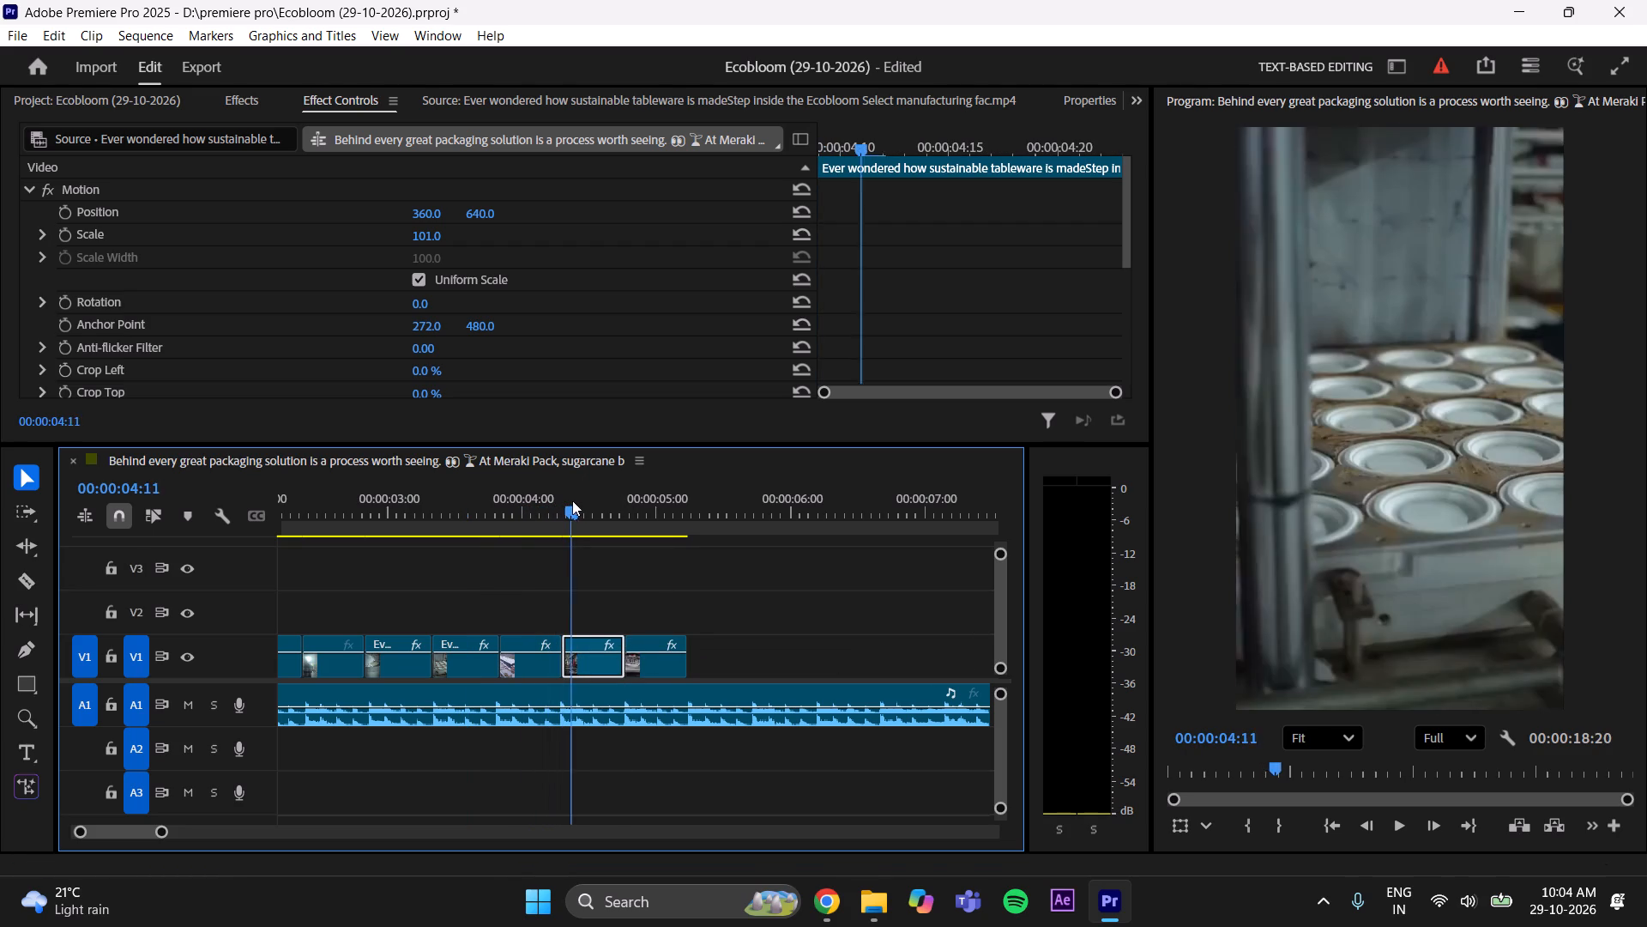
pyautogui.moveTo(572, 500); pyautogui.dragTo(640, 494)
pyautogui.click(757, 621)
pyautogui.hotkey('ctrl', 's')
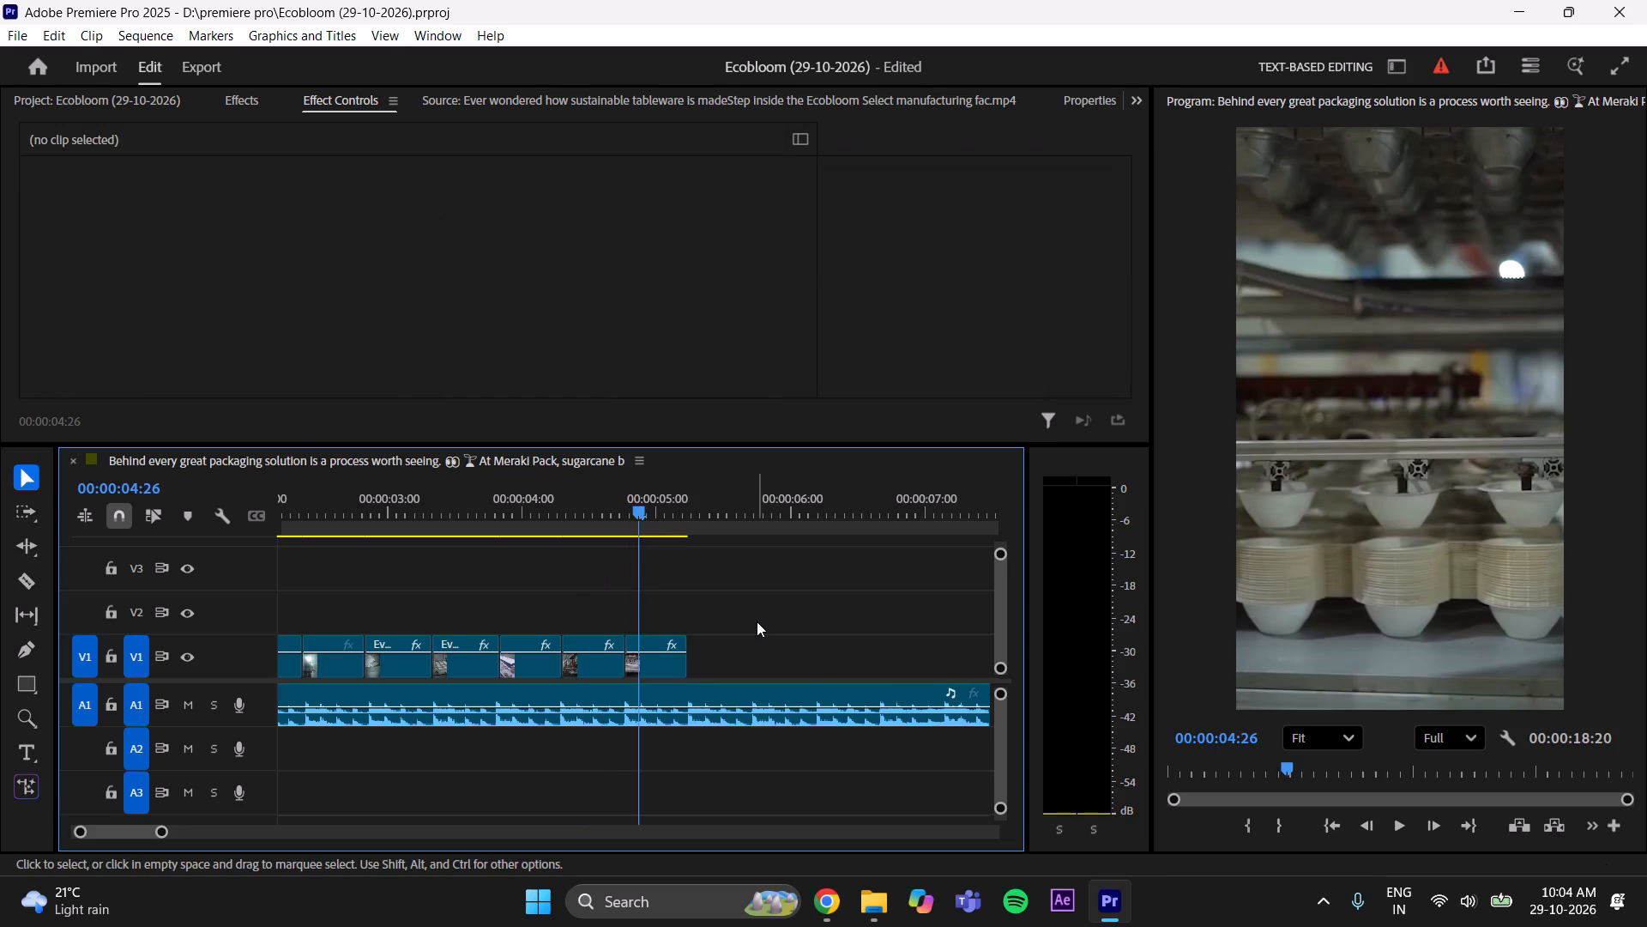
# Open the Ecobloom Select manufacturing source footage to look for the next shot.
pyautogui.click(171, 829)
pyautogui.moveTo(153, 833); pyautogui.dragTo(142, 838)
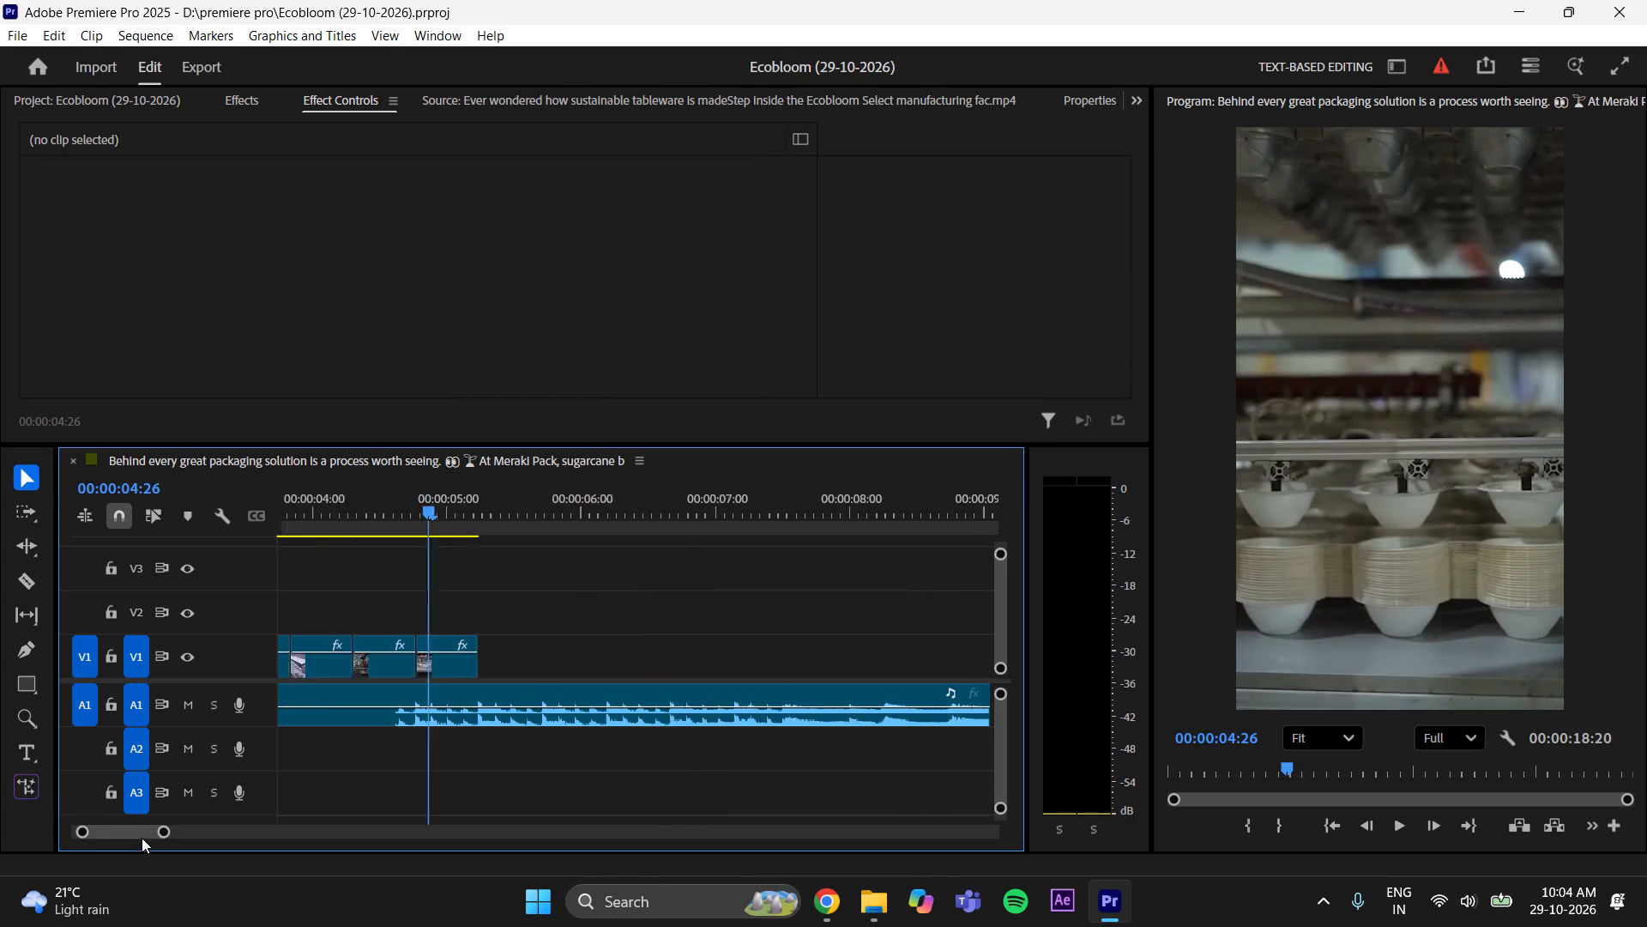
pyautogui.moveTo(142, 838); pyautogui.dragTo(132, 841)
pyautogui.moveTo(158, 830); pyautogui.dragTo(236, 795)
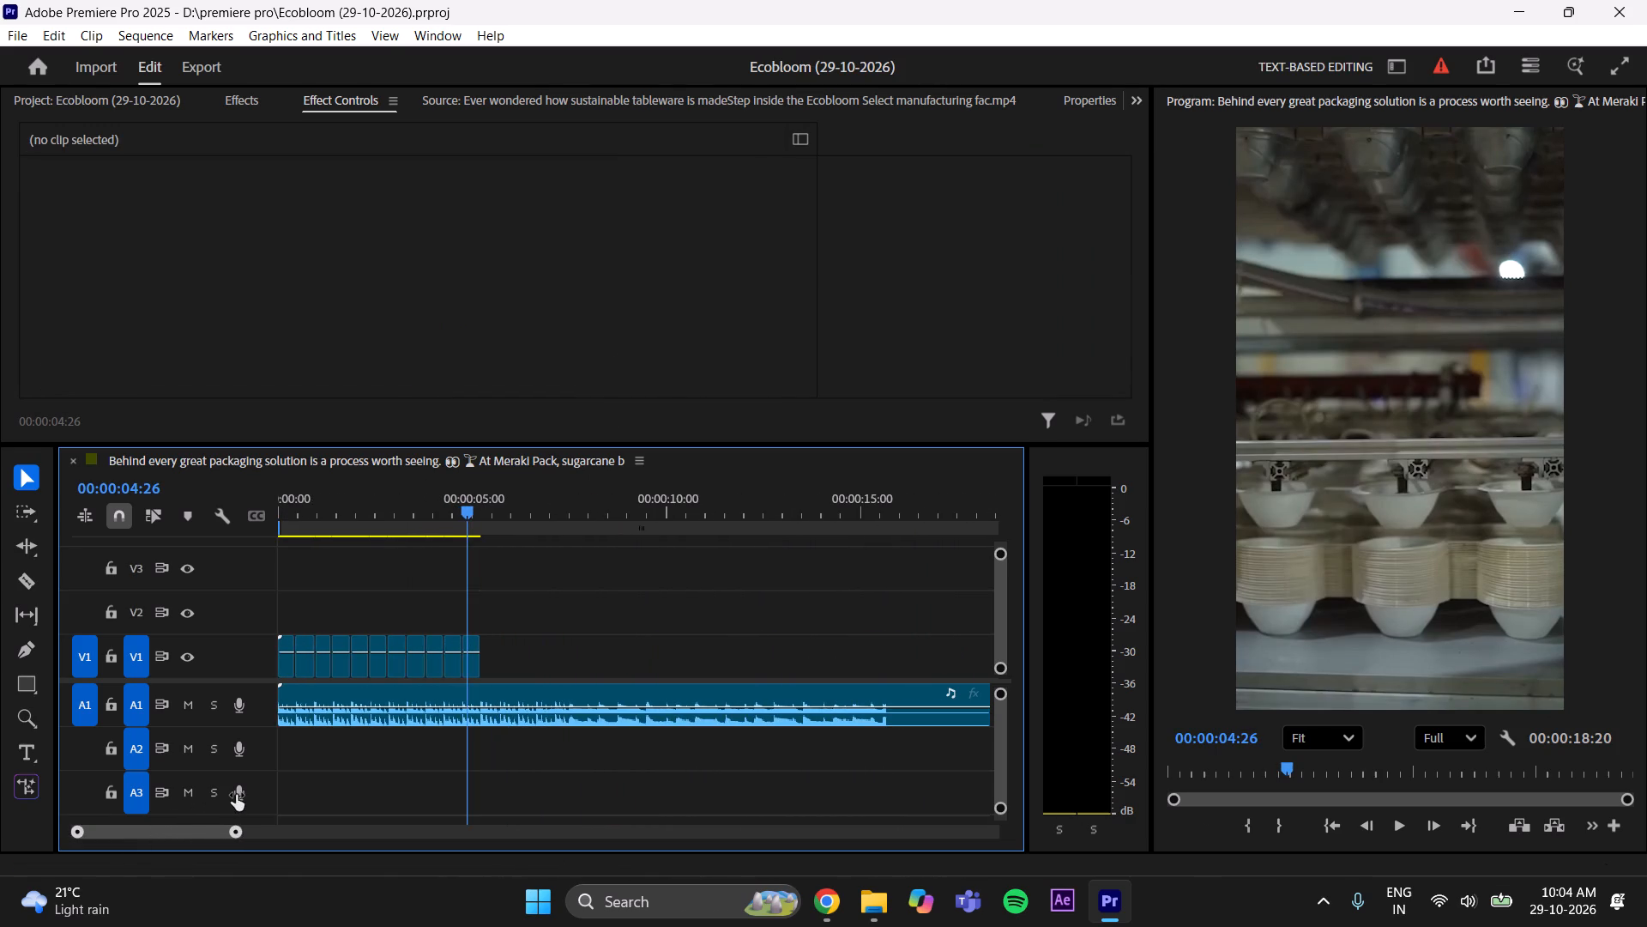
pyautogui.moveTo(236, 795); pyautogui.dragTo(242, 794)
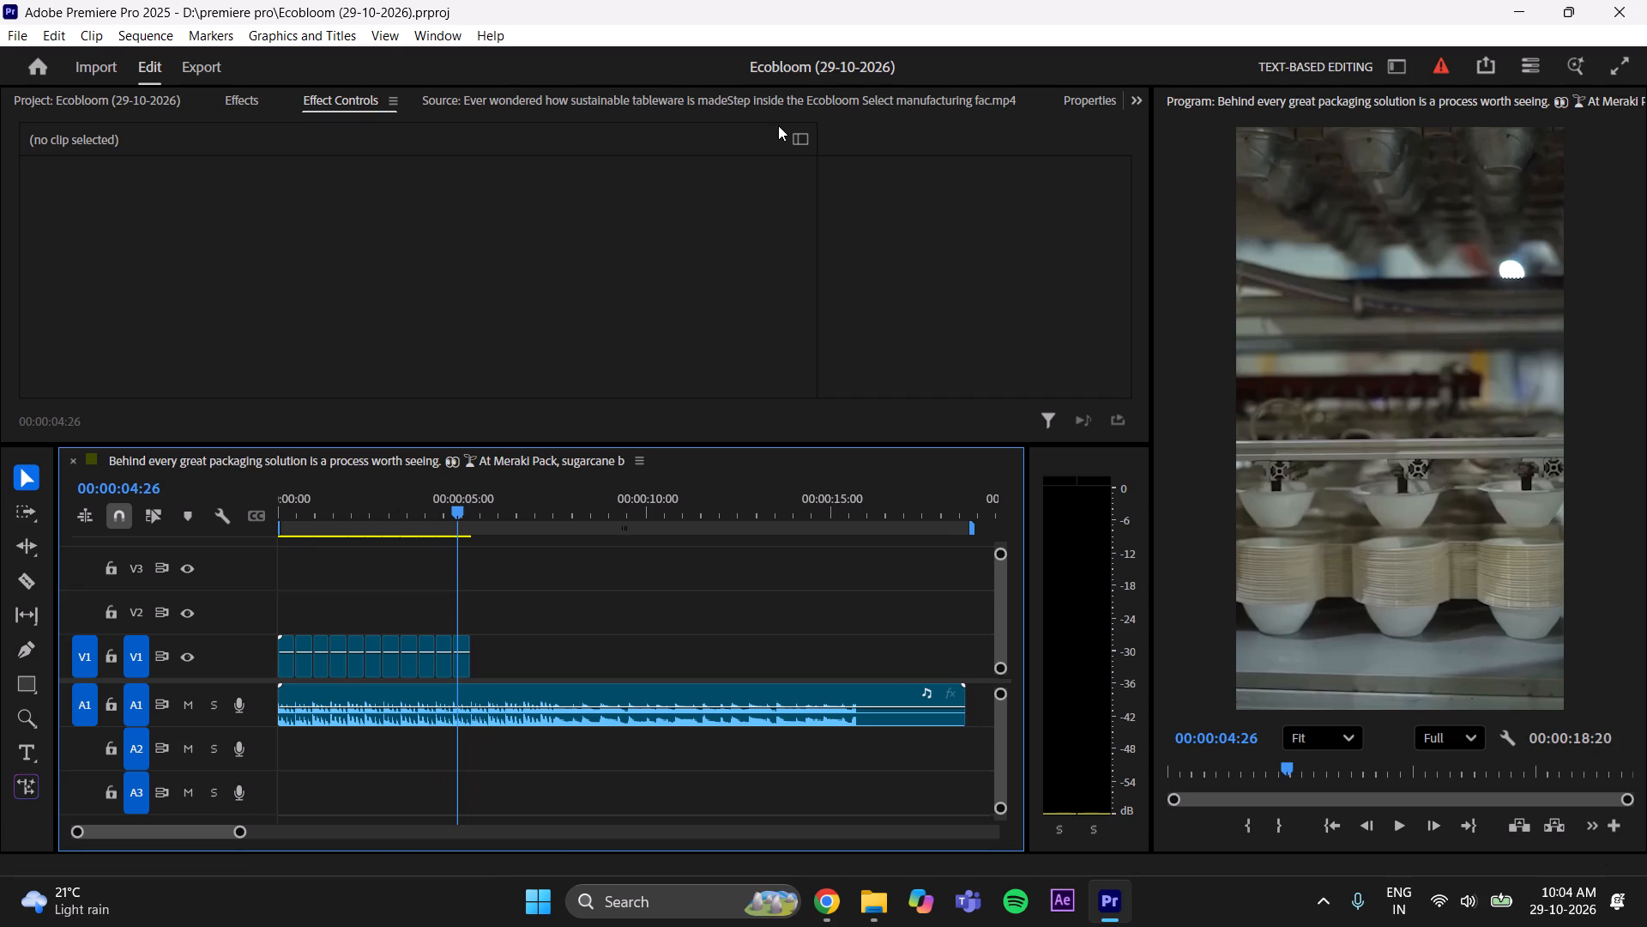
pyautogui.click(784, 104)
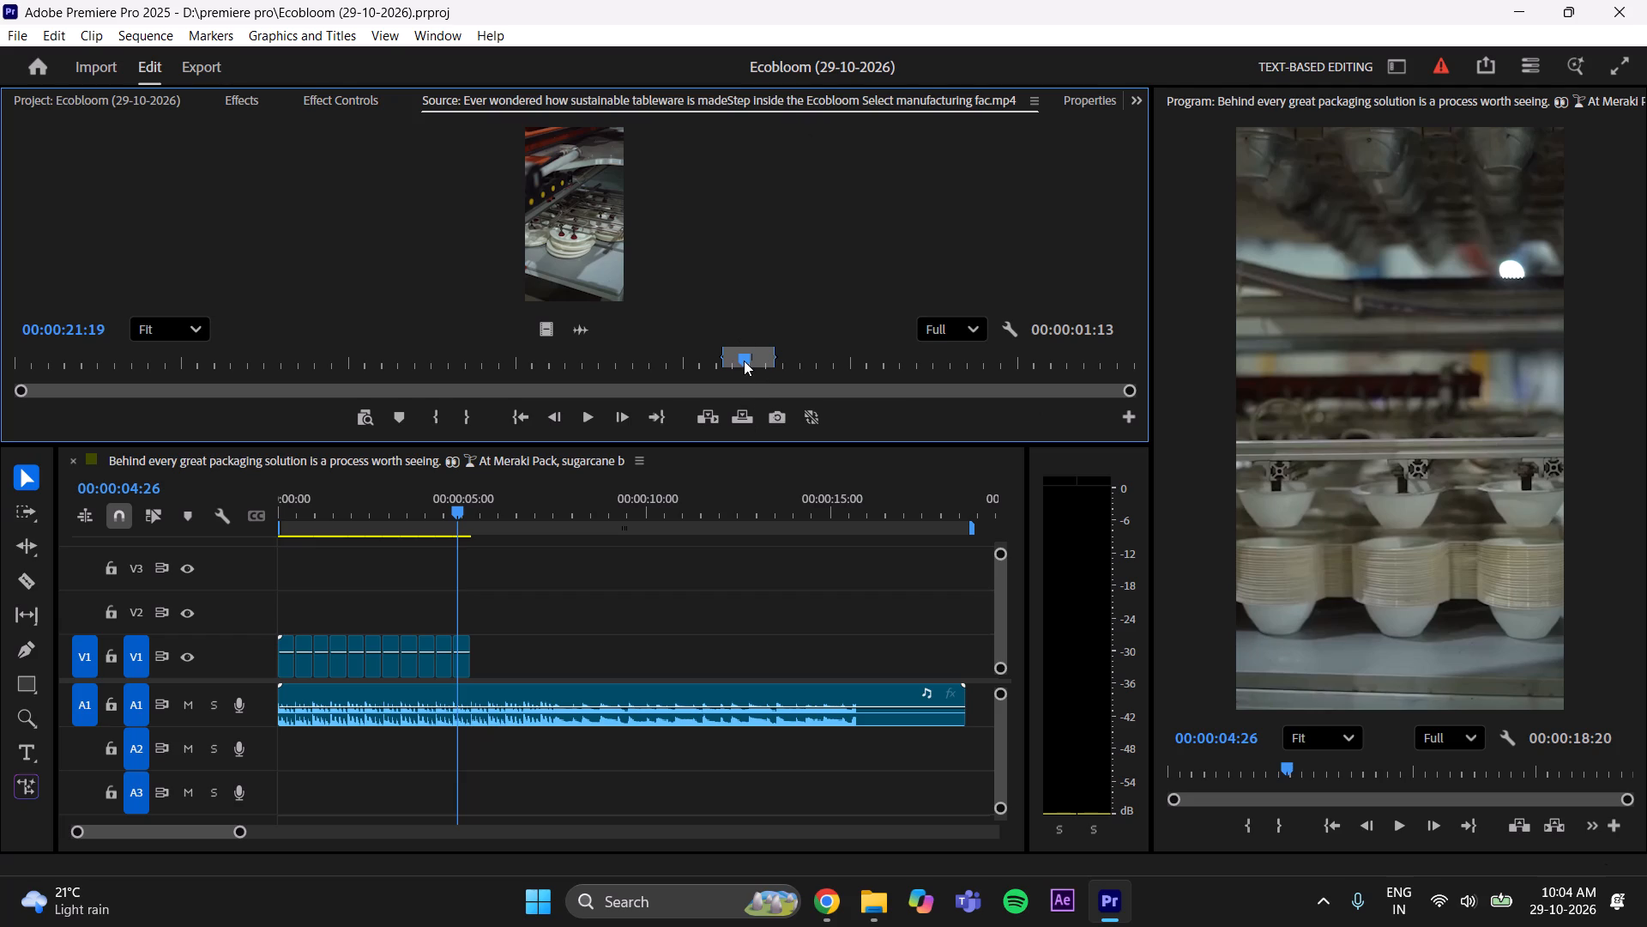
# Save the project again.
pyautogui.hotkey('ctrl', 's')
pyautogui.hotkey('ctrl', 's')
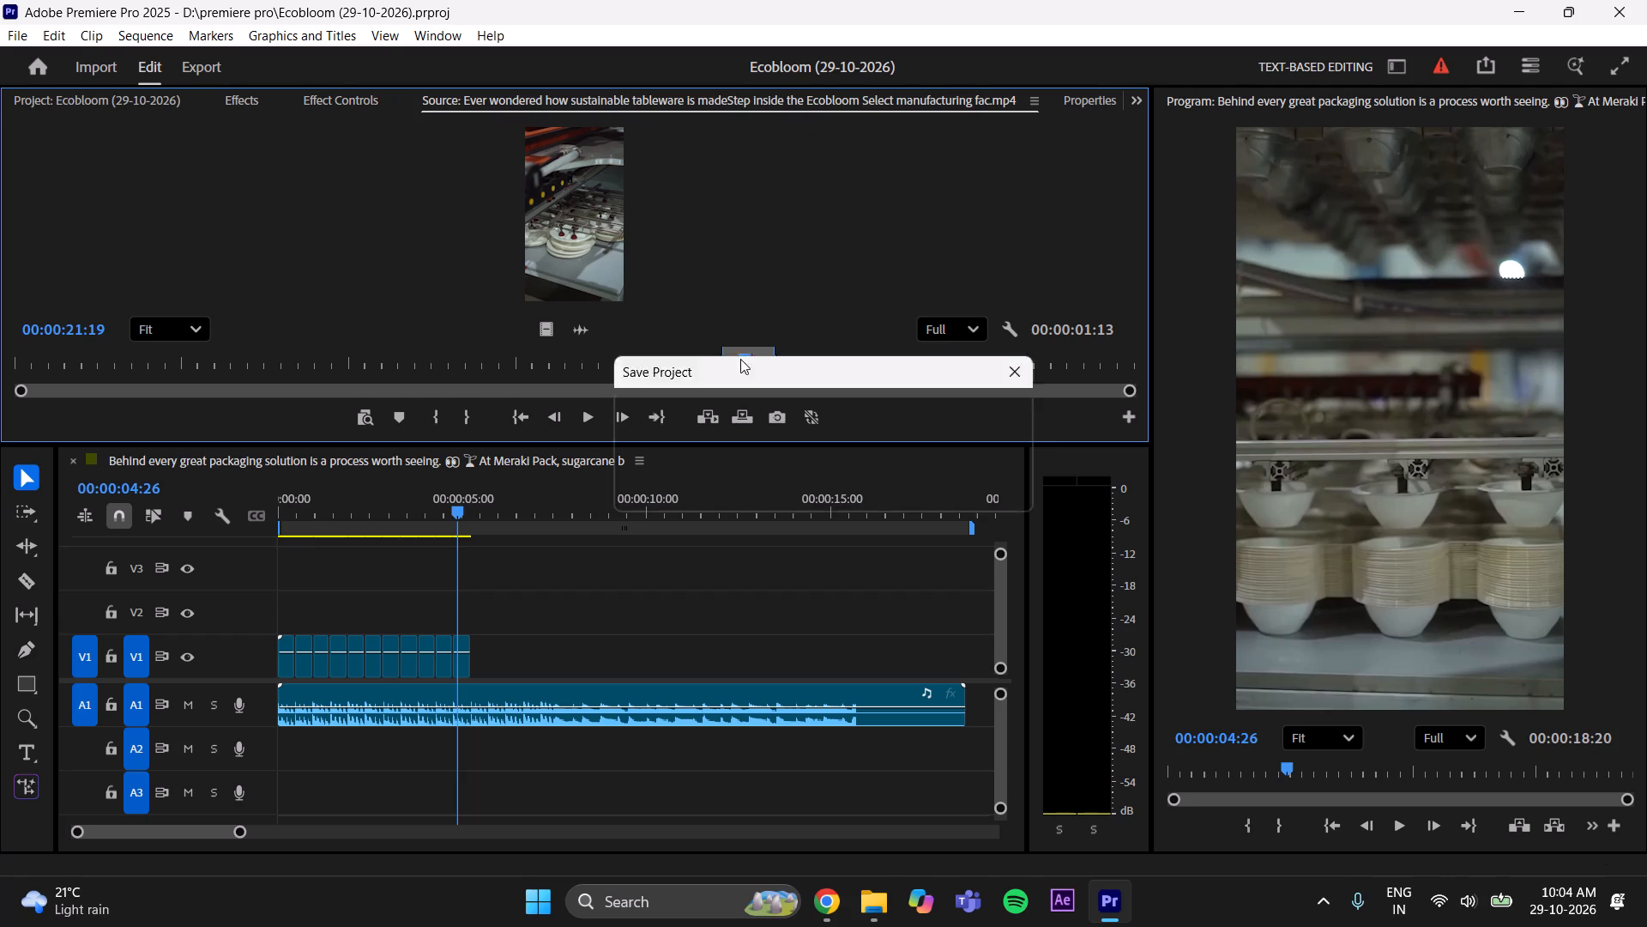
# Save the project.
pyautogui.hotkey('ctrl', 's')
pyautogui.hotkey('ctrl', 's')
pyautogui.hotkey('ctrl', 's')
pyautogui.hotkey('ctrl', 's')
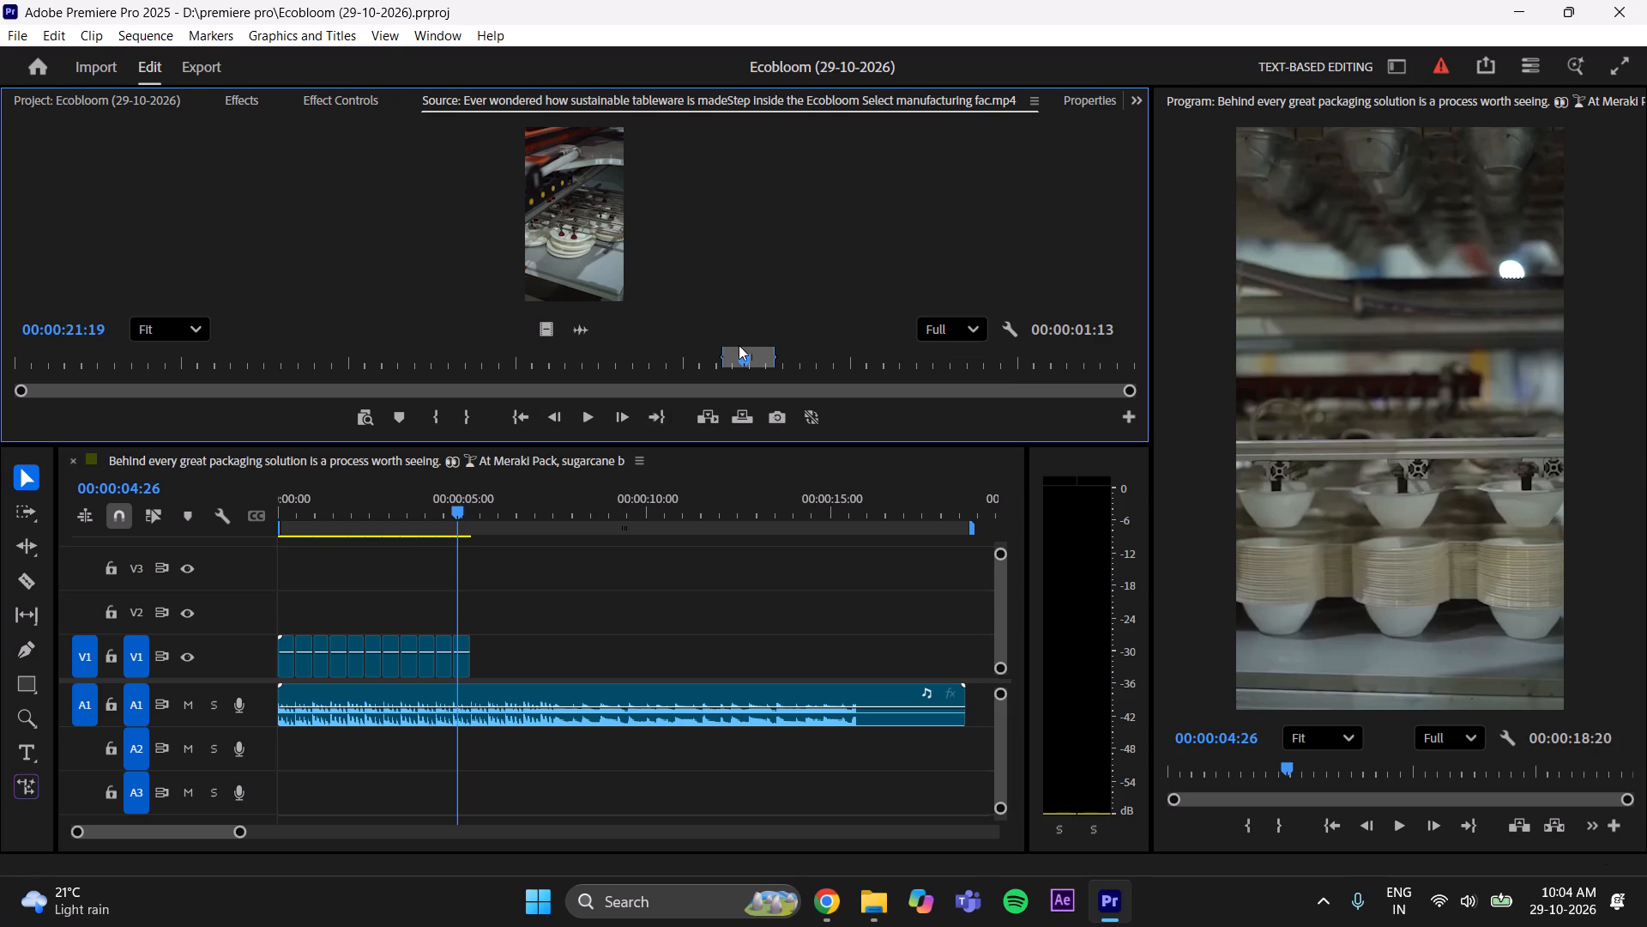
# Look through the Ecobloom Select manufacturing source footage between about 00:00:21:07 and 00:00:29:16 for the next usable shot.
pyautogui.moveTo(748, 364); pyautogui.dragTo(751, 364)
pyautogui.moveTo(751, 364); pyautogui.dragTo(816, 357)
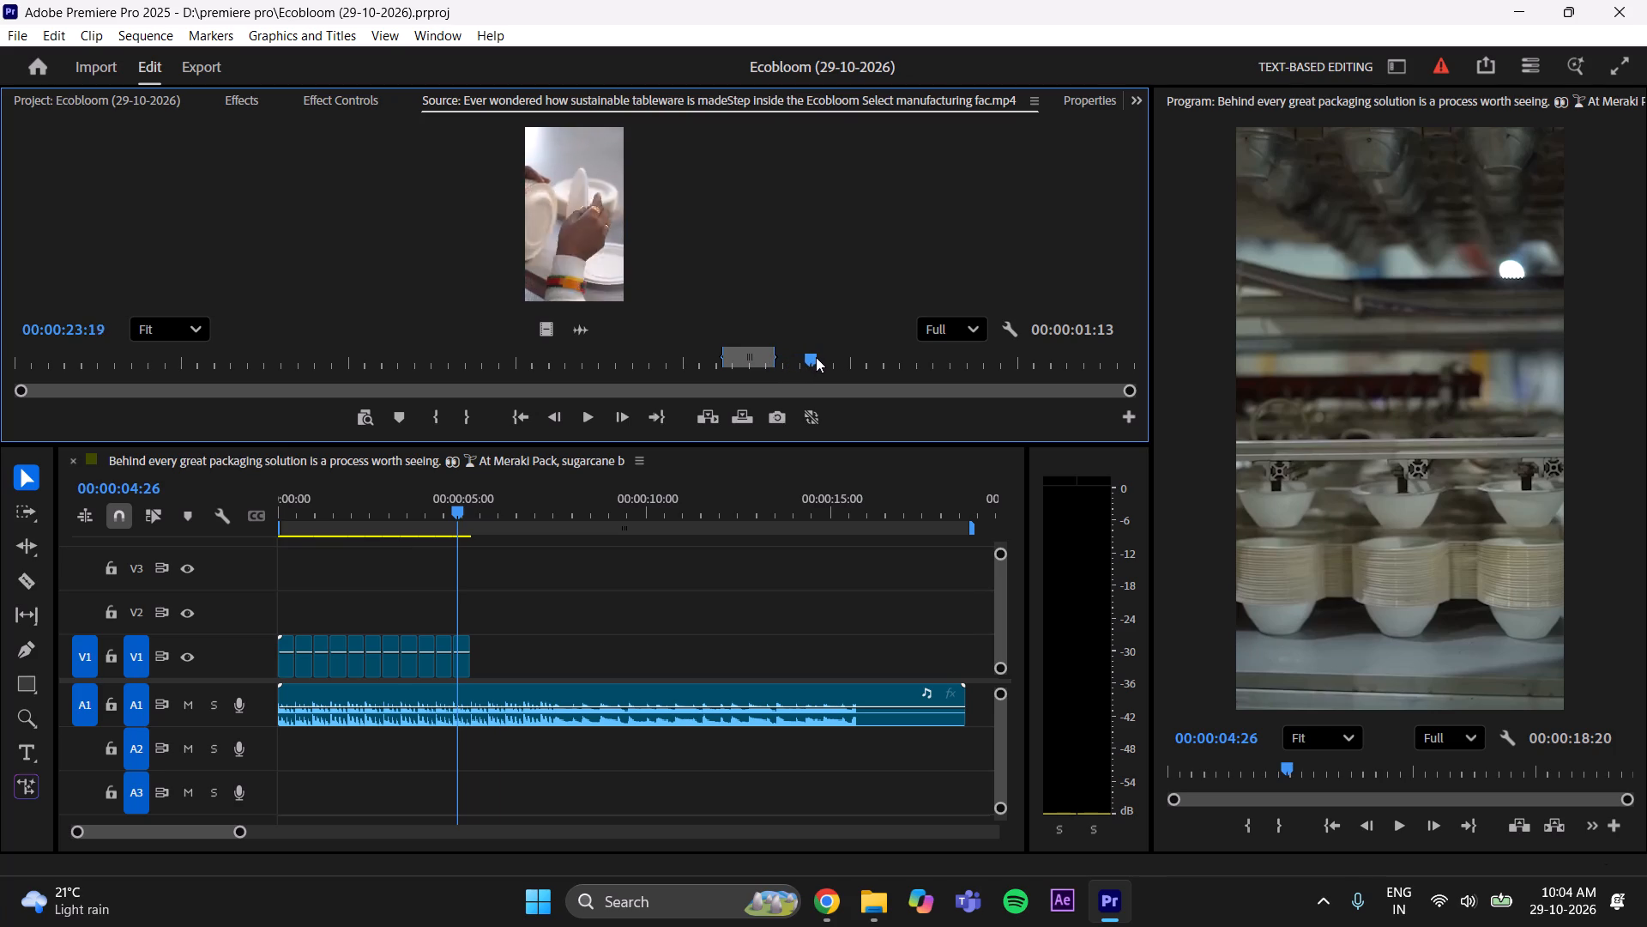
pyautogui.moveTo(816, 357); pyautogui.dragTo(1013, 355)
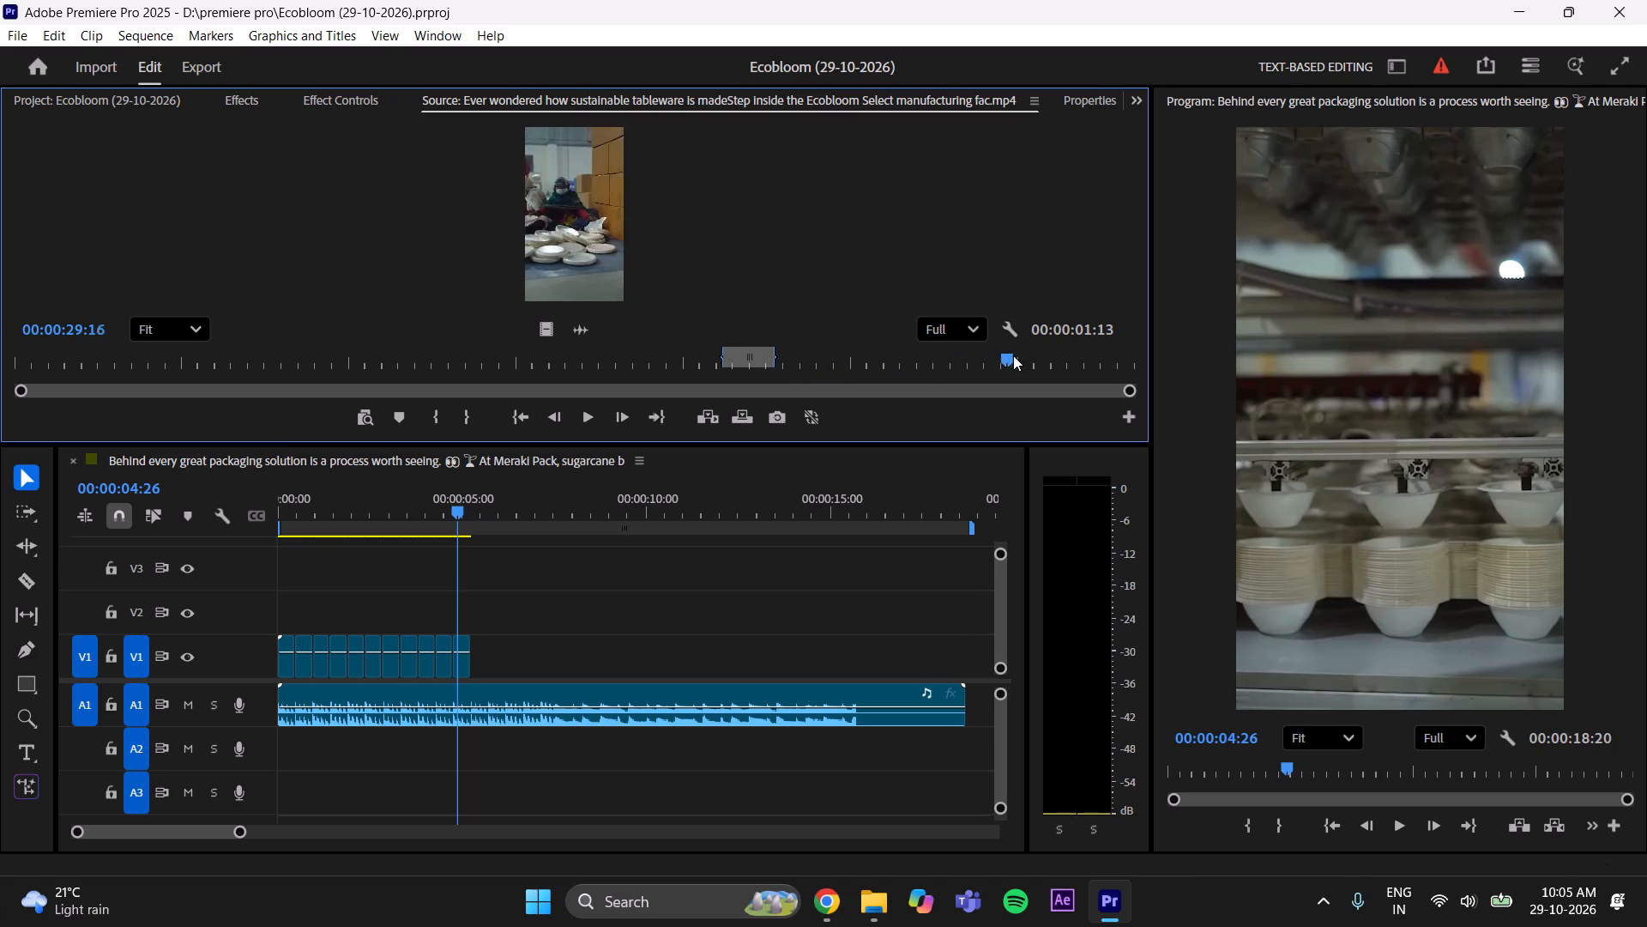
pyautogui.moveTo(1013, 355); pyautogui.dragTo(932, 421)
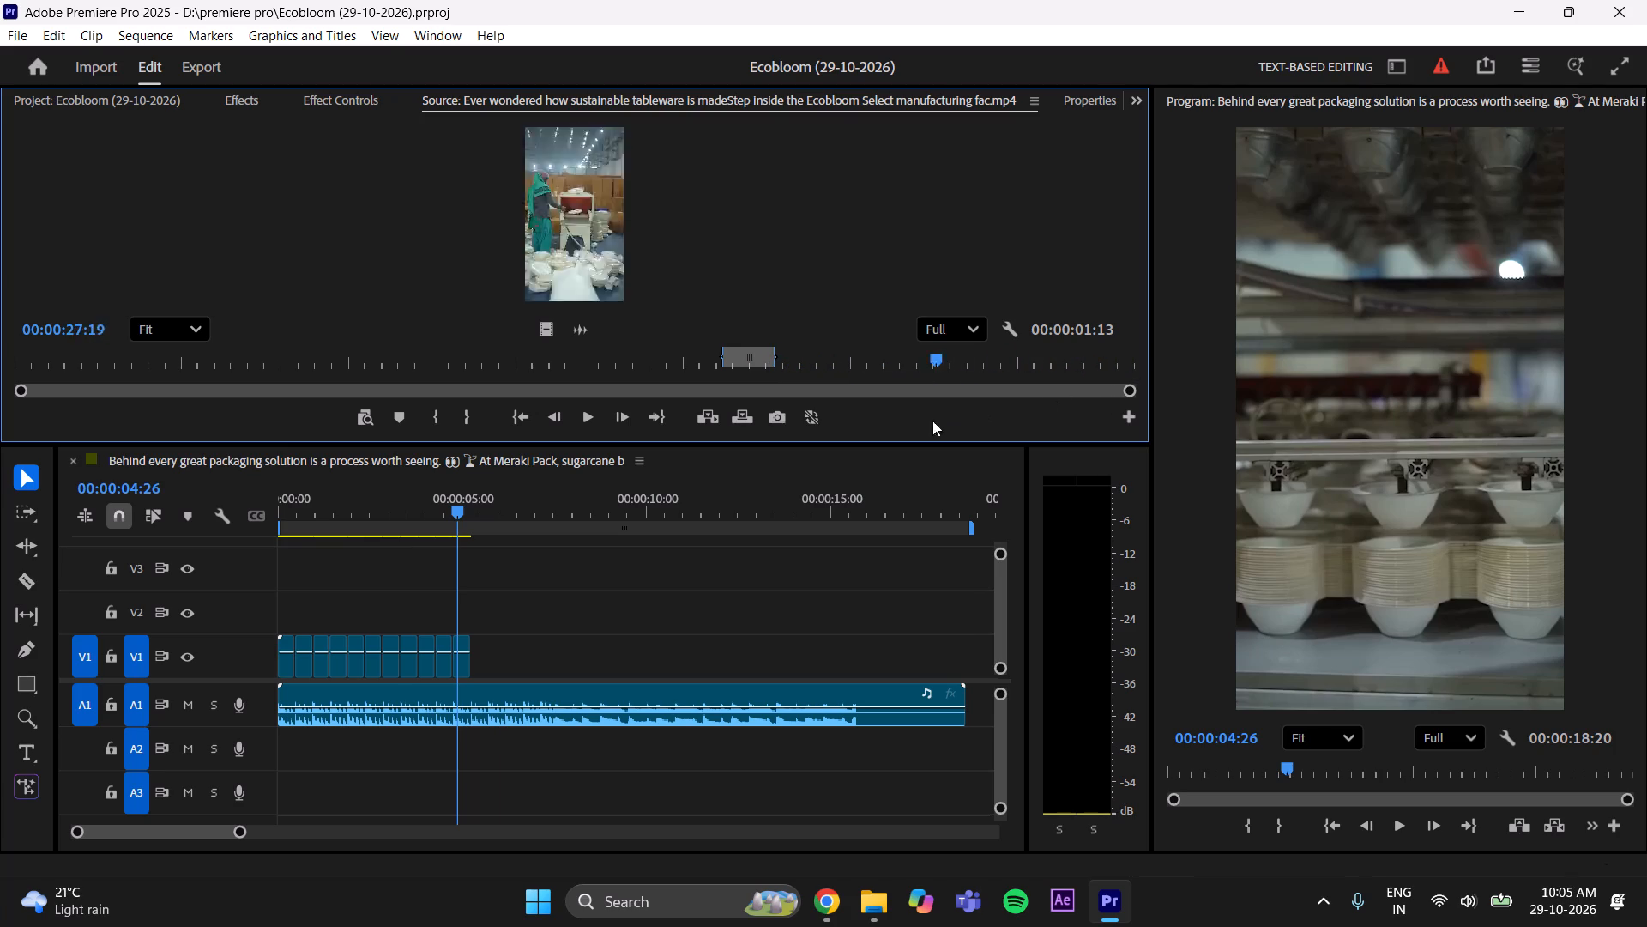
pyautogui.moveTo(932, 421); pyautogui.dragTo(748, 470)
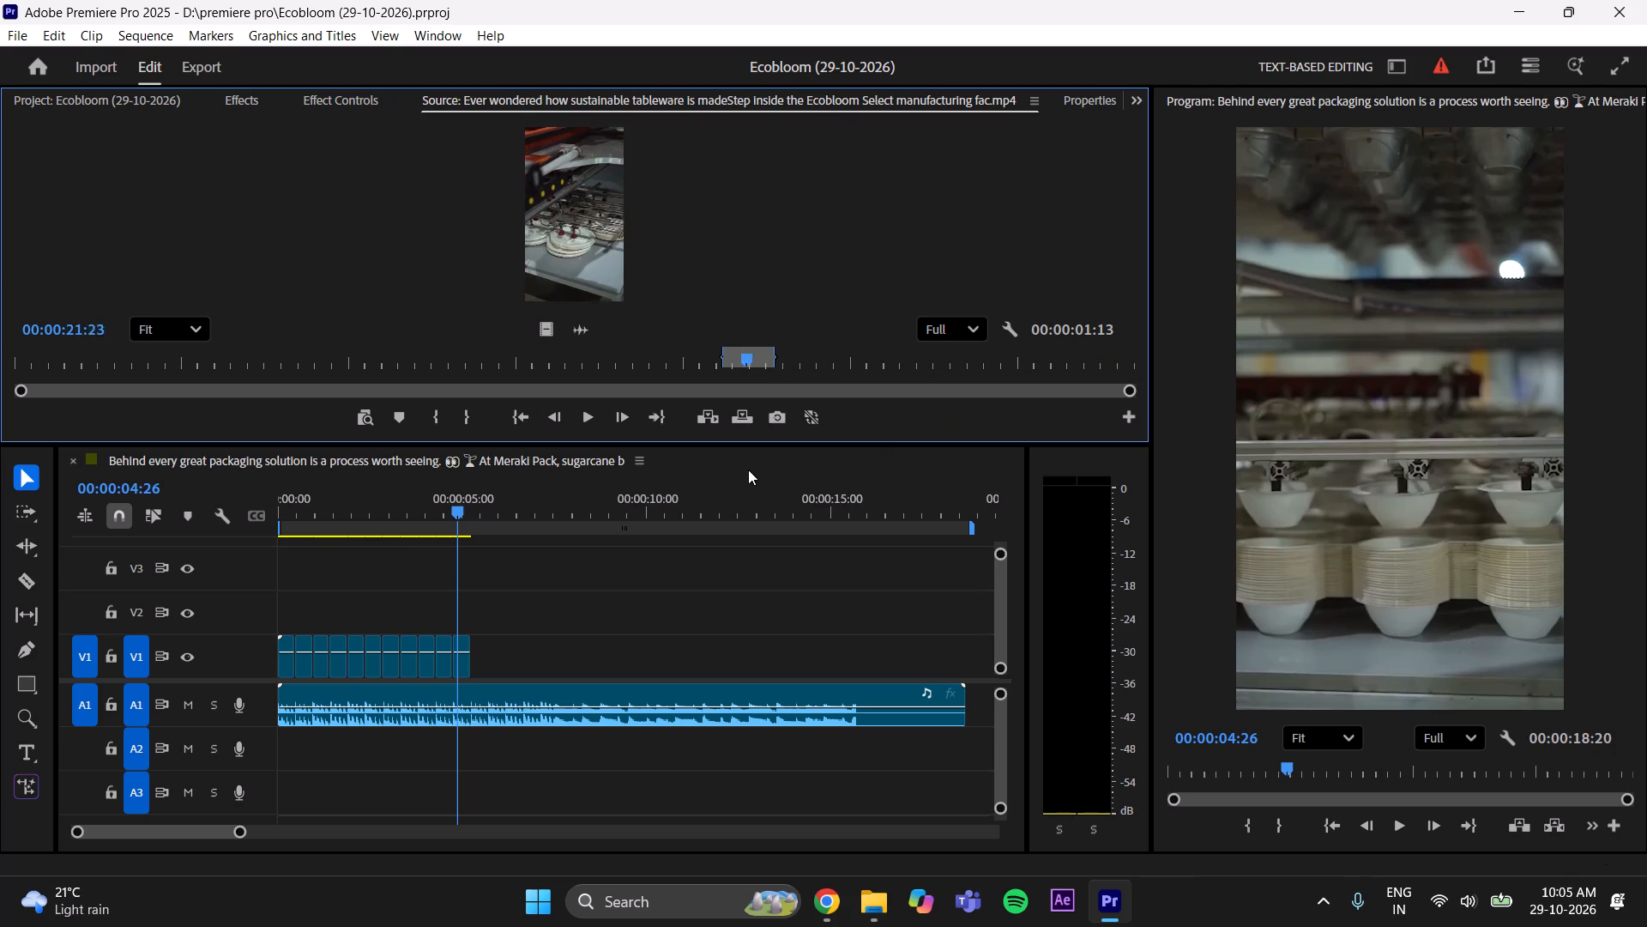
pyautogui.moveTo(748, 470); pyautogui.dragTo(738, 460)
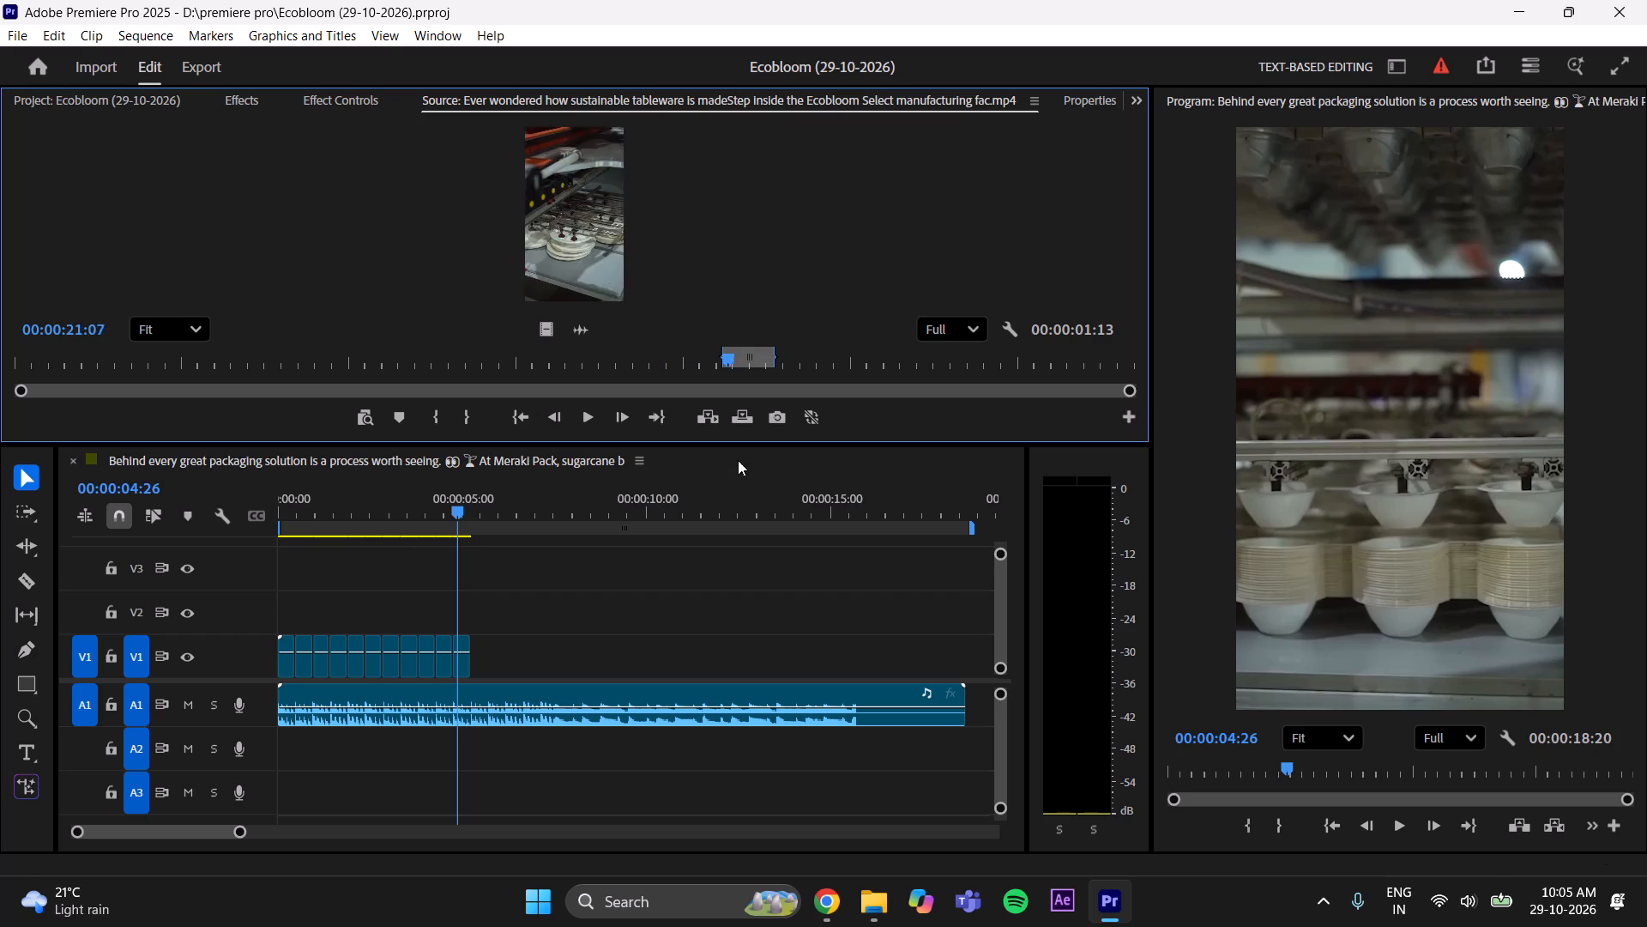
pyautogui.moveTo(738, 460); pyautogui.dragTo(842, 419)
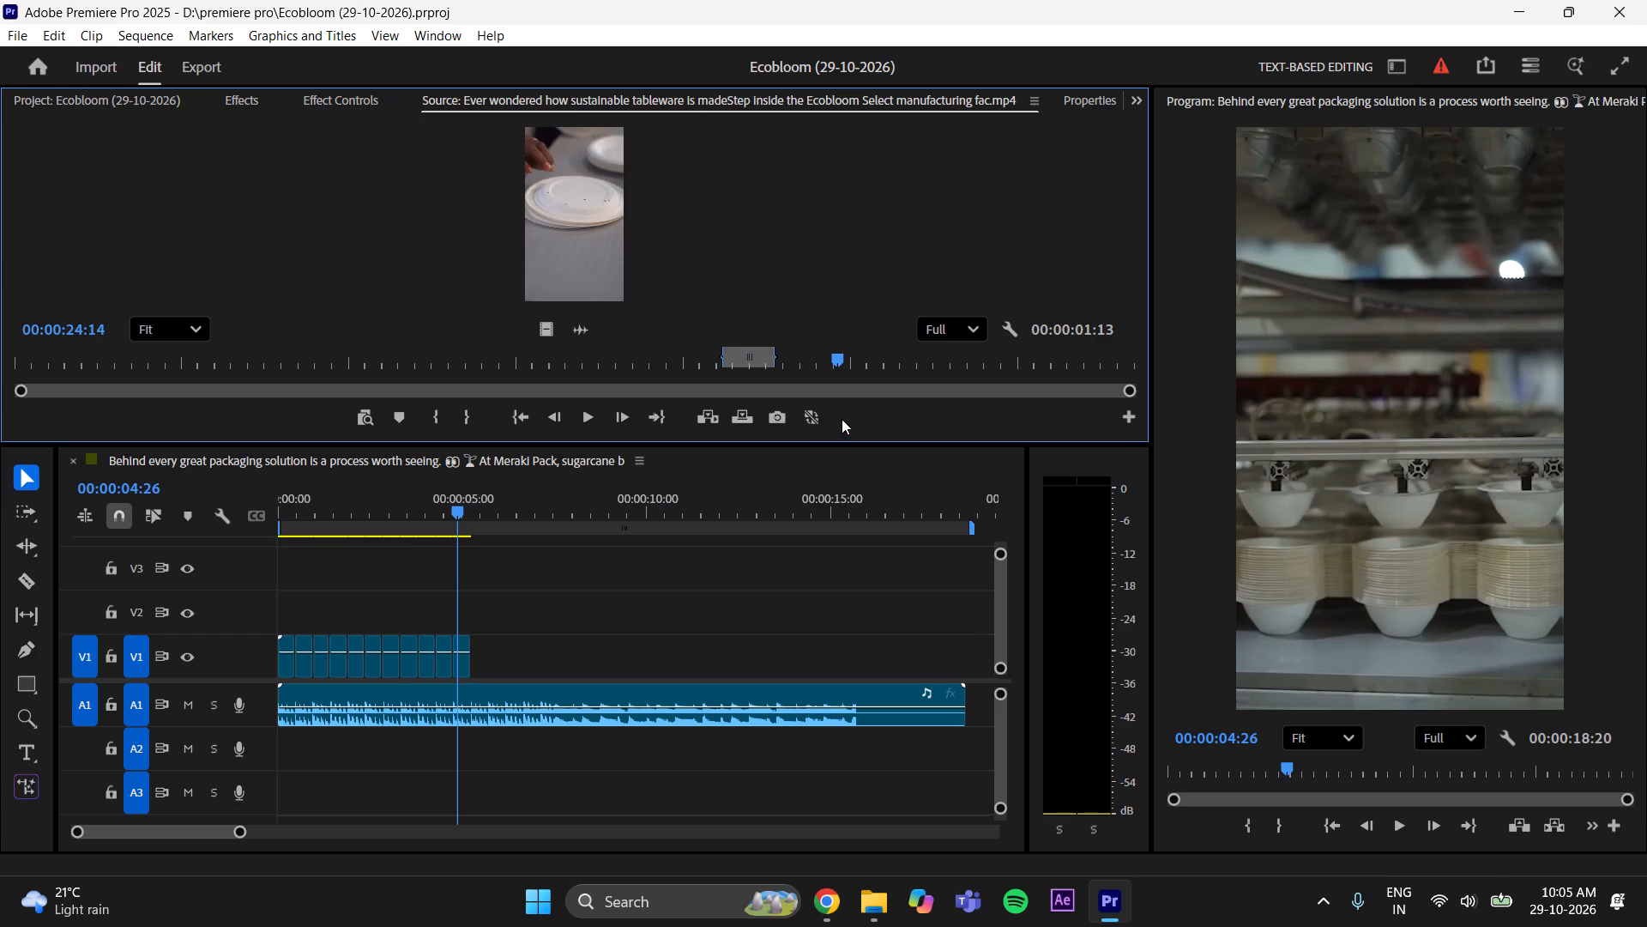
pyautogui.moveTo(842, 419); pyautogui.dragTo(840, 419)
# Save the project after reviewing the source footage.
pyautogui.hotkey('ctrl', 's')
pyautogui.hotkey('ctrl', 's')
pyautogui.hotkey('ctrl', 's')
pyautogui.hotkey('ctrl', 's')
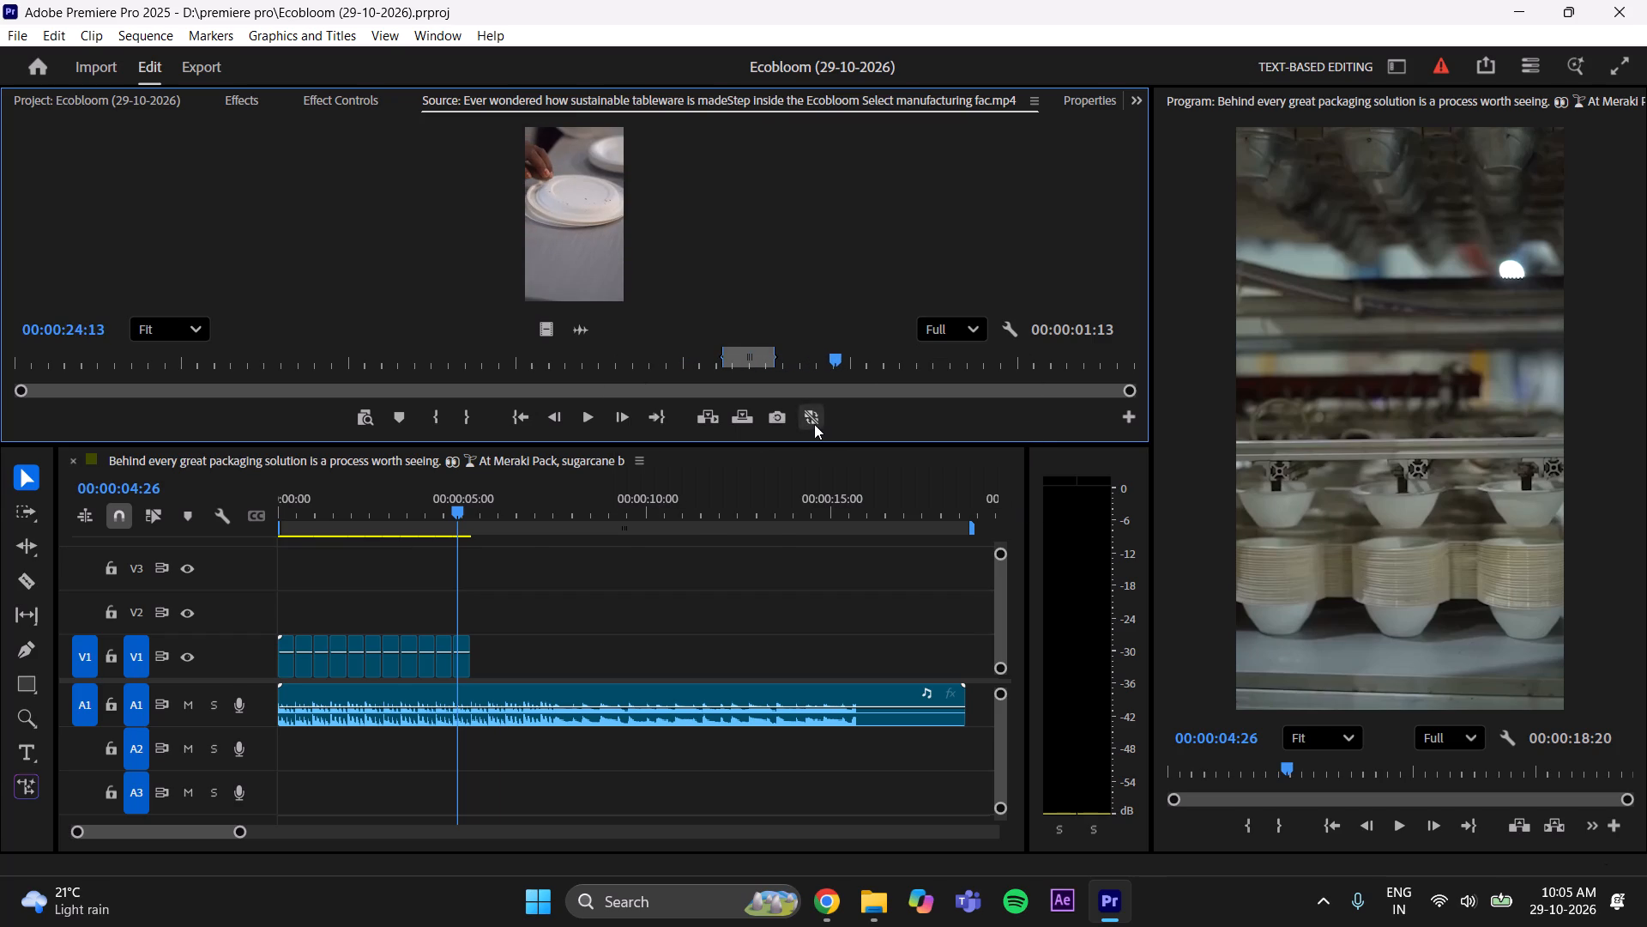
# Play the sequence from the start to about 00:00:02:00 to check how the V1 shots fill the frame.
pyautogui.click(1394, 823)
pyautogui.click(1394, 823)
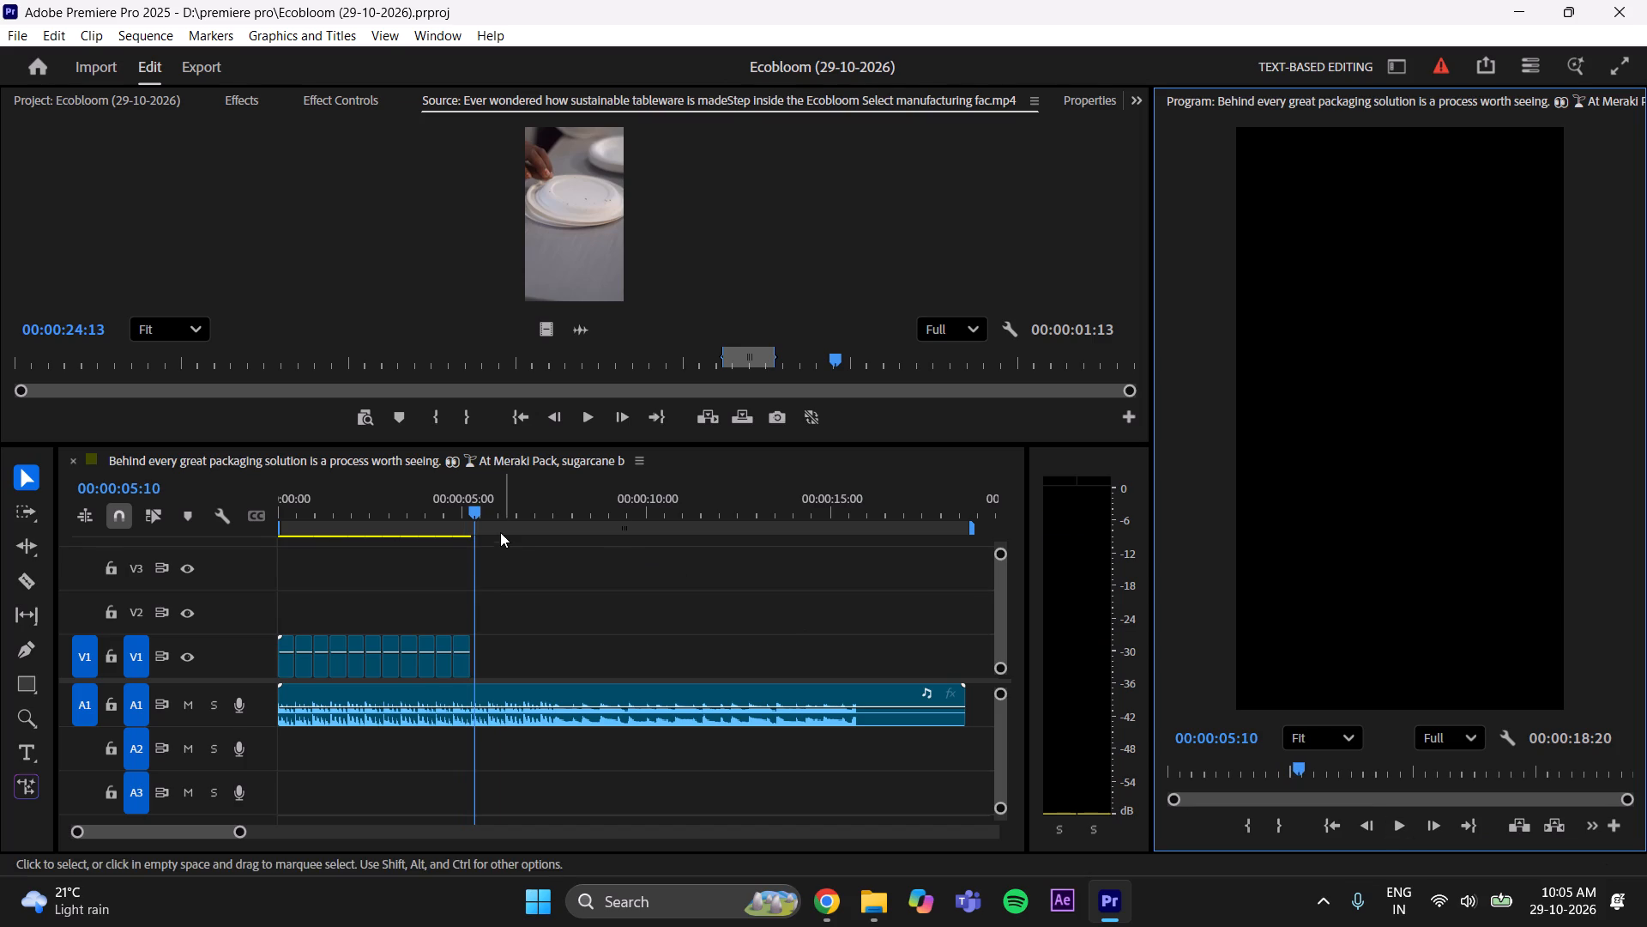
pyautogui.moveTo(462, 502); pyautogui.dragTo(109, 523)
pyautogui.click(1389, 819)
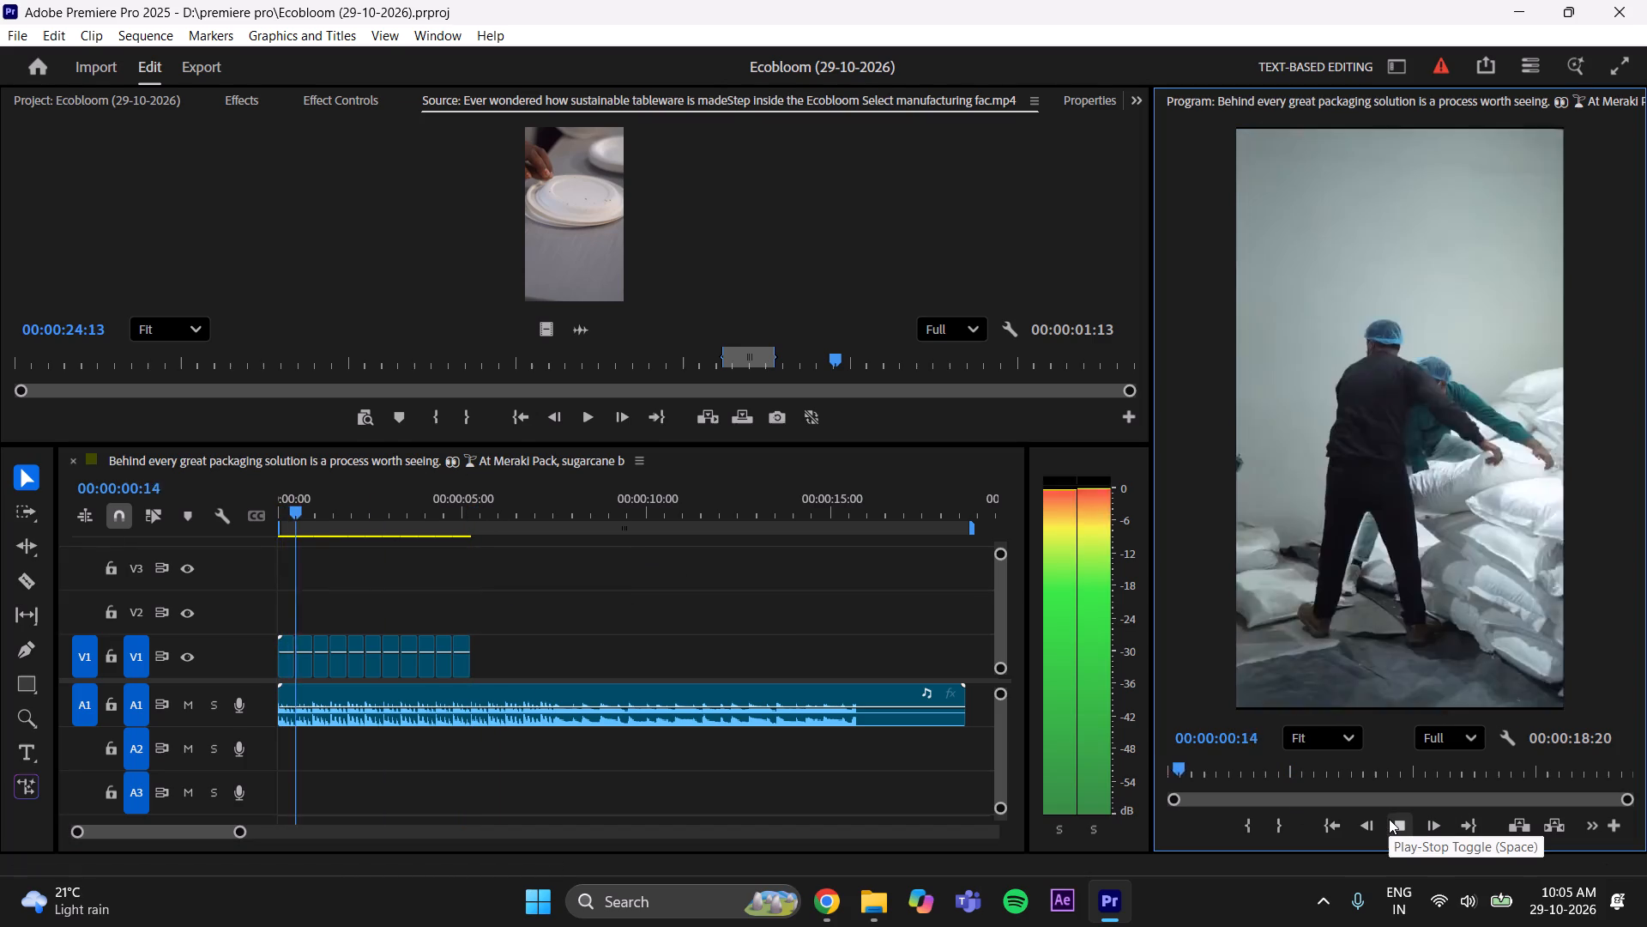
pyautogui.click(1389, 819)
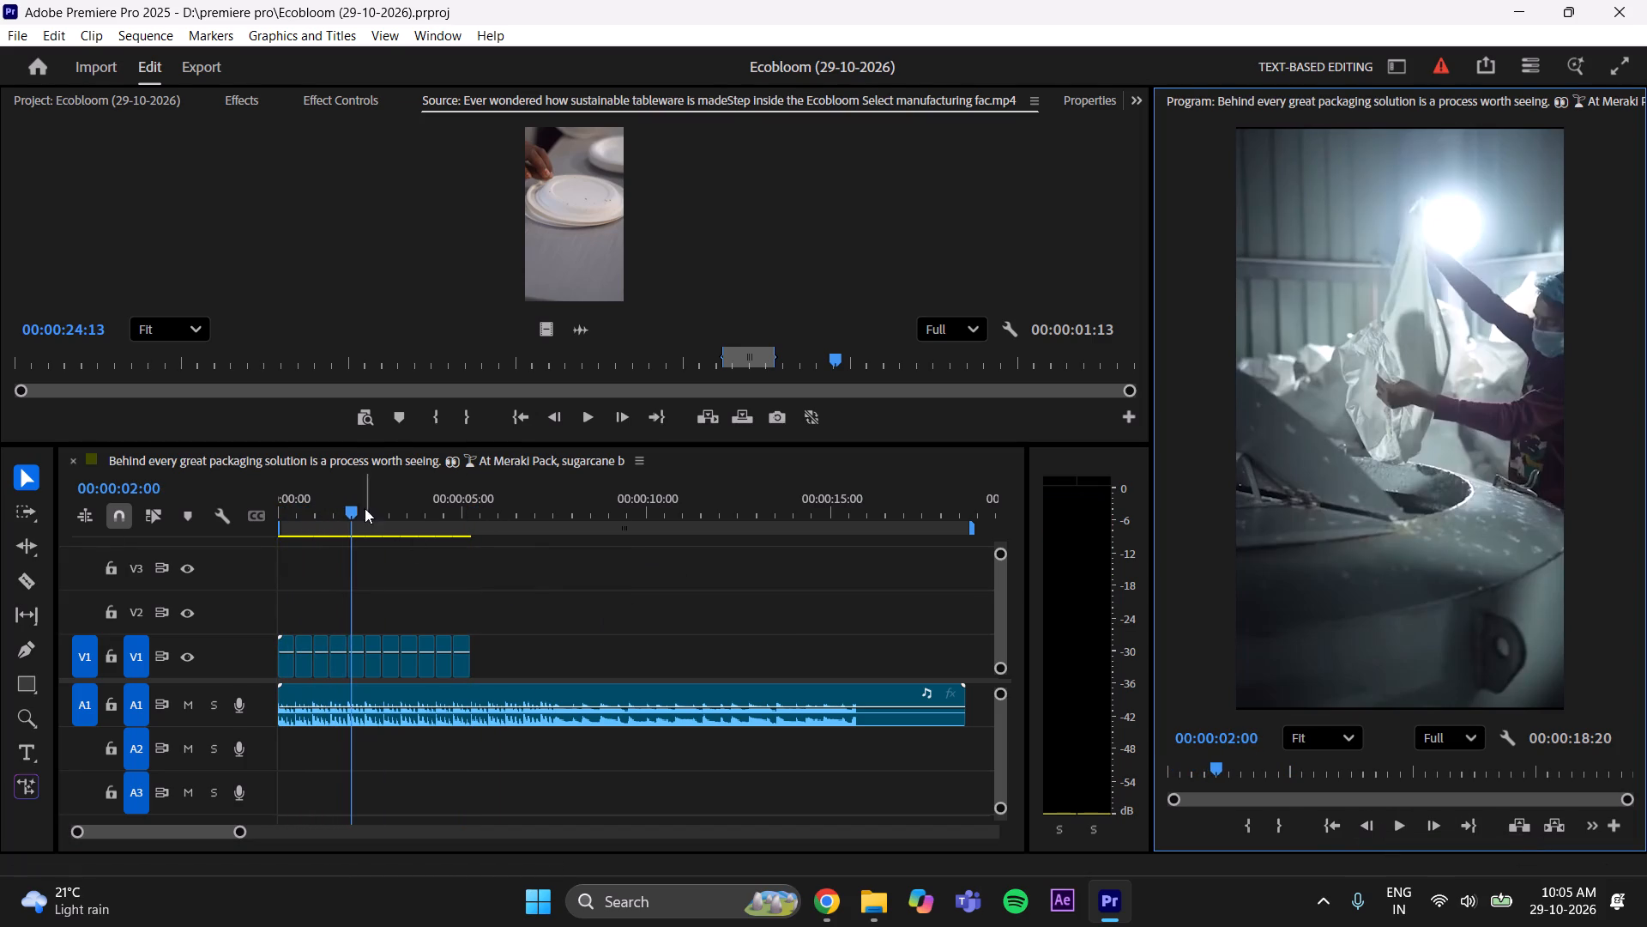
# Set the Scale of the opening aerial factory clip on V1 to 101.0.
pyautogui.moveTo(344, 500); pyautogui.dragTo(287, 529)
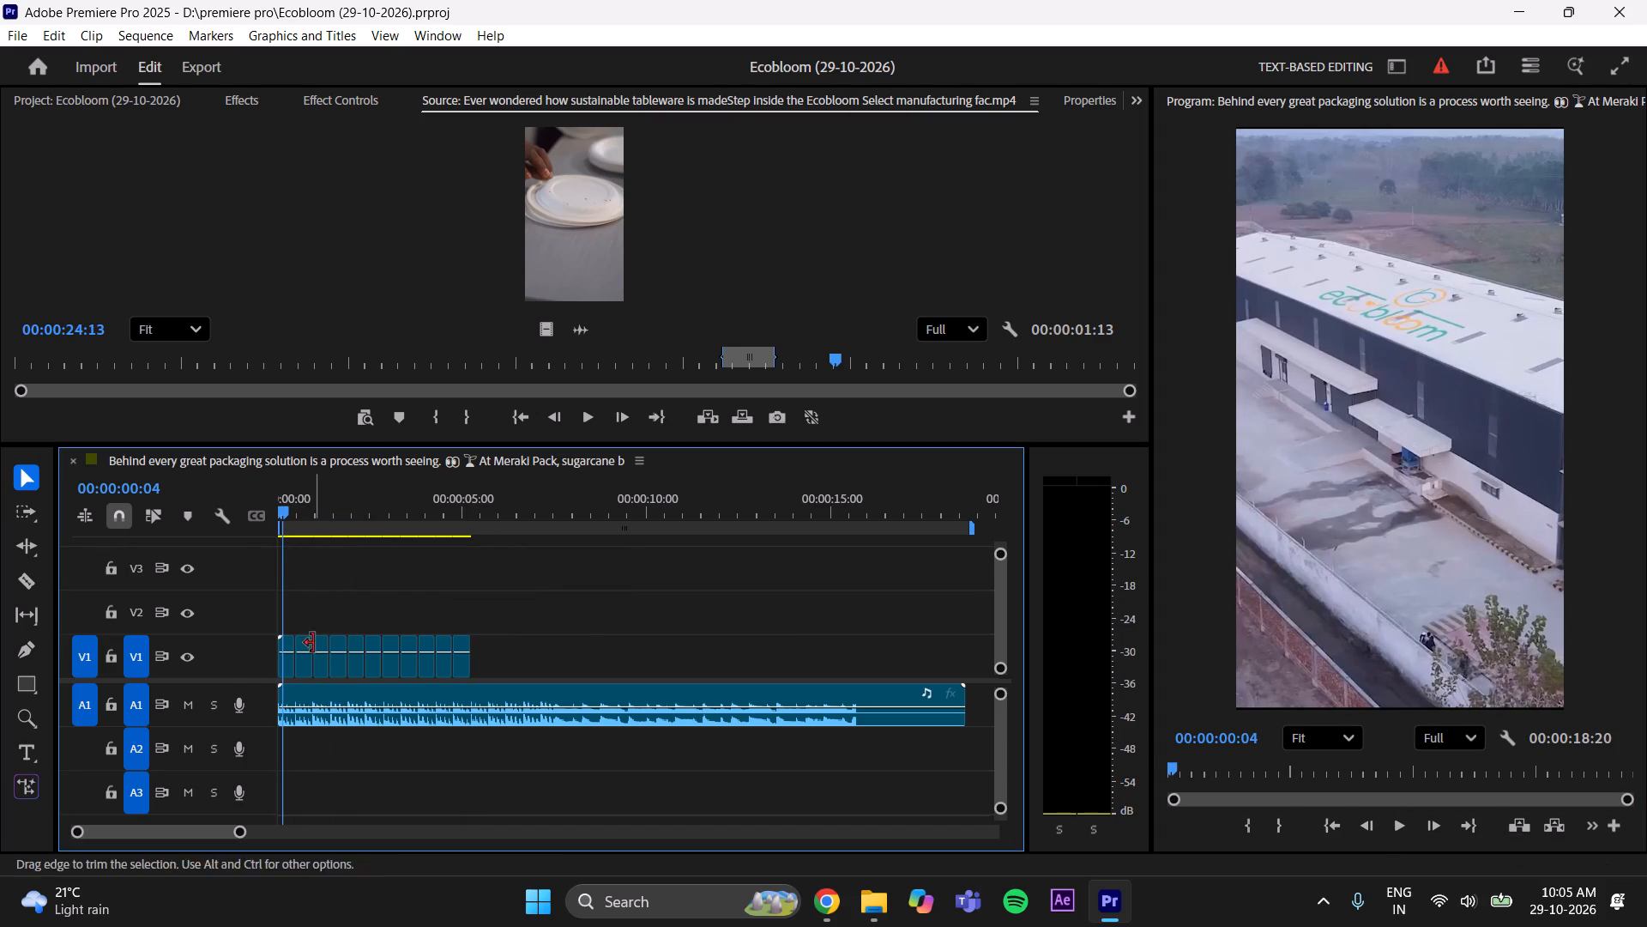
pyautogui.click(286, 666)
pyautogui.click(328, 103)
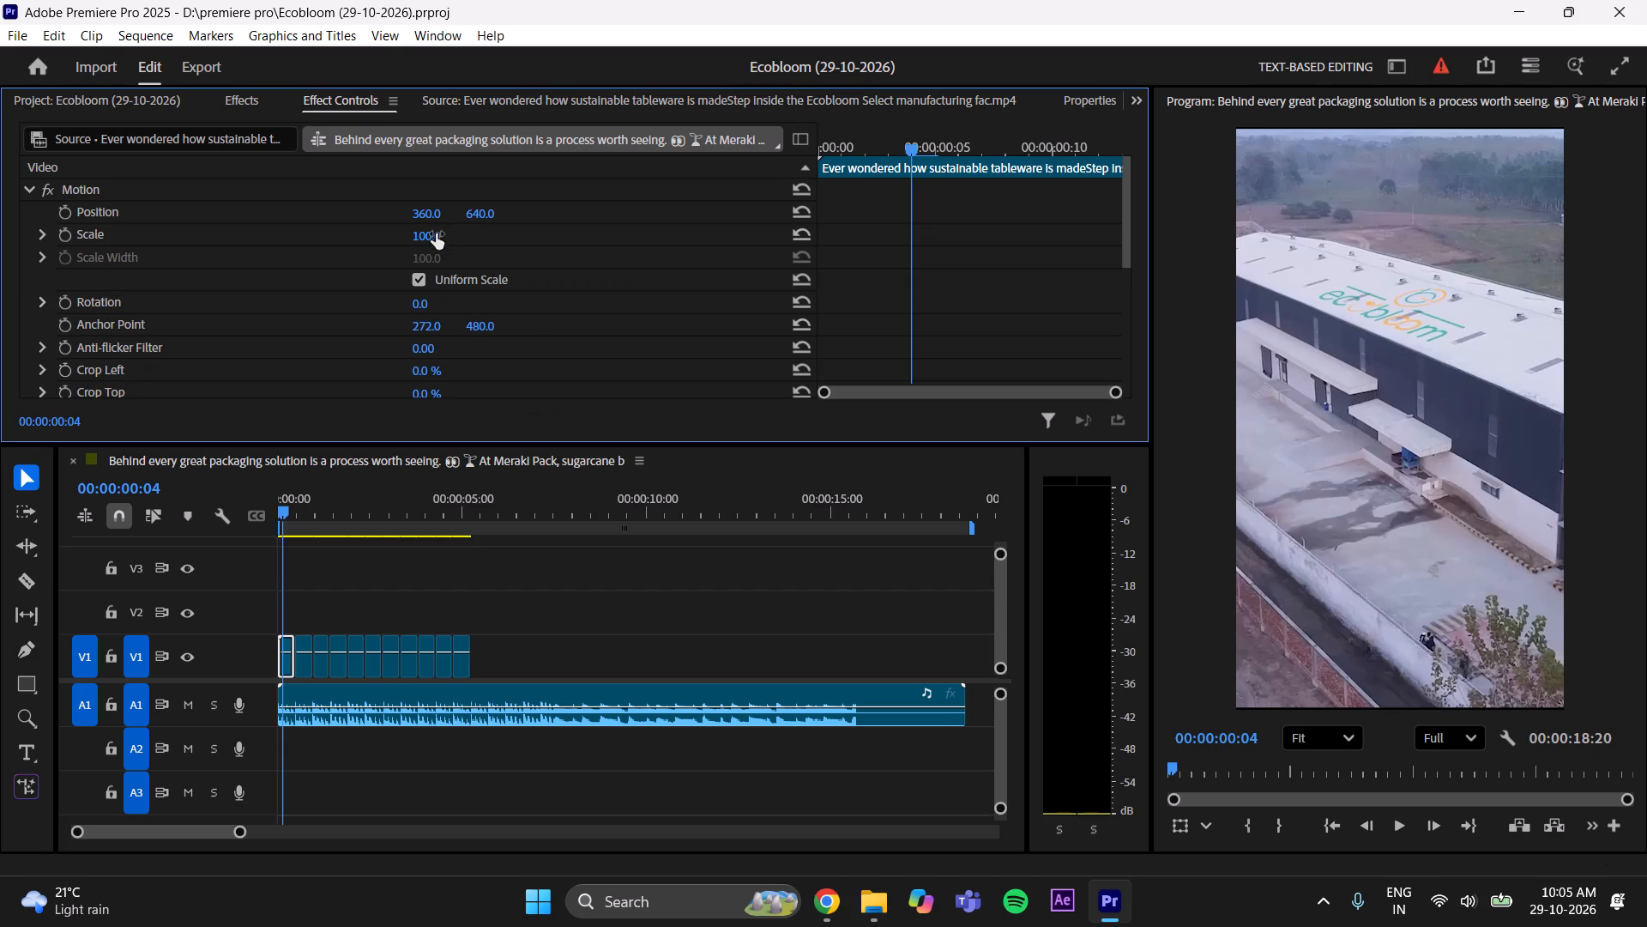
pyautogui.click(436, 233)
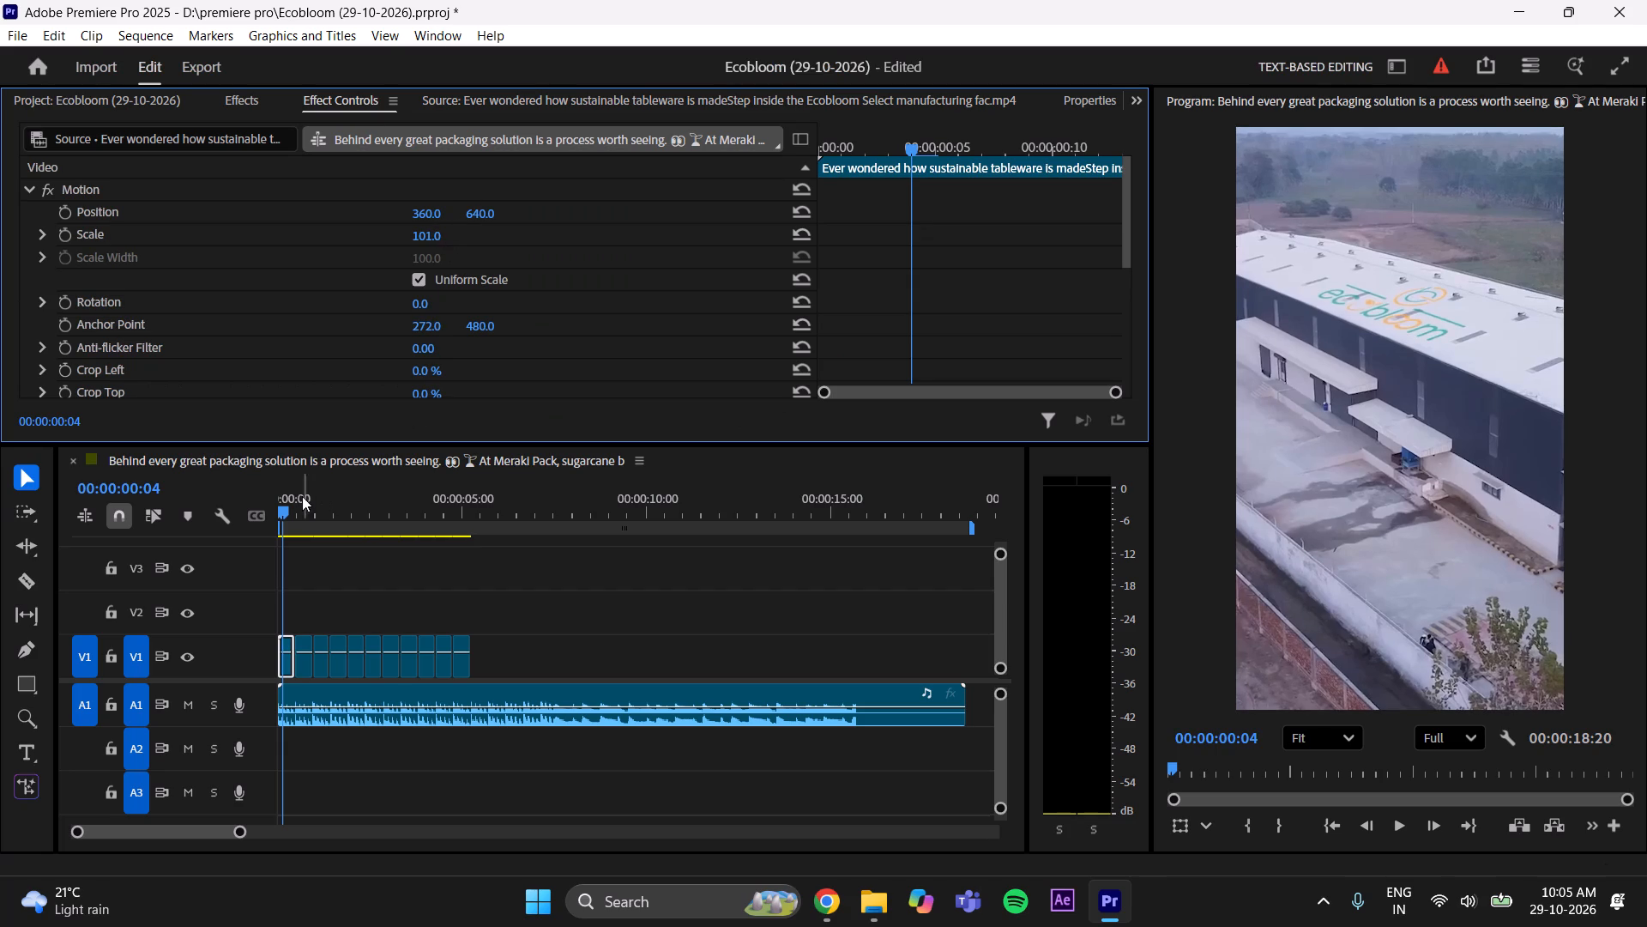
# Set the Scale of the second V1 clip, with workers handling white sacks, to 102.0.
pyautogui.moveTo(281, 504); pyautogui.dragTo(306, 510)
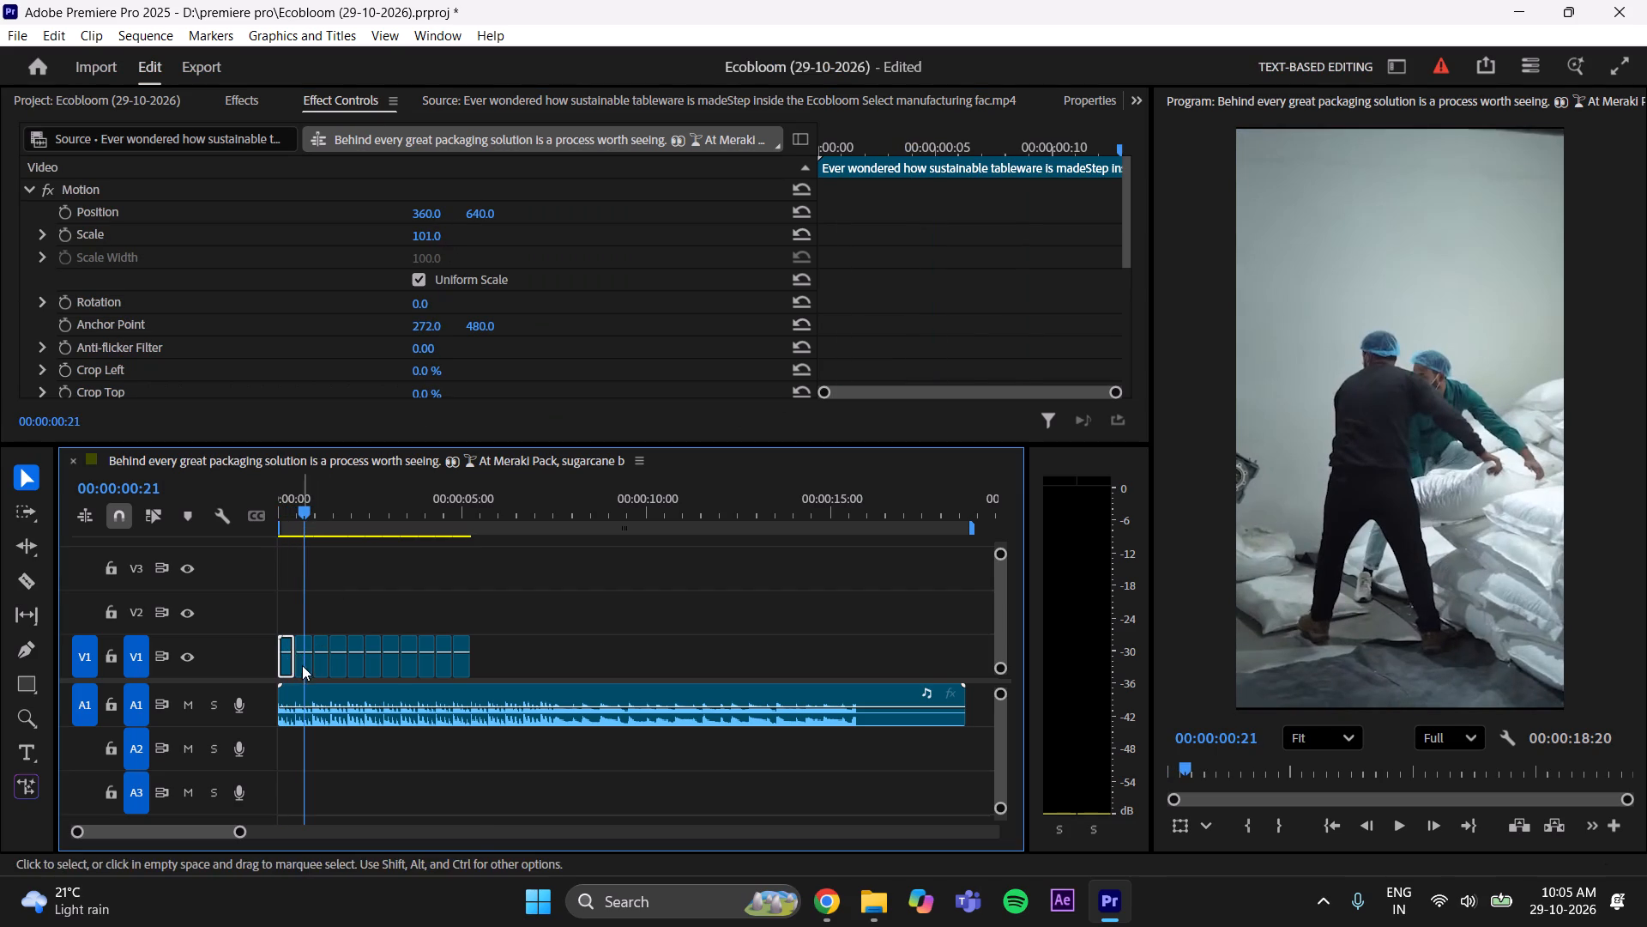
pyautogui.click(302, 665)
pyautogui.click(437, 233)
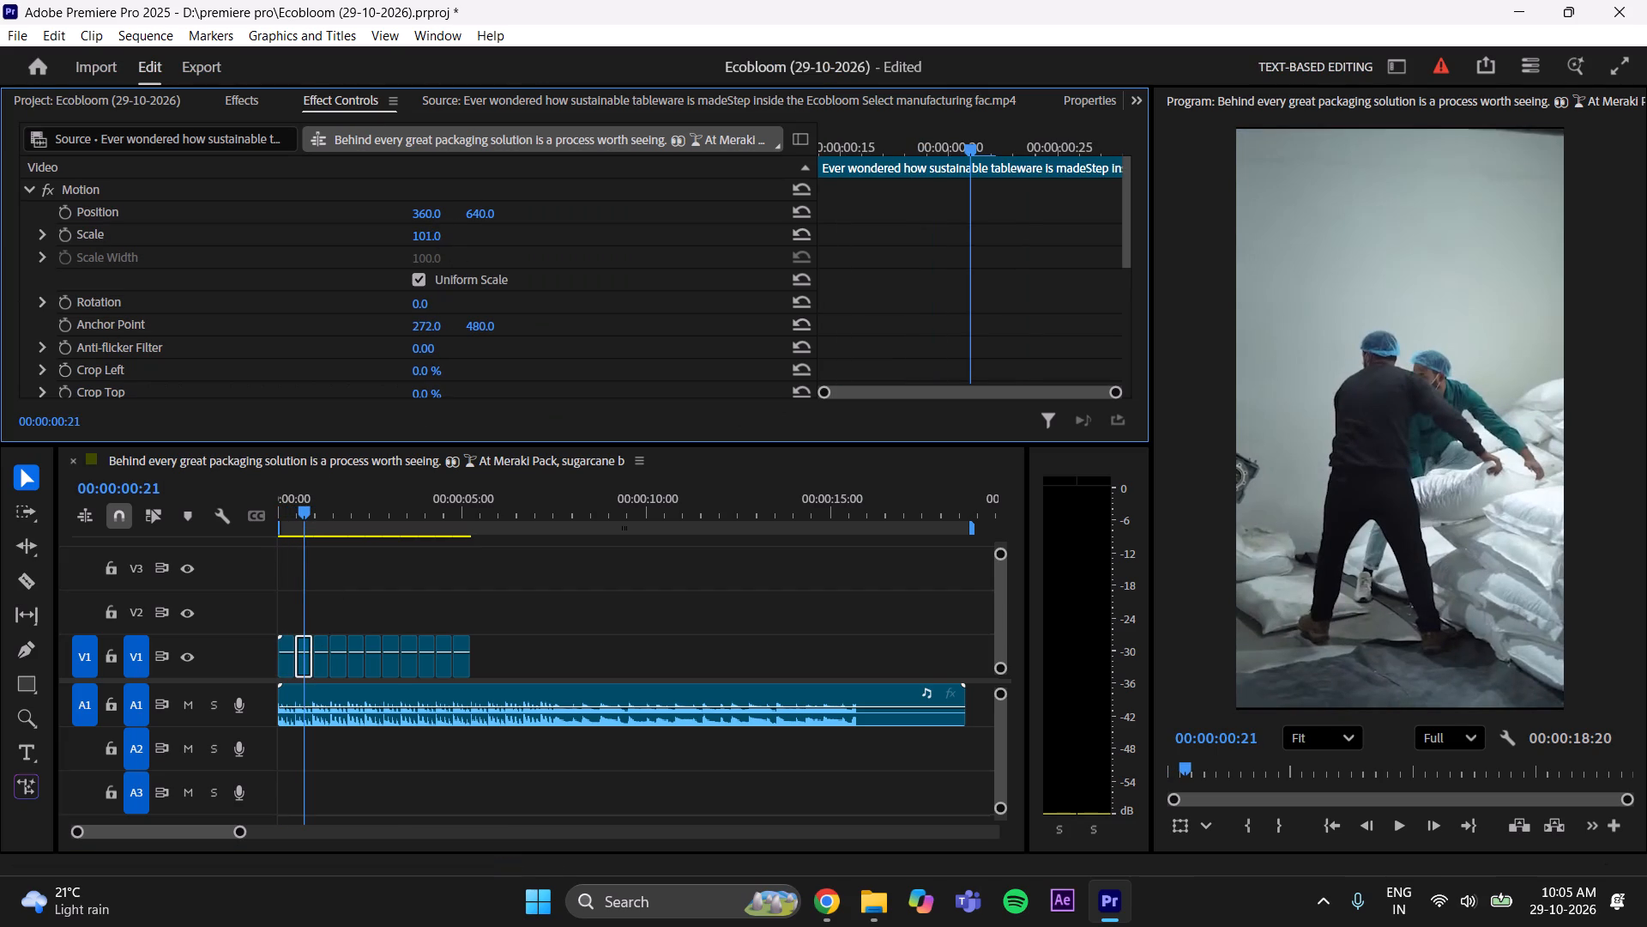
pyautogui.click(438, 233)
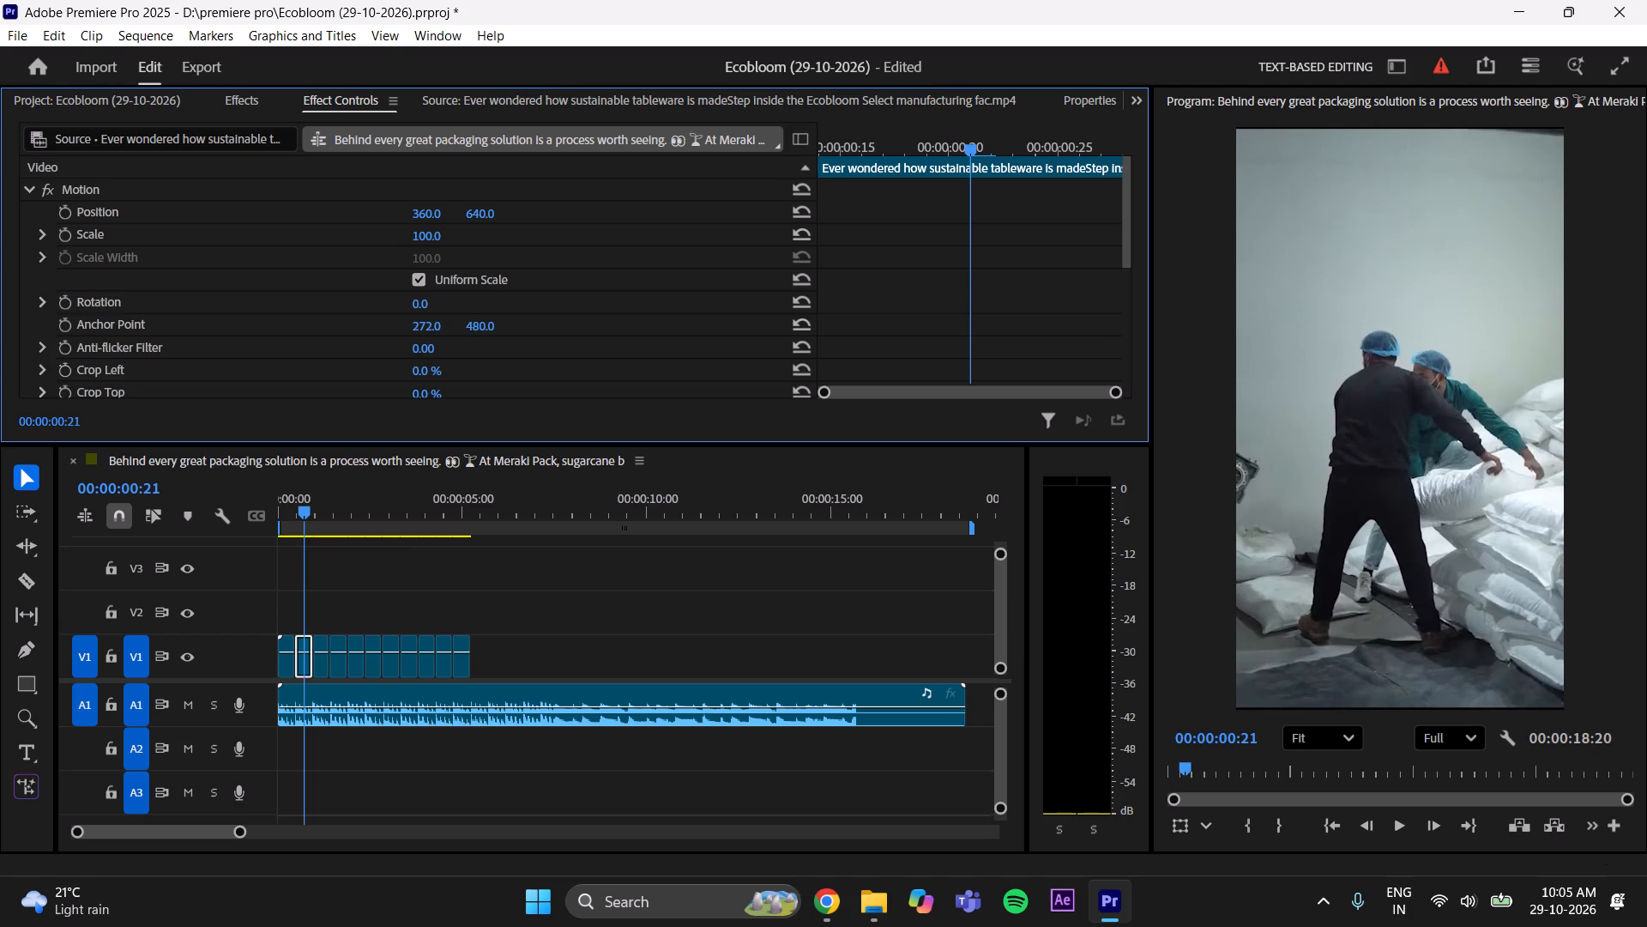
# Set the Scale of the third V1 clip, the white pulp close-up, to 102.0.
pyautogui.moveTo(299, 500); pyautogui.dragTo(323, 506)
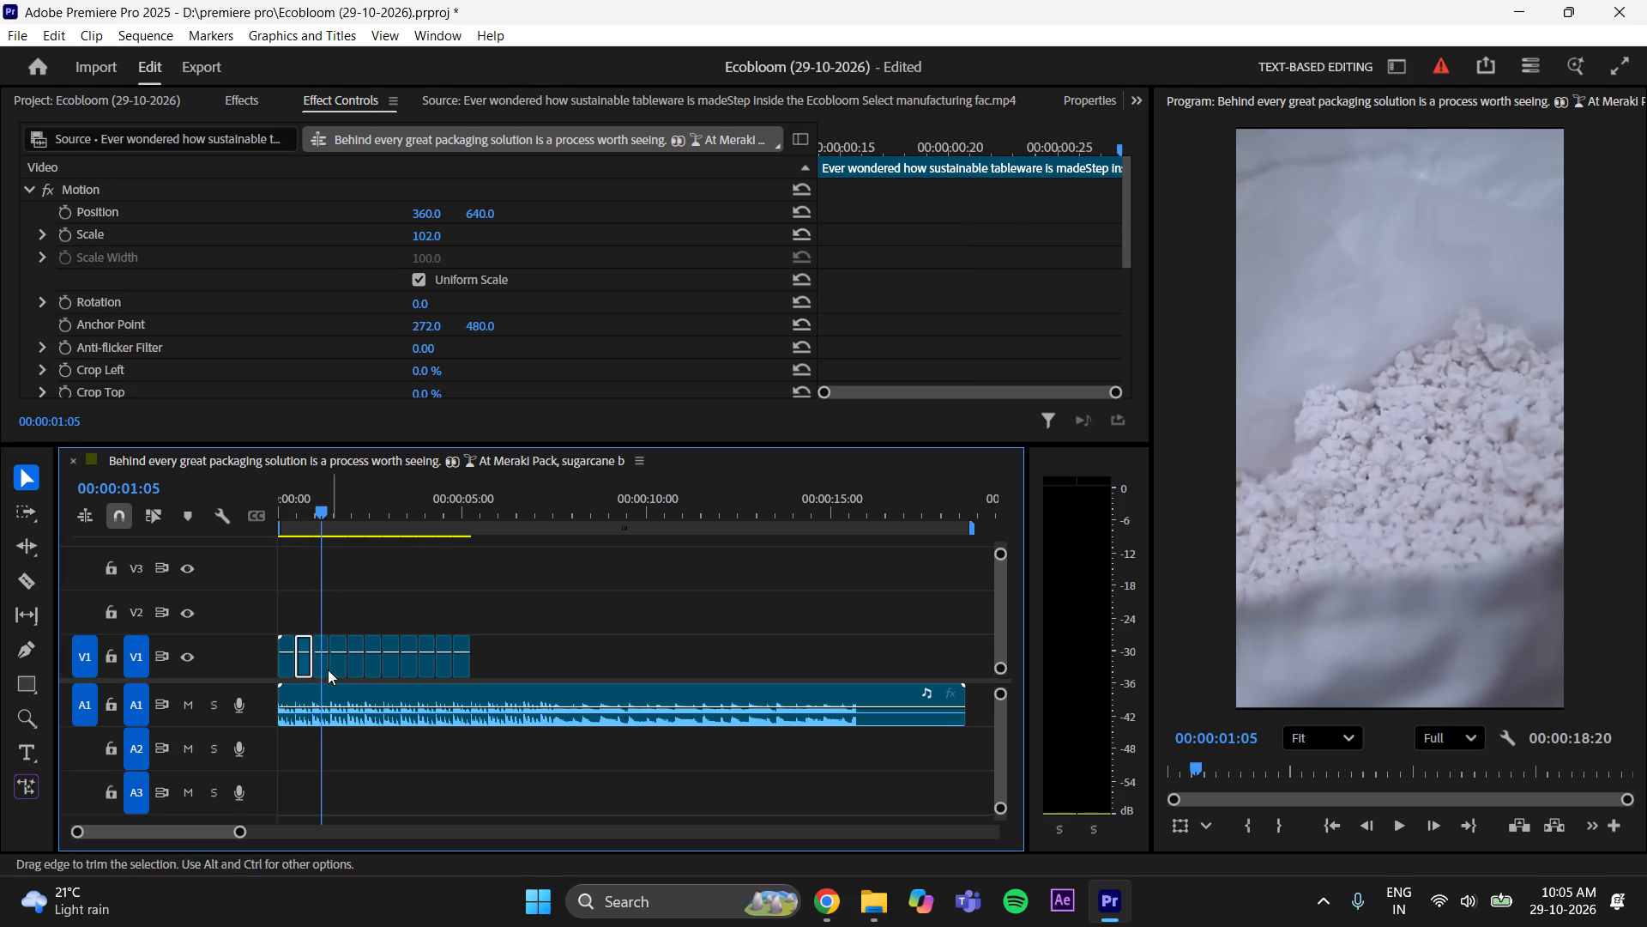
pyautogui.click(320, 667)
pyautogui.click(433, 239)
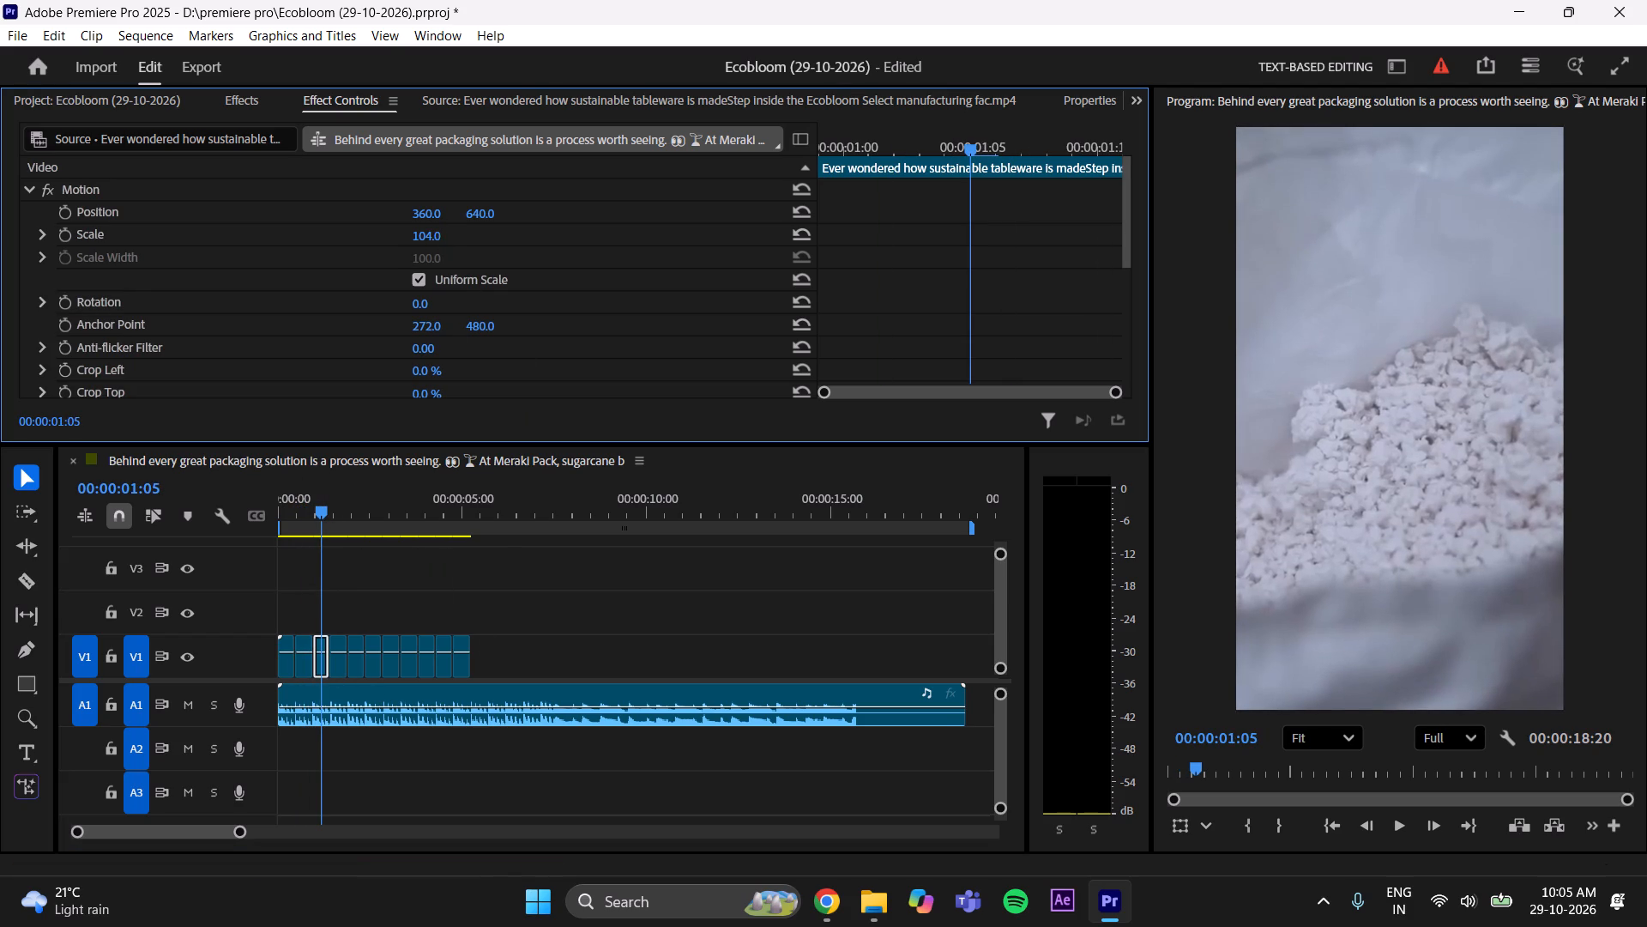
pyautogui.click(433, 228)
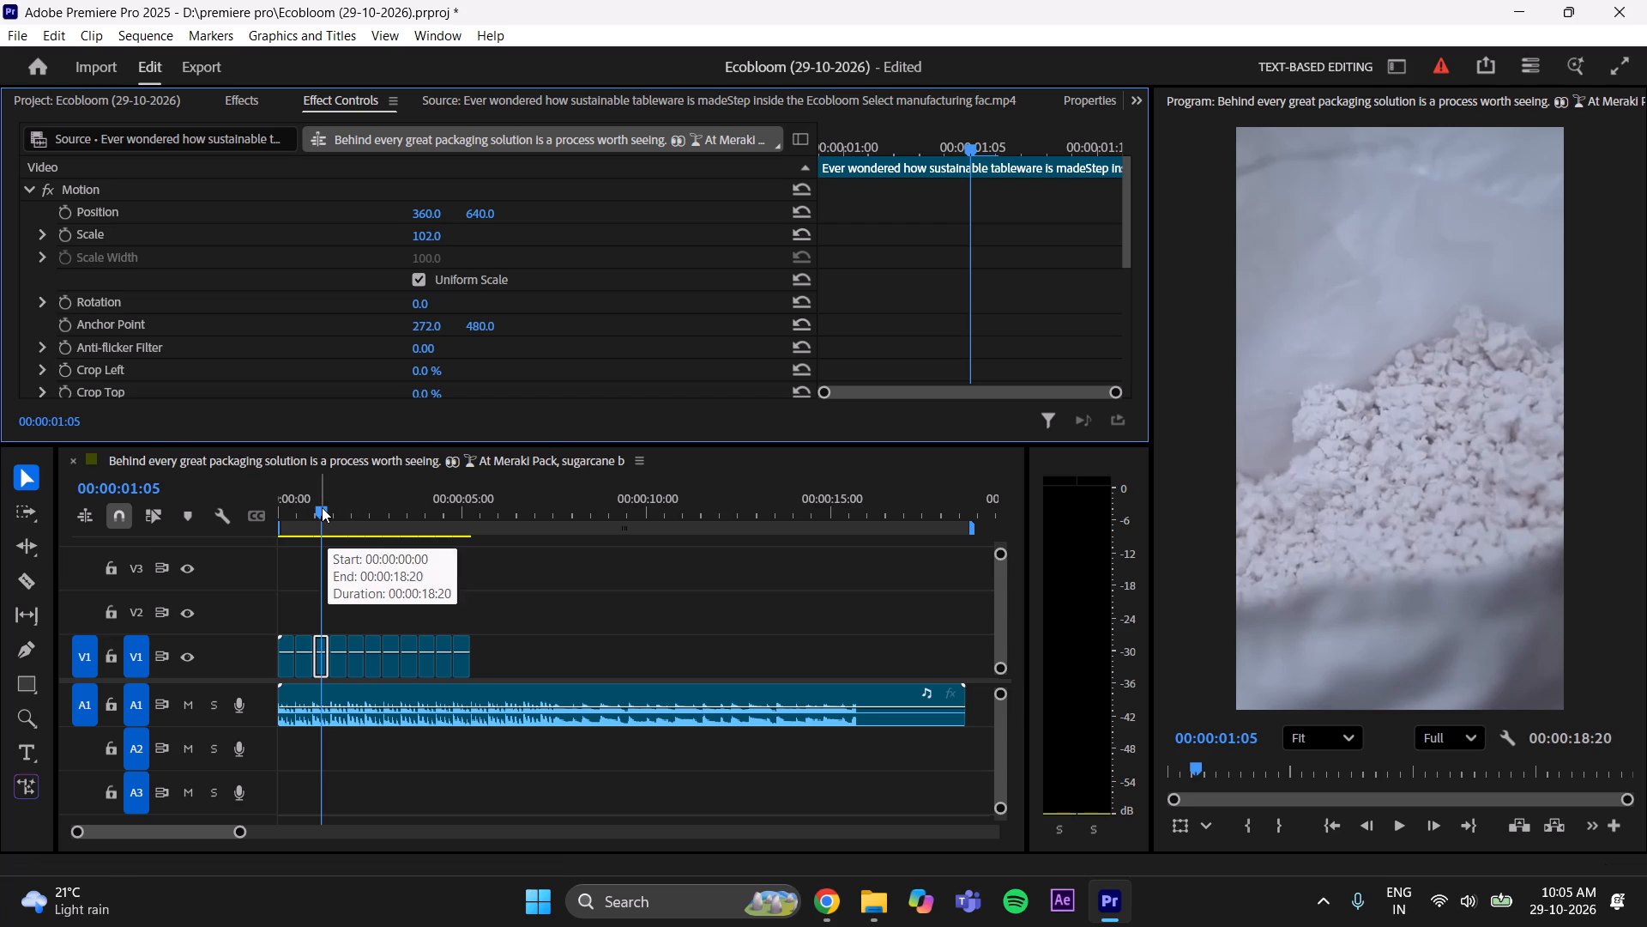
# Set the Scale of the fourth V1 clip, the sack on the conveyor belt, to 101.0.
pyautogui.moveTo(322, 506); pyautogui.dragTo(341, 506)
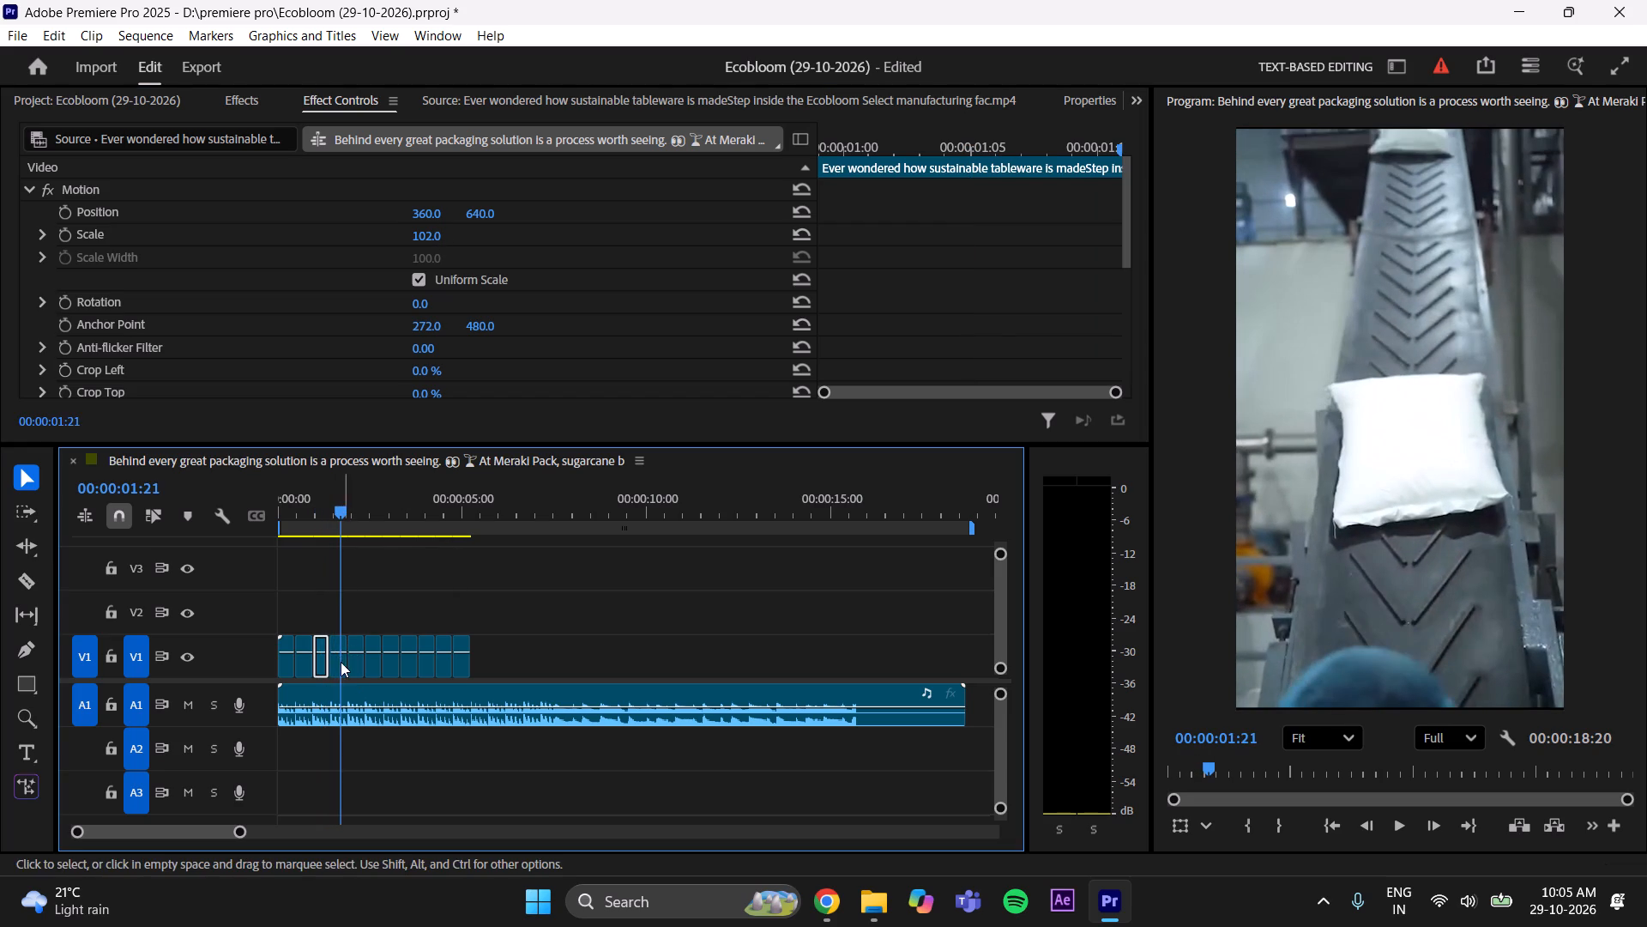
pyautogui.click(338, 661)
pyautogui.click(437, 237)
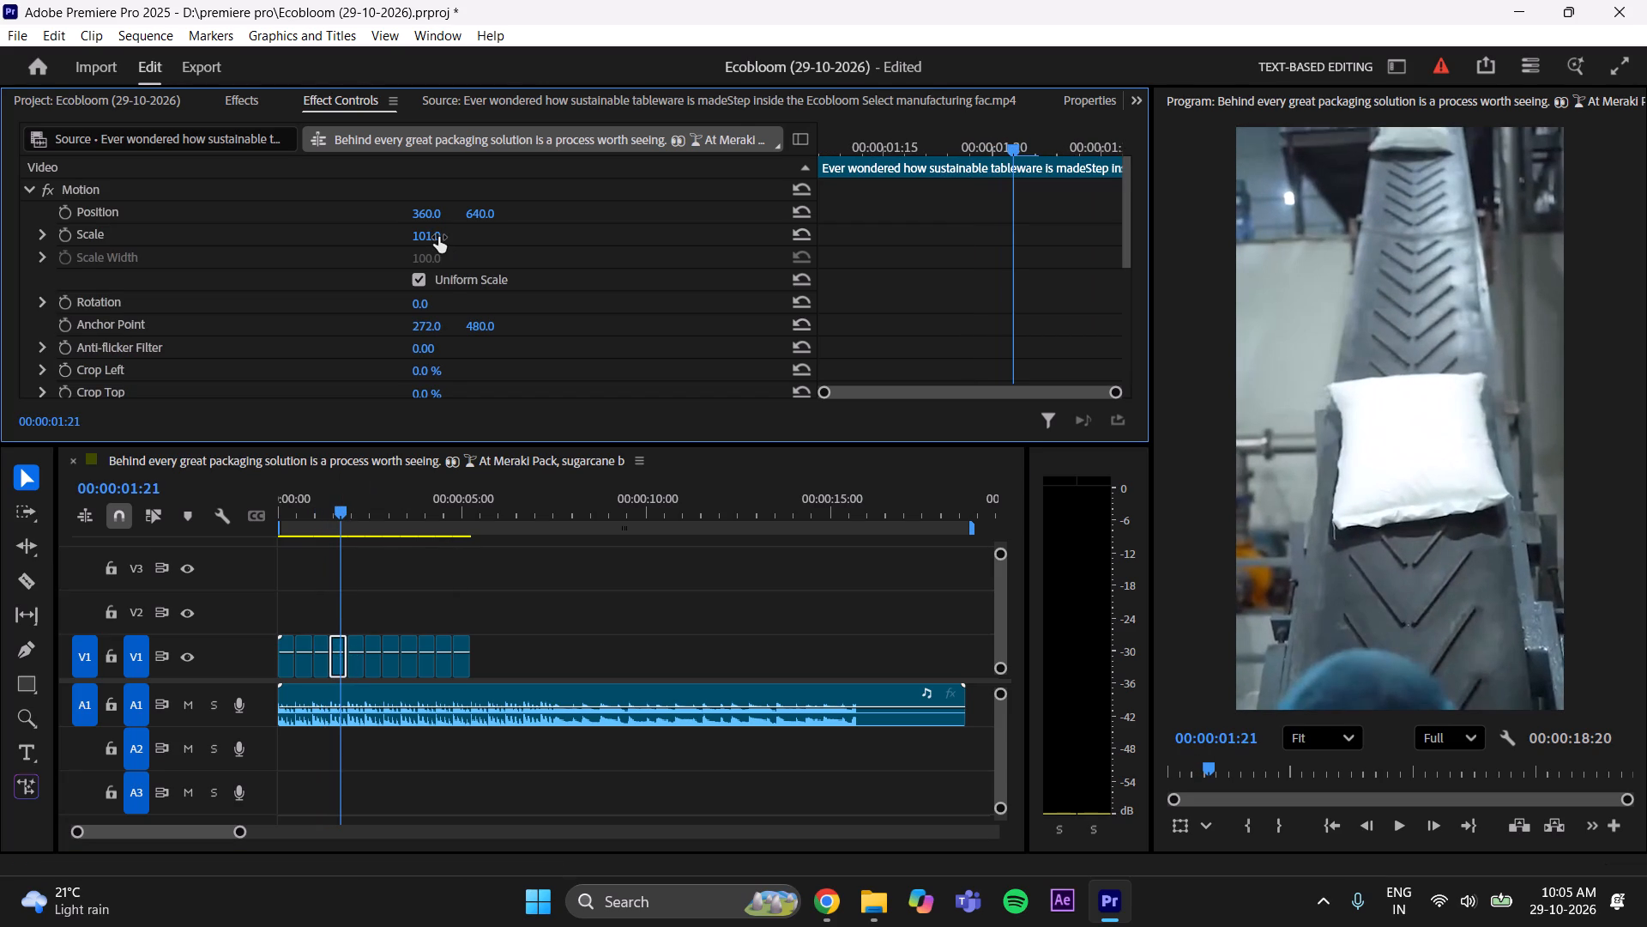
pyautogui.click(442, 232)
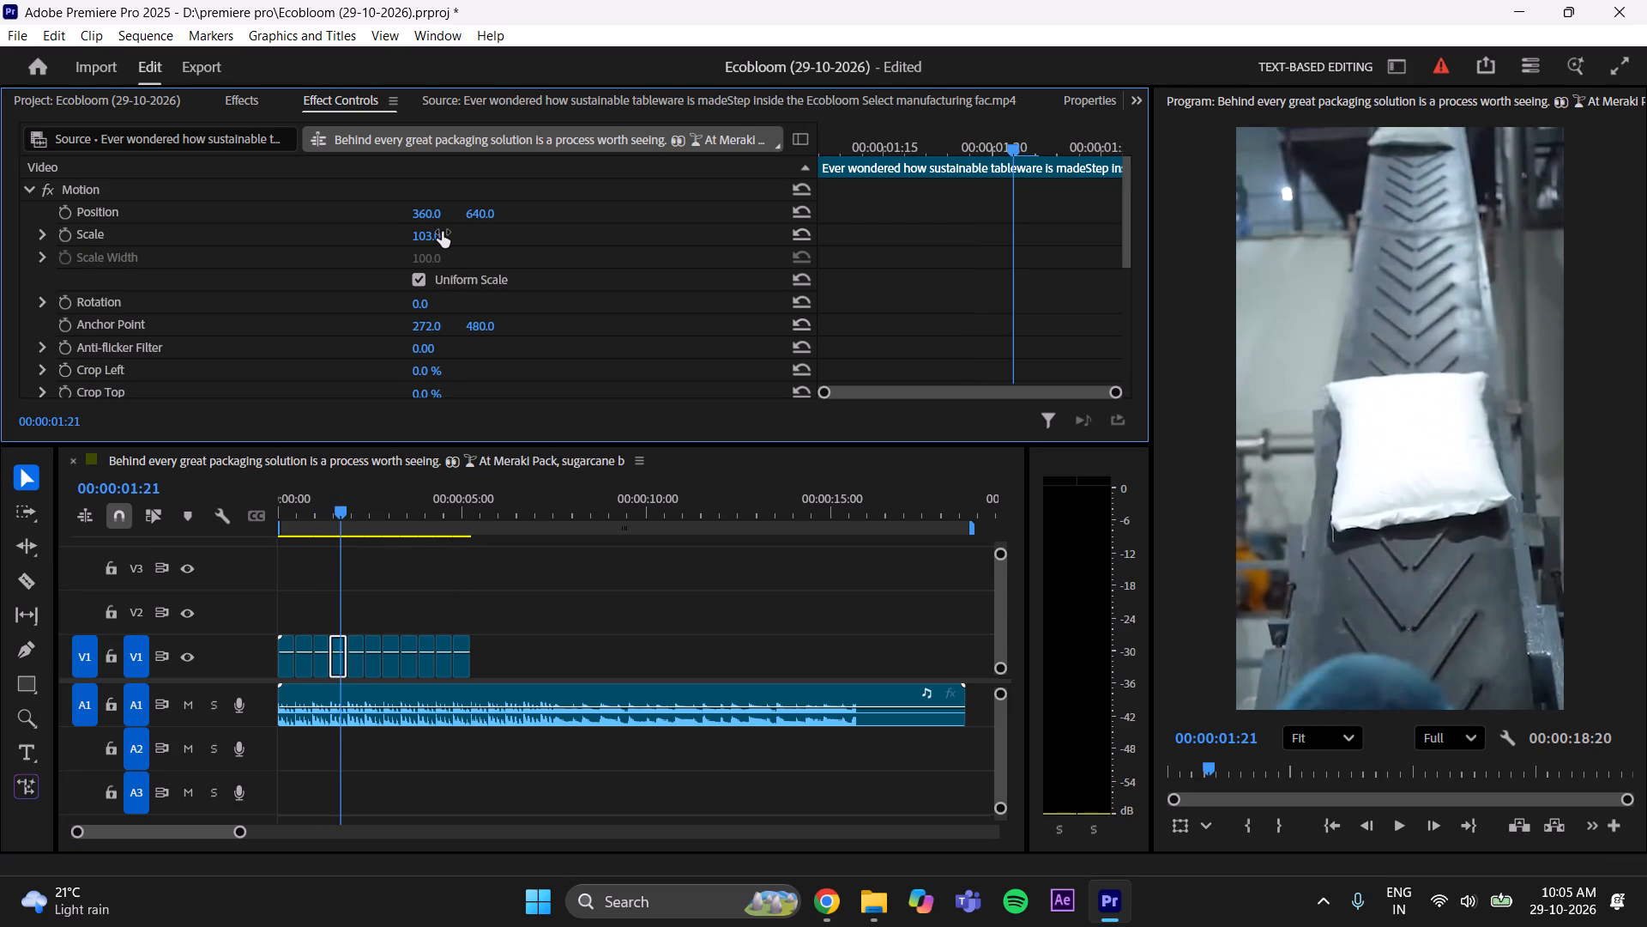
pyautogui.hotkey('ctrl', 'z')
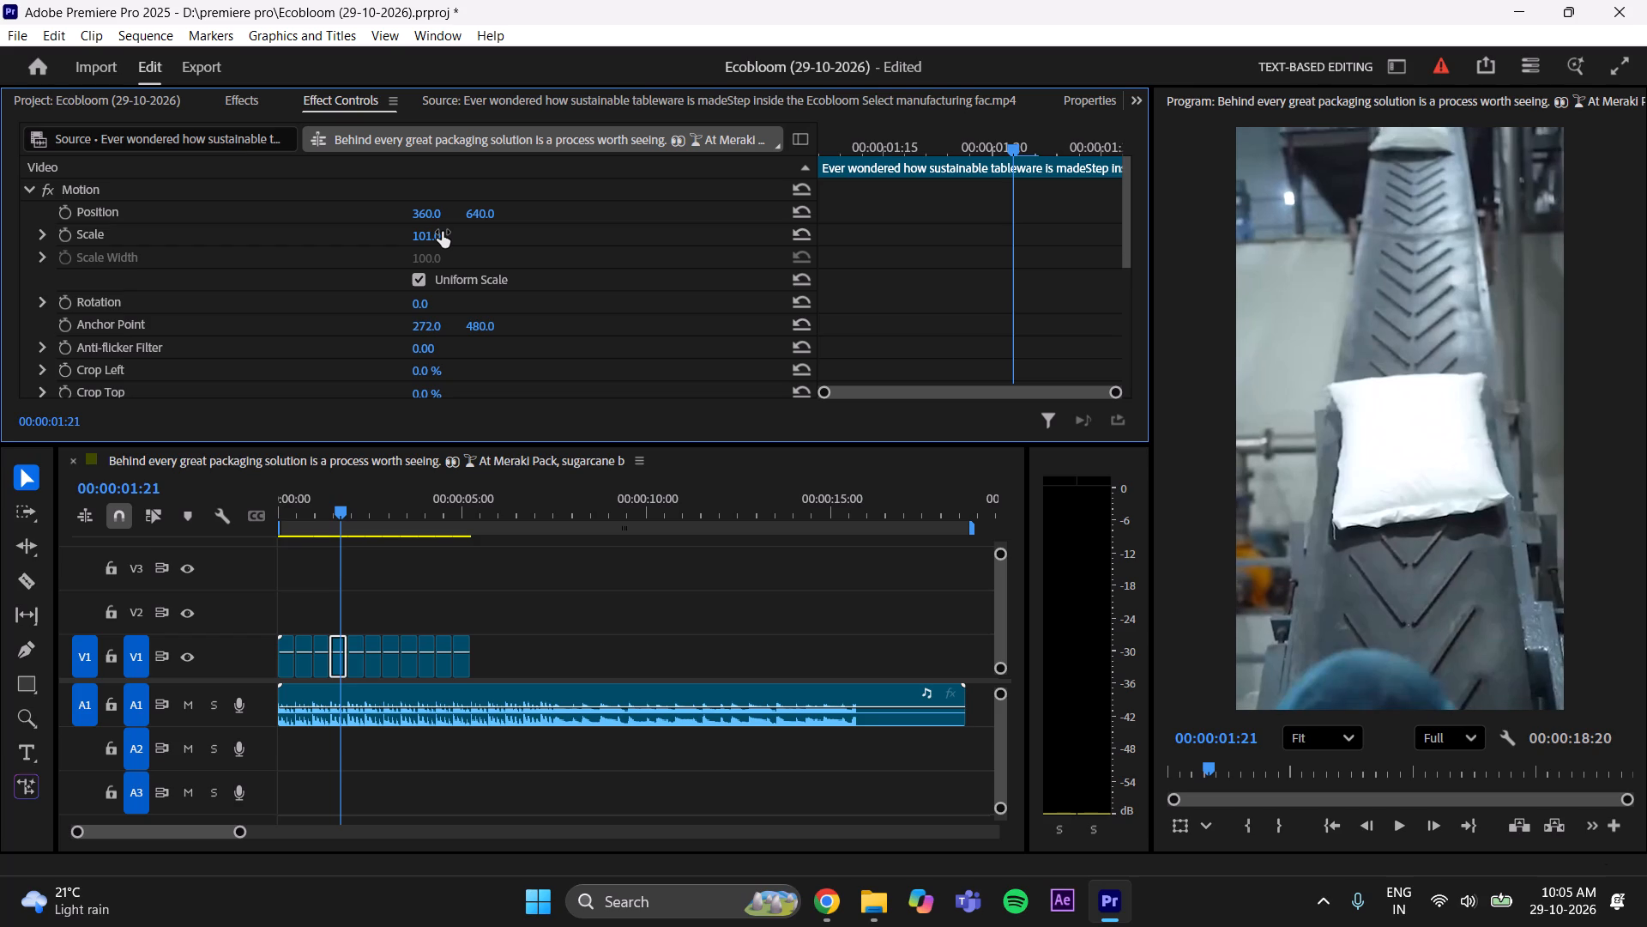
# Set the Scale of the fifth V1 clip, the worker emptying a sack into the vat, to 101.0.
pyautogui.click(358, 513)
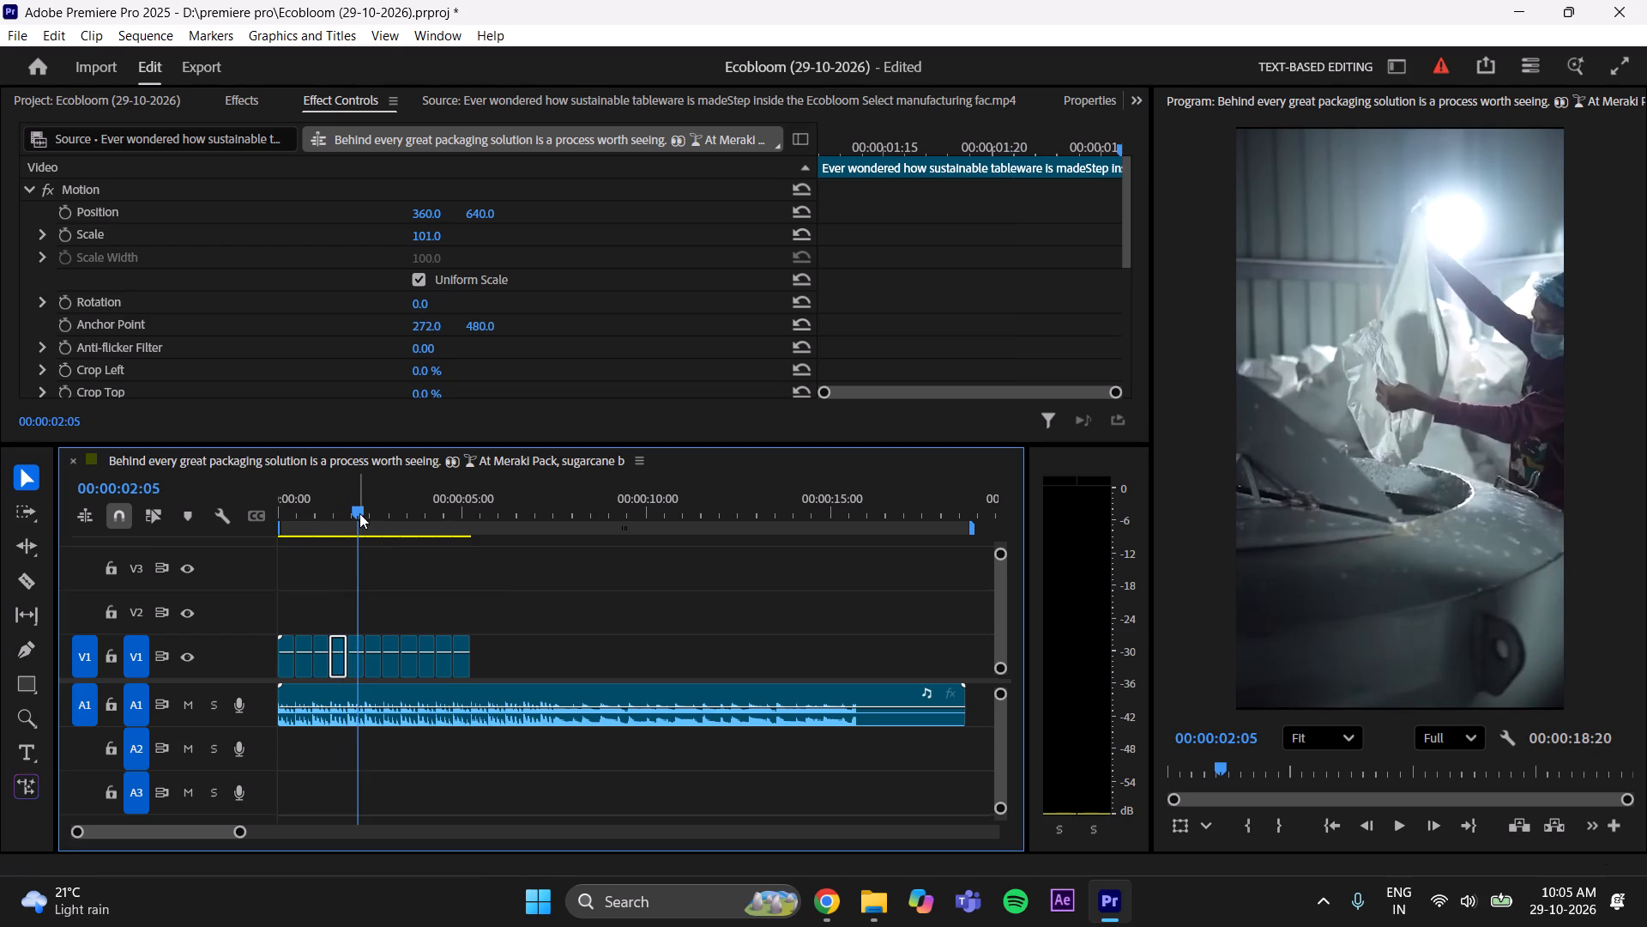
pyautogui.click(351, 669)
pyautogui.click(356, 666)
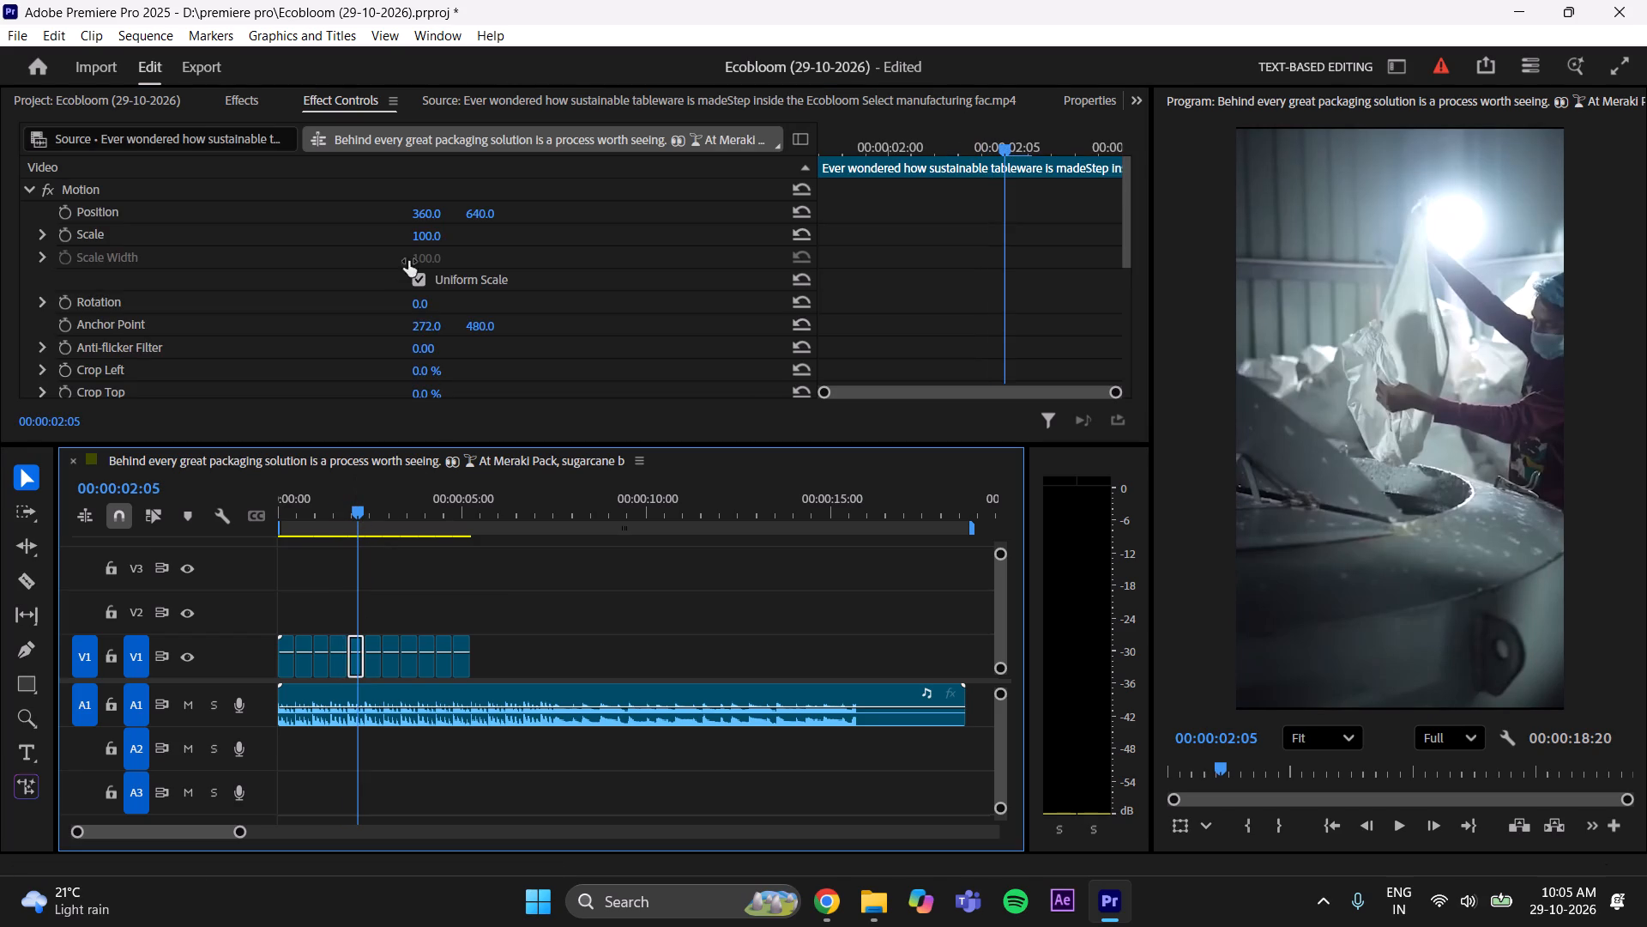
pyautogui.click(436, 233)
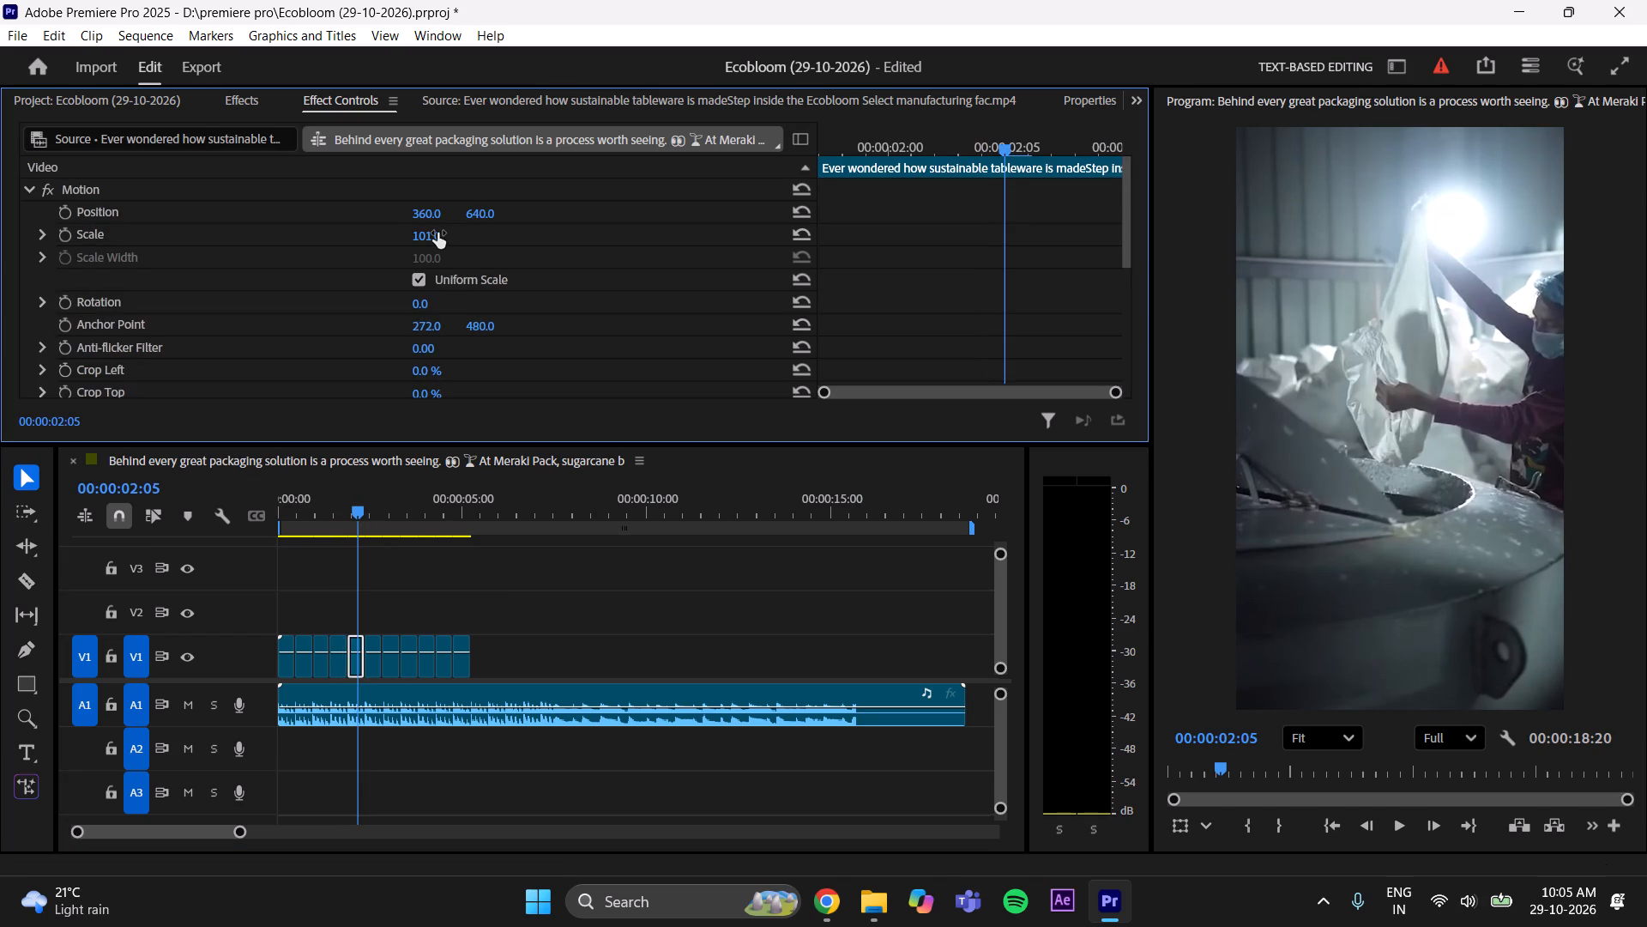
# Set the Scale of the sixth V1 clip, the splashing pulp mixer, to 101.0.
pyautogui.moveTo(363, 502); pyautogui.dragTo(378, 501)
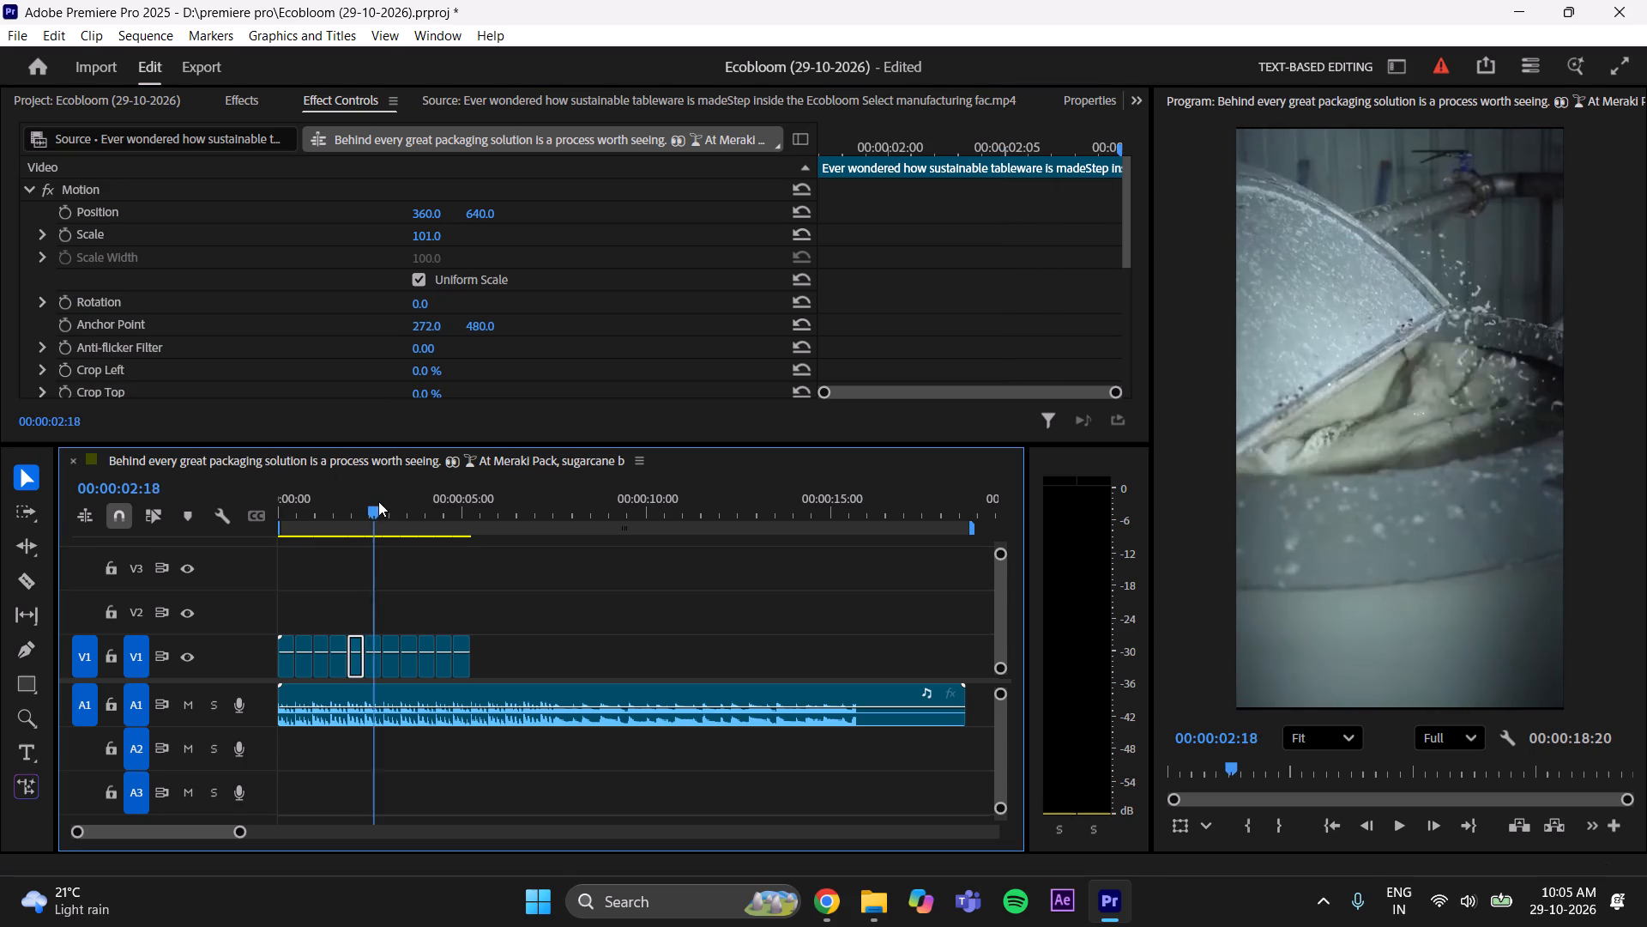
pyautogui.moveTo(378, 501); pyautogui.dragTo(383, 501)
pyautogui.click(371, 658)
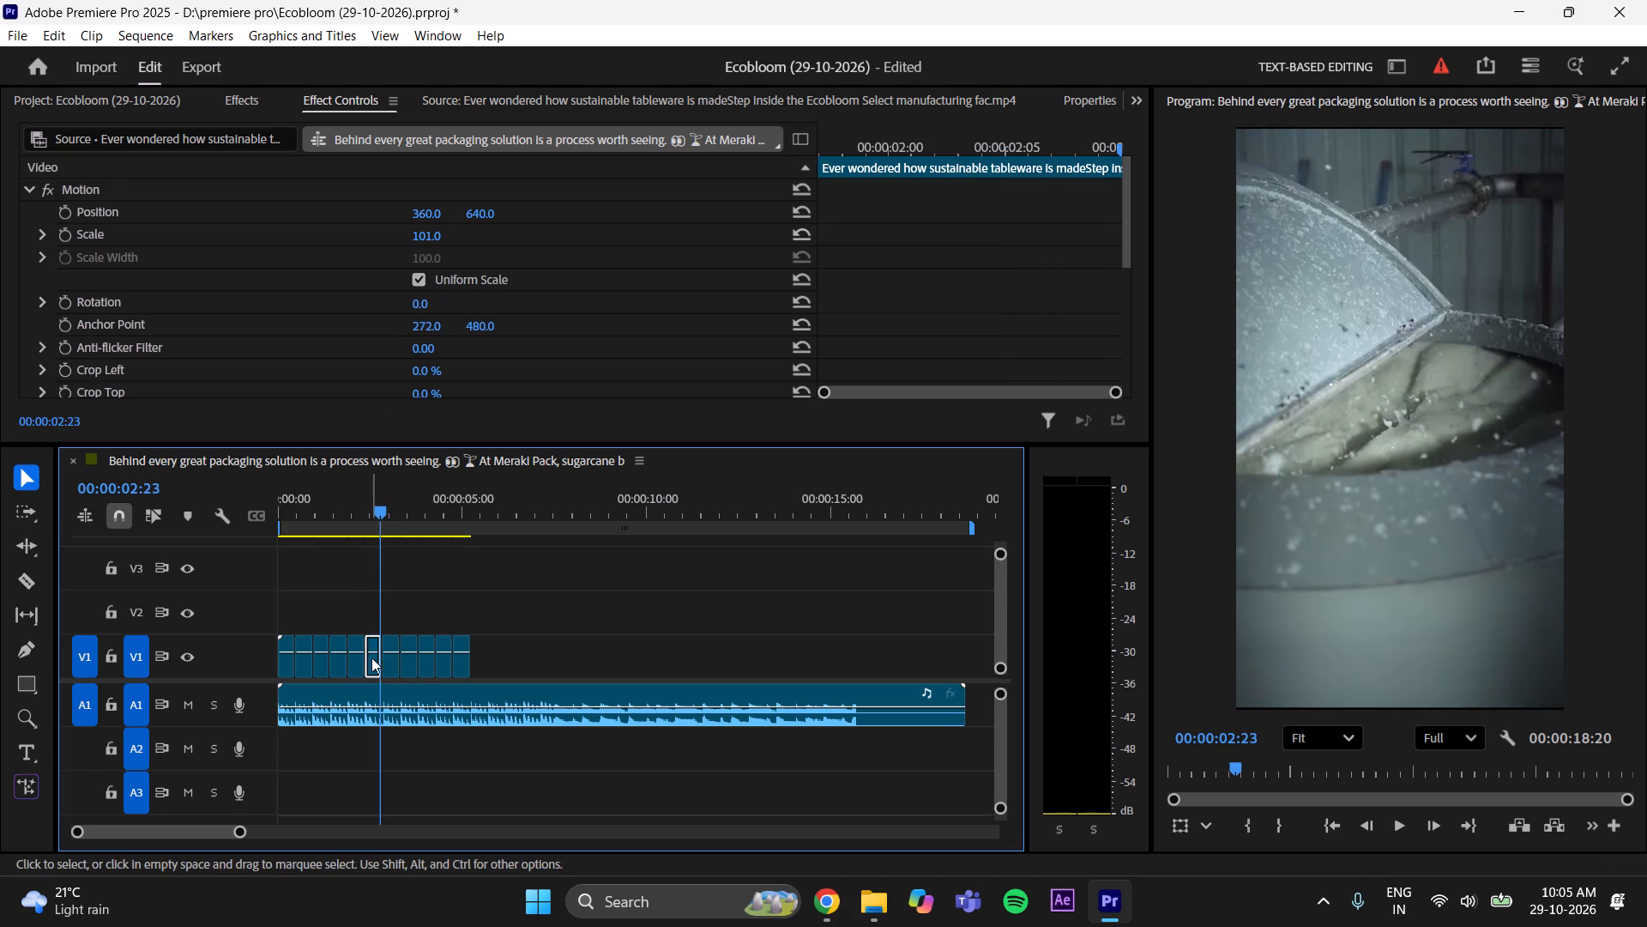
pyautogui.click(385, 506)
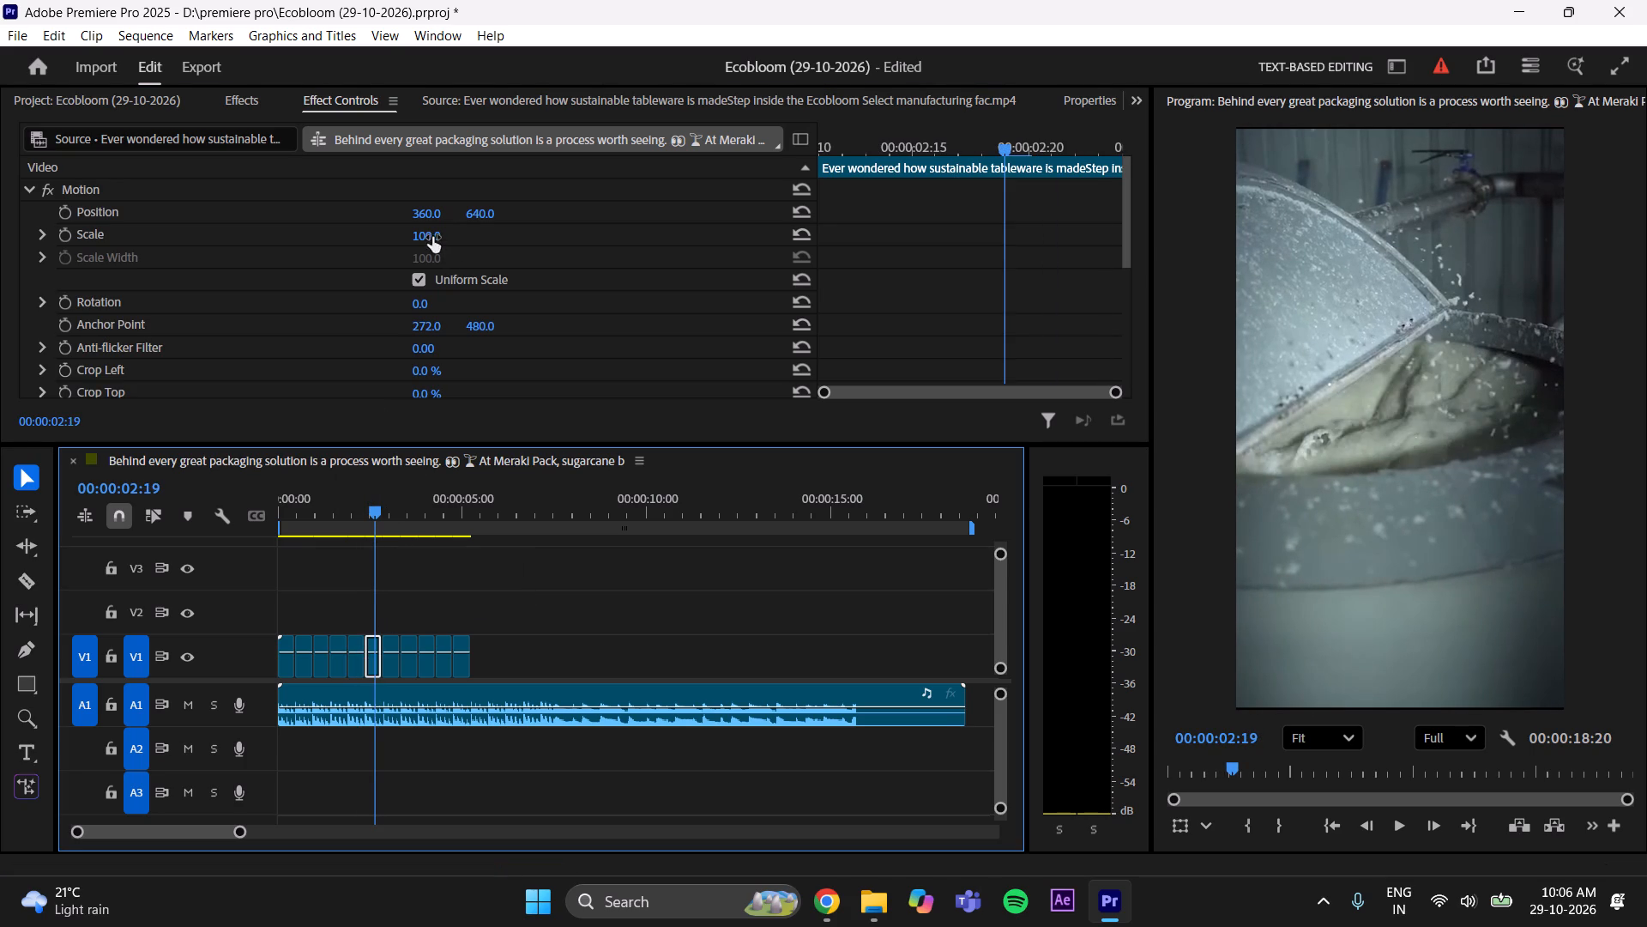
pyautogui.click(432, 234)
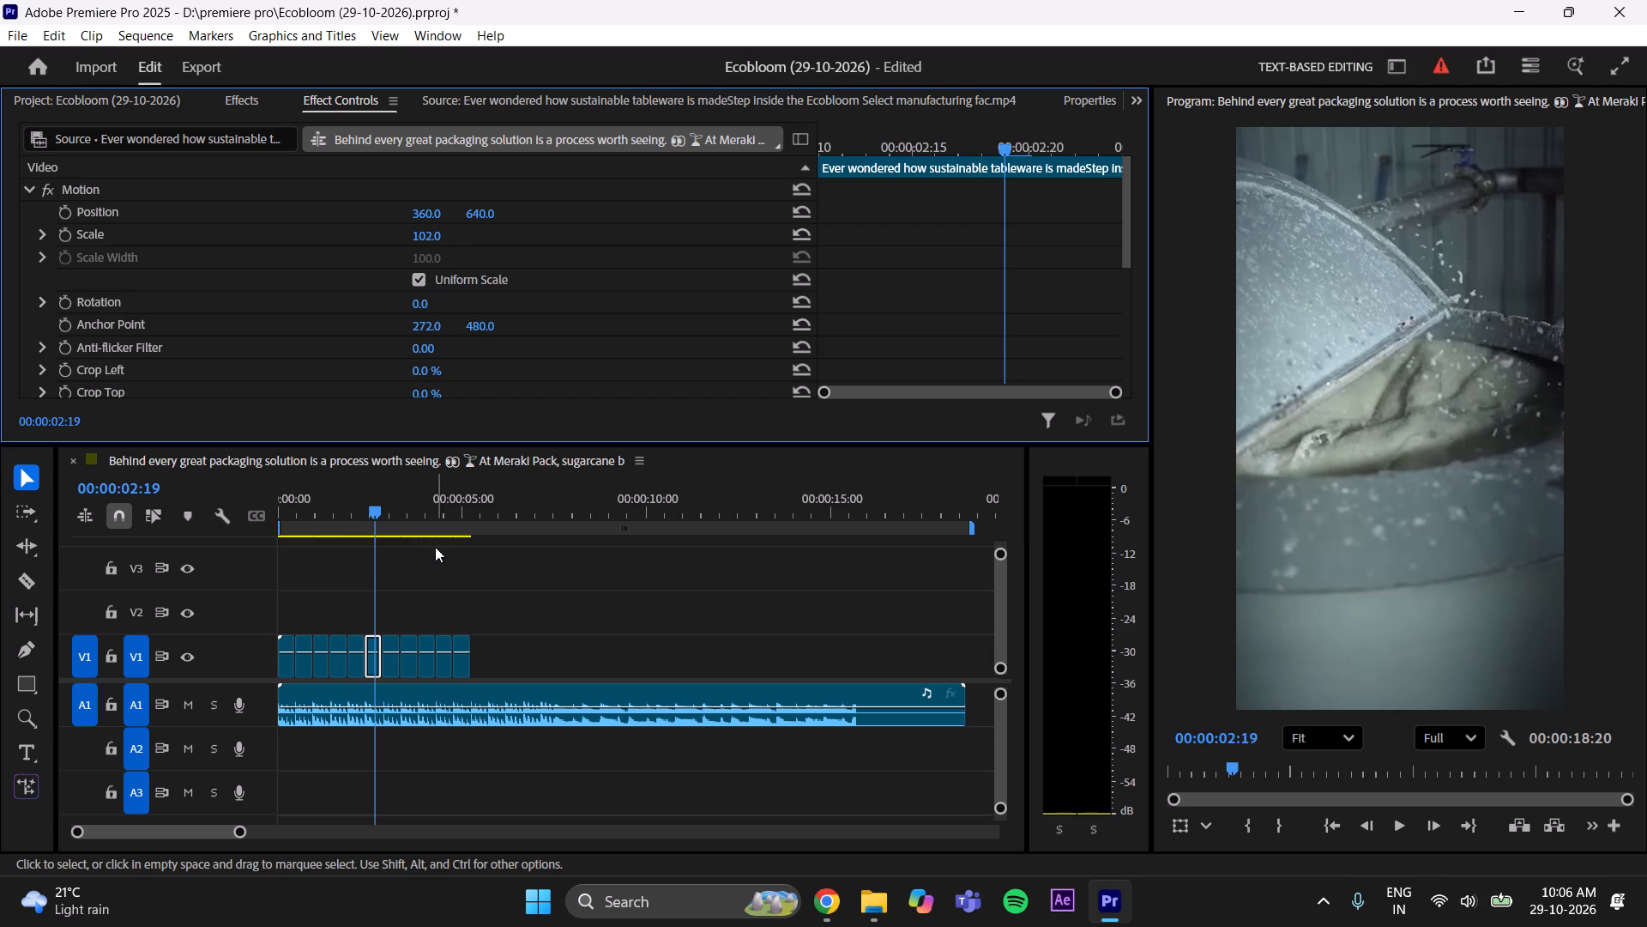
pyautogui.click(440, 235)
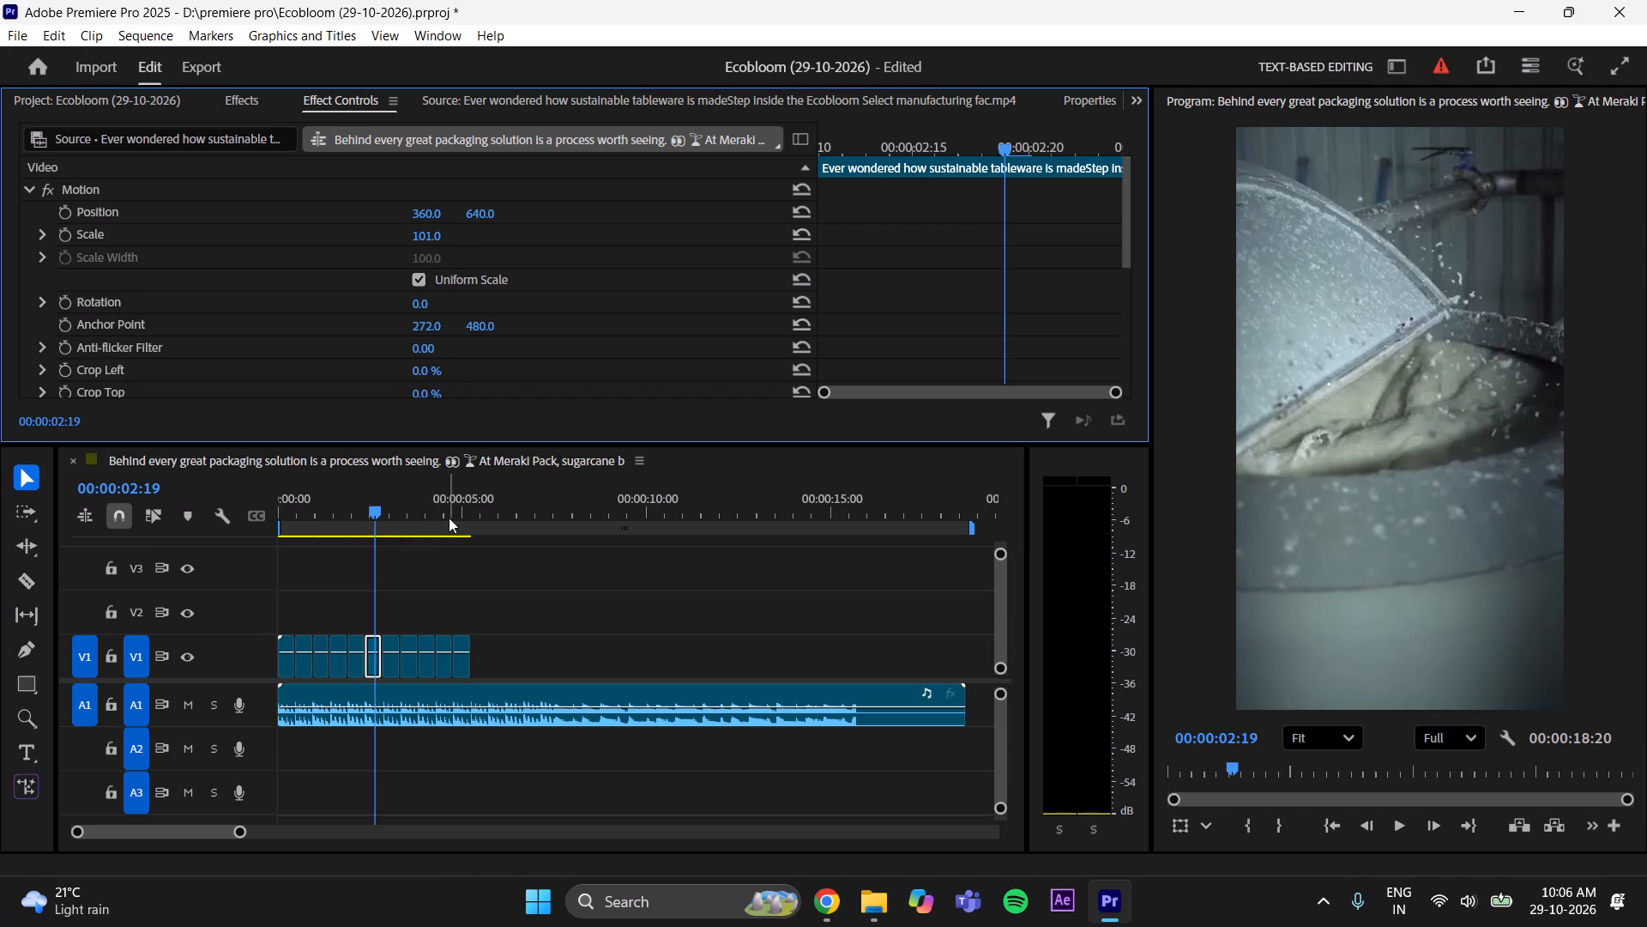
# Check the framing of the remaining V1 shots up to 00:00:04:24 and clear the clip selection.
pyautogui.moveTo(378, 503); pyautogui.dragTo(418, 503)
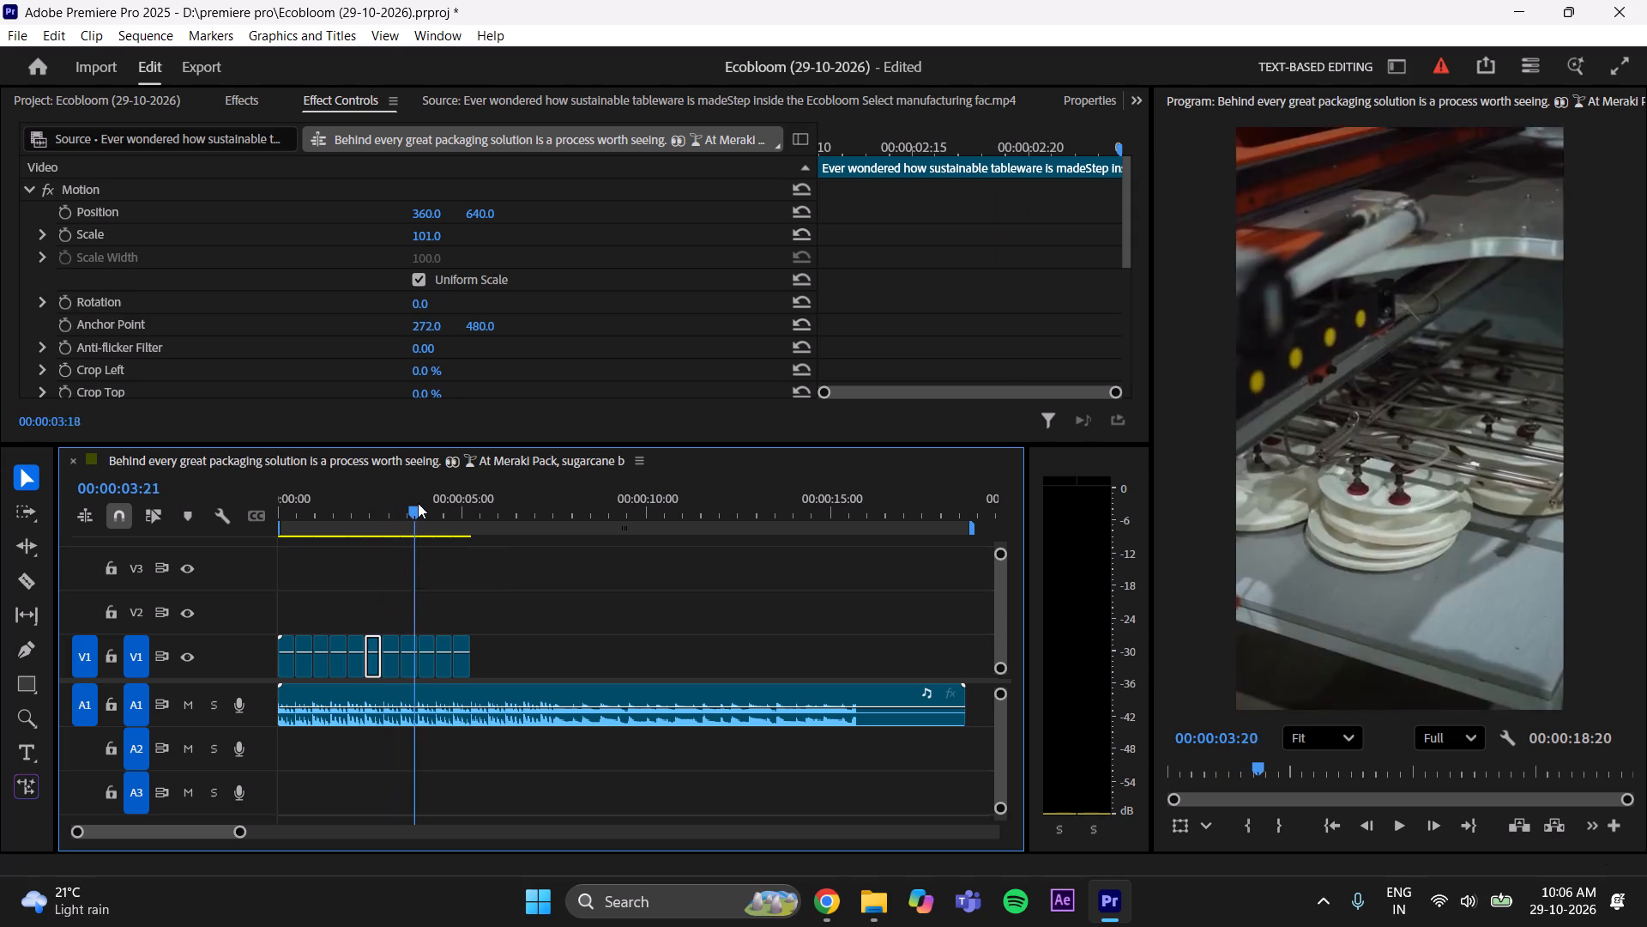
pyautogui.moveTo(418, 503); pyautogui.dragTo(458, 494)
pyautogui.click(498, 566)
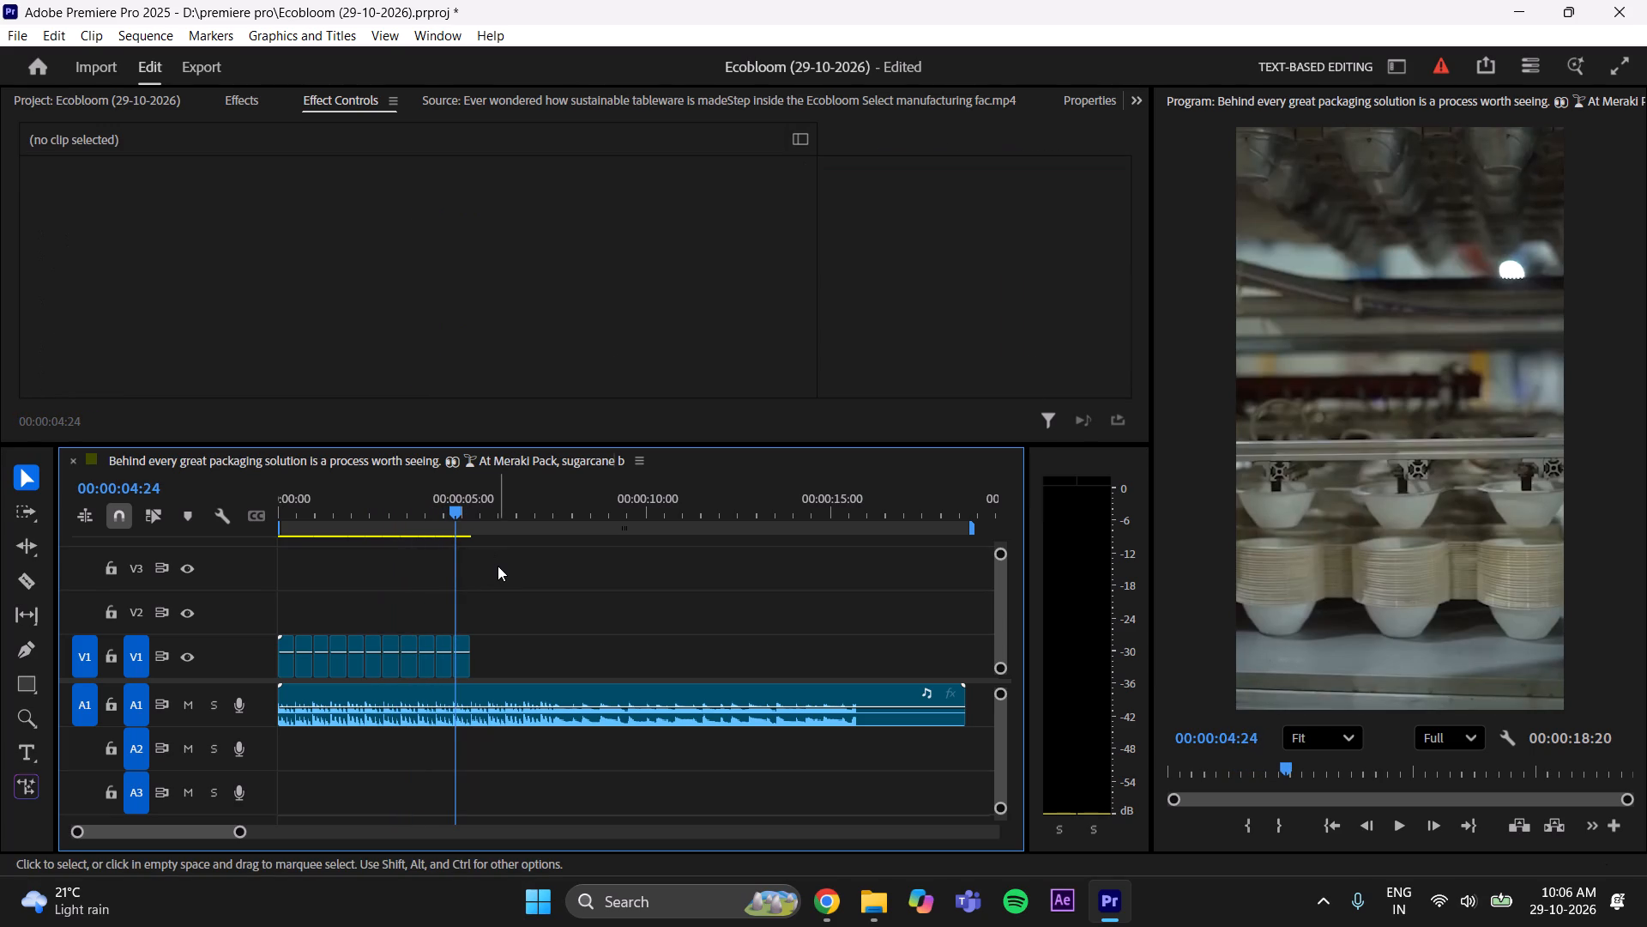
# Save the project.
pyautogui.hotkey('ctrl', 's')
# Mark the source footage's In point at 00:00:26:03, on the first frame of the seated worker sealing packs.
pyautogui.click(689, 107)
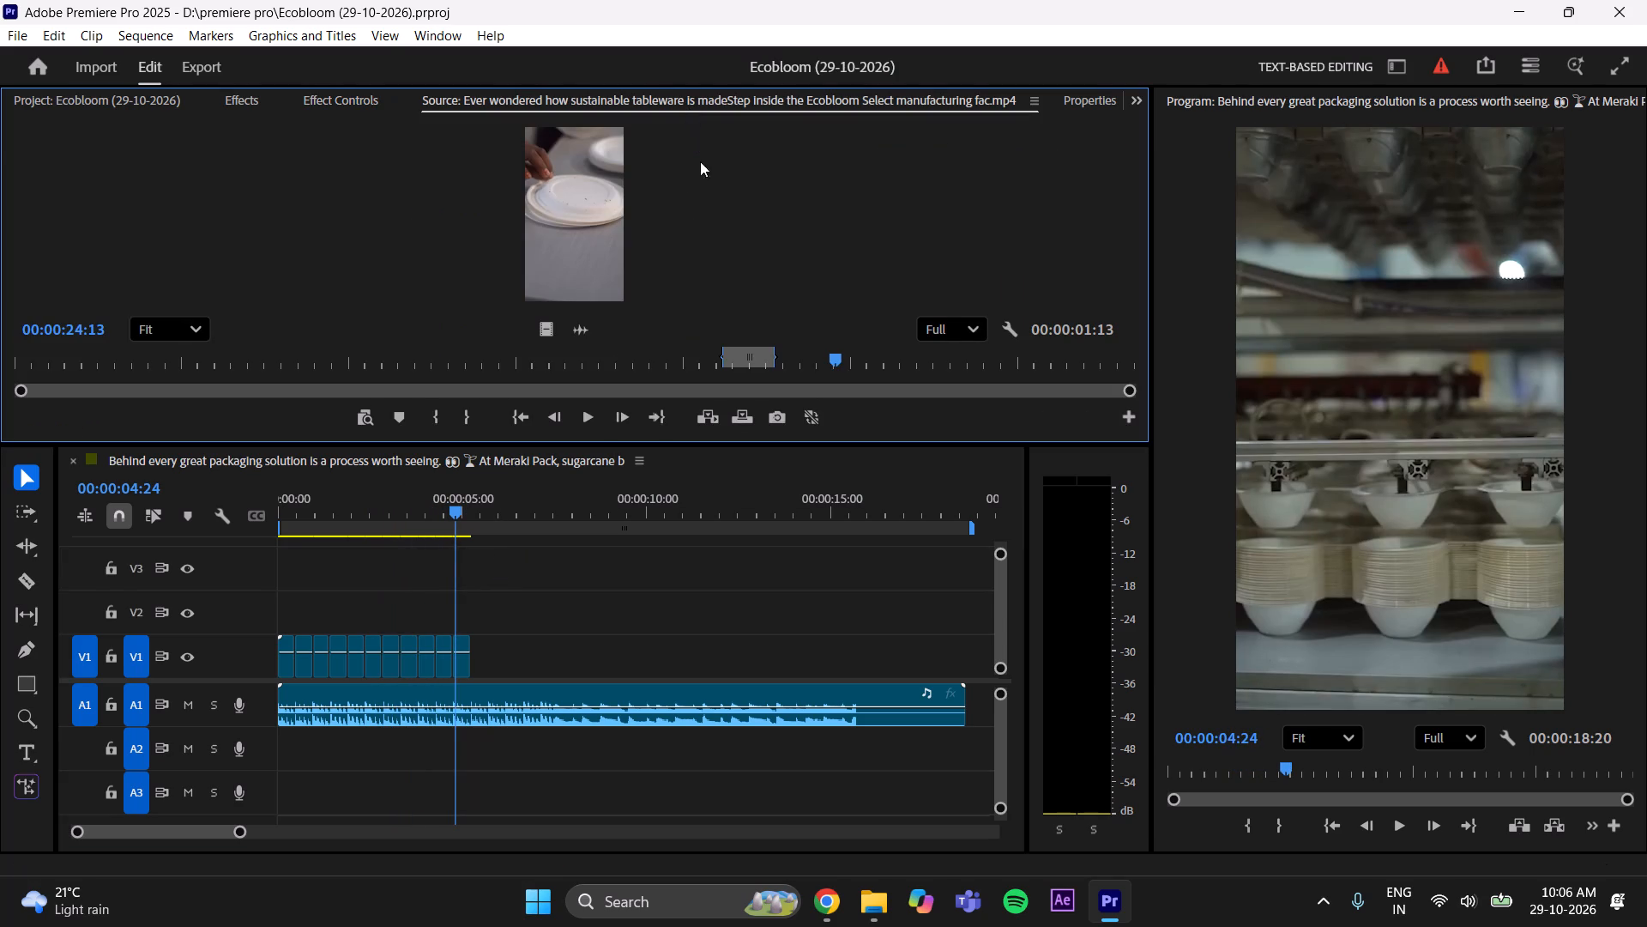
pyautogui.moveTo(834, 356); pyautogui.dragTo(773, 358)
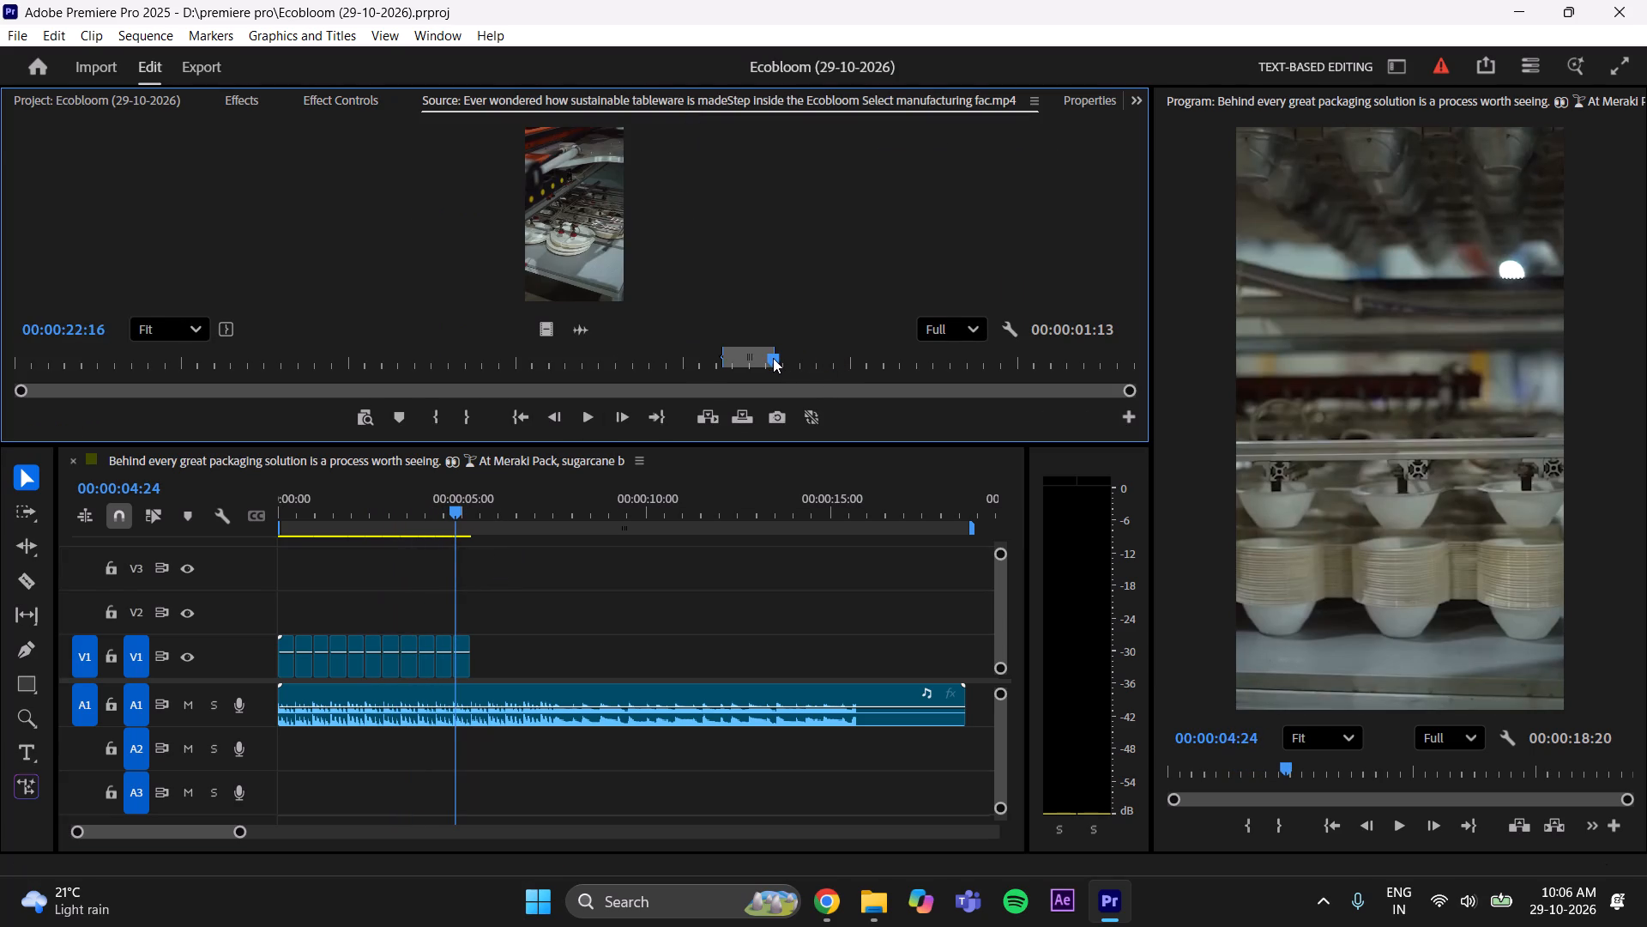
pyautogui.moveTo(773, 358); pyautogui.dragTo(775, 365)
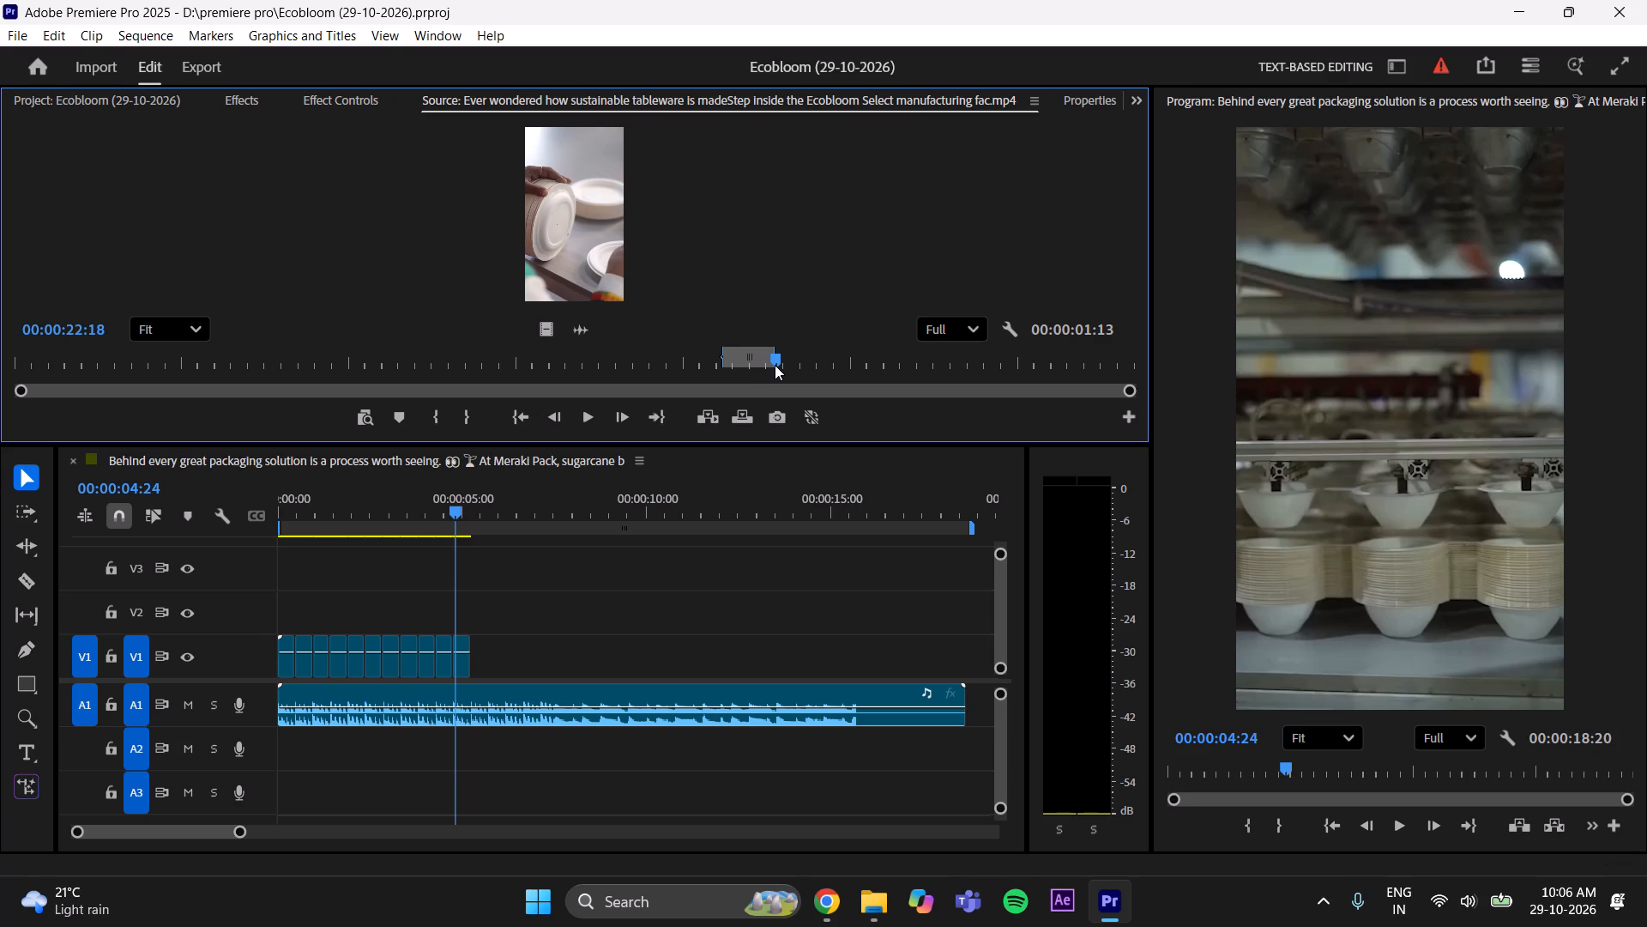
pyautogui.moveTo(775, 365); pyautogui.dragTo(799, 367)
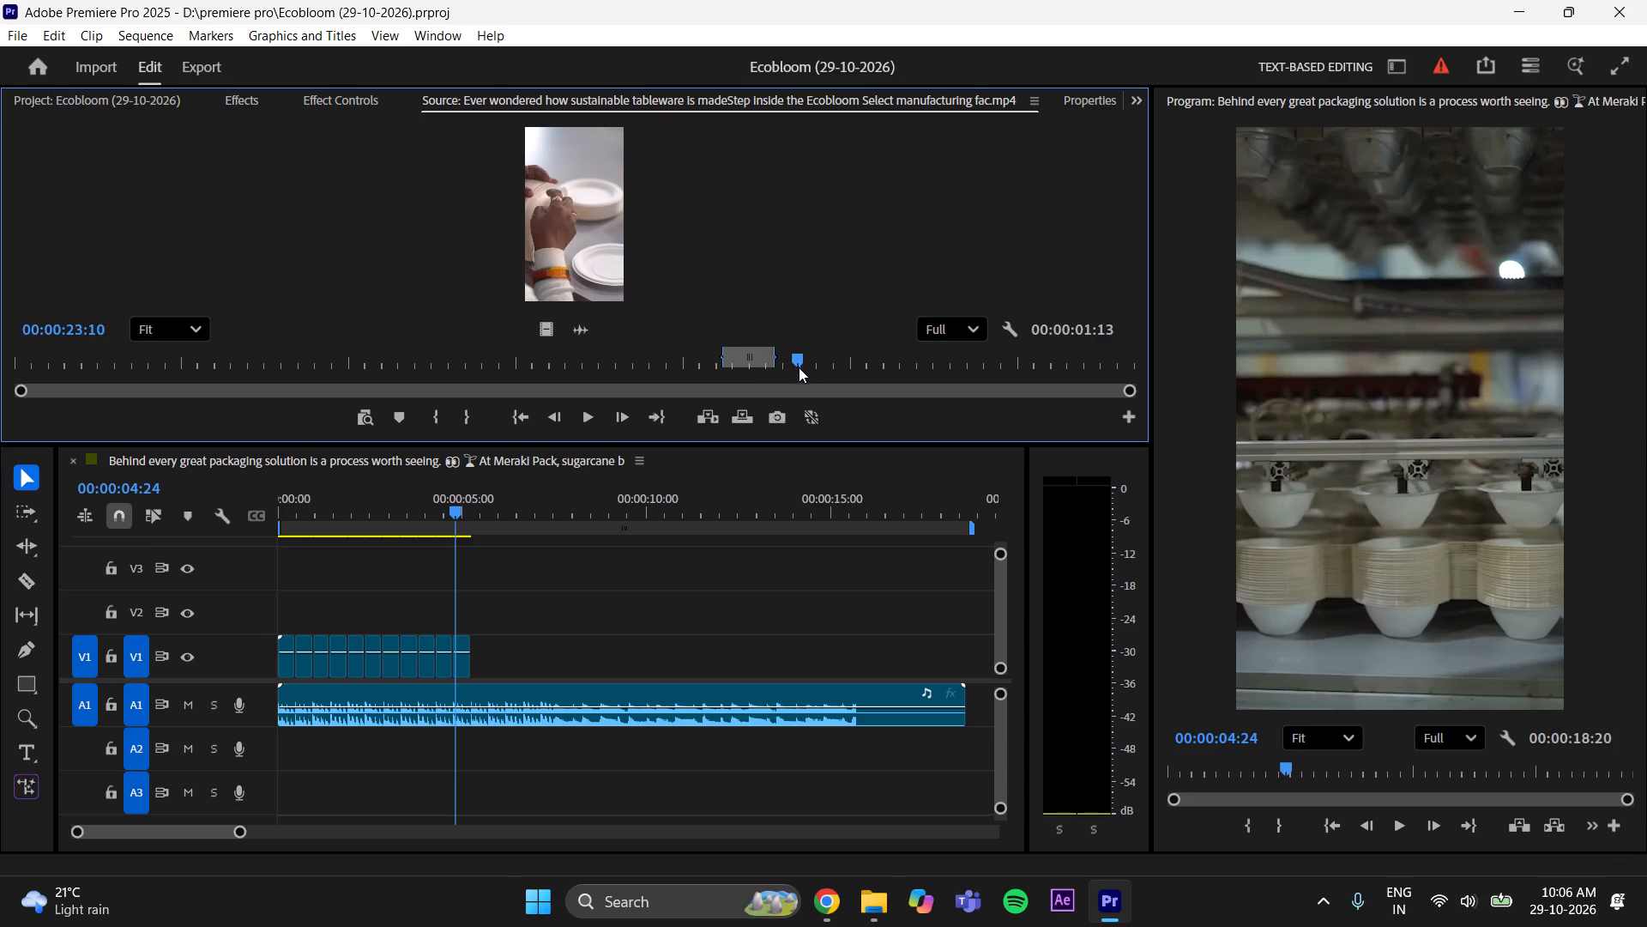
pyautogui.moveTo(799, 367); pyautogui.dragTo(822, 369)
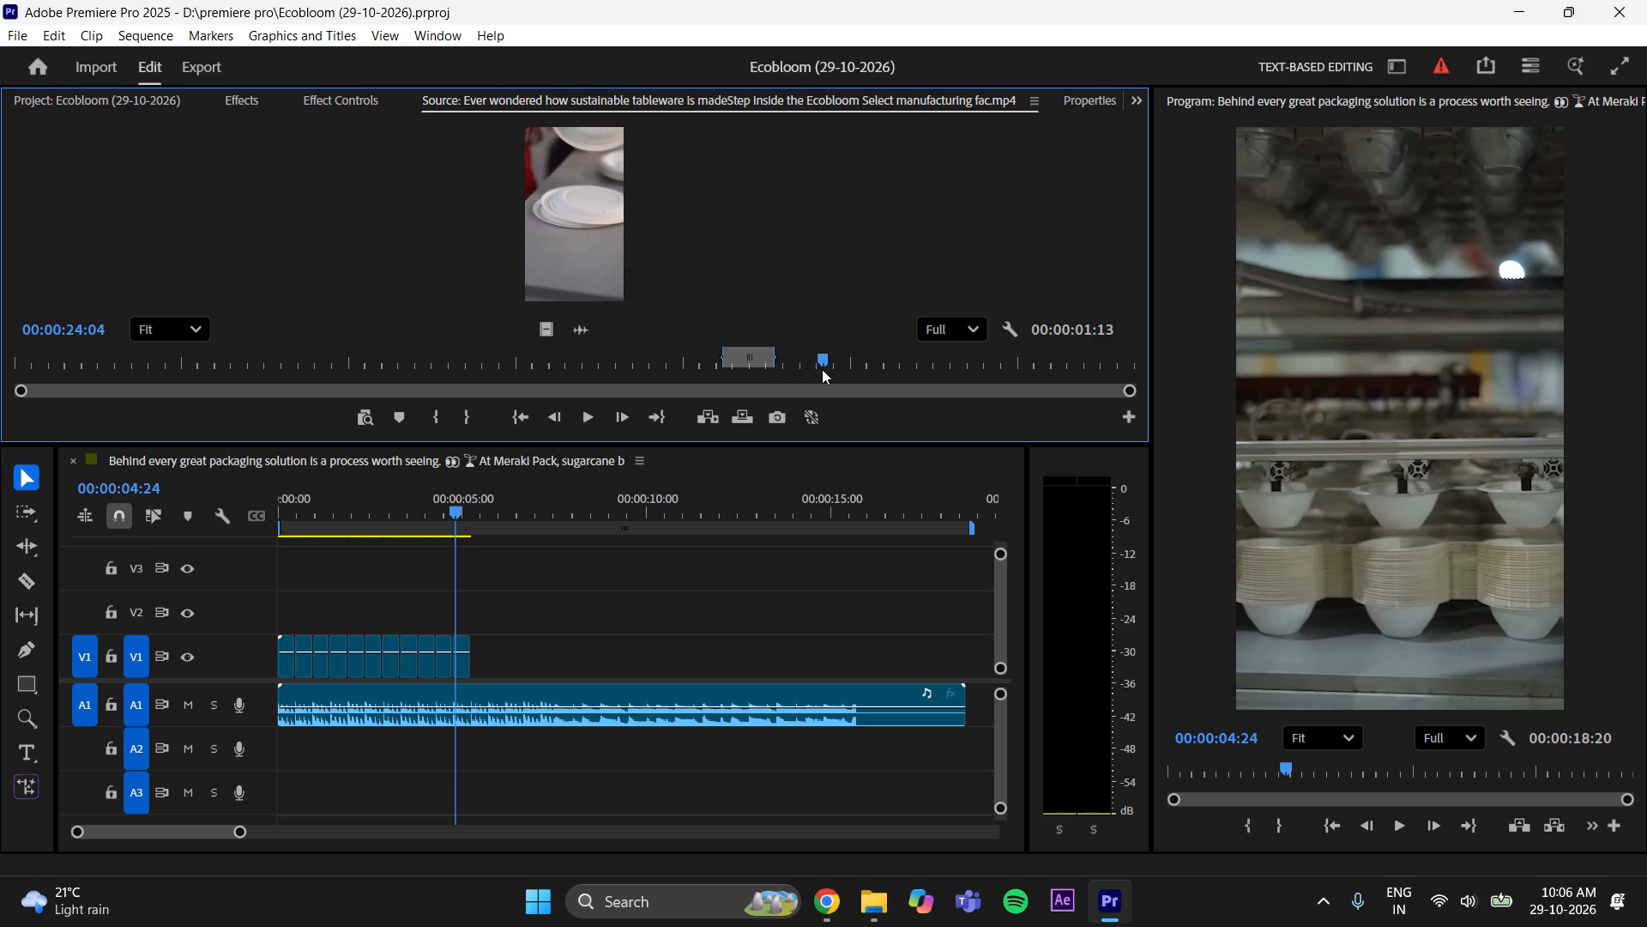
pyautogui.moveTo(822, 369); pyautogui.dragTo(887, 365)
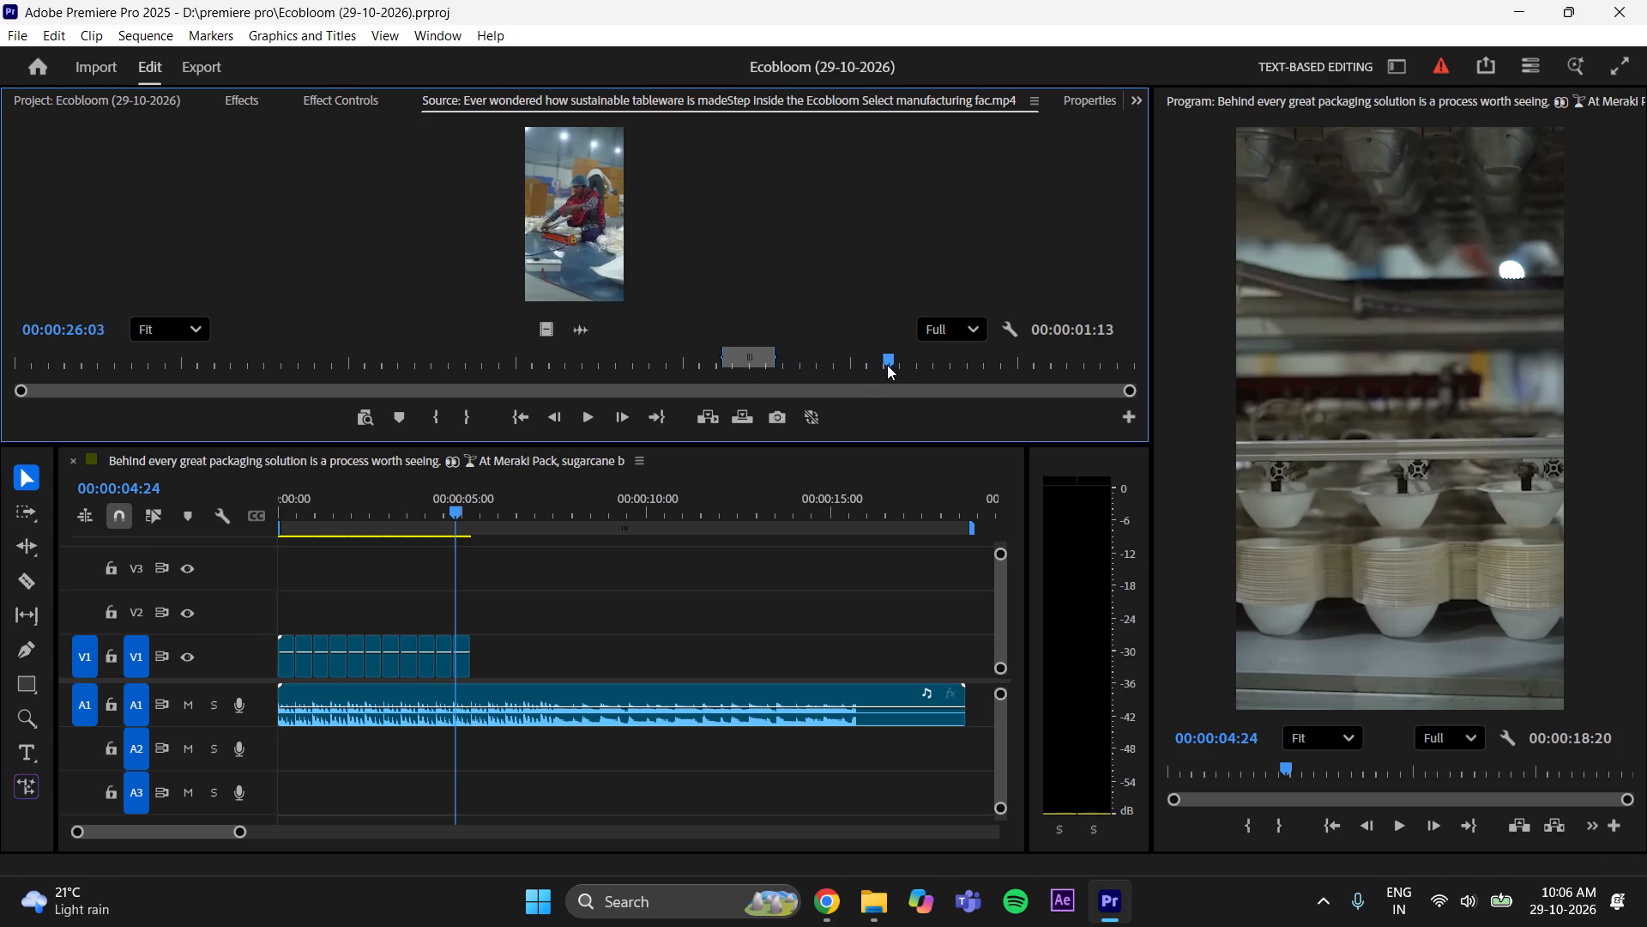
pyautogui.moveTo(887, 365); pyautogui.dragTo(888, 363)
pyautogui.moveTo(888, 363); pyautogui.dragTo(887, 365)
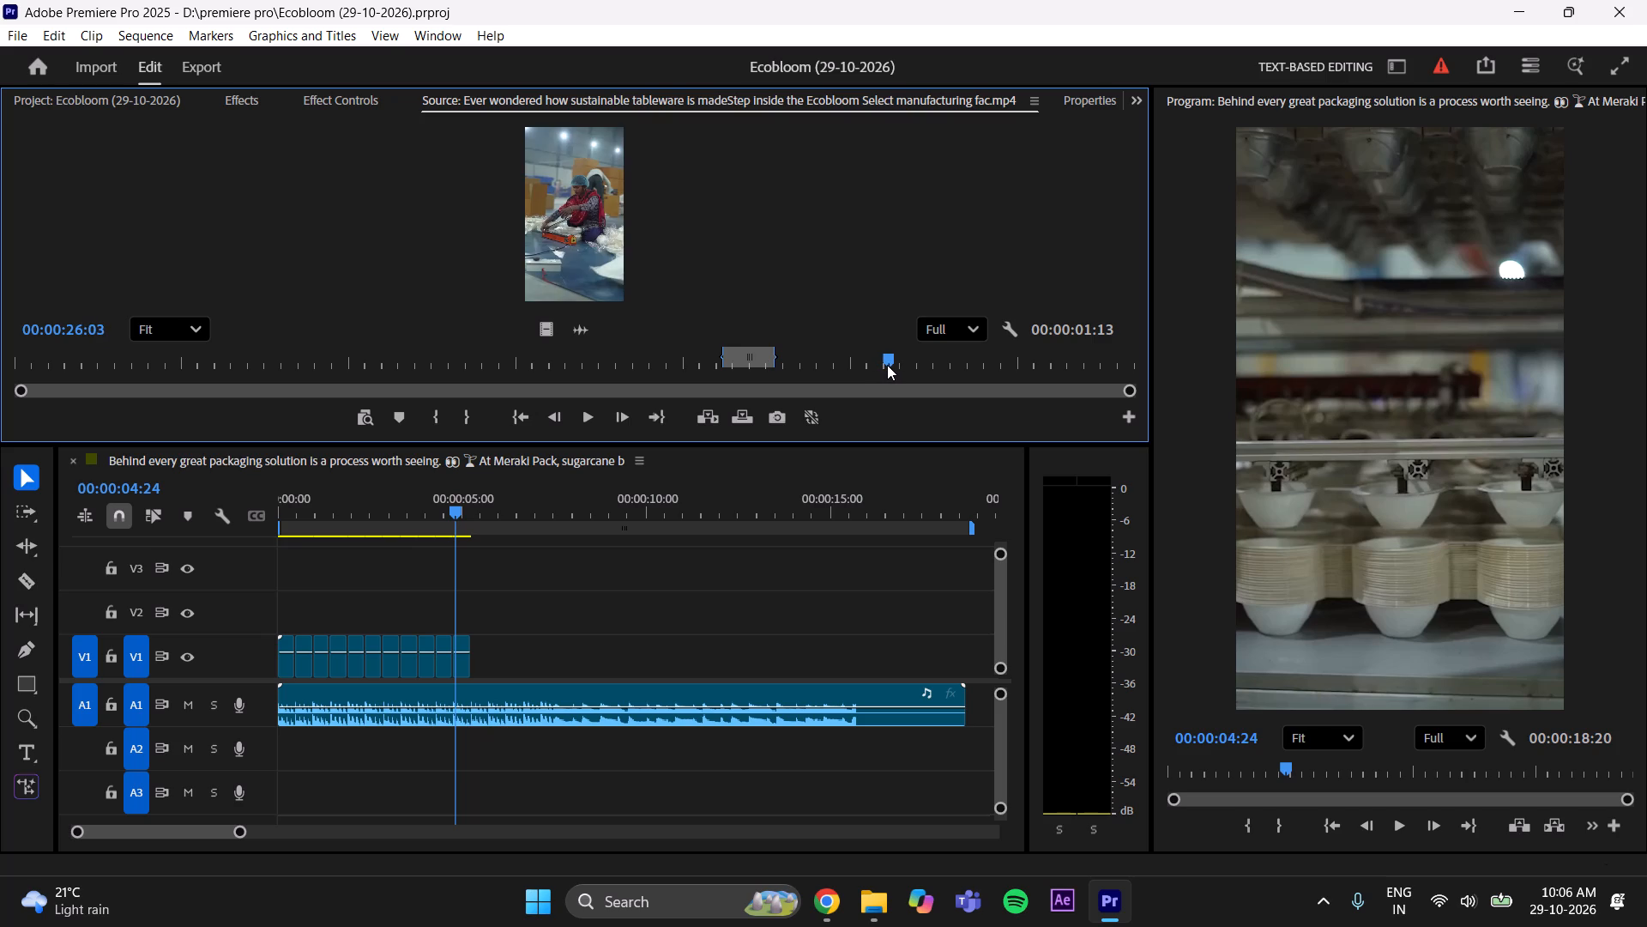
pyautogui.moveTo(887, 365); pyautogui.dragTo(881, 368)
pyautogui.rightClick(887, 365)
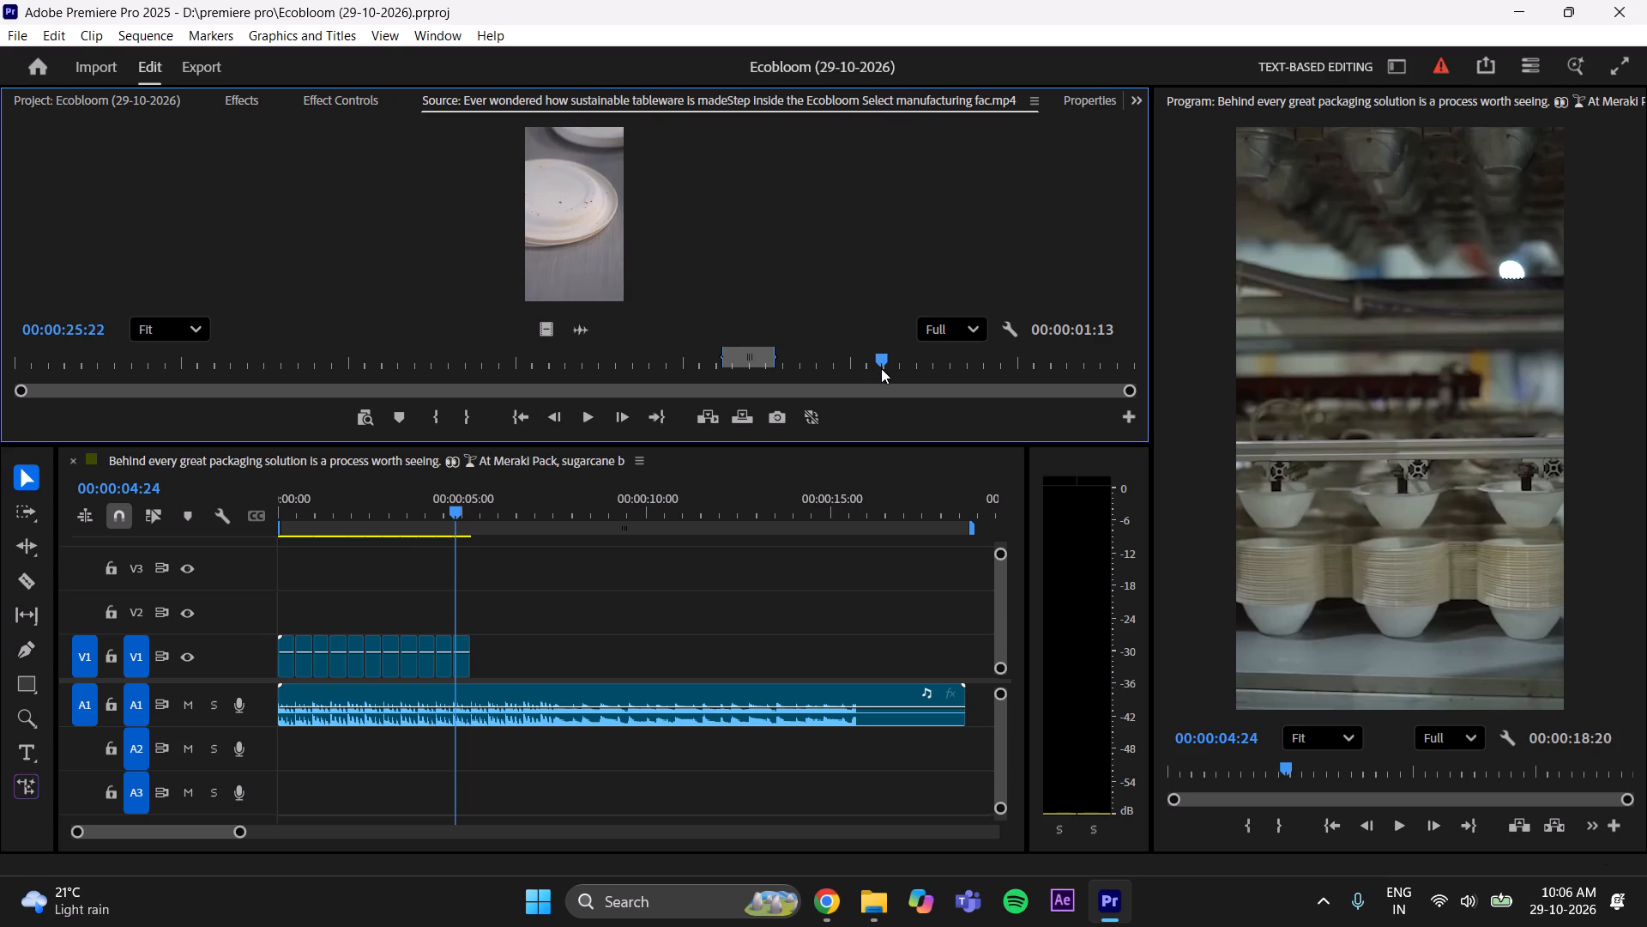
pyautogui.moveTo(881, 368); pyautogui.dragTo(887, 367)
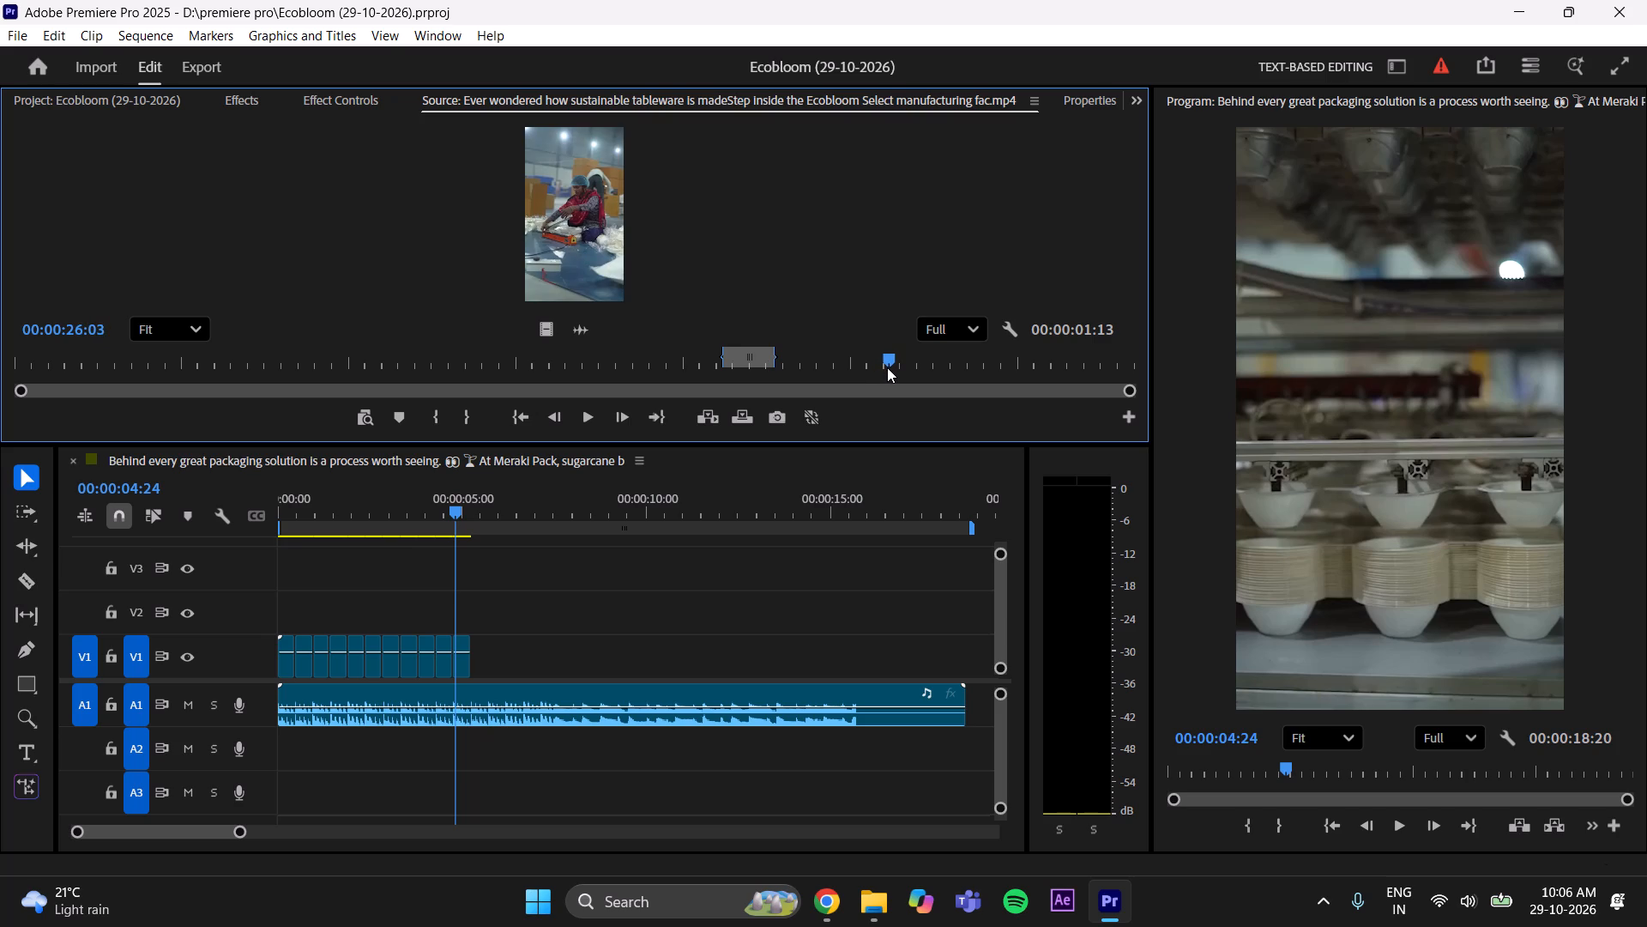
pyautogui.click(439, 423)
# Mark the source Out point at 00:00:27:11 and append the pack-sealing shot, video only, to the end of V1.
pyautogui.moveTo(886, 356); pyautogui.dragTo(889, 356)
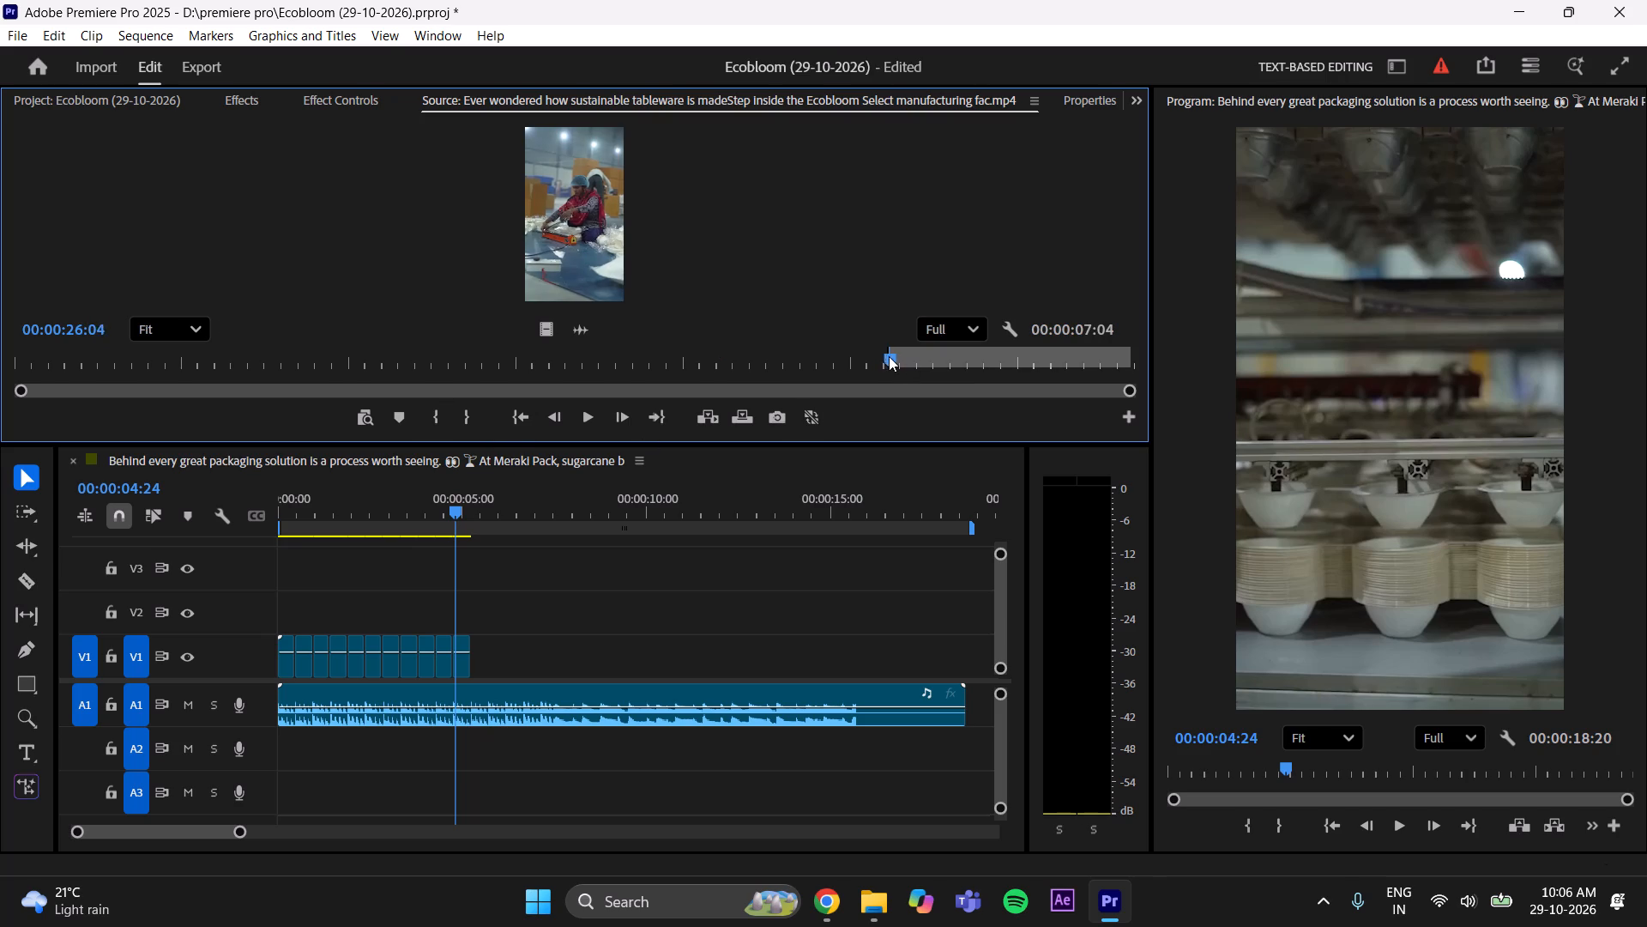
pyautogui.moveTo(889, 356); pyautogui.dragTo(932, 342)
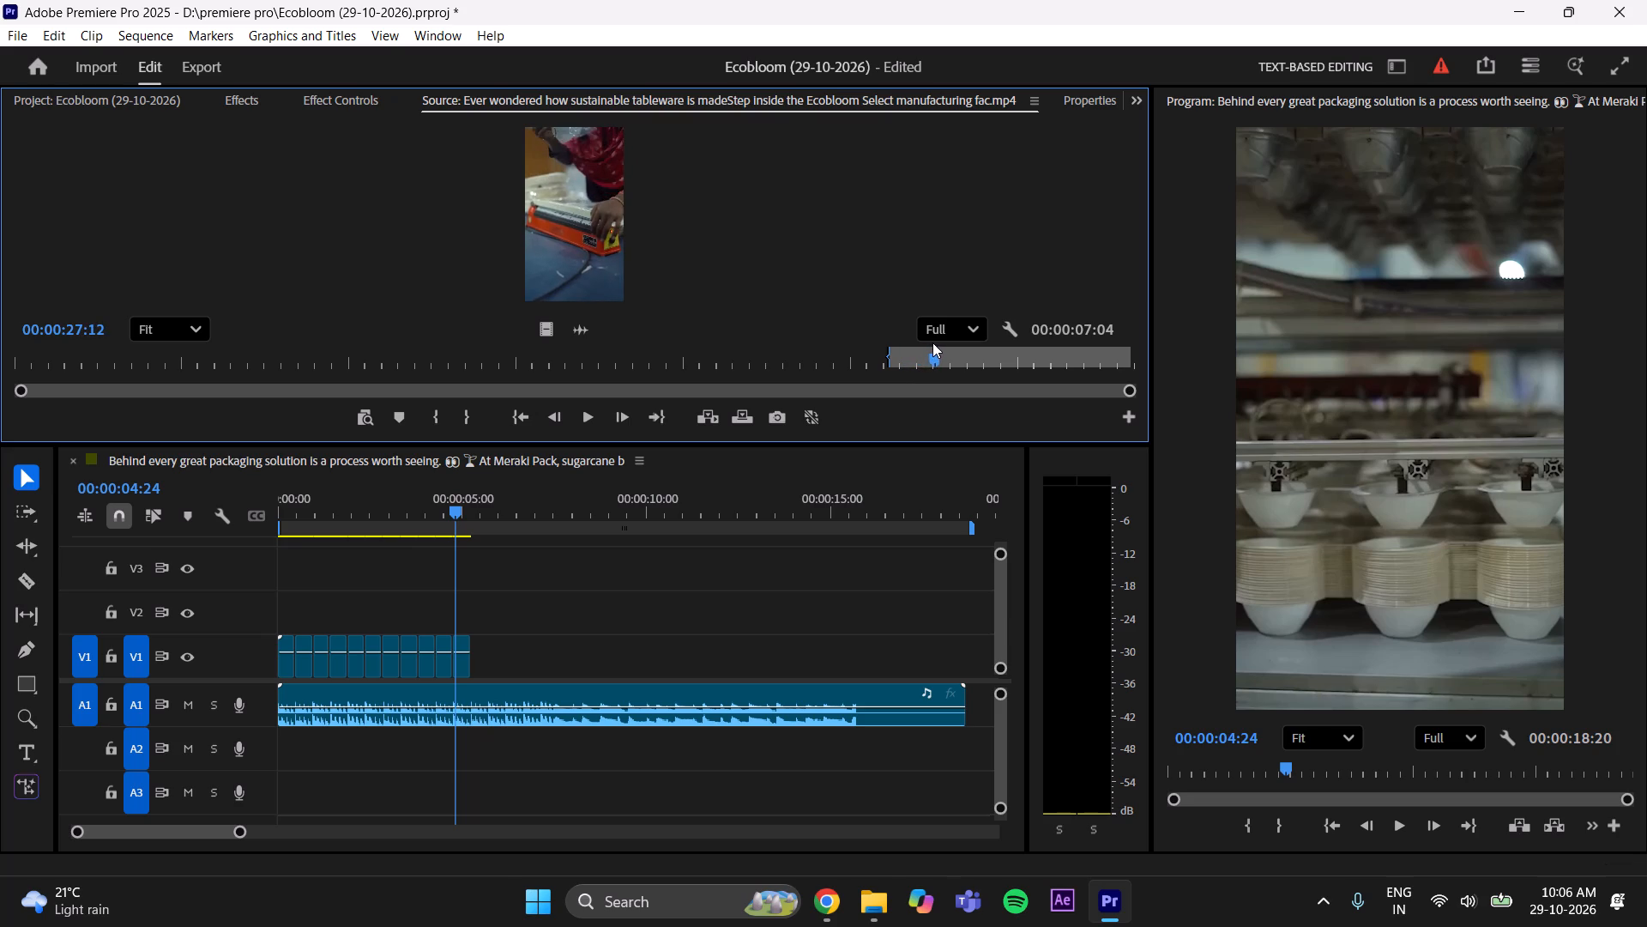
pyautogui.moveTo(932, 342); pyautogui.dragTo(937, 342)
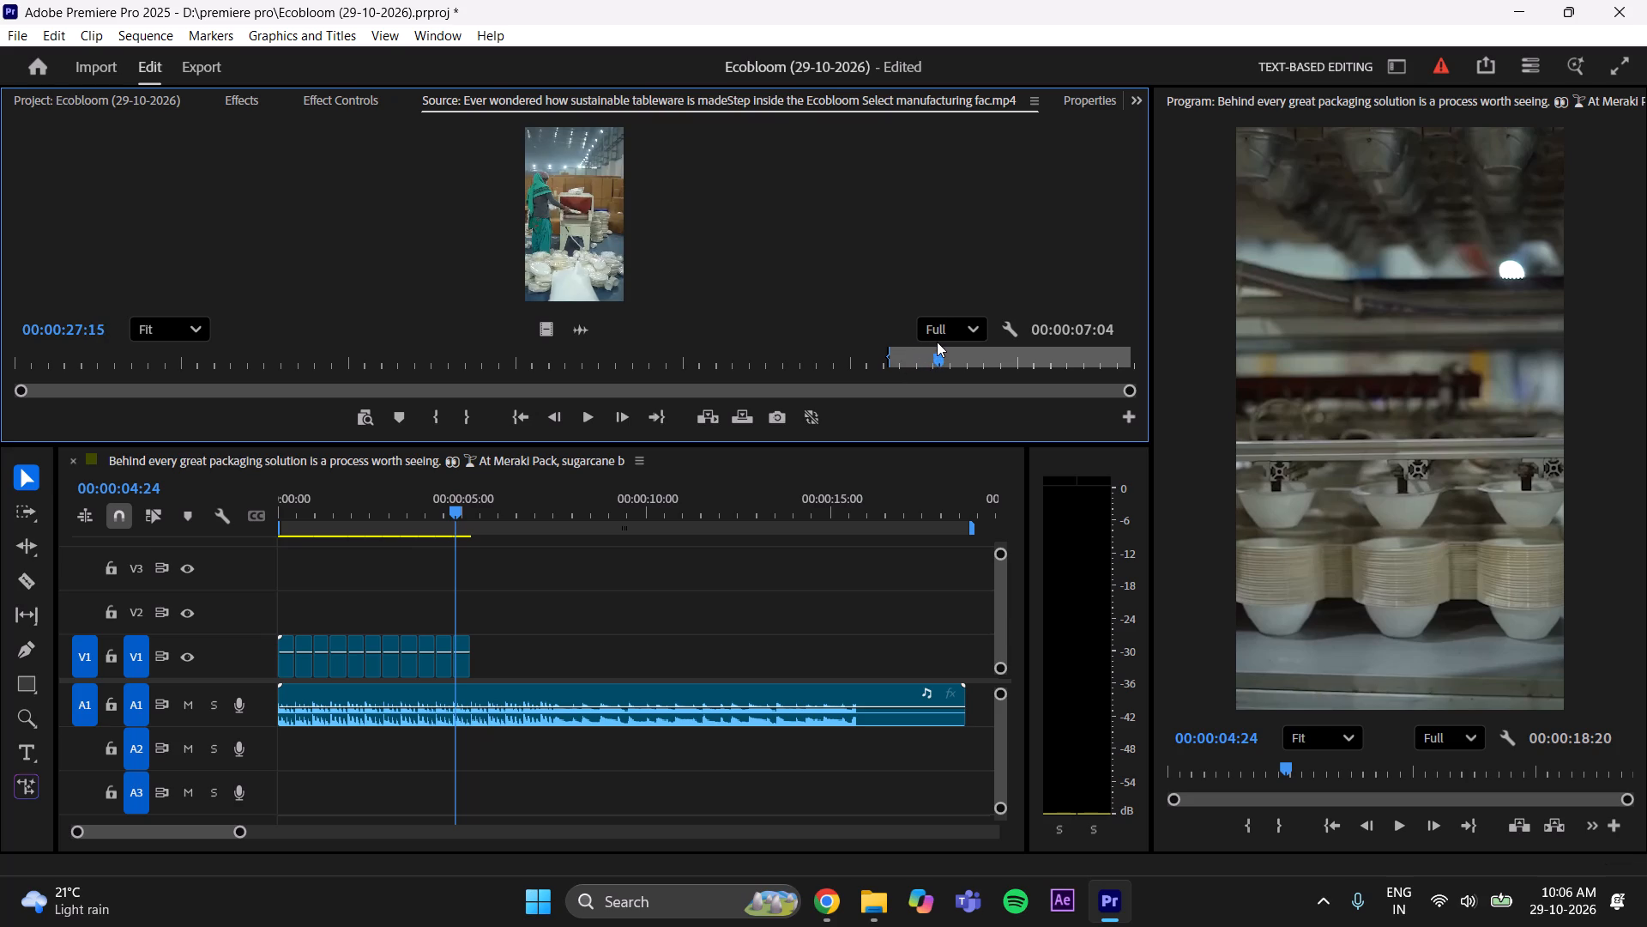
pyautogui.moveTo(937, 342); pyautogui.dragTo(932, 342)
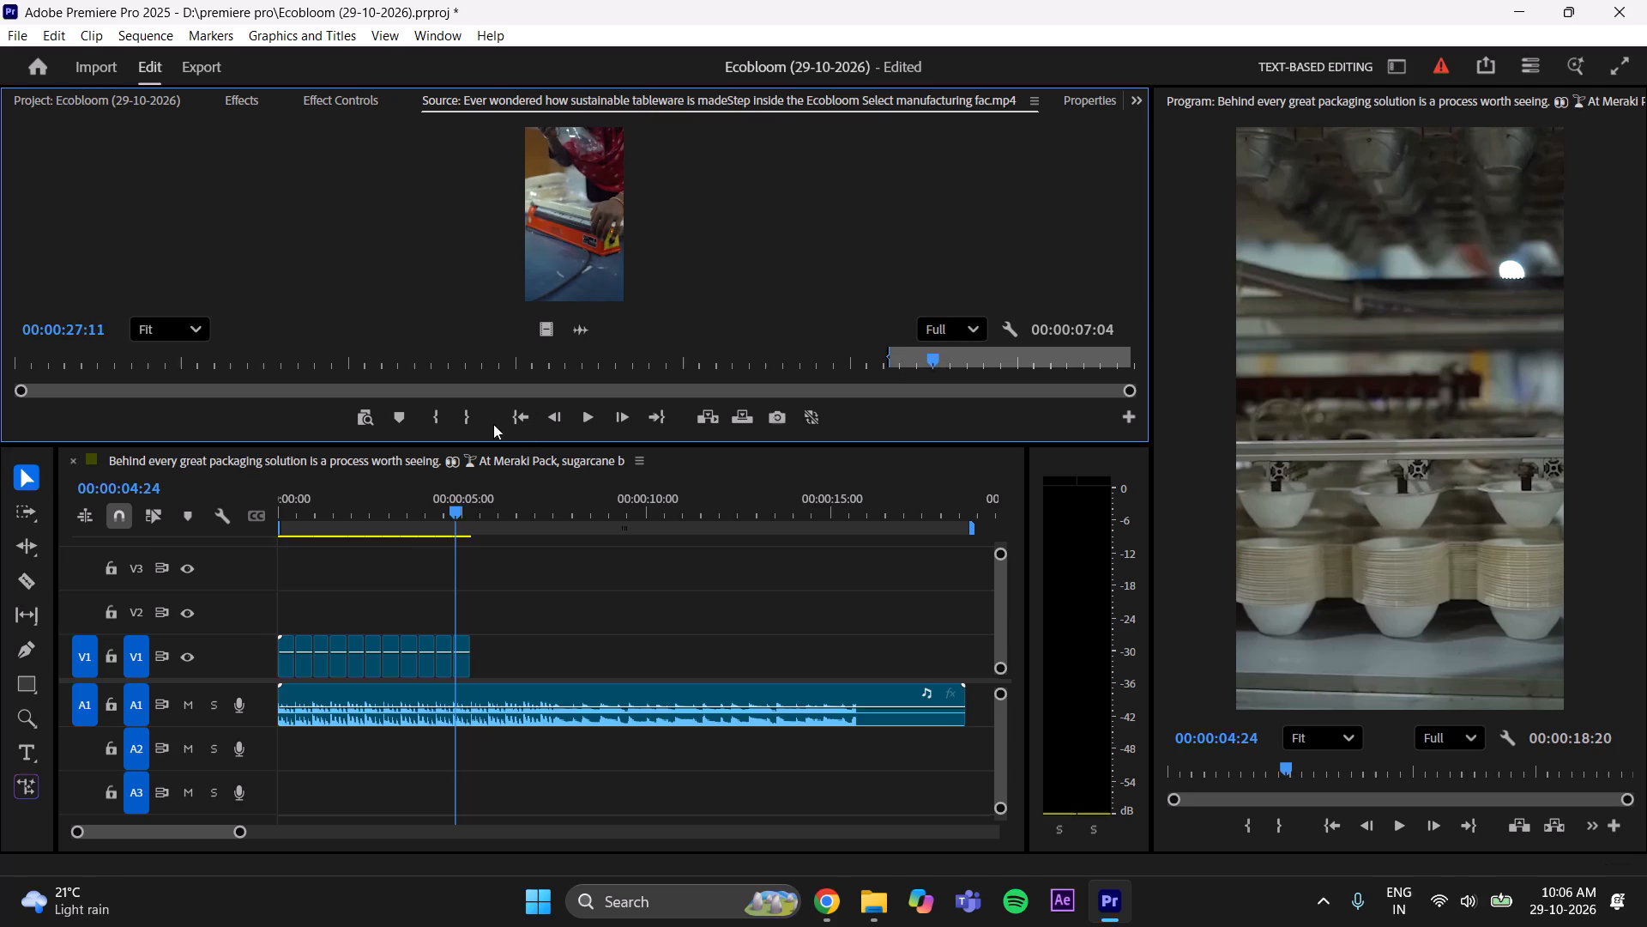
pyautogui.click(461, 416)
pyautogui.moveTo(550, 327); pyautogui.dragTo(473, 665)
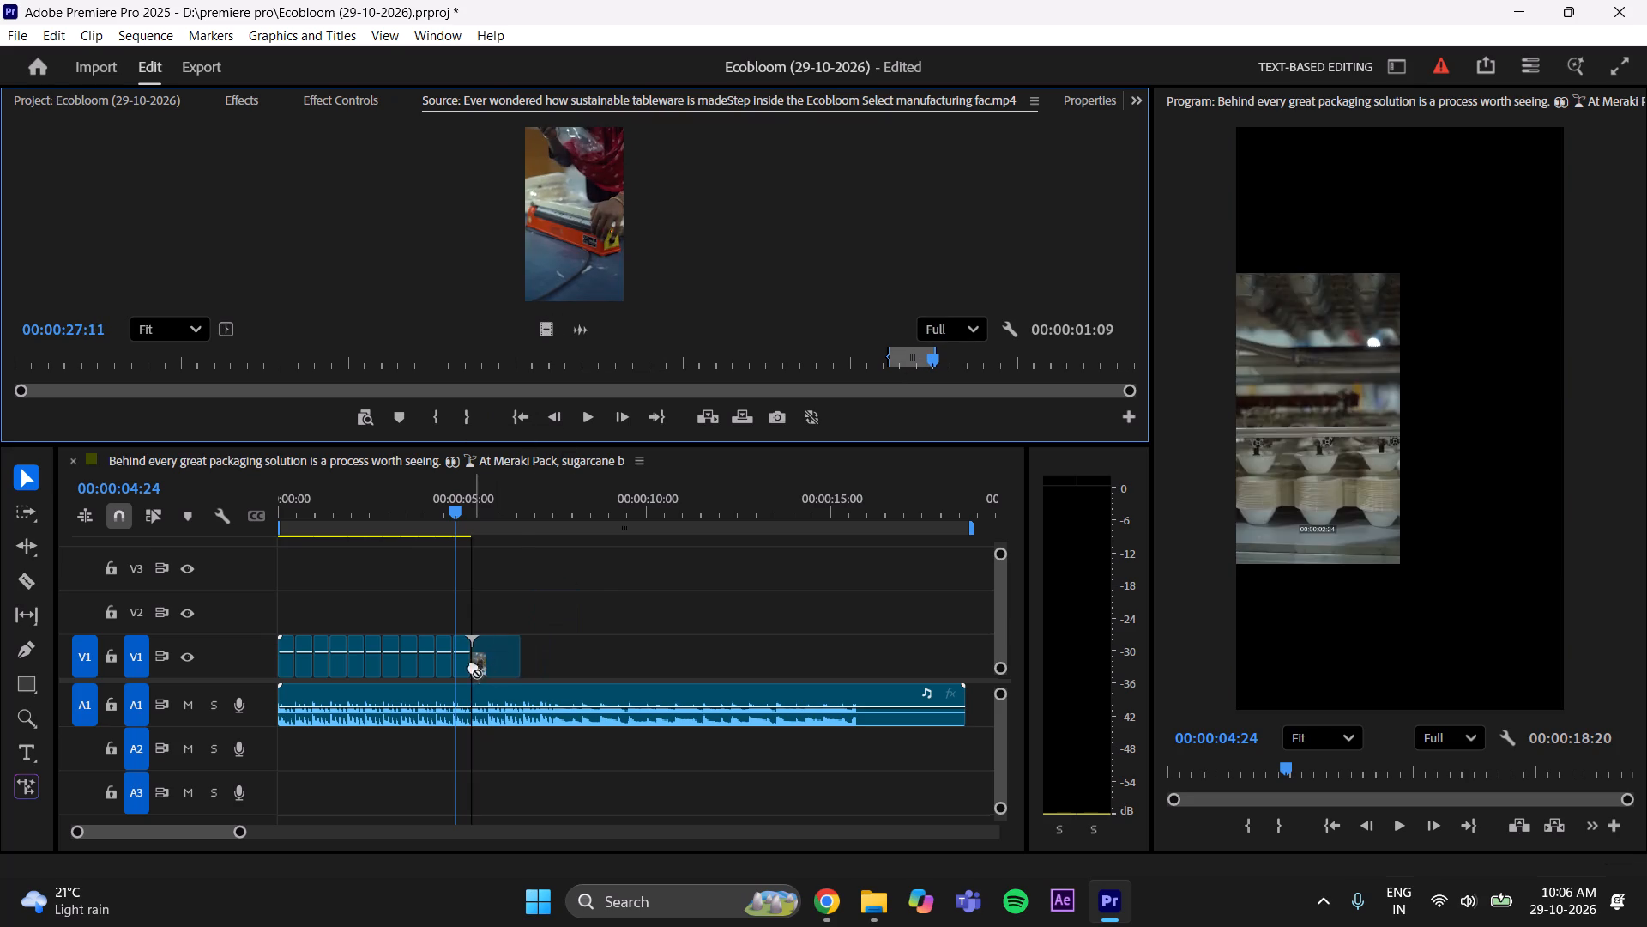
# Trim the end of the new pack-sealing clip on V1 to the audio beat at 00:00:05:21.
pyautogui.moveTo(473, 506); pyautogui.dragTo(503, 504)
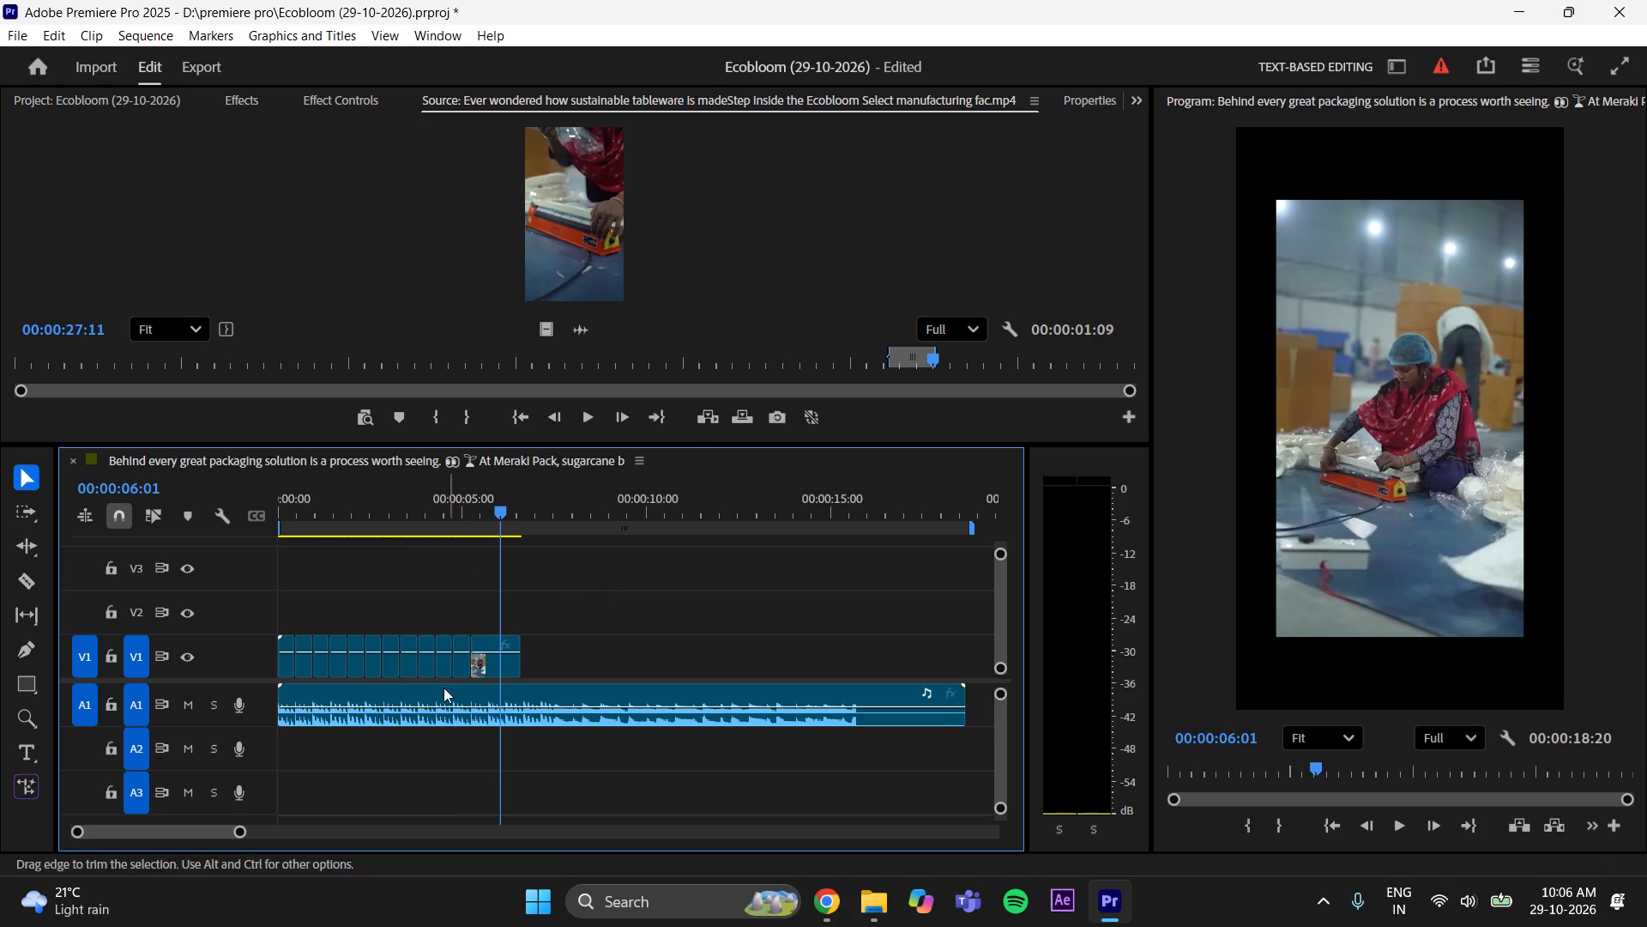
pyautogui.moveTo(237, 834); pyautogui.dragTo(210, 831)
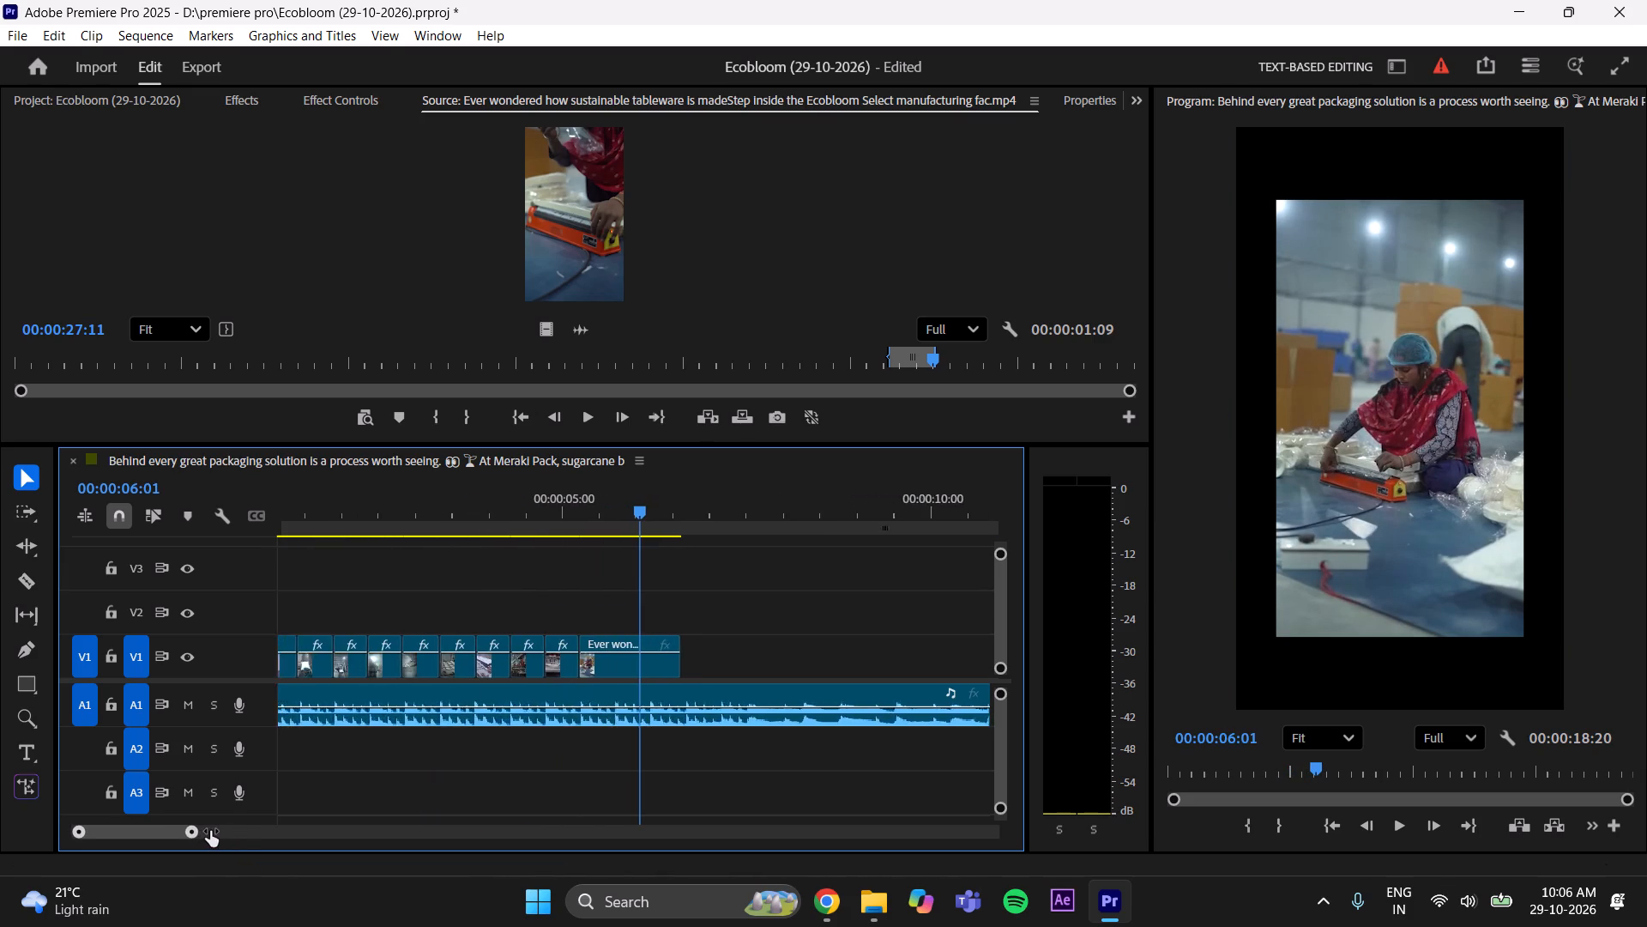
pyautogui.moveTo(210, 831); pyautogui.dragTo(197, 828)
pyautogui.click(110, 828)
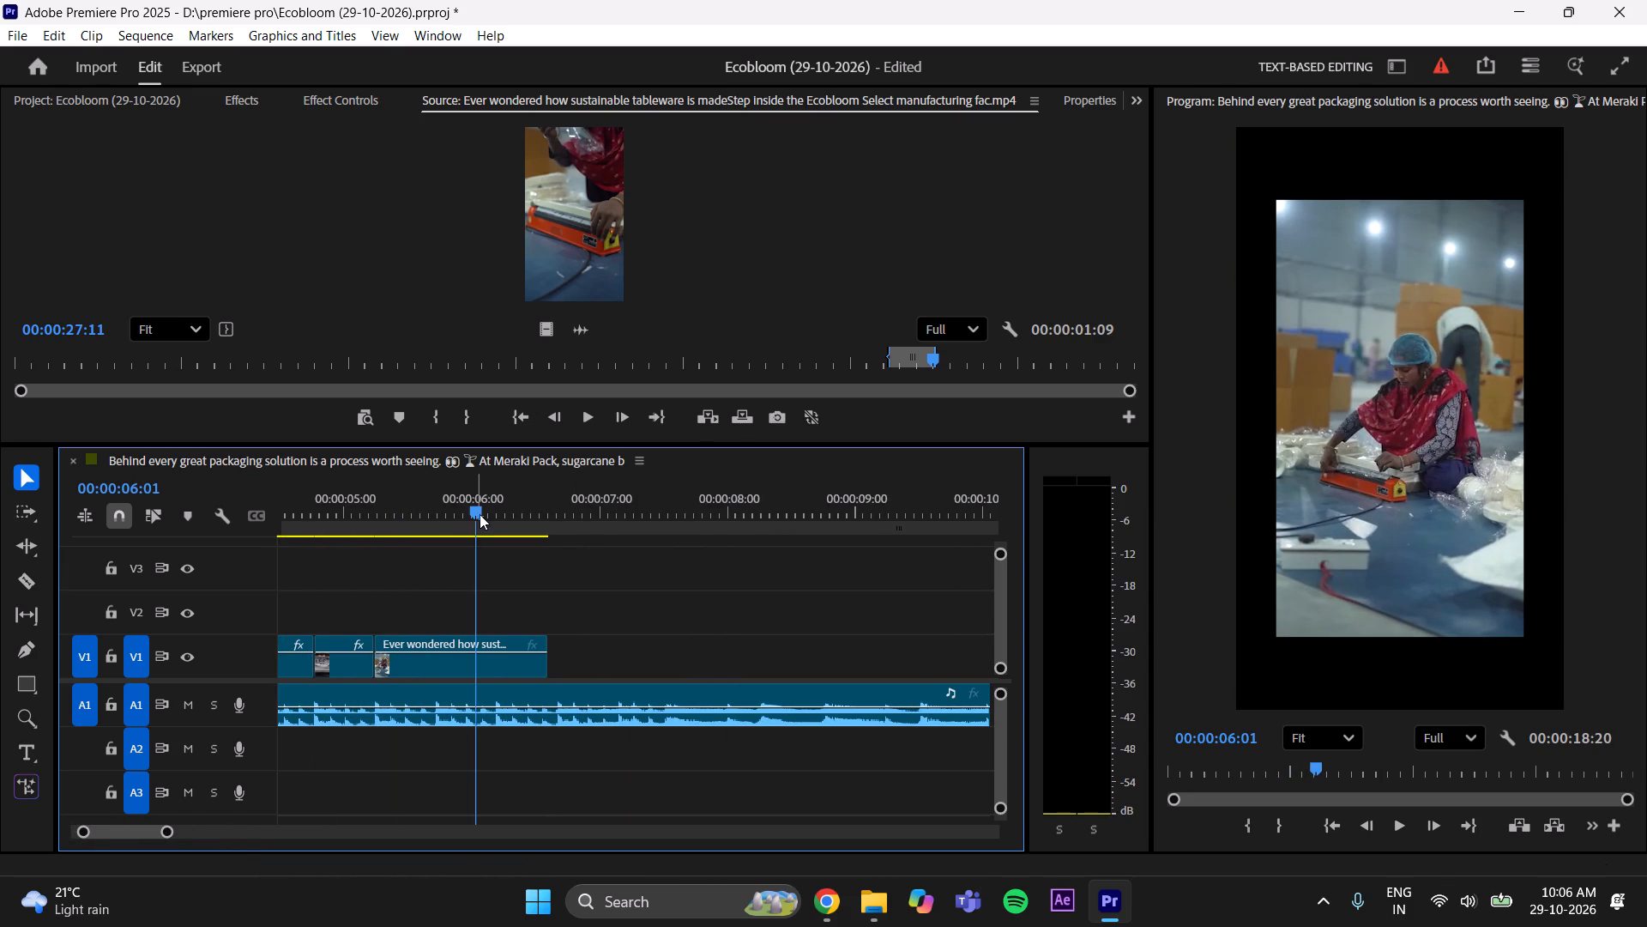
pyautogui.moveTo(478, 513); pyautogui.dragTo(437, 530)
pyautogui.moveTo(555, 658); pyautogui.dragTo(449, 659)
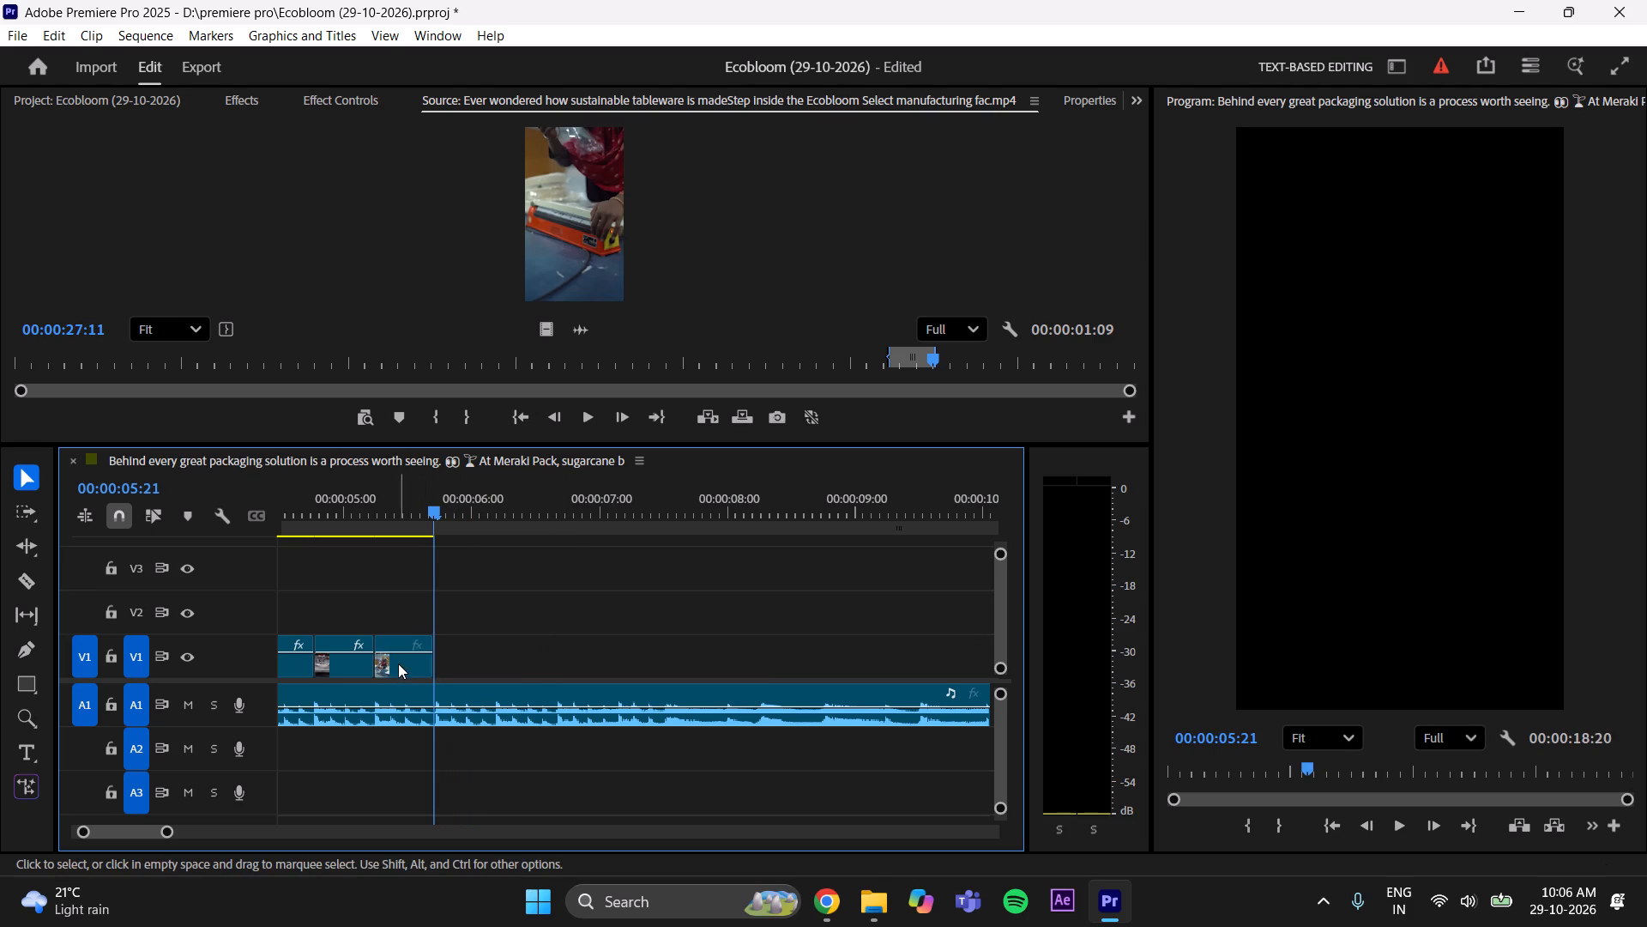
# Scale the pack-sealing clip on V1 to the sequence's frame size.
pyautogui.click(398, 663)
pyautogui.rightClick(398, 662)
pyautogui.click(481, 803)
# Set the Scale of the pack-sealing clip to 101.0 and check its framing through to the end at 00:00:05:21.
pyautogui.moveTo(439, 501); pyautogui.dragTo(429, 506)
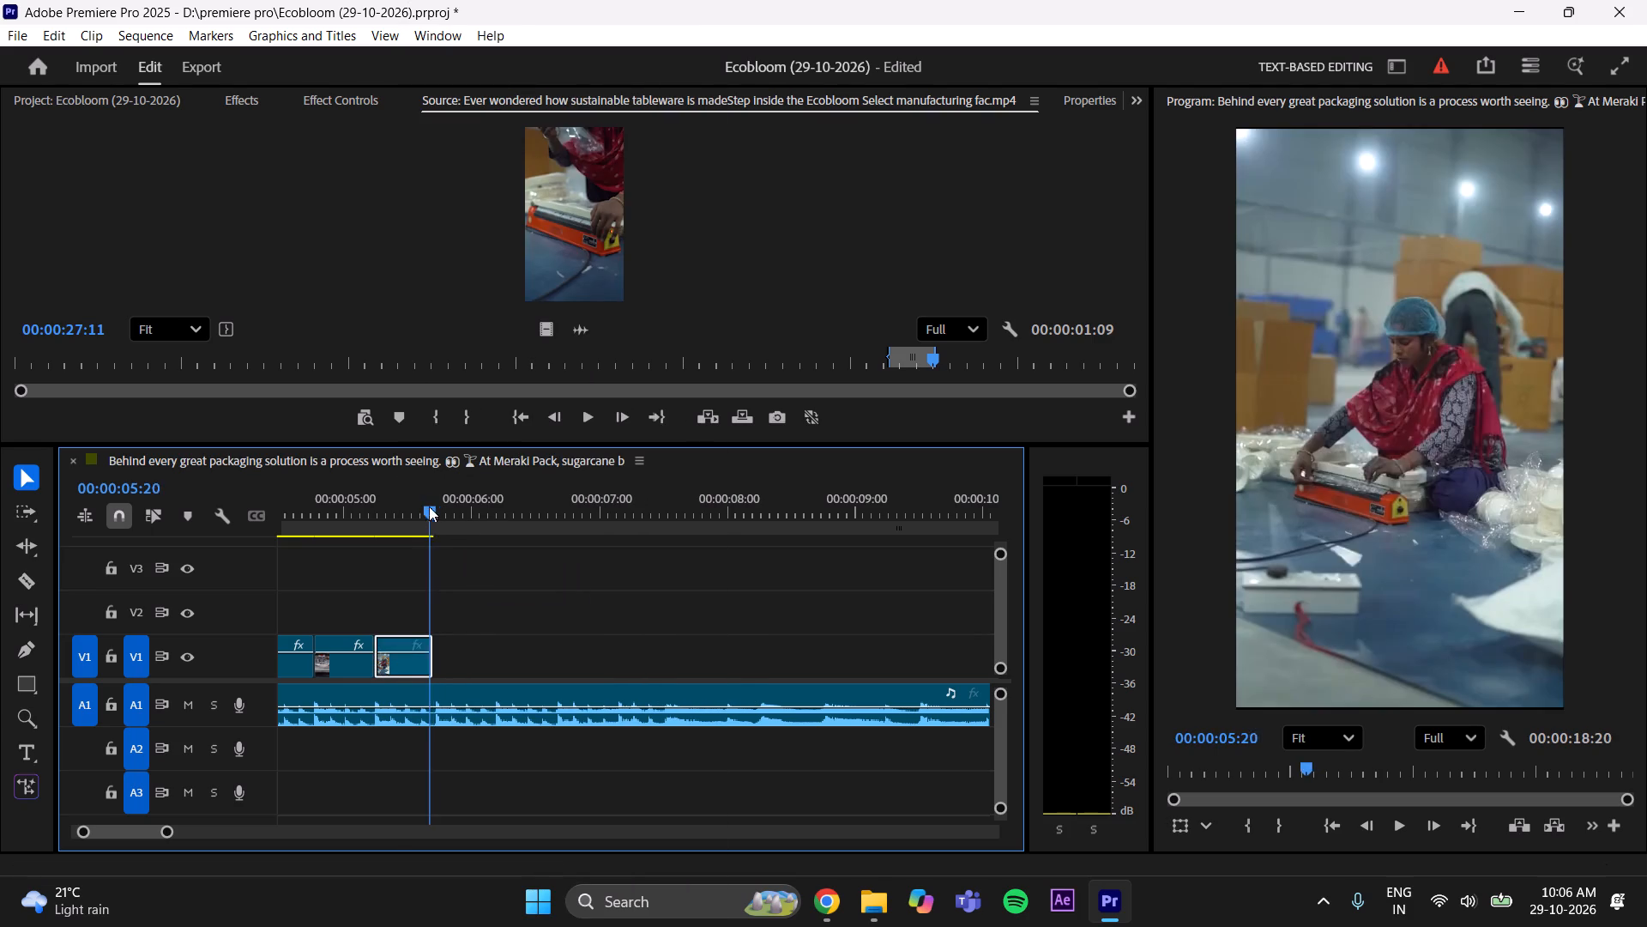
pyautogui.moveTo(429, 506); pyautogui.dragTo(405, 518)
pyautogui.click(332, 99)
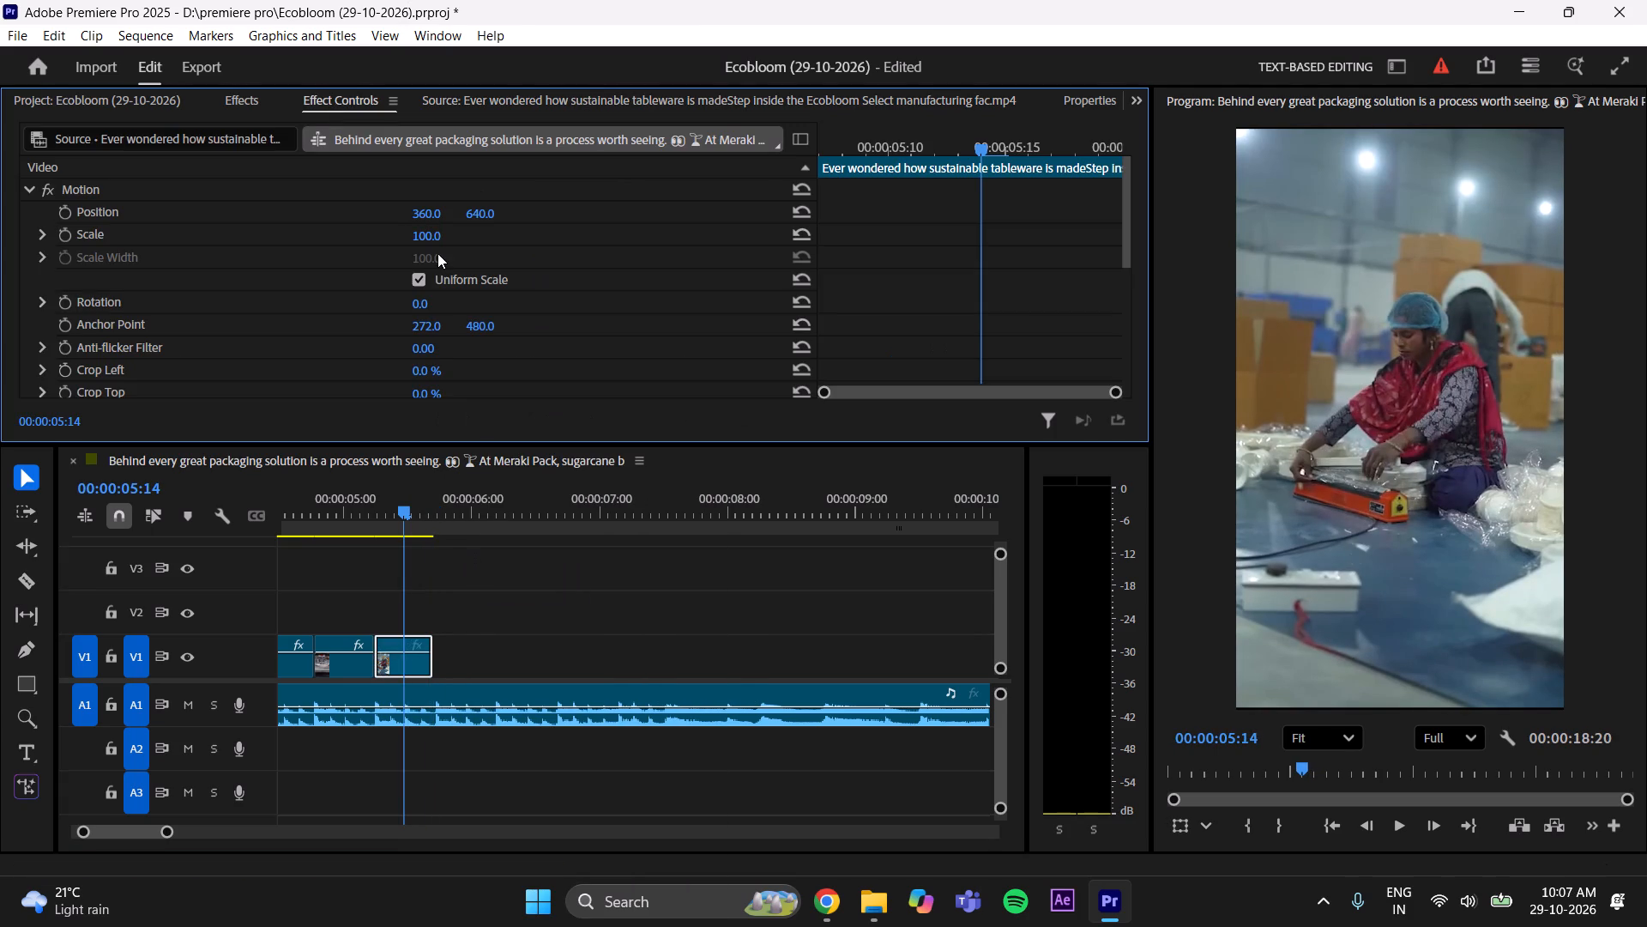
pyautogui.click(437, 237)
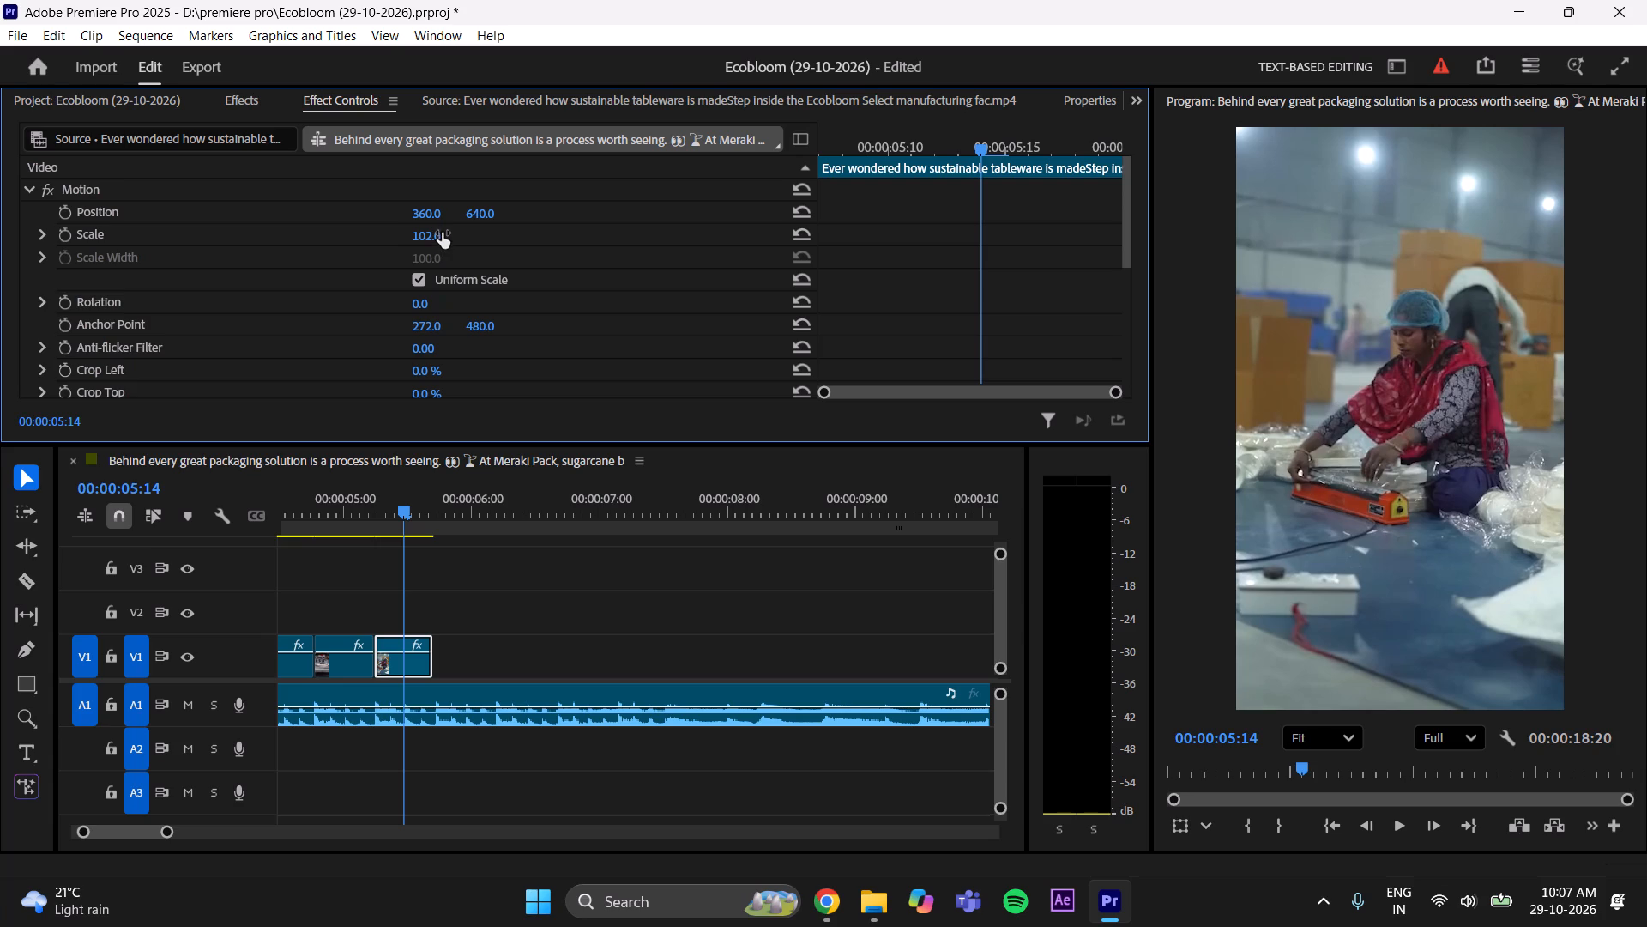
pyautogui.click(442, 233)
pyautogui.click(443, 232)
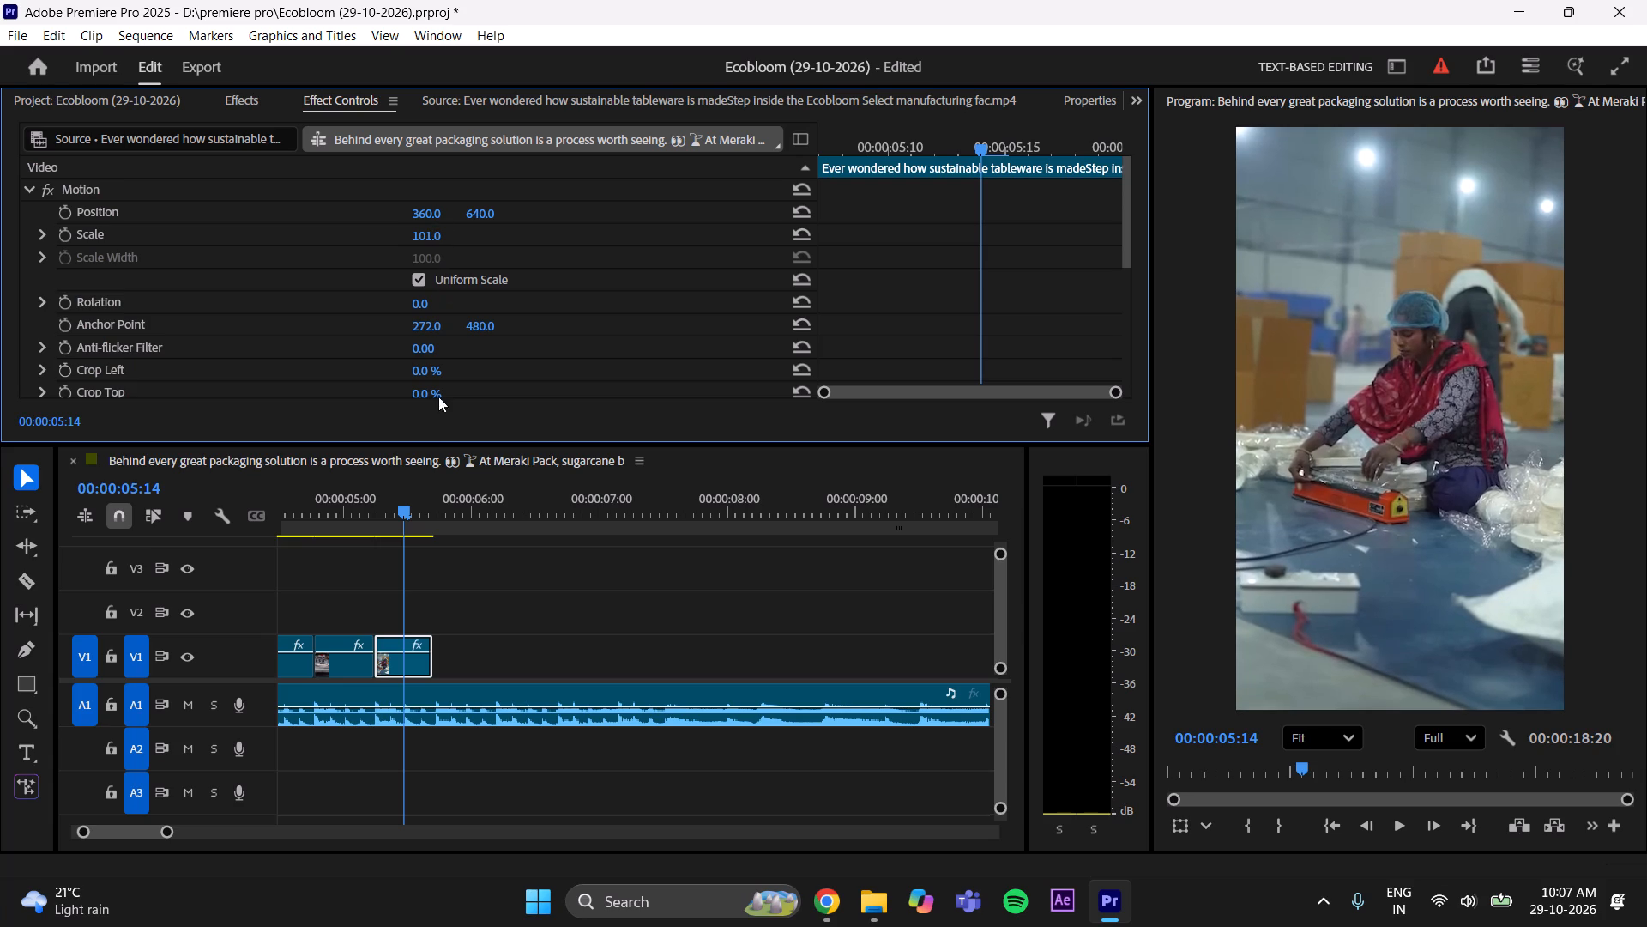
pyautogui.moveTo(401, 505); pyautogui.dragTo(422, 484)
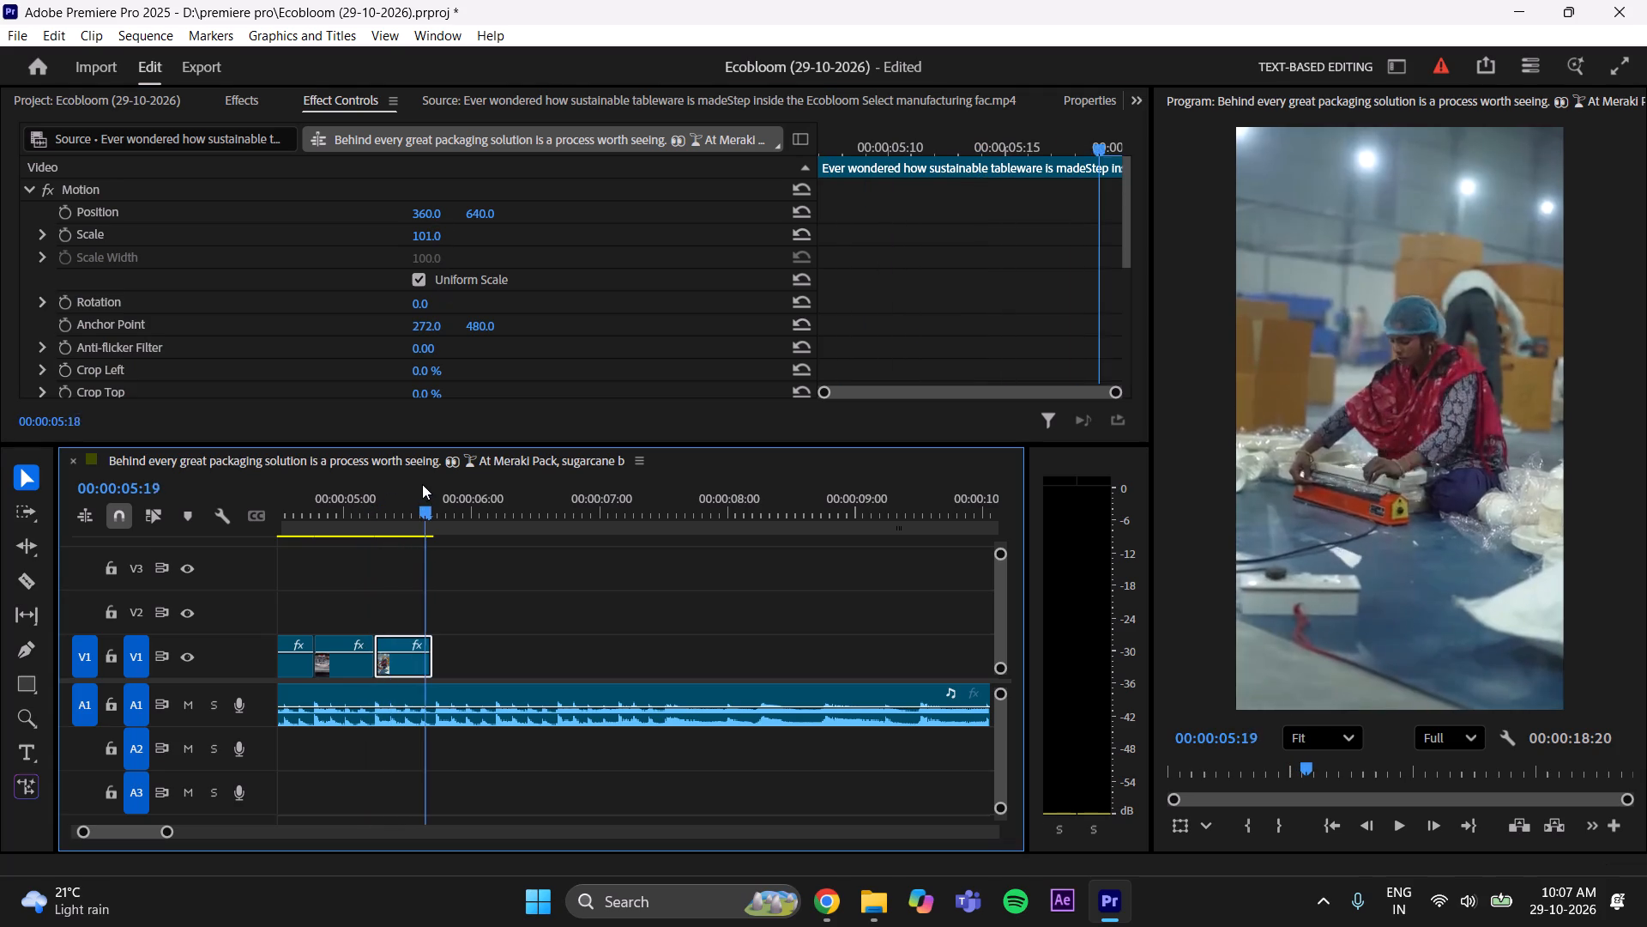
pyautogui.moveTo(422, 484); pyautogui.dragTo(418, 487)
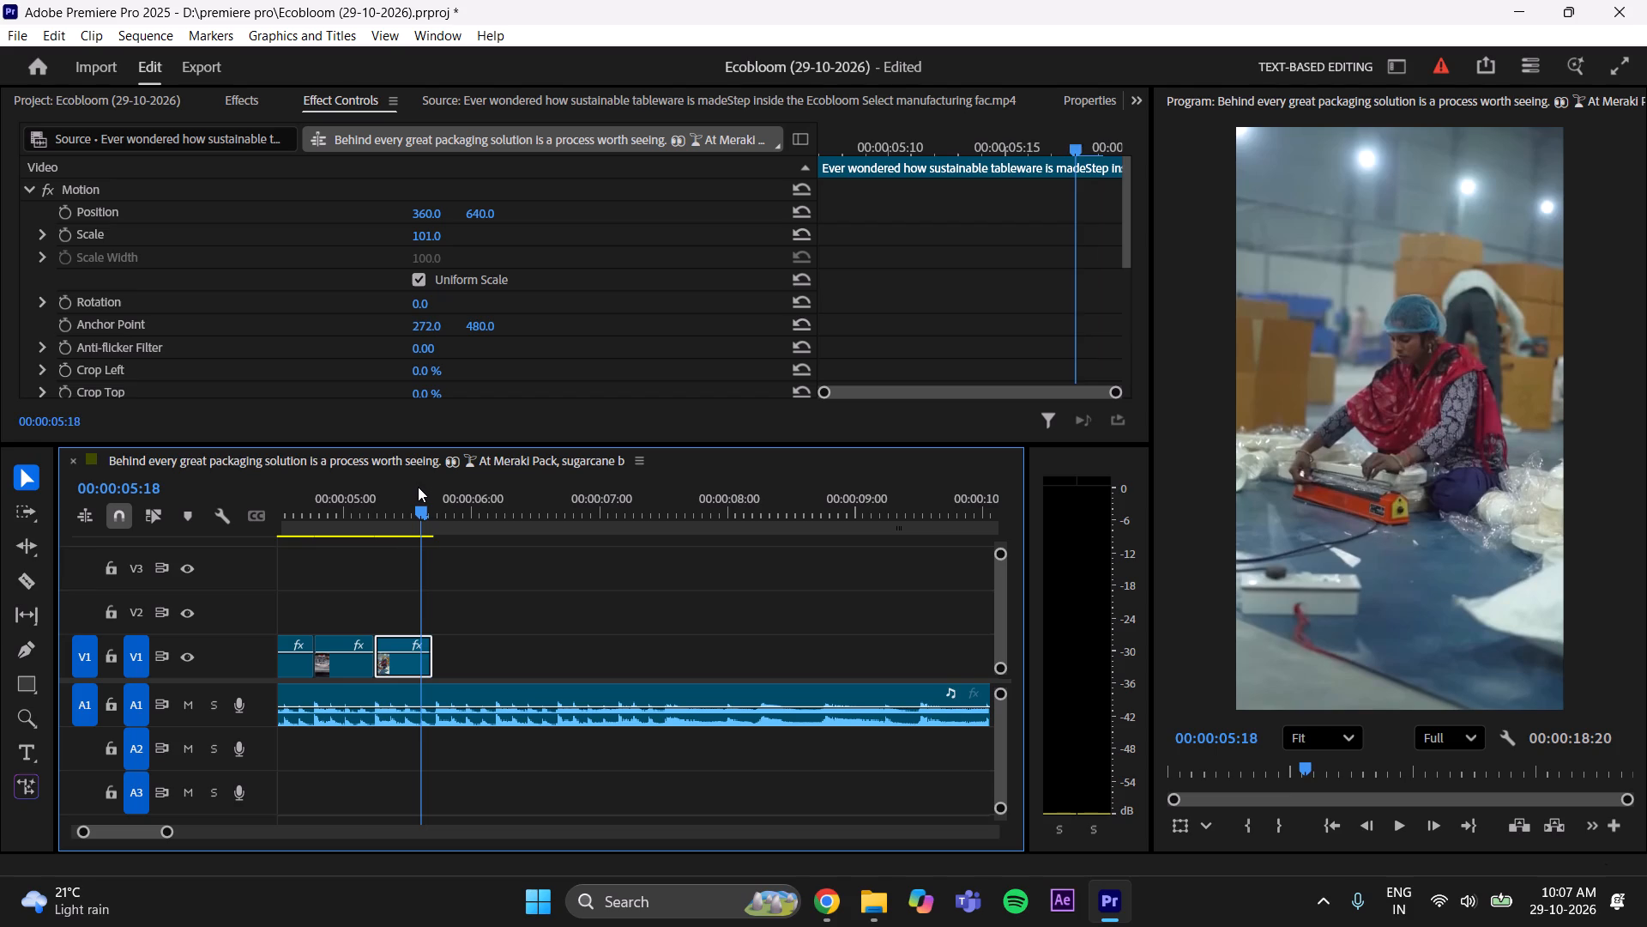
pyautogui.moveTo(418, 487); pyautogui.dragTo(430, 483)
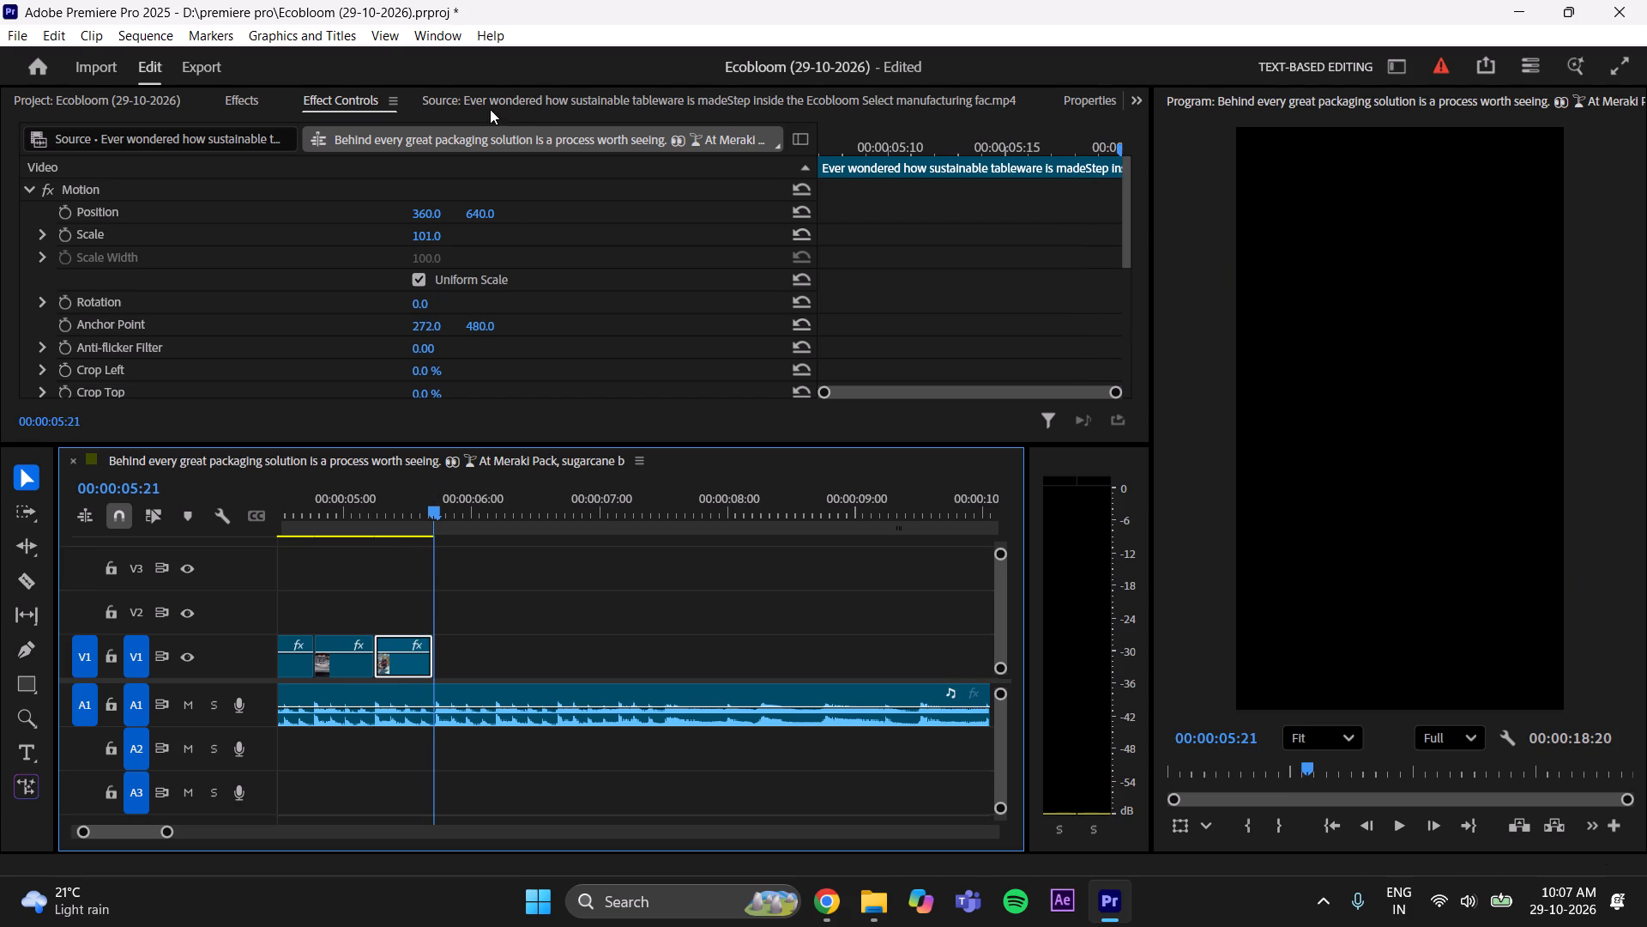
# Mark the source In point at 00:00:27:00 and add the sealing close-up, video only, to V1 at 00:00:05:21.
pyautogui.click(489, 89)
pyautogui.moveTo(931, 360); pyautogui.dragTo(929, 361)
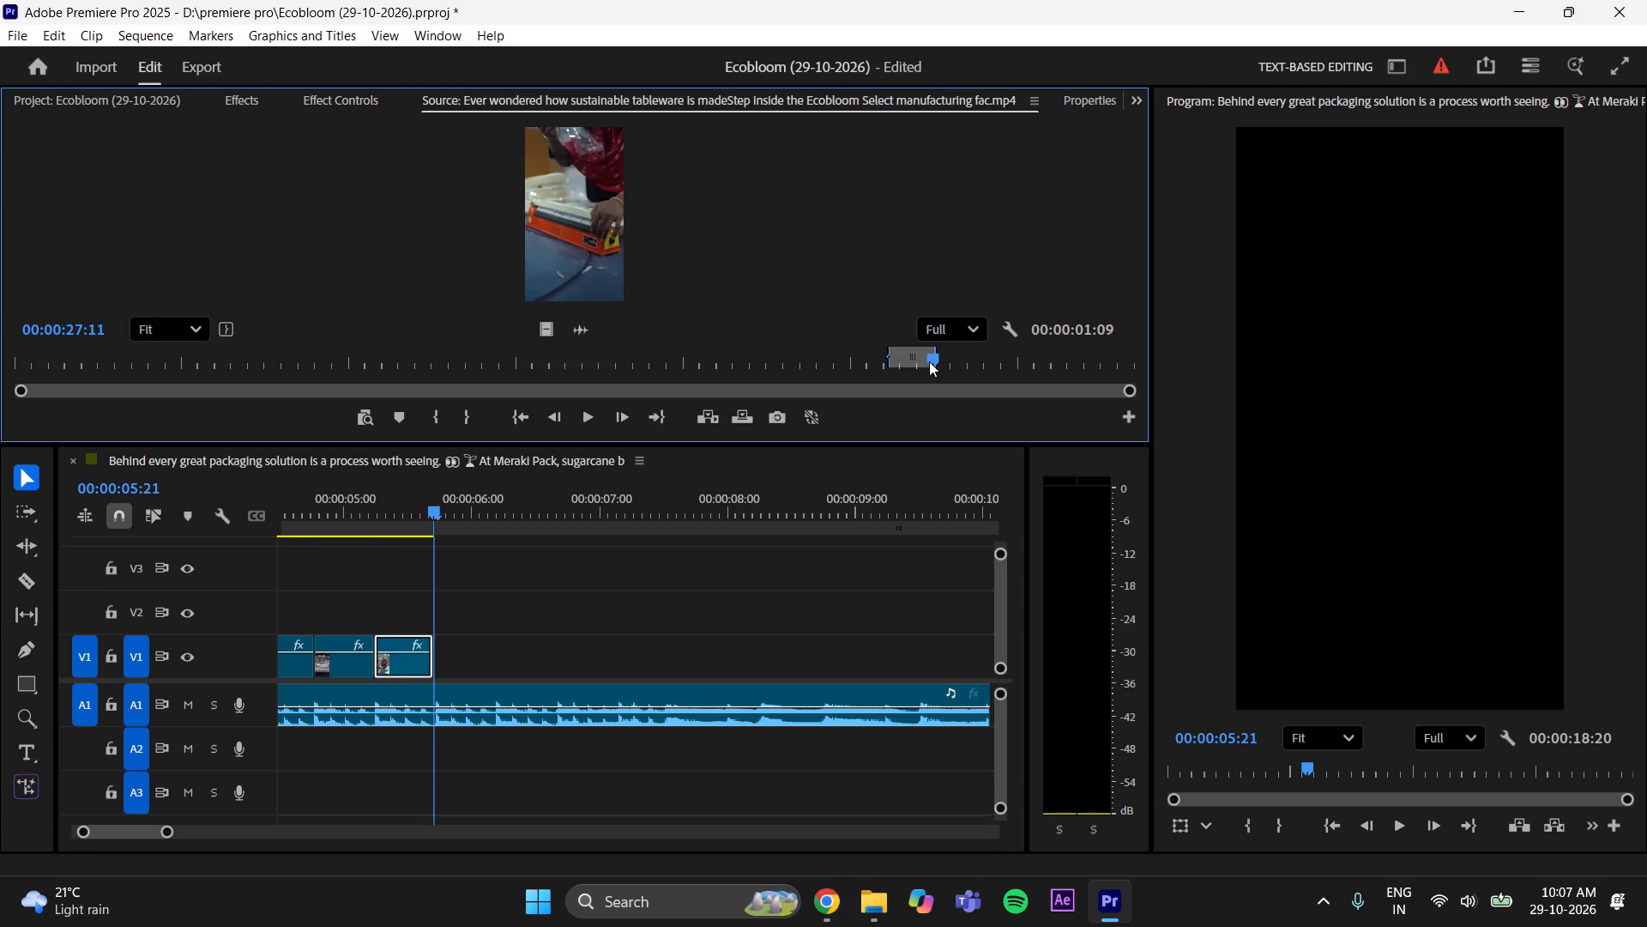
pyautogui.moveTo(929, 361); pyautogui.dragTo(926, 368)
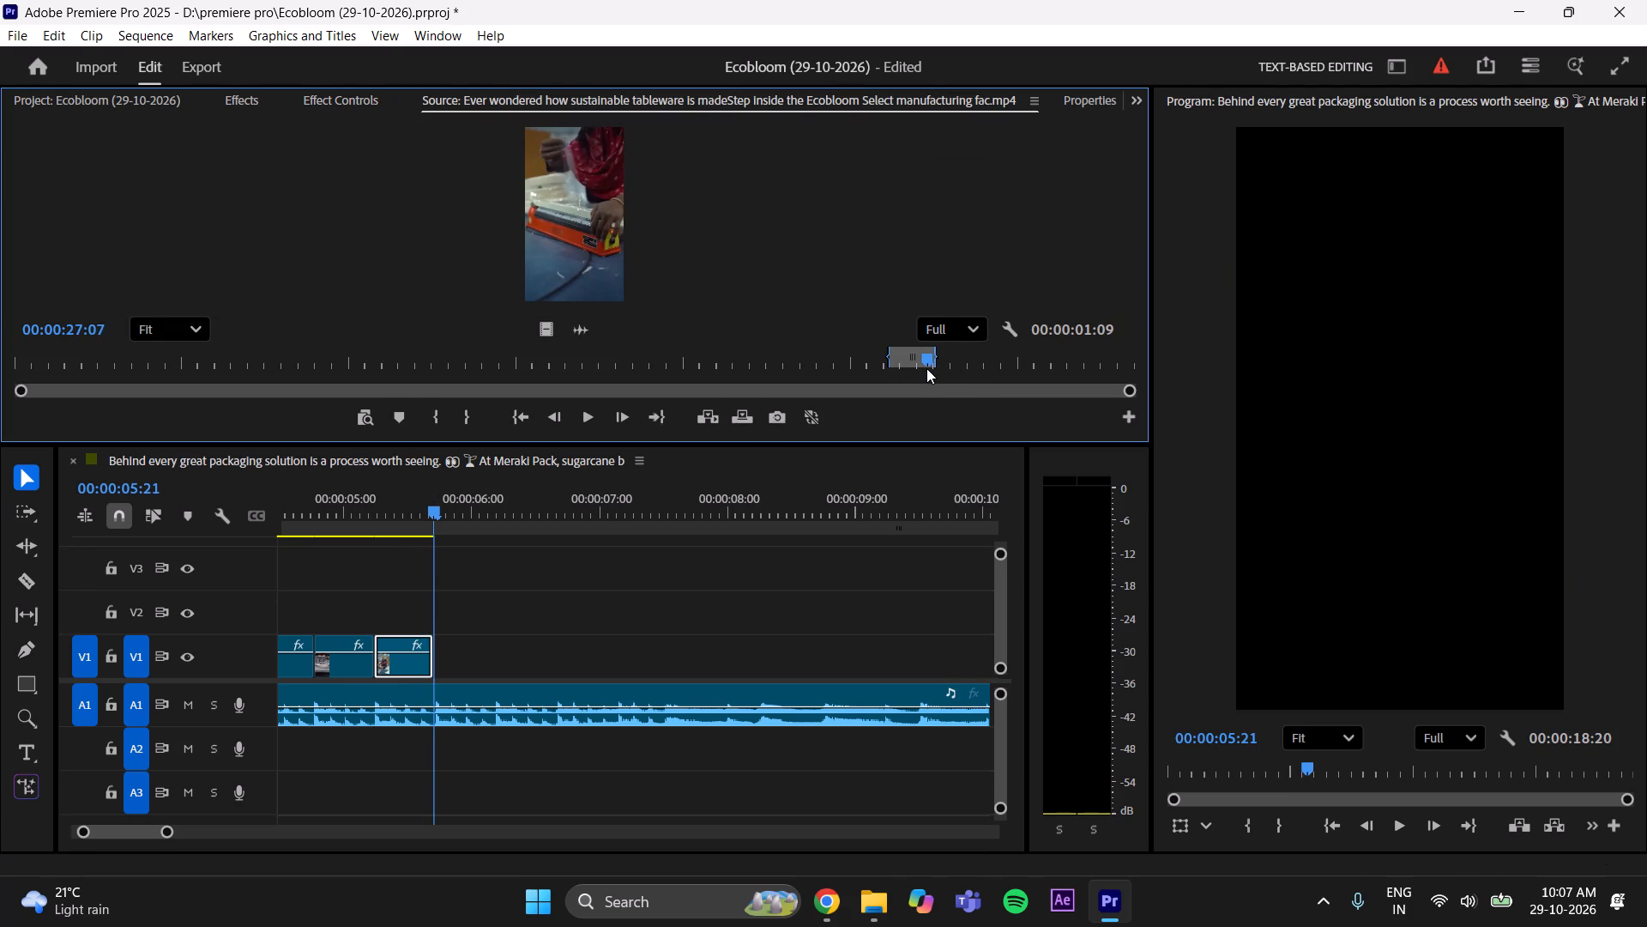
pyautogui.moveTo(926, 368); pyautogui.dragTo(925, 368)
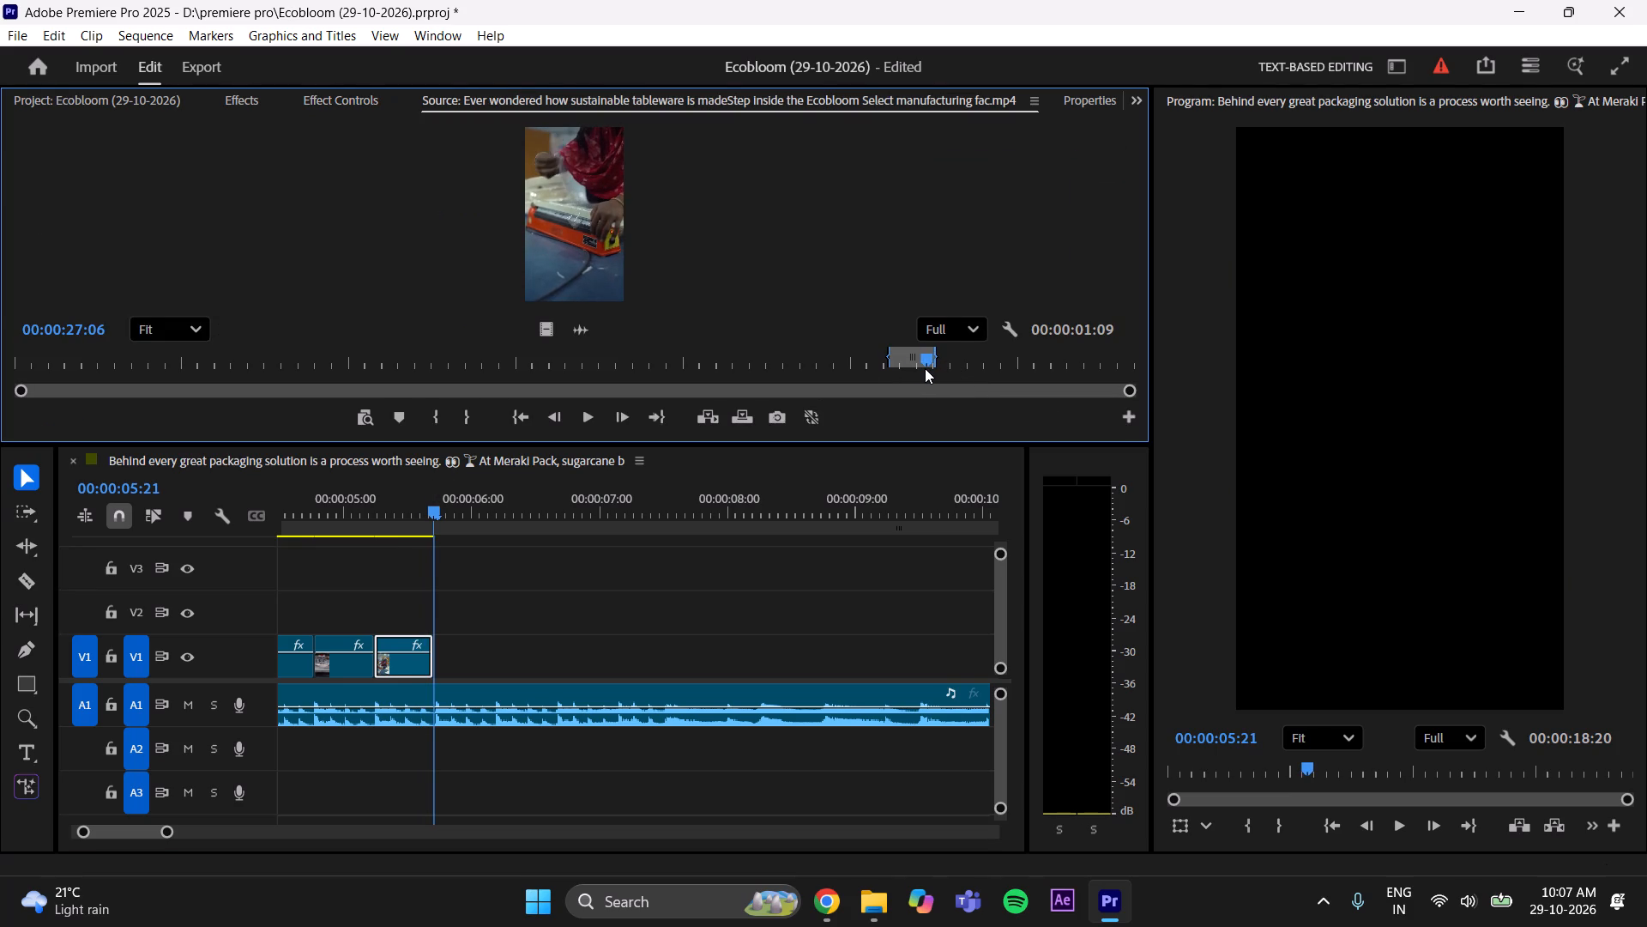
pyautogui.moveTo(925, 368); pyautogui.dragTo(914, 369)
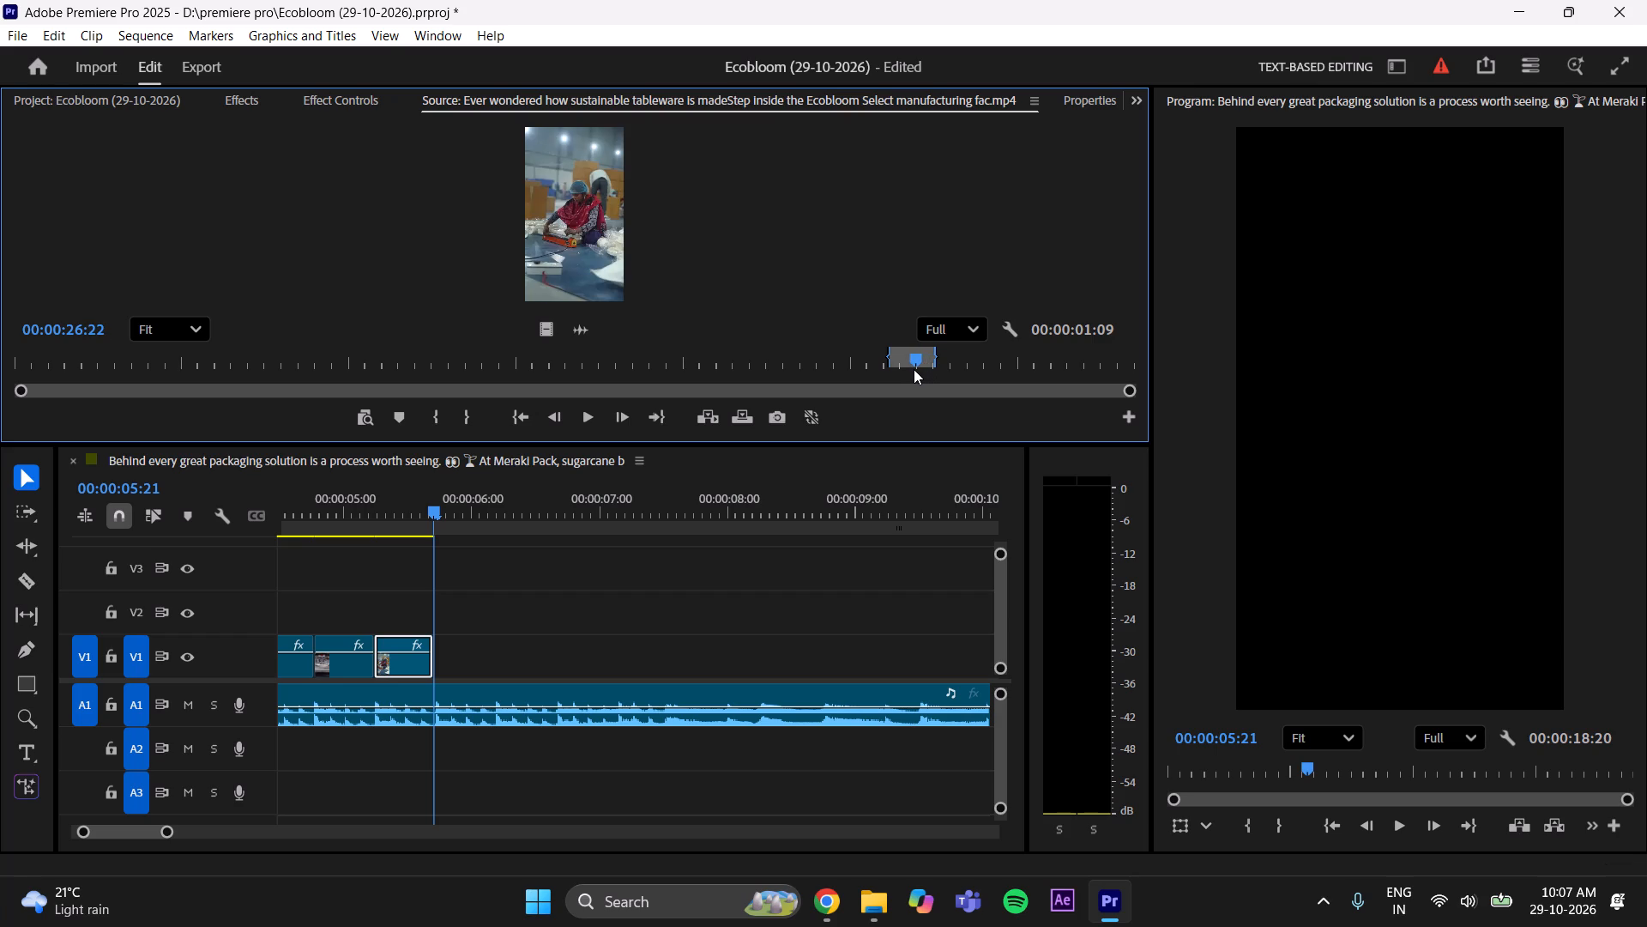
pyautogui.moveTo(914, 369); pyautogui.dragTo(915, 369)
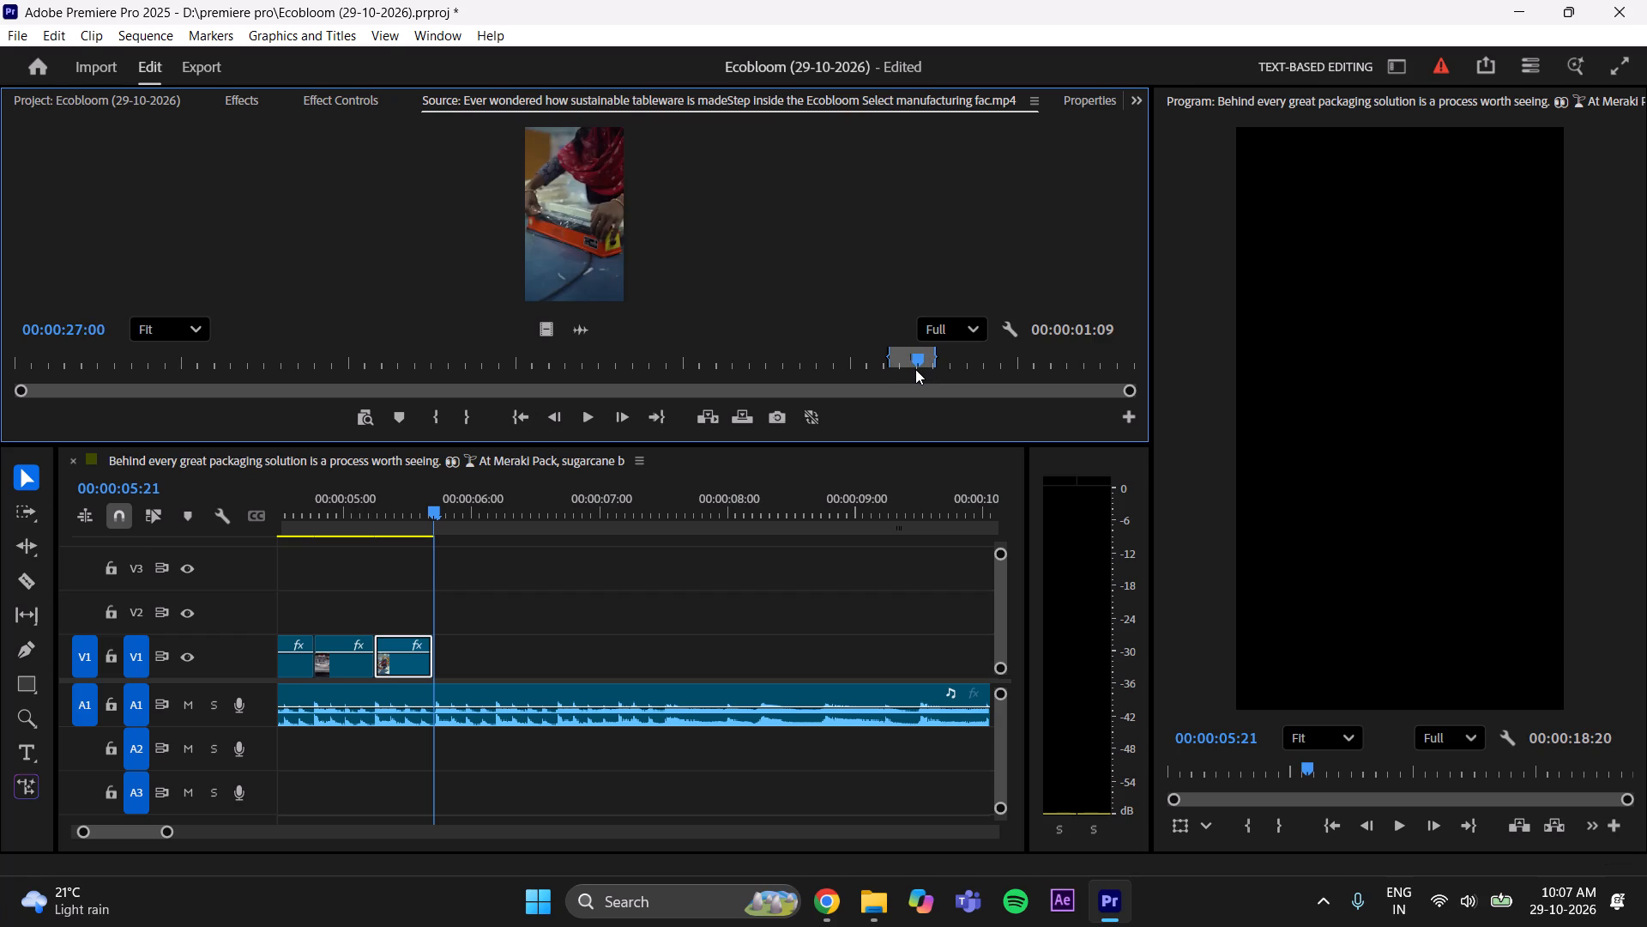
pyautogui.press('Left')
pyautogui.press('Right')
pyautogui.click(438, 422)
pyautogui.moveTo(540, 331); pyautogui.dragTo(536, 504)
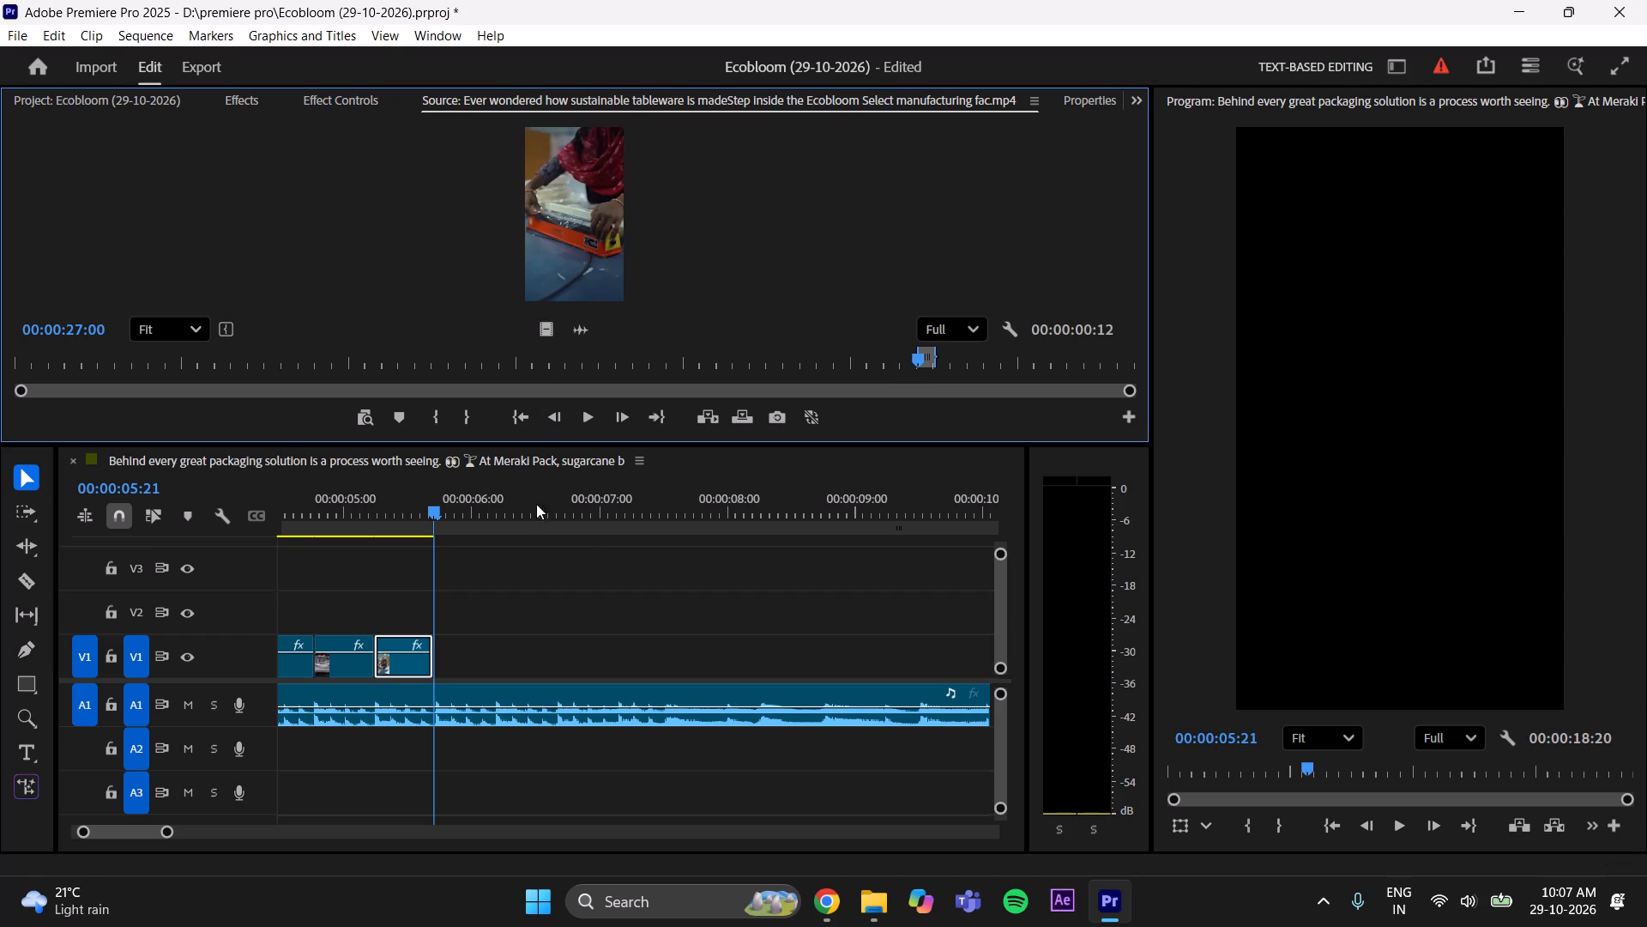
pyautogui.moveTo(536, 504); pyautogui.dragTo(438, 664)
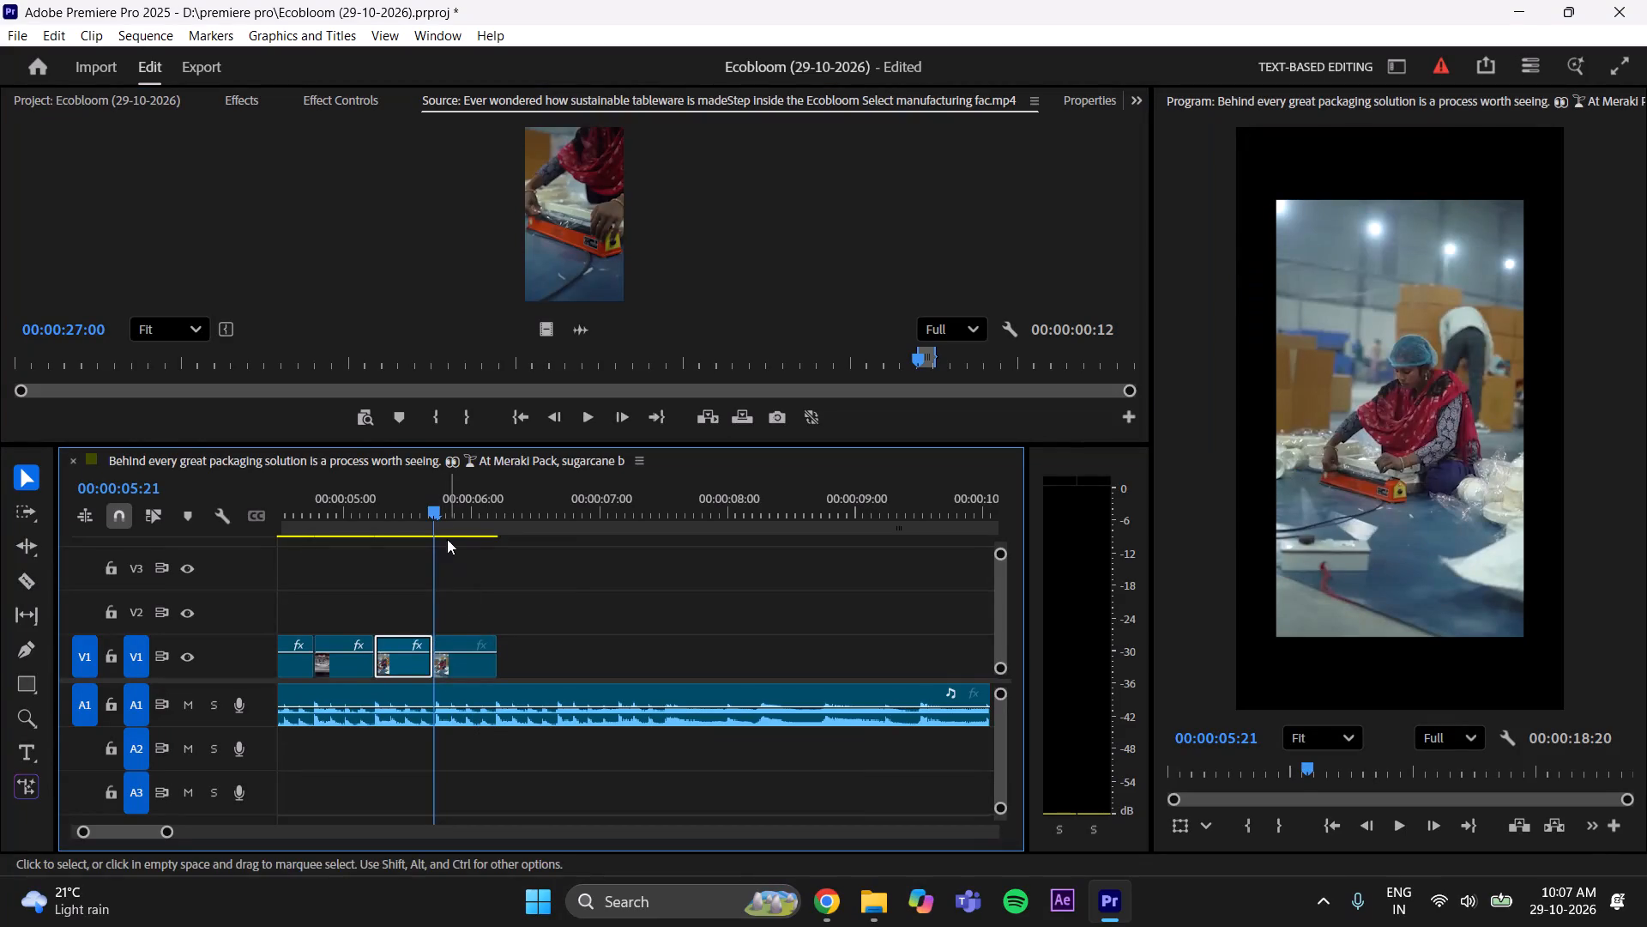
pyautogui.moveTo(428, 501); pyautogui.dragTo(440, 496)
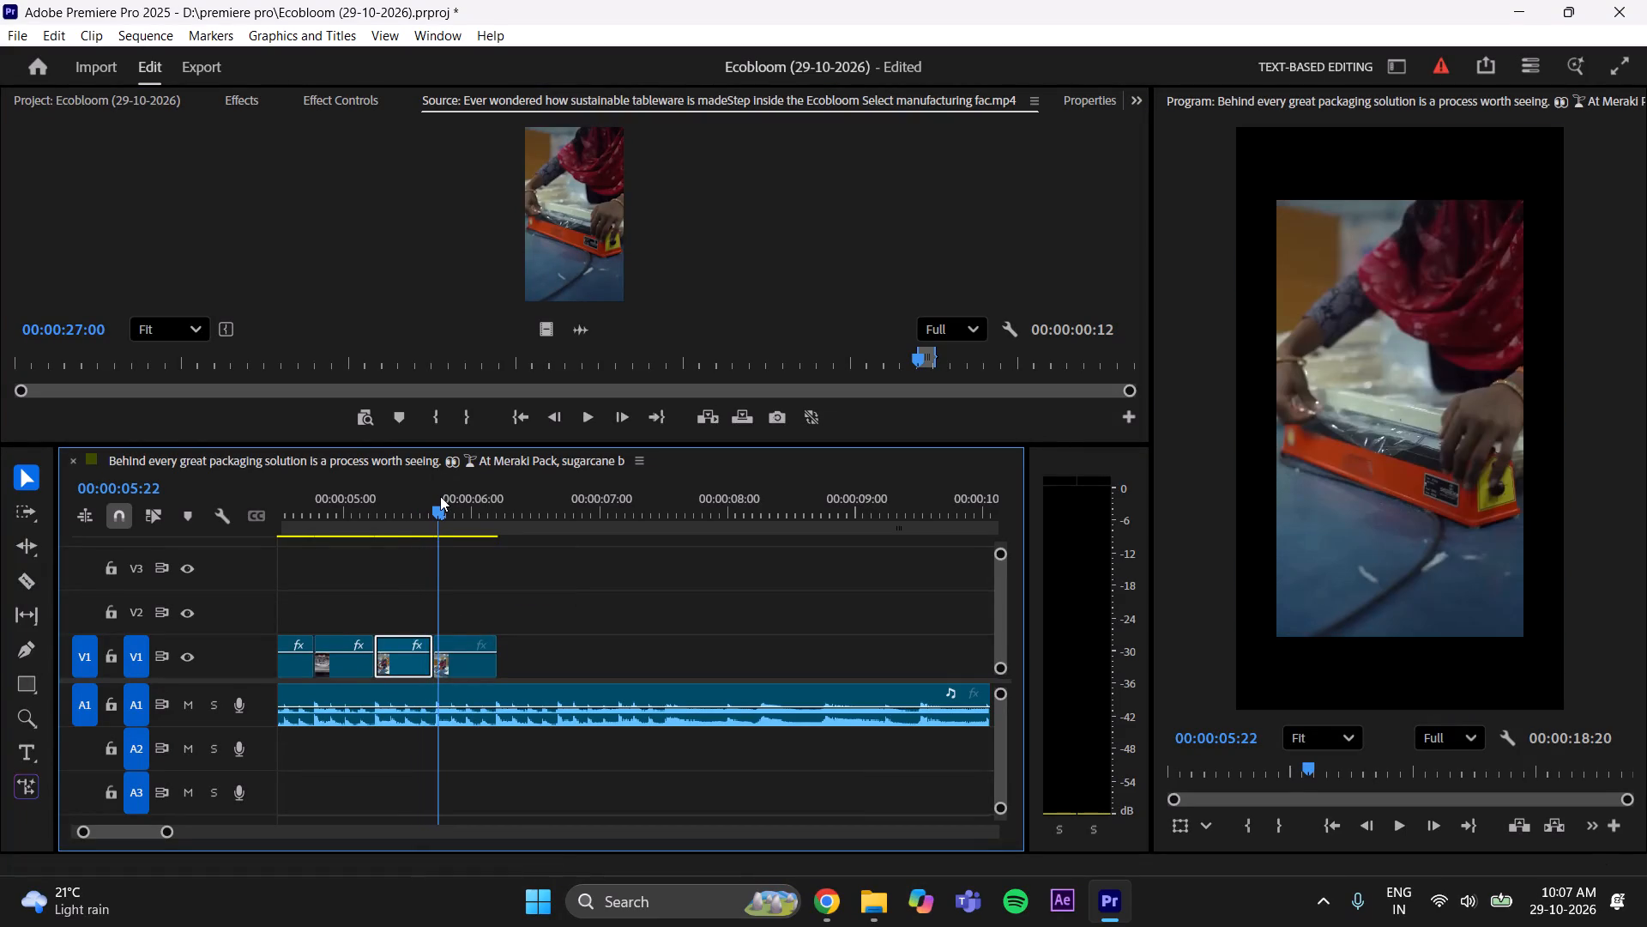
# Trim one frame off the start of the sealing close-up on V1 and move it back to start at 00:00:05:21.
pyautogui.moveTo(440, 496); pyautogui.dragTo(437, 496)
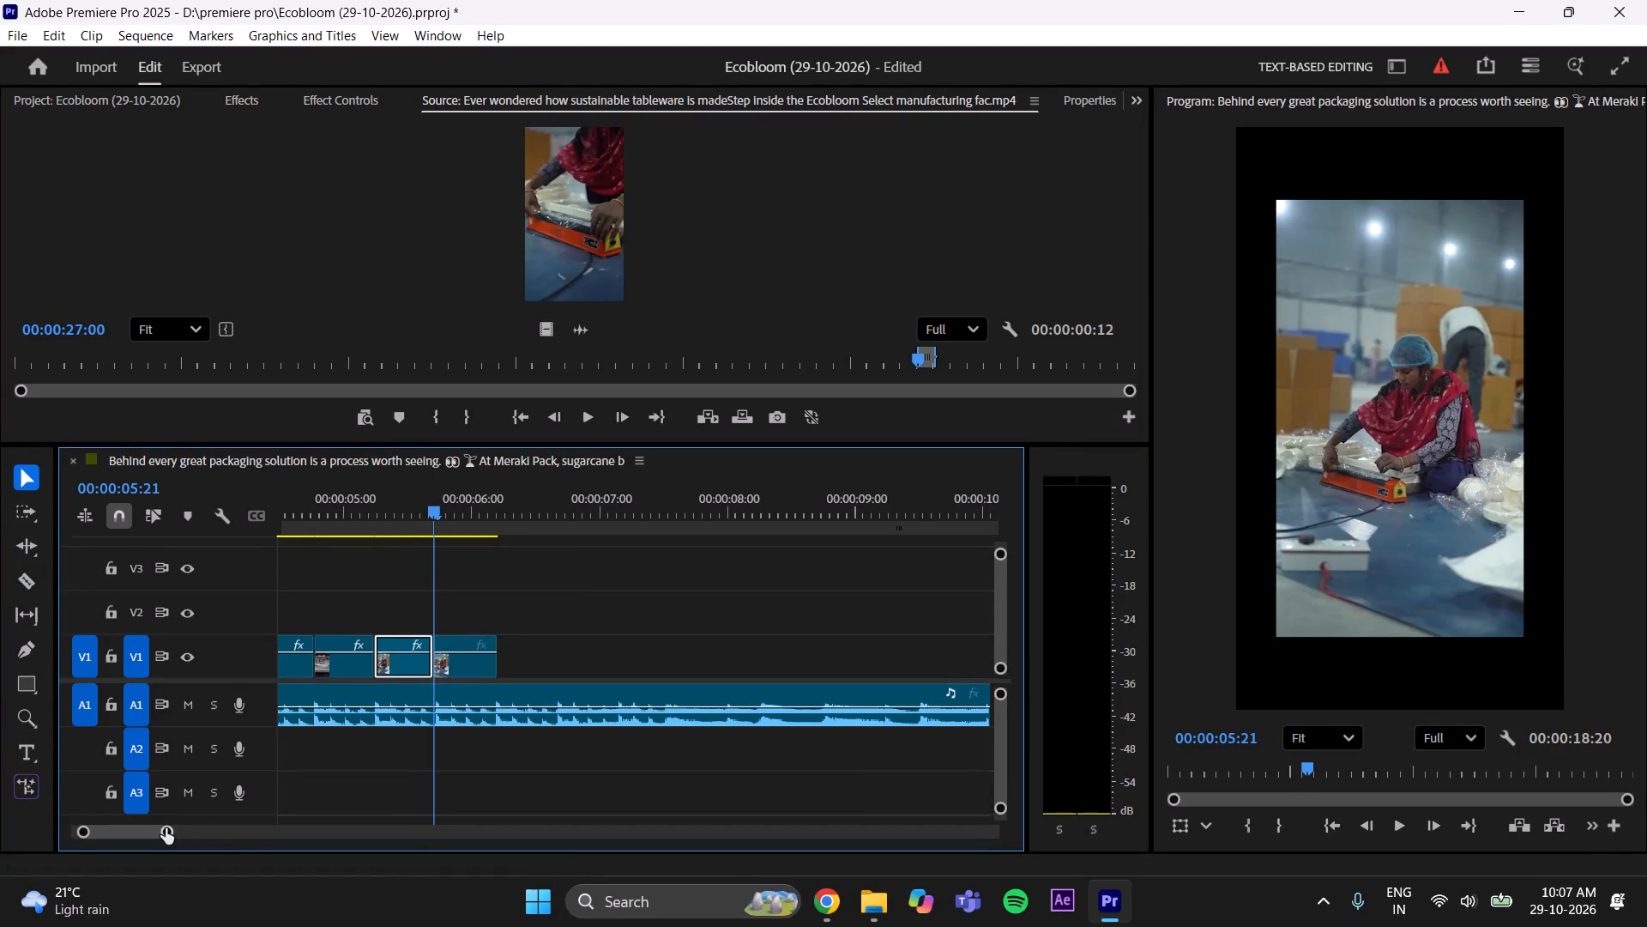
pyautogui.moveTo(166, 832); pyautogui.dragTo(98, 842)
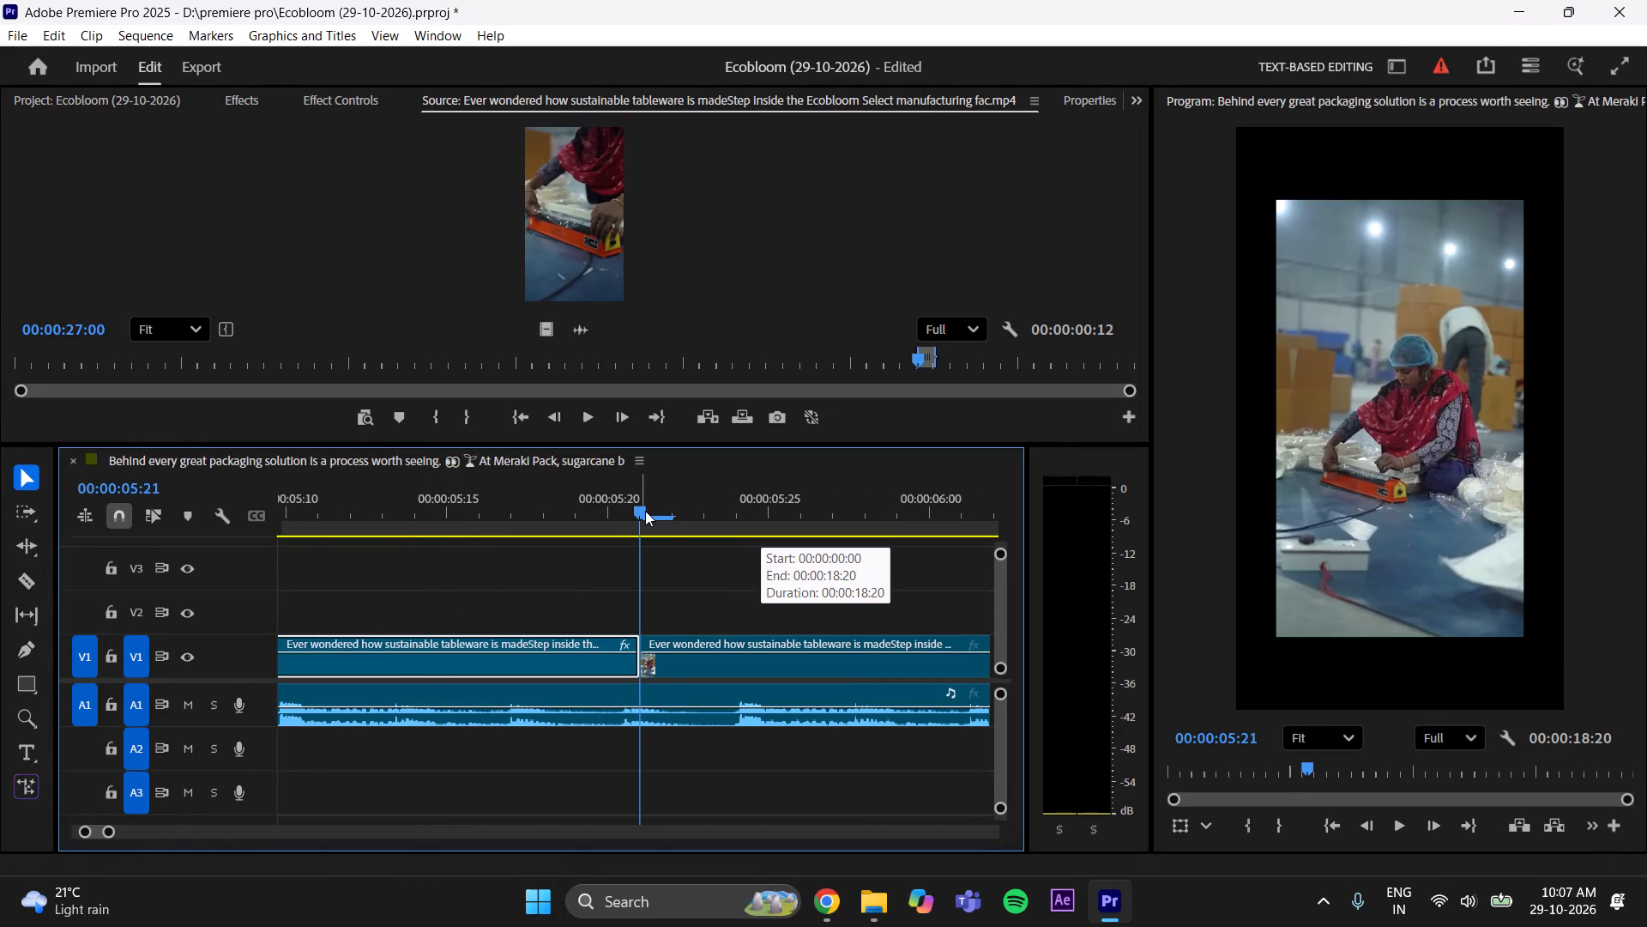
pyautogui.press('Right')
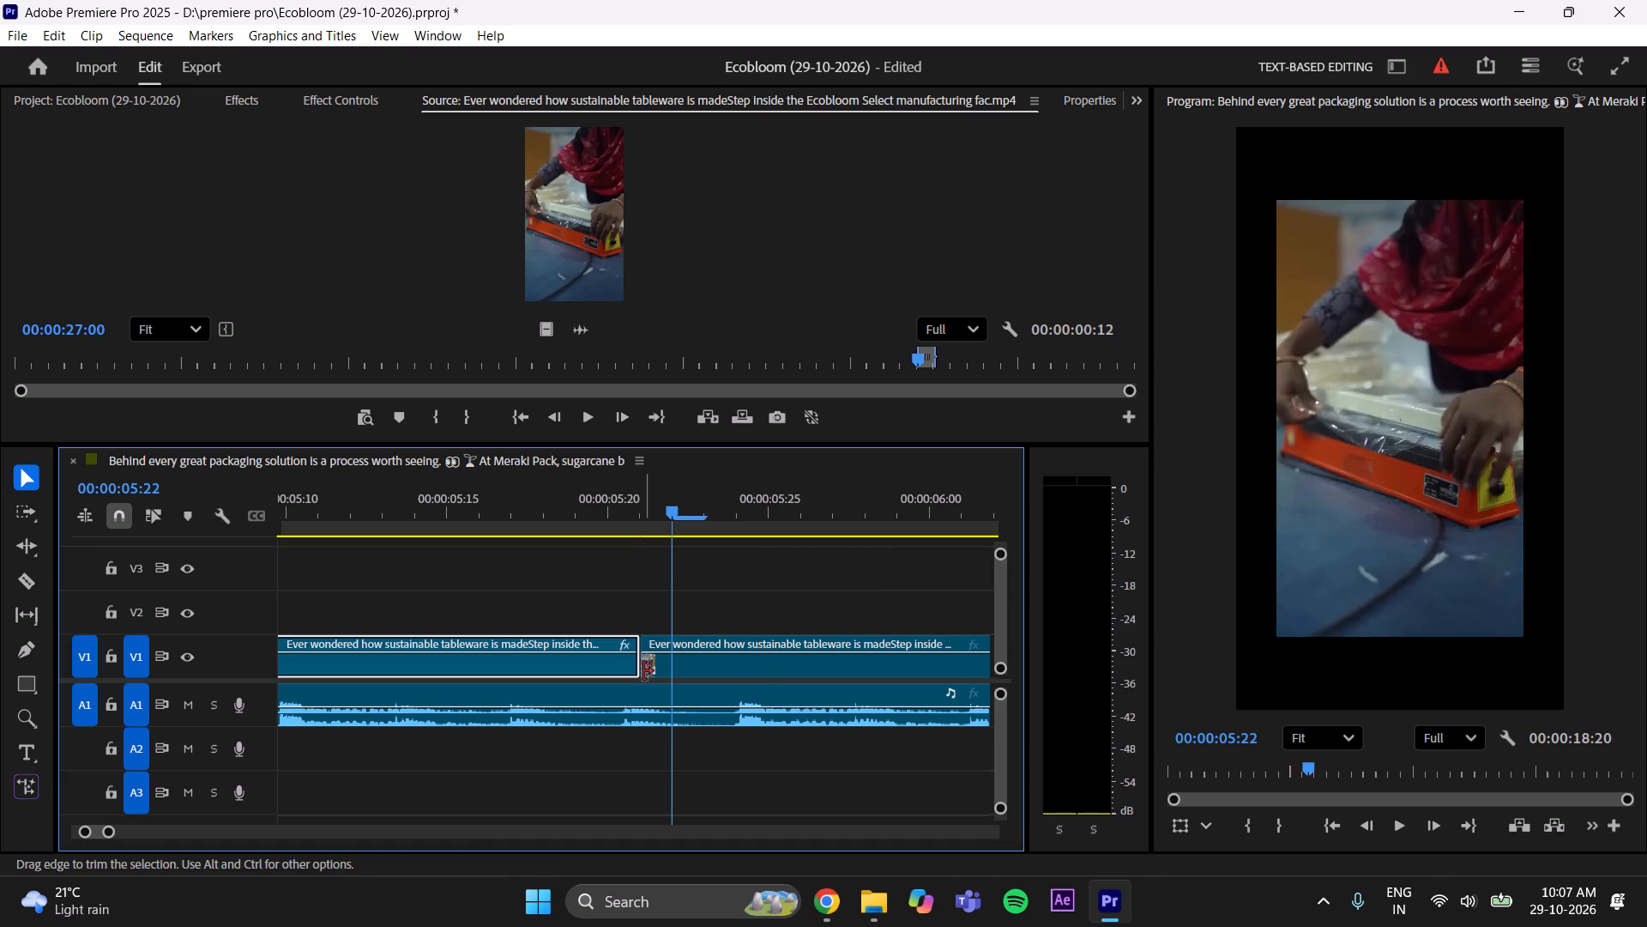
pyautogui.moveTo(645, 671); pyautogui.dragTo(669, 670)
pyautogui.moveTo(747, 672); pyautogui.dragTo(723, 673)
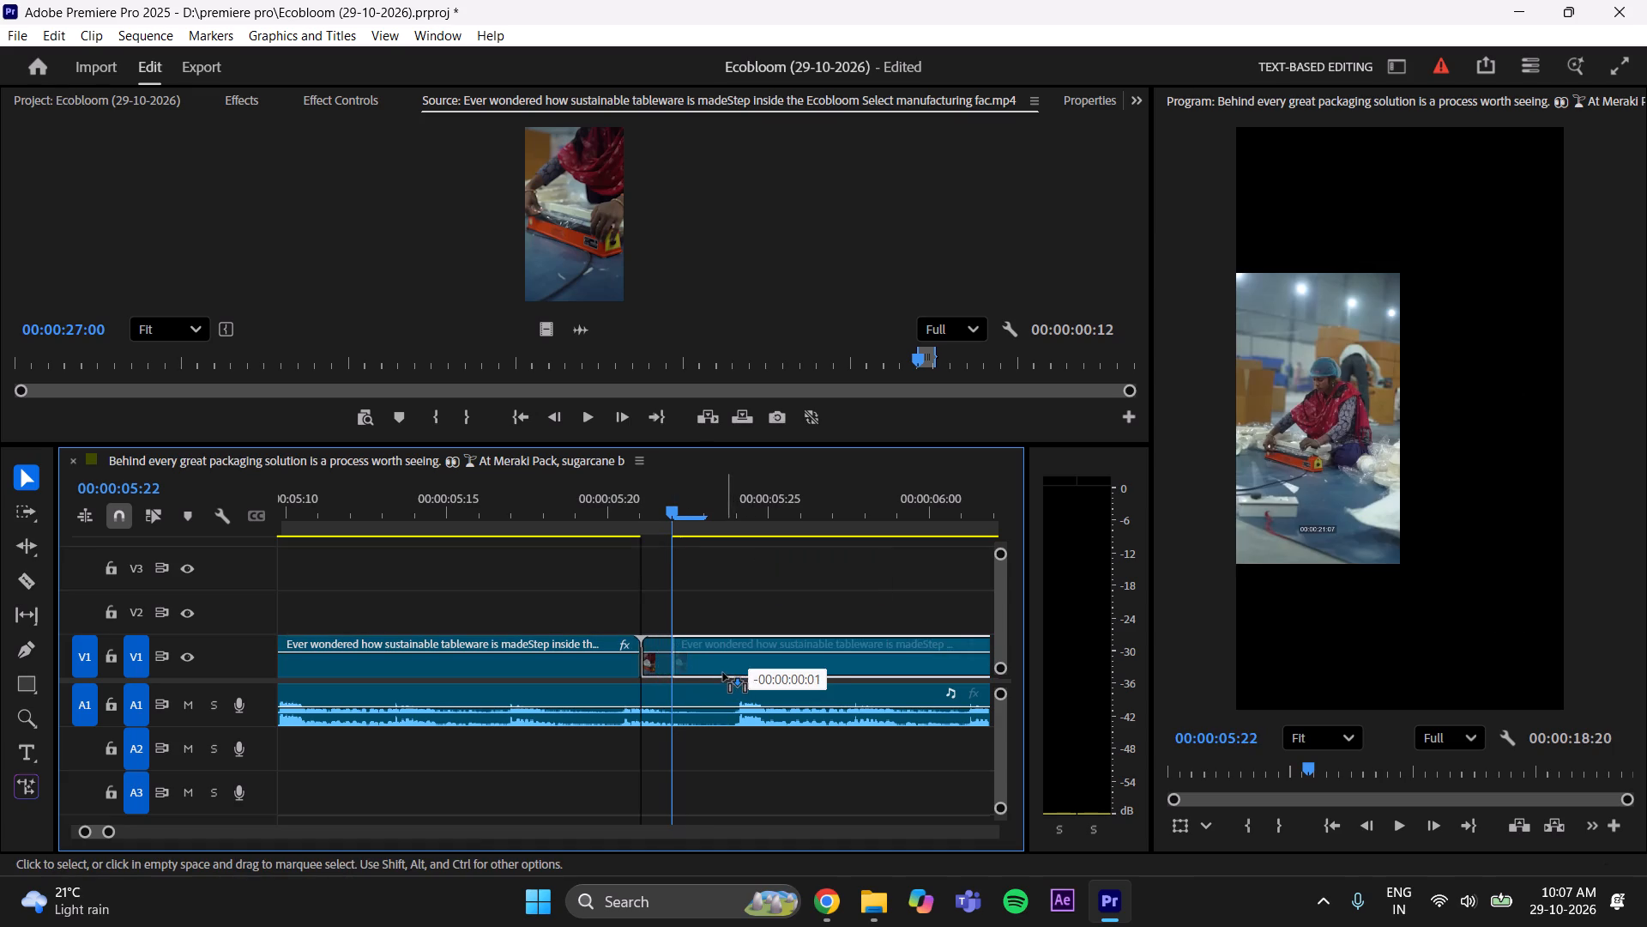
pyautogui.moveTo(723, 673); pyautogui.dragTo(723, 671)
pyautogui.click(751, 600)
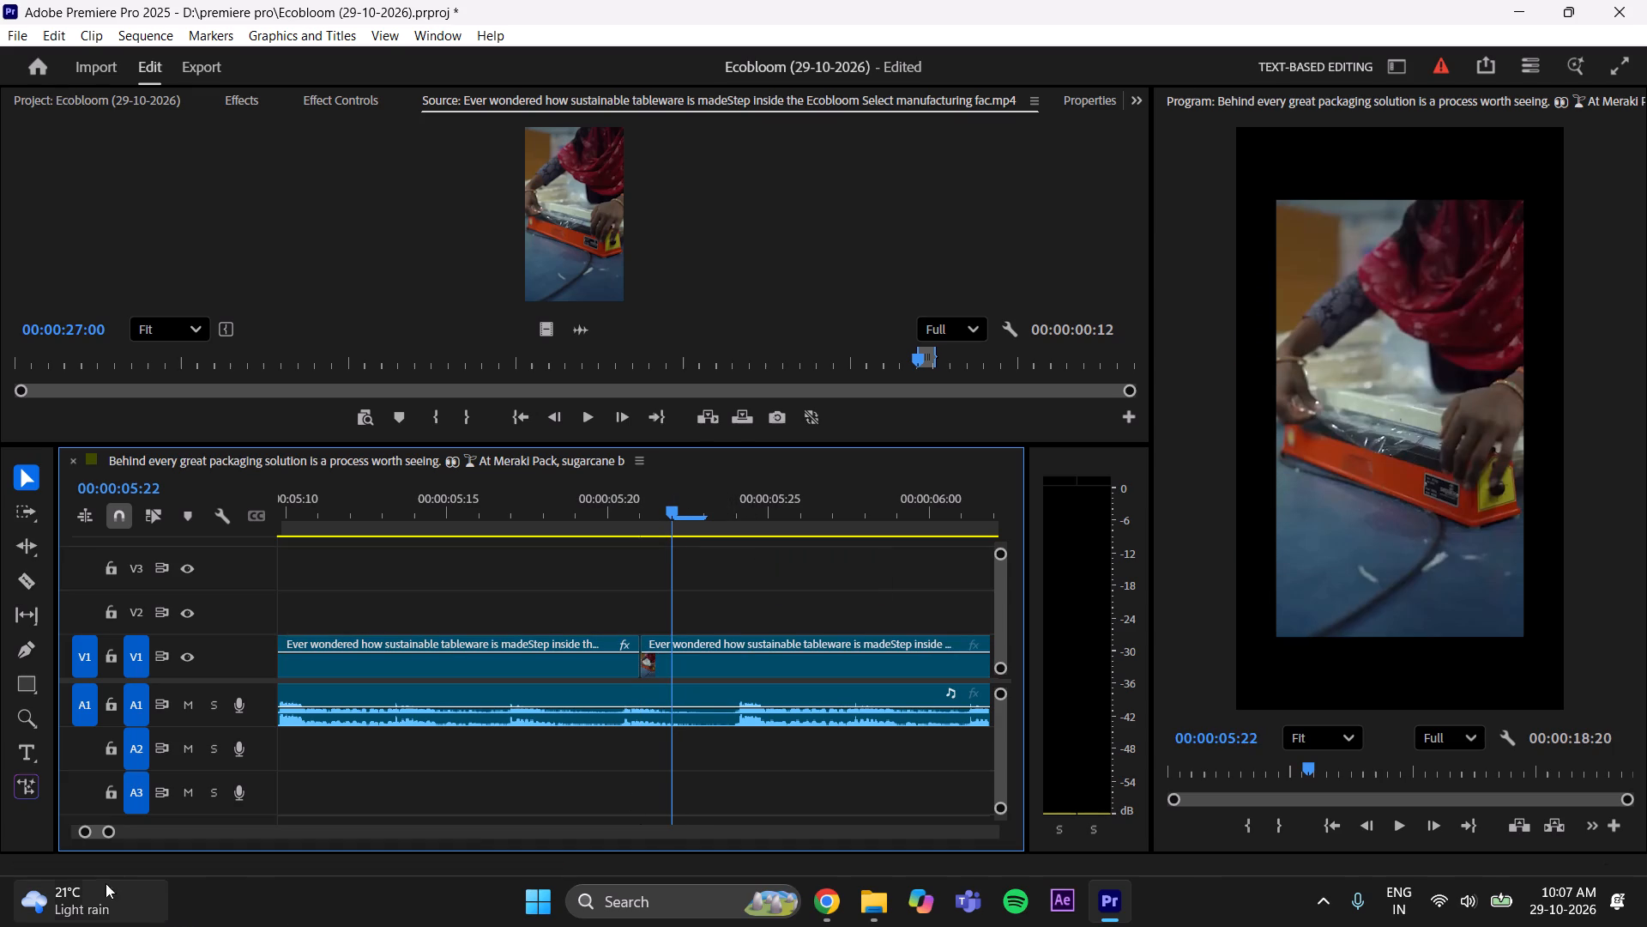
# Move the sealing close-up along V1 so that it ends on the audio beat at 00:00:06:09.
pyautogui.moveTo(111, 833); pyautogui.dragTo(121, 832)
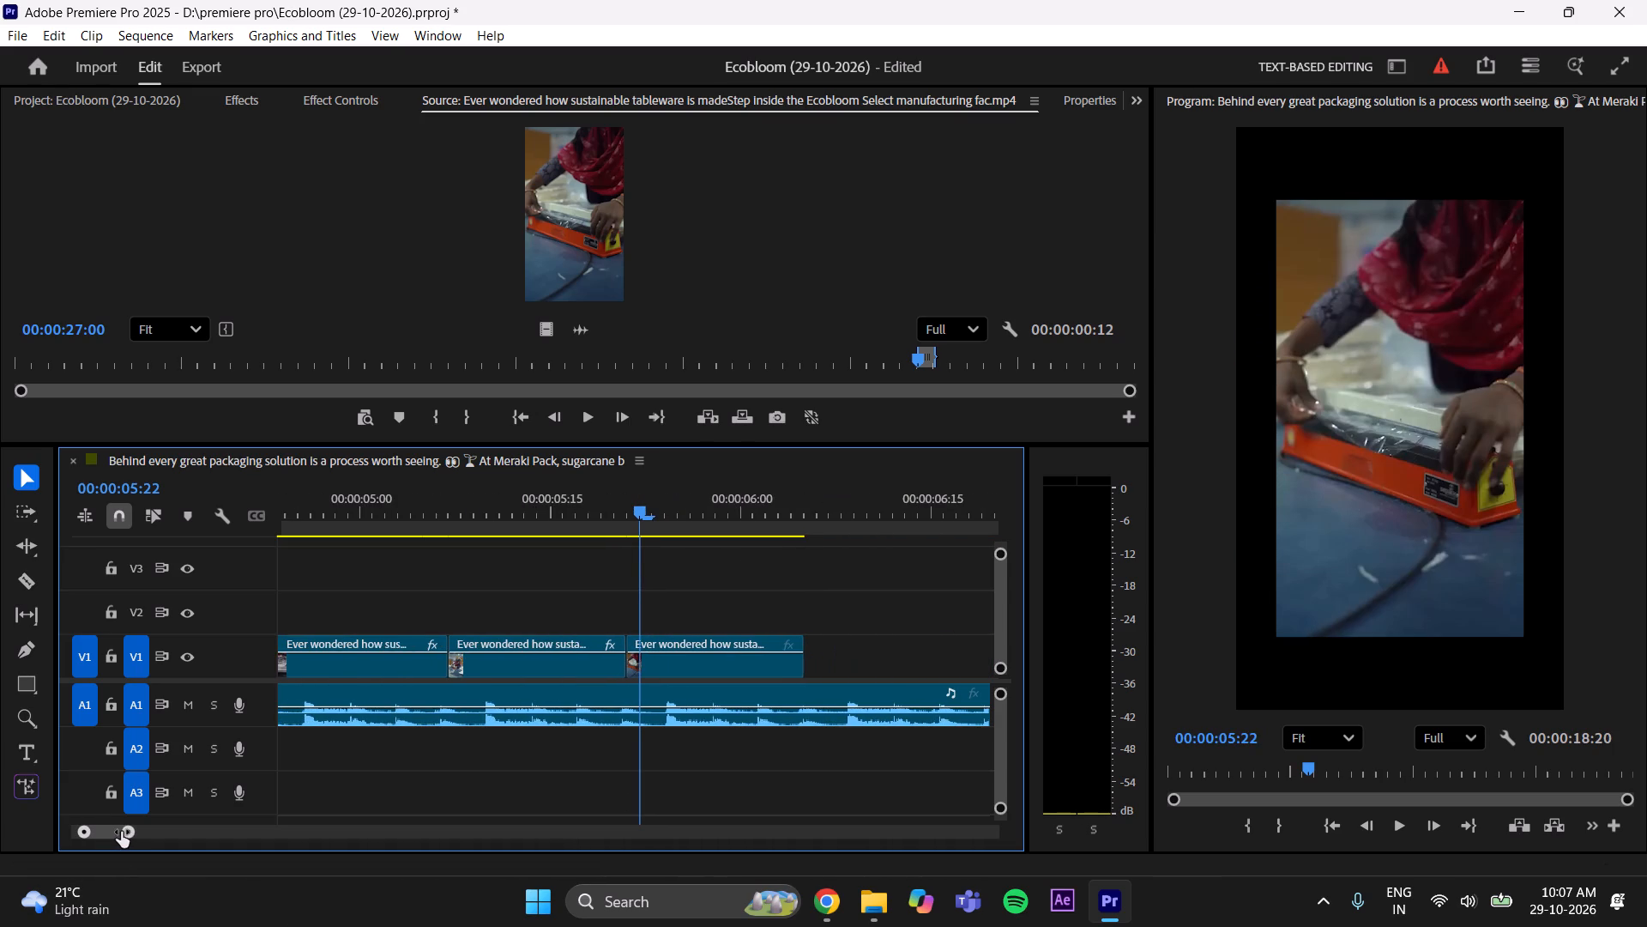
pyautogui.moveTo(121, 832); pyautogui.dragTo(147, 819)
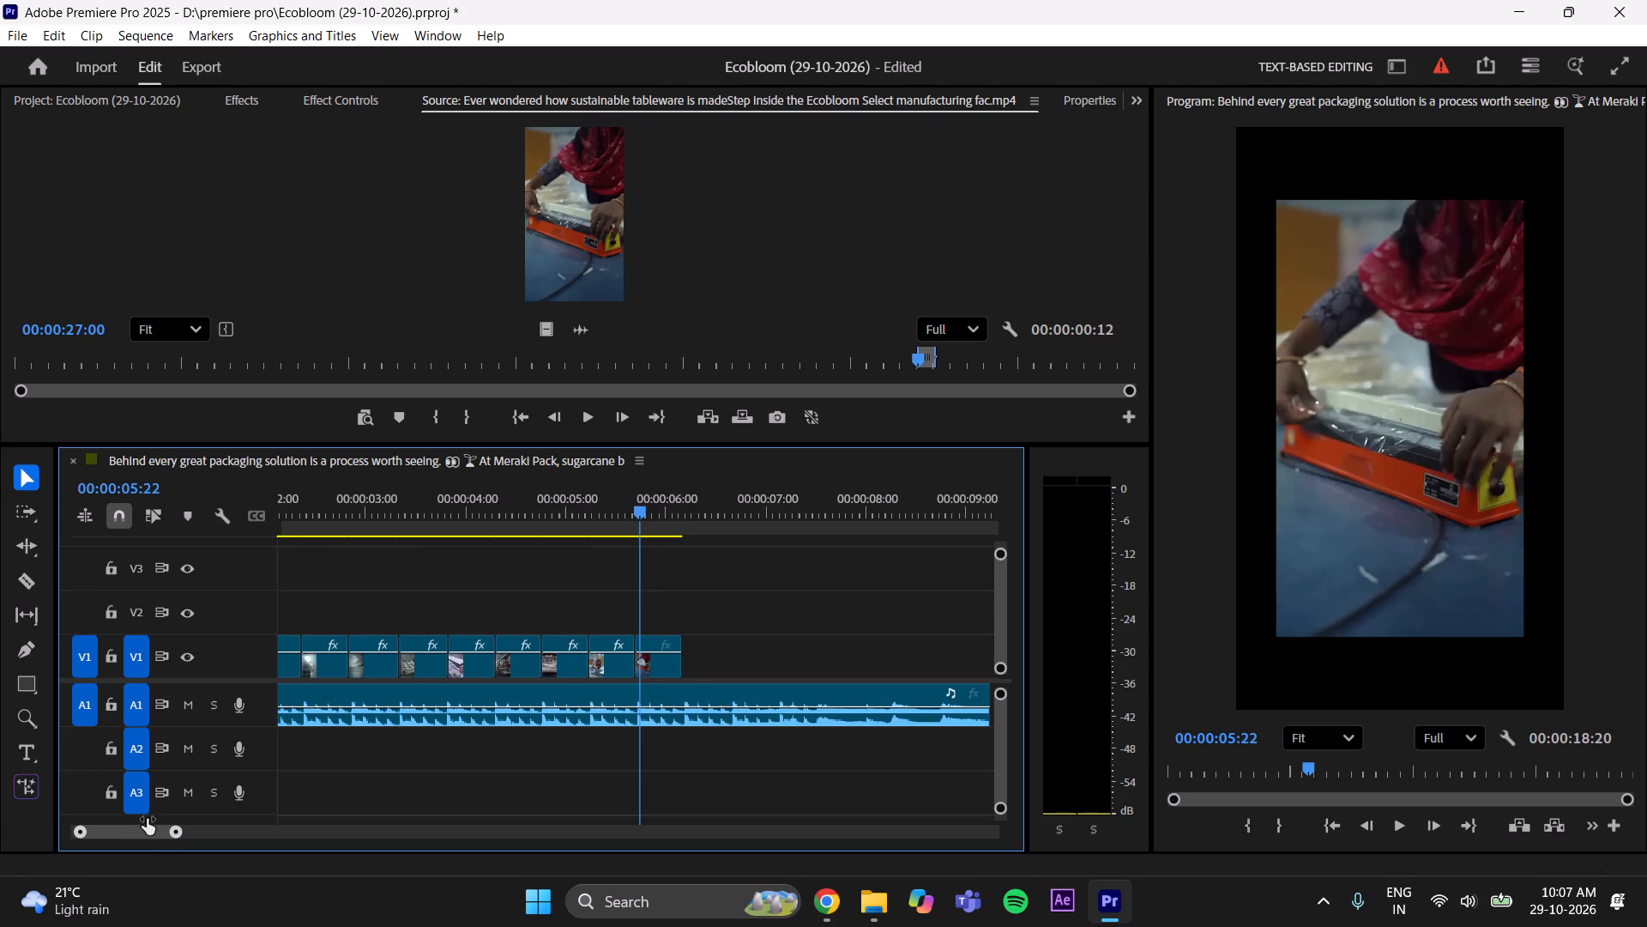
pyautogui.moveTo(147, 819); pyautogui.dragTo(119, 829)
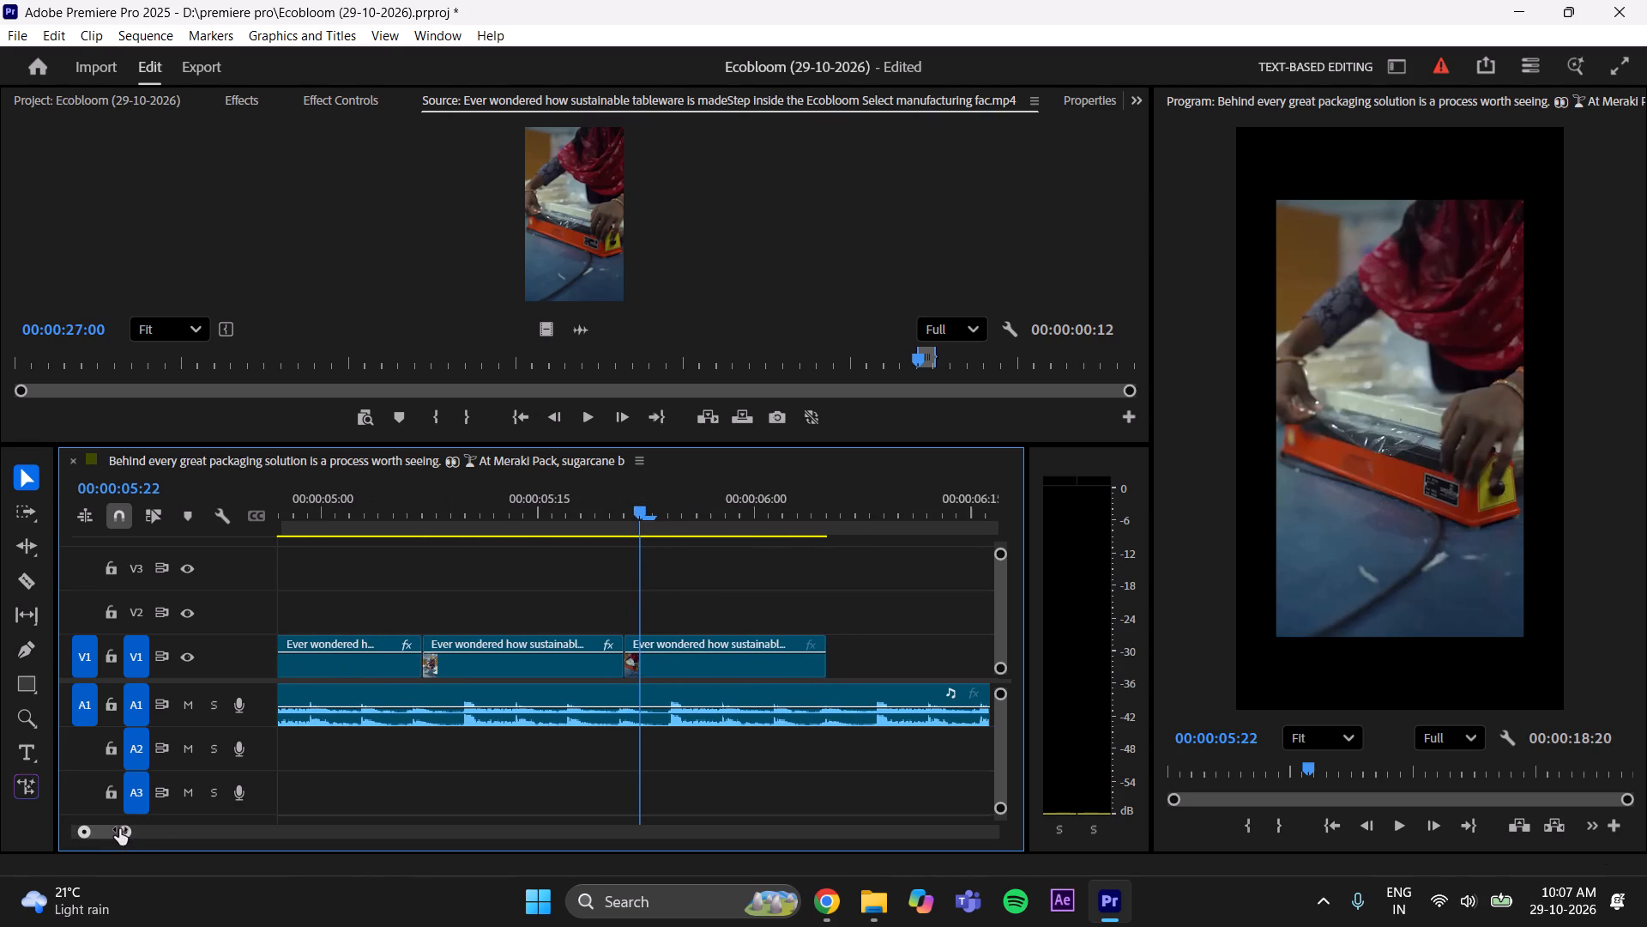
pyautogui.moveTo(119, 829); pyautogui.dragTo(126, 829)
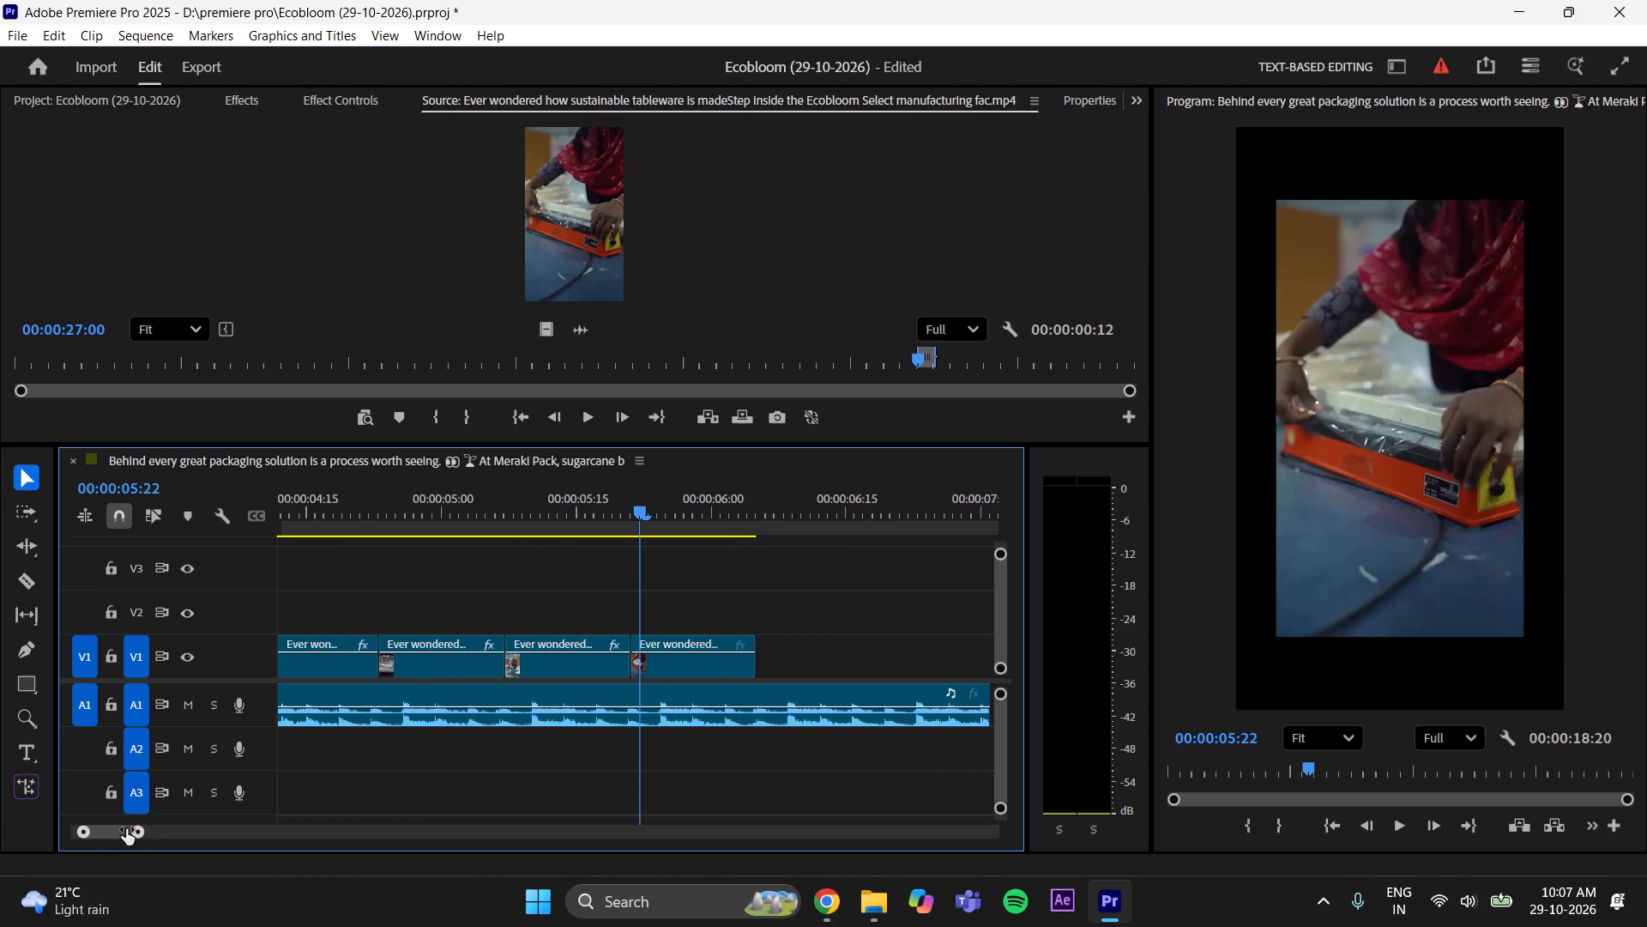
pyautogui.moveTo(126, 829); pyautogui.dragTo(140, 826)
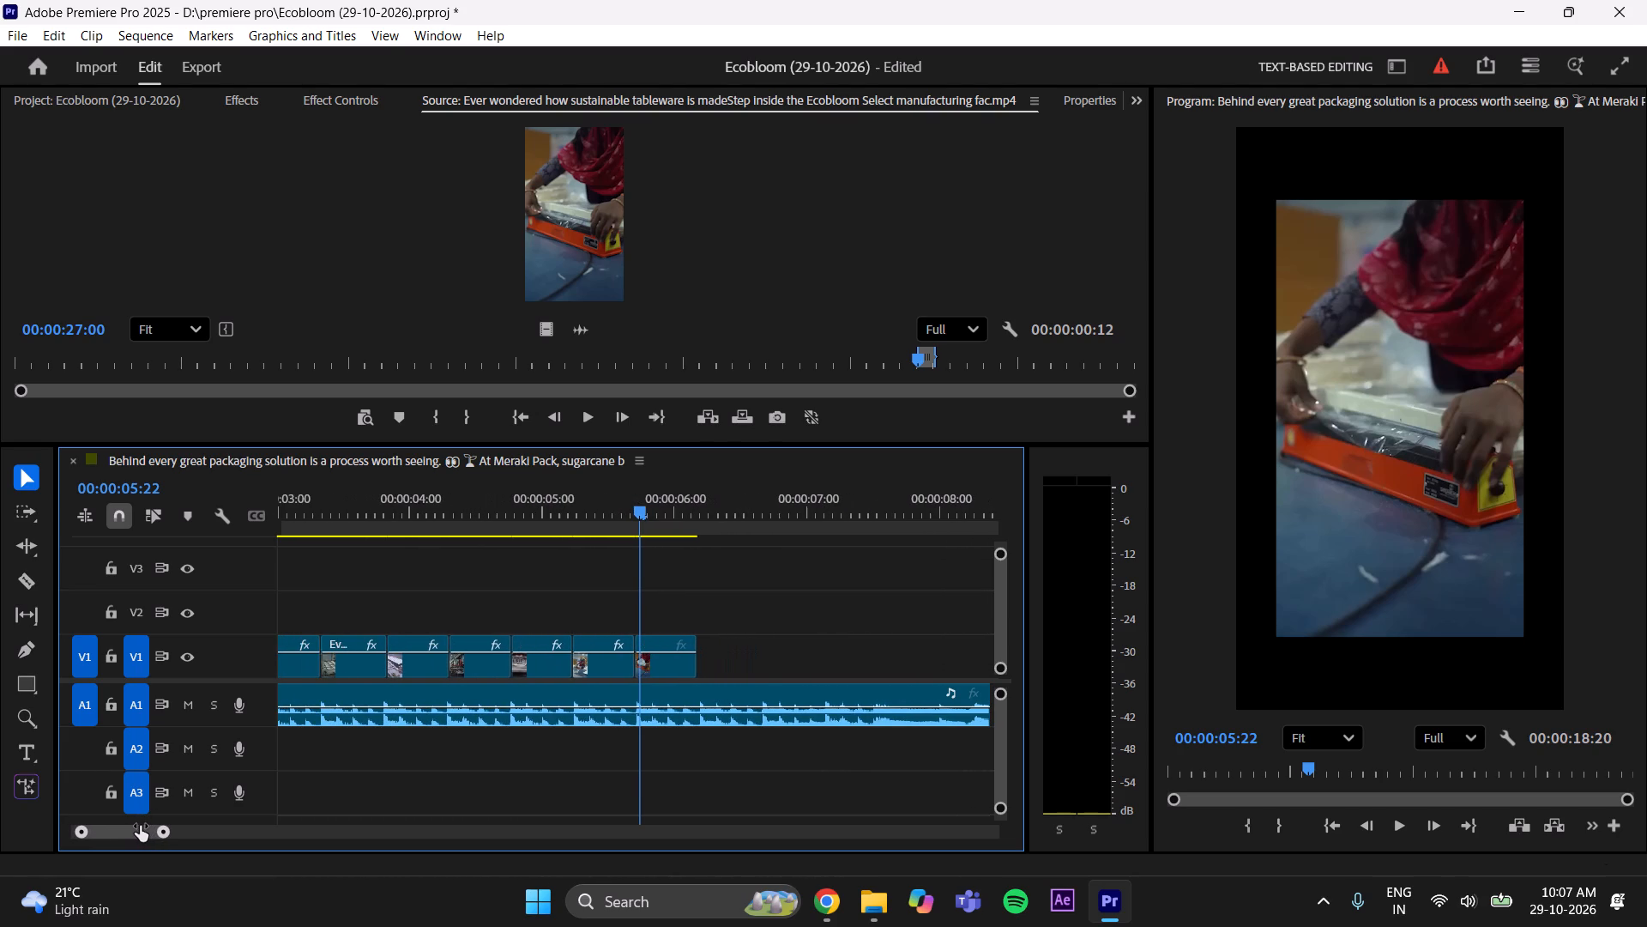
pyautogui.moveTo(140, 826); pyautogui.dragTo(127, 828)
pyautogui.moveTo(689, 670); pyautogui.dragTo(721, 658)
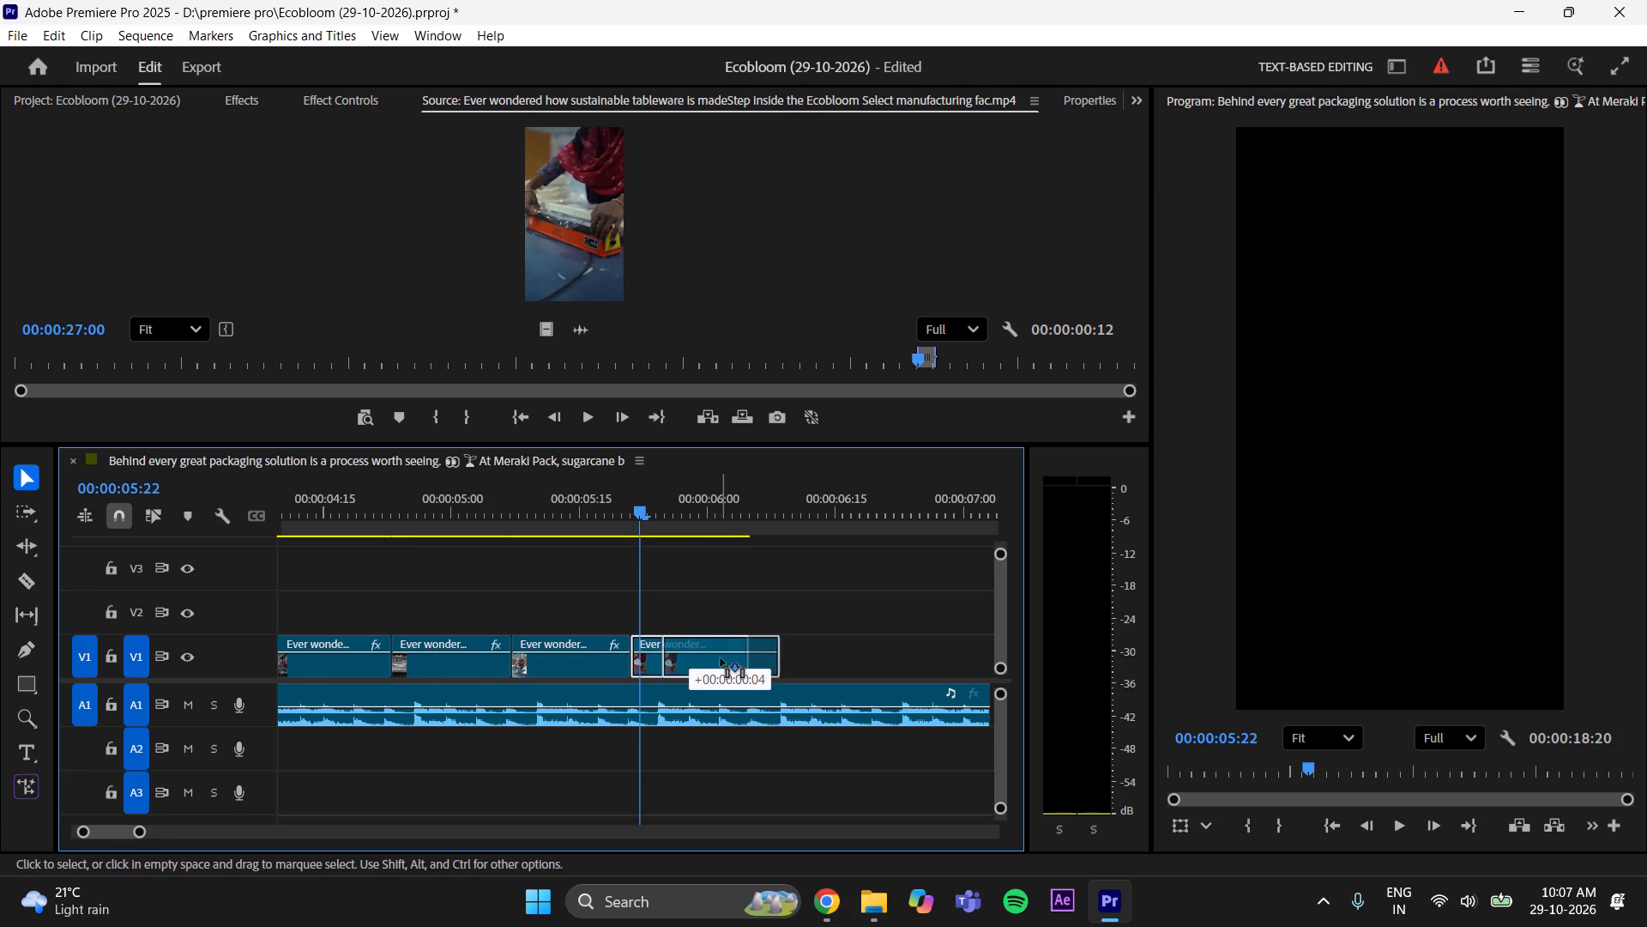
pyautogui.moveTo(721, 658); pyautogui.dragTo(718, 658)
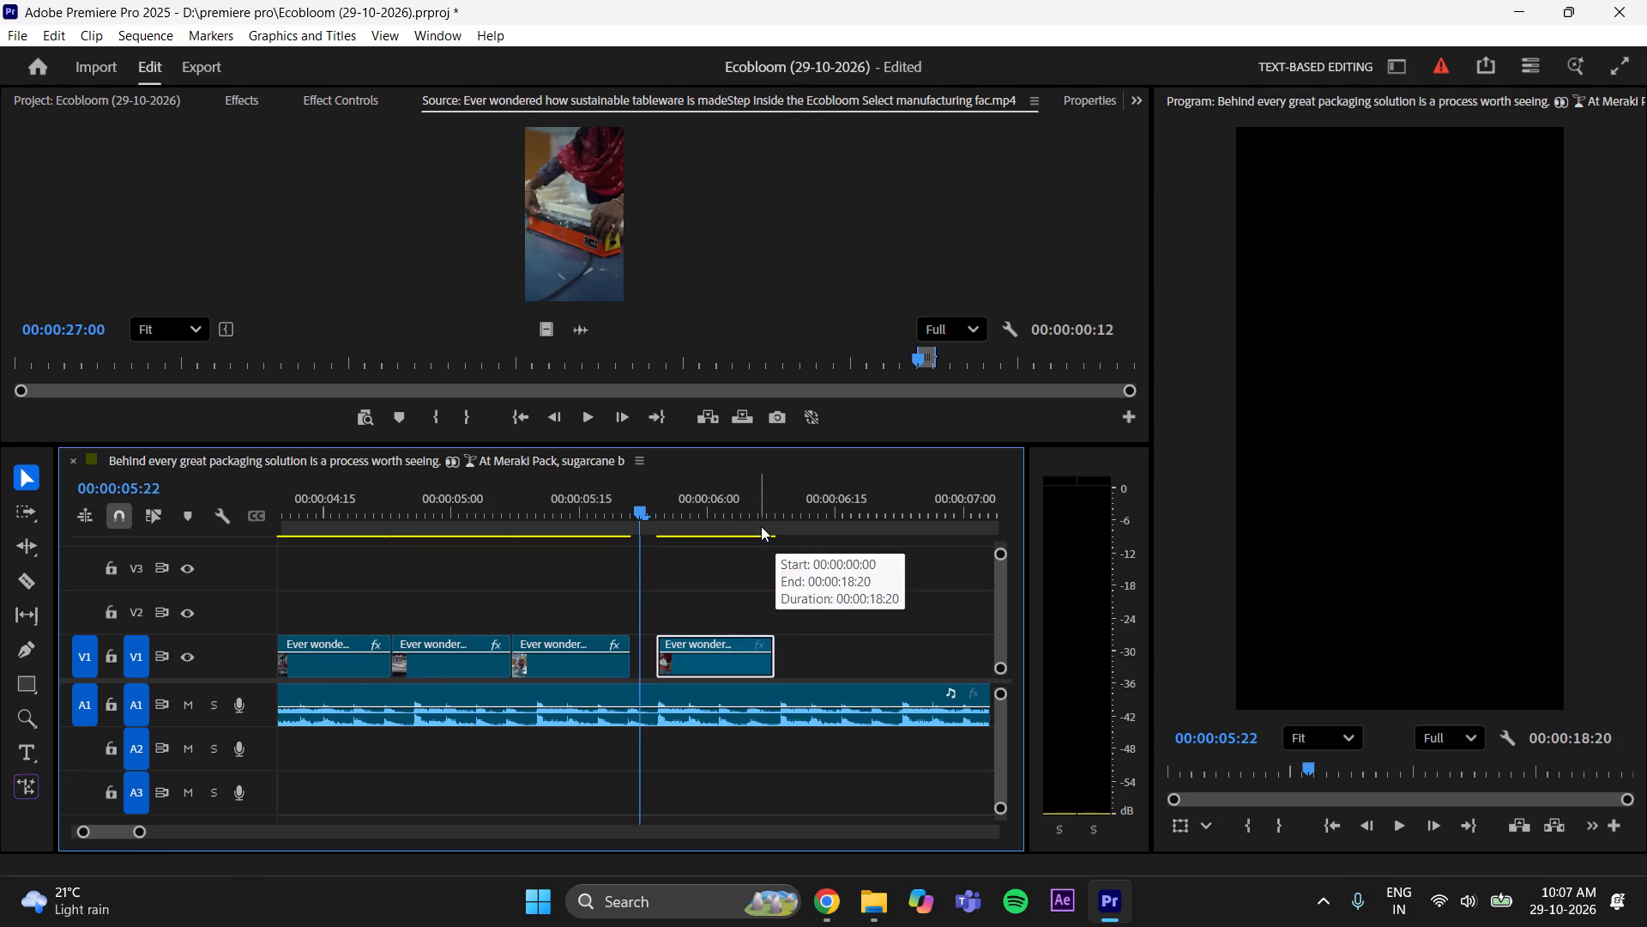
pyautogui.moveTo(763, 509); pyautogui.dragTo(786, 505)
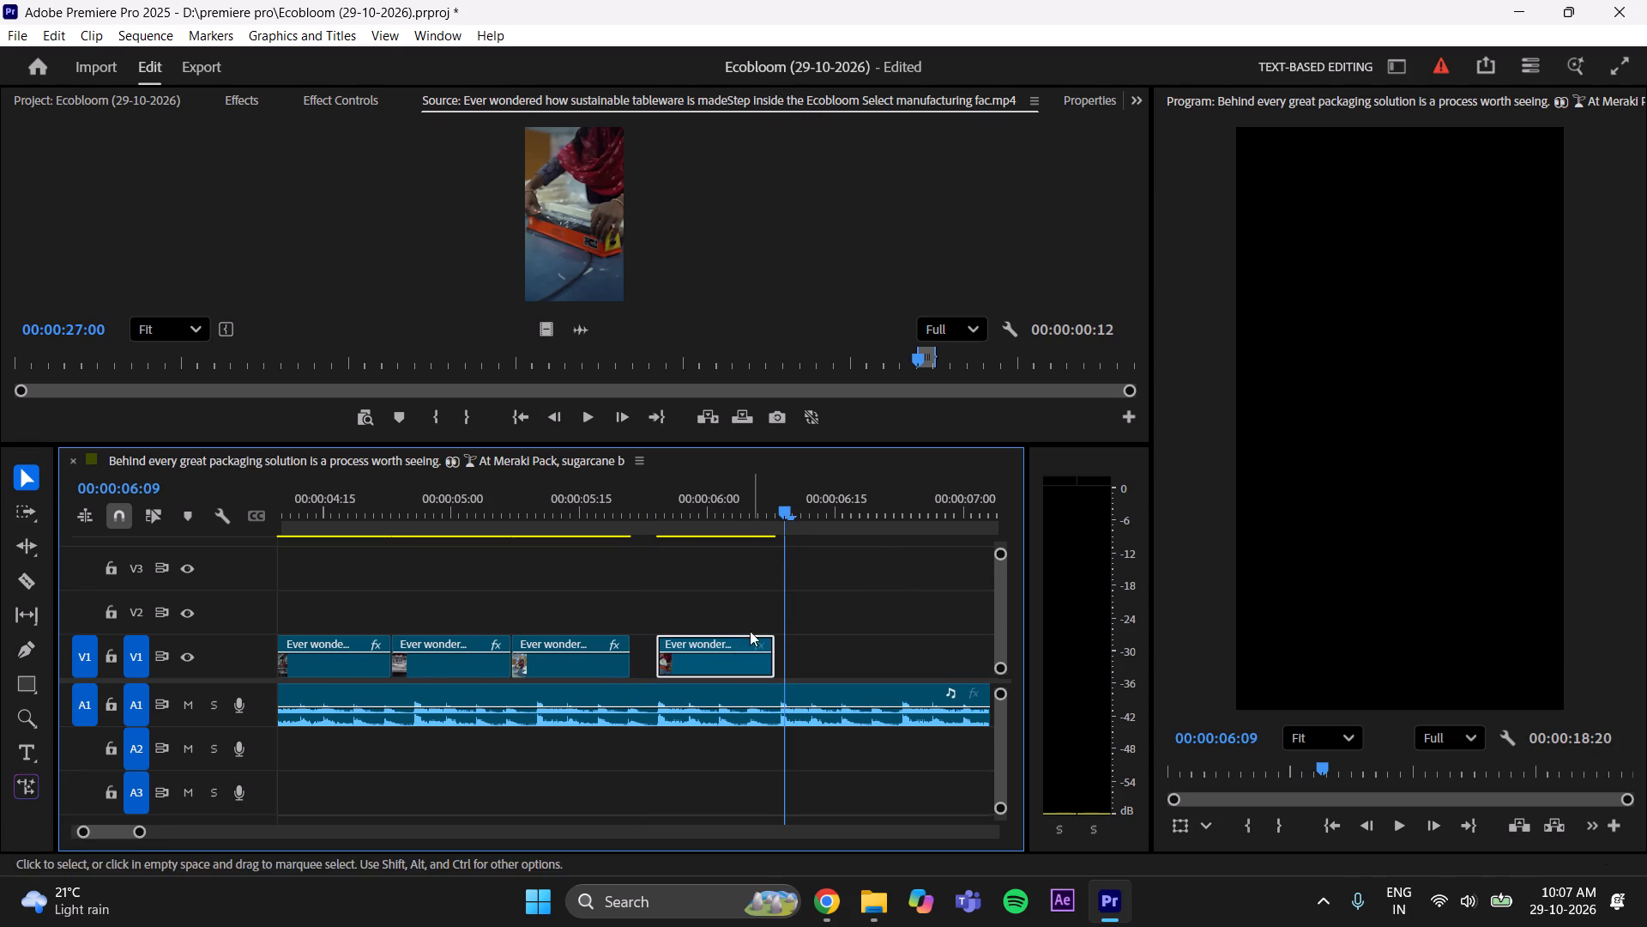
pyautogui.click(733, 668)
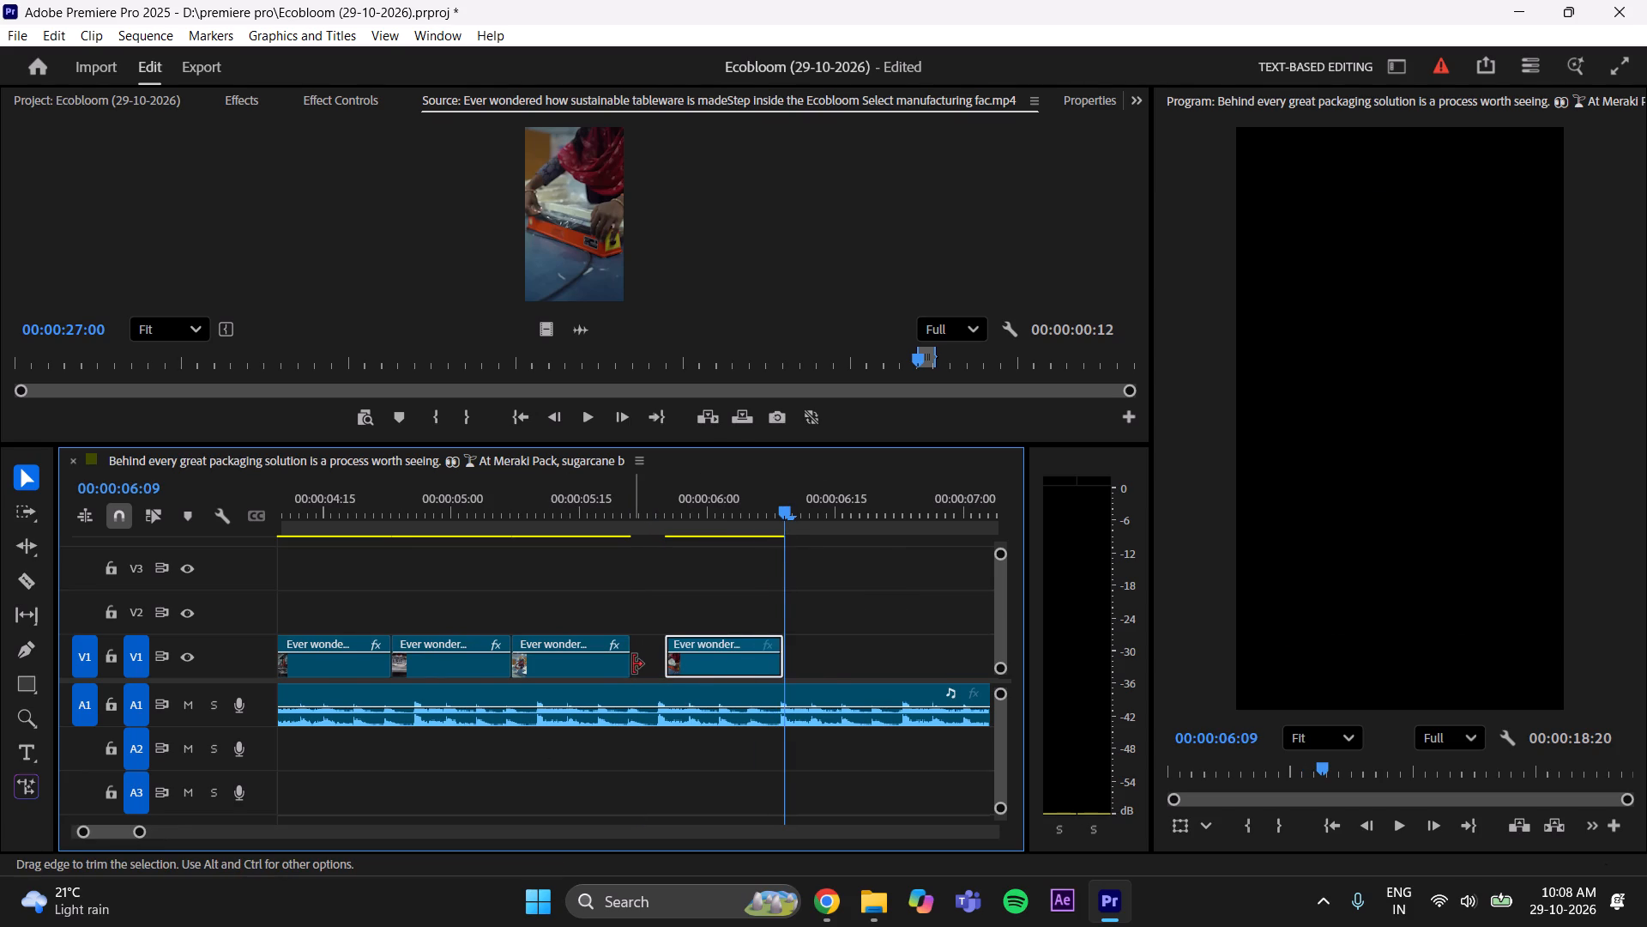
# Extend the end of the preceding pack-sealing clip to 00:00:05:25 to close the gap, and check the cut.
pyautogui.moveTo(633, 664); pyautogui.dragTo(664, 661)
pyautogui.moveTo(786, 490); pyautogui.dragTo(652, 553)
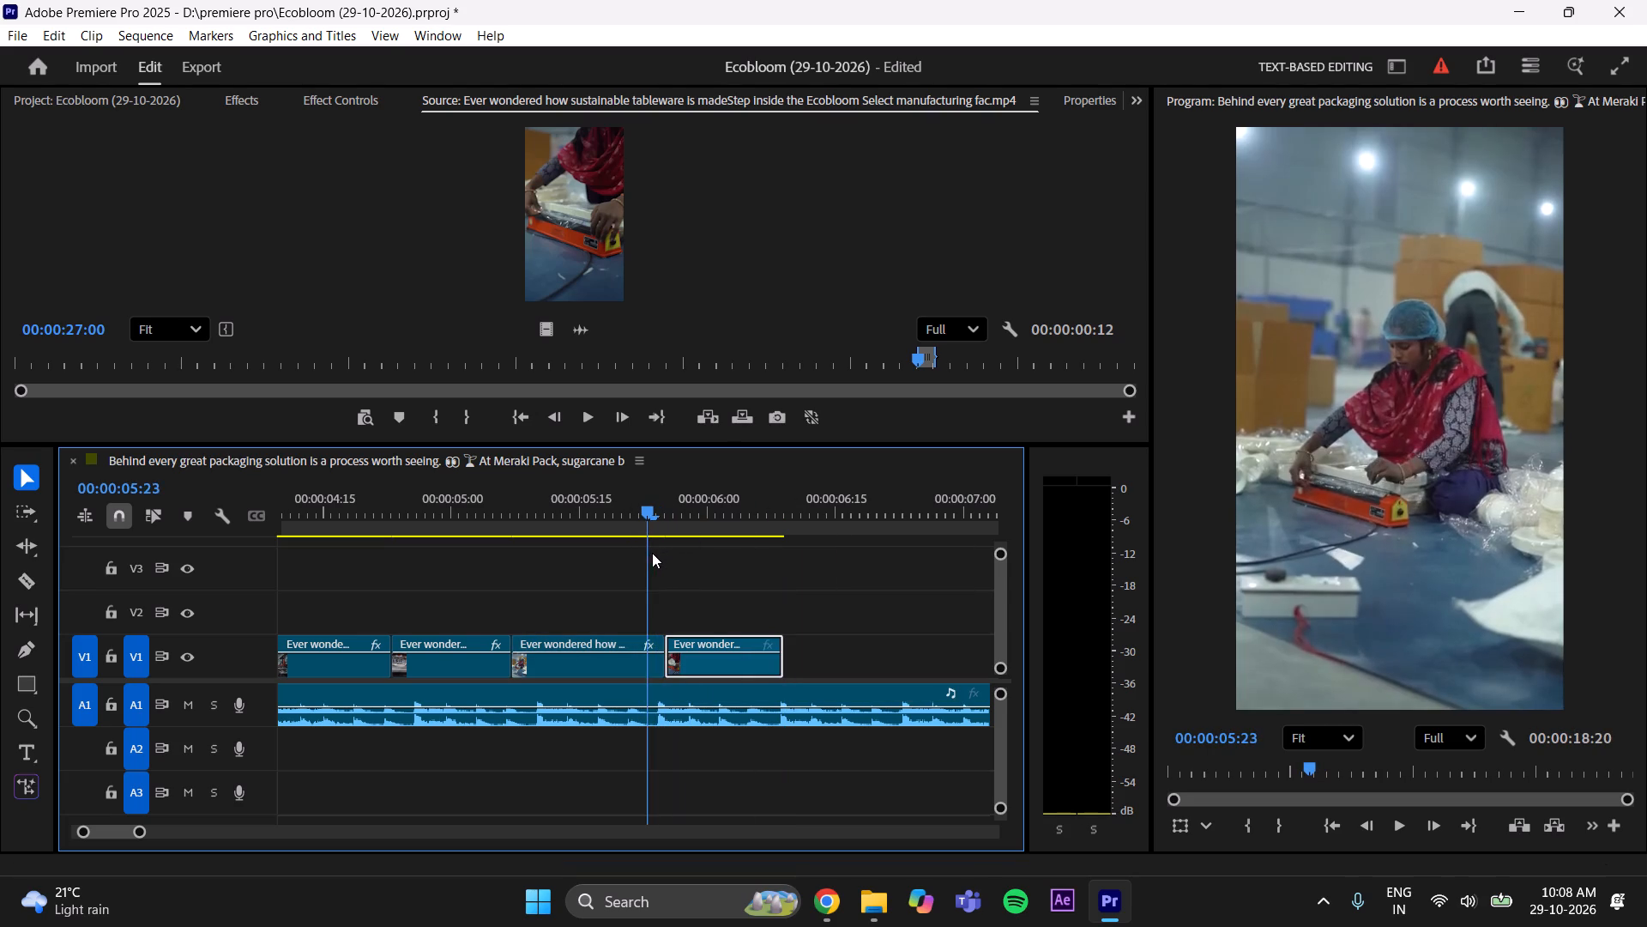
pyautogui.moveTo(652, 553); pyautogui.dragTo(665, 550)
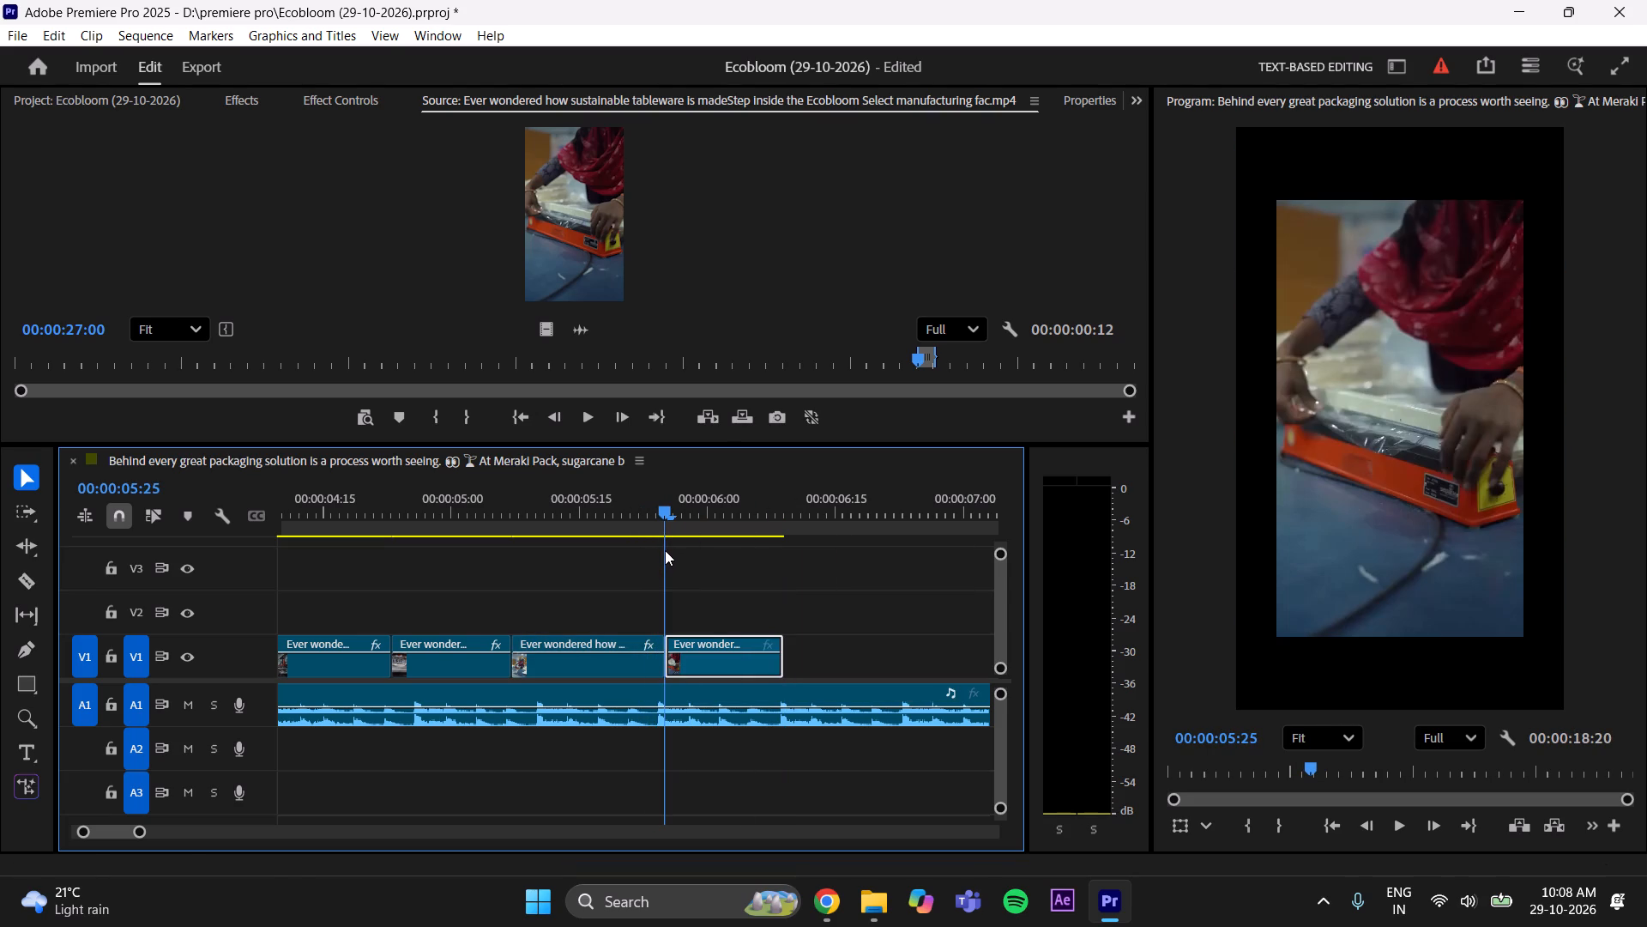
# Scale the sealing close-up on V1 to the sequence's frame size.
pyautogui.click(714, 663)
pyautogui.rightClick(714, 663)
pyautogui.click(782, 789)
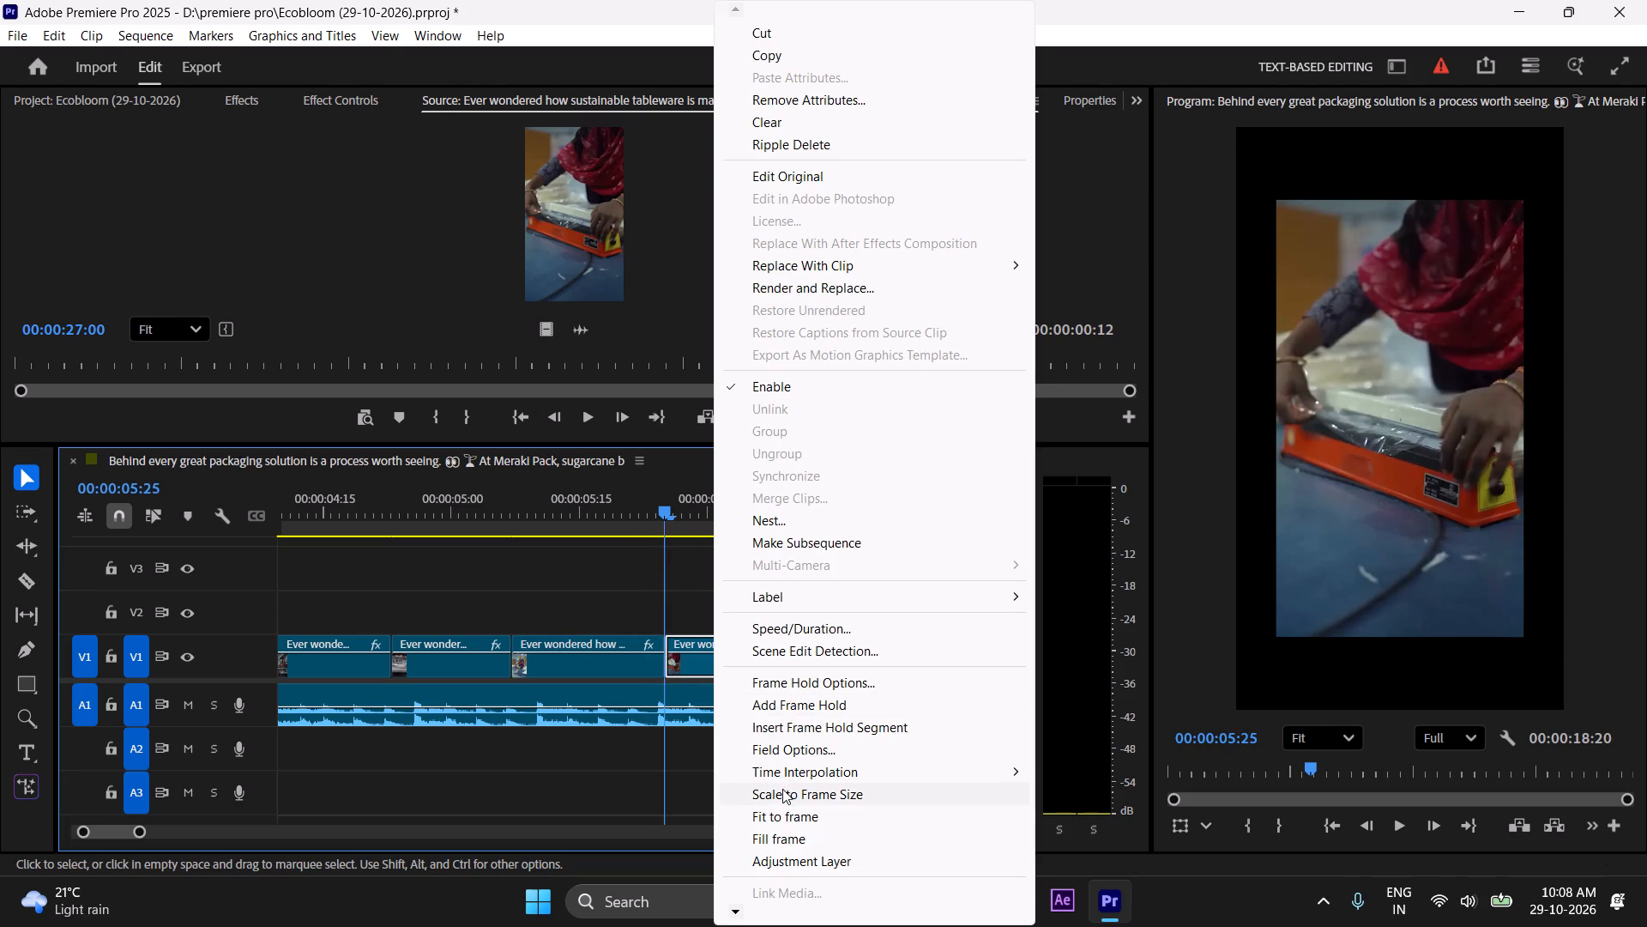
pyautogui.click(768, 584)
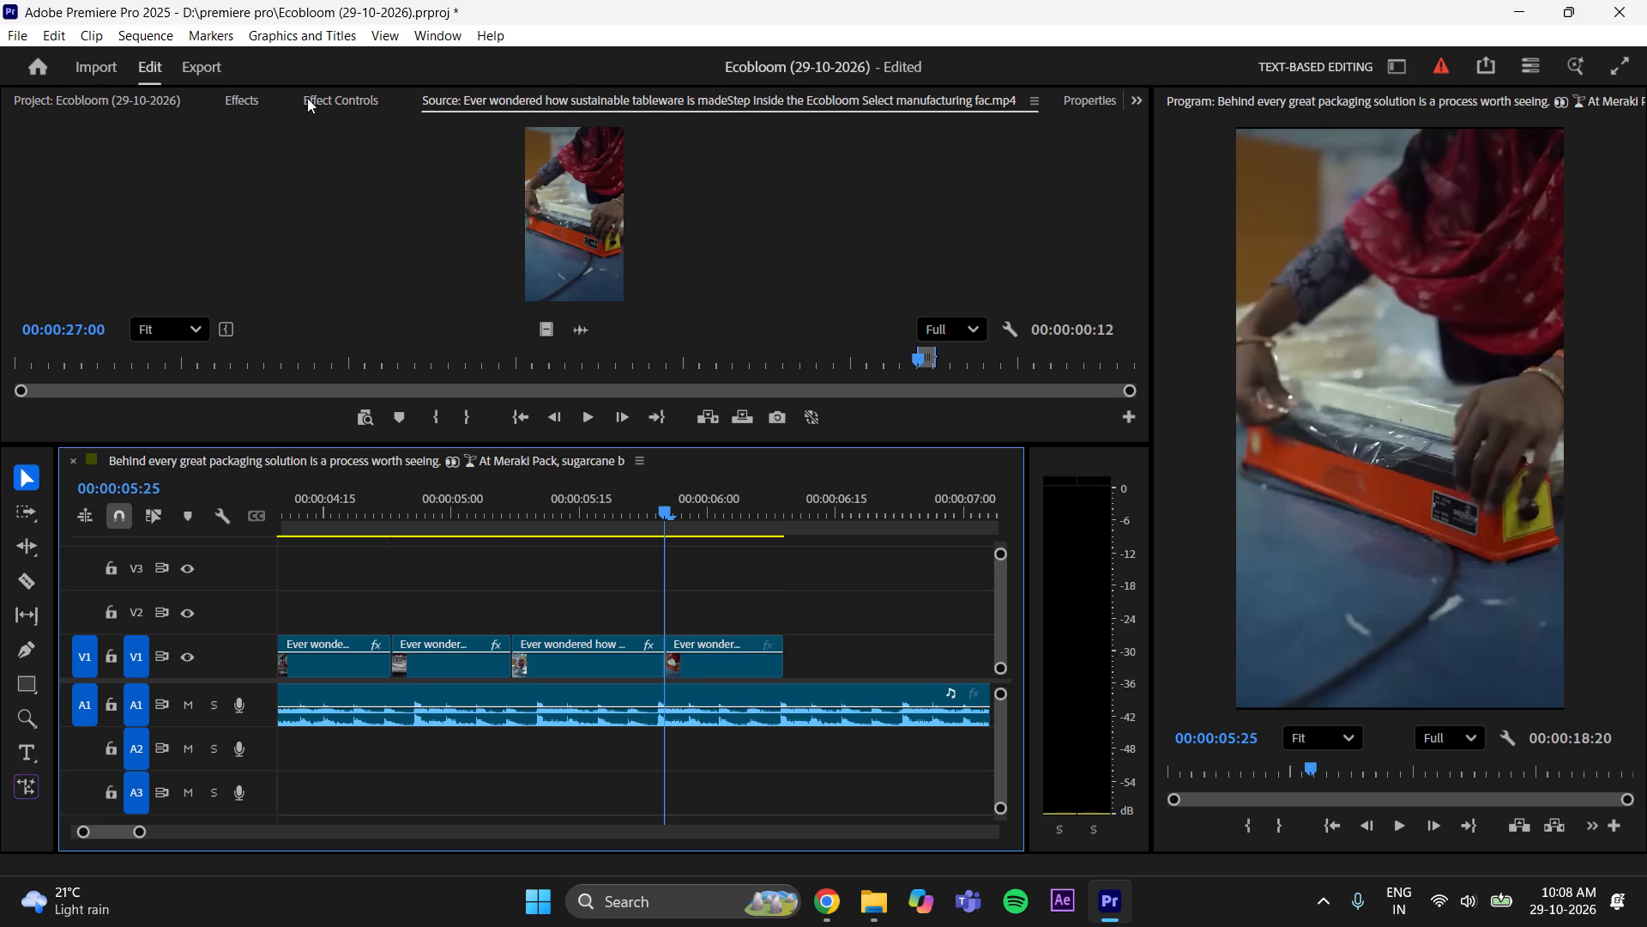
# Adjust the Scale of the sealing close-up to fill the frame and compare it with the preceding pack-sealing clip.
pyautogui.click(327, 100)
pyautogui.click(720, 672)
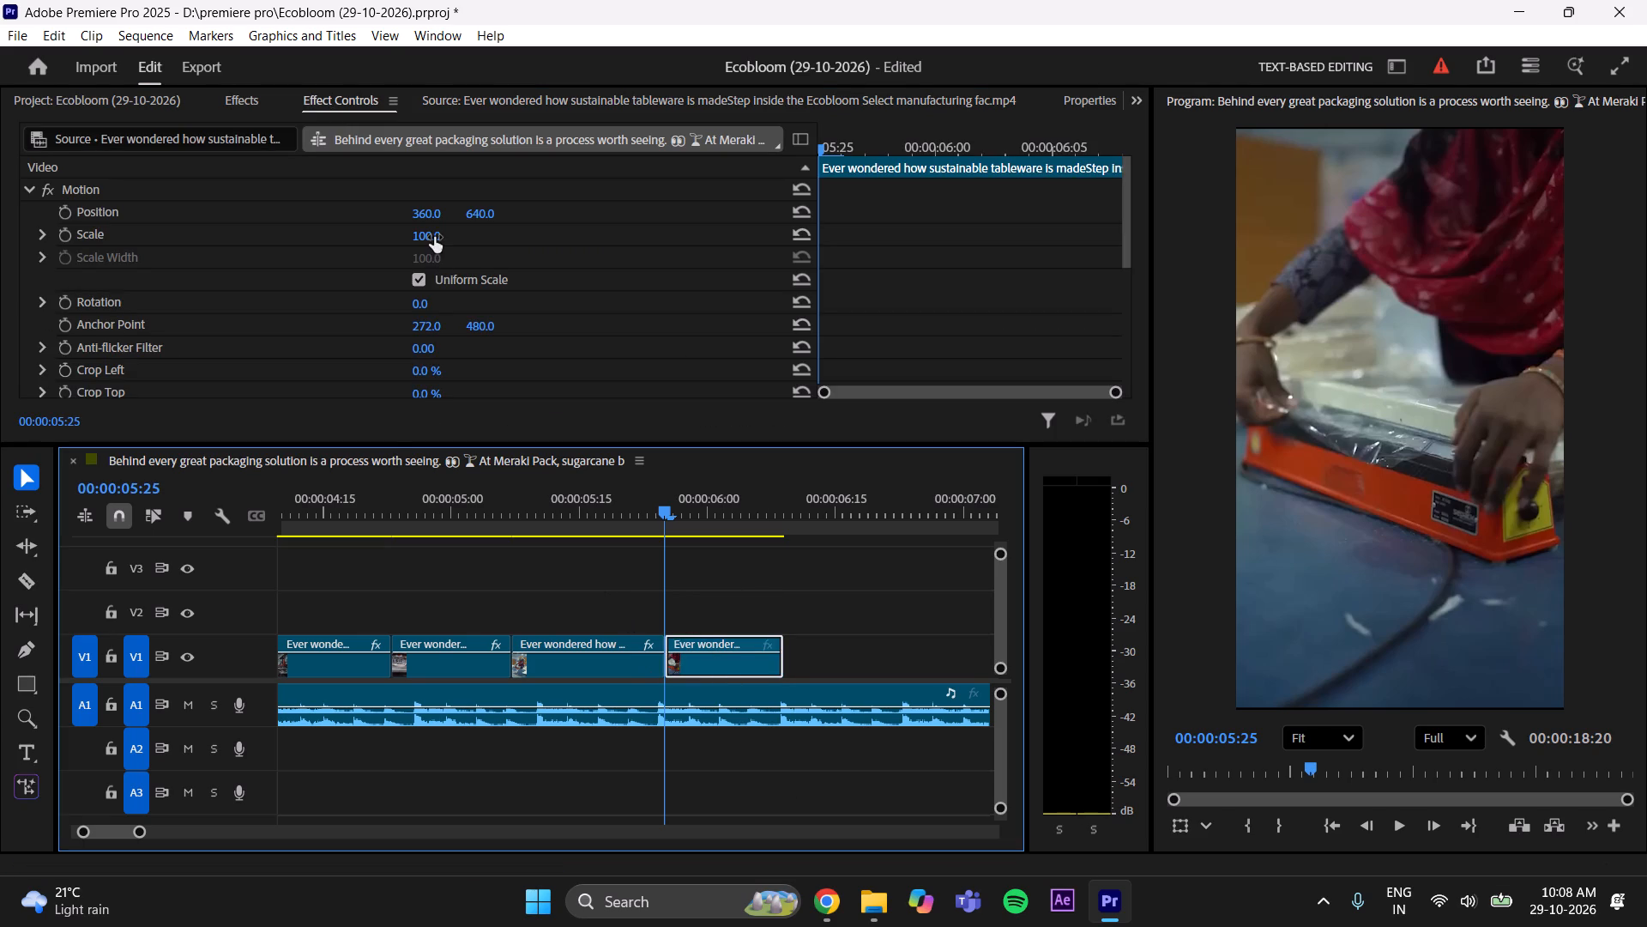
pyautogui.click(434, 236)
pyautogui.moveTo(663, 502); pyautogui.dragTo(620, 524)
pyautogui.click(604, 669)
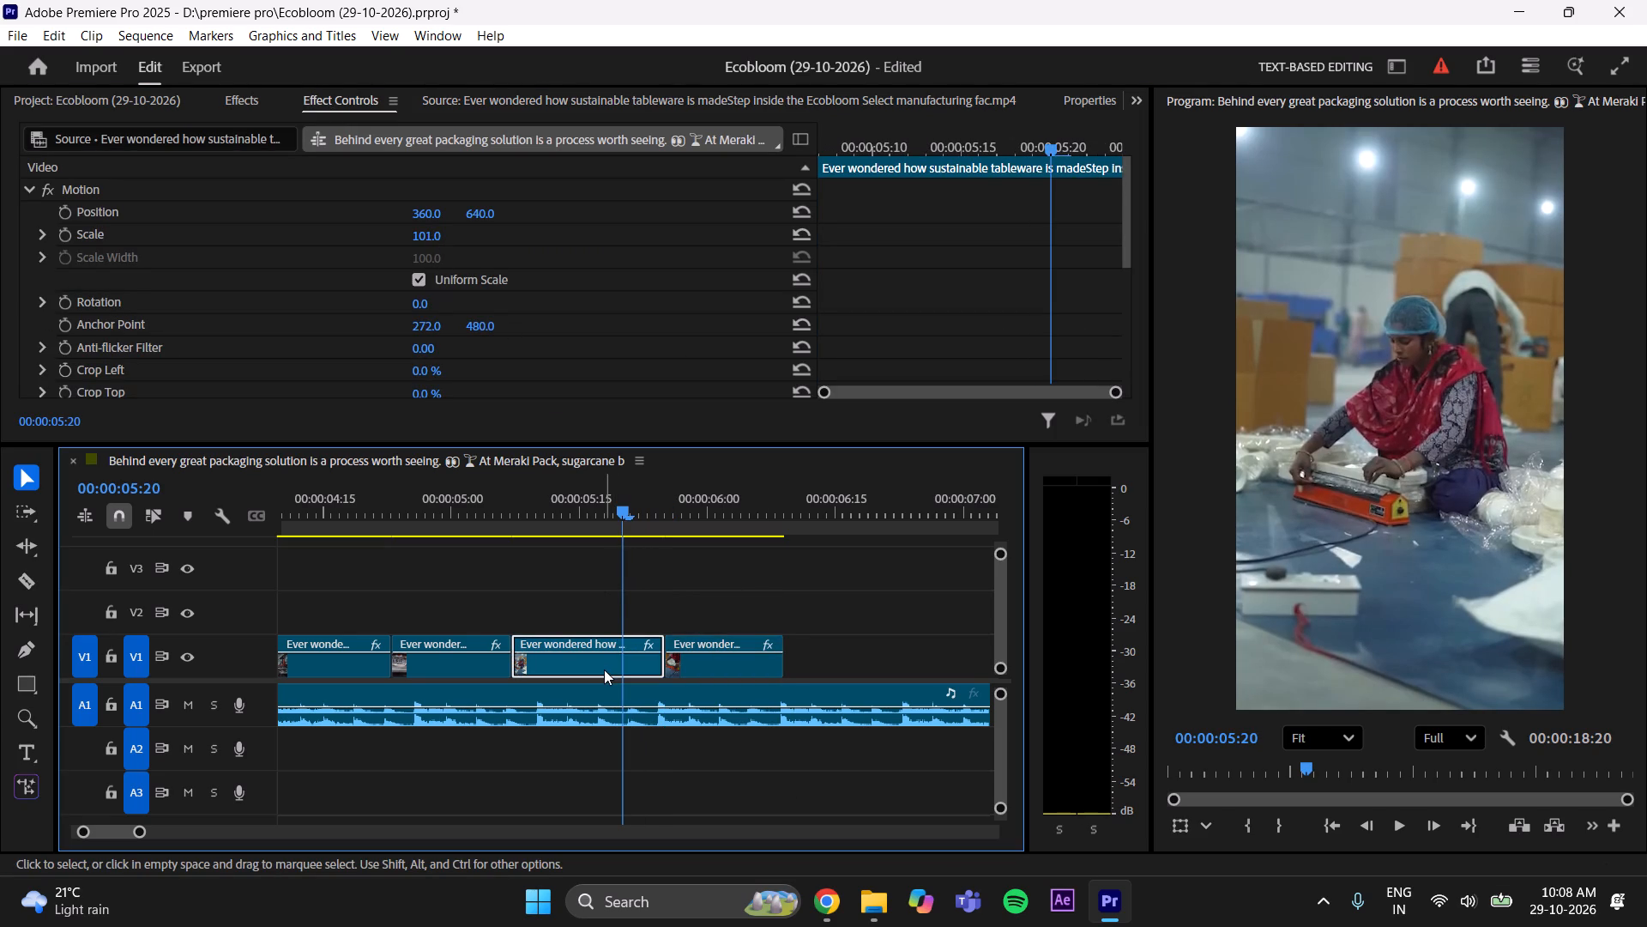
pyautogui.click(716, 605)
# Check the cut between the last two V1 clips against the whole sequence and save the project.
pyautogui.moveTo(143, 834); pyautogui.dragTo(191, 815)
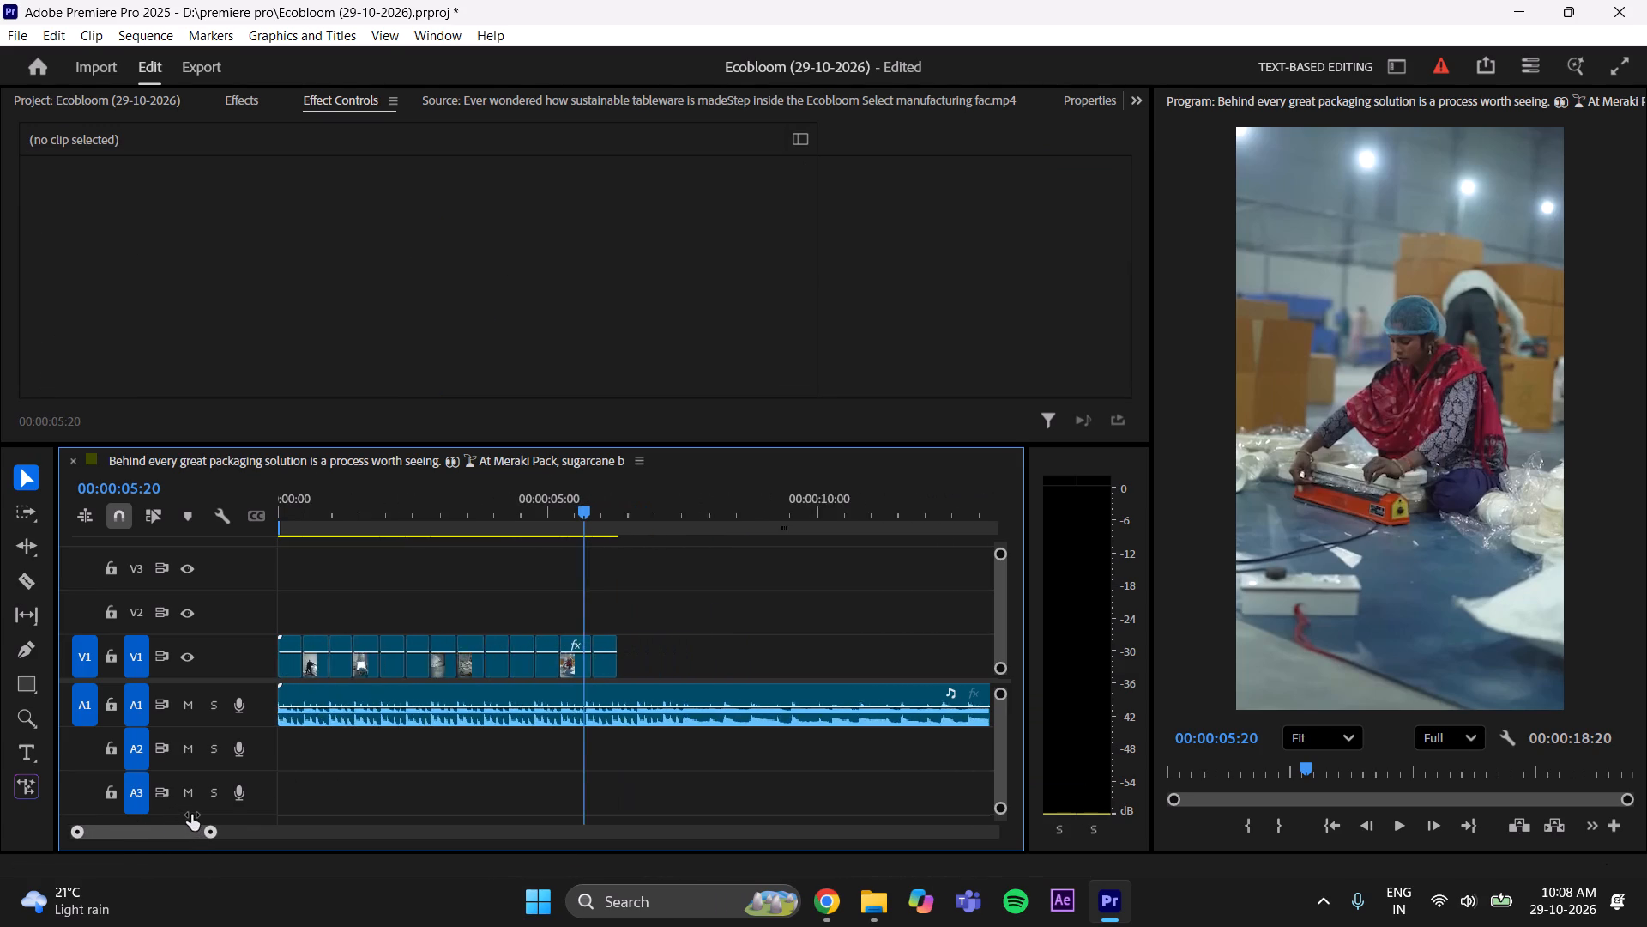
pyautogui.moveTo(191, 815); pyautogui.dragTo(220, 799)
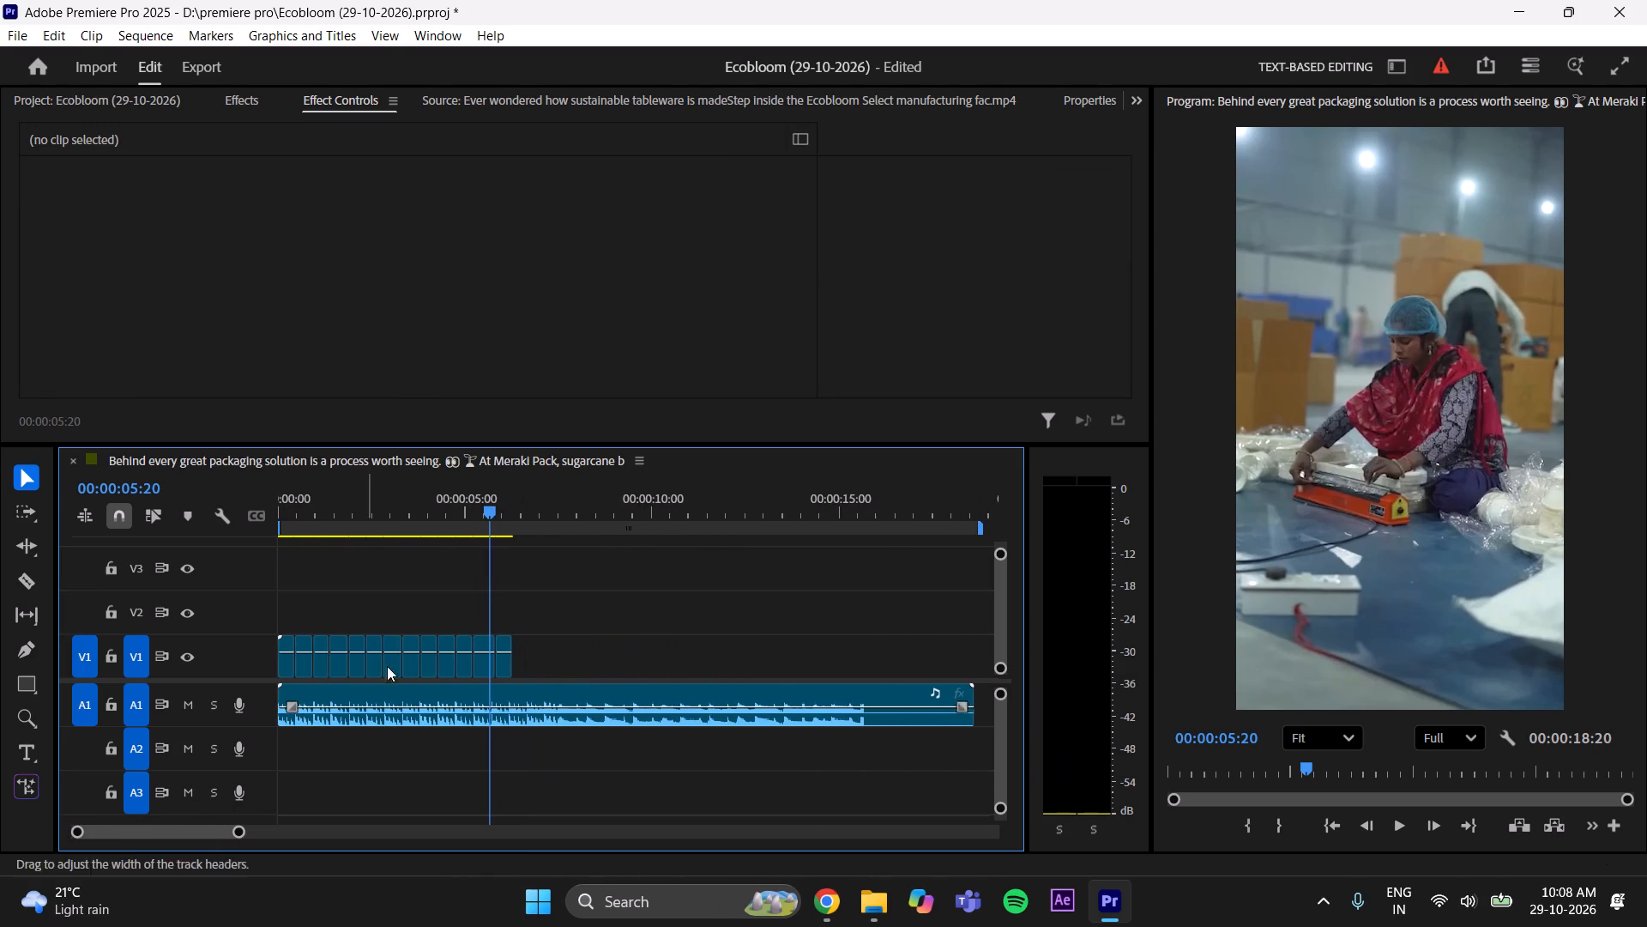
pyautogui.moveTo(488, 498); pyautogui.dragTo(504, 502)
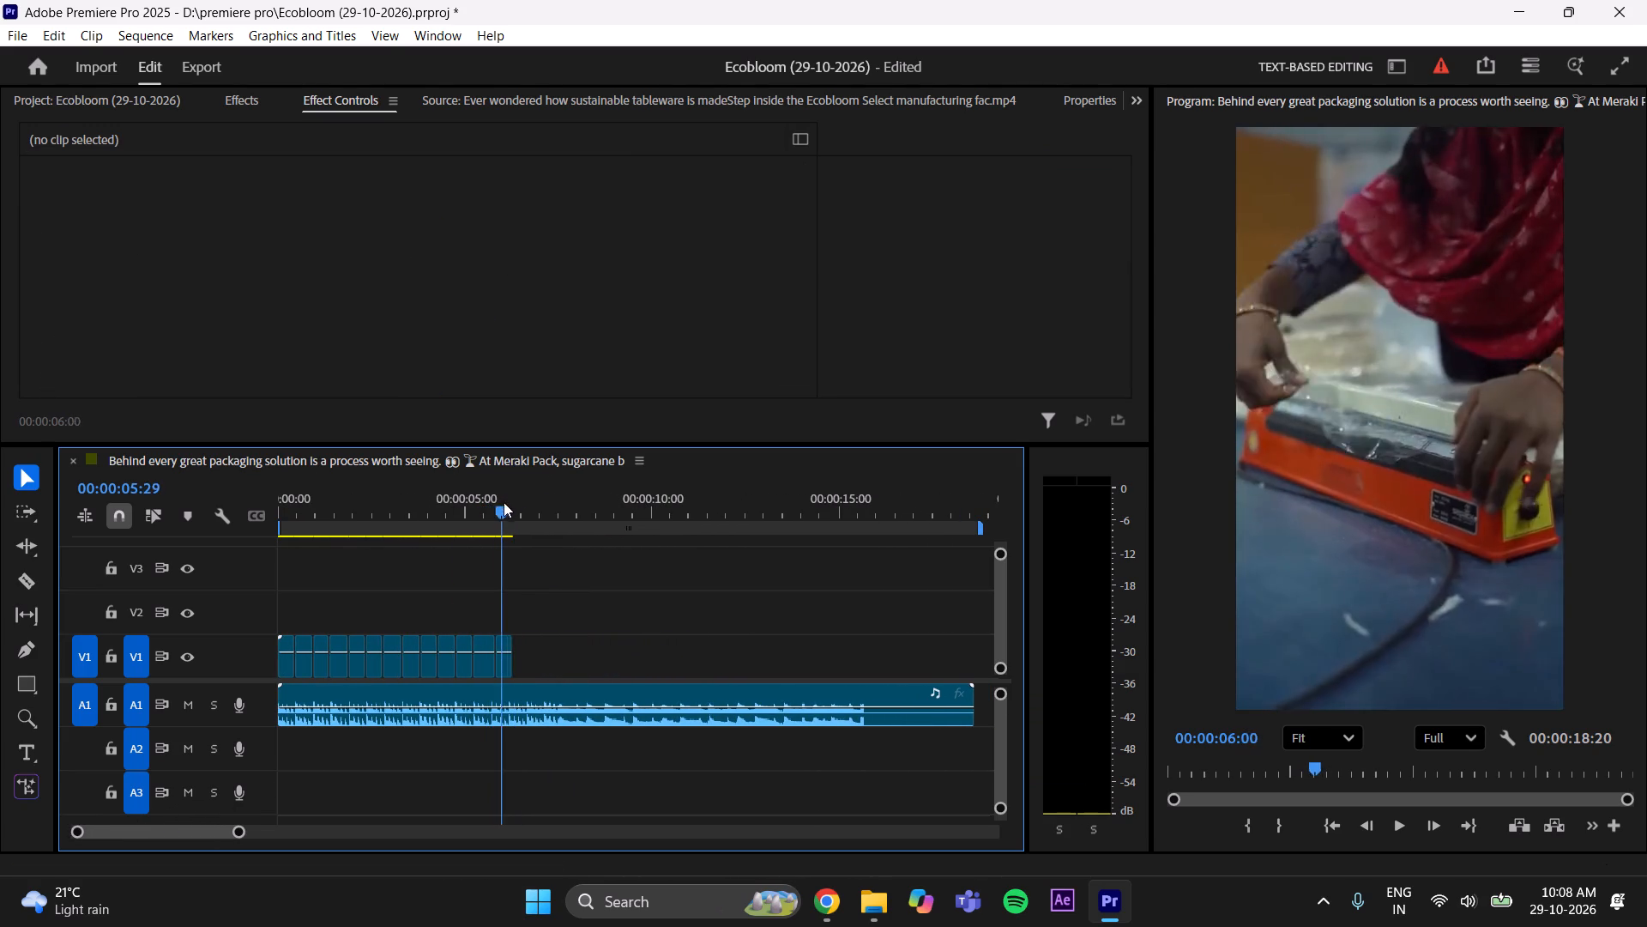
pyautogui.moveTo(504, 502); pyautogui.dragTo(488, 513)
pyautogui.click(552, 577)
pyautogui.hotkey('ctrl', 's')
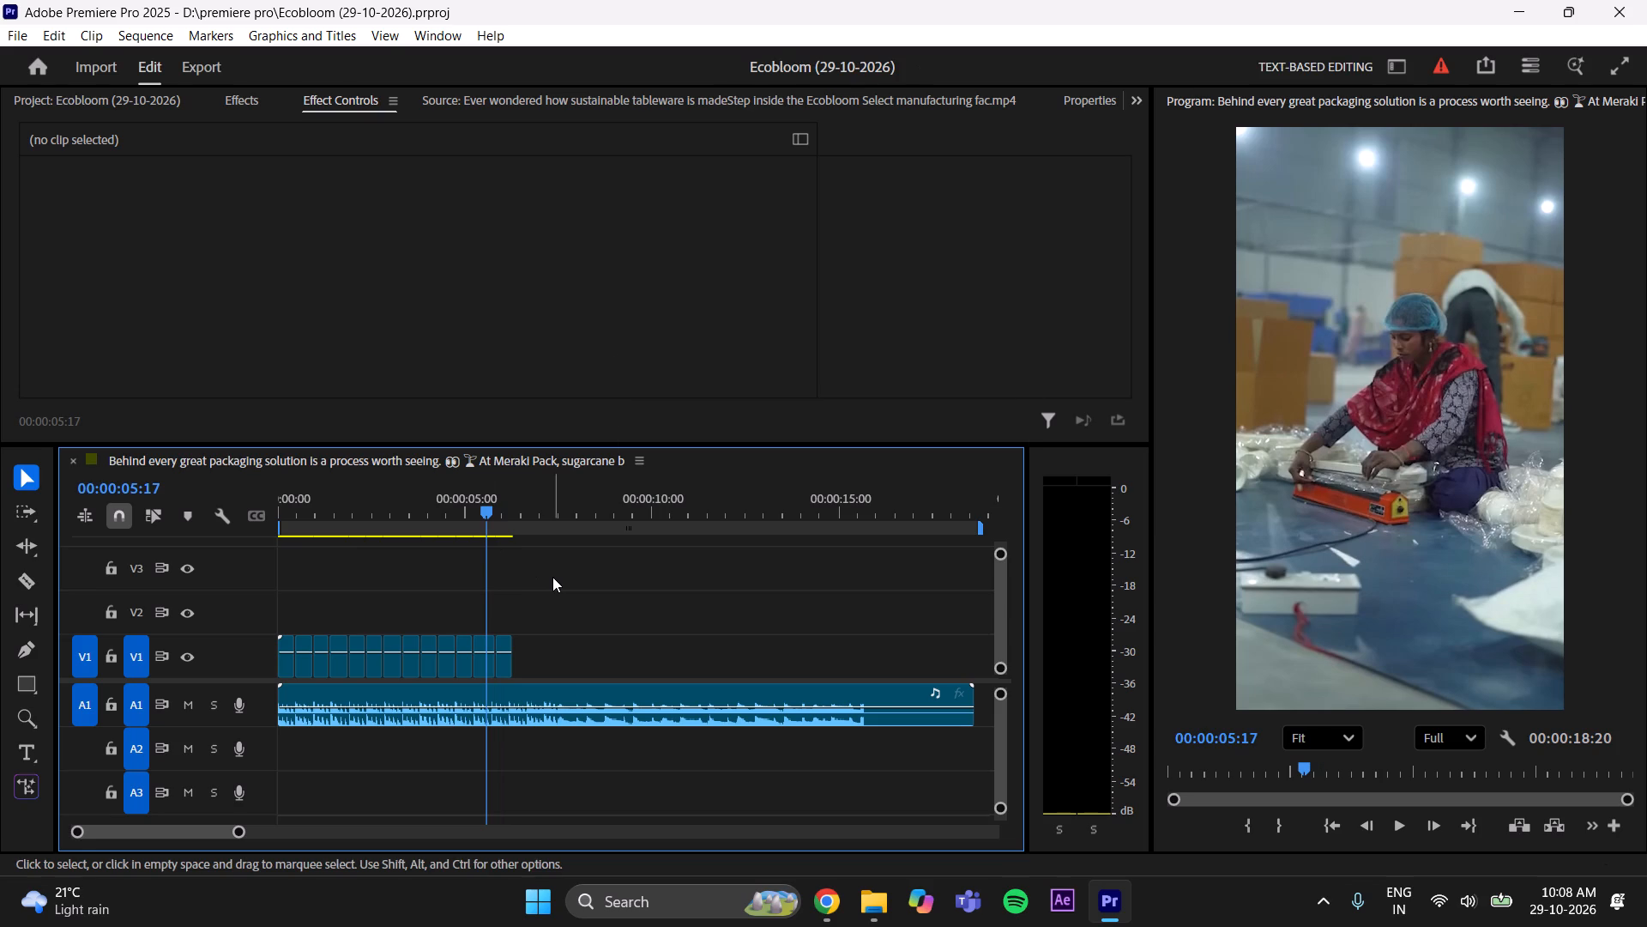
# Mark the shot of the worker in green at the machine with source In 00:00:27:13 and Out 00:00:28:06.
pyautogui.click(624, 101)
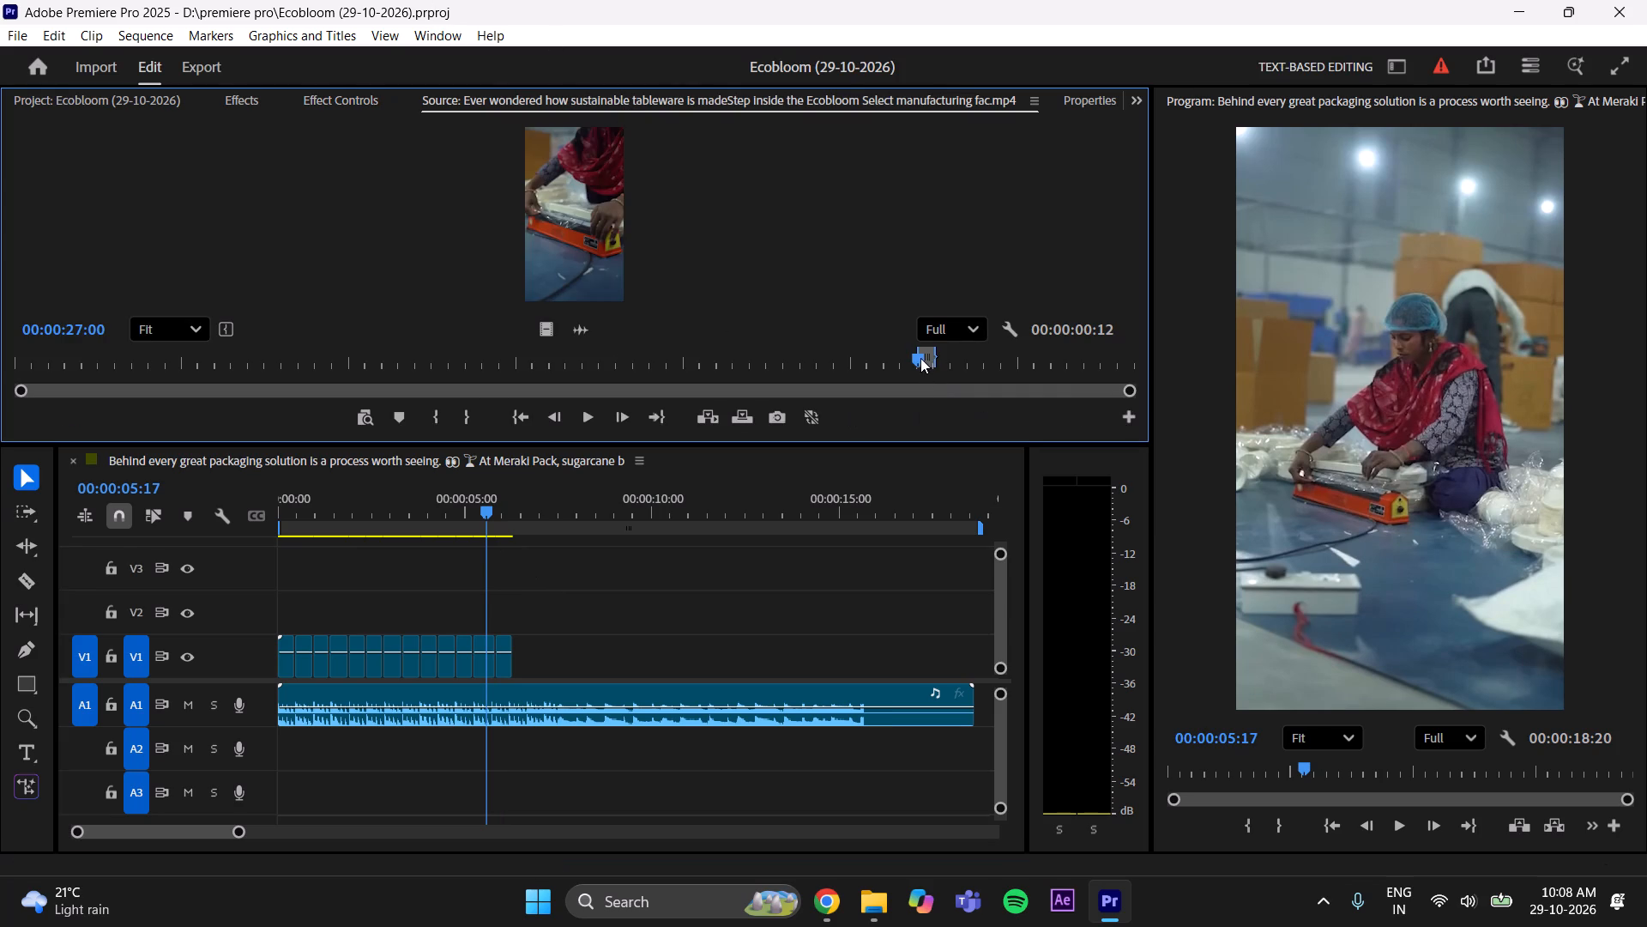
pyautogui.moveTo(922, 358); pyautogui.dragTo(942, 353)
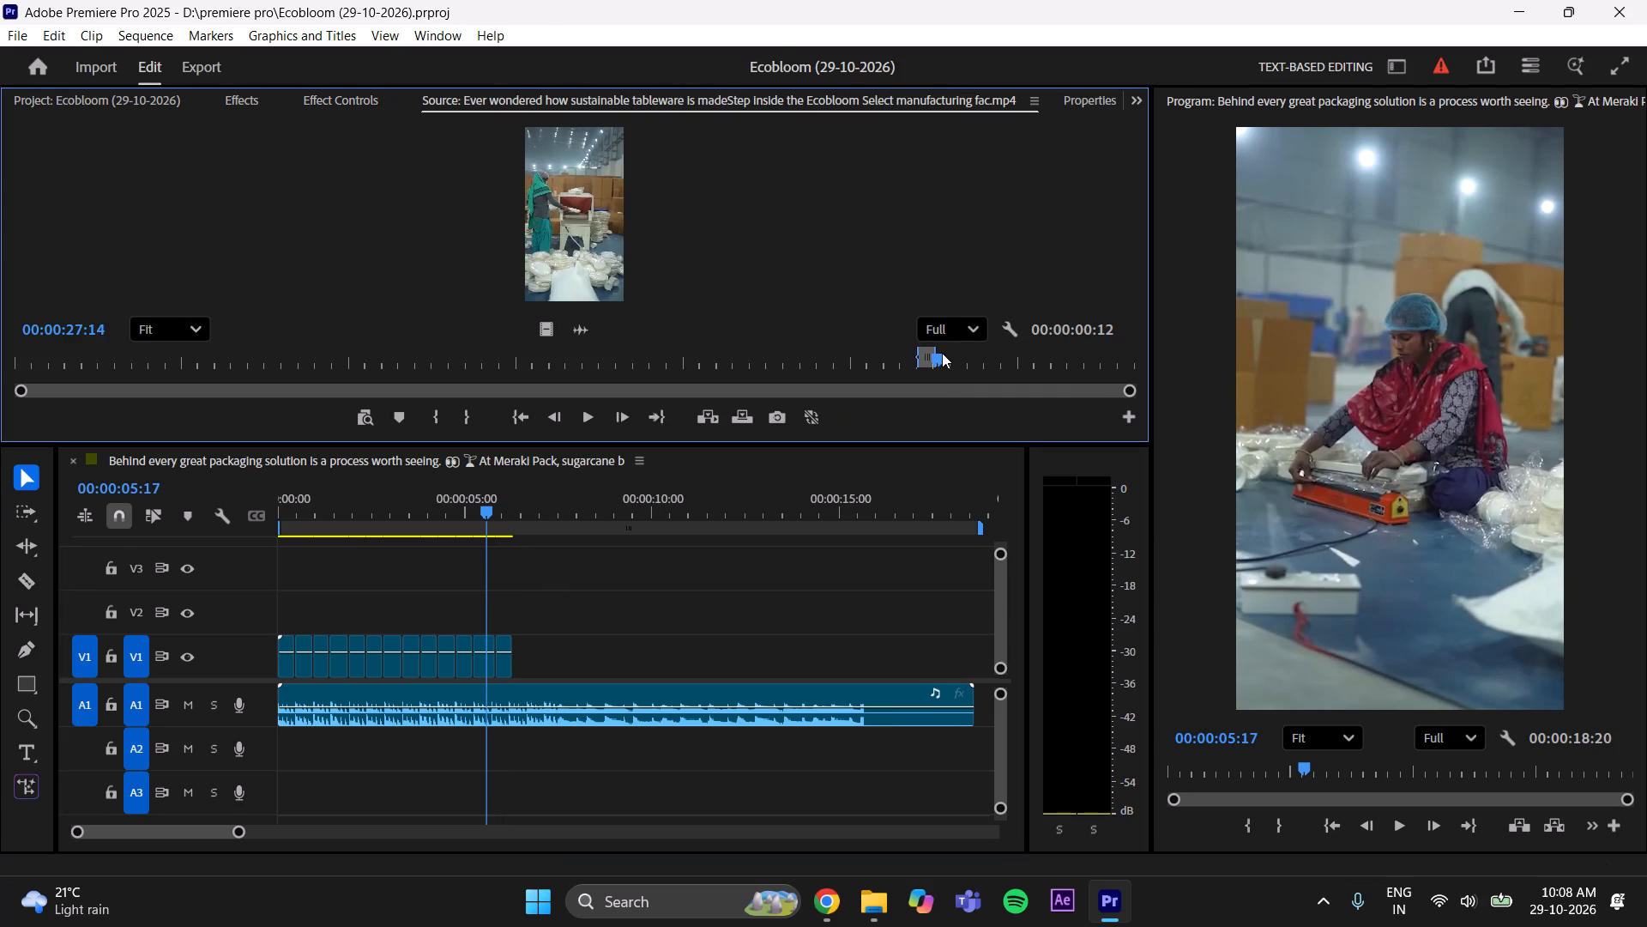
pyautogui.moveTo(942, 353); pyautogui.dragTo(941, 353)
pyautogui.click(443, 414)
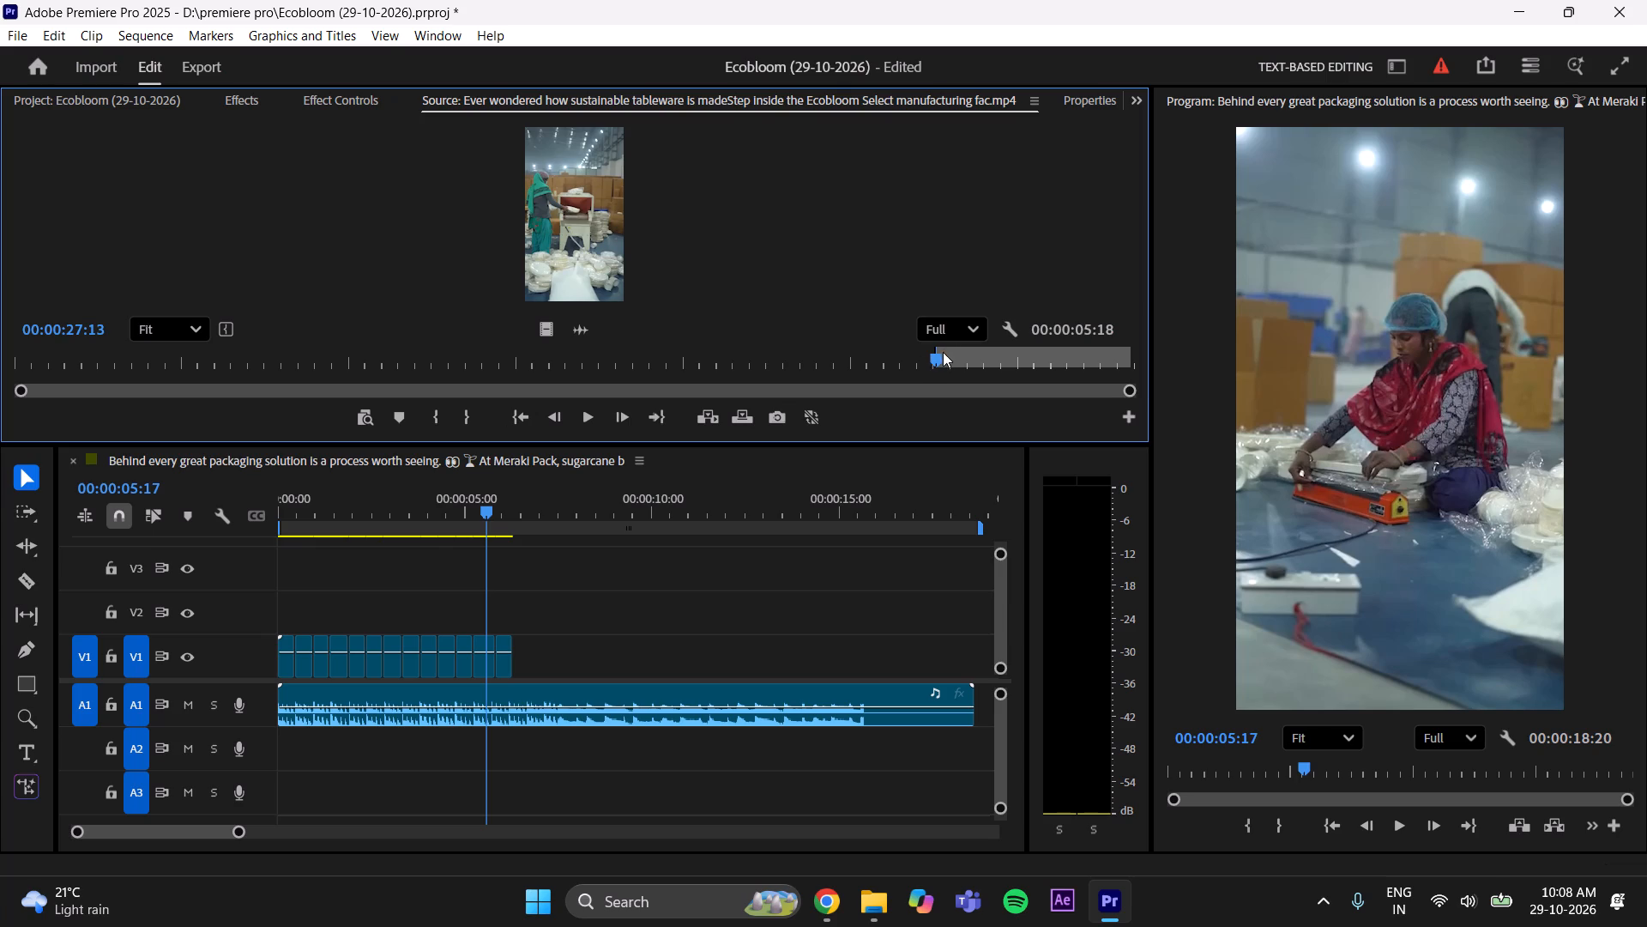
pyautogui.moveTo(936, 358); pyautogui.dragTo(961, 351)
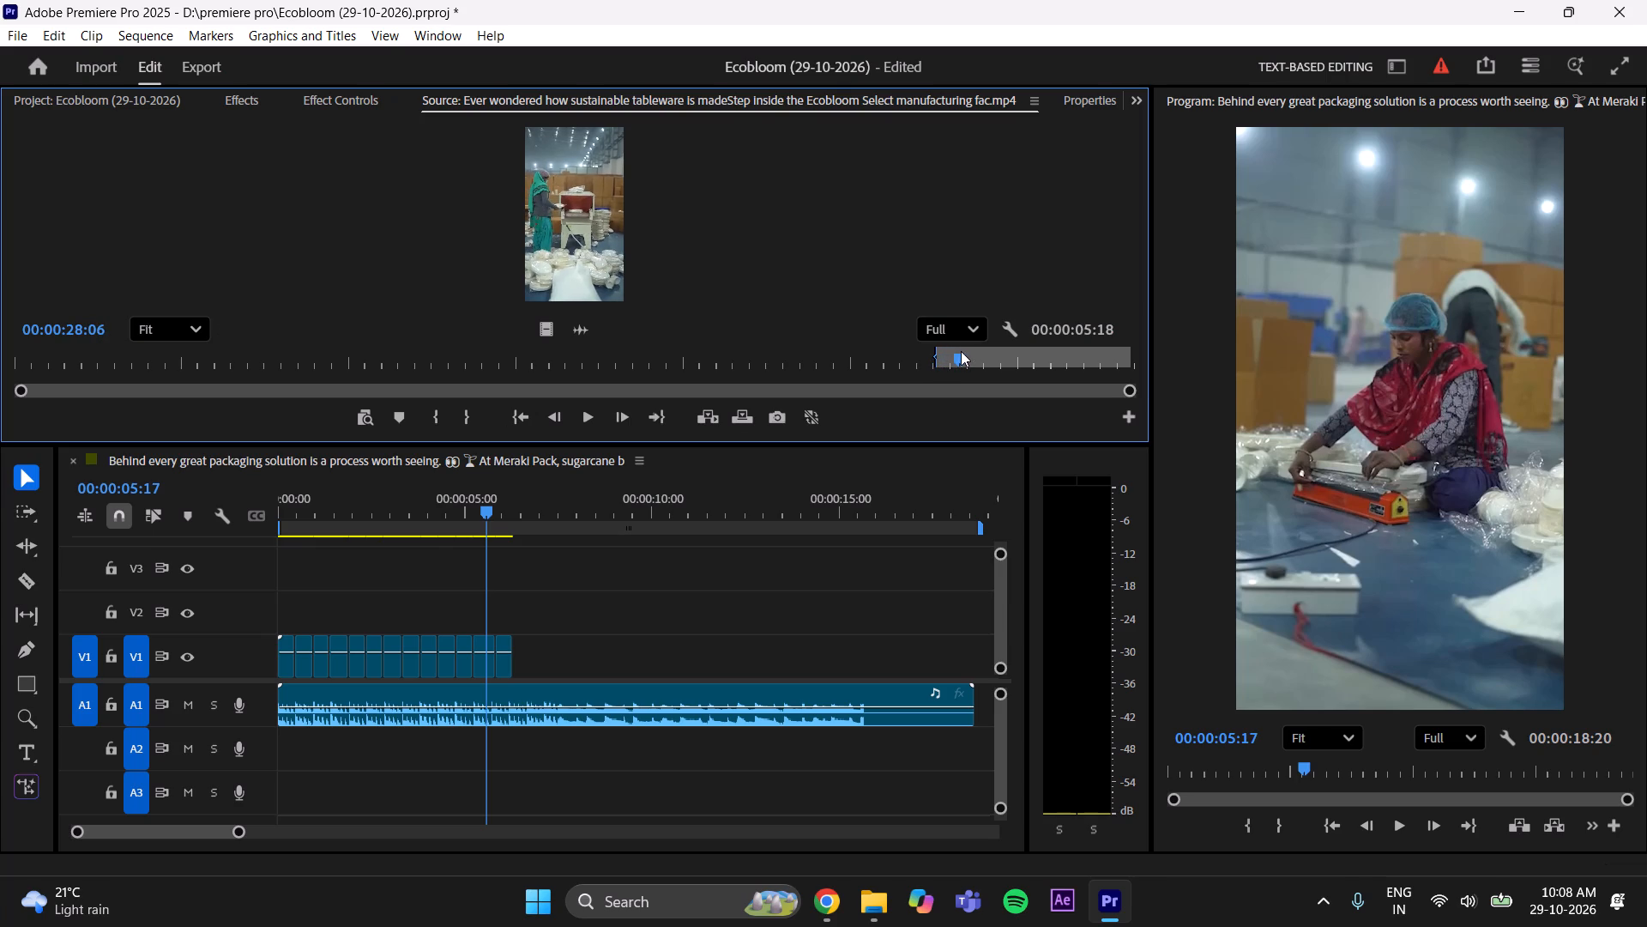
pyautogui.moveTo(961, 351); pyautogui.dragTo(955, 360)
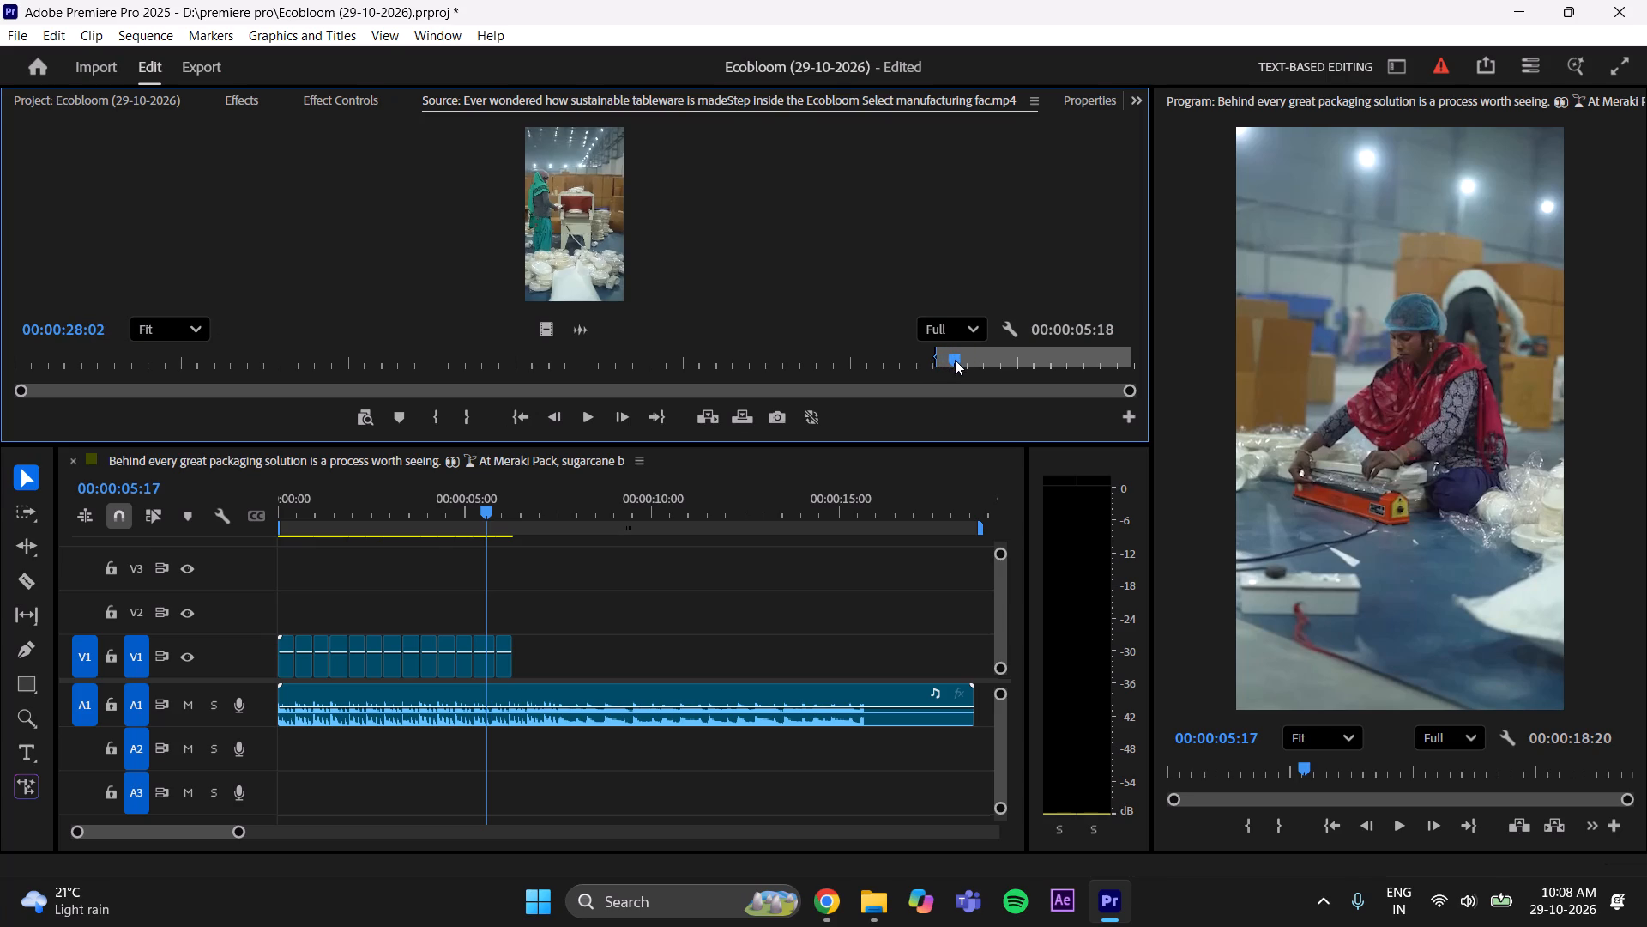
pyautogui.moveTo(955, 360); pyautogui.dragTo(960, 360)
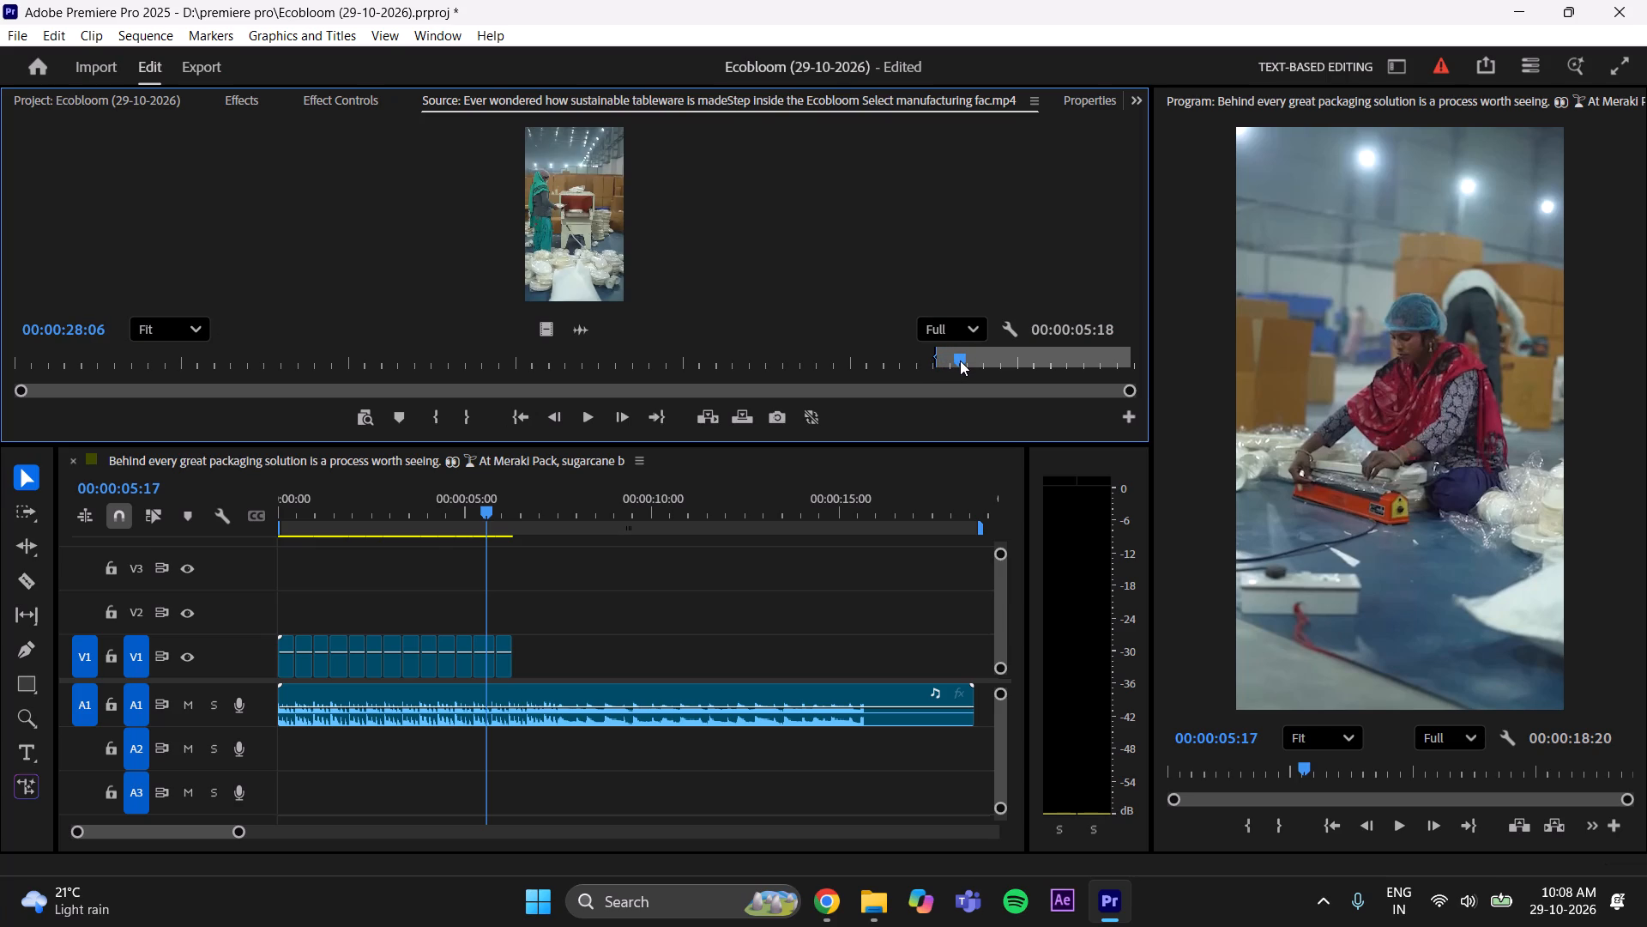
pyautogui.moveTo(960, 360); pyautogui.dragTo(962, 362)
pyautogui.press('Left')
pyautogui.click(464, 425)
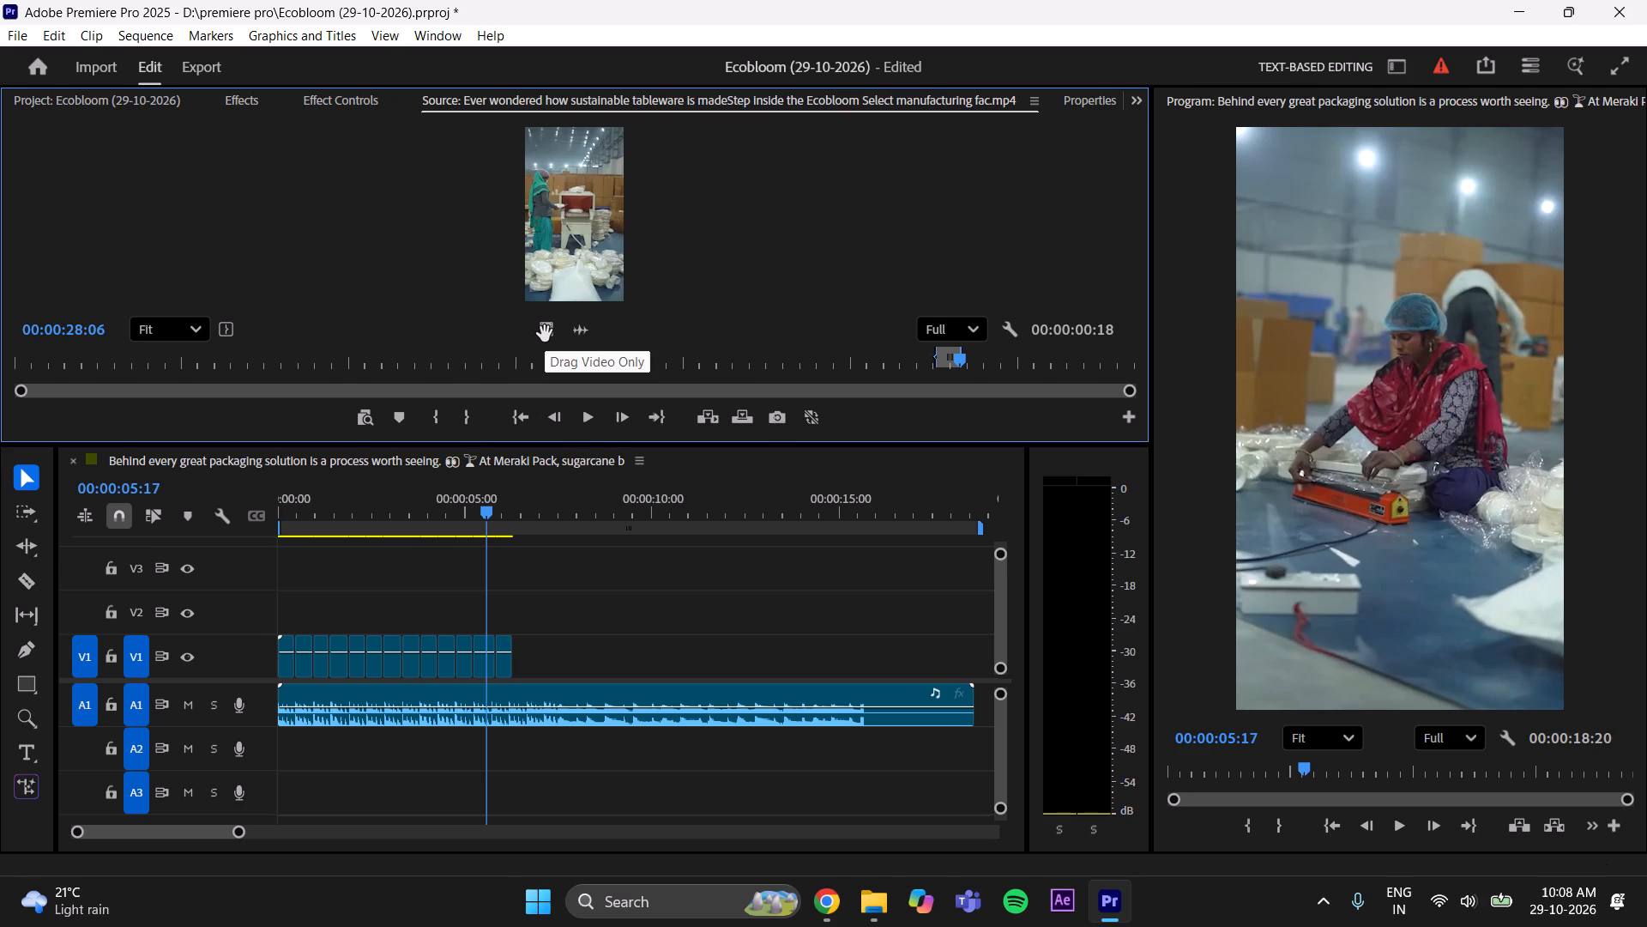
# Trim the end of the pack-sealing clip on V1 to 00:00:05:21 and move the sealing close-up against it.
pyautogui.moveTo(238, 830); pyautogui.dragTo(202, 843)
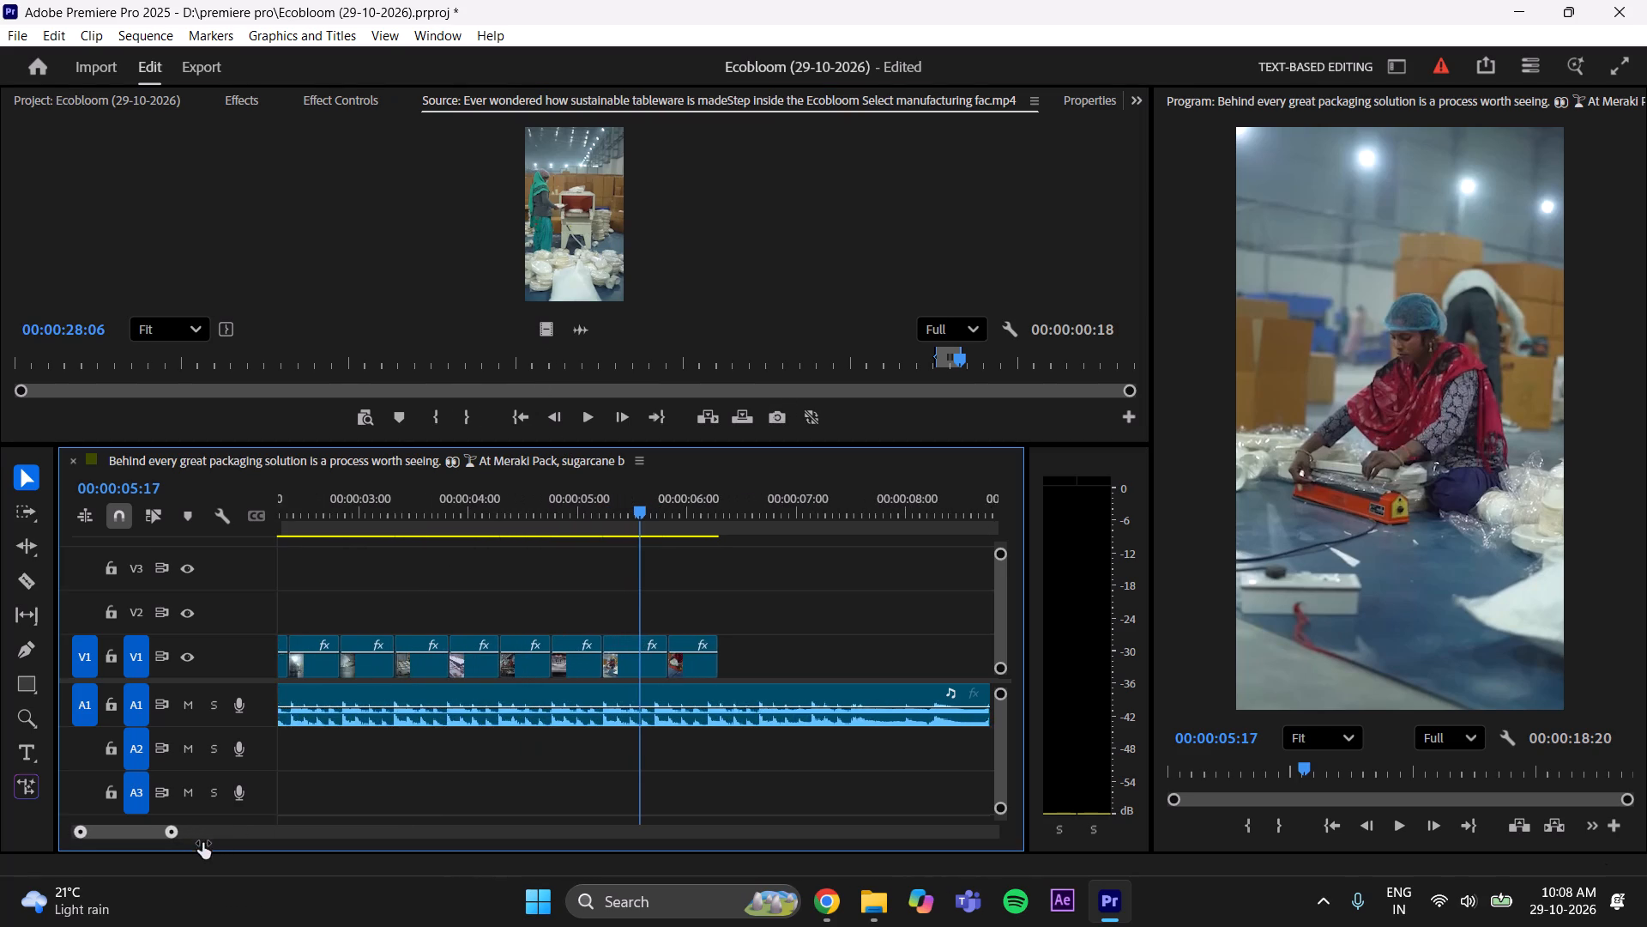
pyautogui.moveTo(202, 843); pyautogui.dragTo(202, 844)
pyautogui.click(122, 834)
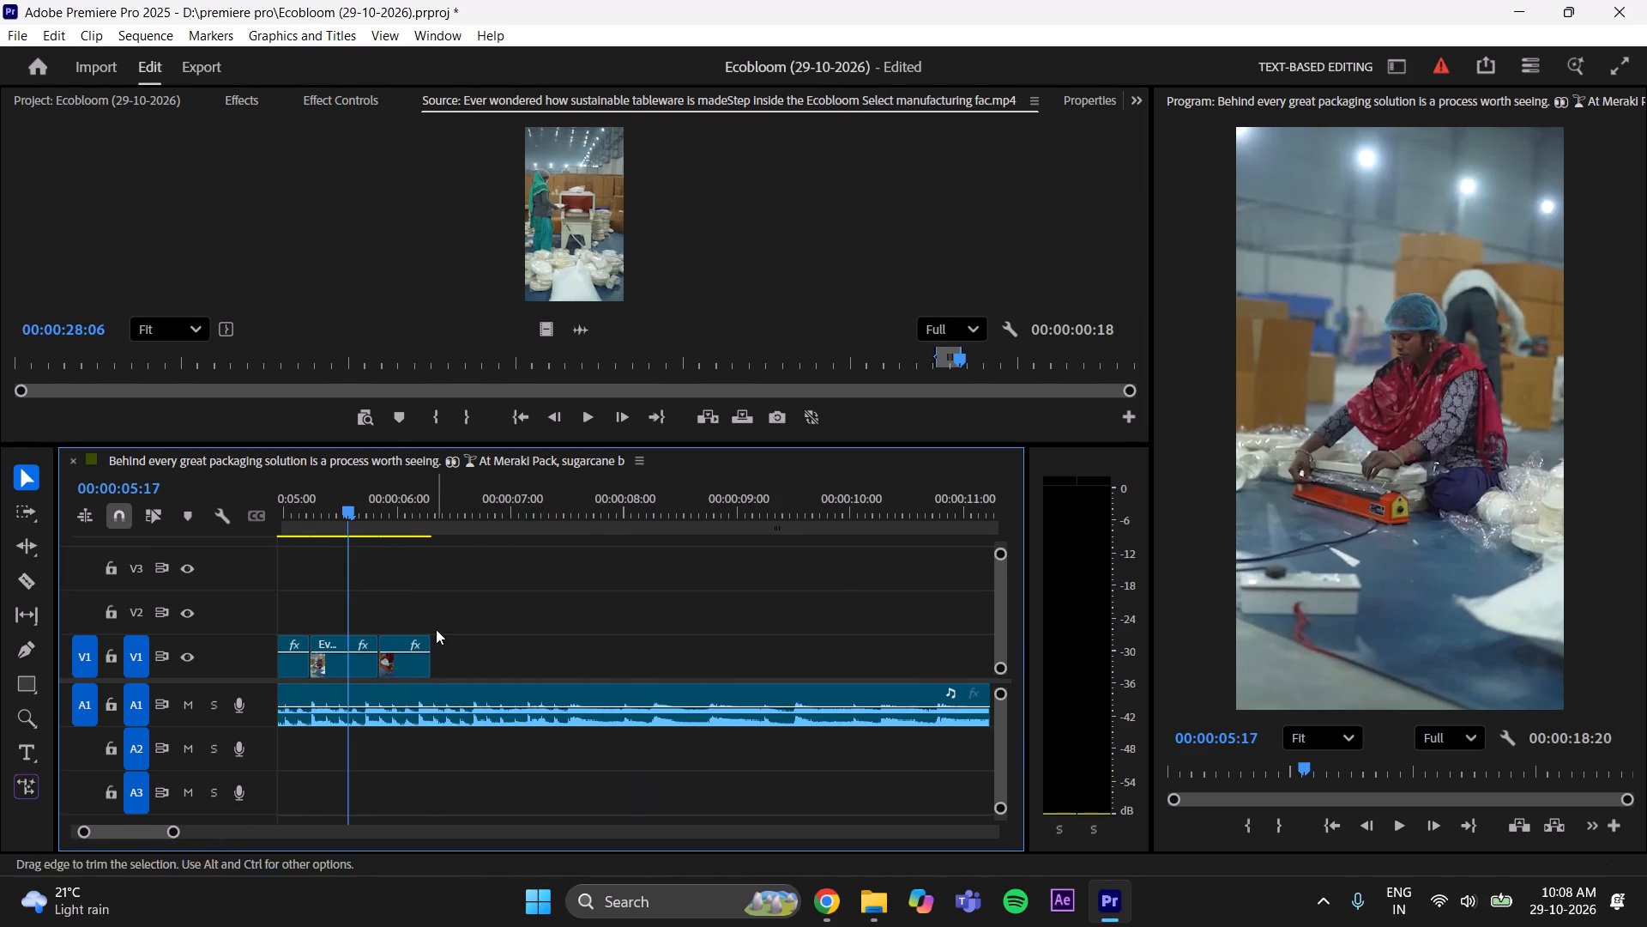
pyautogui.moveTo(374, 498); pyautogui.dragTo(398, 520)
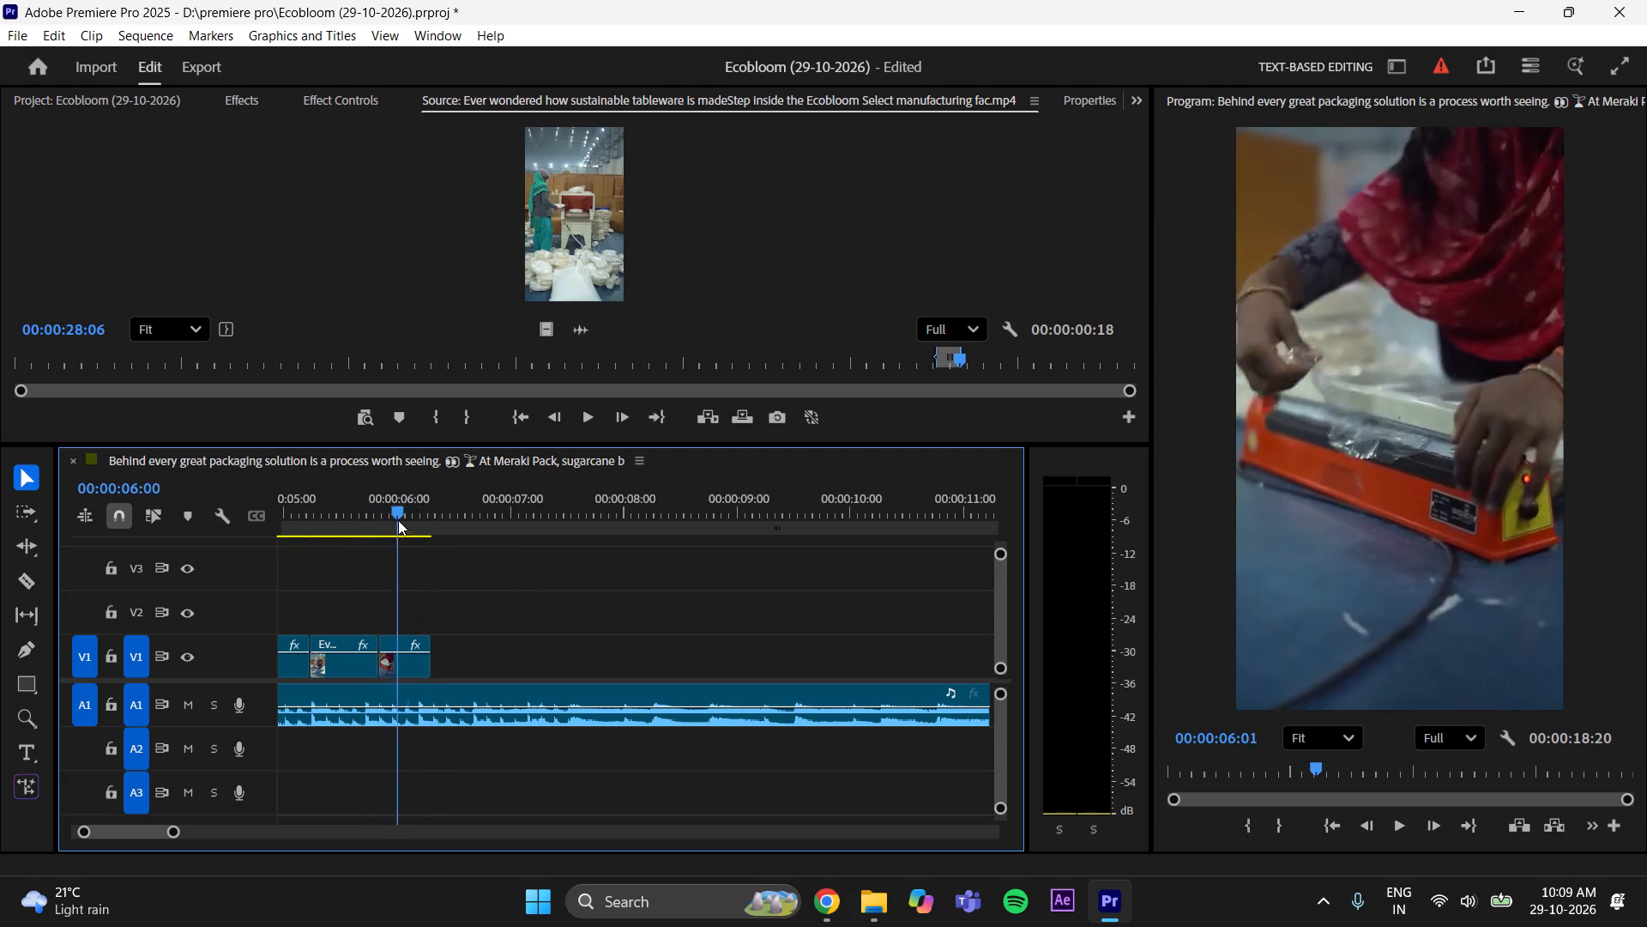
pyautogui.moveTo(398, 520); pyautogui.dragTo(311, 563)
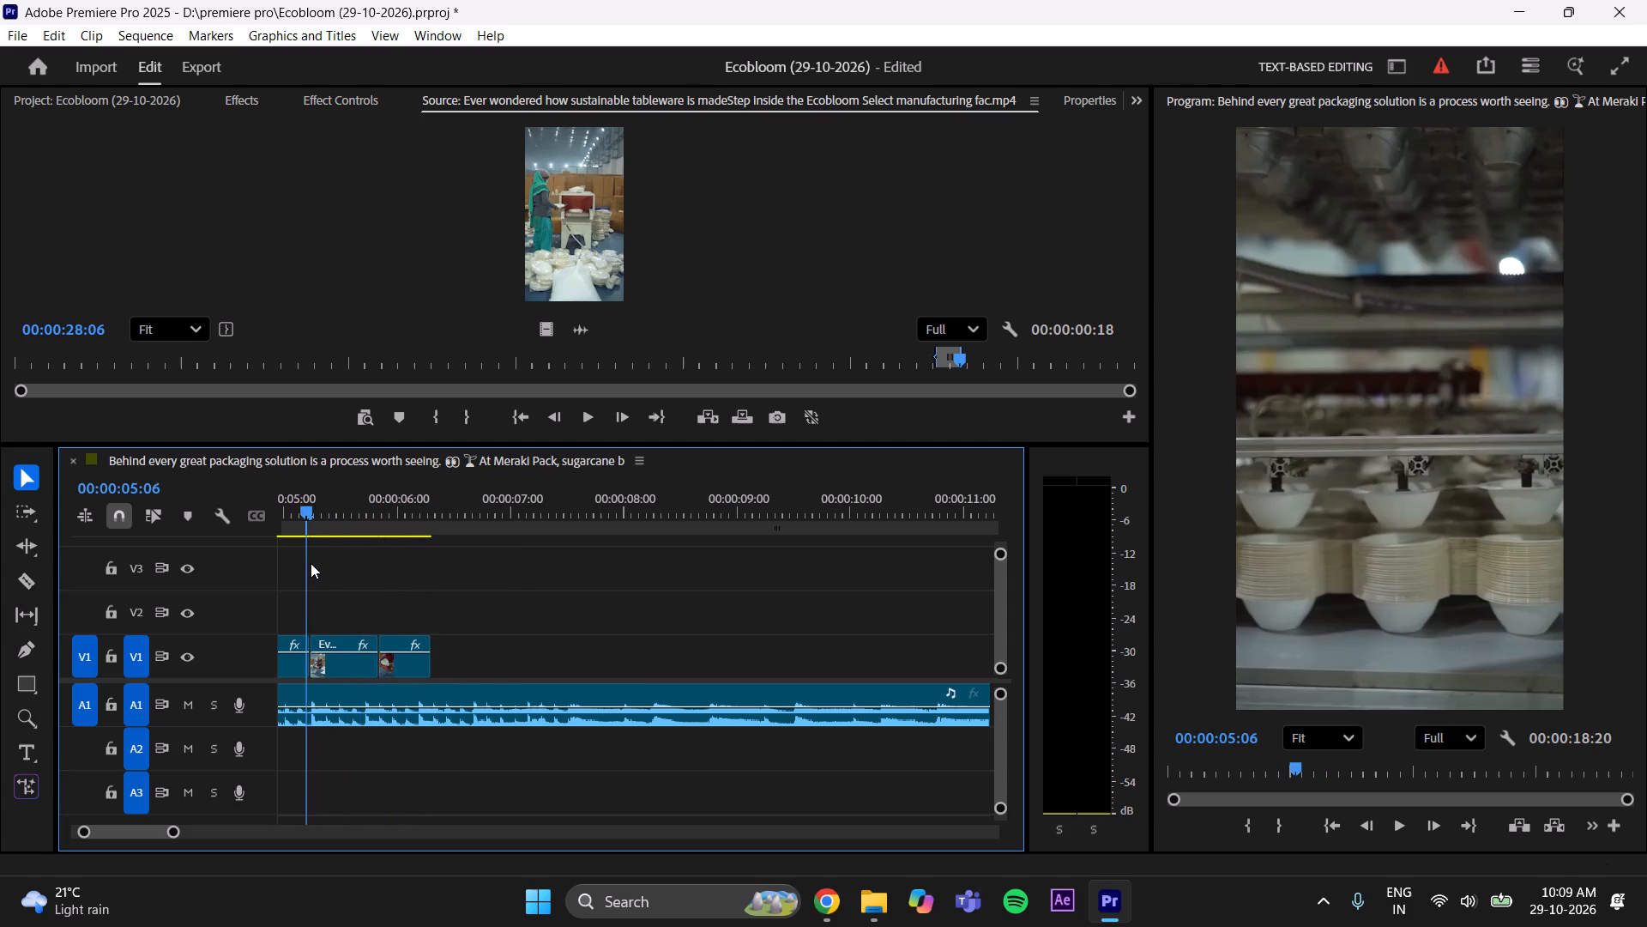
pyautogui.moveTo(311, 563); pyautogui.dragTo(369, 568)
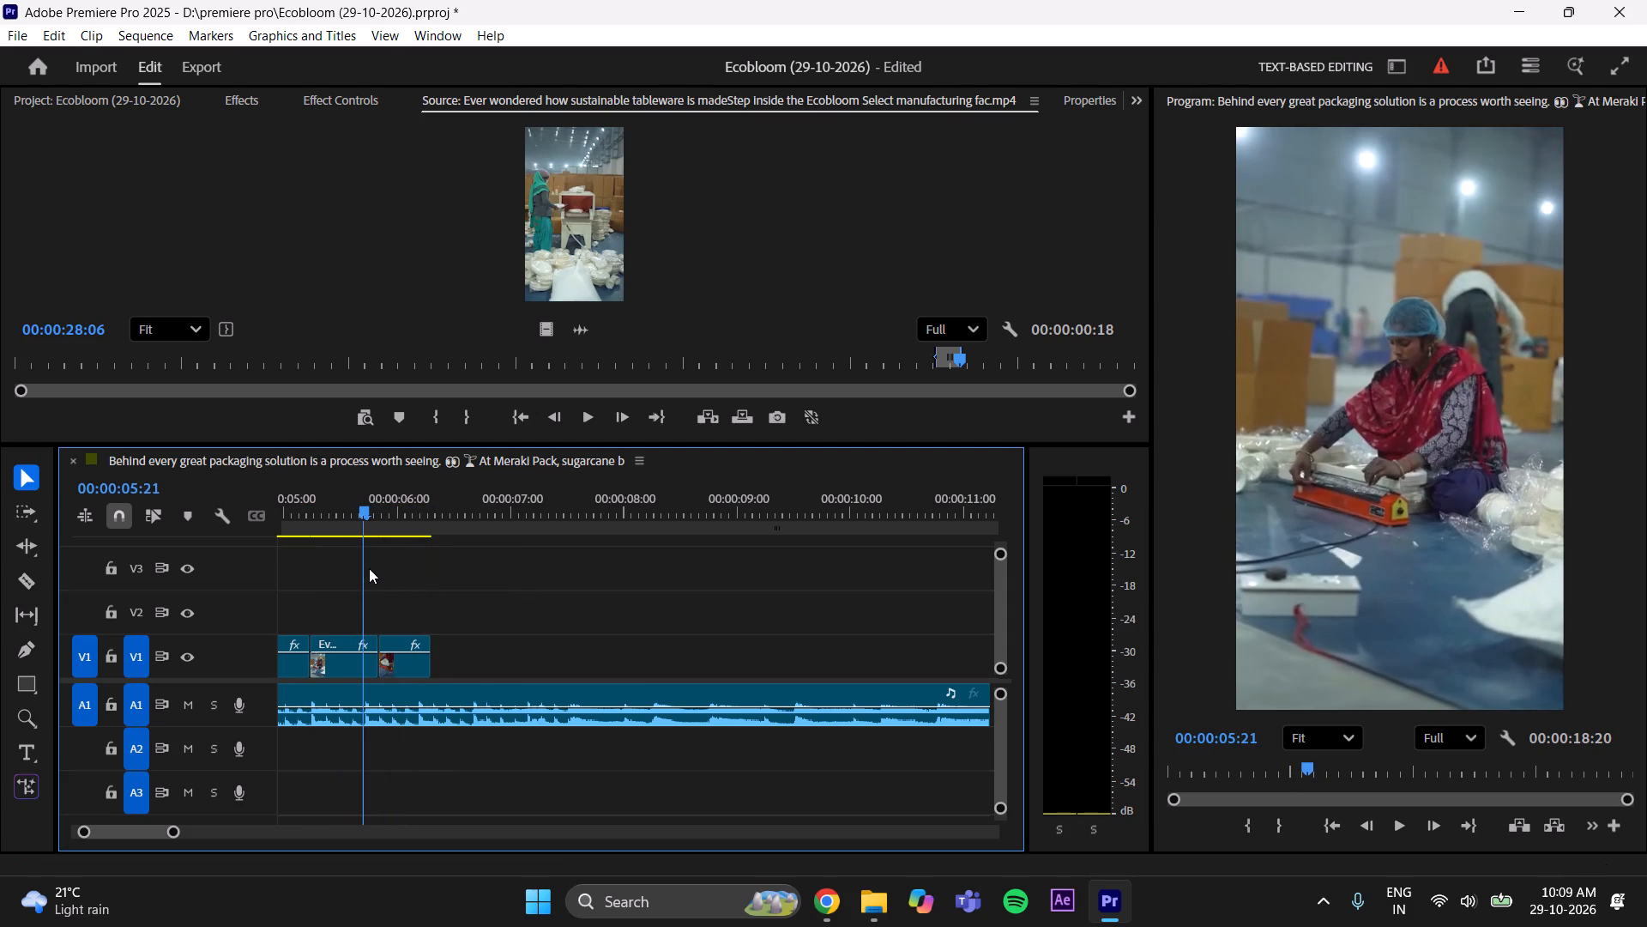
pyautogui.moveTo(369, 568); pyautogui.dragTo(370, 568)
pyautogui.click(367, 502)
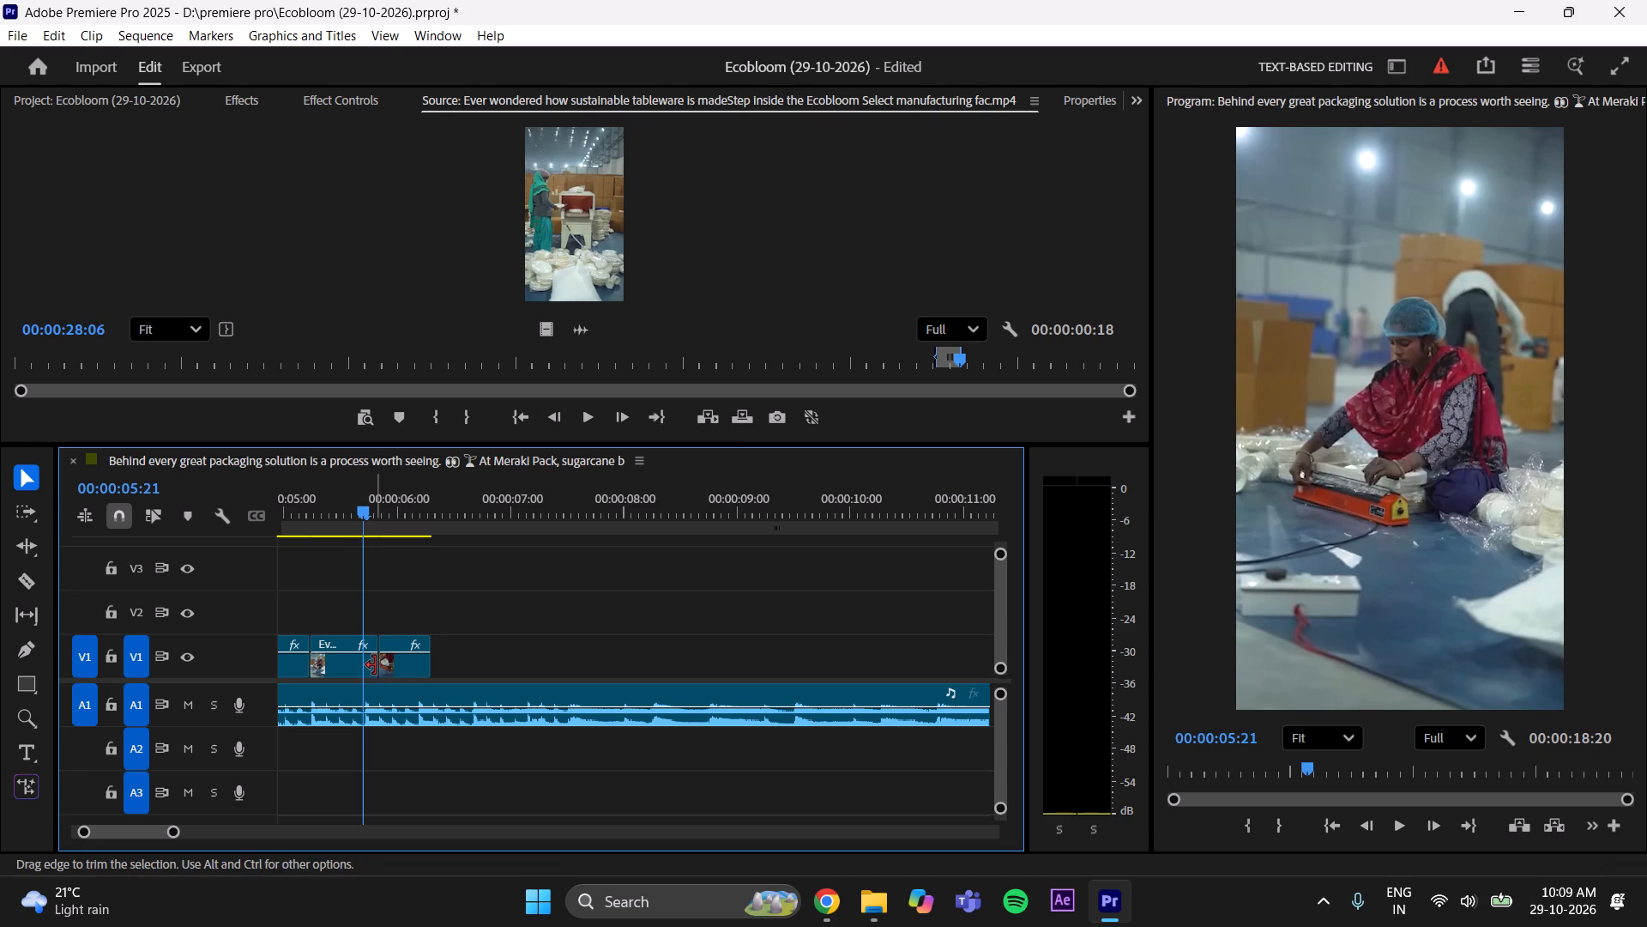
pyautogui.moveTo(375, 665); pyautogui.dragTo(365, 669)
pyautogui.moveTo(374, 667); pyautogui.dragTo(364, 666)
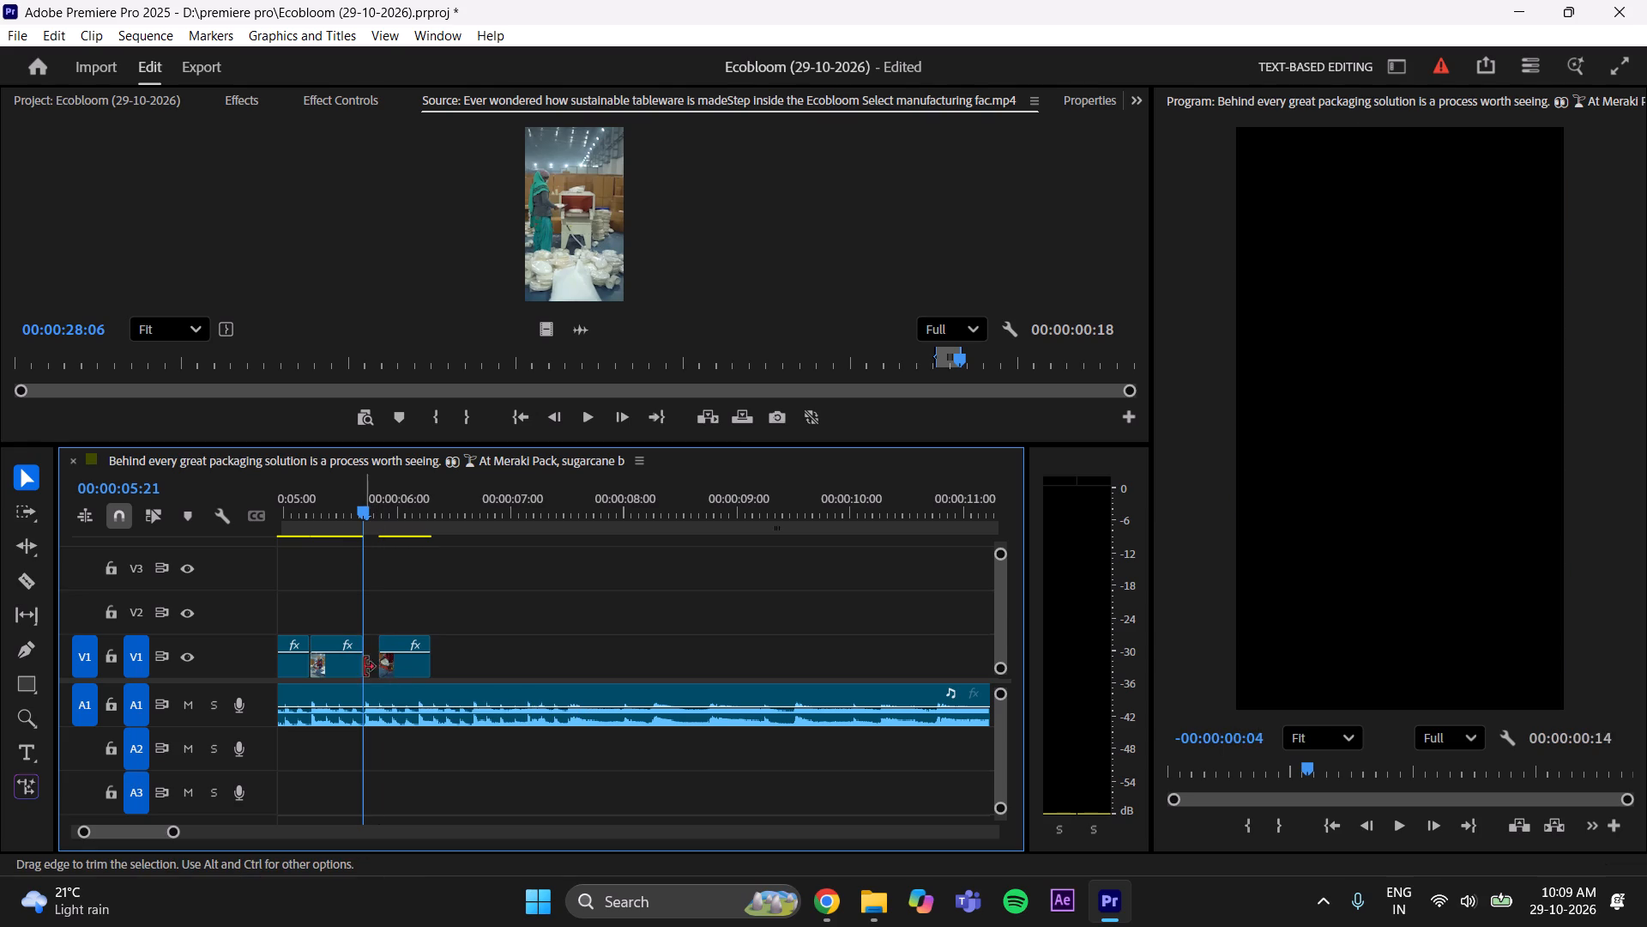
pyautogui.click(387, 669)
pyautogui.moveTo(402, 666); pyautogui.dragTo(391, 667)
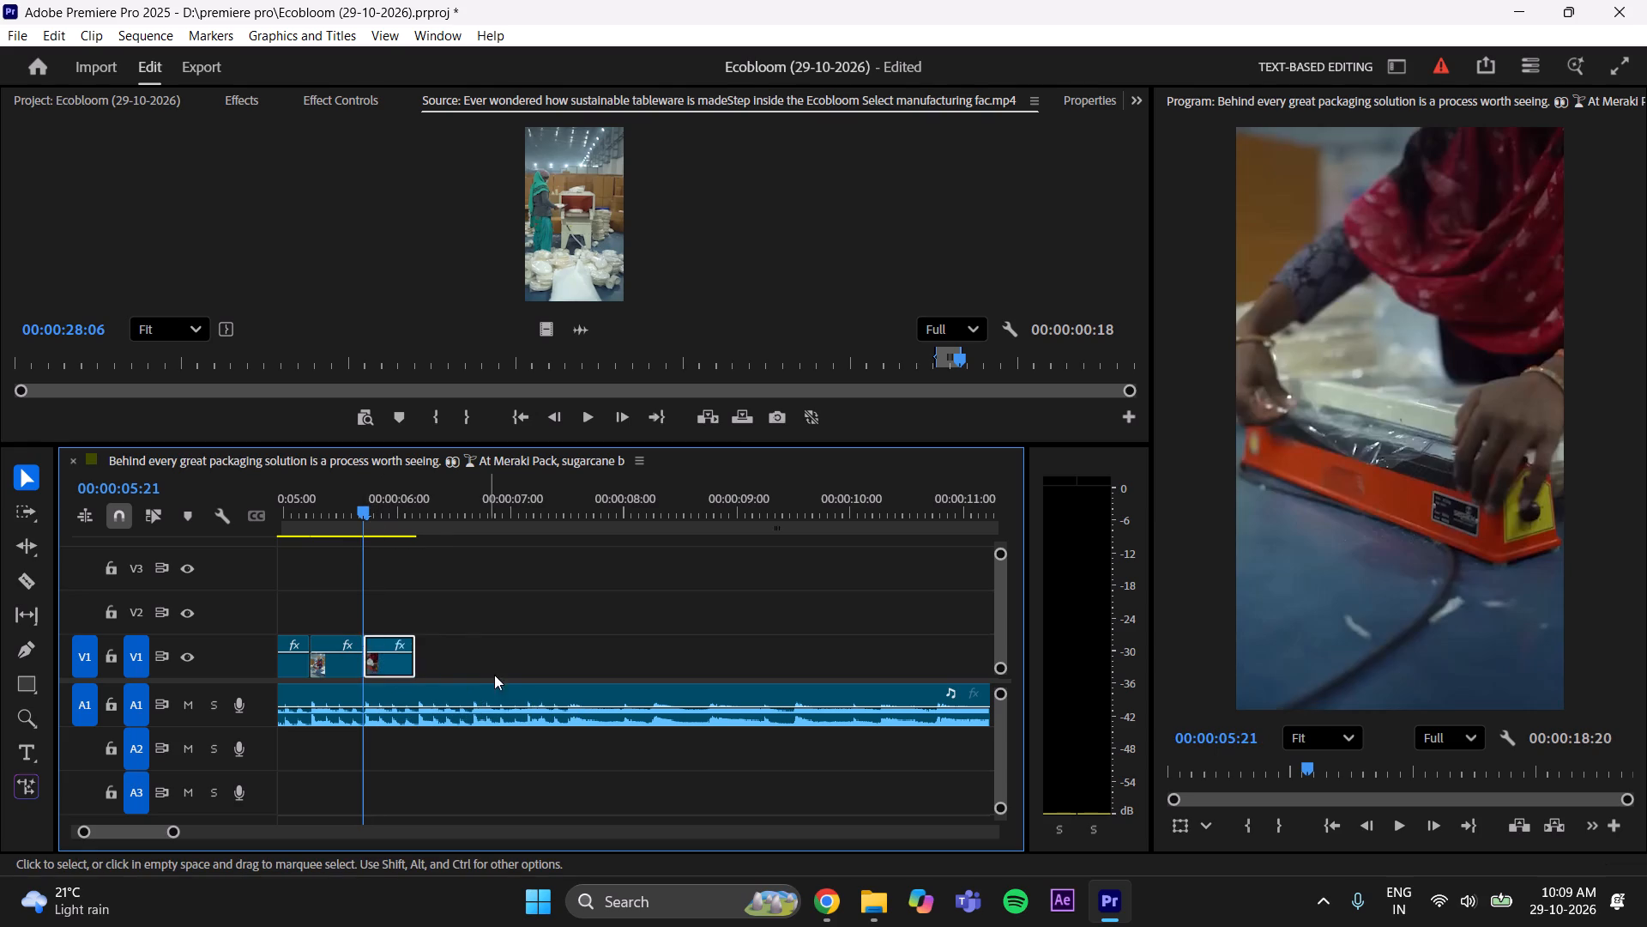
pyautogui.click(496, 675)
# Extend the end of the sealing close-up on V1 to the audio beat at 00:00:06:06.
pyautogui.moveTo(360, 511); pyautogui.dragTo(413, 506)
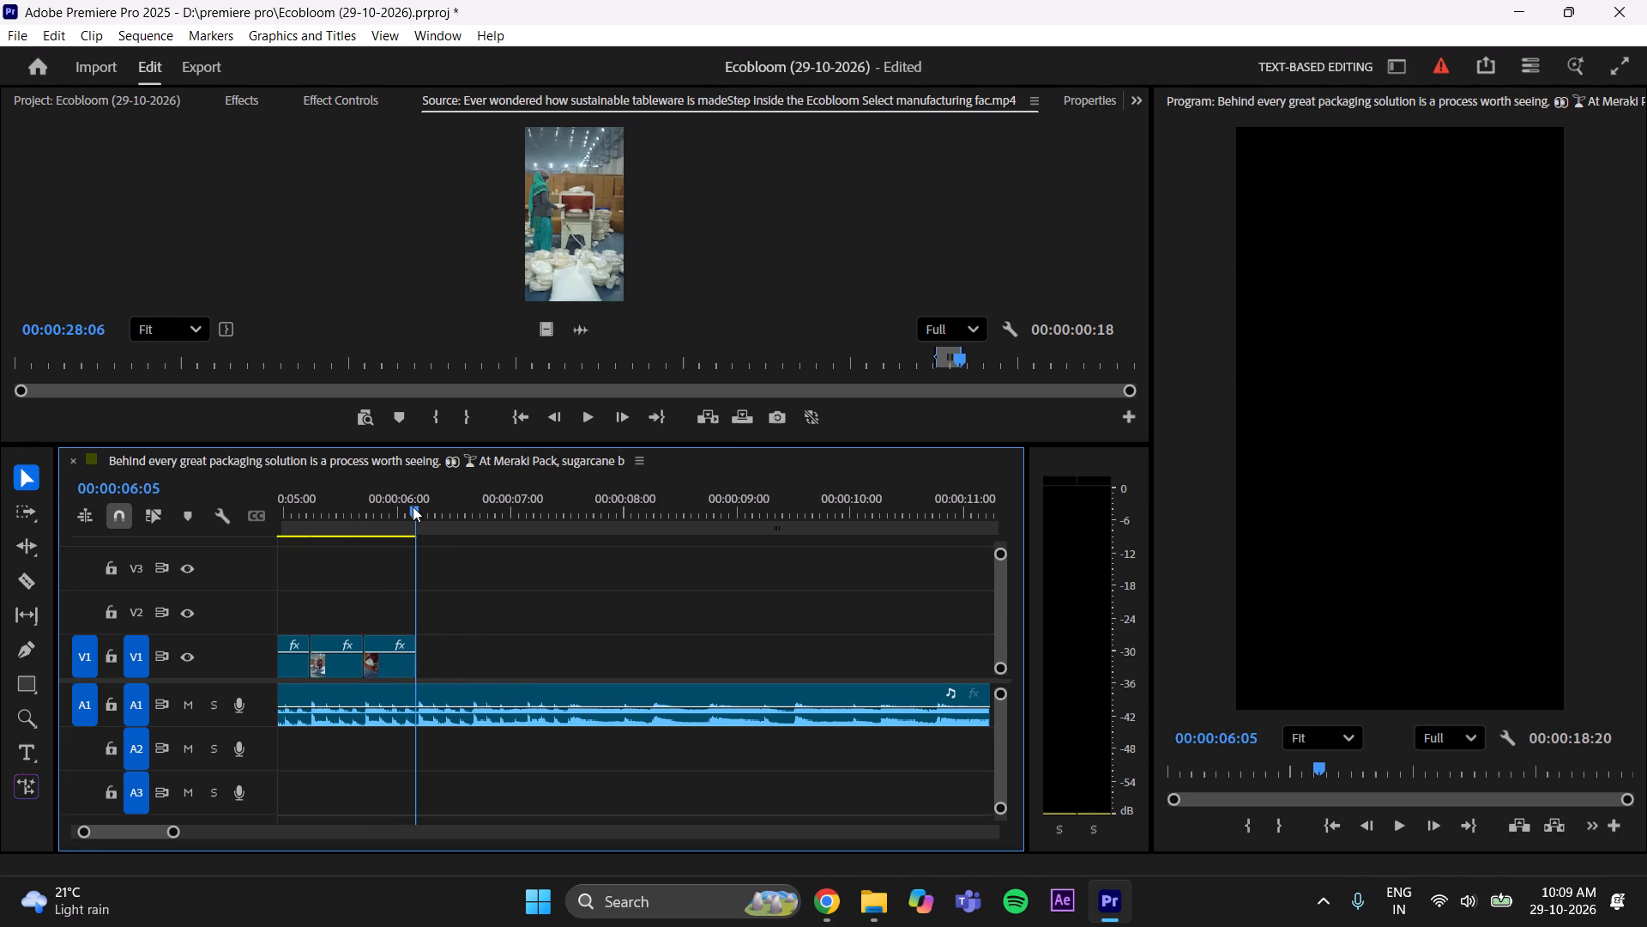
pyautogui.moveTo(413, 506); pyautogui.dragTo(416, 506)
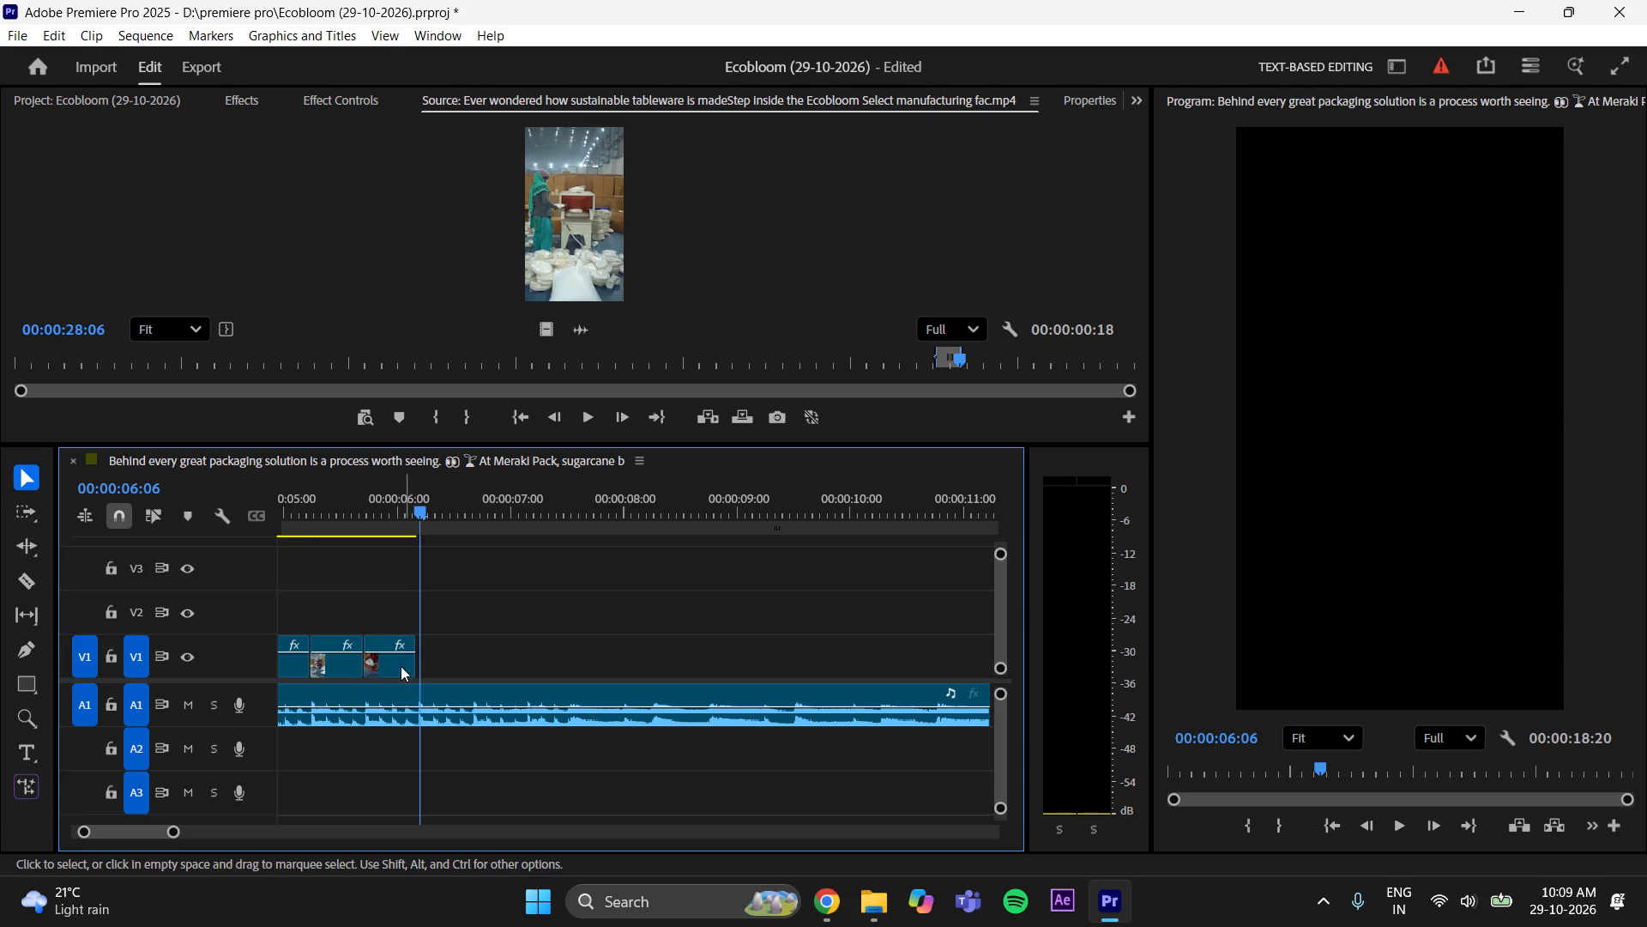
pyautogui.click(395, 664)
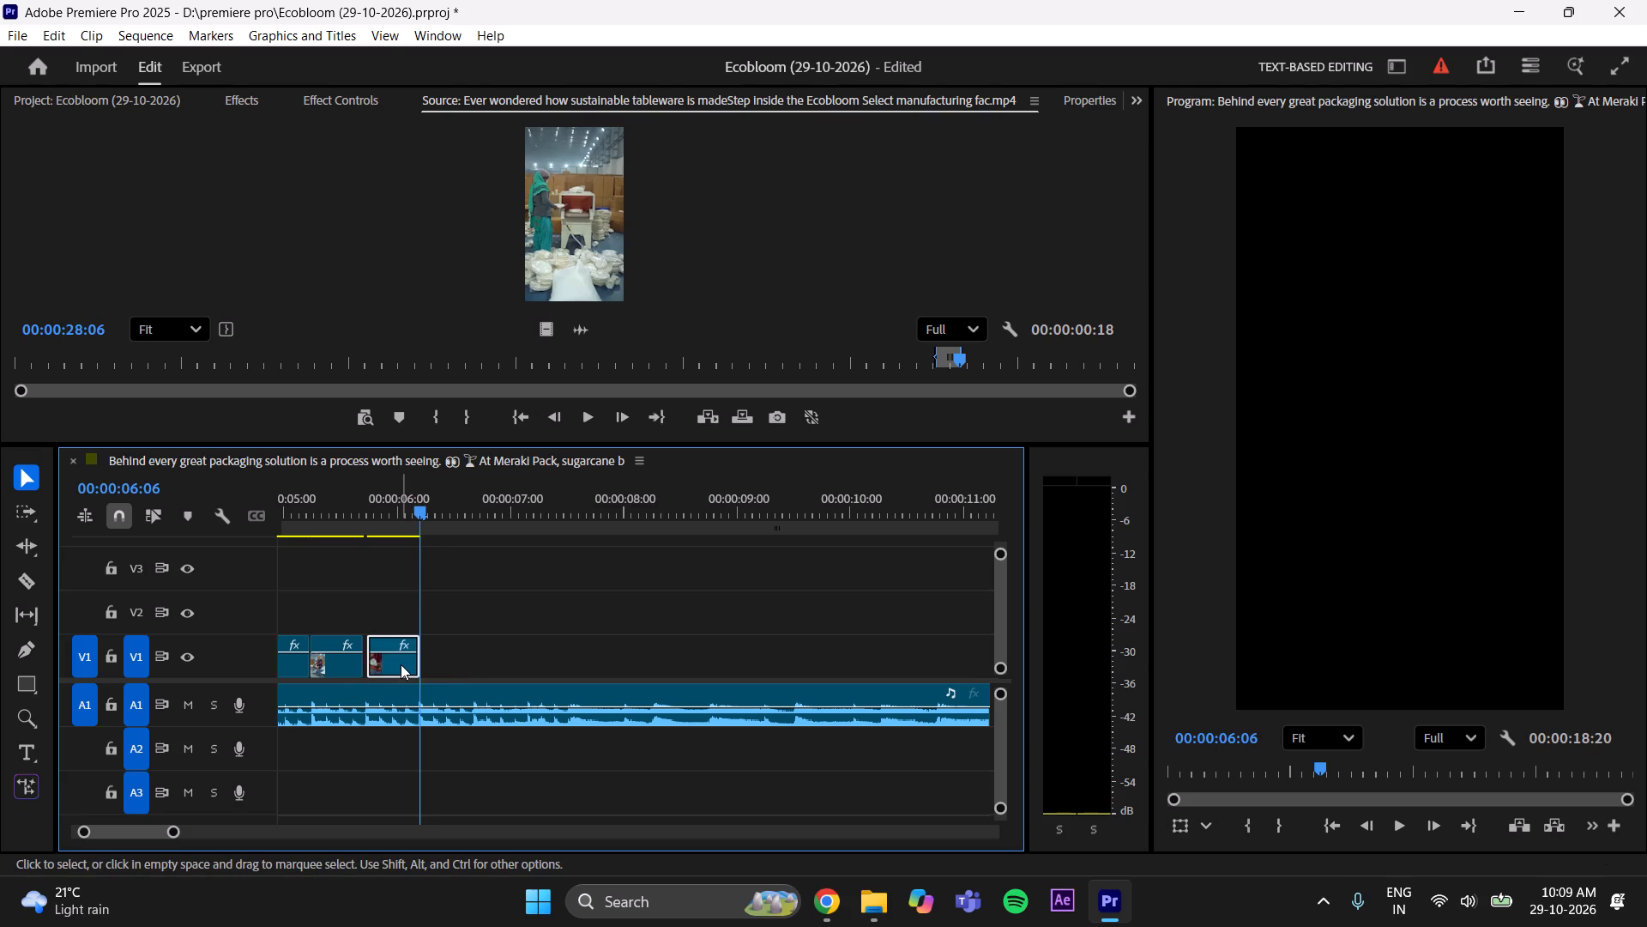
pyautogui.click(397, 664)
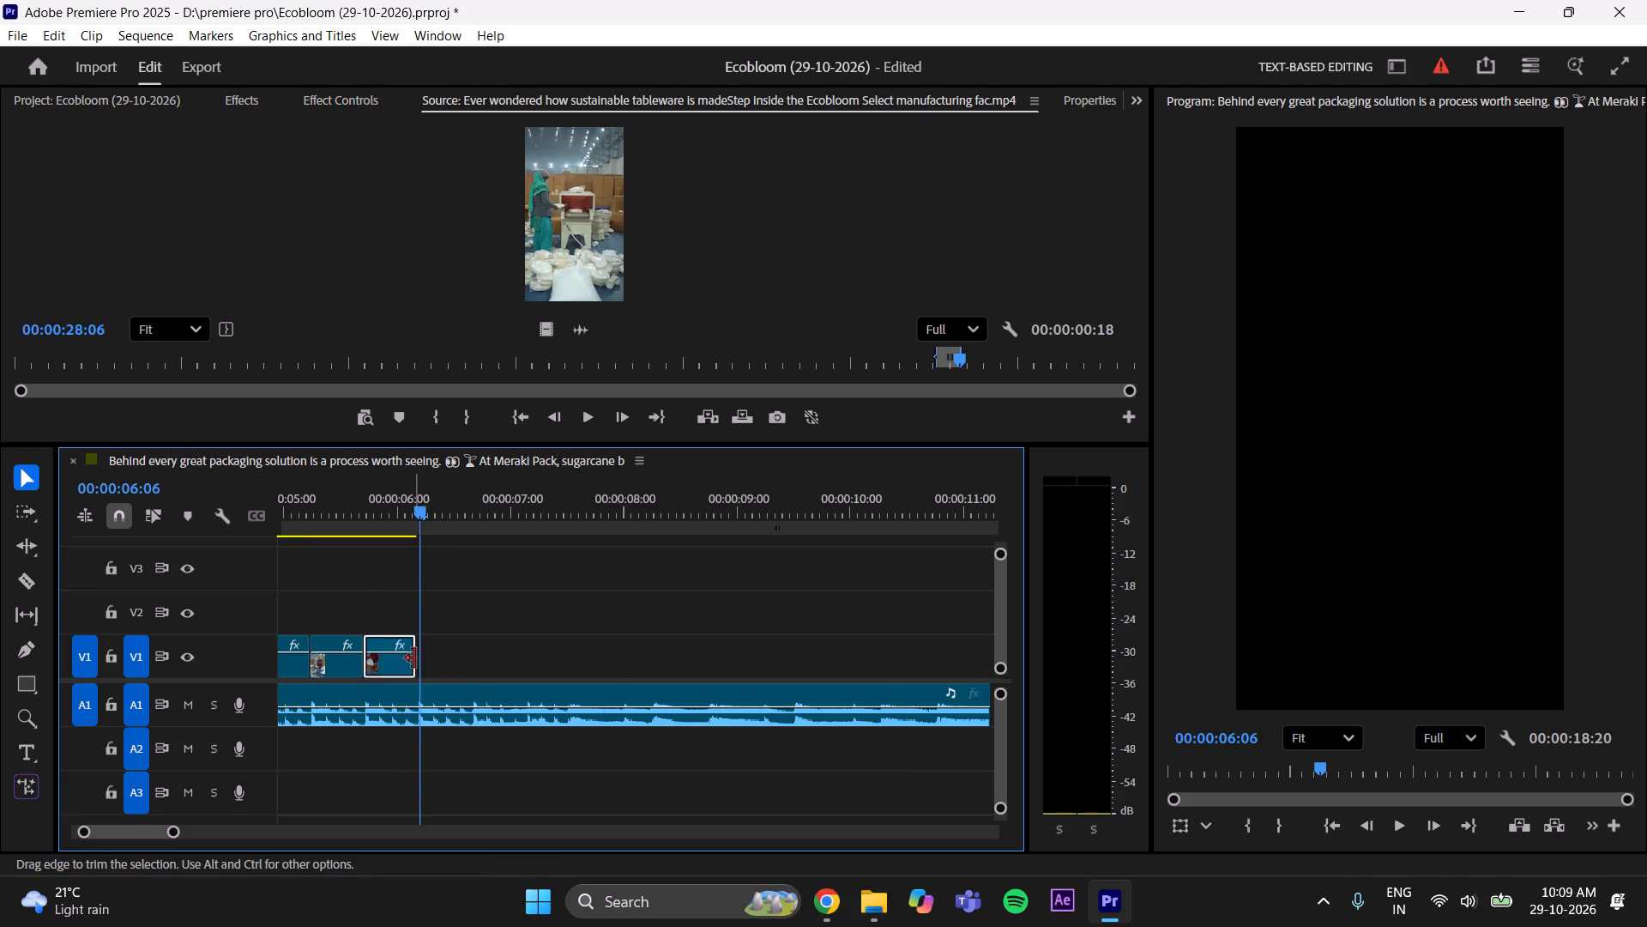
pyautogui.click(414, 658)
pyautogui.click(463, 655)
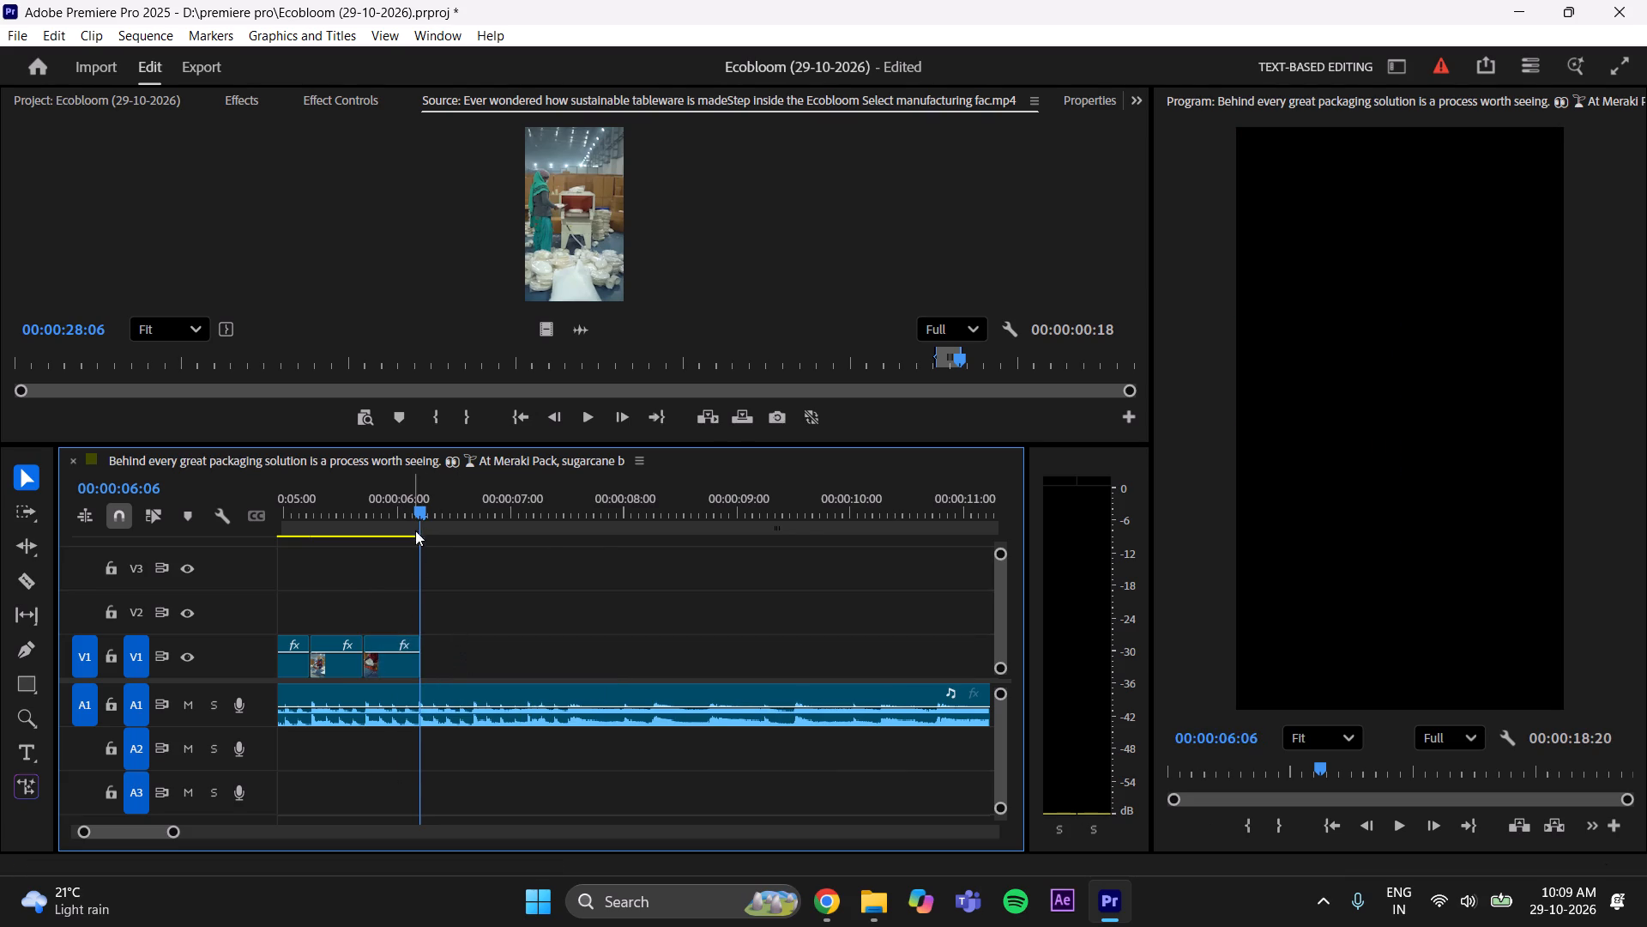
pyautogui.click(419, 506)
# Add the marked shot of the worker in green, video only, to V1 at 00:00:06:06 and scale it to frame size.
pyautogui.moveTo(546, 330); pyautogui.dragTo(435, 657)
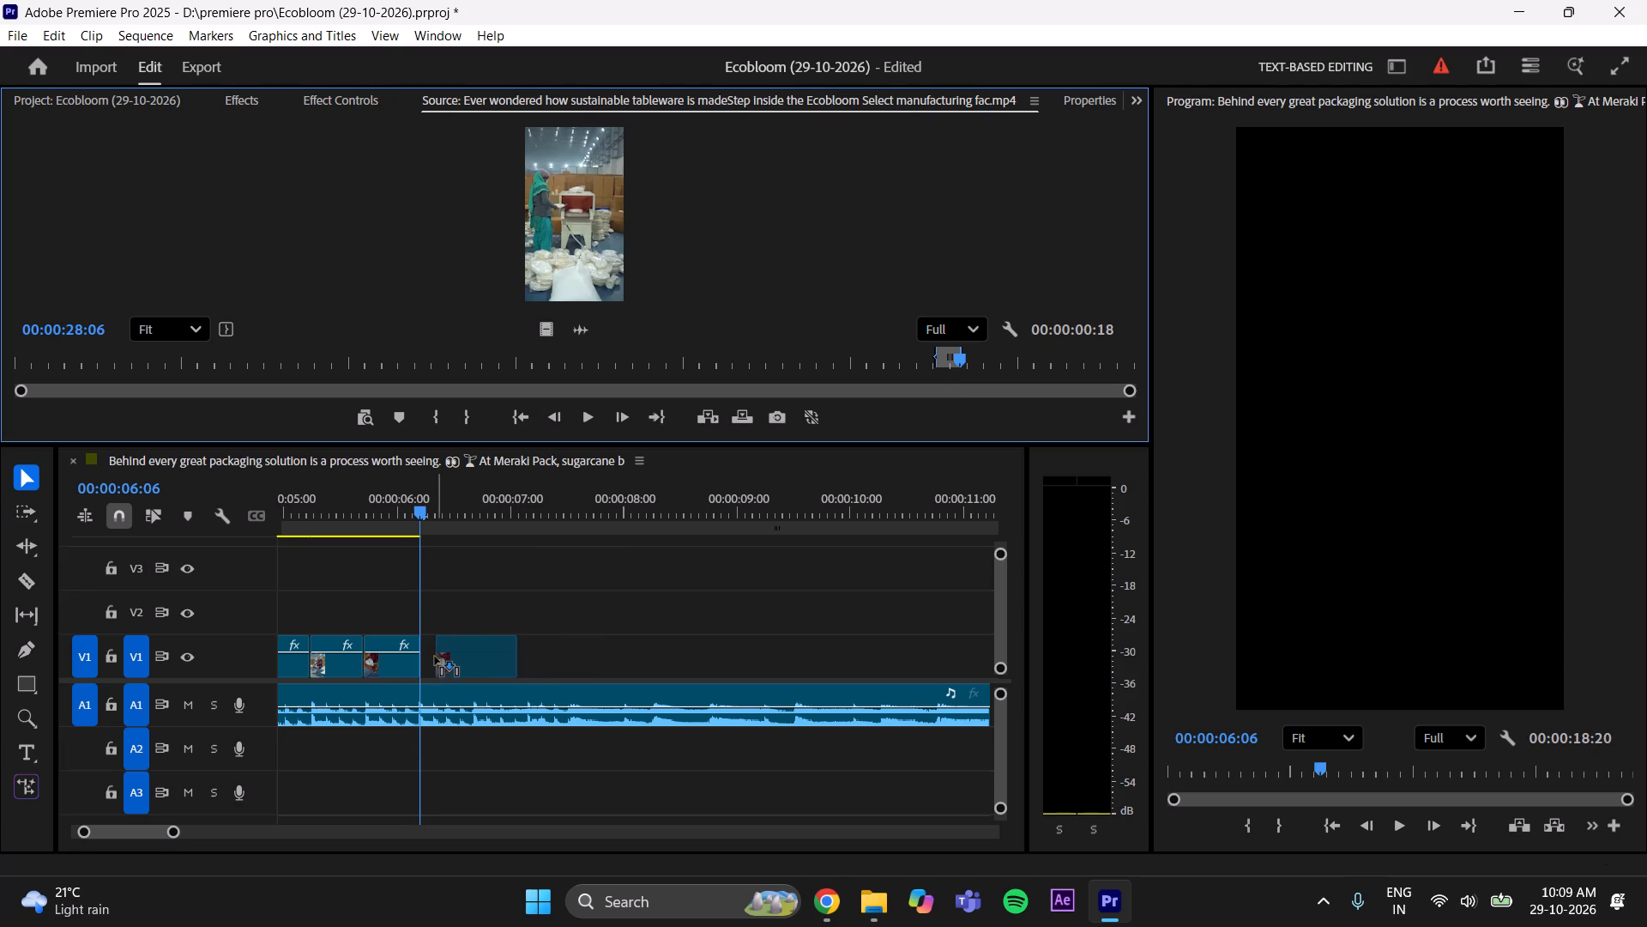
pyautogui.moveTo(435, 657); pyautogui.dragTo(430, 660)
pyautogui.click(444, 668)
pyautogui.rightClick(444, 668)
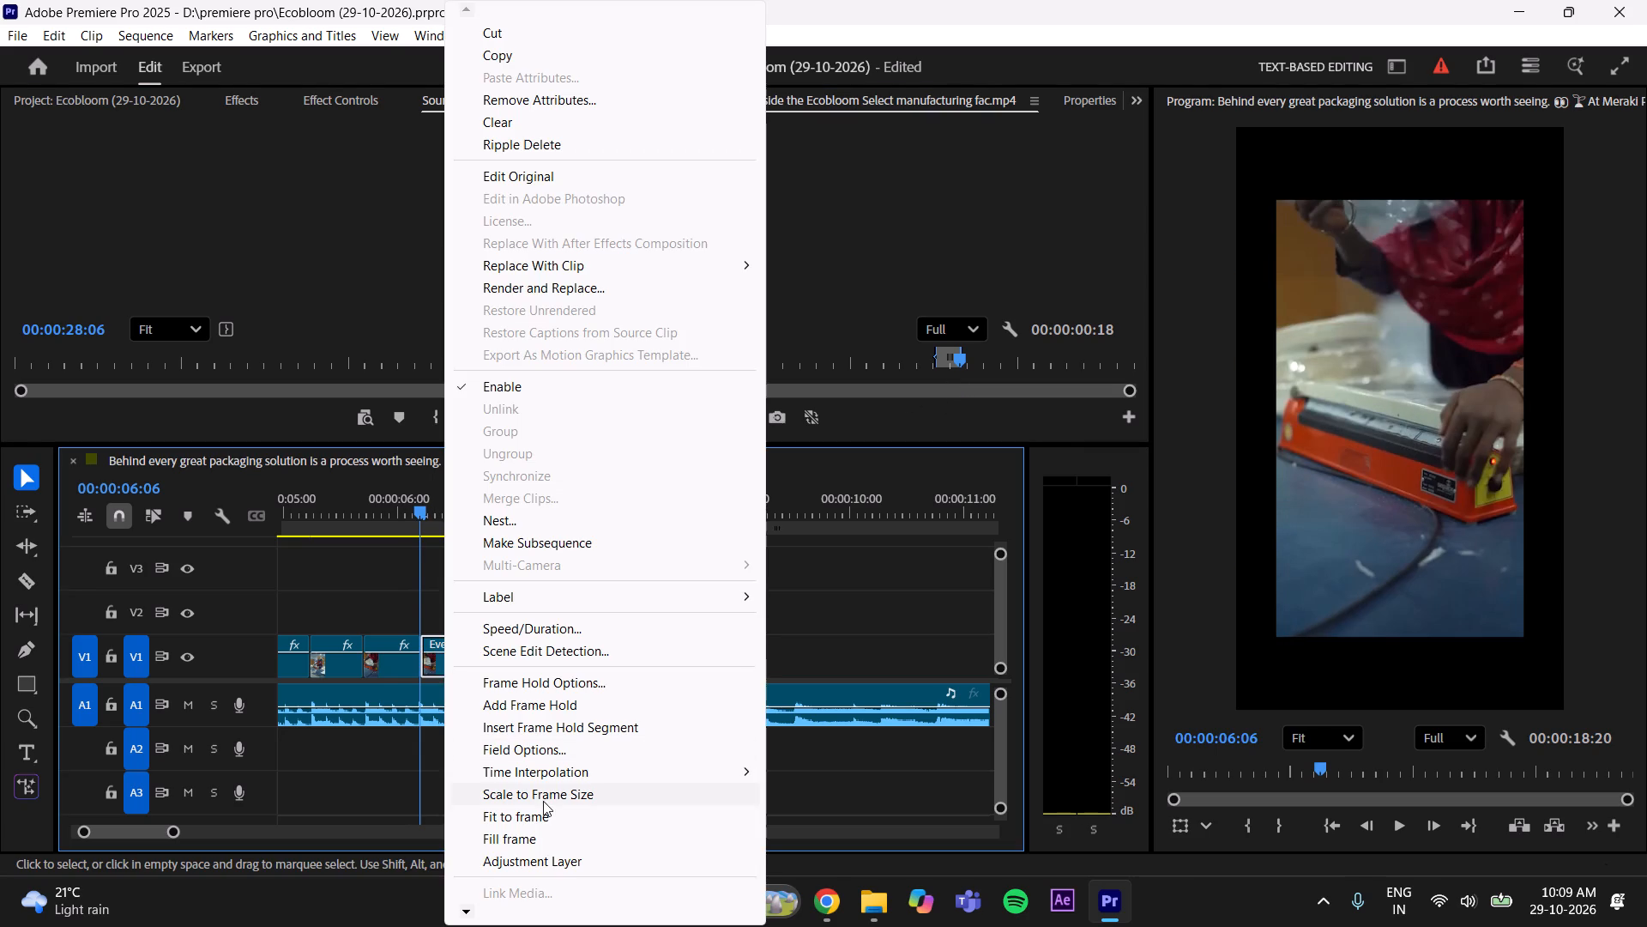
pyautogui.click(543, 791)
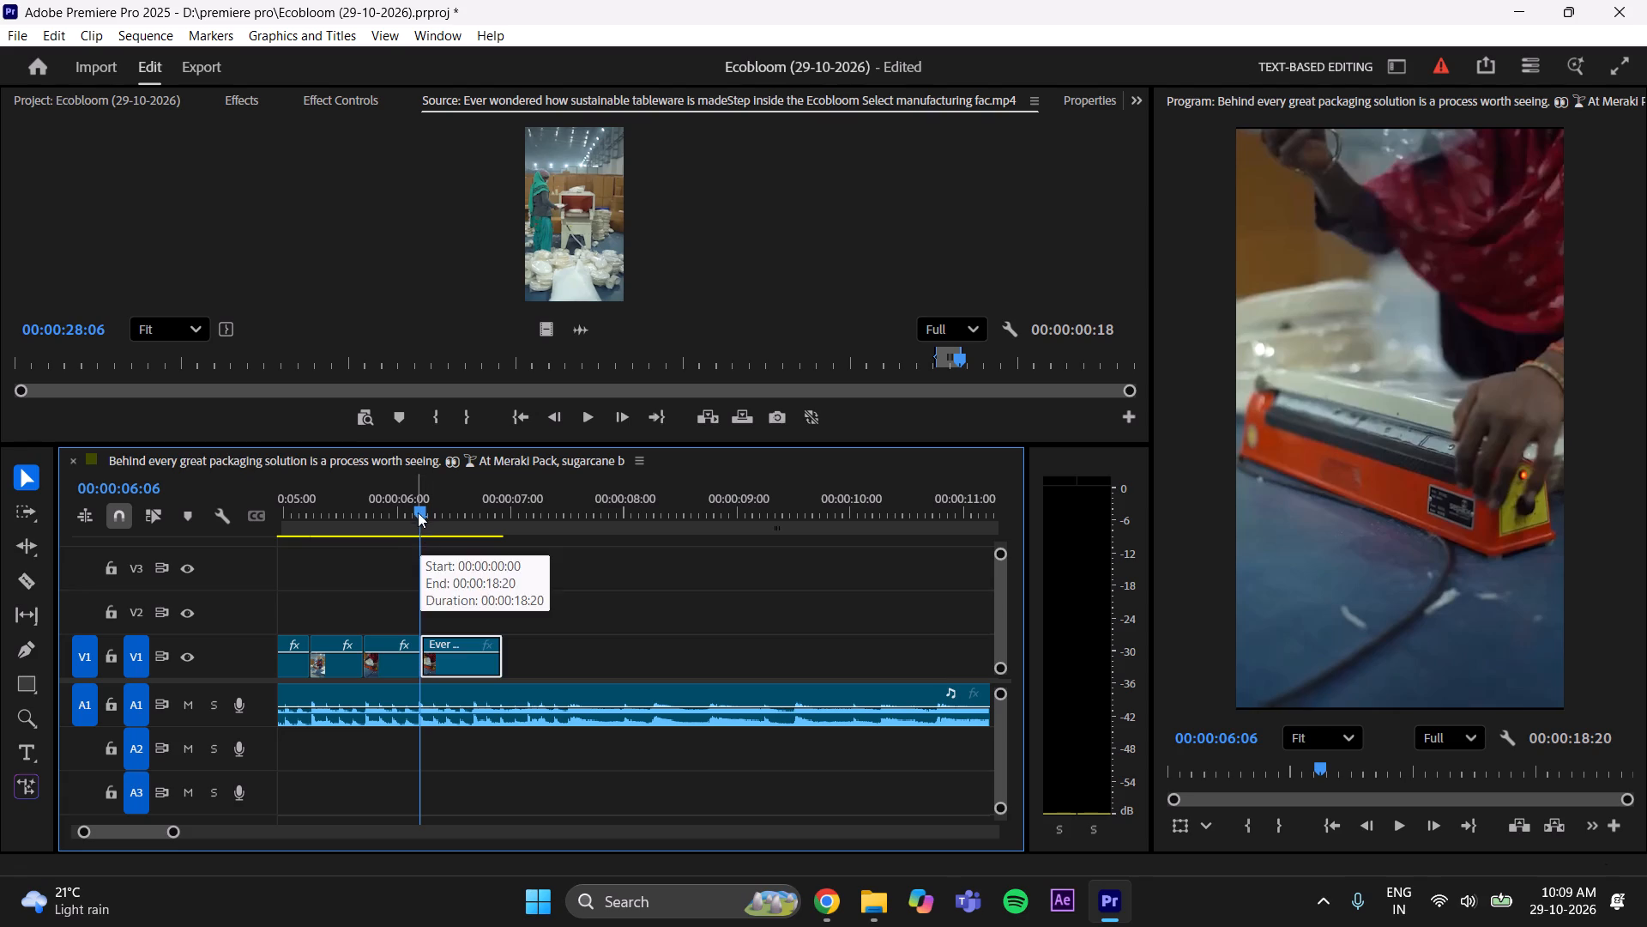
pyautogui.click(416, 509)
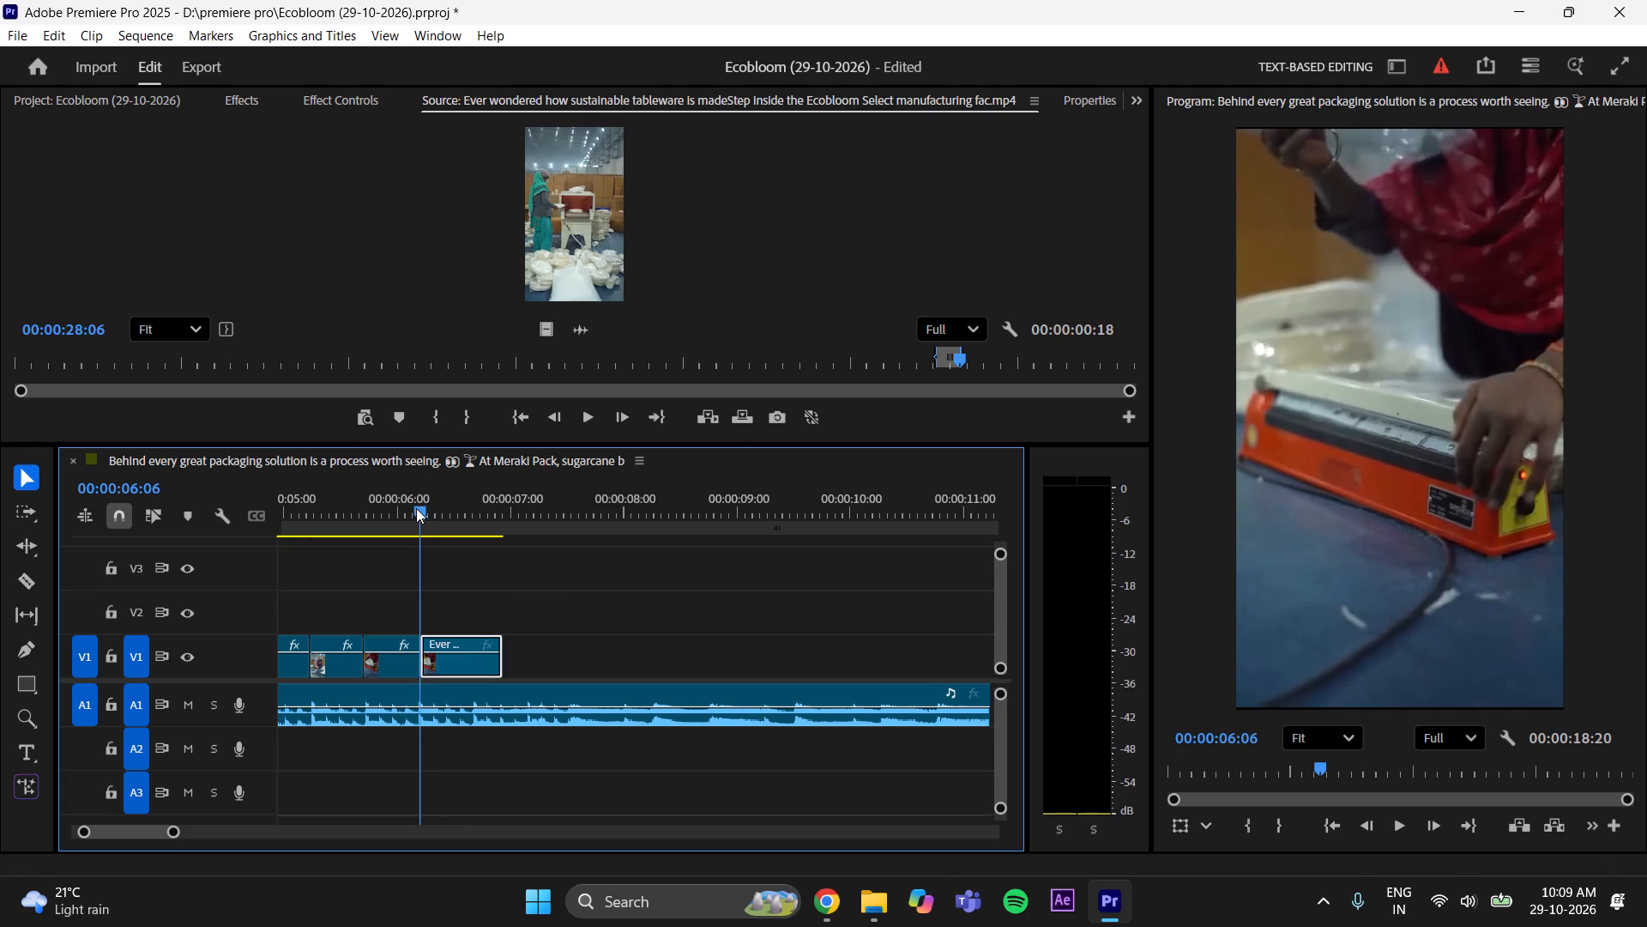
pyautogui.click(521, 609)
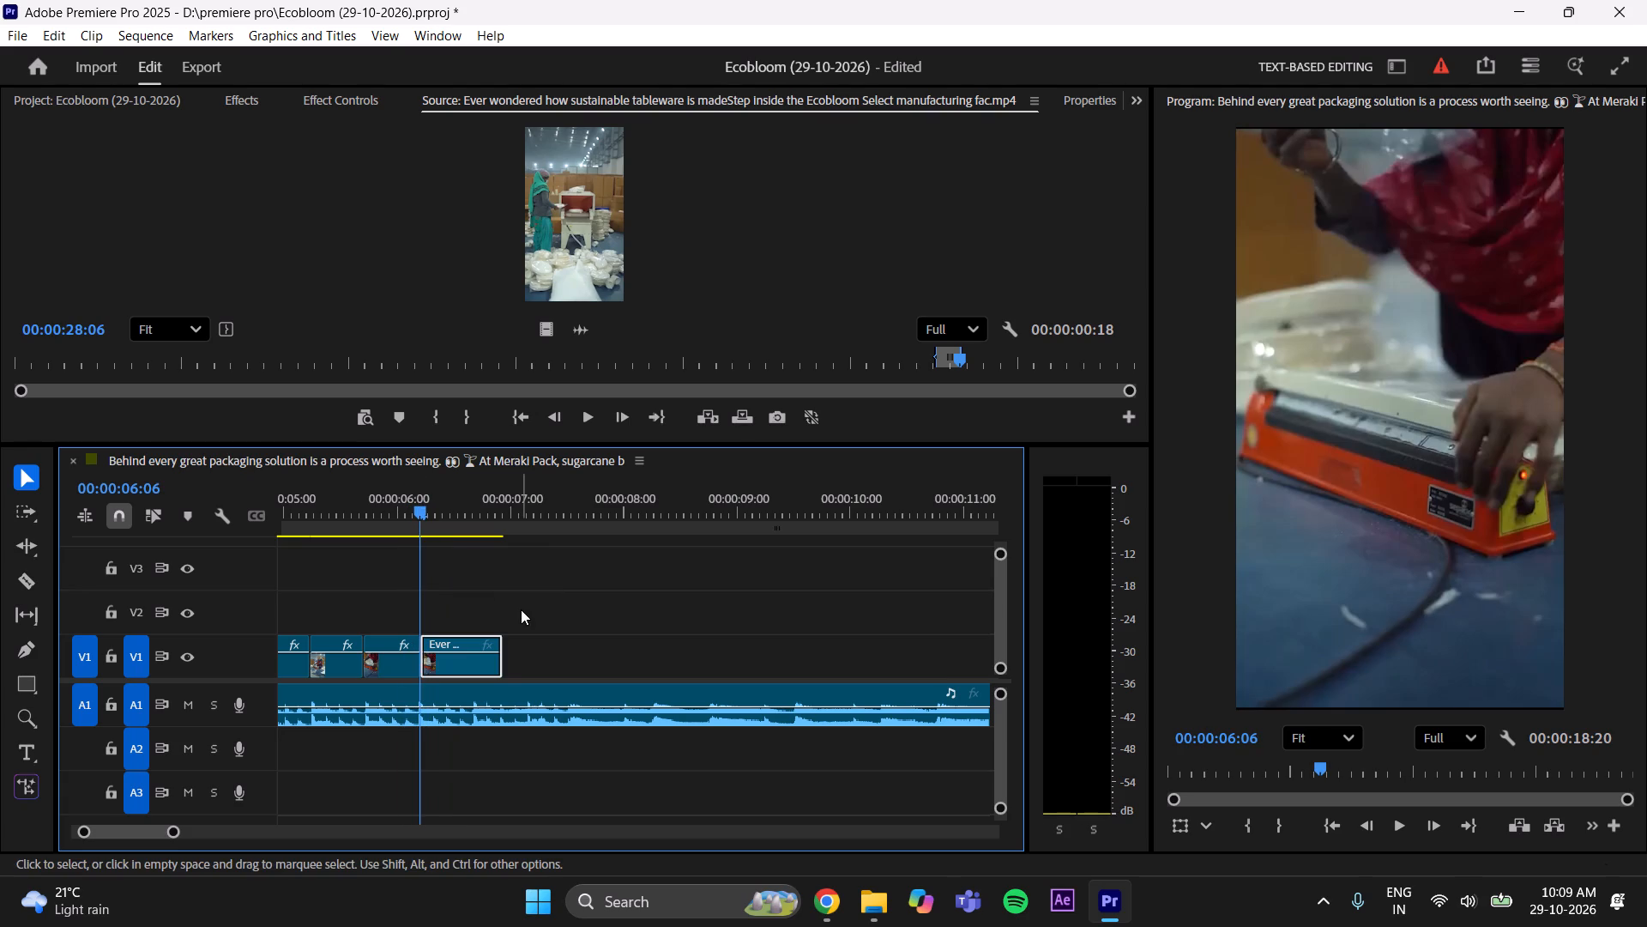
# Trim the stray sealing frame off the start of the worker-in-green clip and move the clip back against the sealing close-up.
pyautogui.click(424, 502)
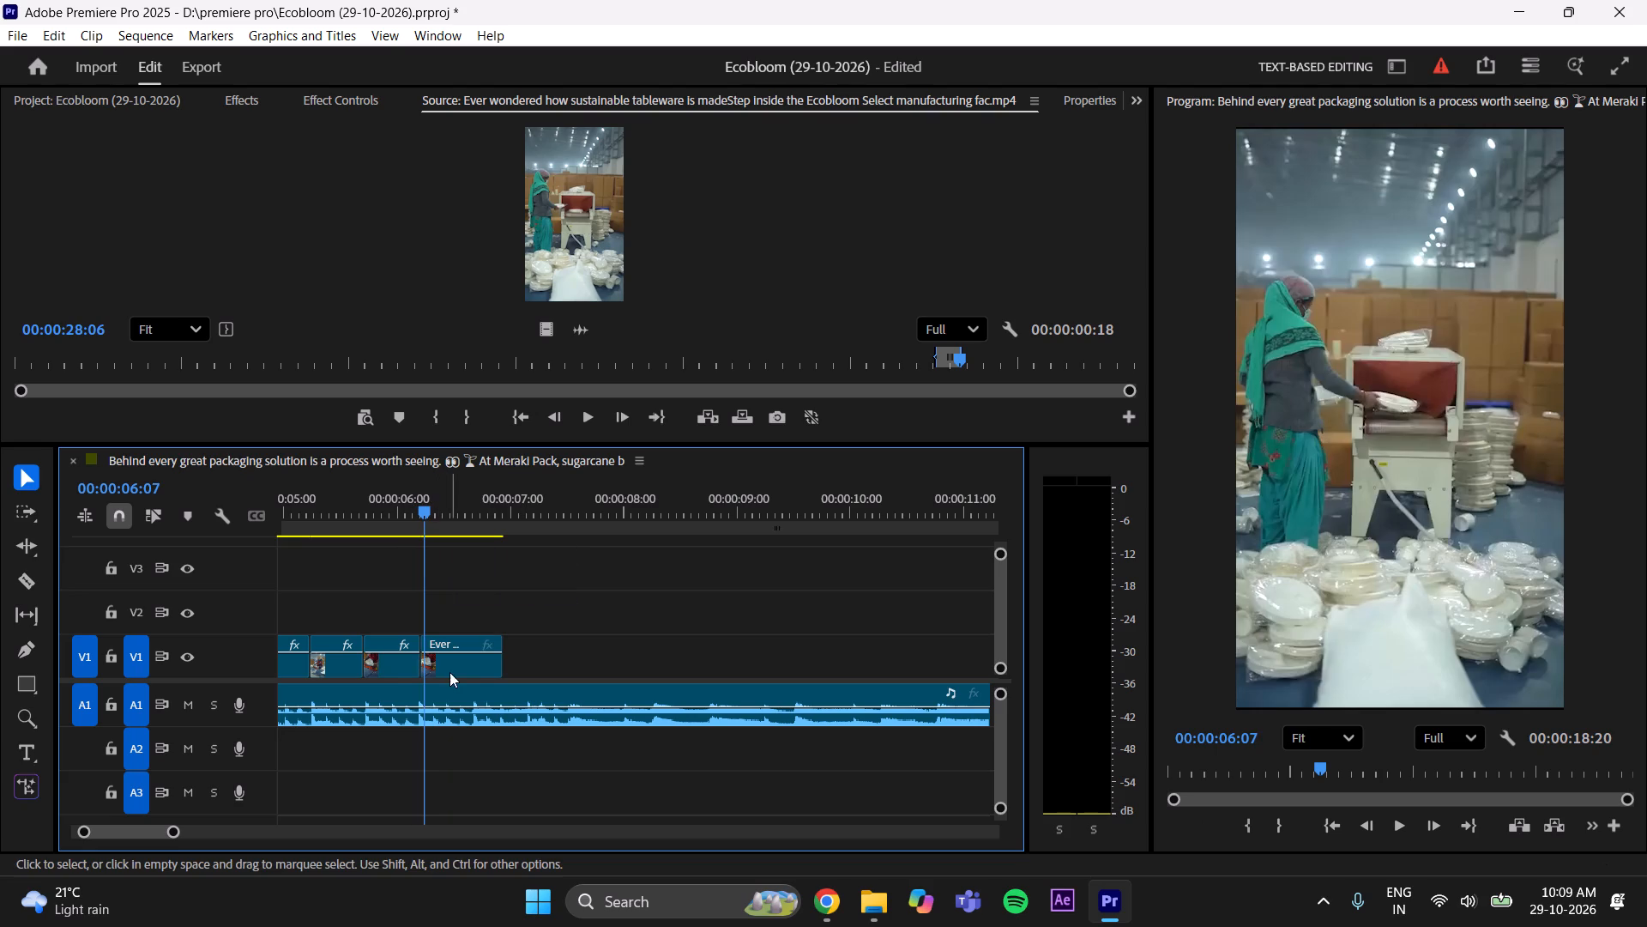
pyautogui.click(450, 675)
pyautogui.moveTo(175, 829); pyautogui.dragTo(137, 833)
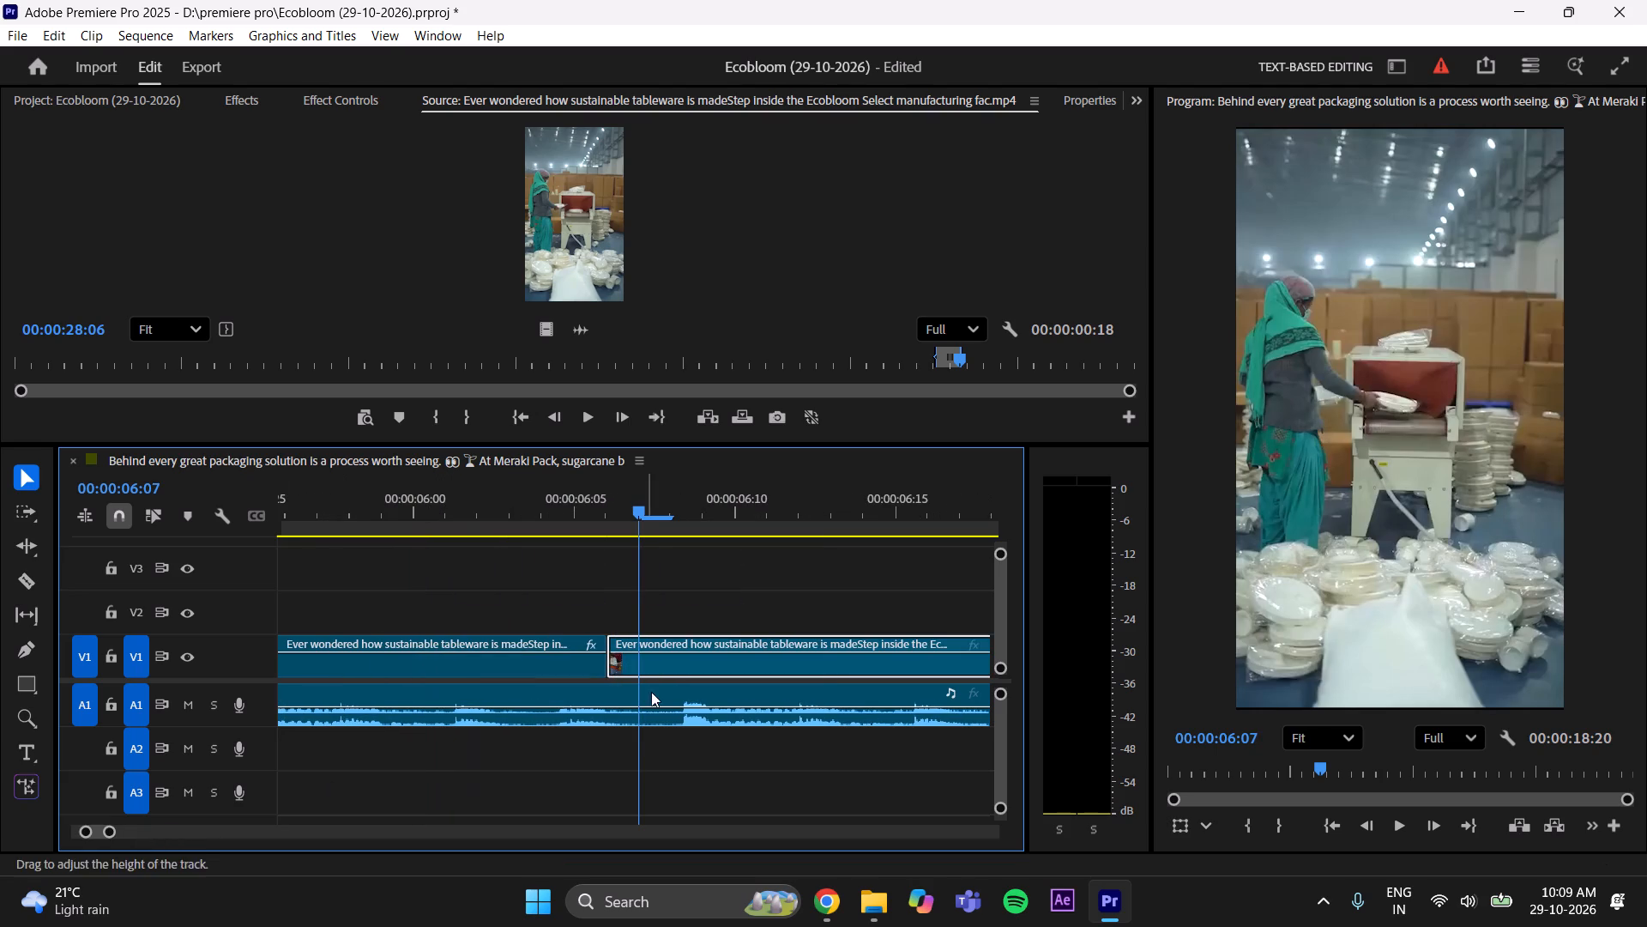
pyautogui.moveTo(615, 669); pyautogui.dragTo(623, 669)
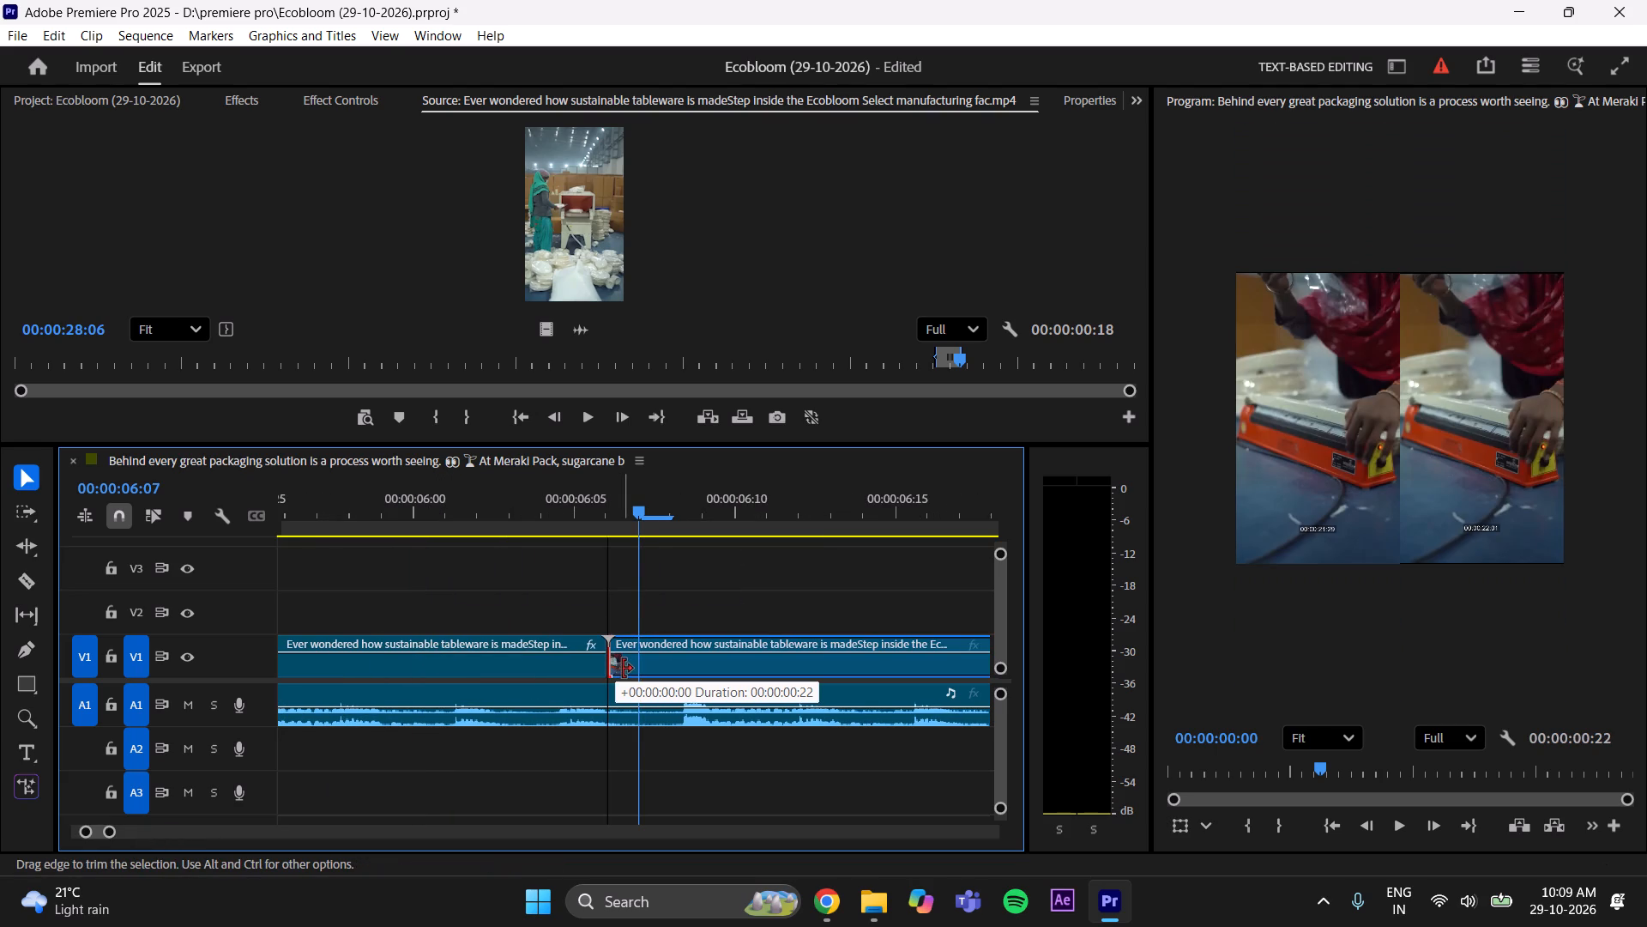
pyautogui.moveTo(623, 669); pyautogui.dragTo(628, 666)
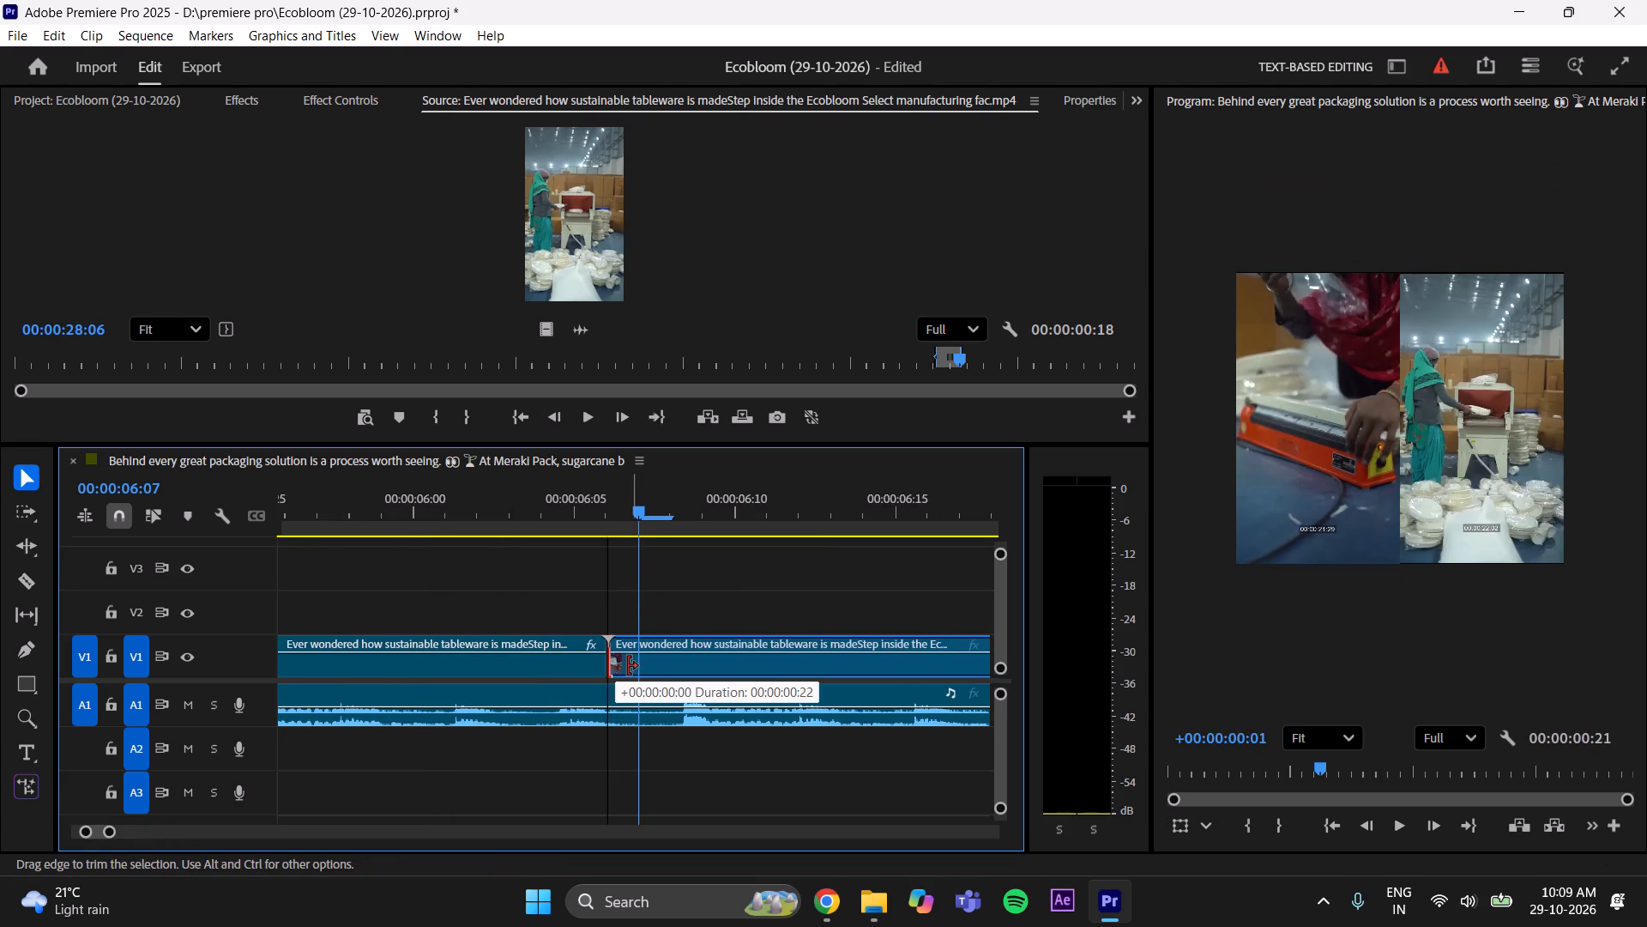
pyautogui.moveTo(628, 666); pyautogui.dragTo(632, 665)
pyautogui.moveTo(661, 666); pyautogui.dragTo(647, 668)
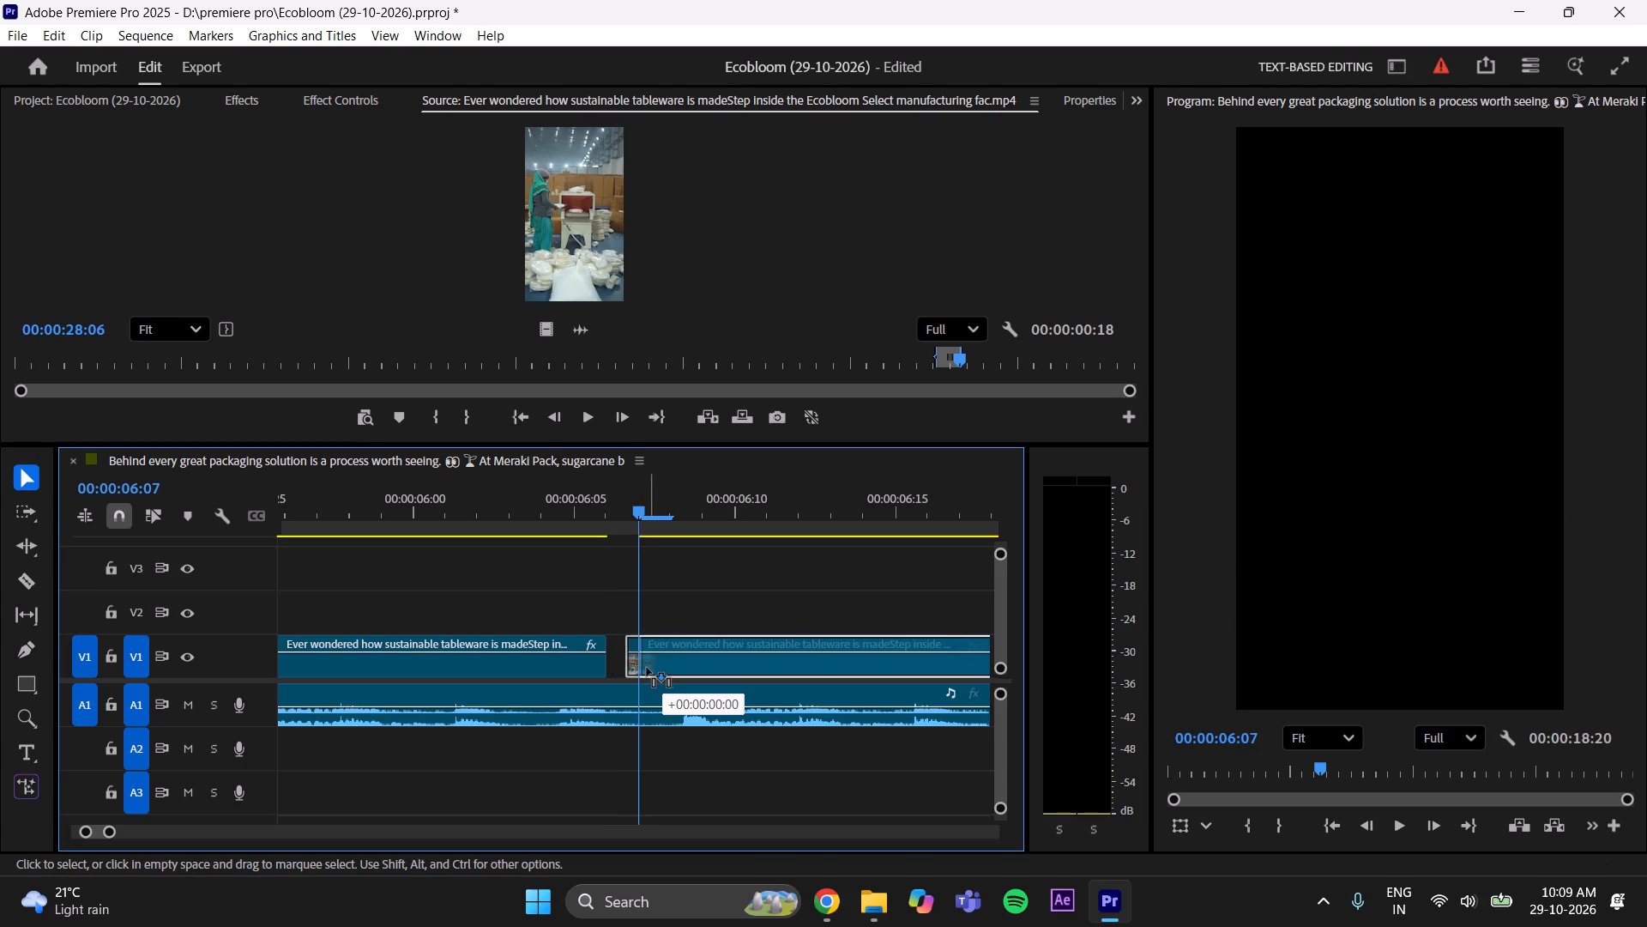
pyautogui.moveTo(647, 668); pyautogui.dragTo(642, 670)
pyautogui.click(687, 593)
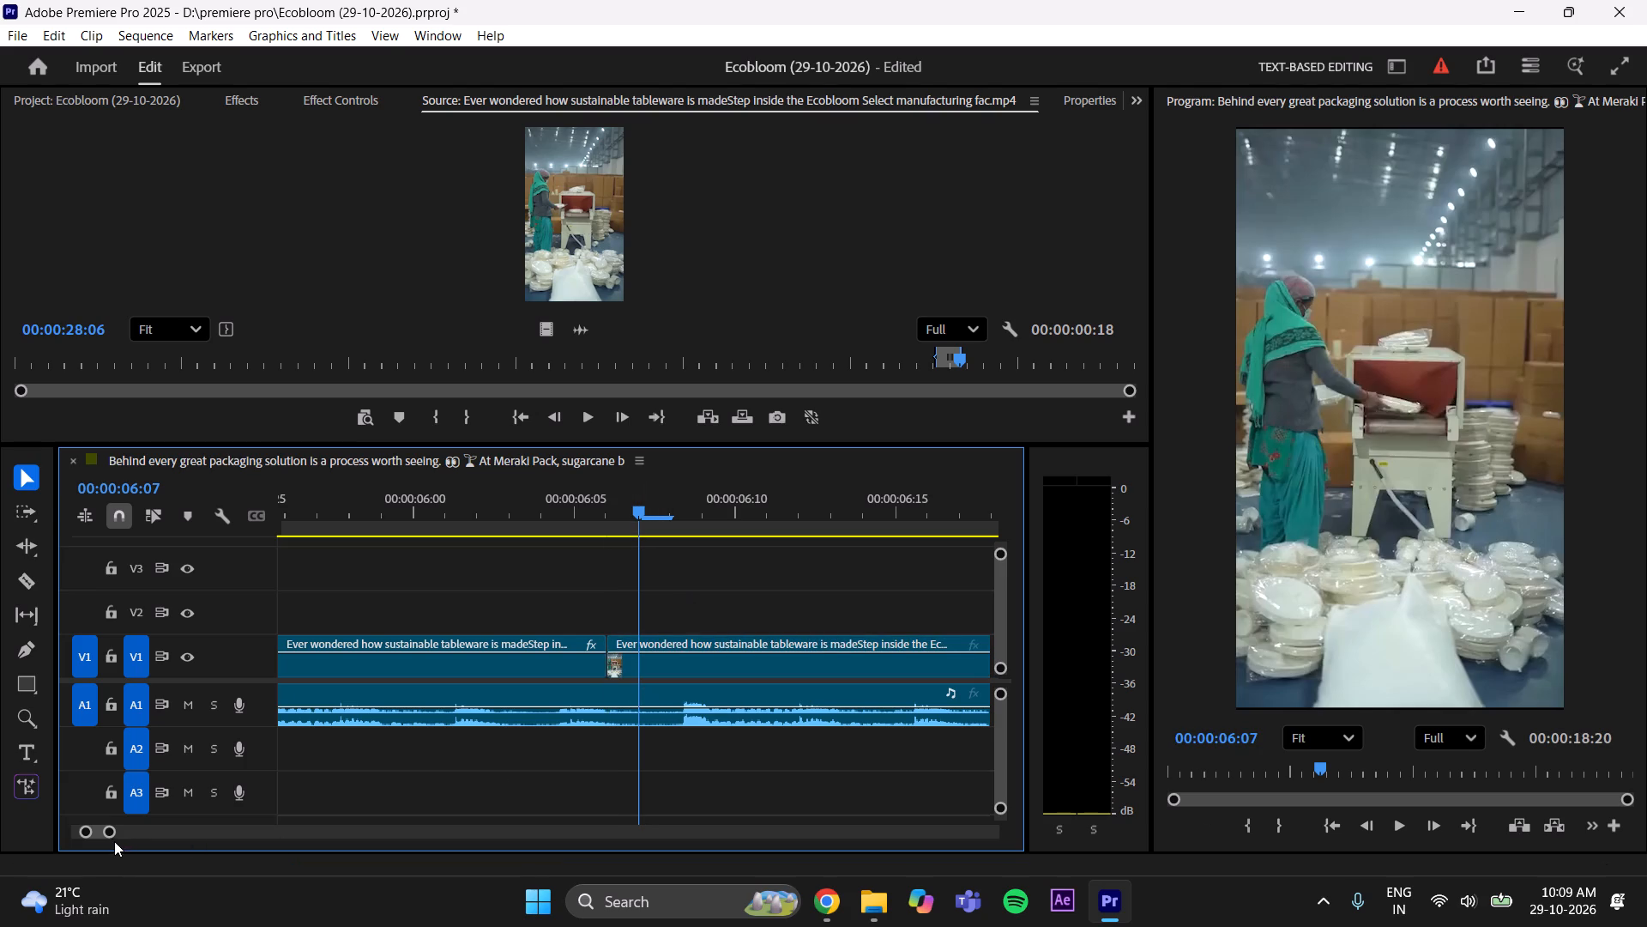
# Trim the end of the worker-in-green clip on V1 to the beat at 00:00:06:20, review it and save the project.
pyautogui.moveTo(111, 833); pyautogui.dragTo(172, 814)
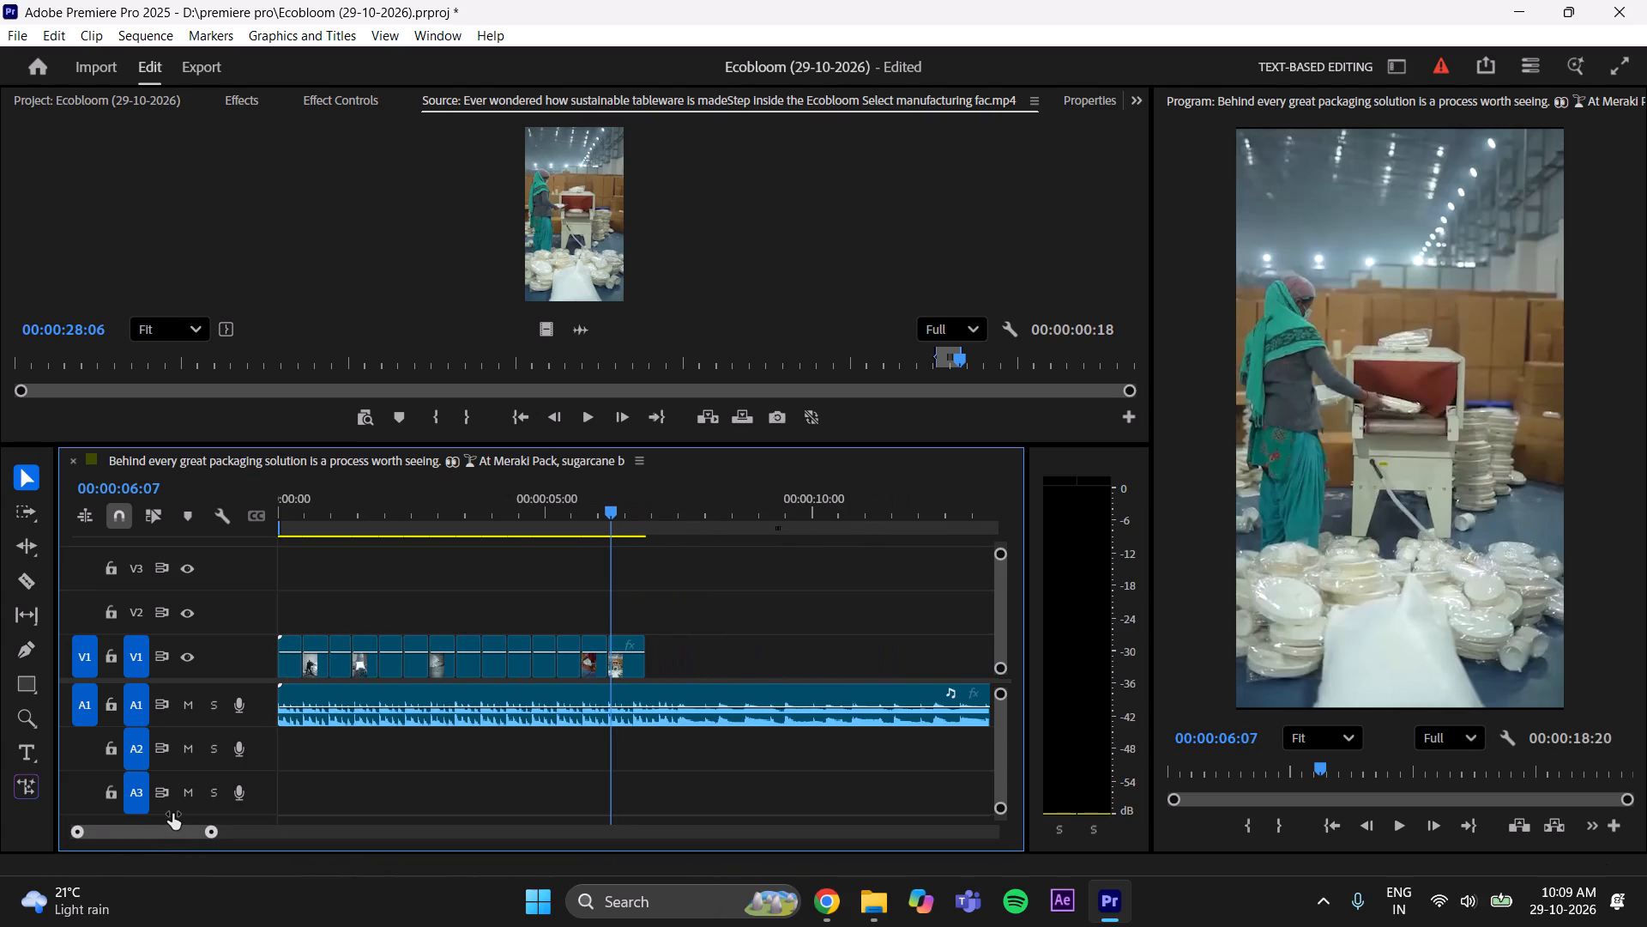
pyautogui.moveTo(172, 814); pyautogui.dragTo(151, 820)
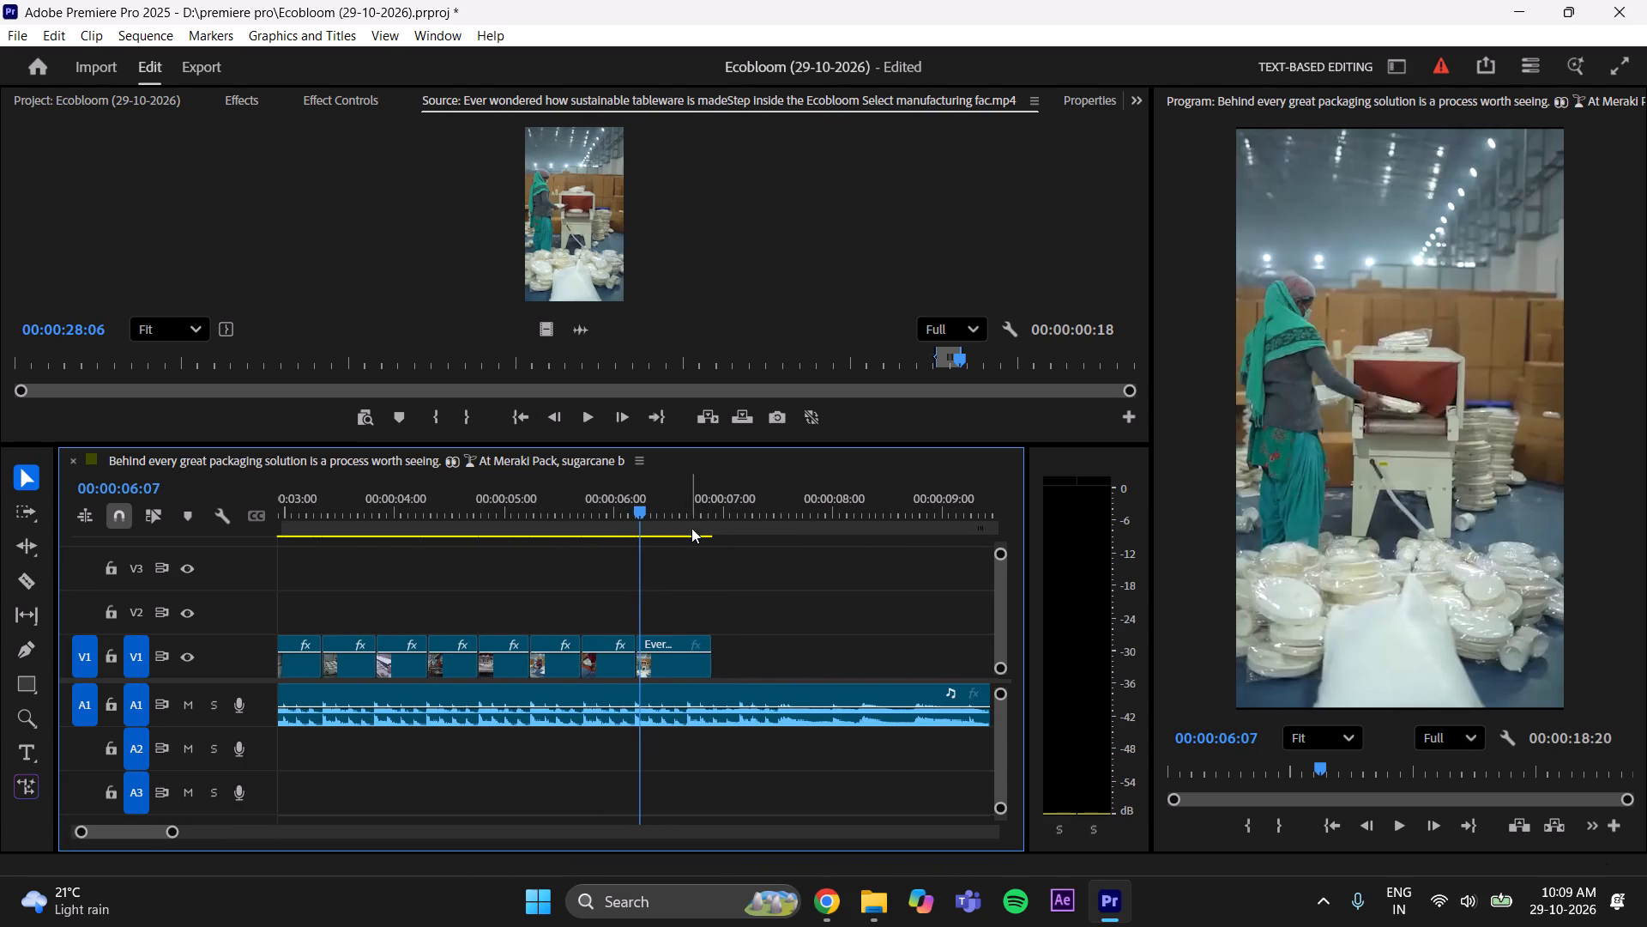
pyautogui.click(685, 510)
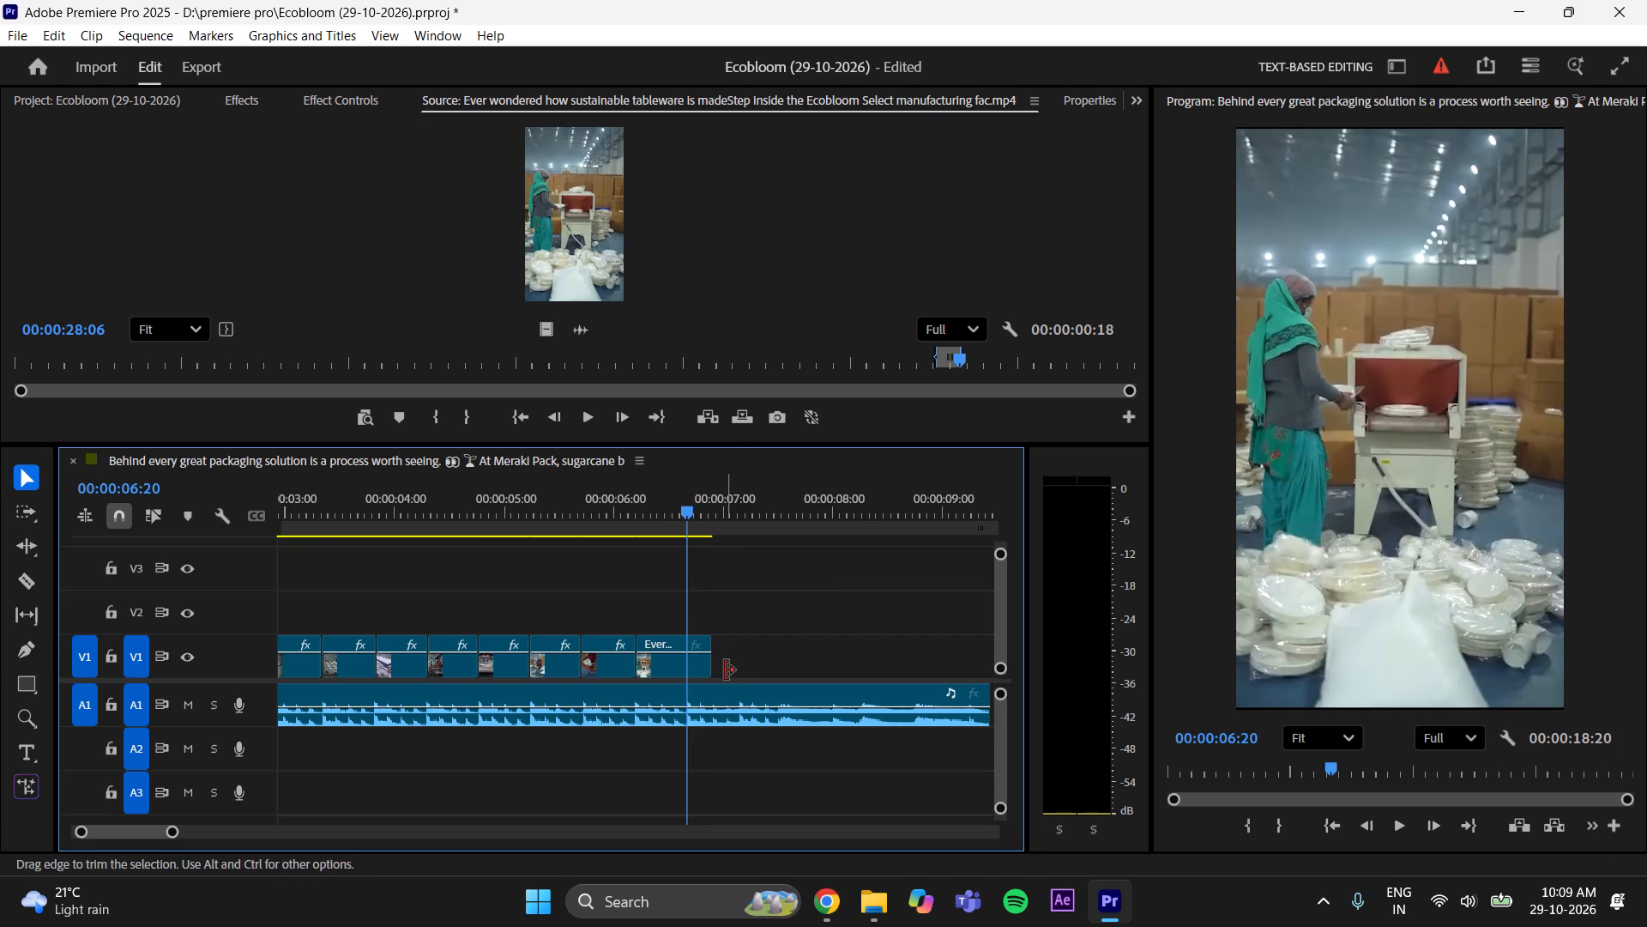
pyautogui.moveTo(721, 672); pyautogui.dragTo(689, 672)
pyautogui.click(715, 603)
pyautogui.moveTo(695, 509); pyautogui.dragTo(674, 519)
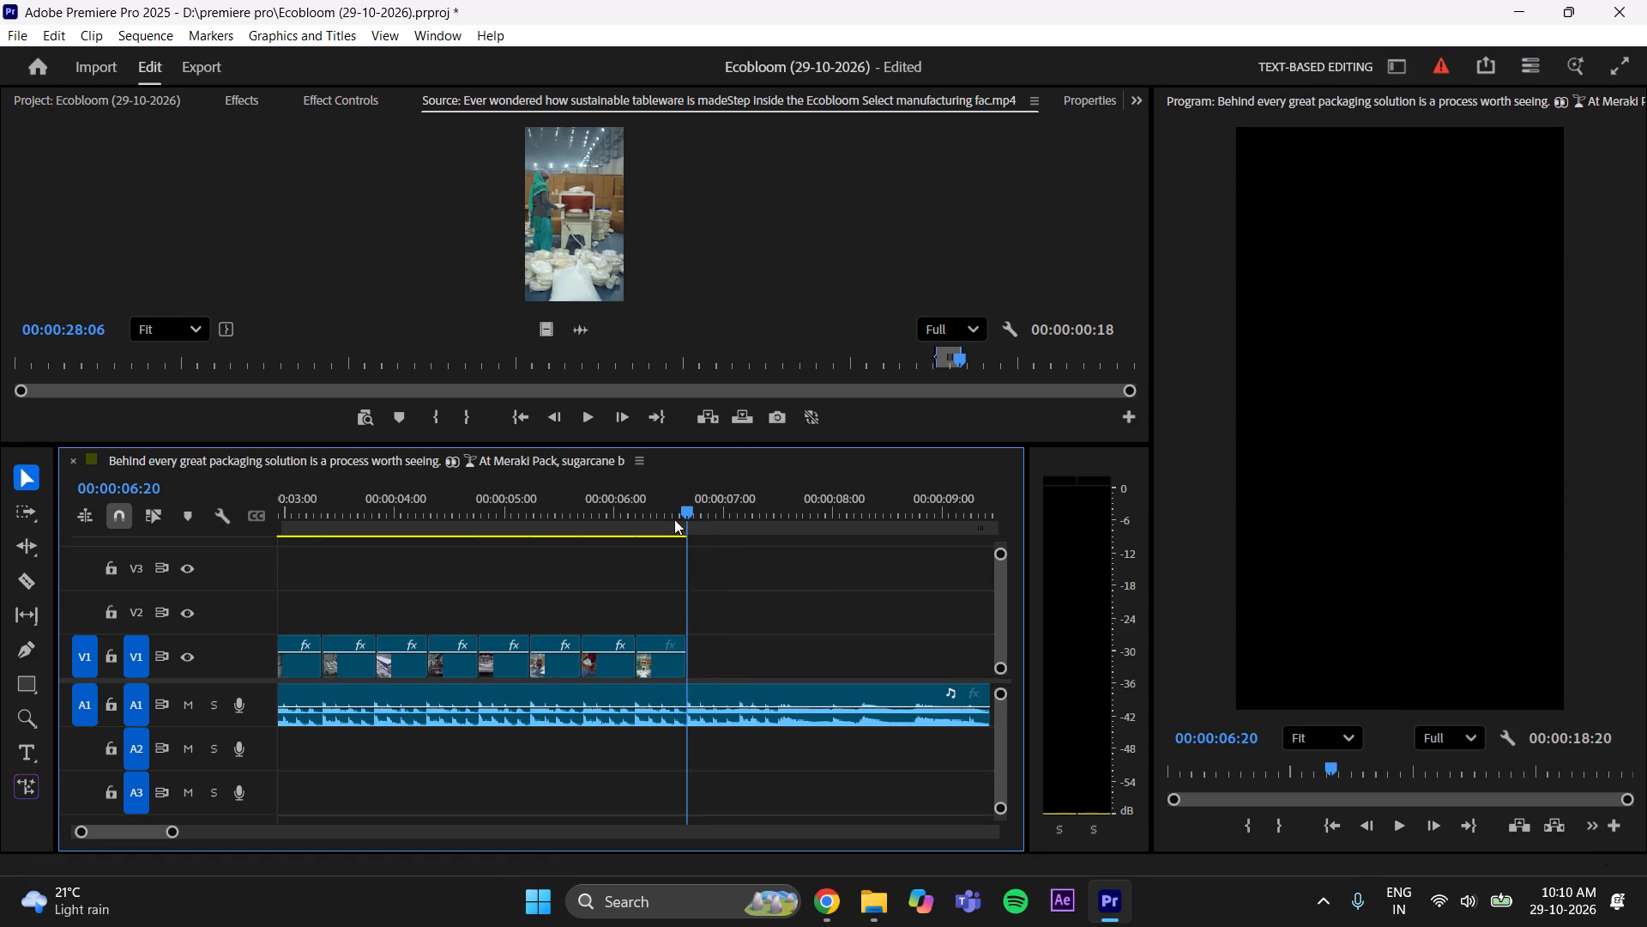
pyautogui.moveTo(674, 519); pyautogui.dragTo(656, 529)
pyautogui.click(744, 651)
pyautogui.hotkey('ctrl', 's')
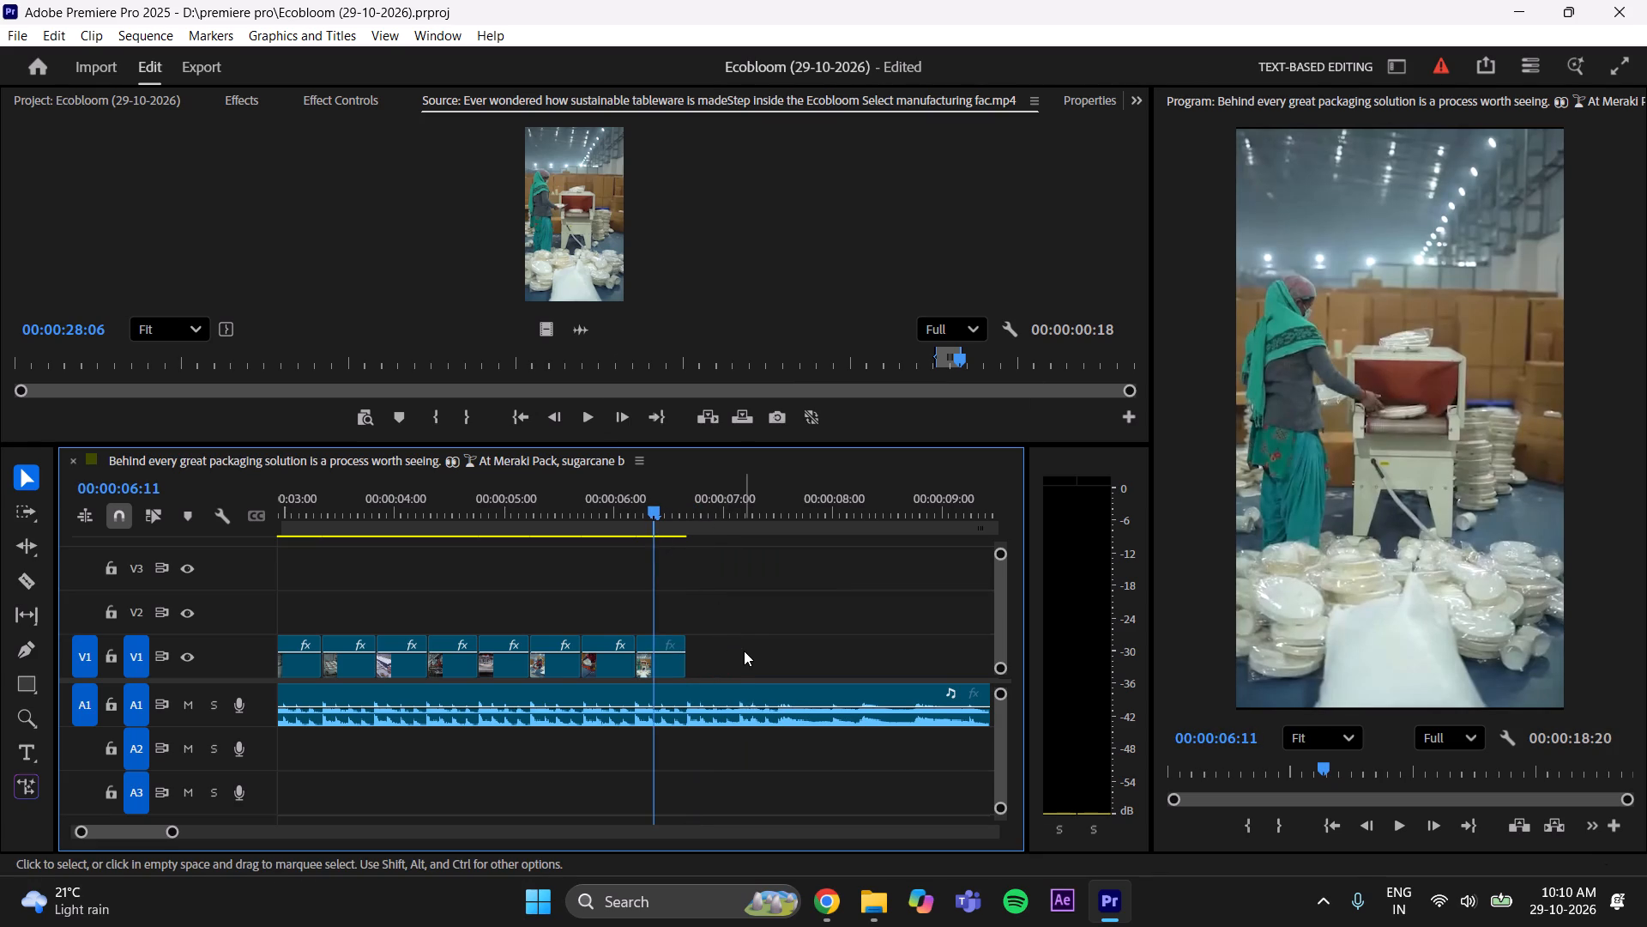
# Mark the carton-taping close-up in the source video from 00:00:29:18 to 00:00:30:07.
pyautogui.moveTo(962, 357); pyautogui.dragTo(974, 359)
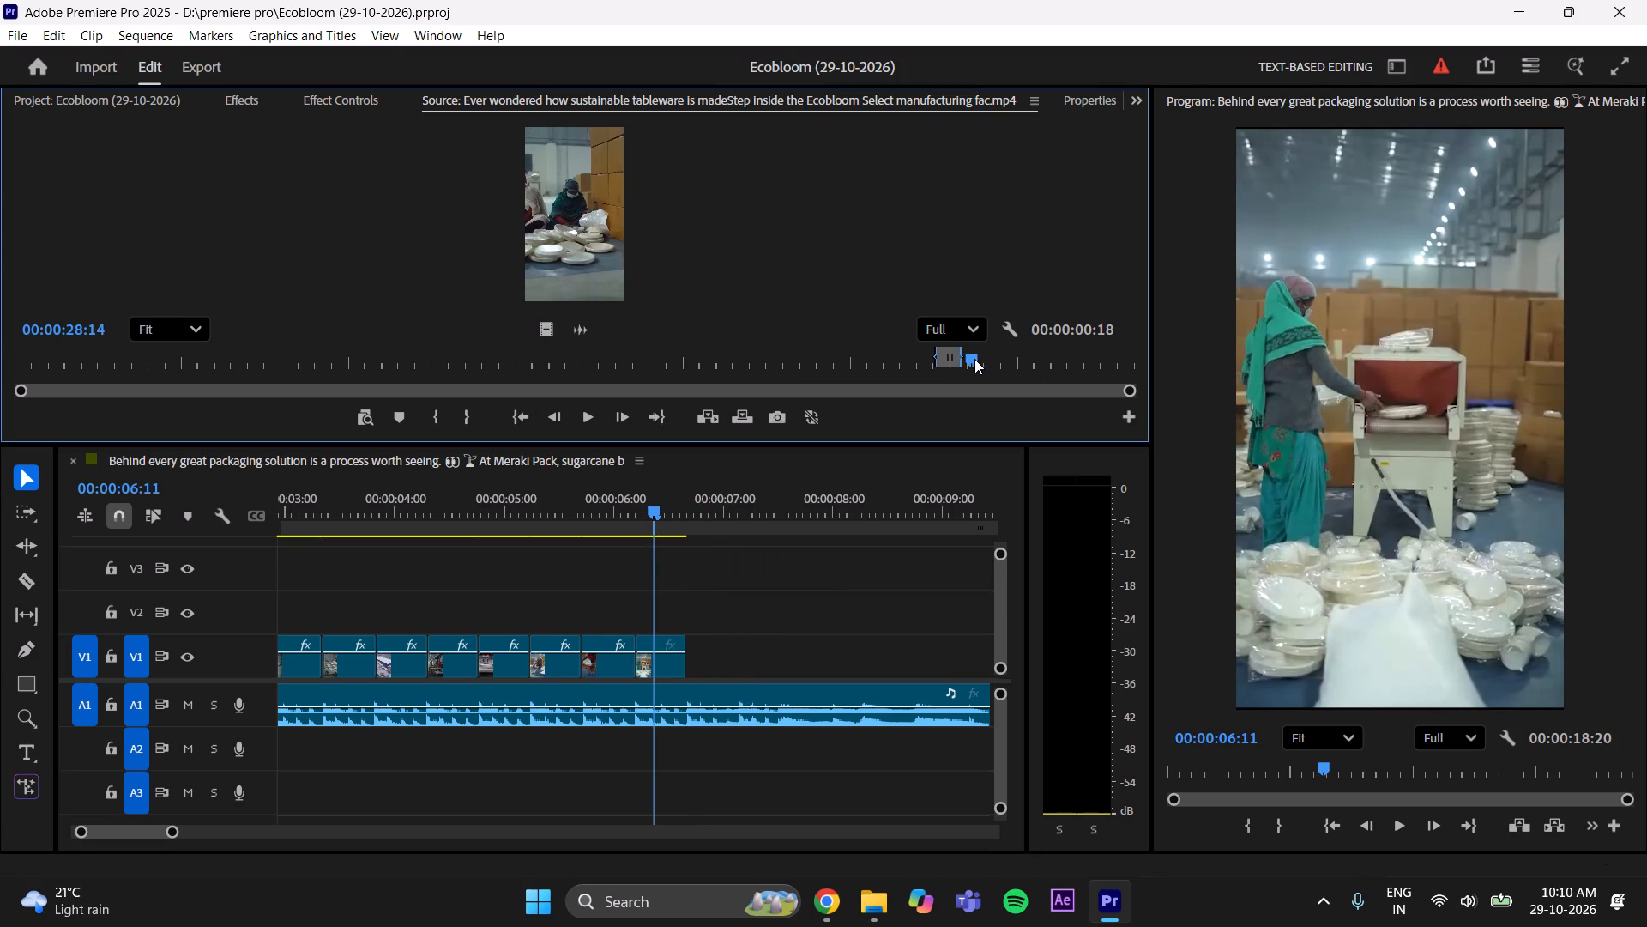
pyautogui.moveTo(974, 359); pyautogui.dragTo(1017, 372)
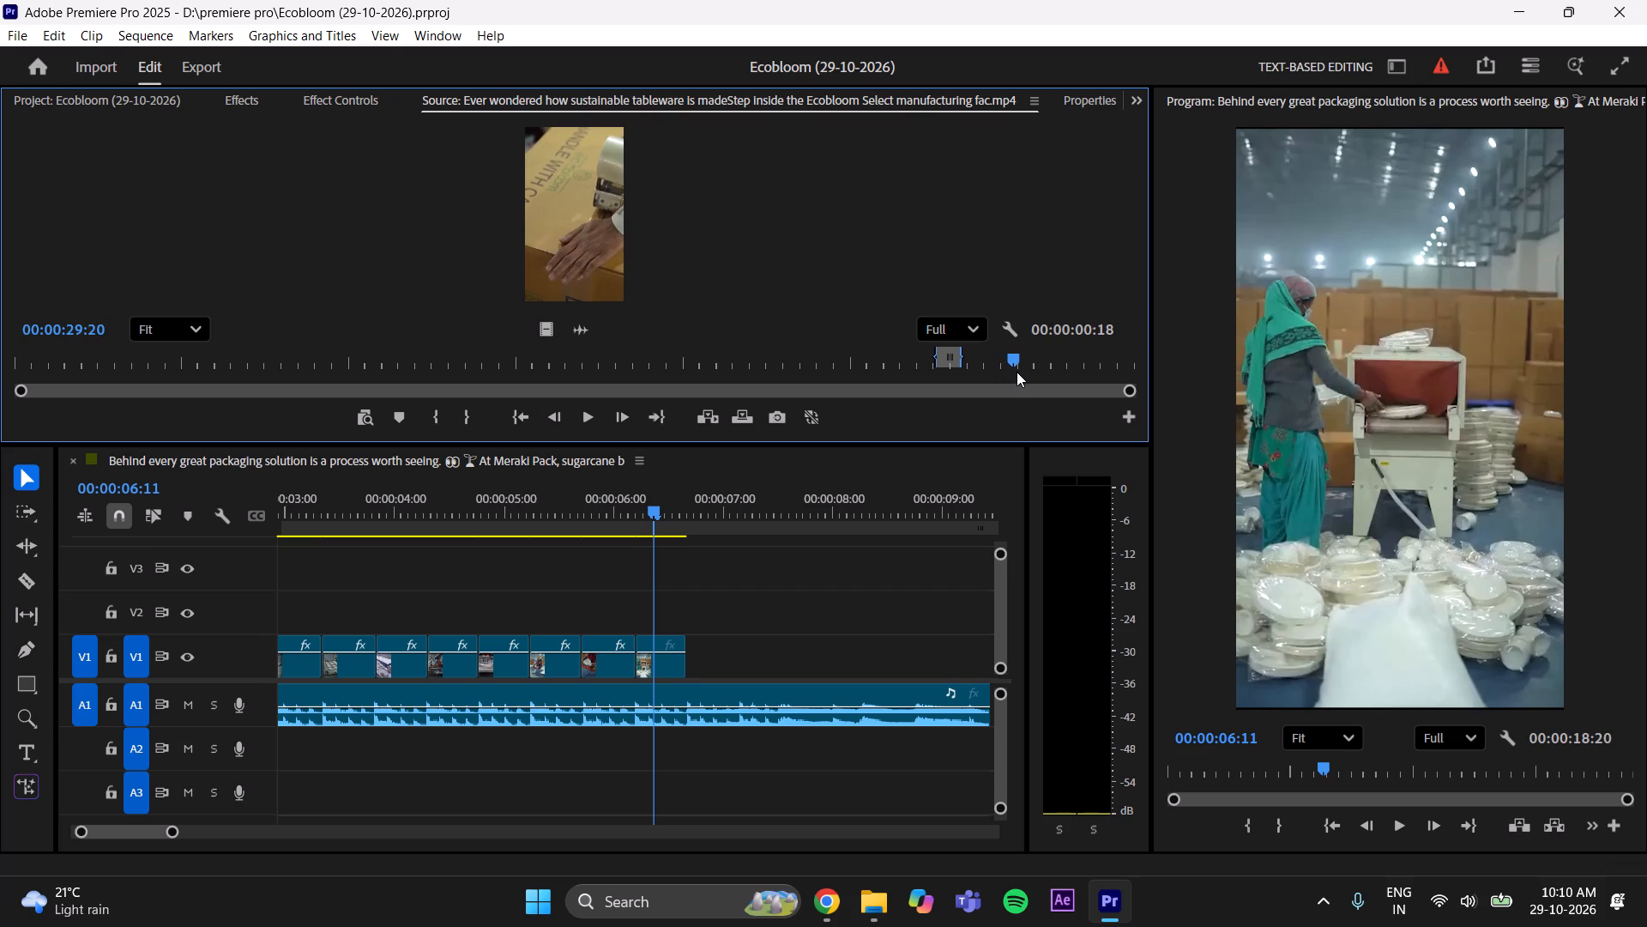
pyautogui.moveTo(1017, 372); pyautogui.dragTo(993, 393)
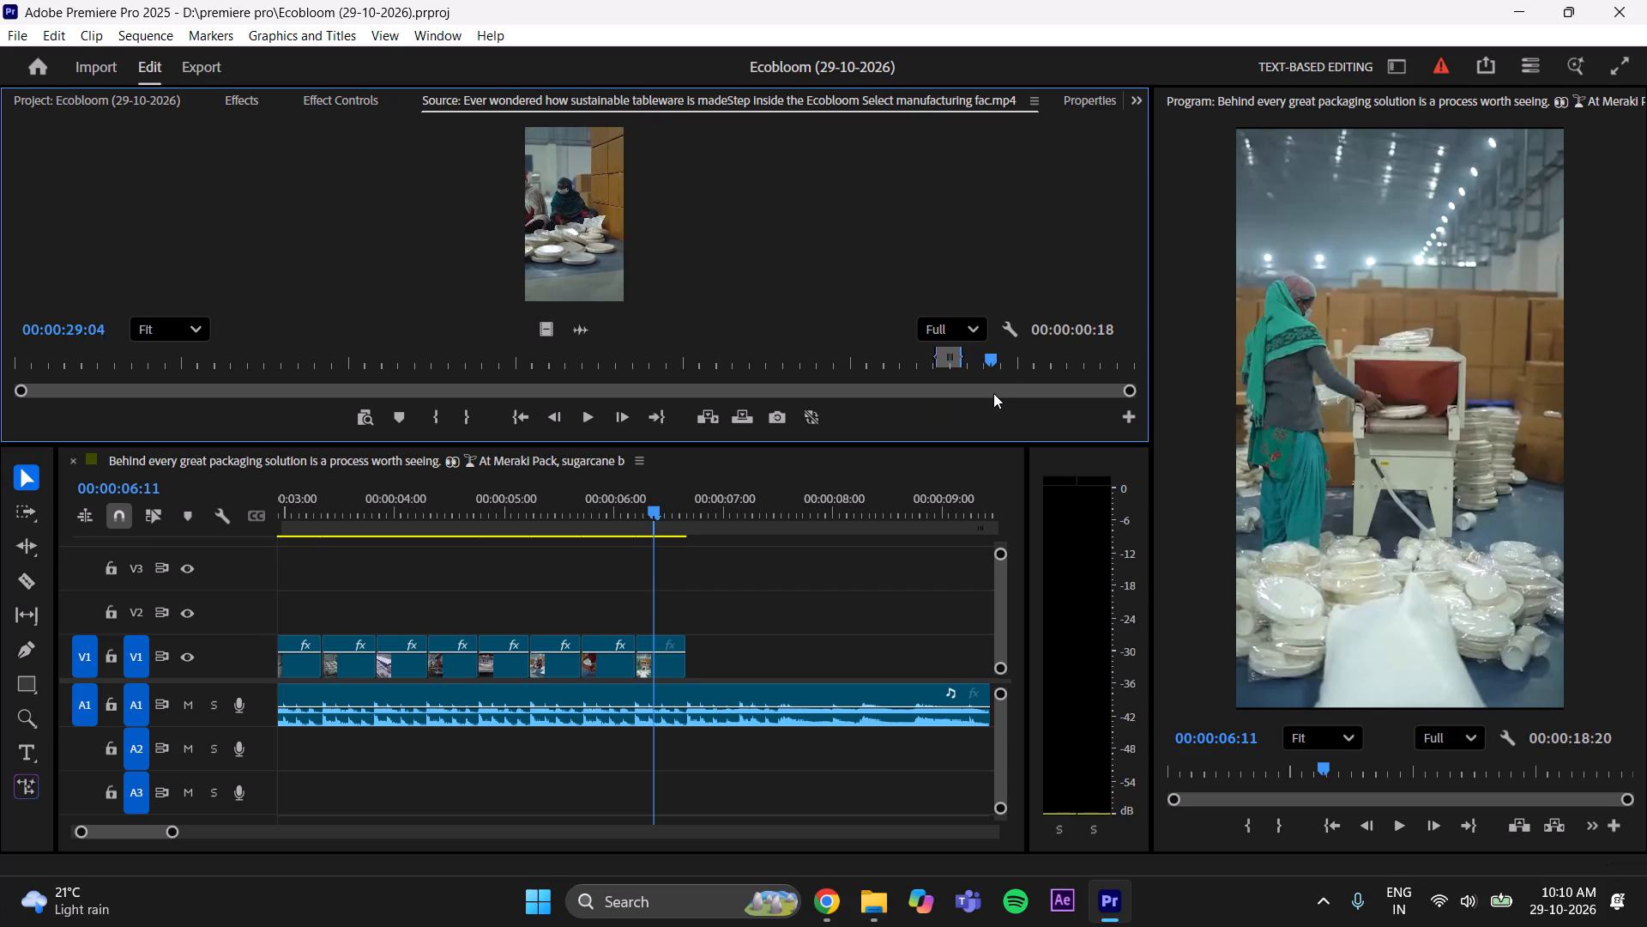
pyautogui.moveTo(993, 393); pyautogui.dragTo(1017, 396)
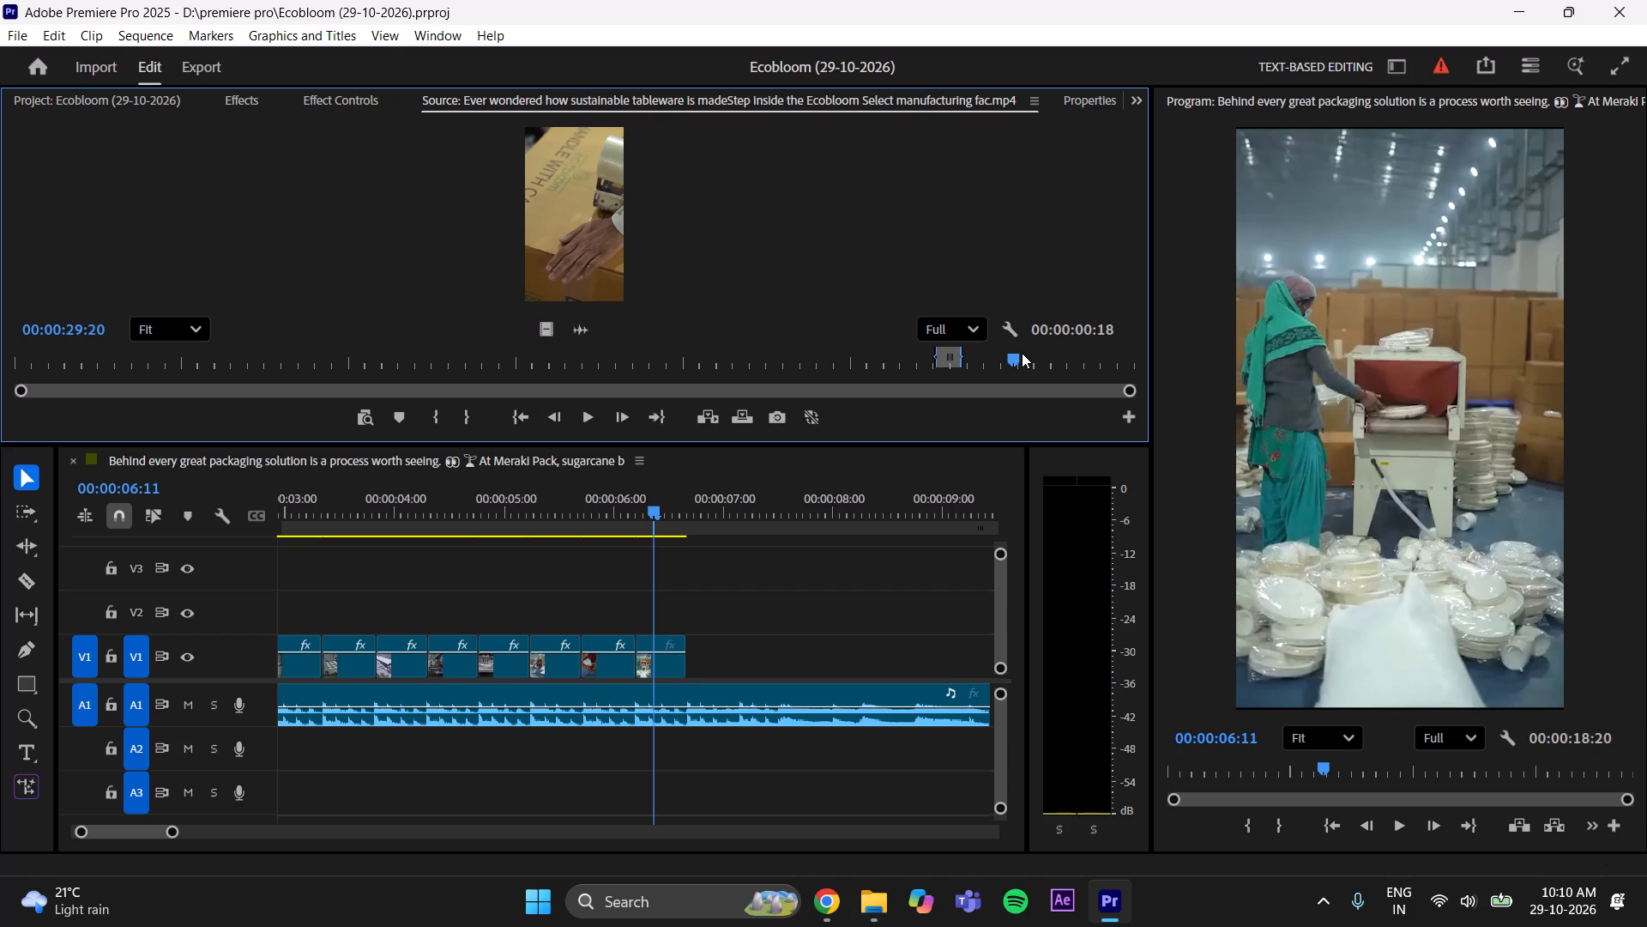
pyautogui.click(1016, 359)
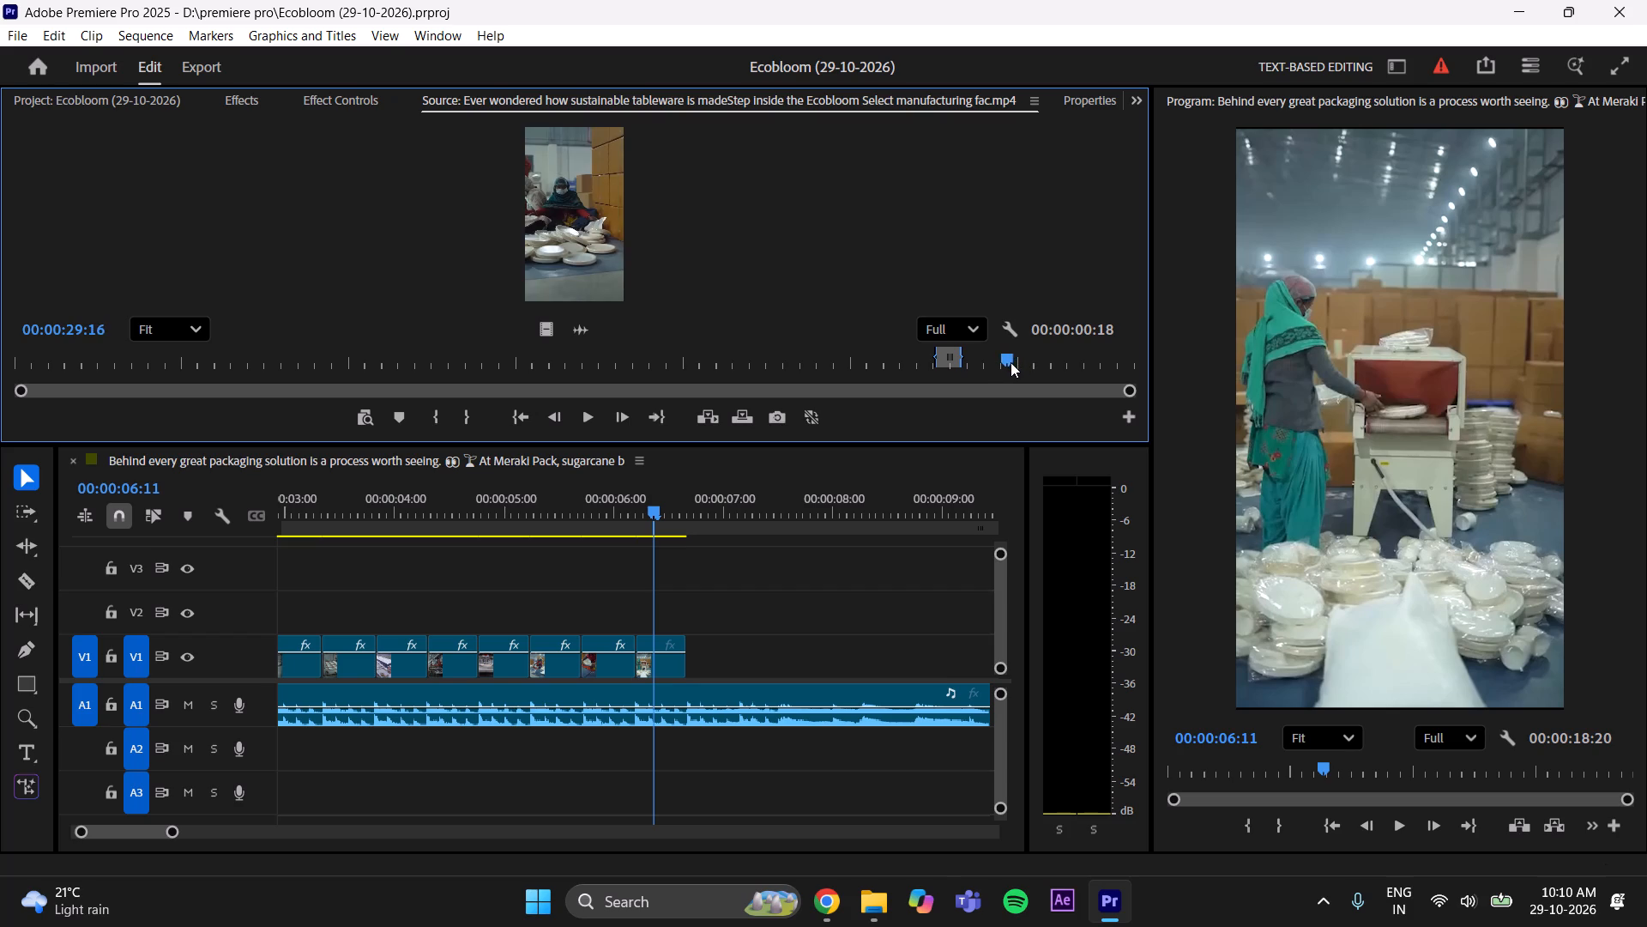
pyautogui.click(440, 429)
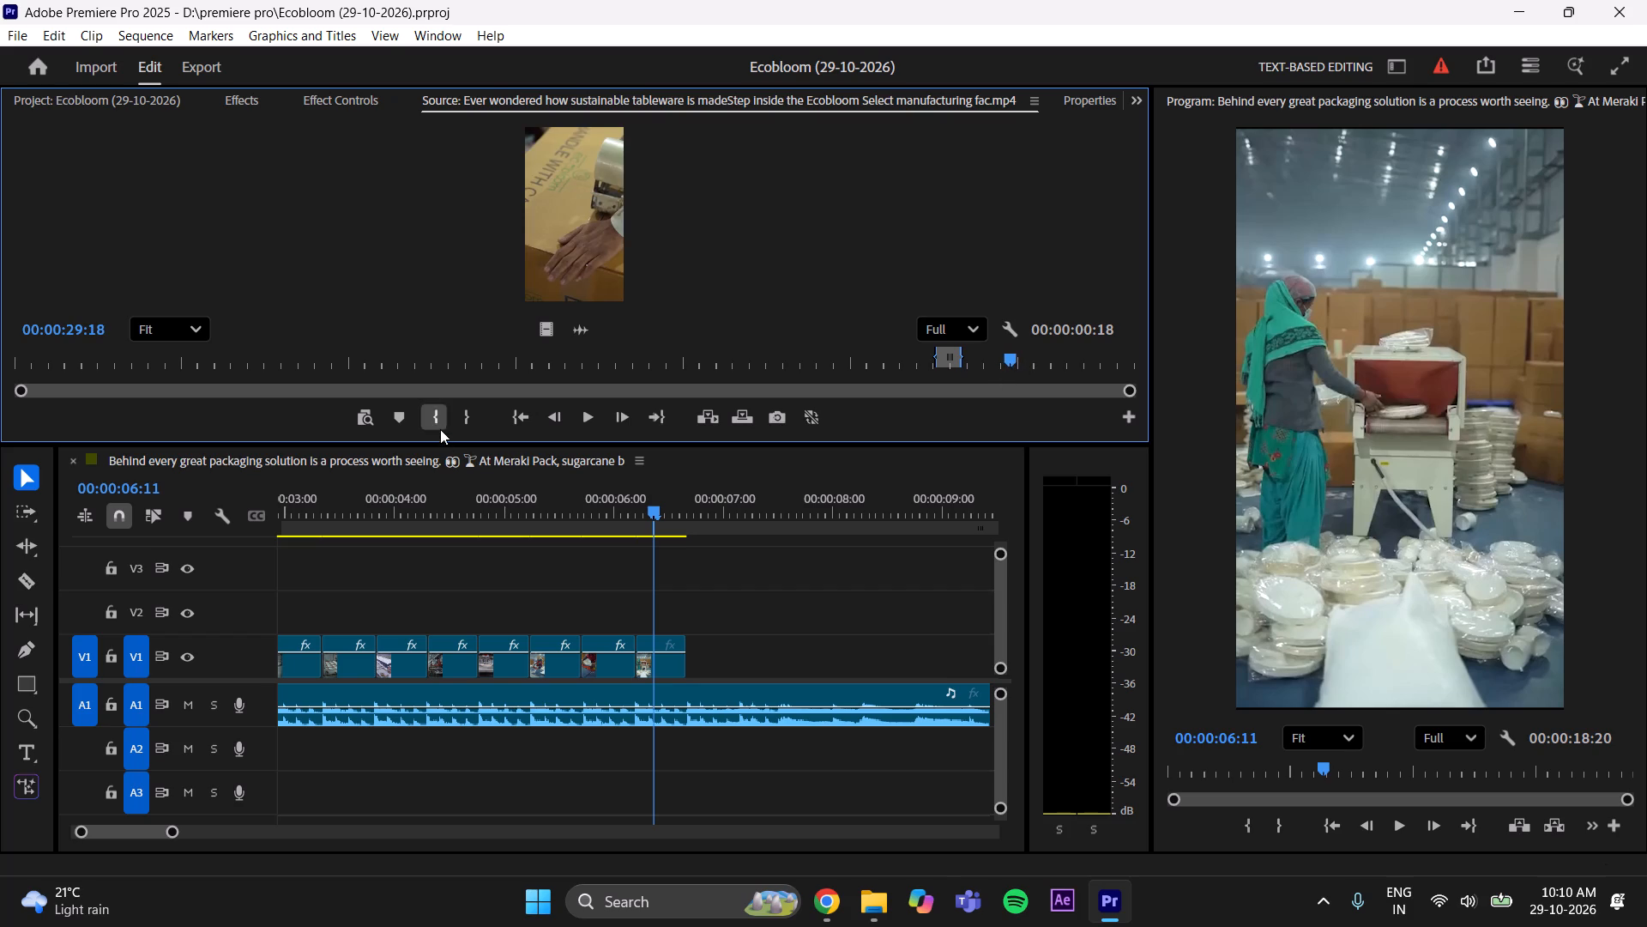
pyautogui.moveTo(1008, 356); pyautogui.dragTo(1044, 365)
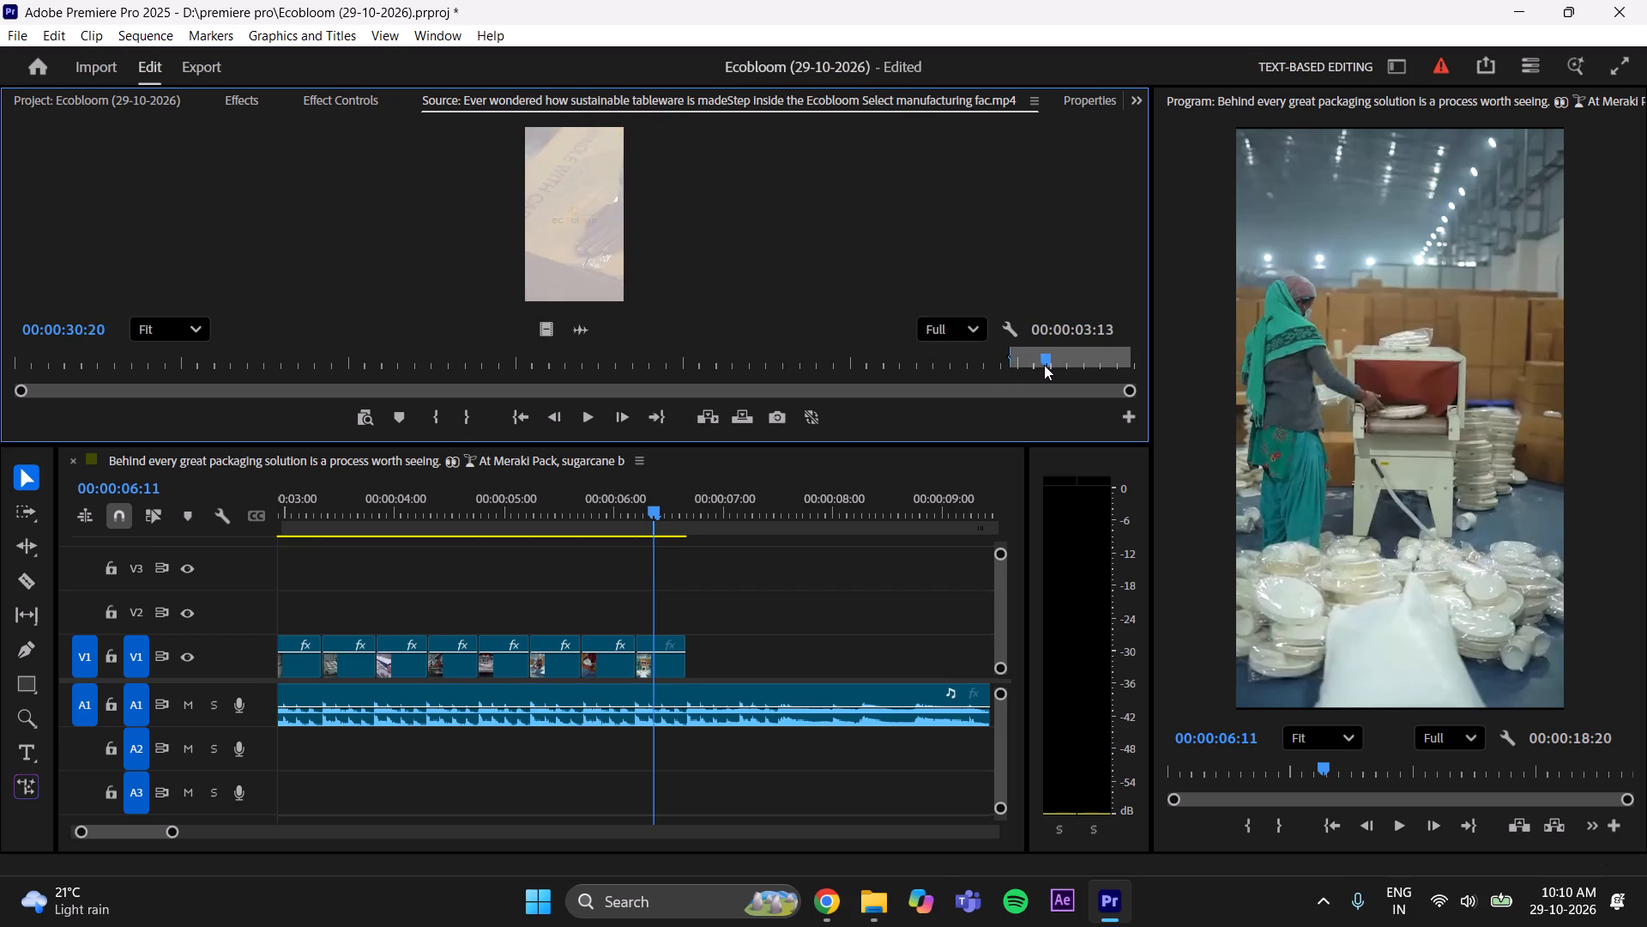
pyautogui.moveTo(1044, 365); pyautogui.dragTo(1027, 371)
pyautogui.click(471, 420)
# Add the marked carton-taping shot, video only, to V1 after the worker-in-green clip, scale it to frame size and review it.
pyautogui.moveTo(544, 325); pyautogui.dragTo(561, 335)
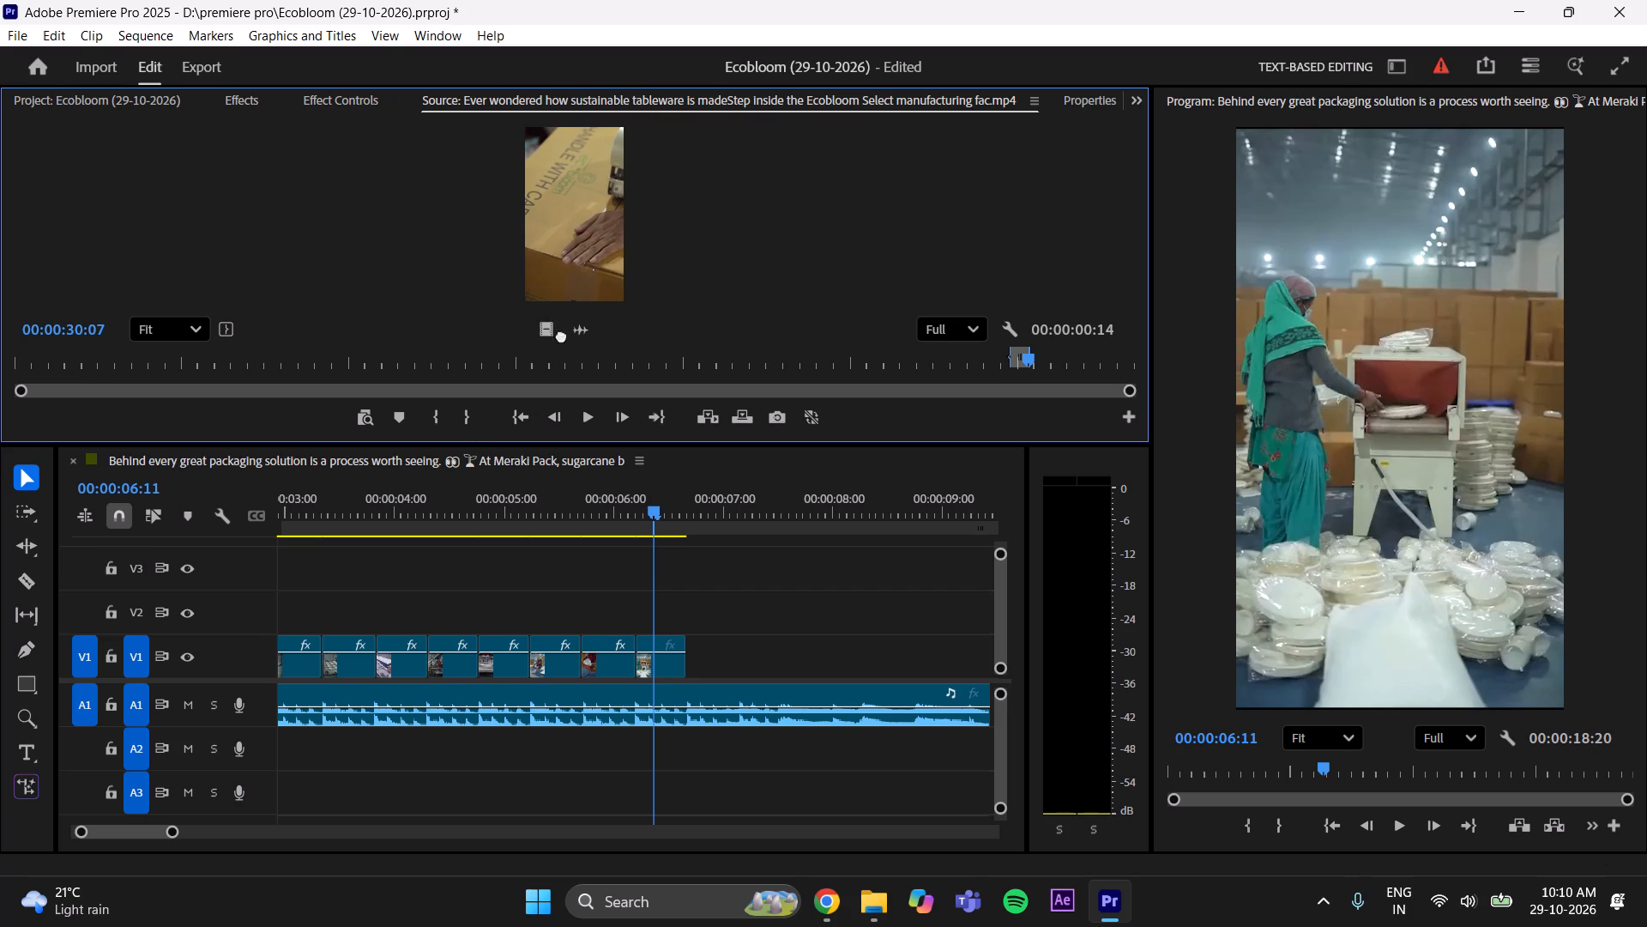
pyautogui.moveTo(561, 335); pyautogui.dragTo(697, 669)
pyautogui.moveTo(684, 507); pyautogui.dragTo(710, 497)
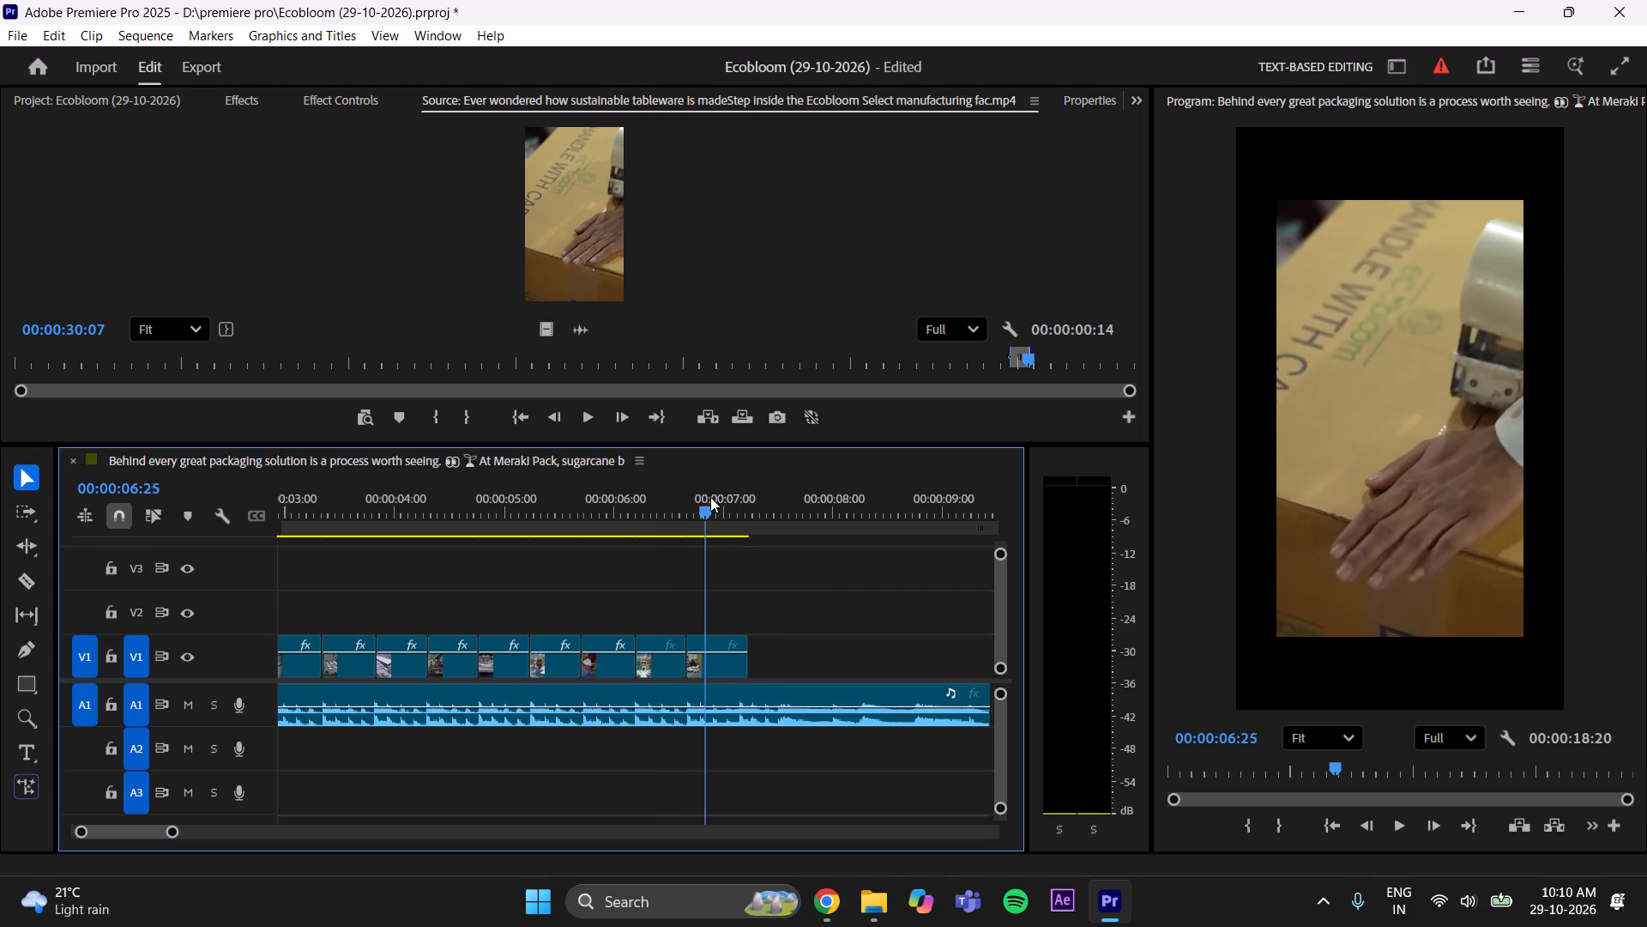
pyautogui.moveTo(710, 497); pyautogui.dragTo(721, 493)
pyautogui.click(700, 660)
pyautogui.rightClick(700, 660)
pyautogui.click(756, 790)
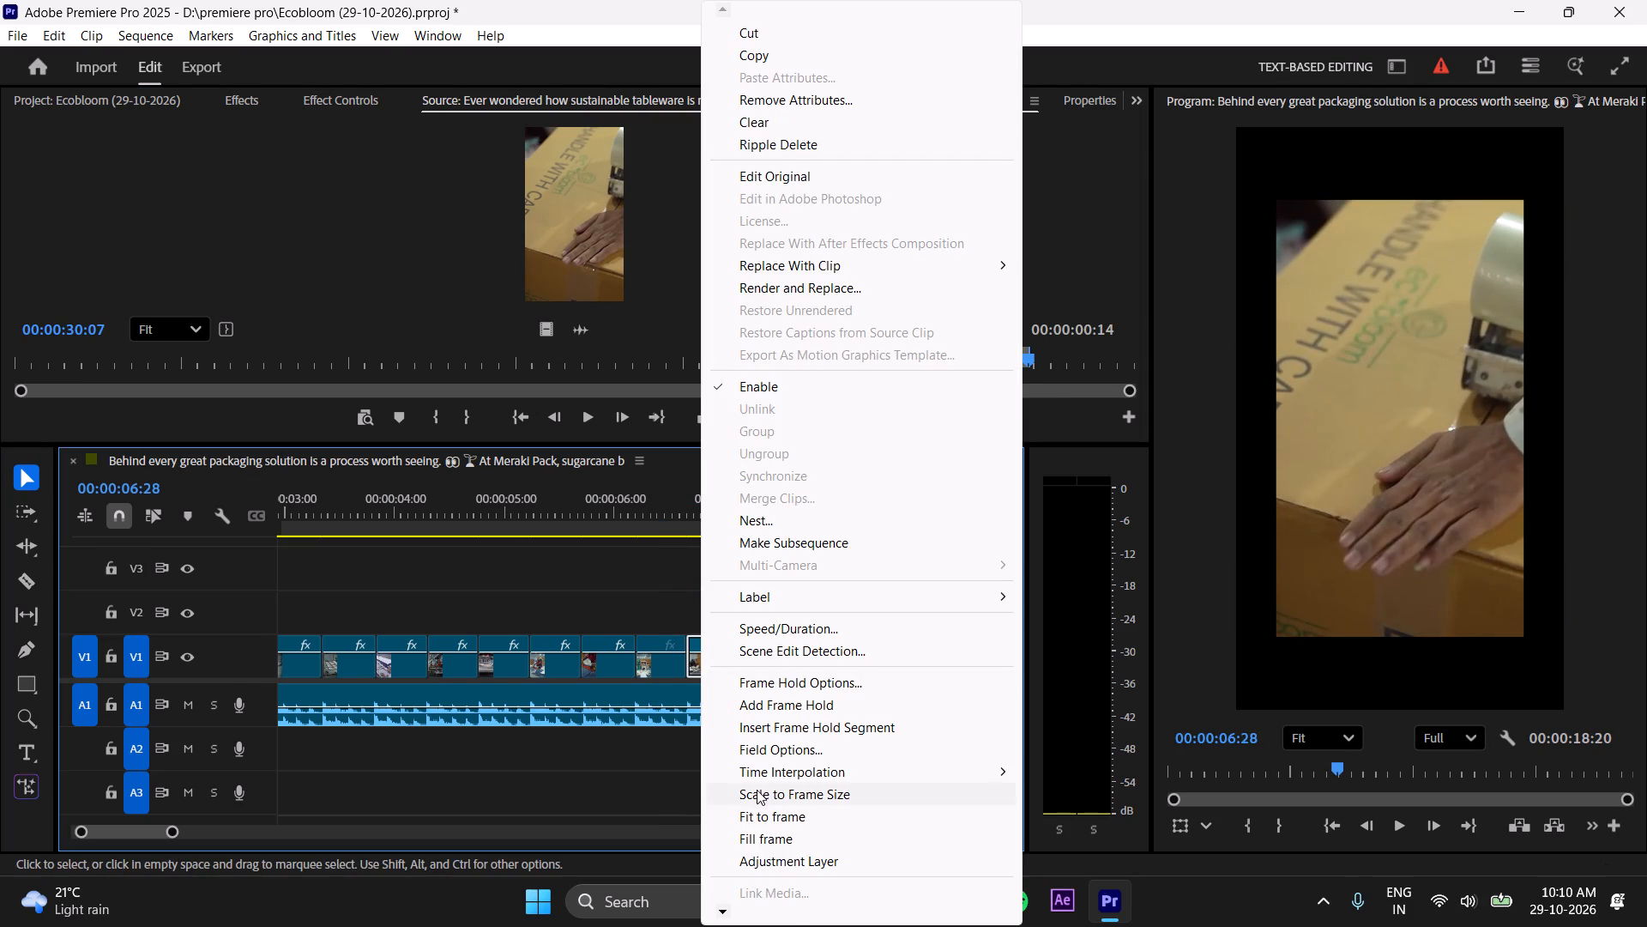
pyautogui.moveTo(721, 503); pyautogui.dragTo(696, 516)
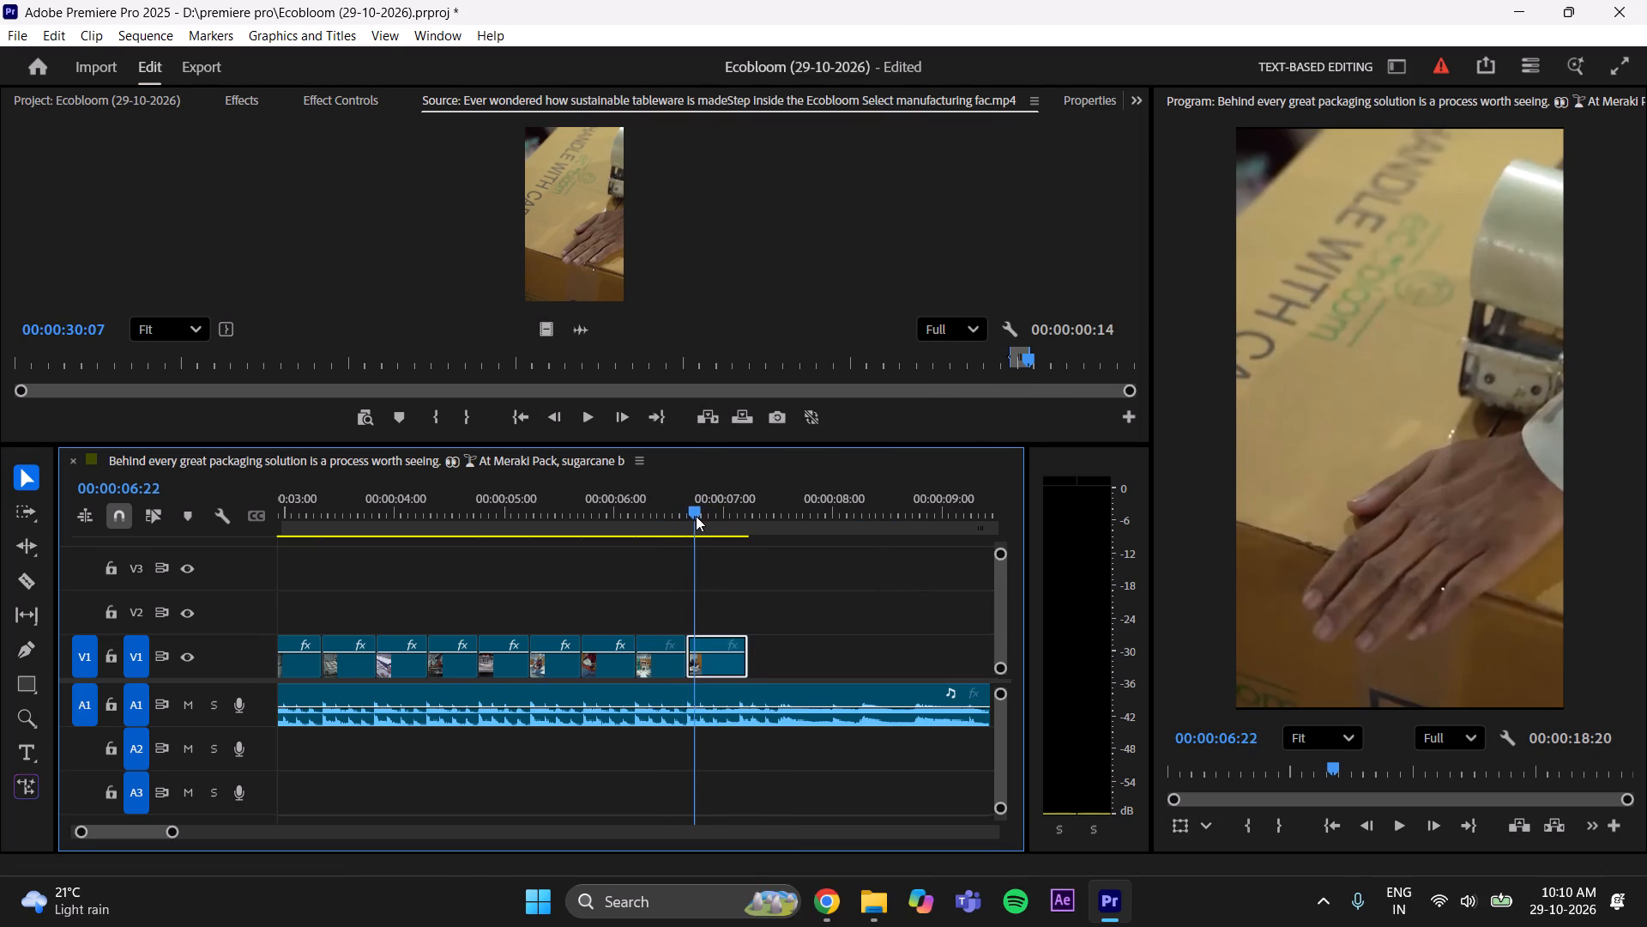
pyautogui.moveTo(696, 516); pyautogui.dragTo(747, 495)
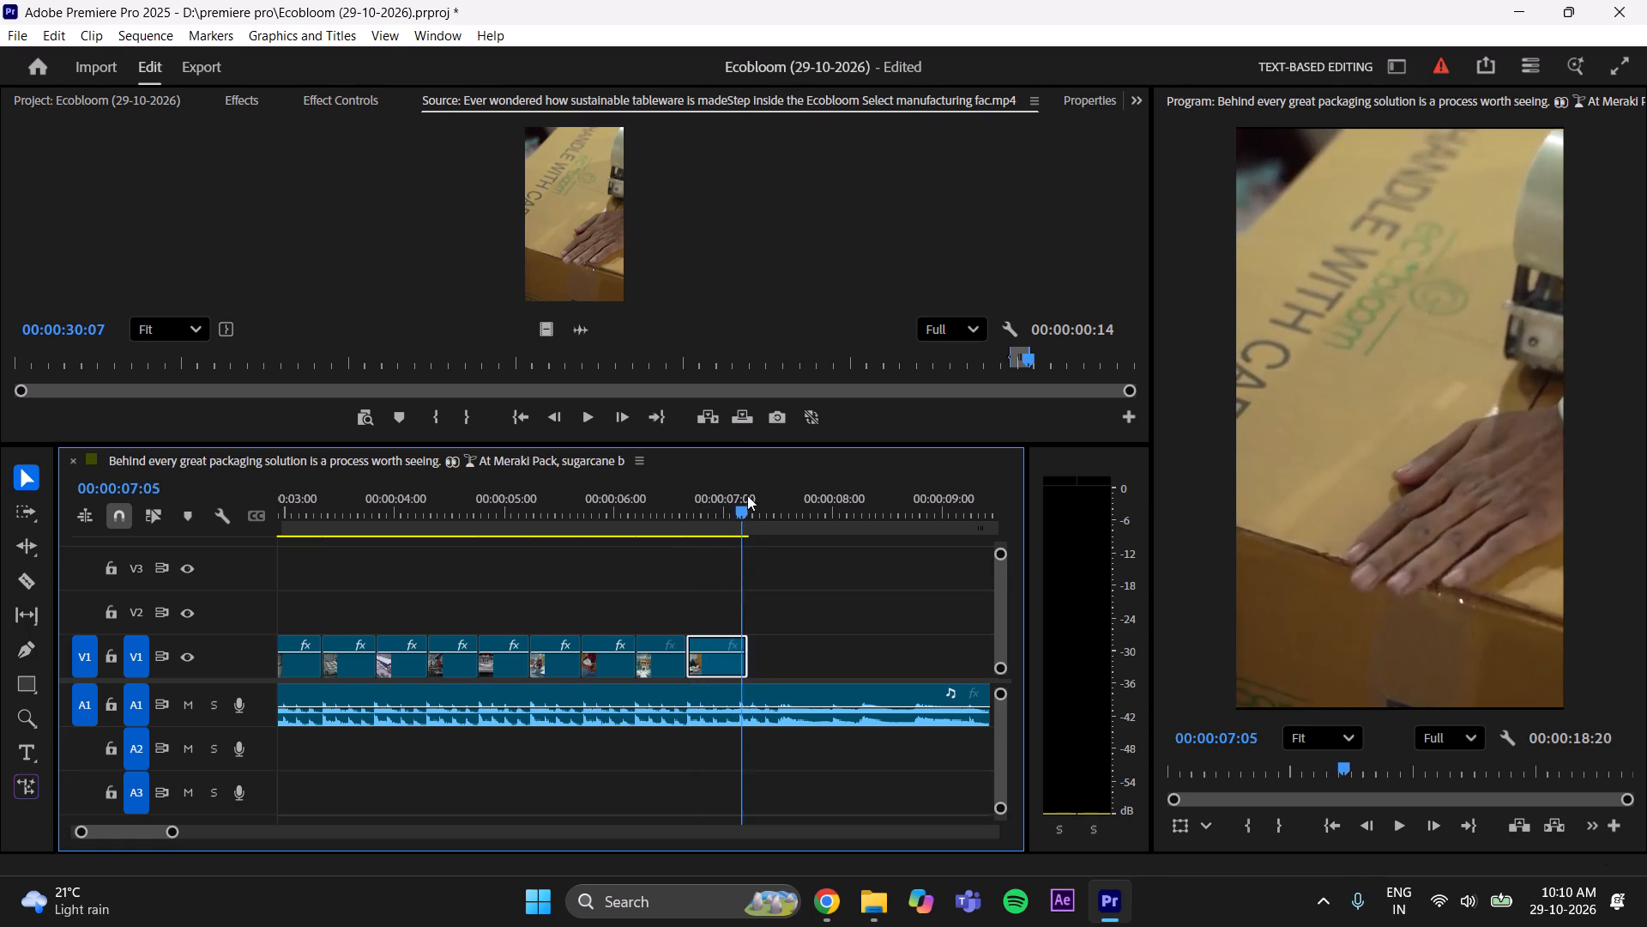
pyautogui.moveTo(747, 495); pyautogui.dragTo(696, 517)
# Set the Scale to 101 for both the carton-taping clip and the worker-in-green clip on V1.
pyautogui.moveTo(172, 832); pyautogui.dragTo(182, 831)
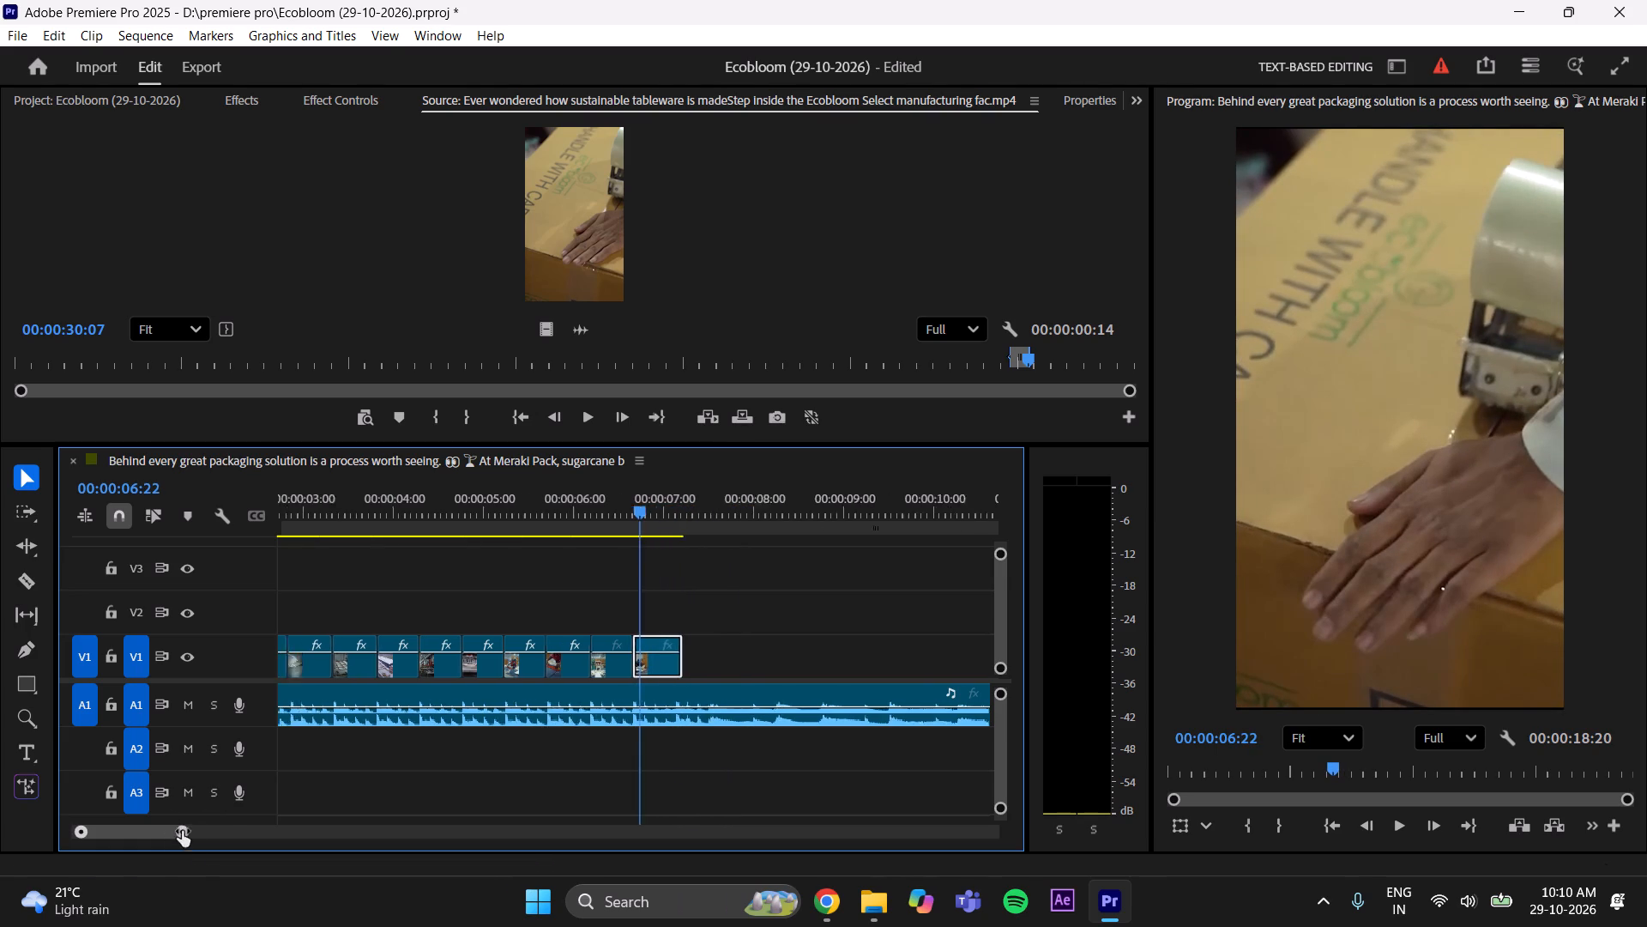
pyautogui.moveTo(182, 831); pyautogui.dragTo(235, 820)
pyautogui.click(348, 105)
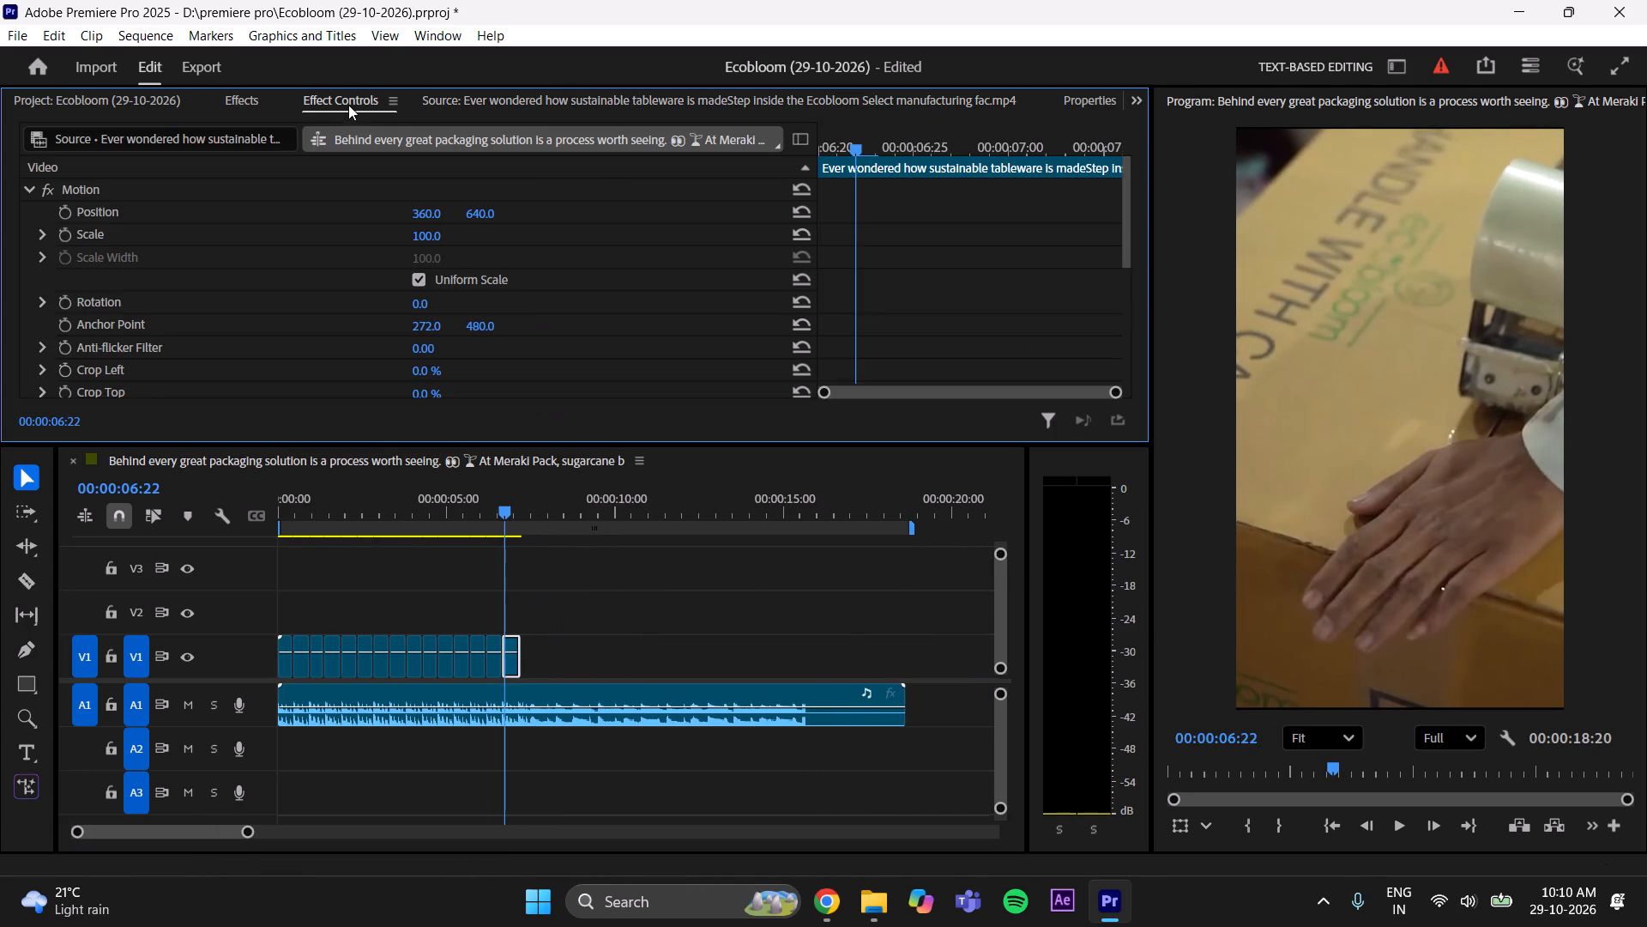
pyautogui.click(438, 237)
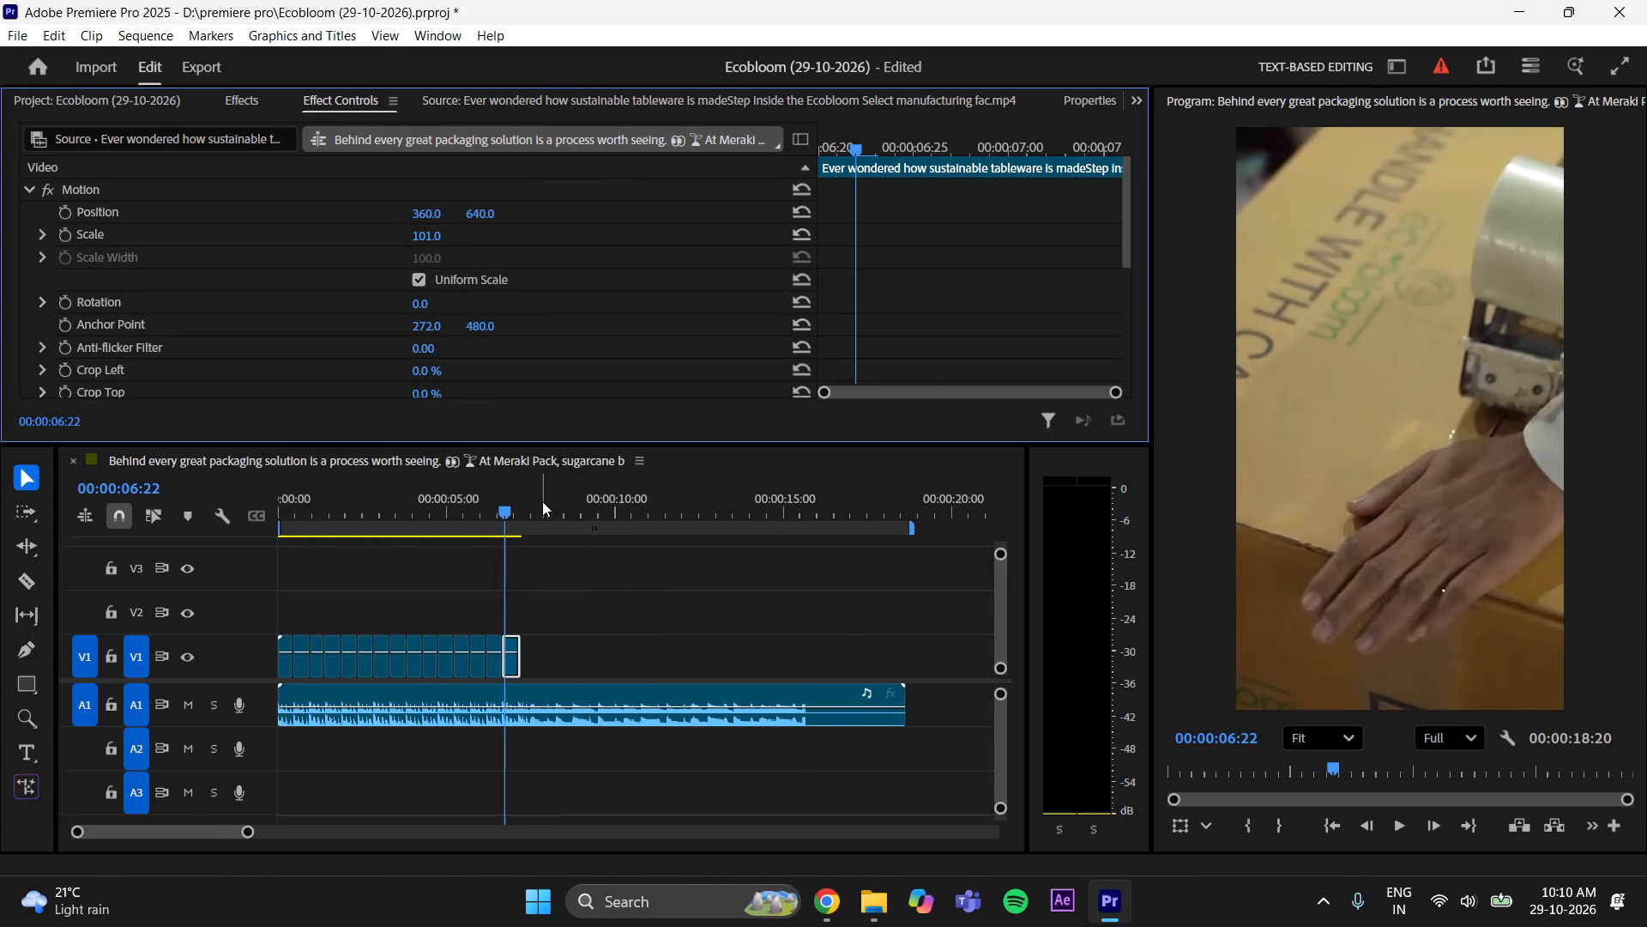
pyautogui.moveTo(511, 499); pyautogui.dragTo(496, 506)
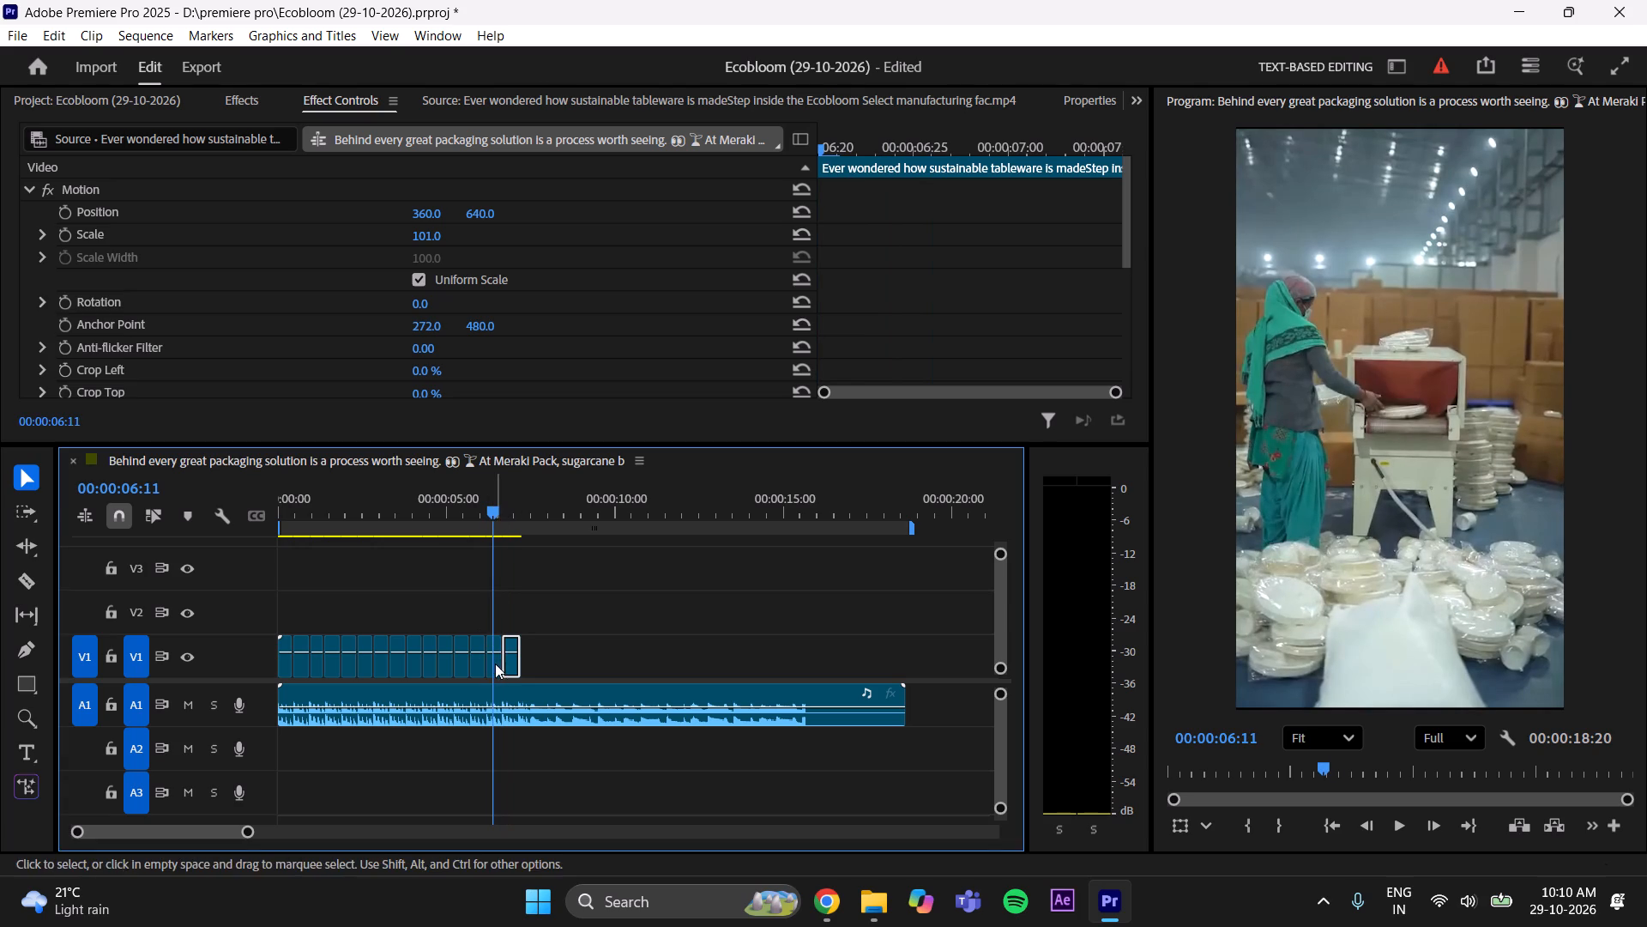
pyautogui.click(495, 663)
pyautogui.click(431, 232)
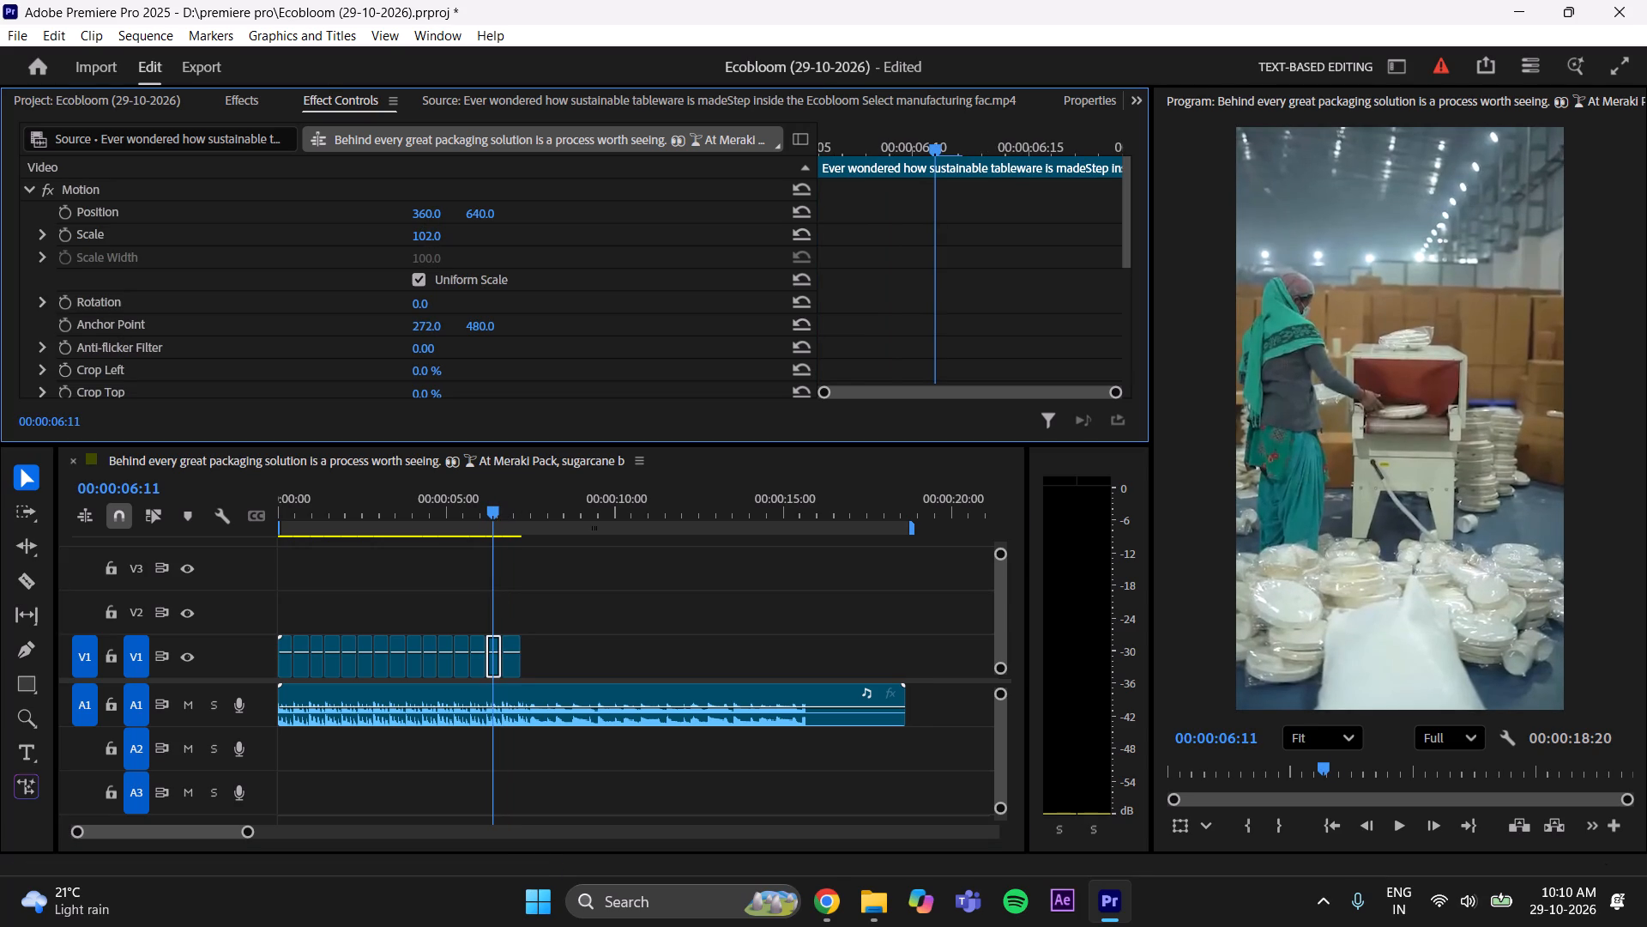
pyautogui.moveTo(493, 512); pyautogui.dragTo(480, 518)
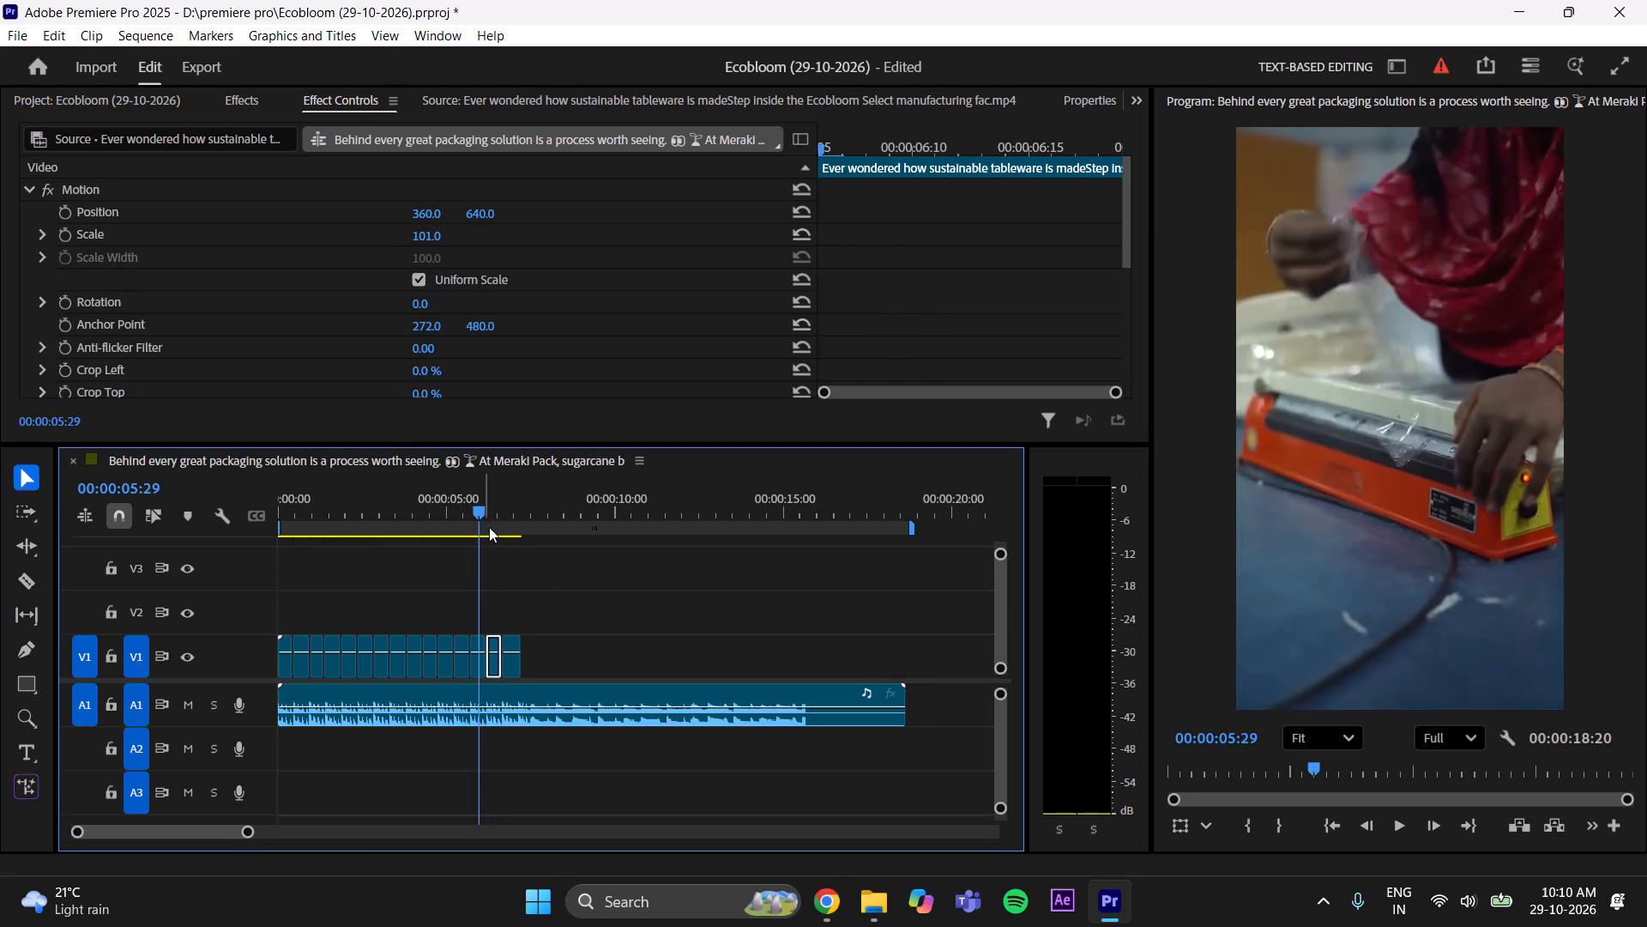
pyautogui.click(544, 585)
# Save the project and play the sequence from the start and through the remaining music to check the cuts.
pyautogui.moveTo(480, 513); pyautogui.dragTo(81, 541)
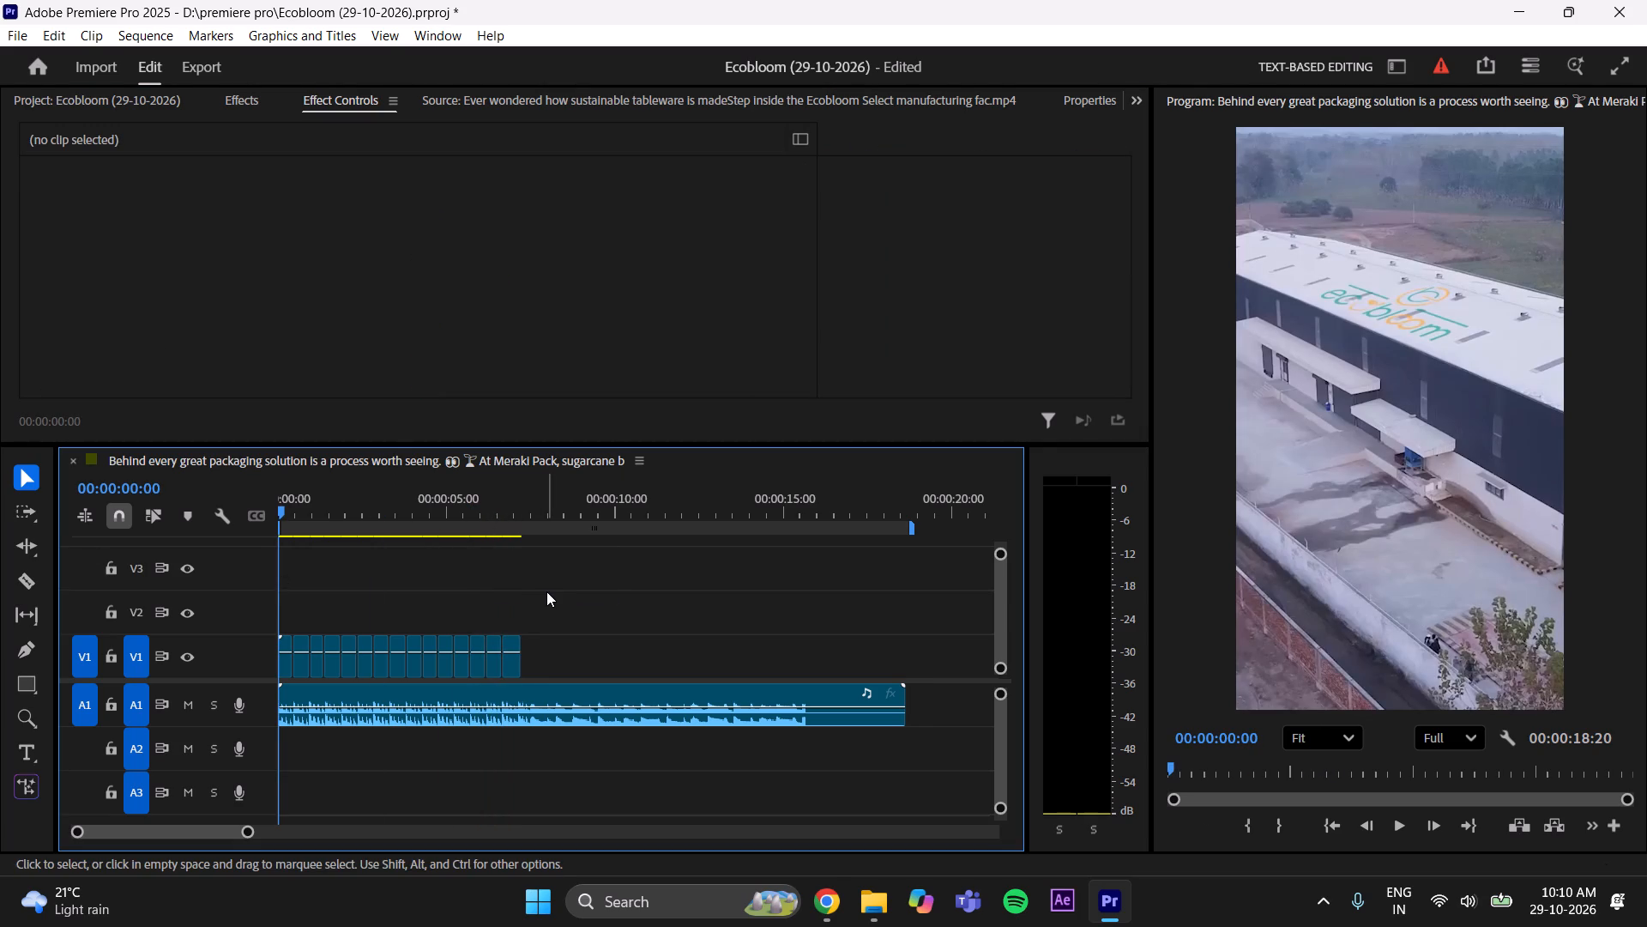
pyautogui.hotkey('ctrl', 's')
pyautogui.press('space')
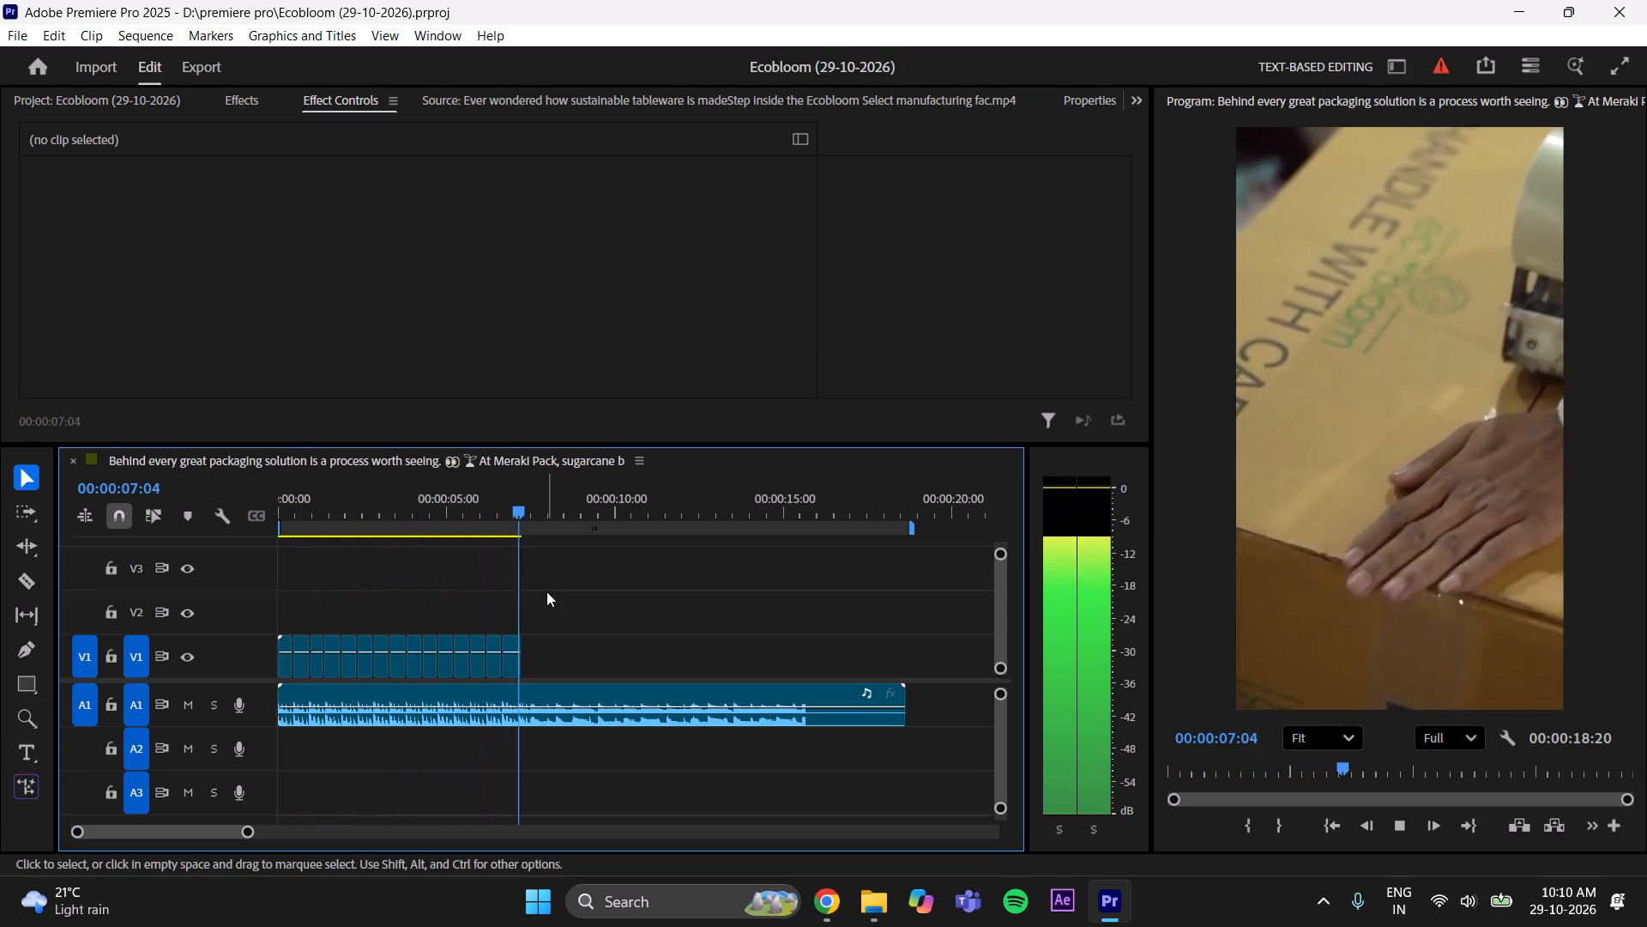
pyautogui.press('space')
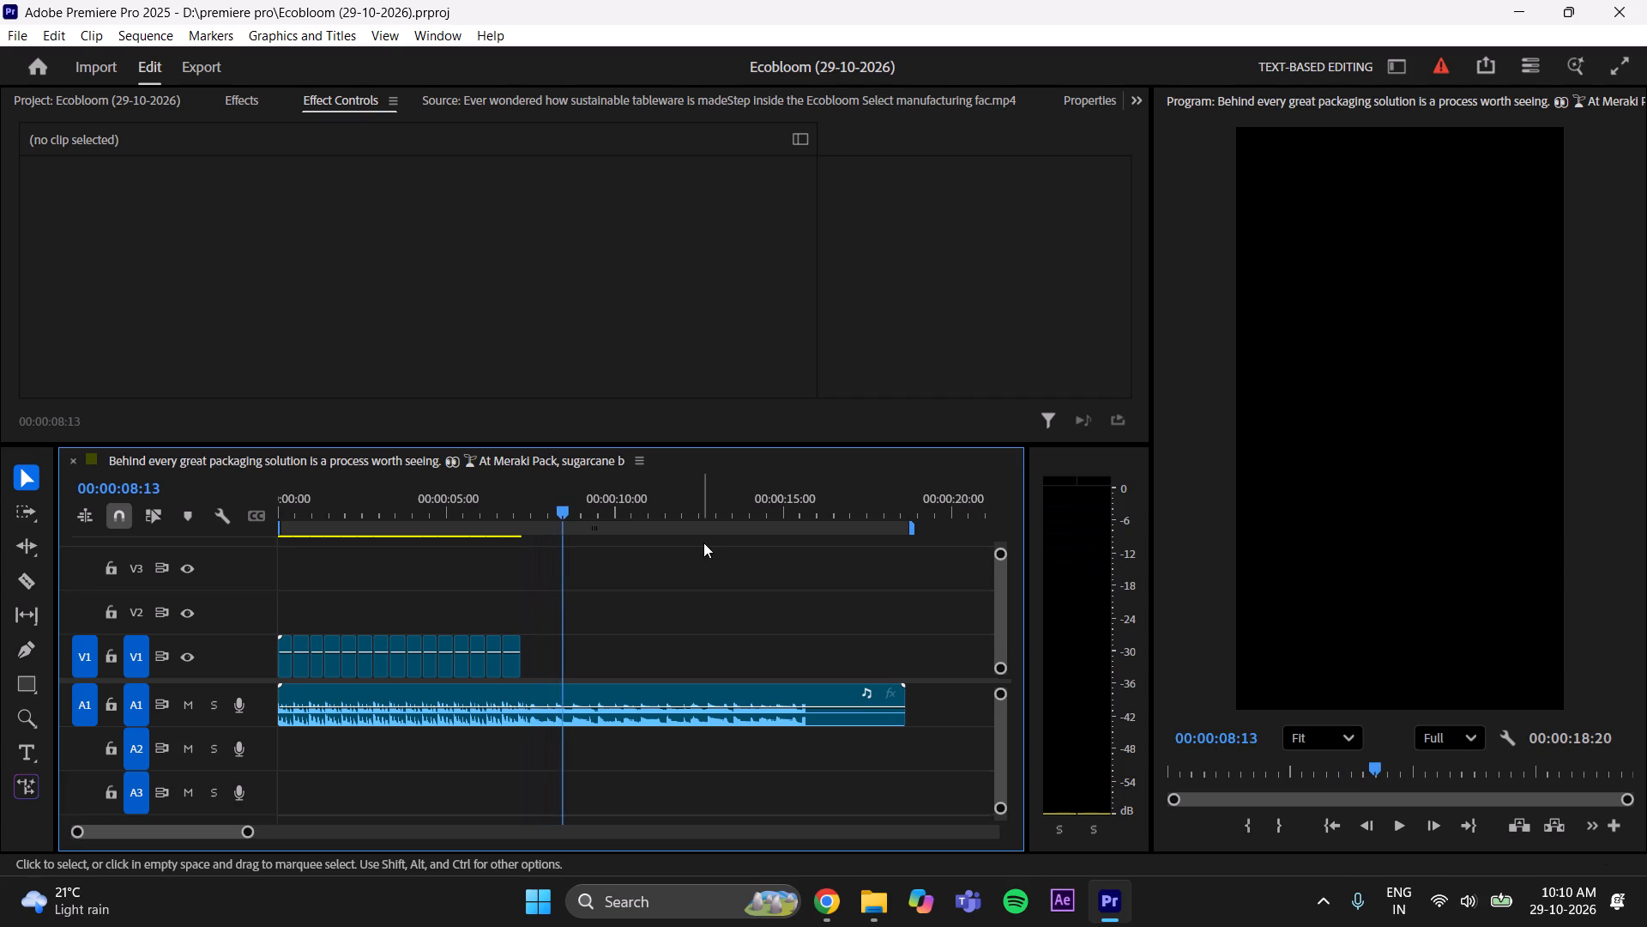
pyautogui.moveTo(558, 506); pyautogui.dragTo(468, 551)
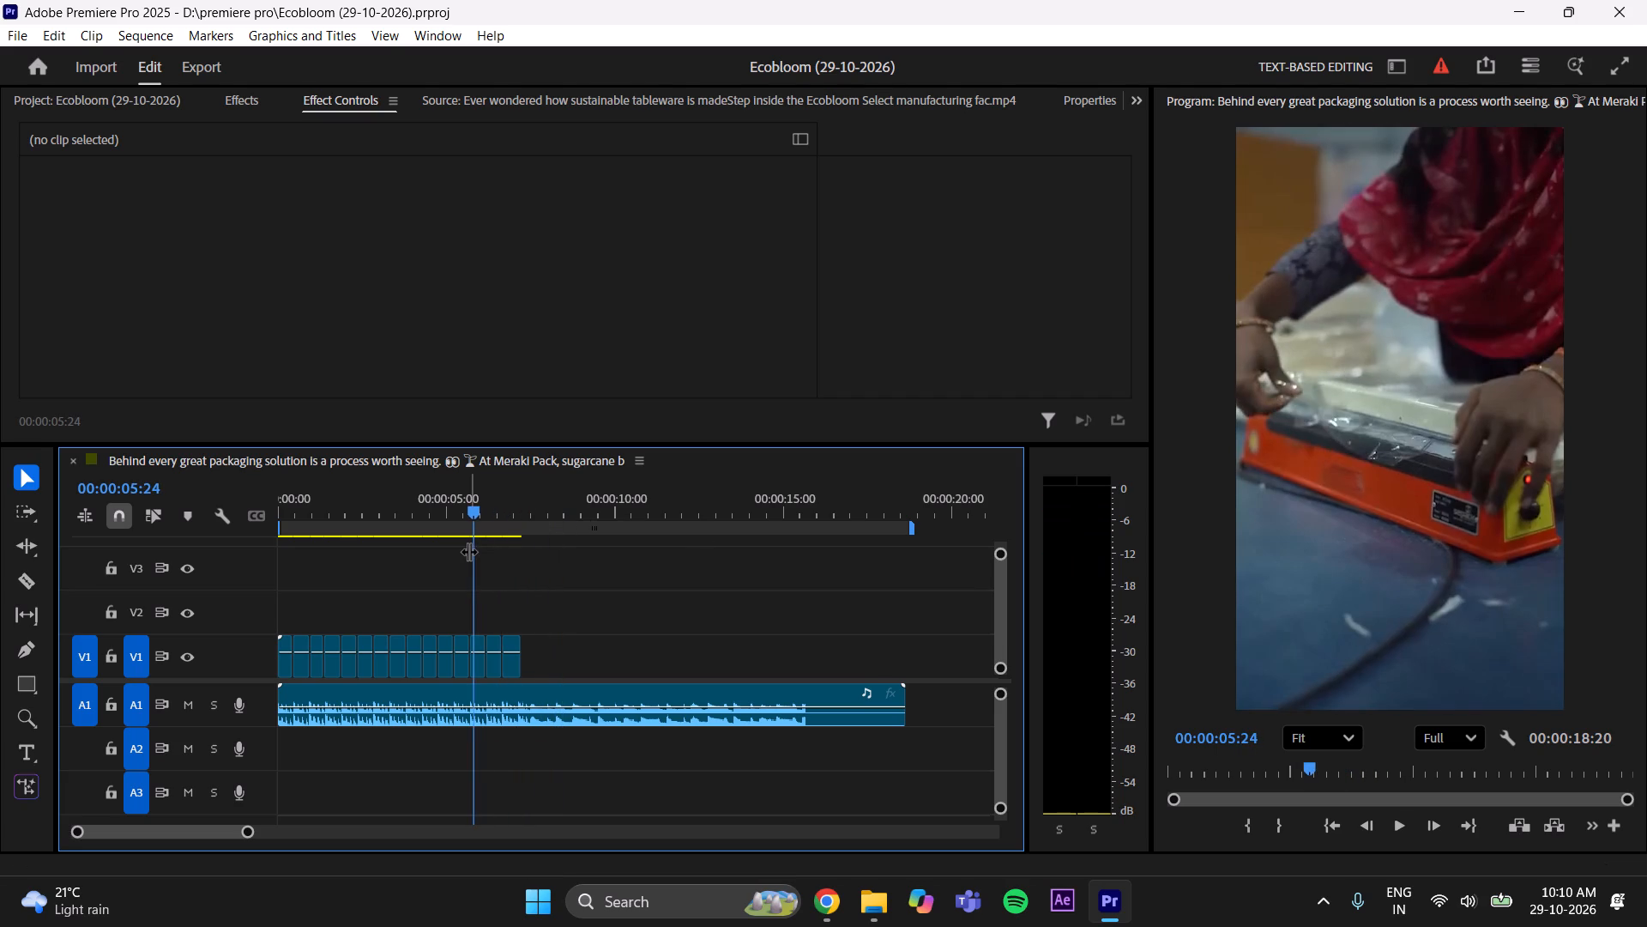
pyautogui.press('space')
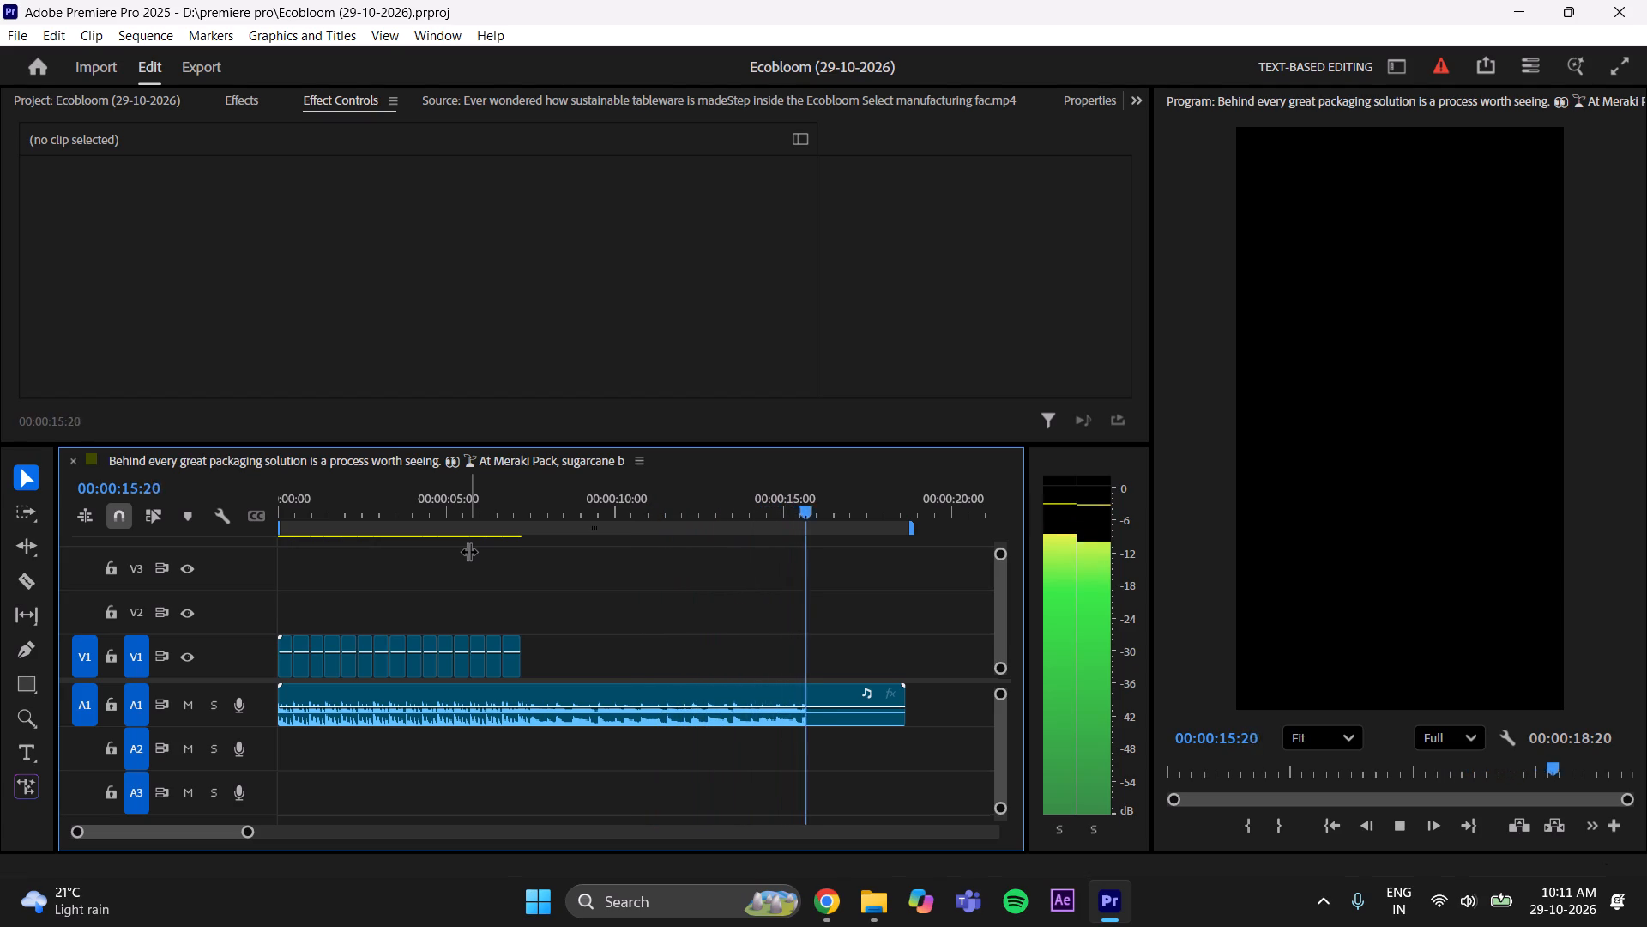
pyautogui.press('space')
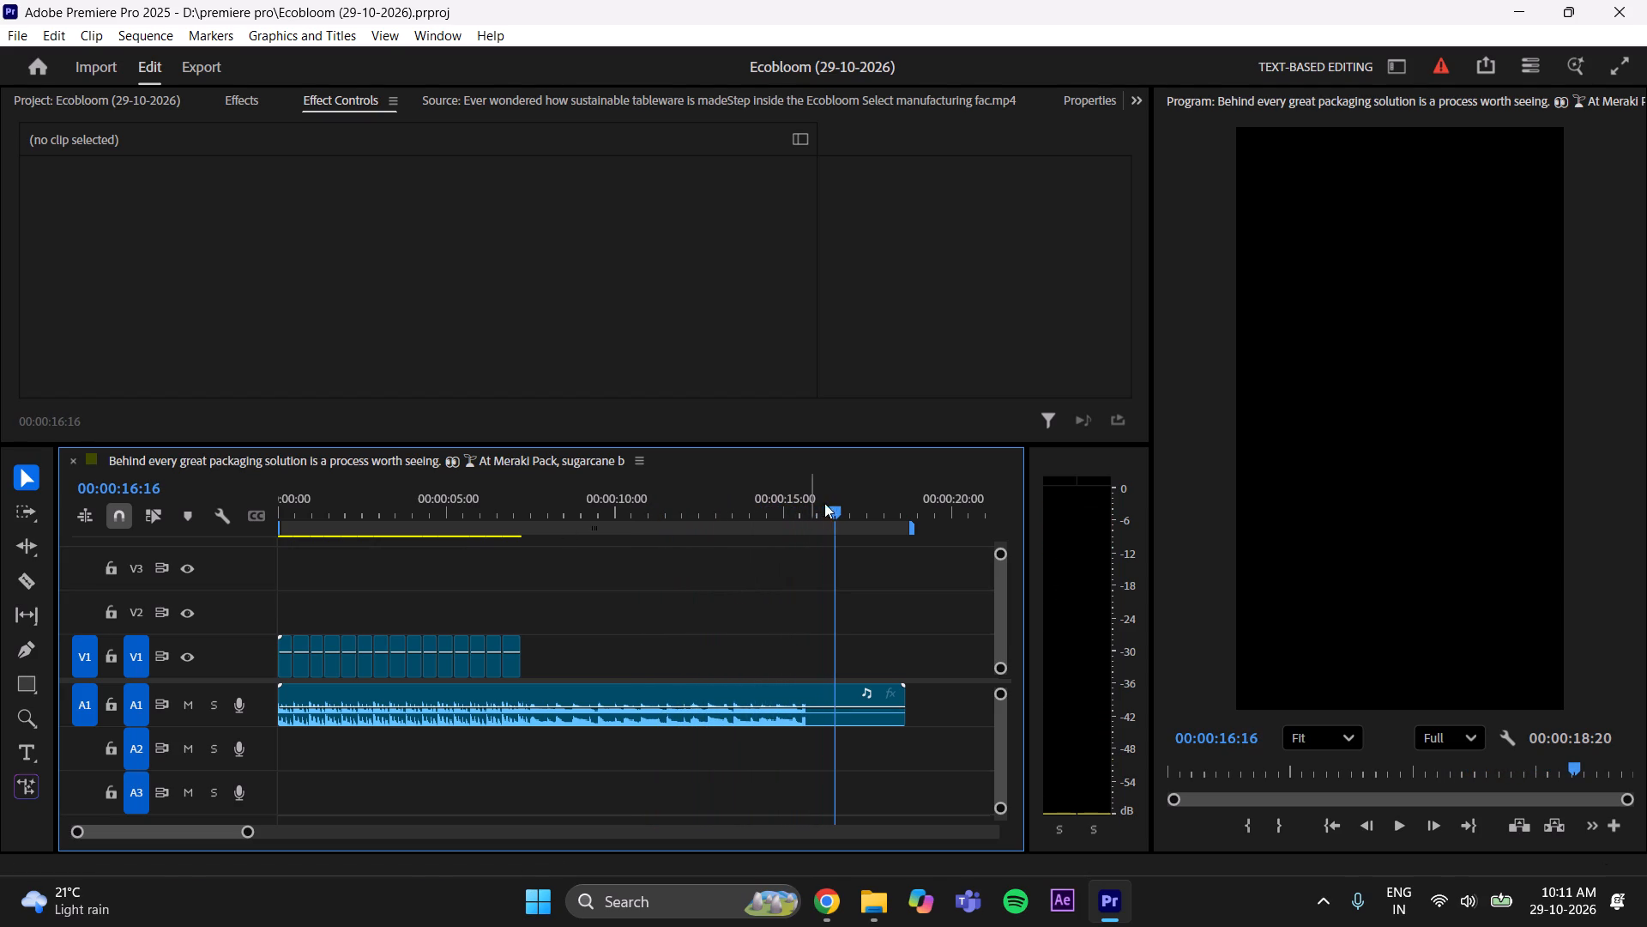
pyautogui.moveTo(843, 508); pyautogui.dragTo(529, 649)
pyautogui.click(568, 95)
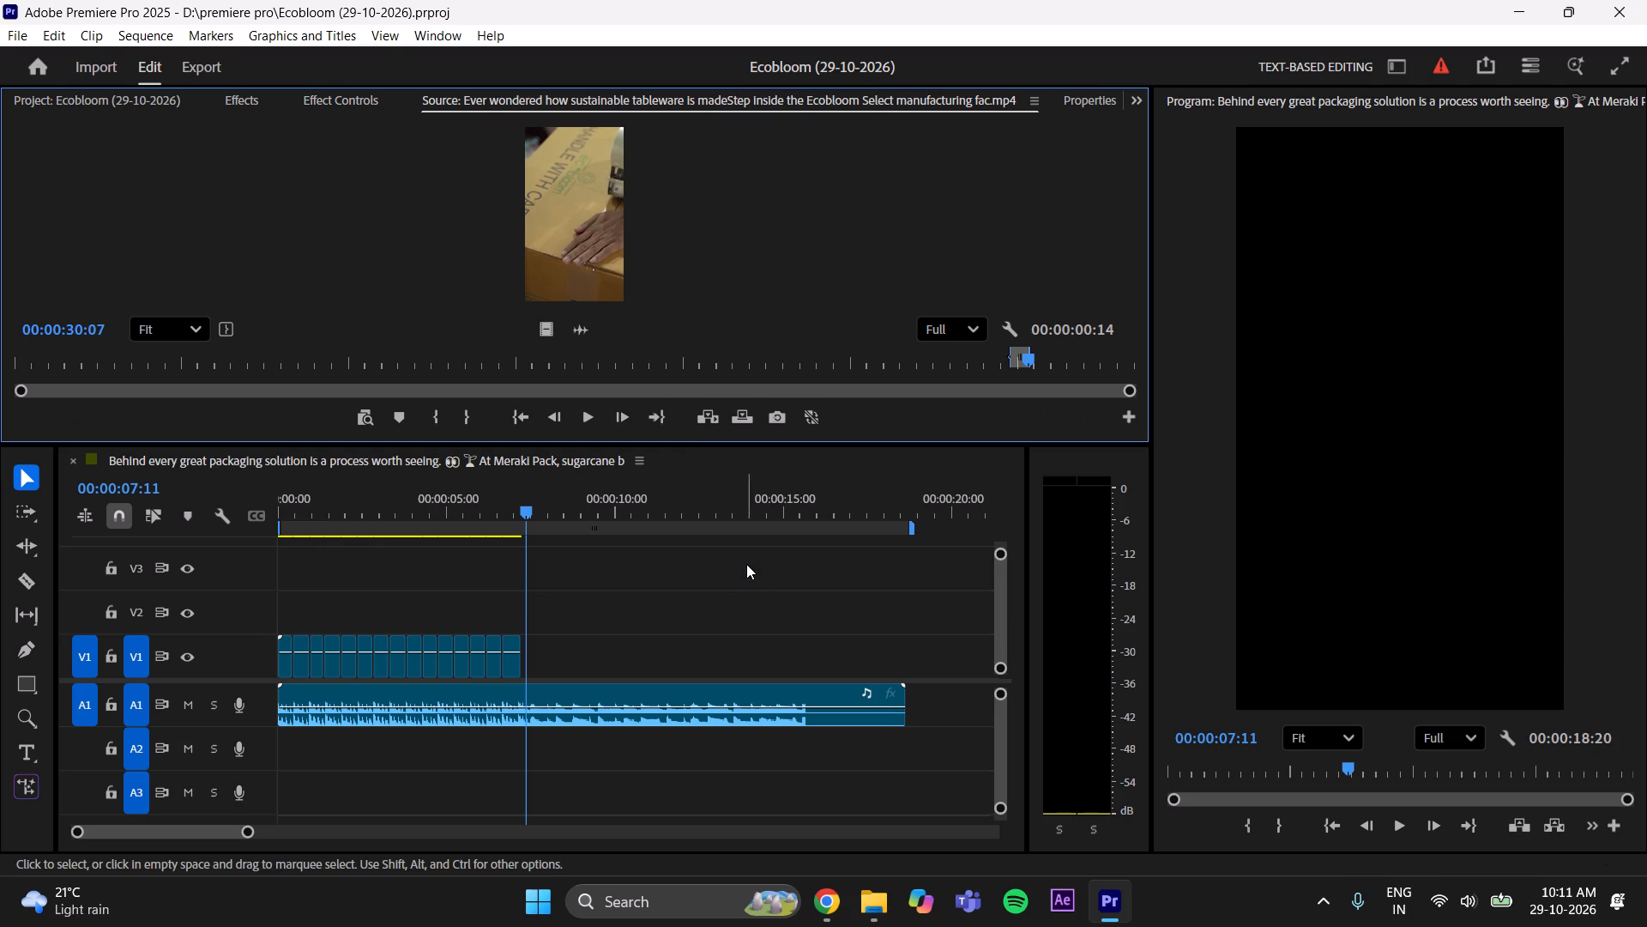
pyautogui.hotkey('ctrl', 's')
pyautogui.hotkey('ctrl', 's')
pyautogui.hotkey('ctrl', 's')
pyautogui.hotkey('ctrl', 's')
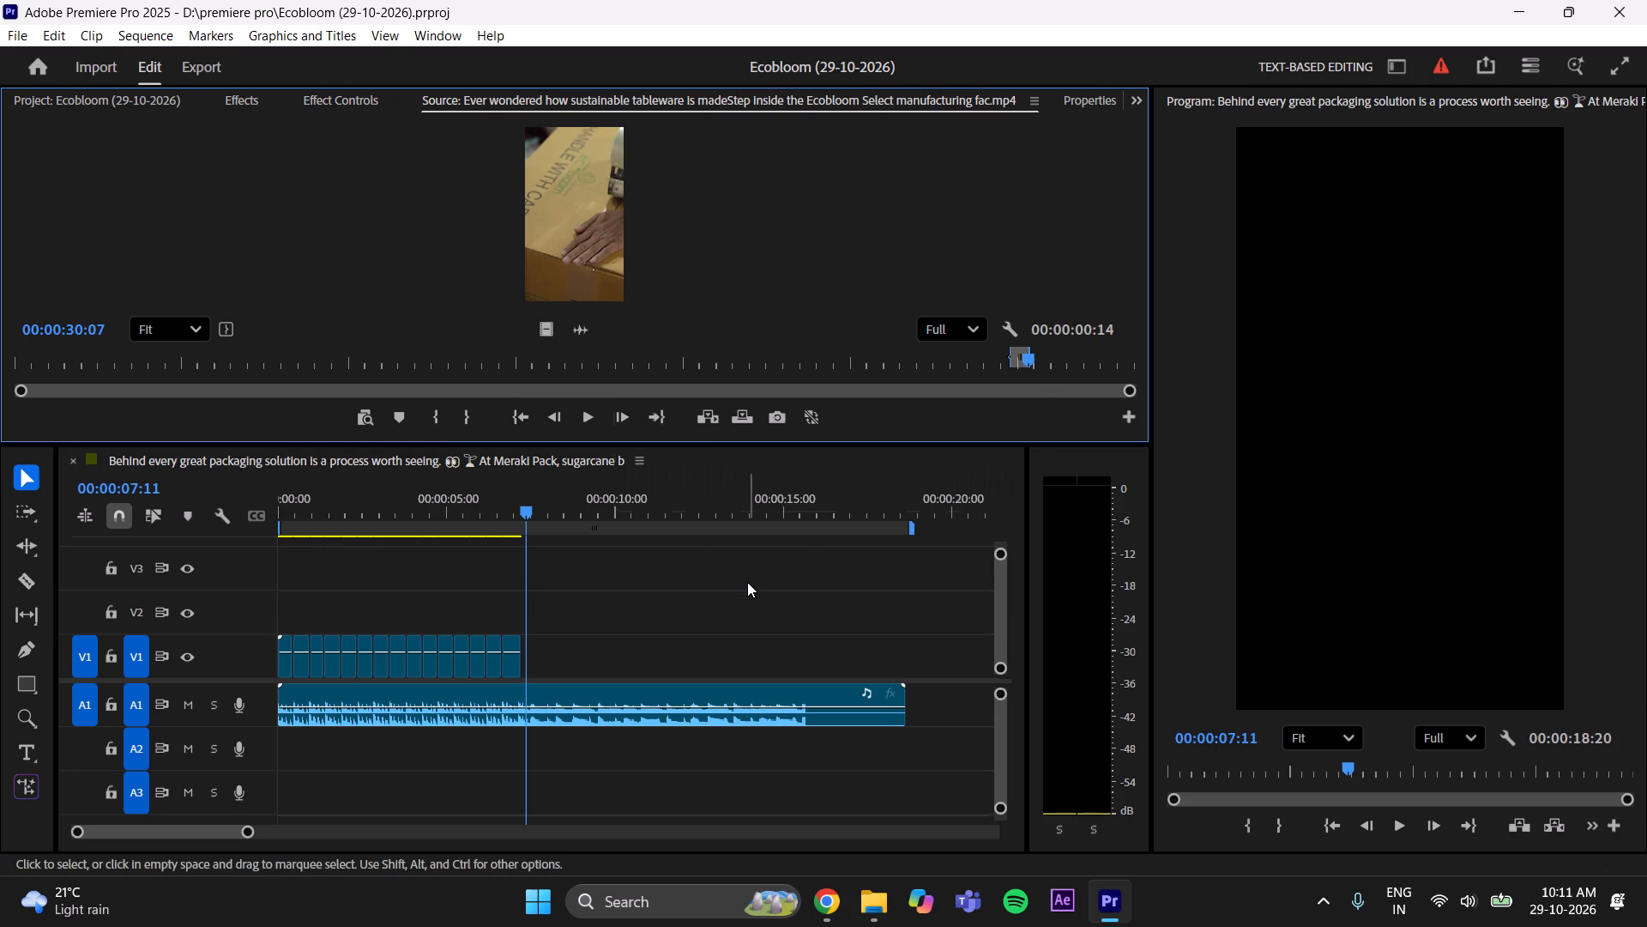
pyautogui.hotkey('ctrl', 's')
# Replay the music around the end of the carton-taping clip to find the next beat, leaving the playhead at 00:00:07:15.
pyautogui.moveTo(524, 511); pyautogui.dragTo(511, 512)
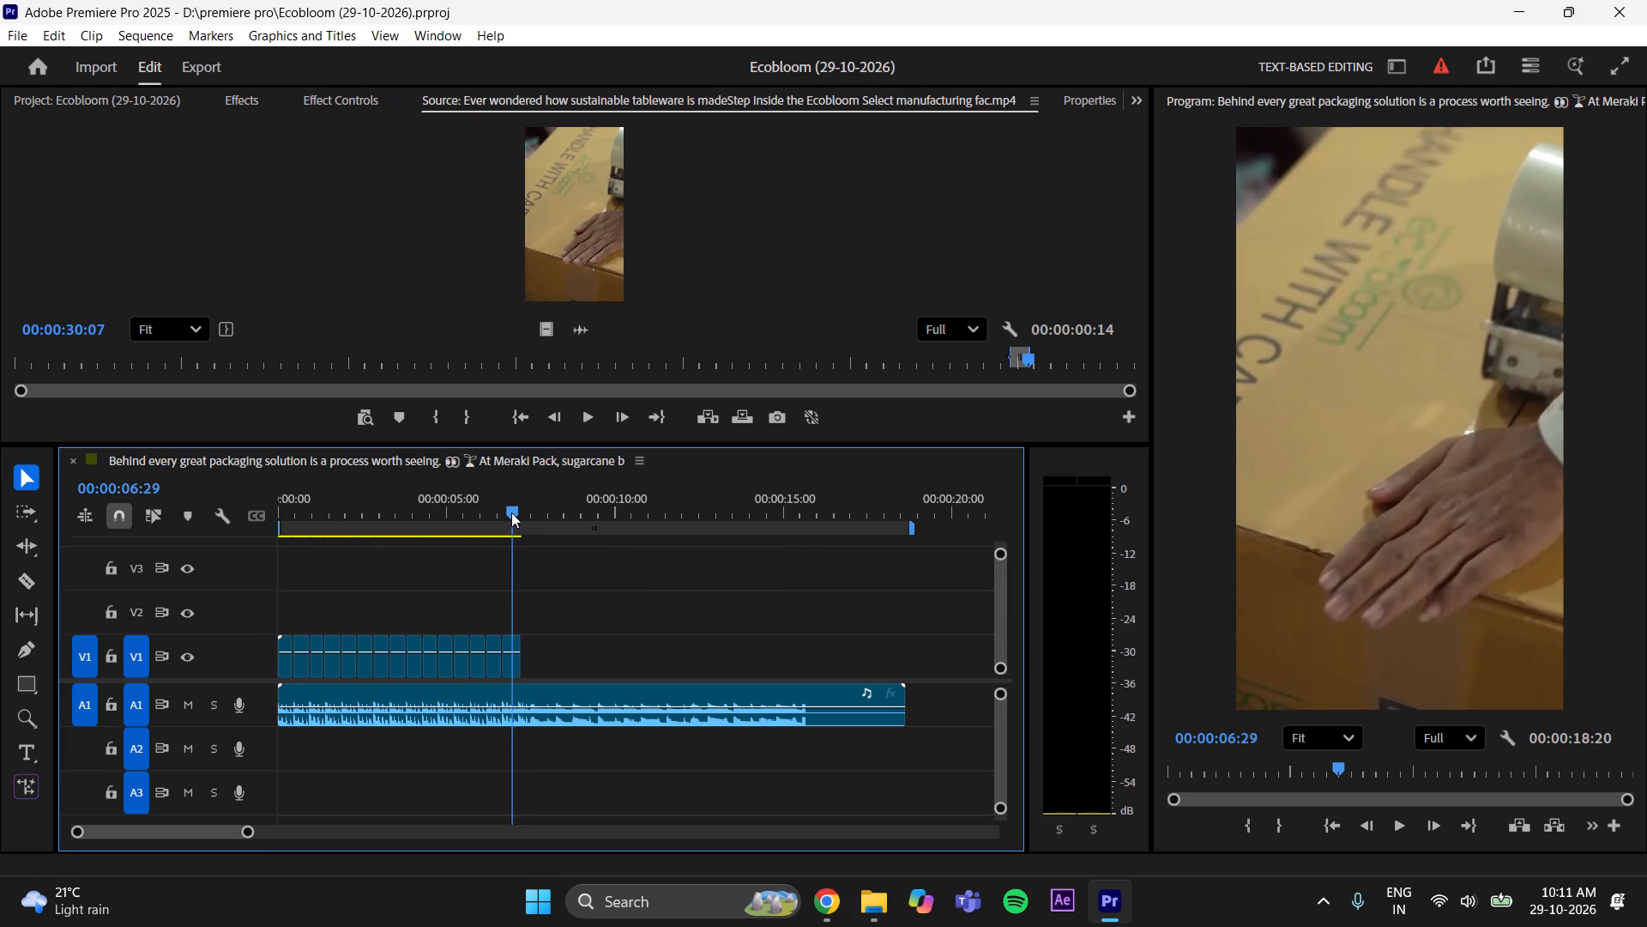
pyautogui.moveTo(511, 512); pyautogui.dragTo(519, 521)
pyautogui.click(1410, 824)
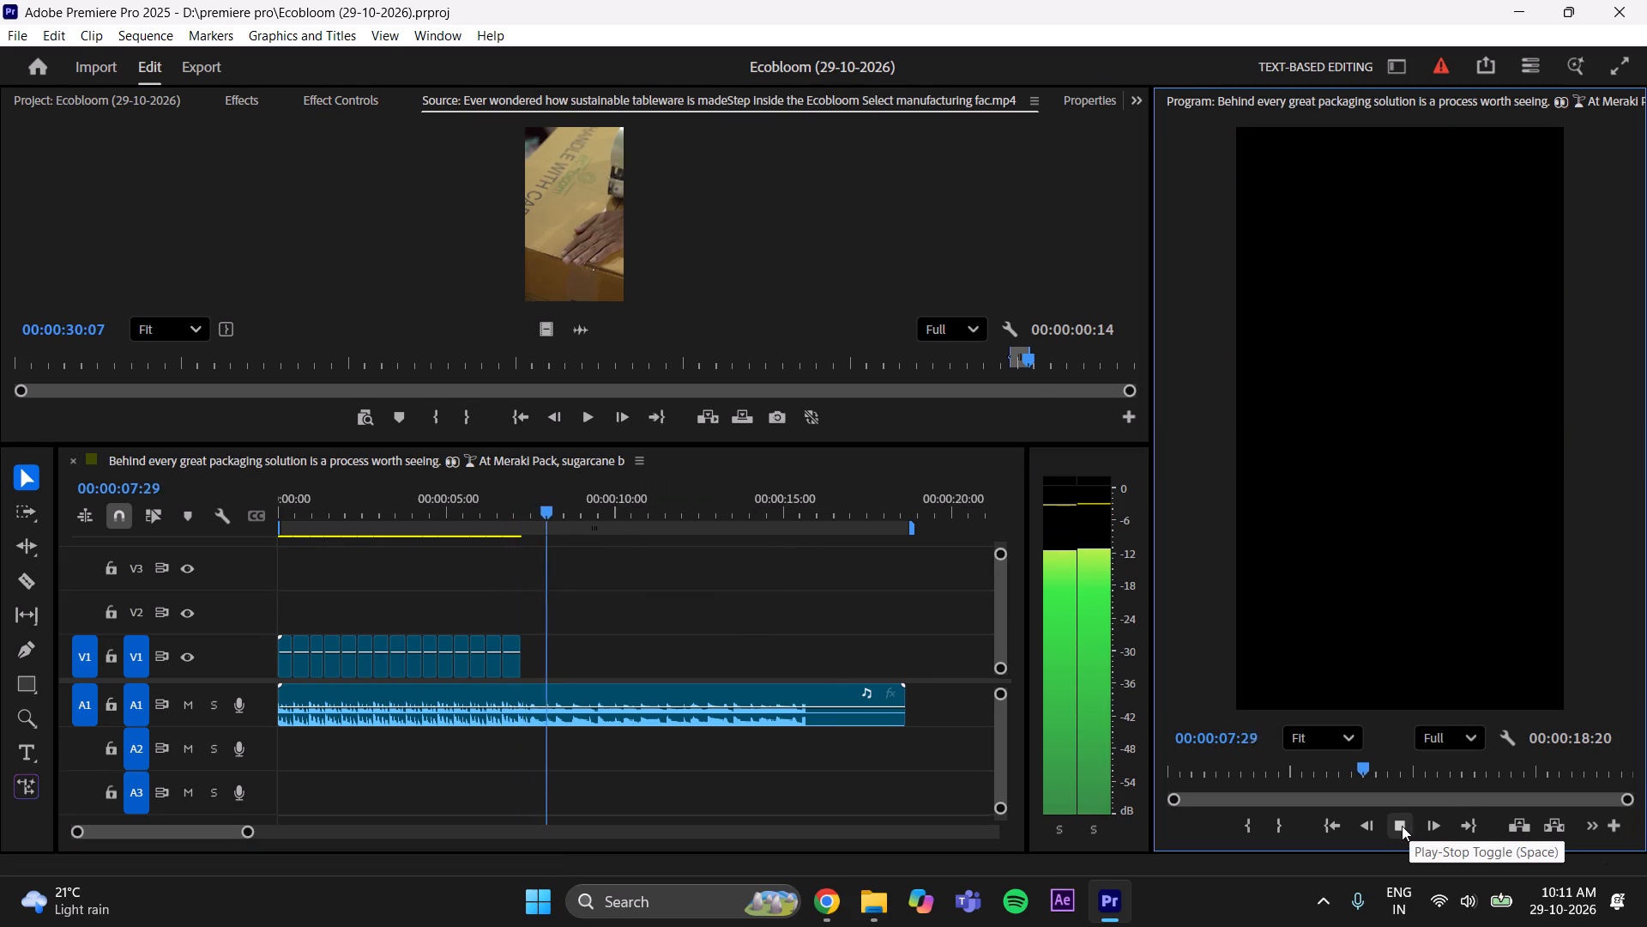
pyautogui.click(1402, 826)
pyautogui.moveTo(543, 494); pyautogui.dragTo(513, 525)
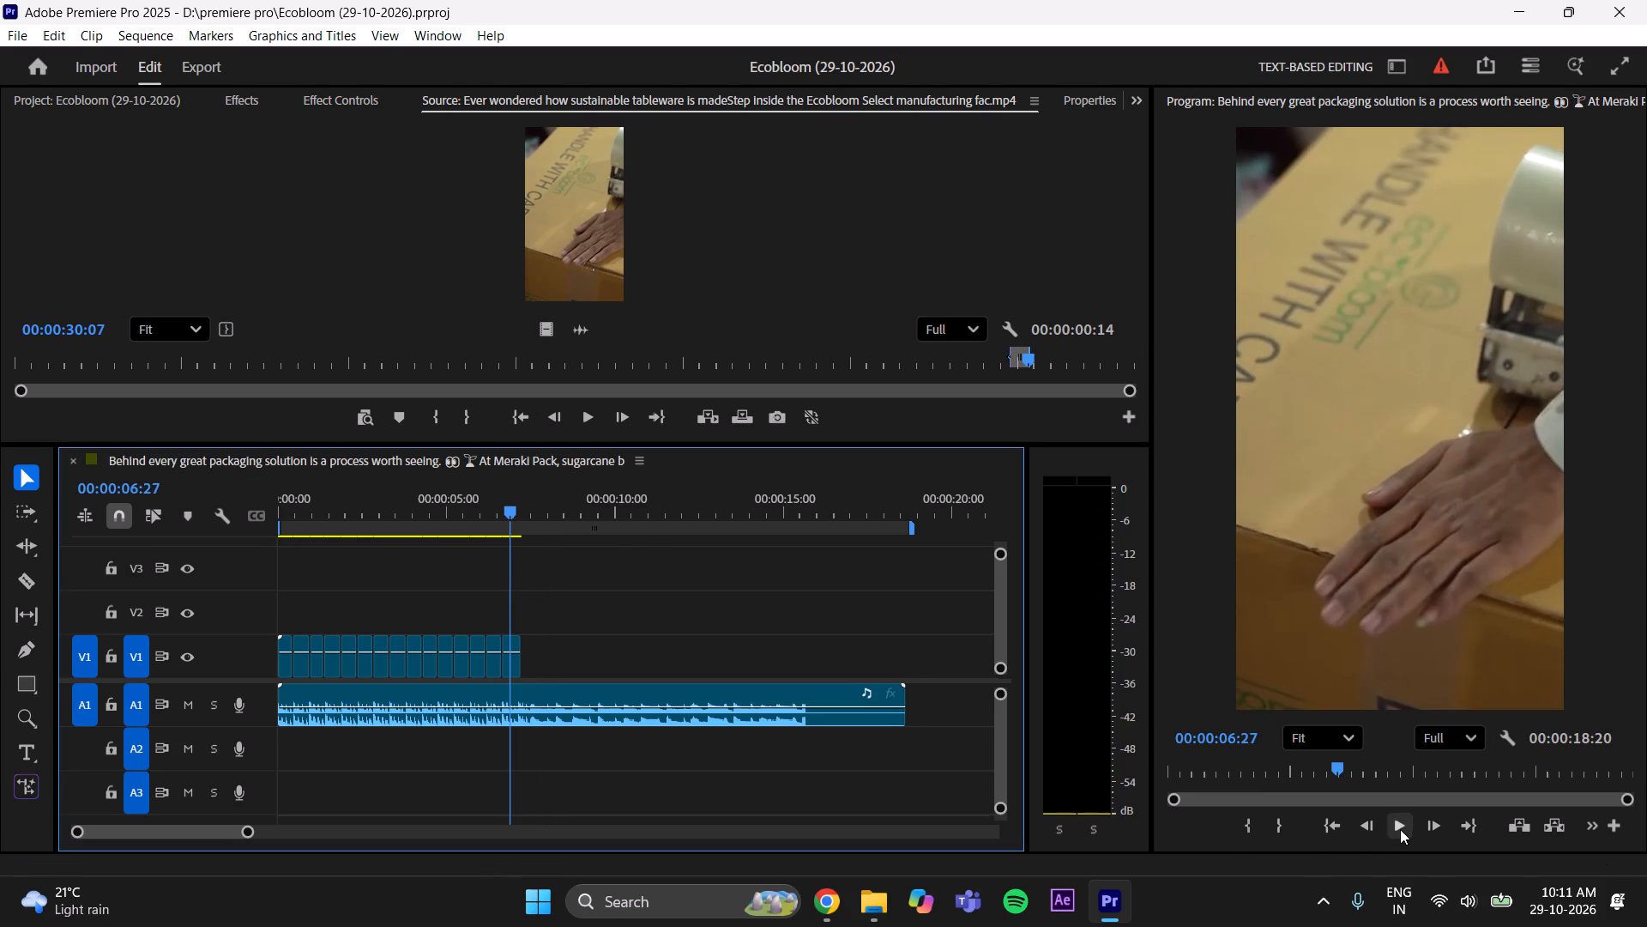
pyautogui.doubleClick(1402, 828)
pyautogui.click(1401, 828)
pyautogui.click(1402, 828)
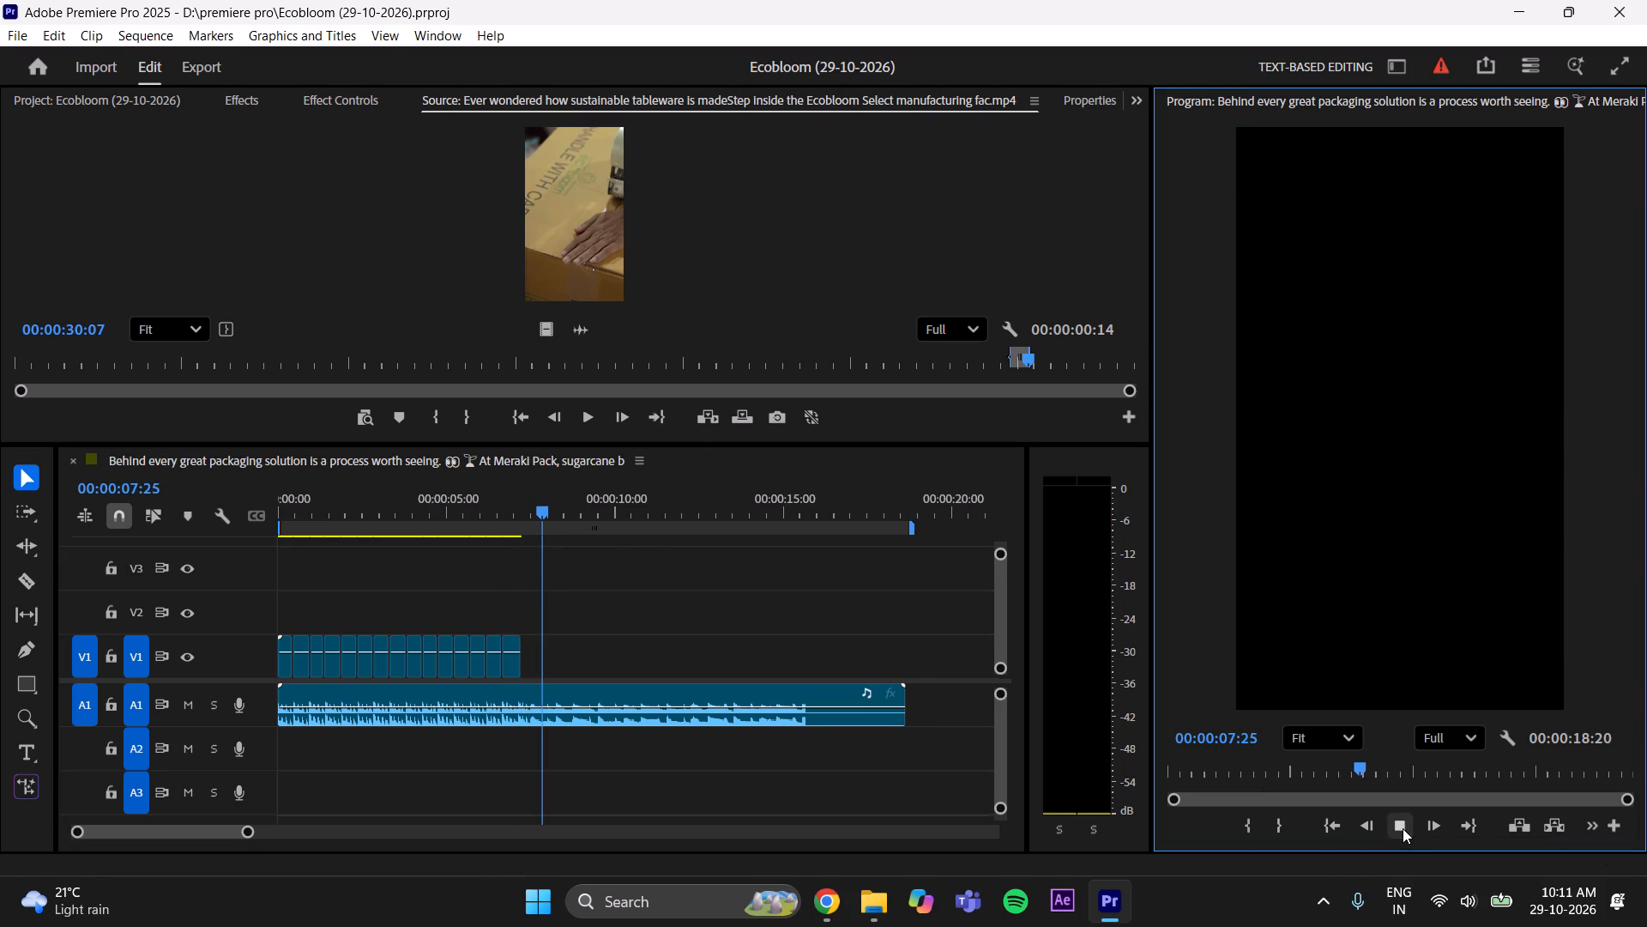
pyautogui.moveTo(541, 502); pyautogui.dragTo(532, 506)
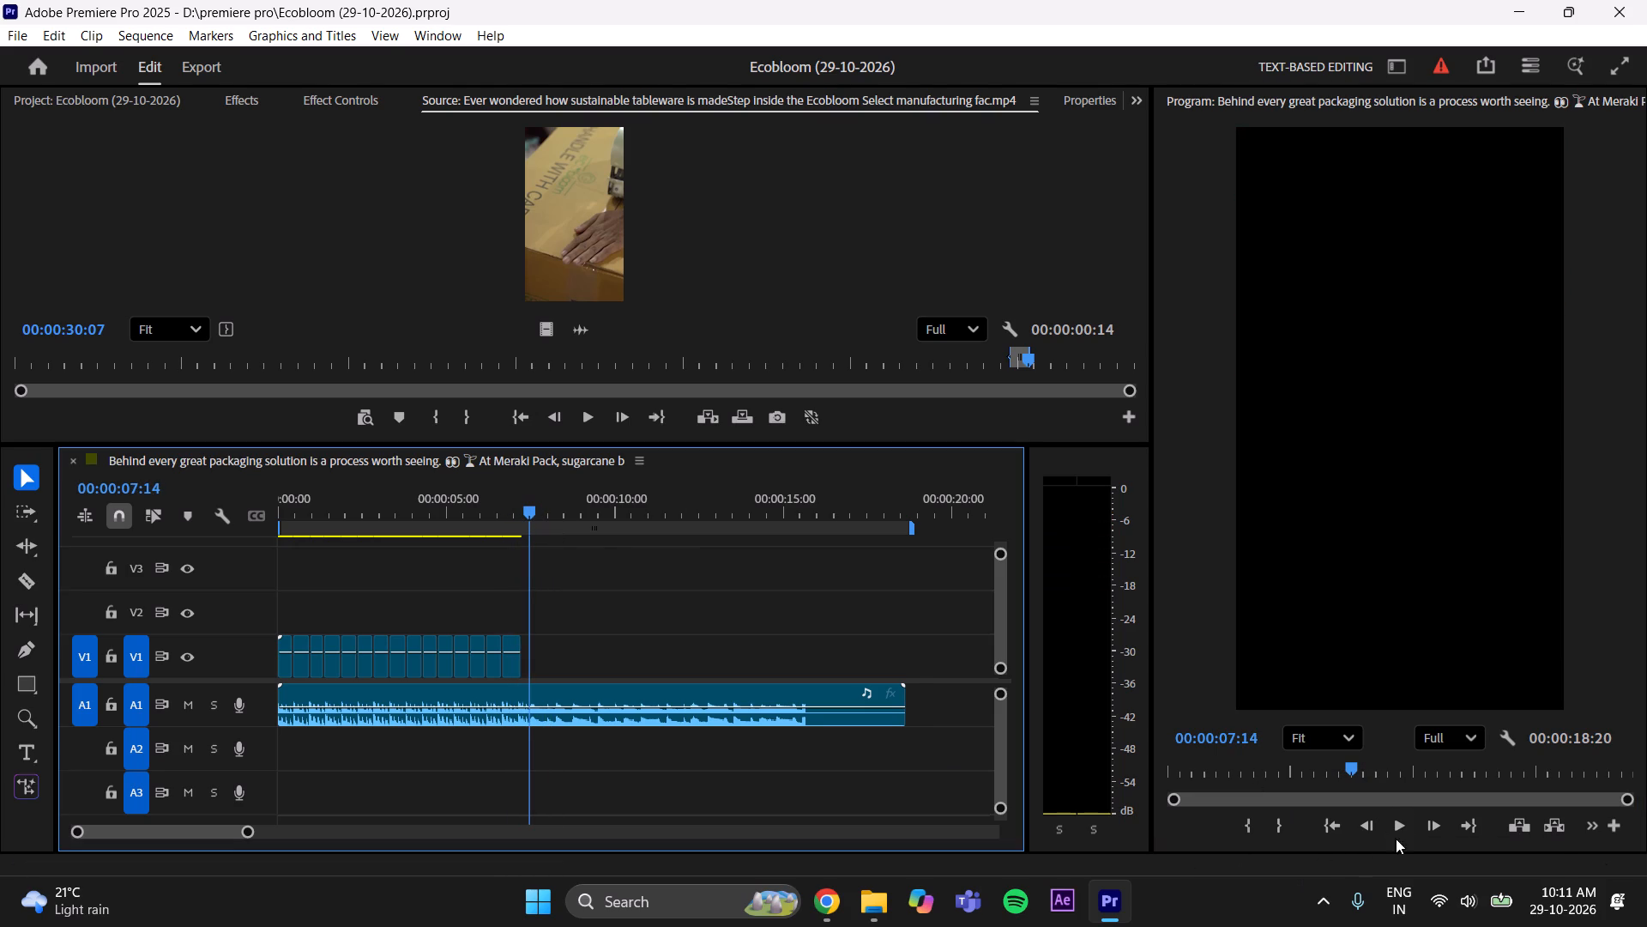
pyautogui.click(1409, 831)
pyautogui.click(1409, 831)
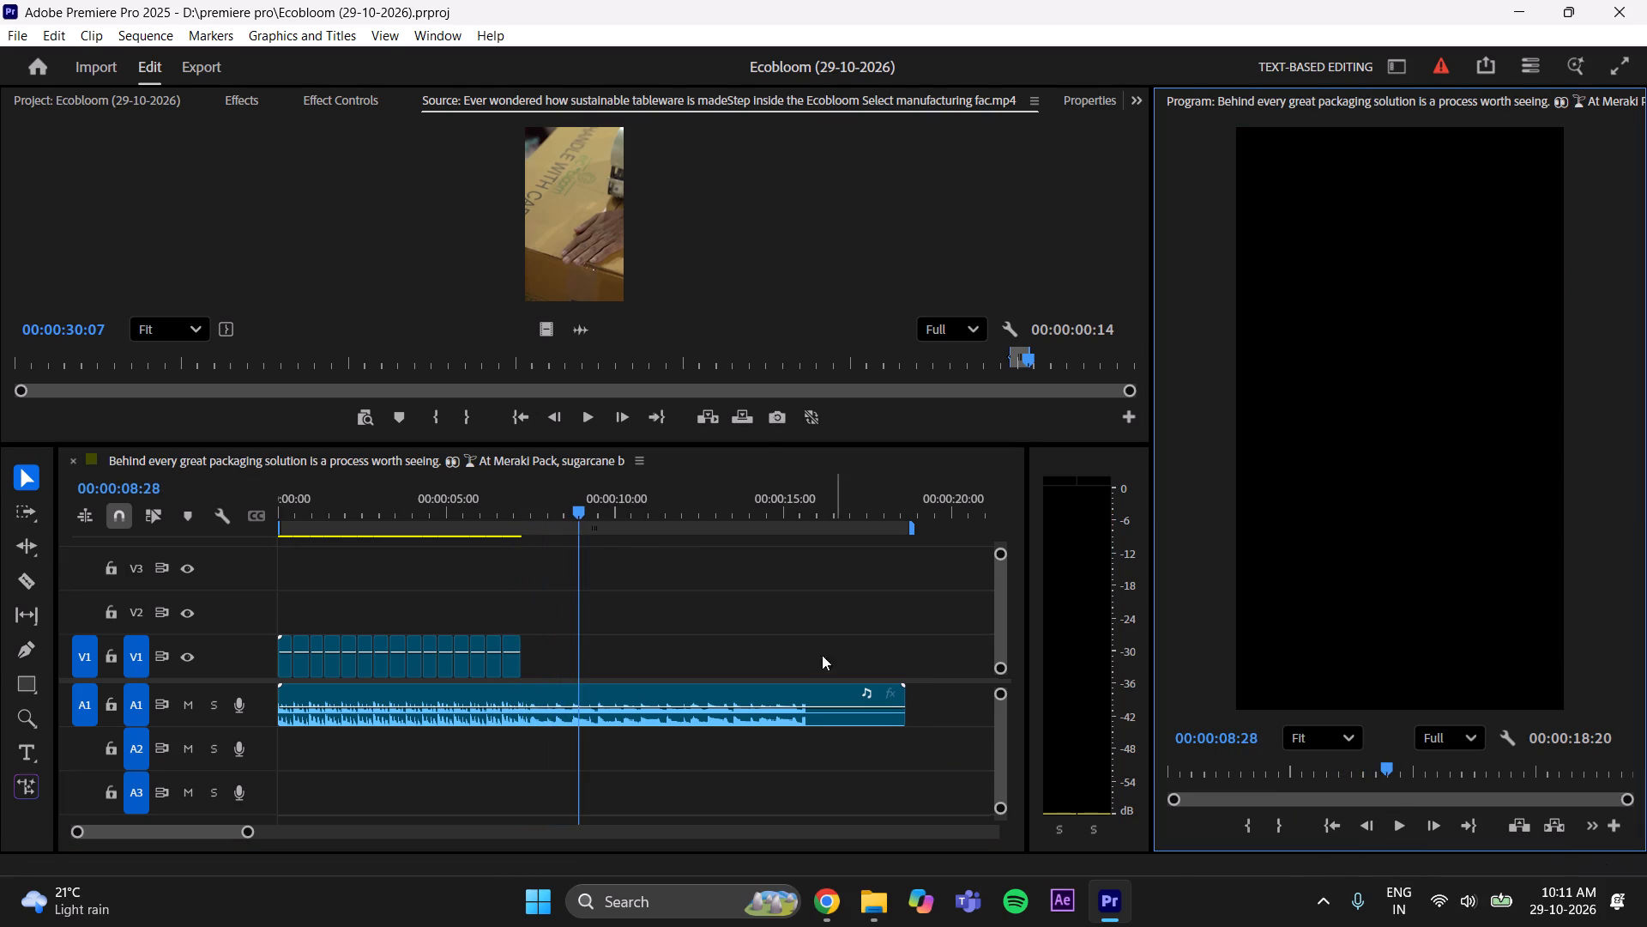
pyautogui.moveTo(576, 508); pyautogui.dragTo(528, 537)
pyautogui.moveTo(244, 833); pyautogui.dragTo(196, 836)
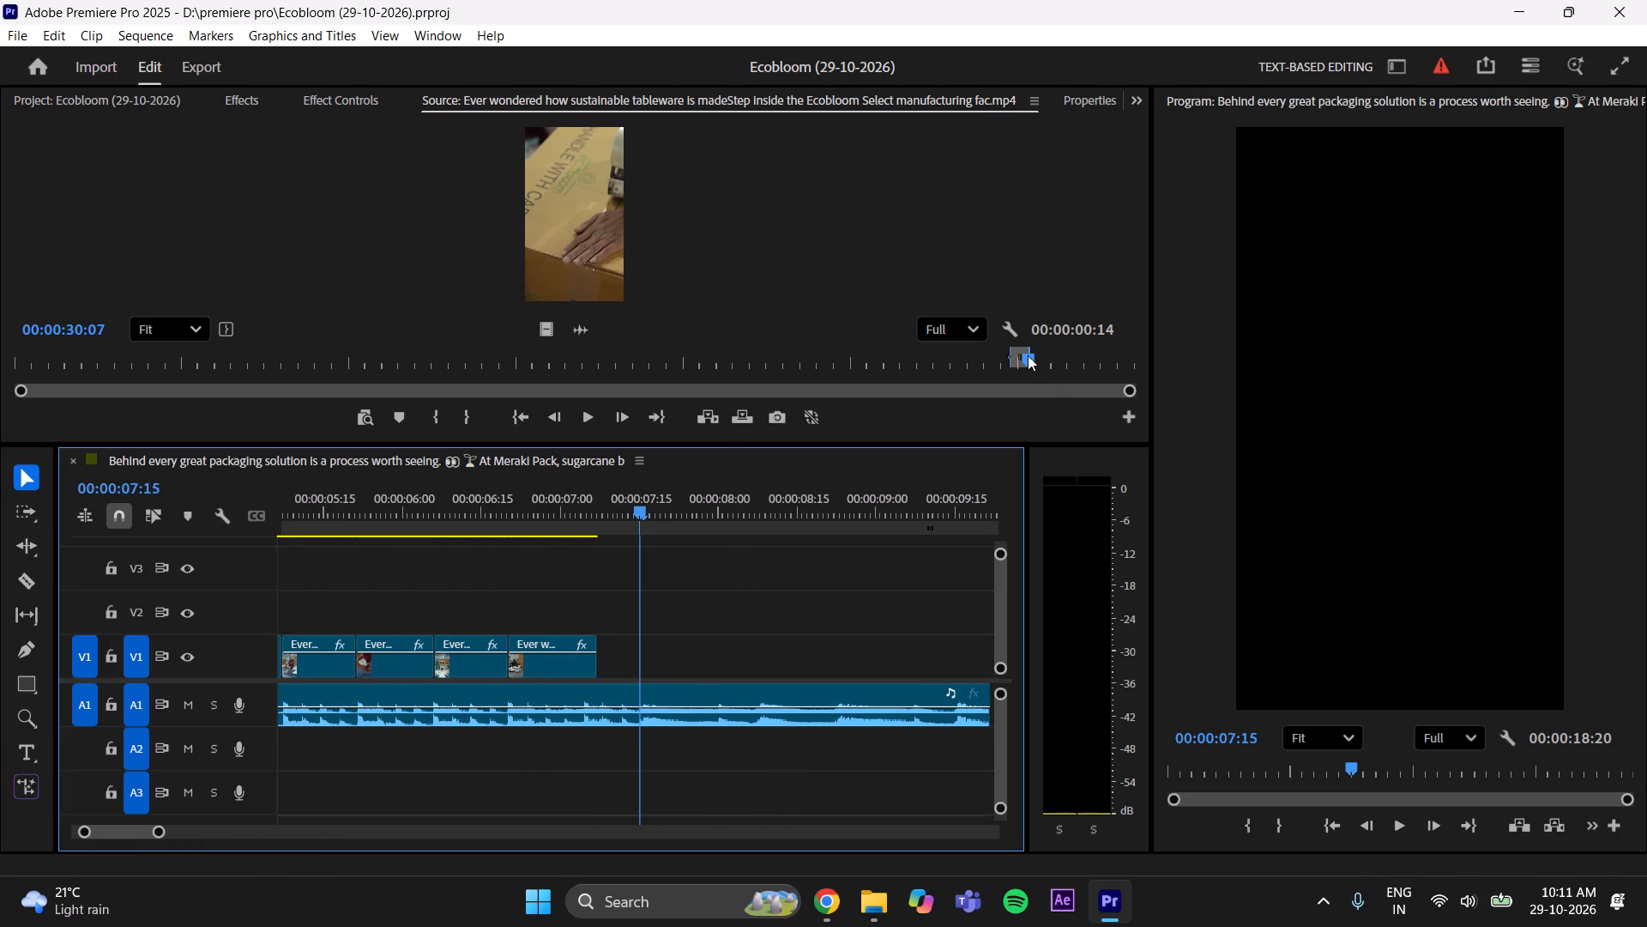
# Mark the shot of masked workers sorting plates in the source video, from 00:00:28:19 to 00:00:29:17.
pyautogui.moveTo(1024, 355); pyautogui.dragTo(946, 398)
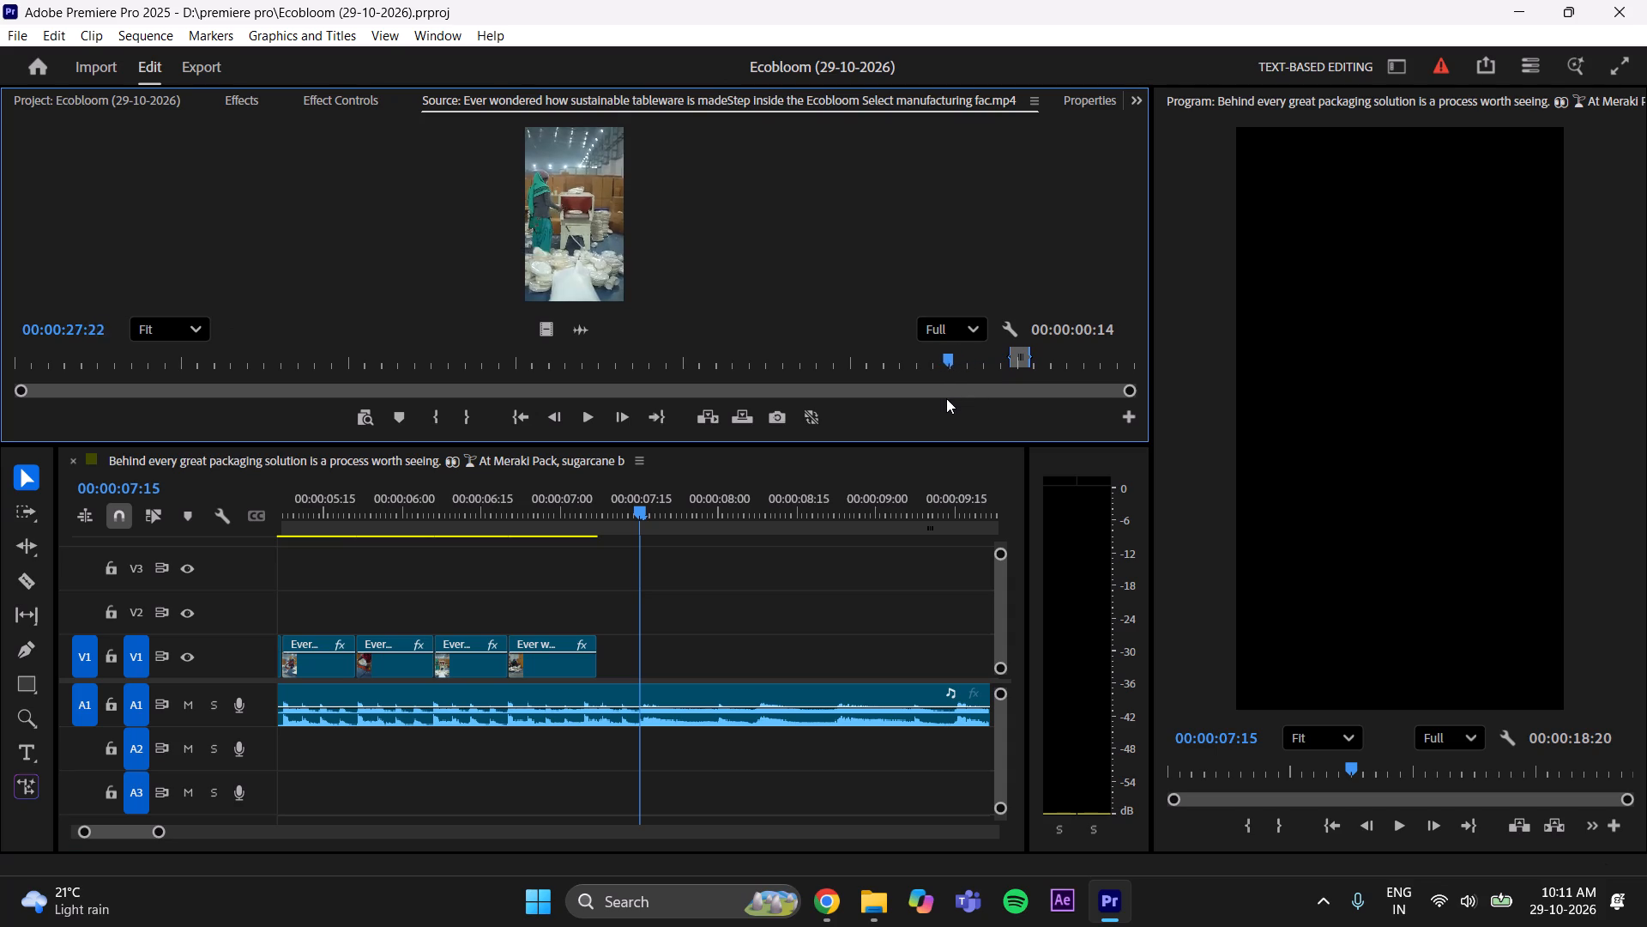
pyautogui.moveTo(946, 398); pyautogui.dragTo(997, 391)
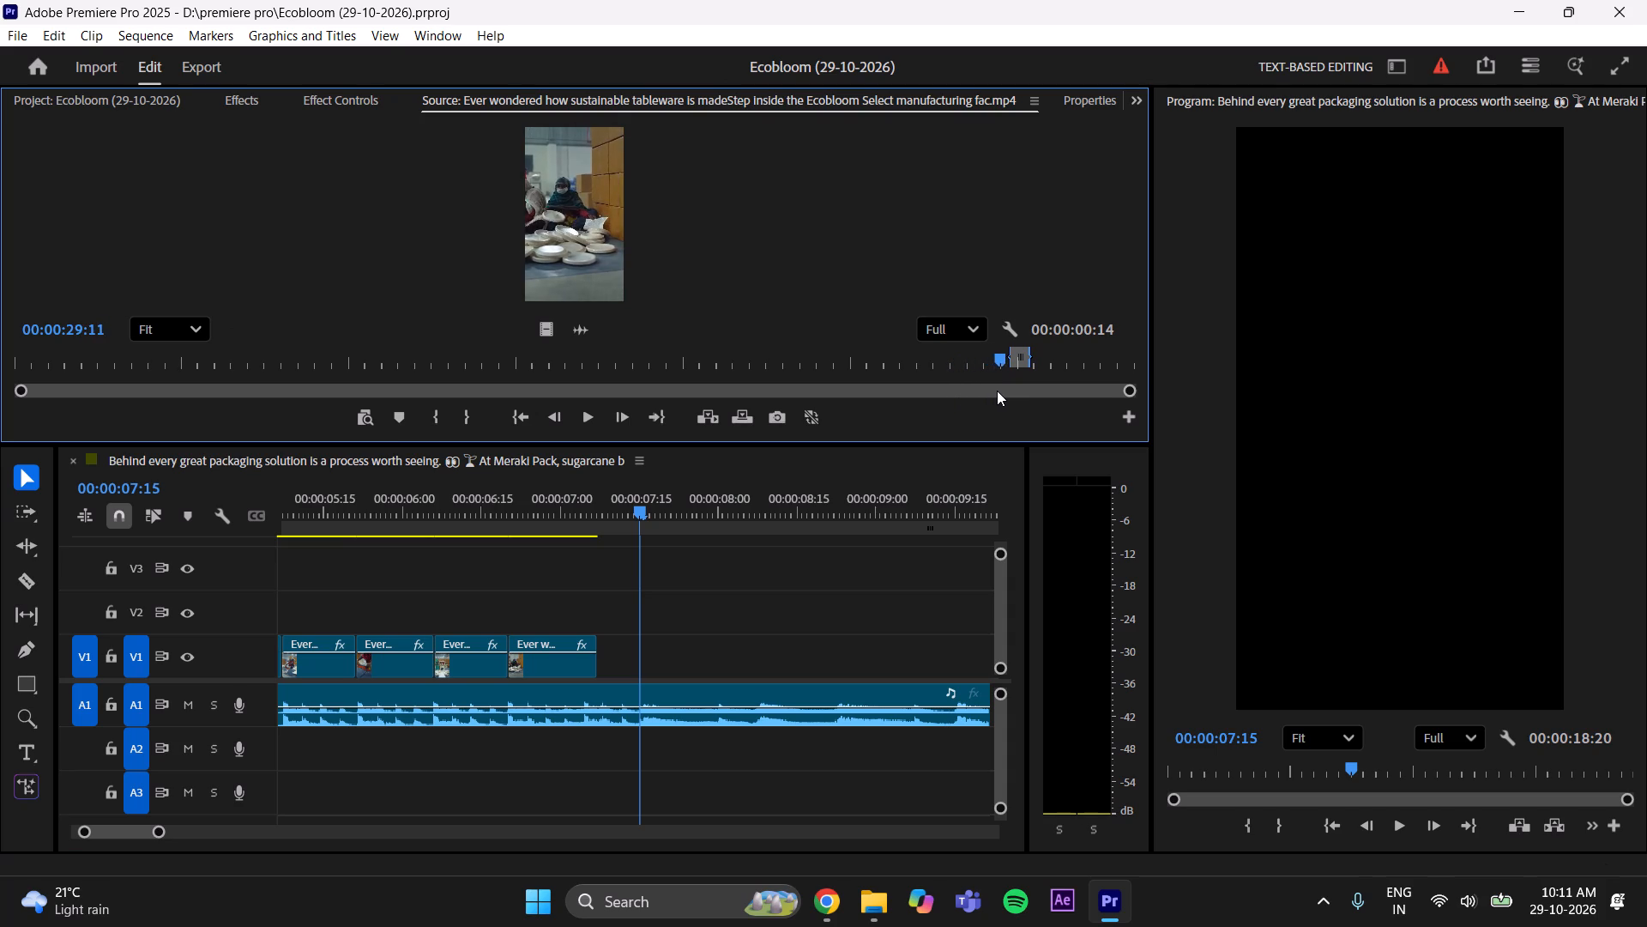
pyautogui.moveTo(997, 391); pyautogui.dragTo(969, 403)
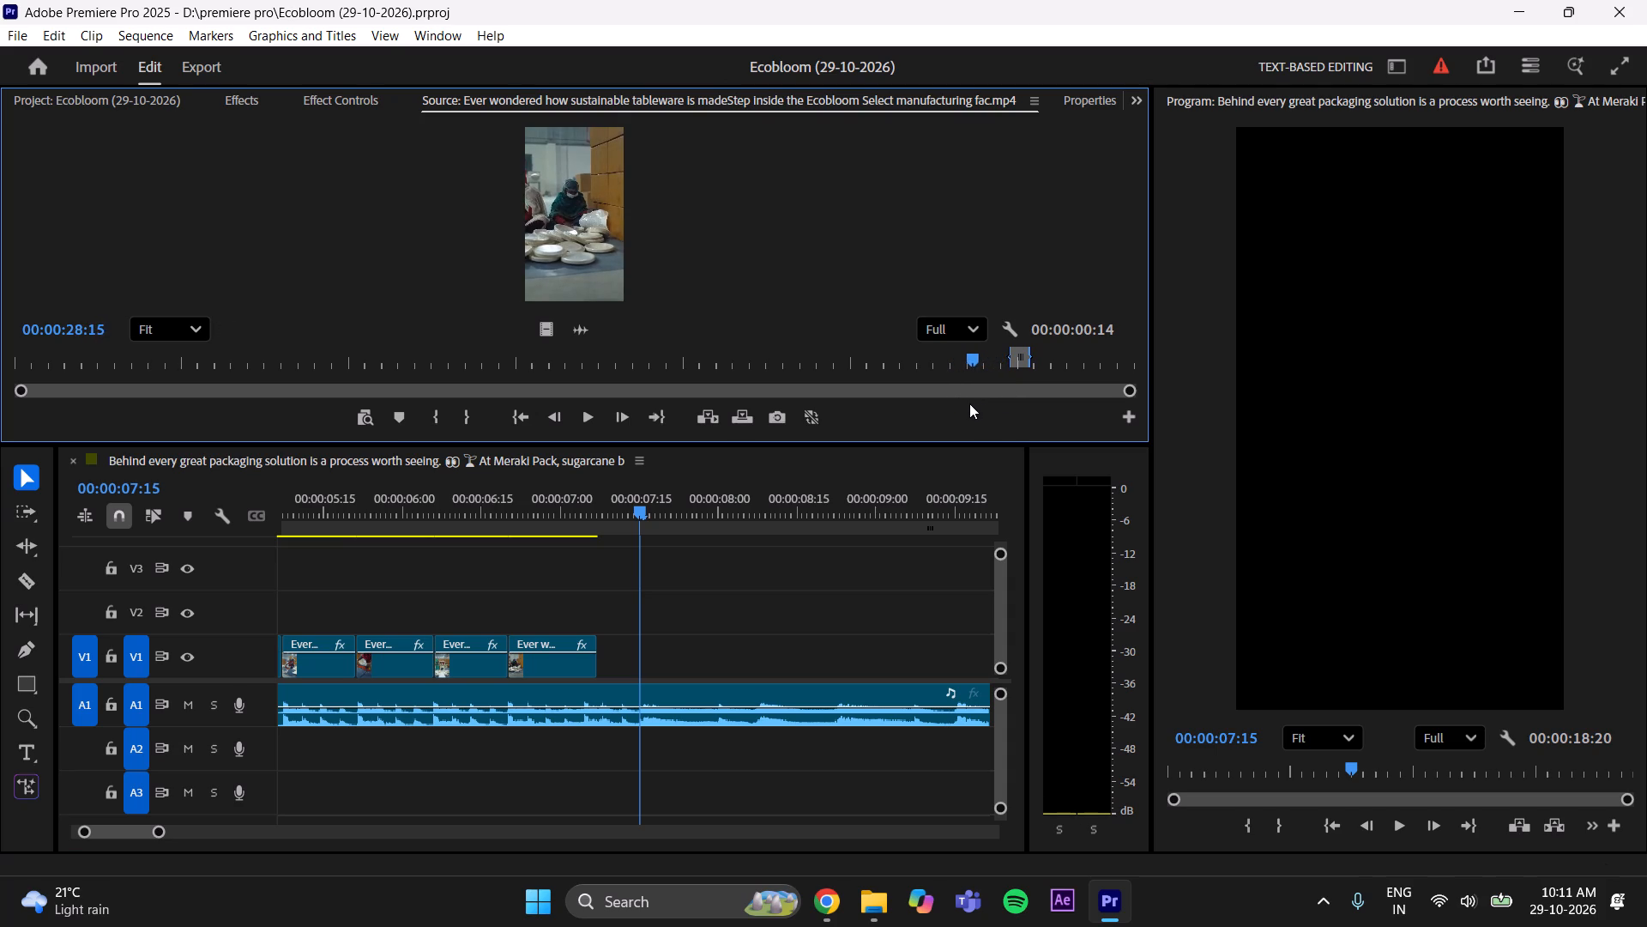
pyautogui.moveTo(969, 403); pyautogui.dragTo(958, 410)
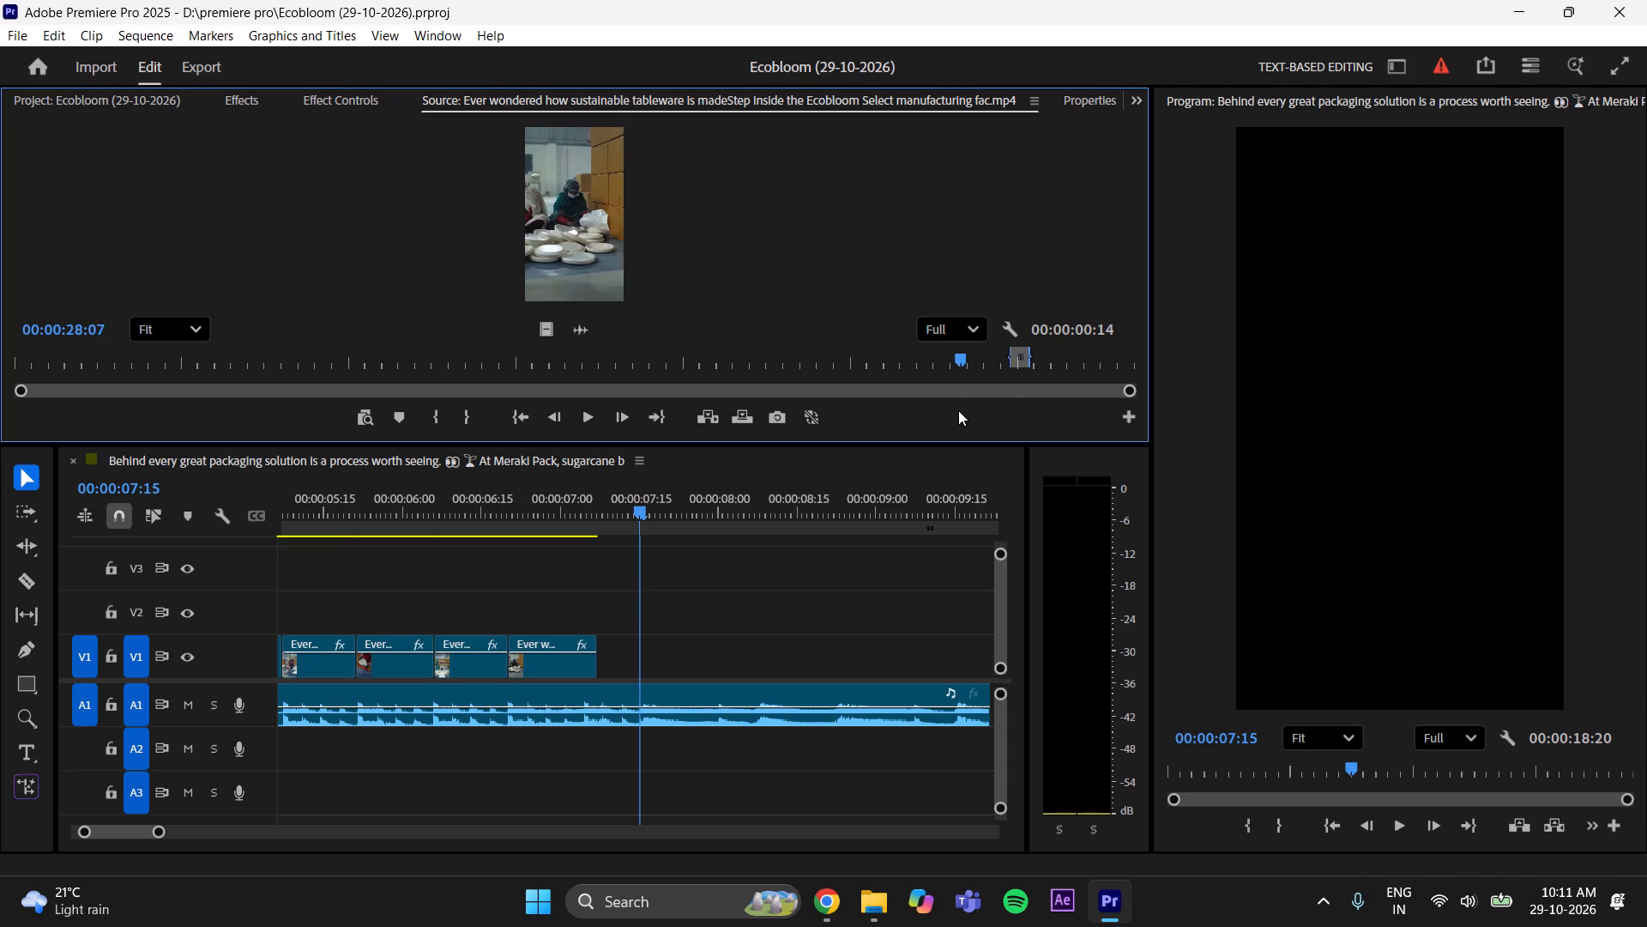
pyautogui.moveTo(958, 410); pyautogui.dragTo(962, 410)
pyautogui.click(442, 411)
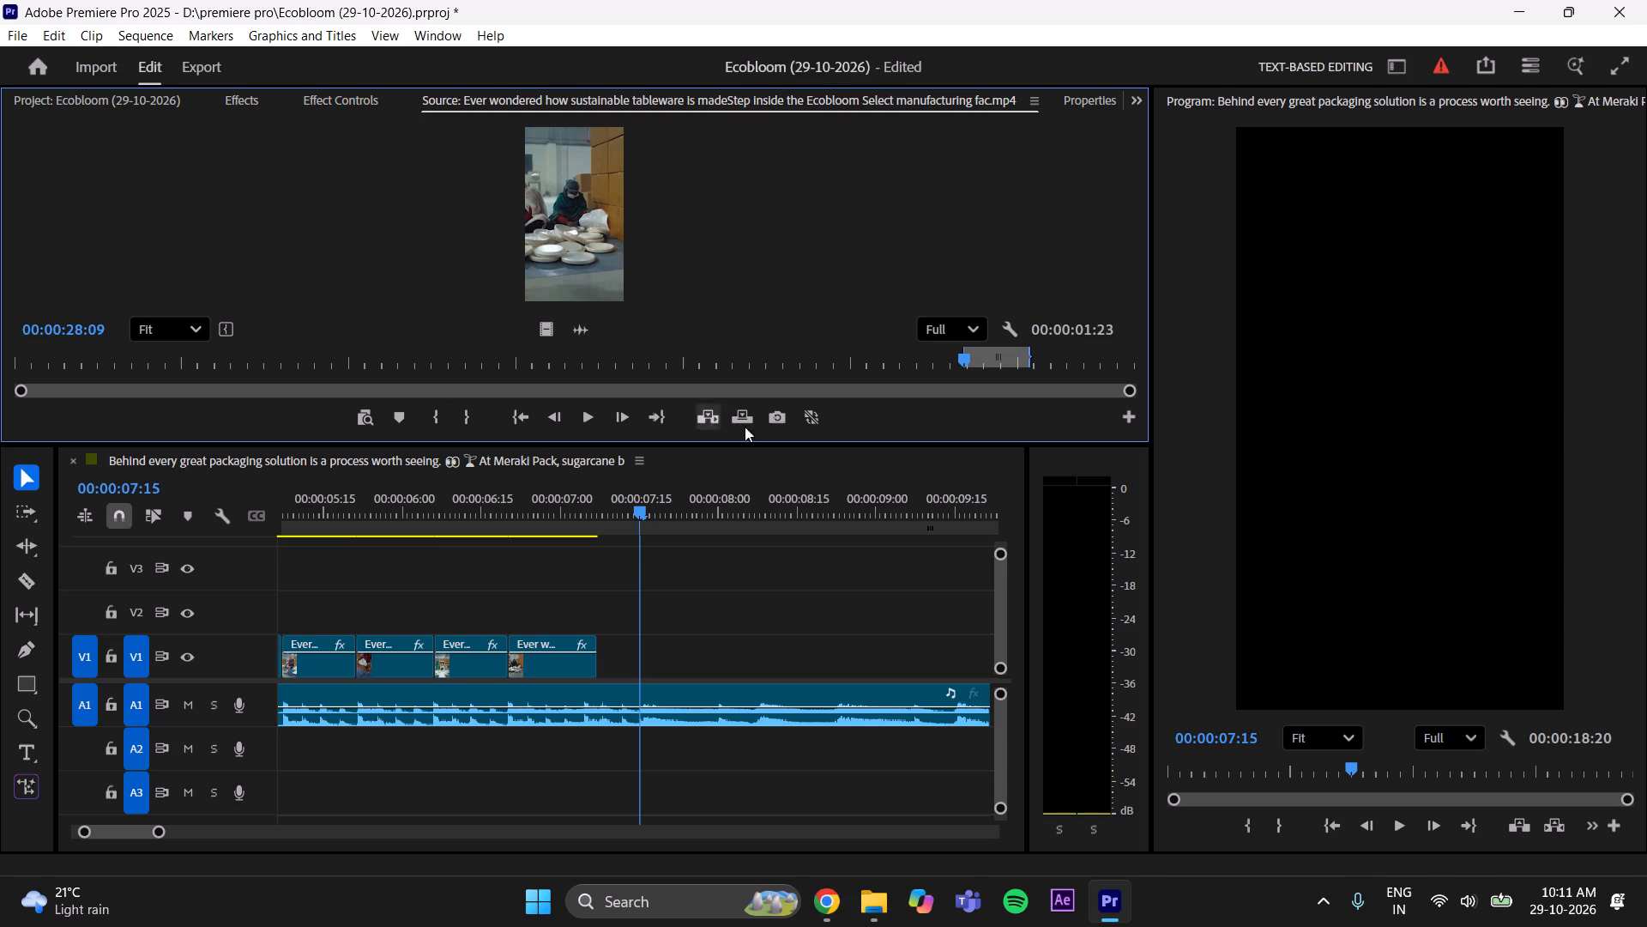
pyautogui.moveTo(963, 354); pyautogui.dragTo(998, 354)
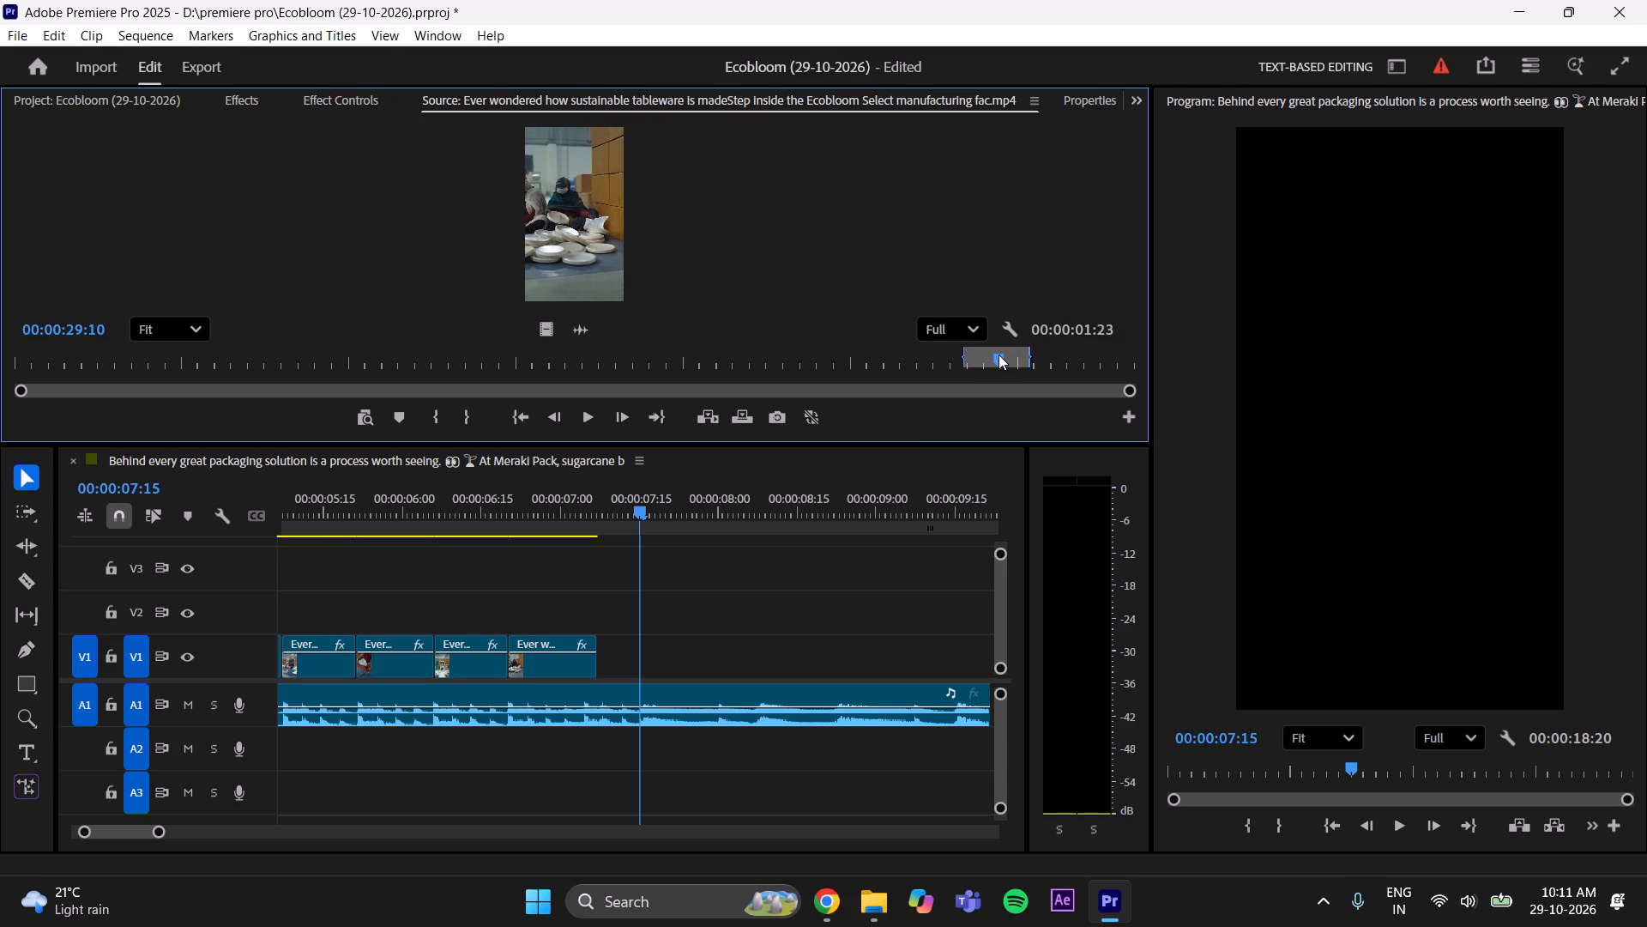
pyautogui.moveTo(998, 354); pyautogui.dragTo(991, 359)
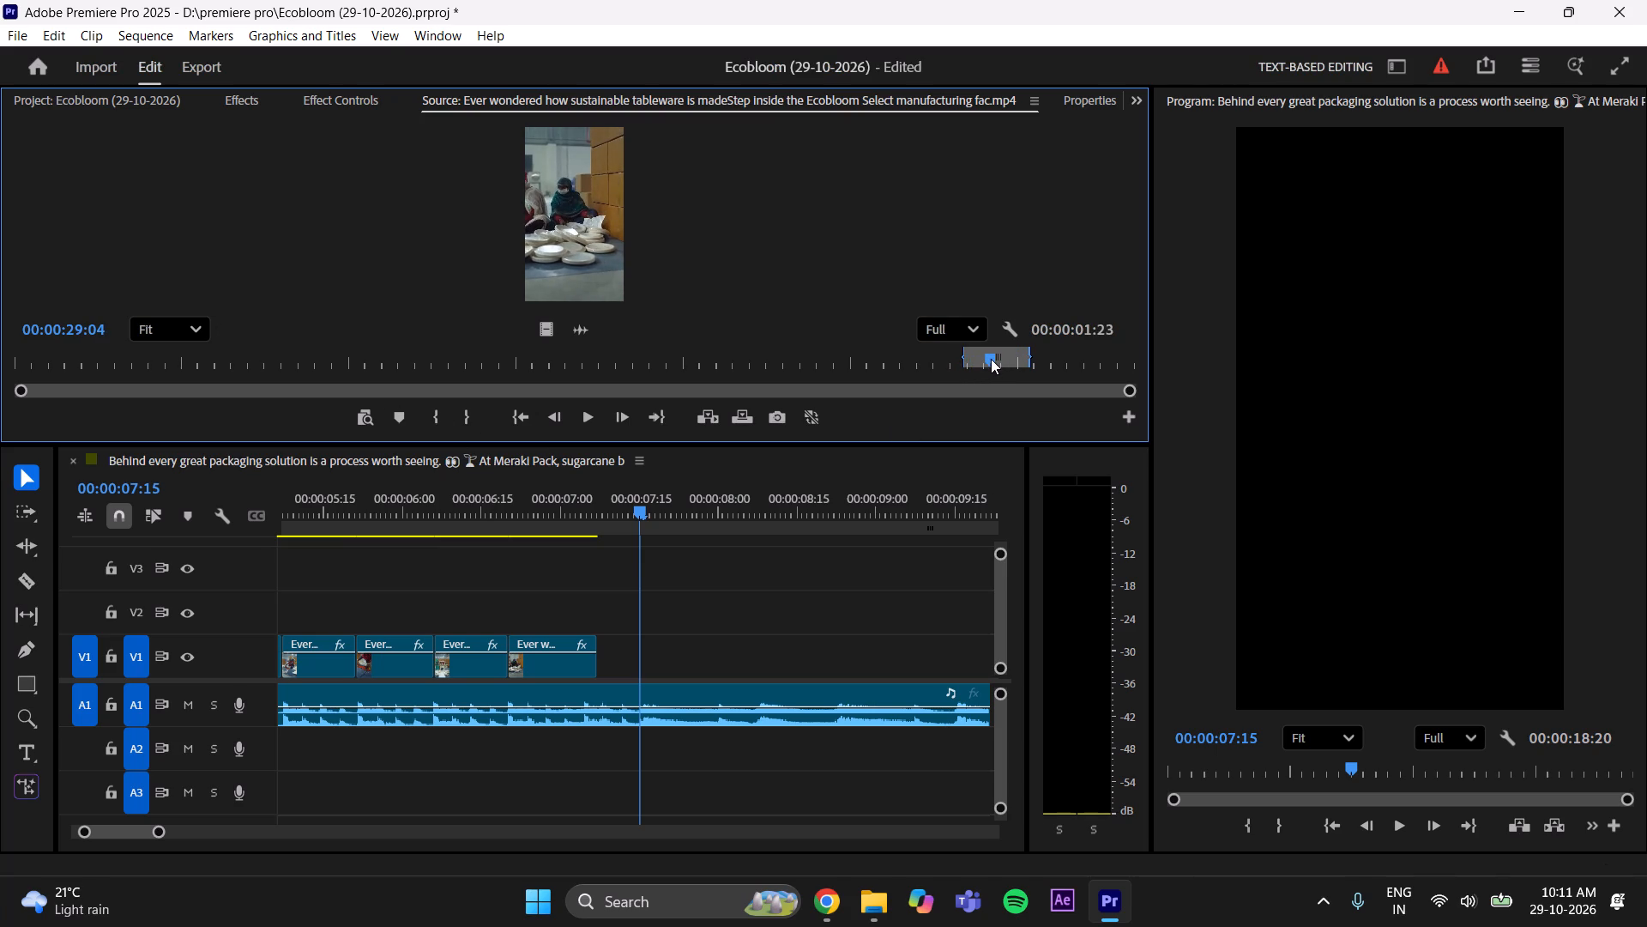
pyautogui.moveTo(991, 359); pyautogui.dragTo(979, 365)
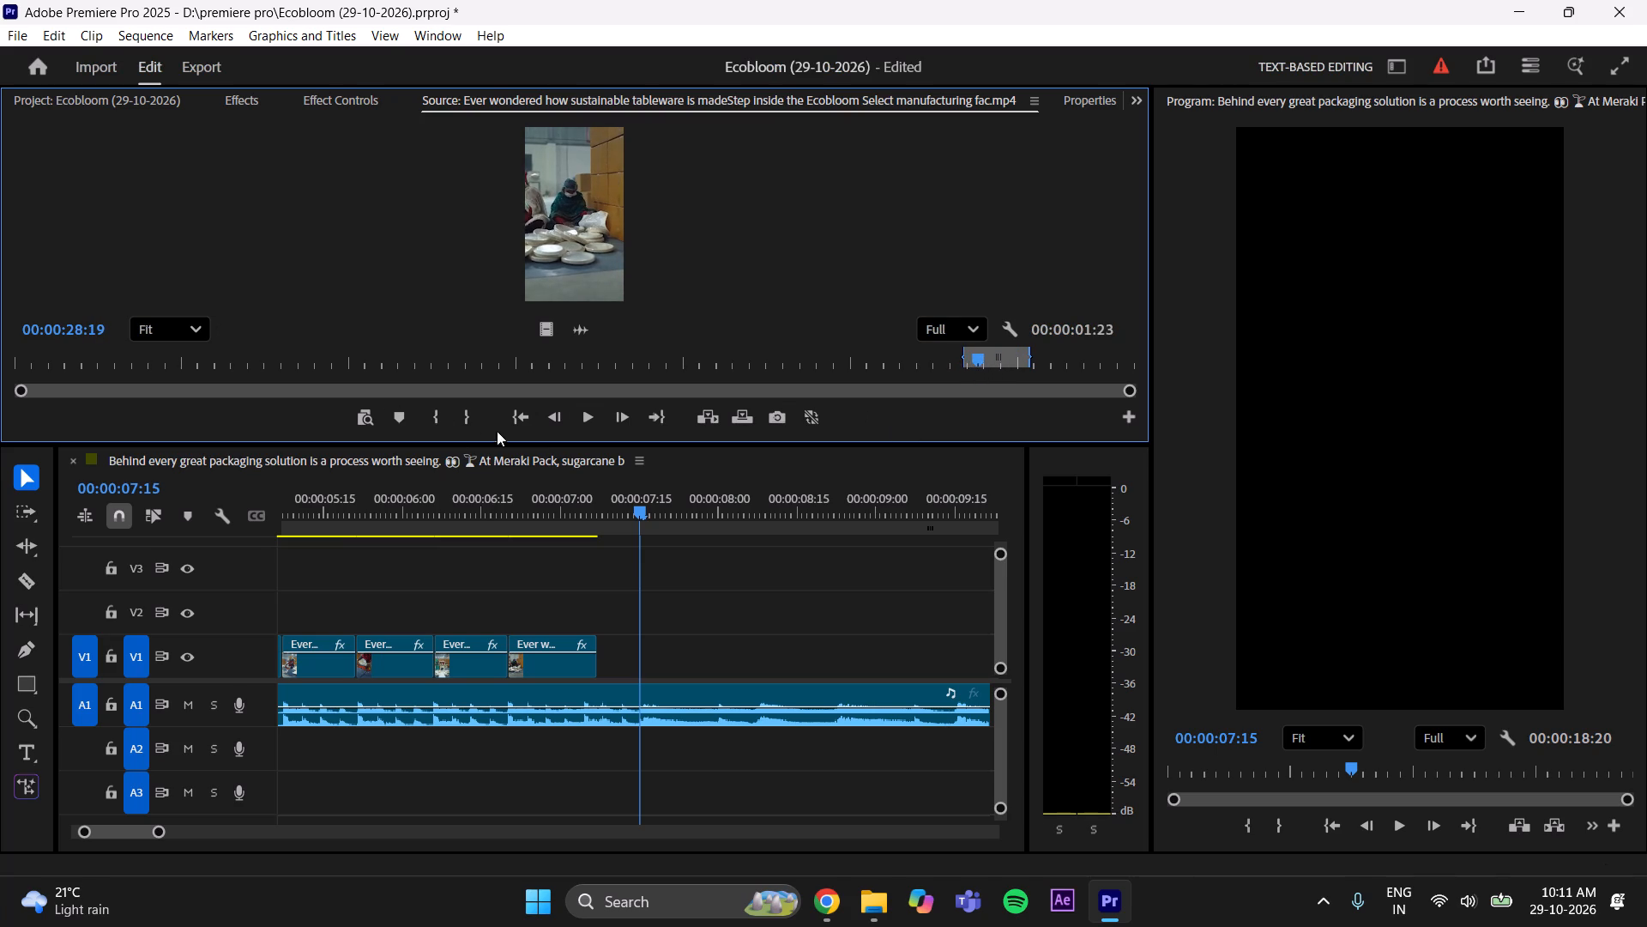
pyautogui.click(440, 420)
pyautogui.moveTo(976, 361); pyautogui.dragTo(984, 361)
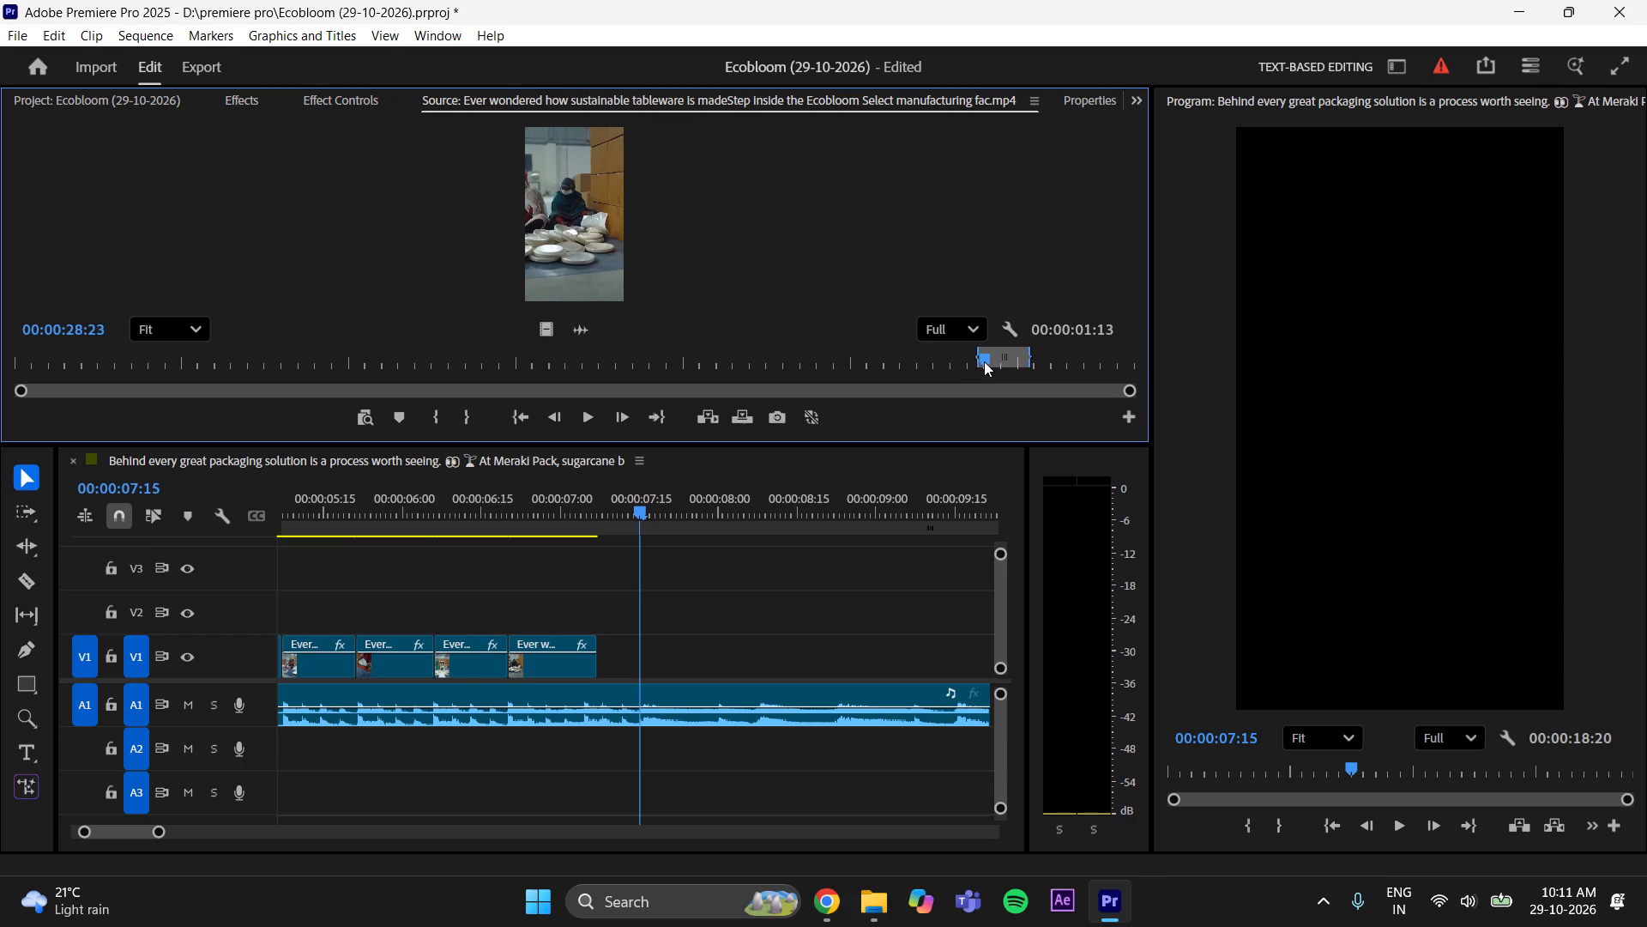
pyautogui.moveTo(984, 361); pyautogui.dragTo(1010, 364)
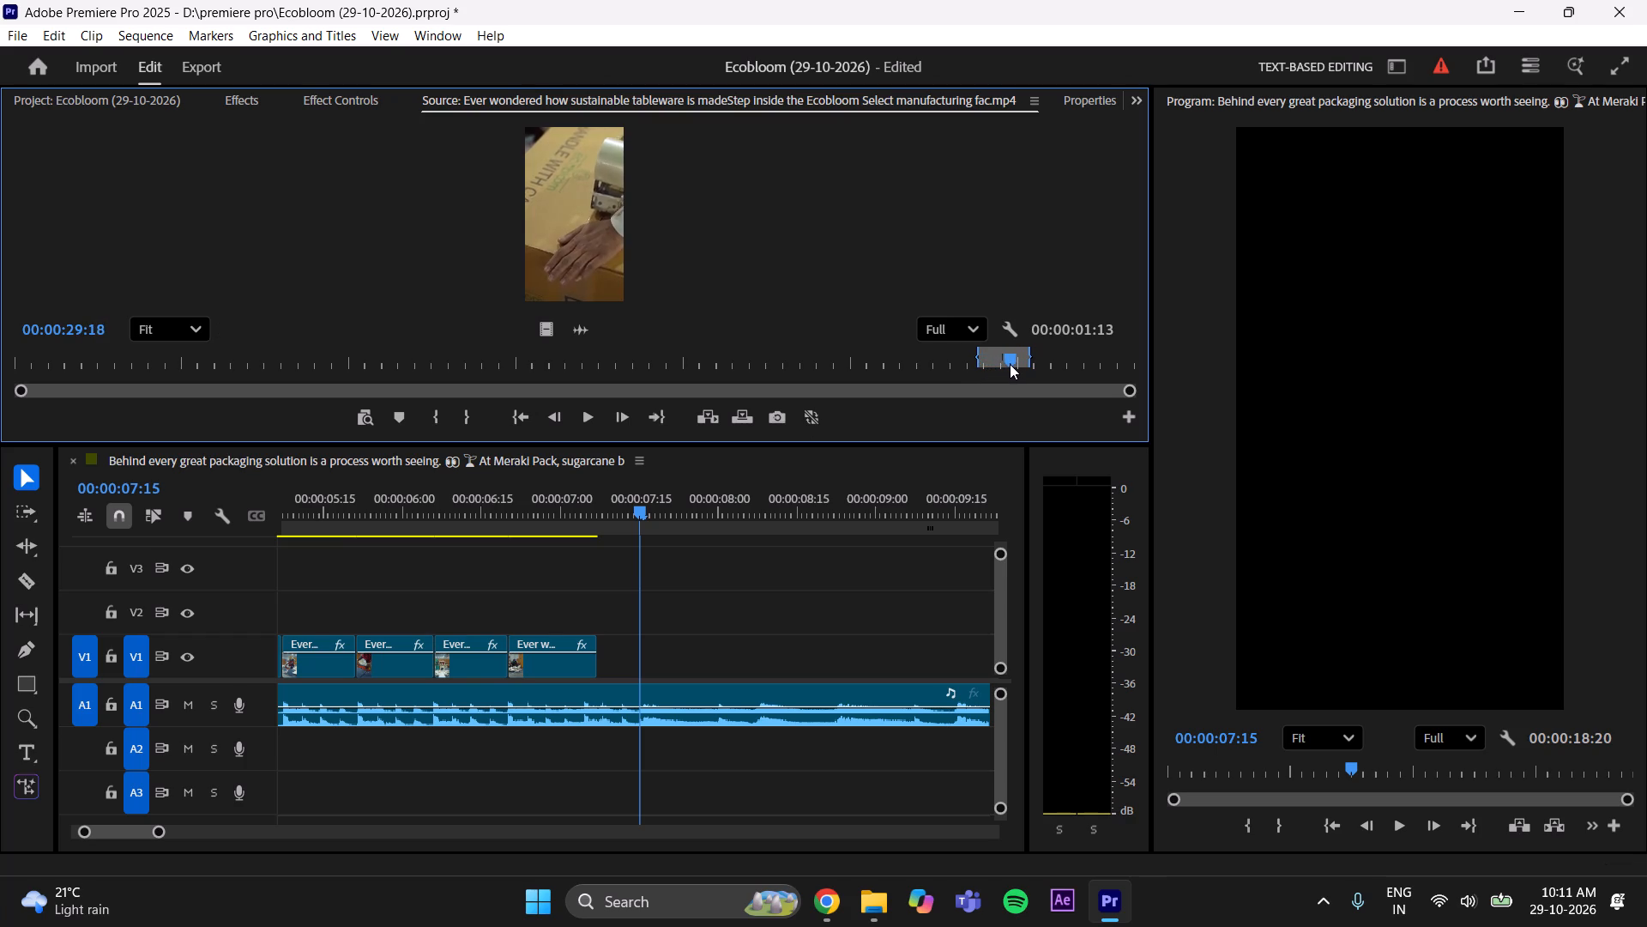
pyautogui.moveTo(1010, 364); pyautogui.dragTo(1007, 364)
pyautogui.click(466, 414)
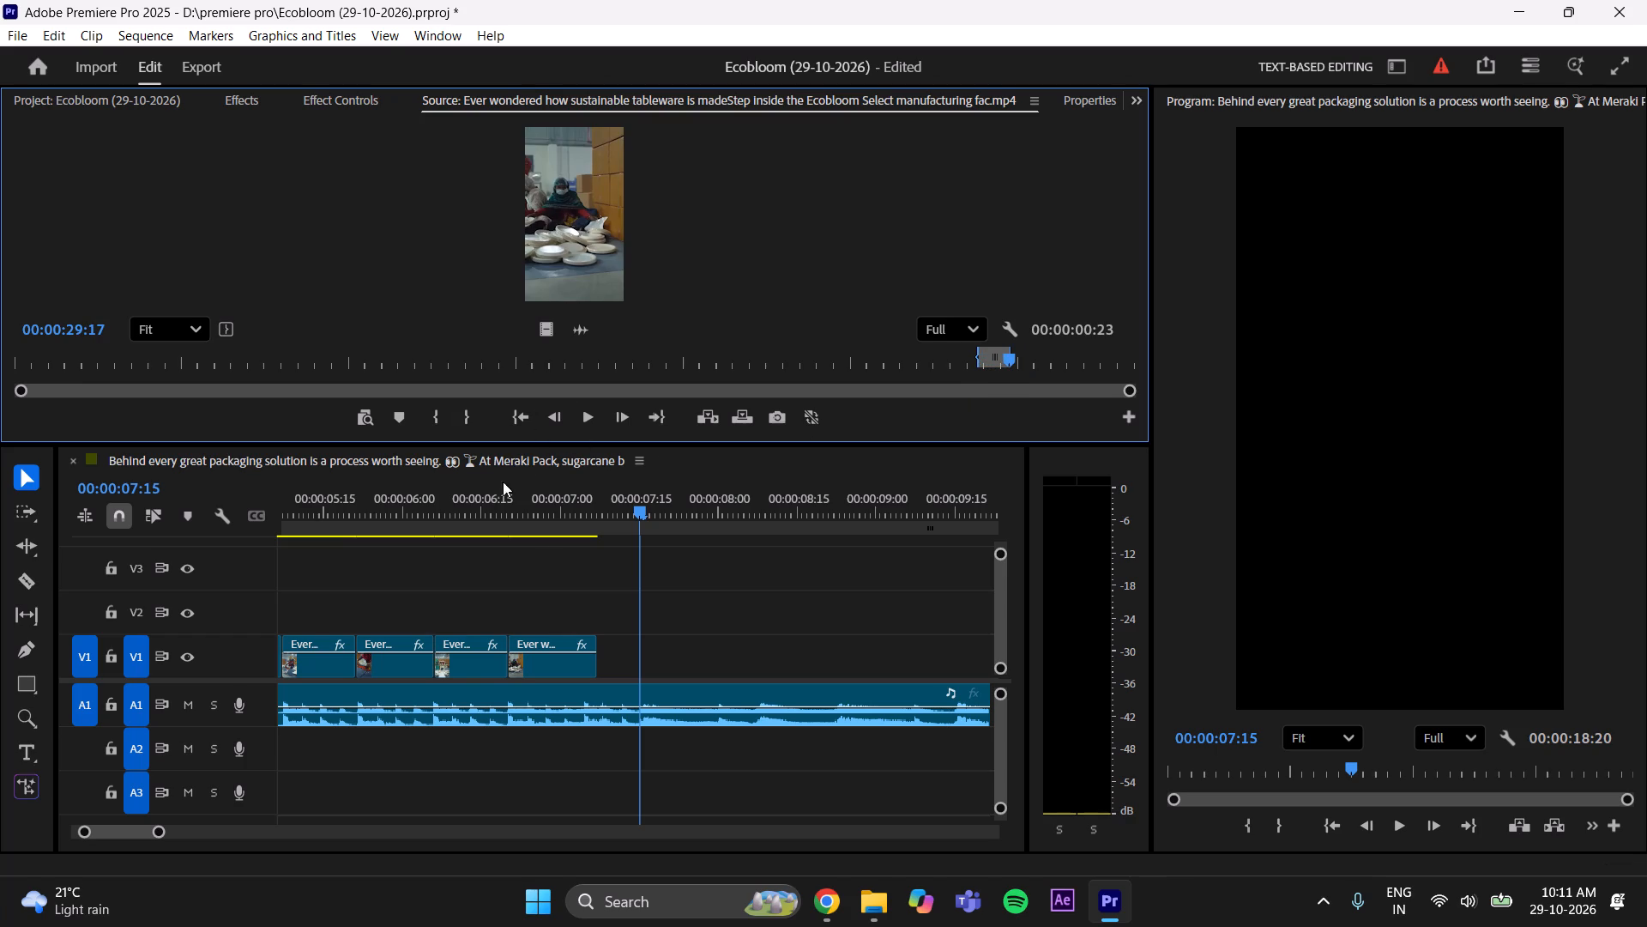
# Move the carton-taping clip on V1 so that it ends at the playhead, 00:00:07:15.
pyautogui.moveTo(534, 672); pyautogui.dragTo(570, 669)
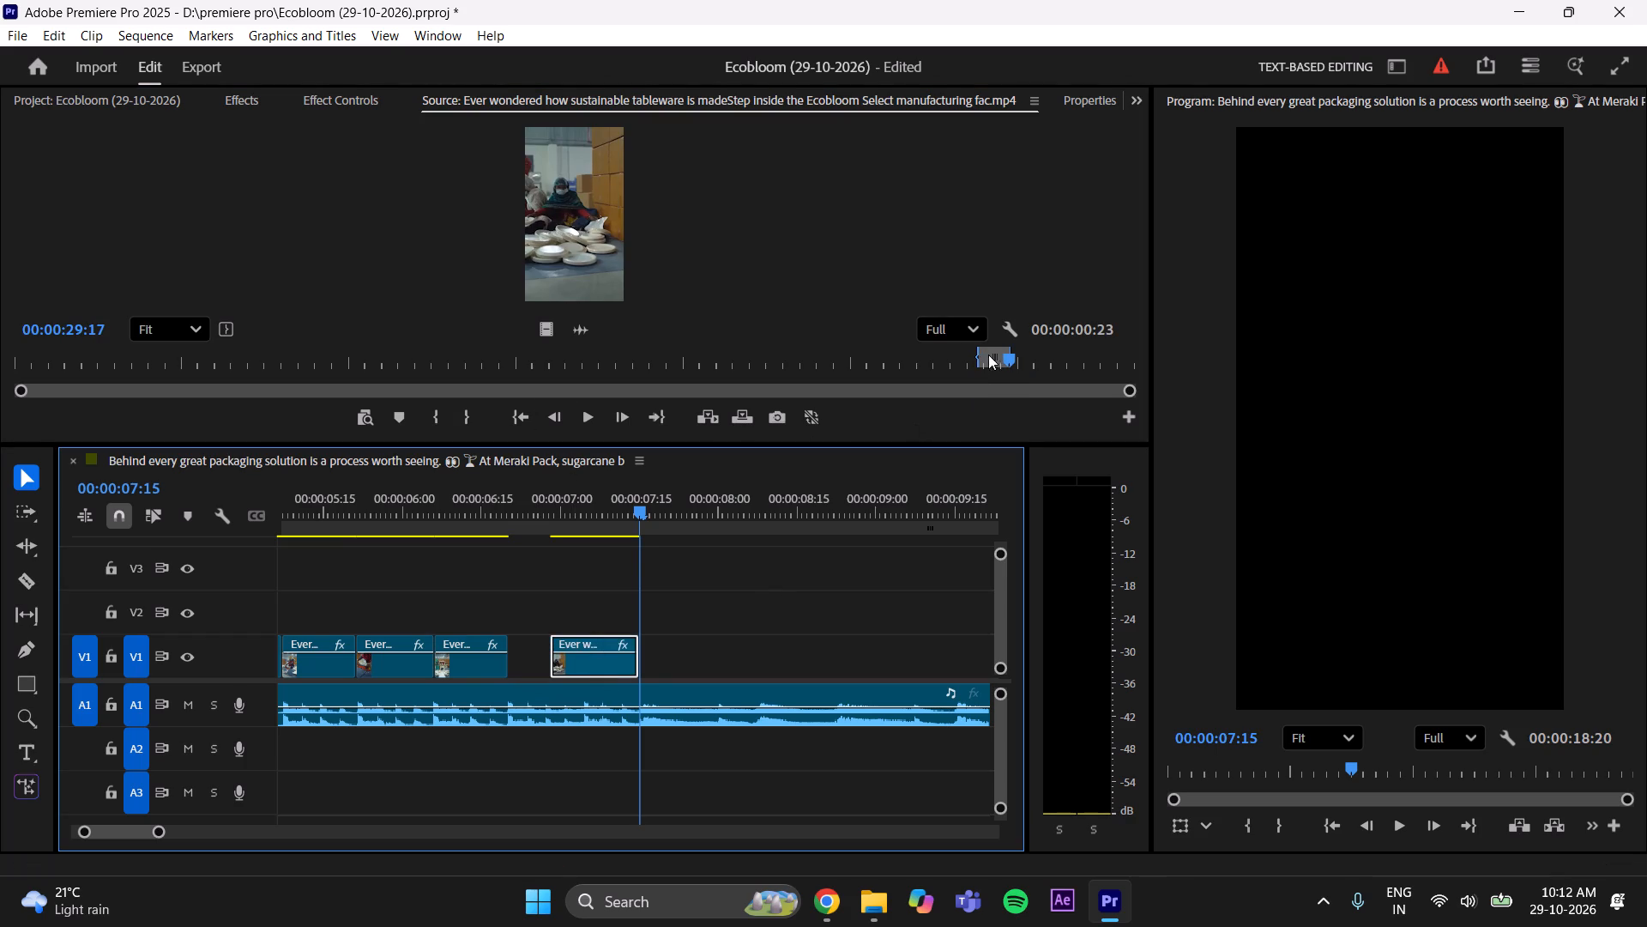
# Add the marked plate-sorting shot, video only, to V2 from the end of the worker-in-green clip and scale it to frame size.
pyautogui.moveTo(545, 326); pyautogui.dragTo(504, 609)
pyautogui.moveTo(638, 490); pyautogui.dragTo(548, 519)
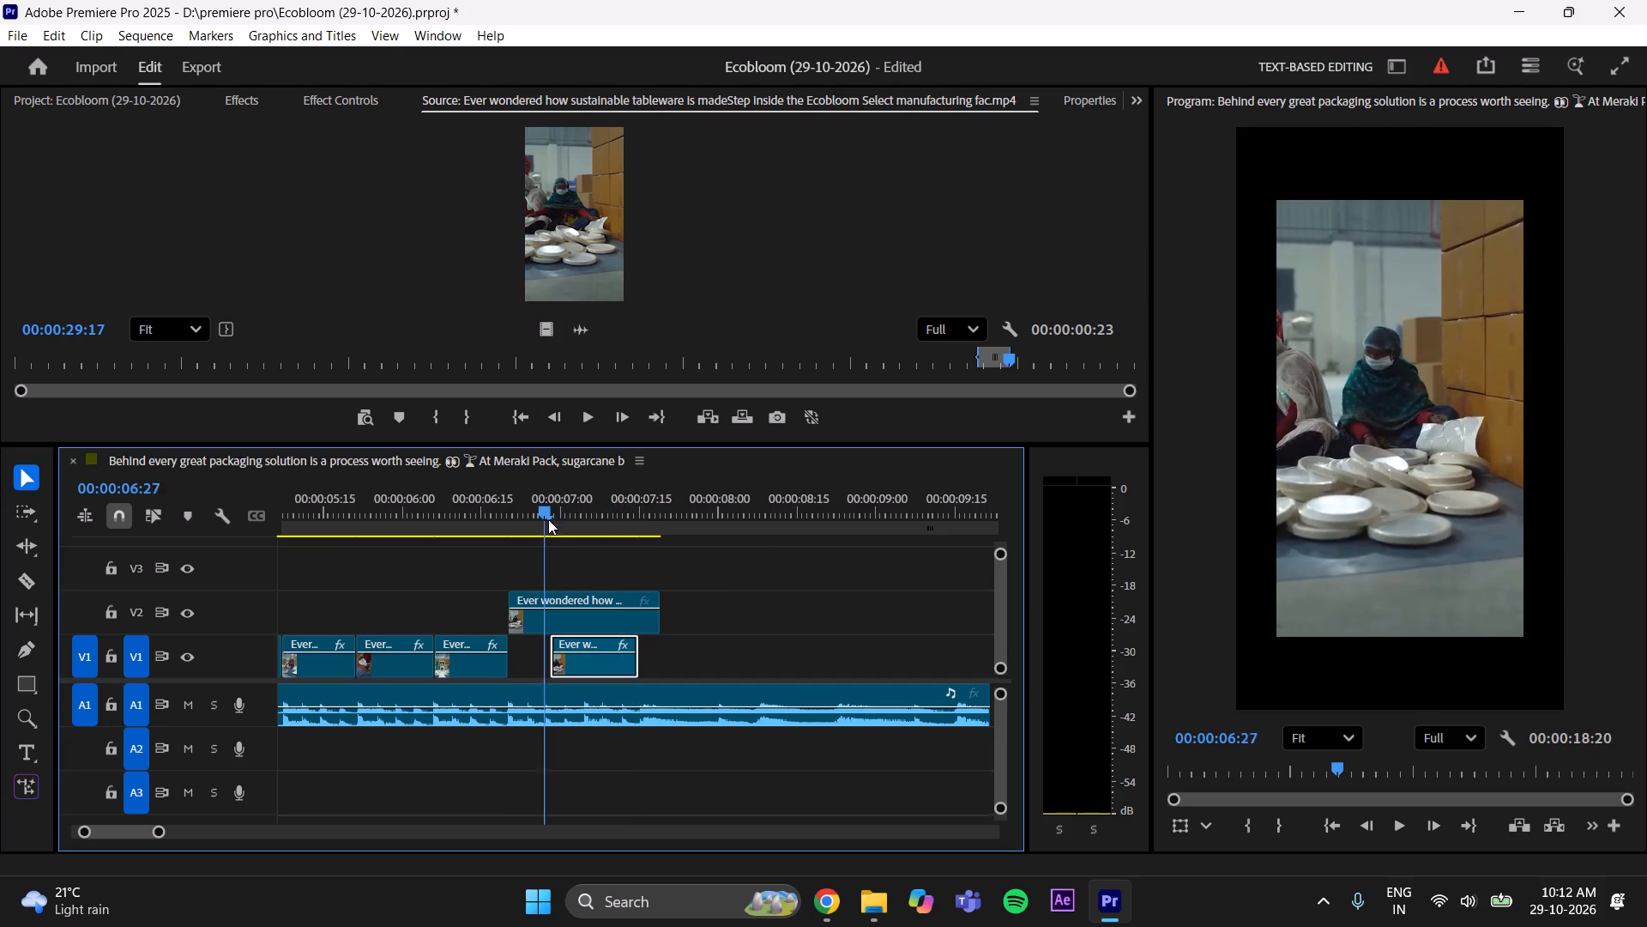
pyautogui.moveTo(548, 519); pyautogui.dragTo(568, 512)
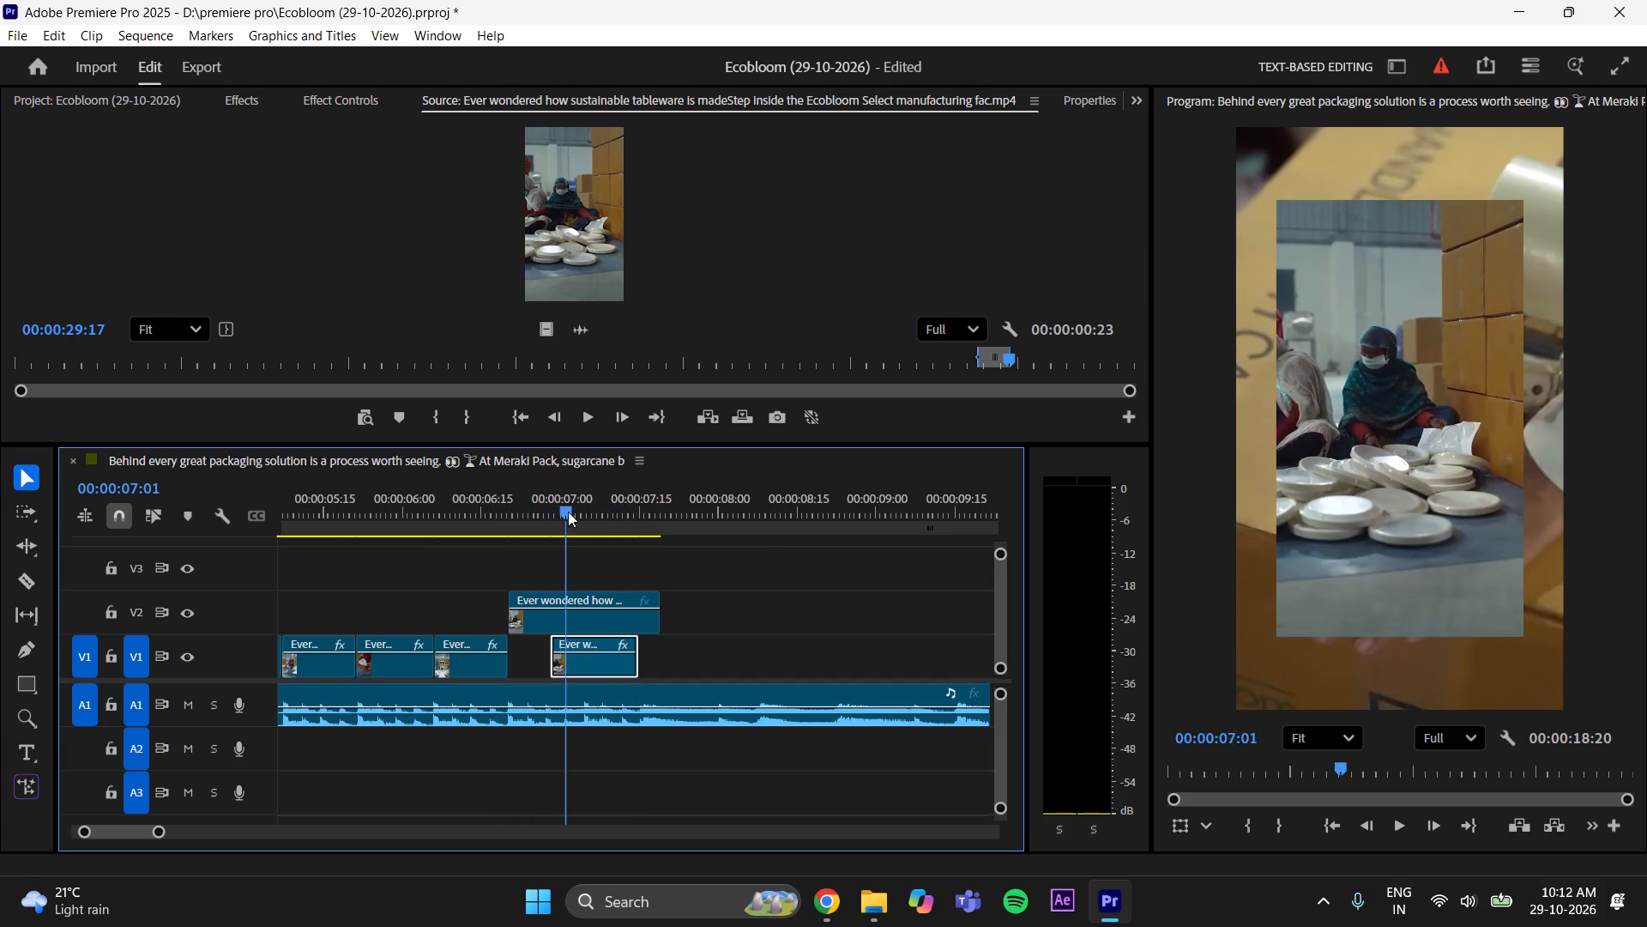
pyautogui.moveTo(568, 512); pyautogui.dragTo(555, 518)
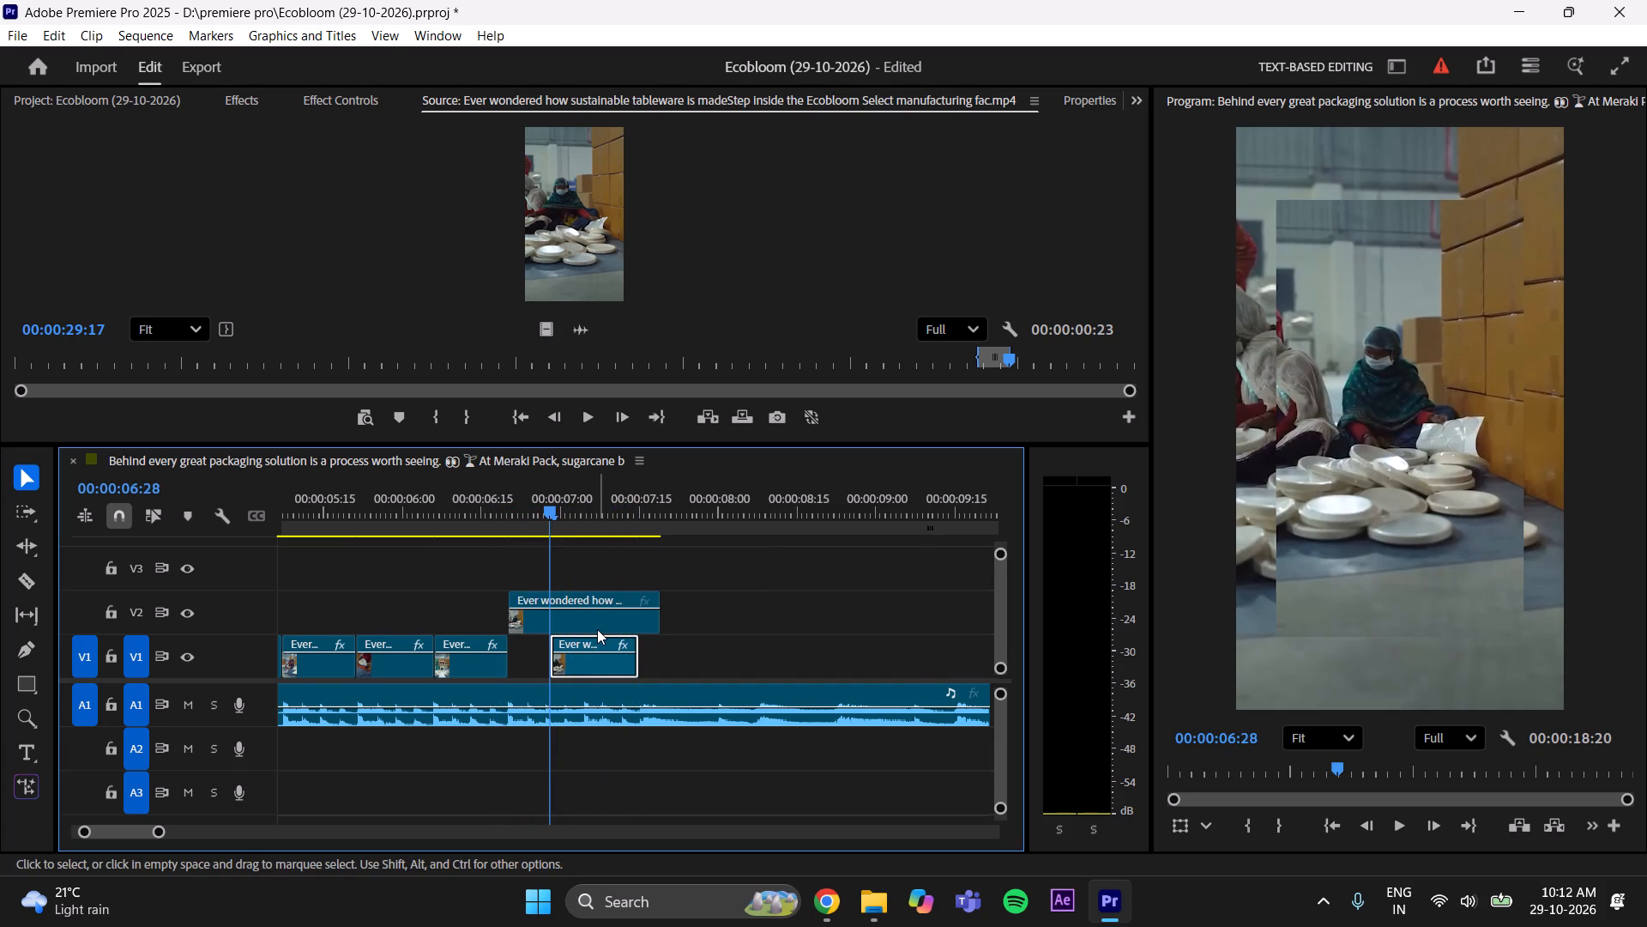
pyautogui.click(597, 628)
pyautogui.rightClick(597, 628)
pyautogui.click(661, 803)
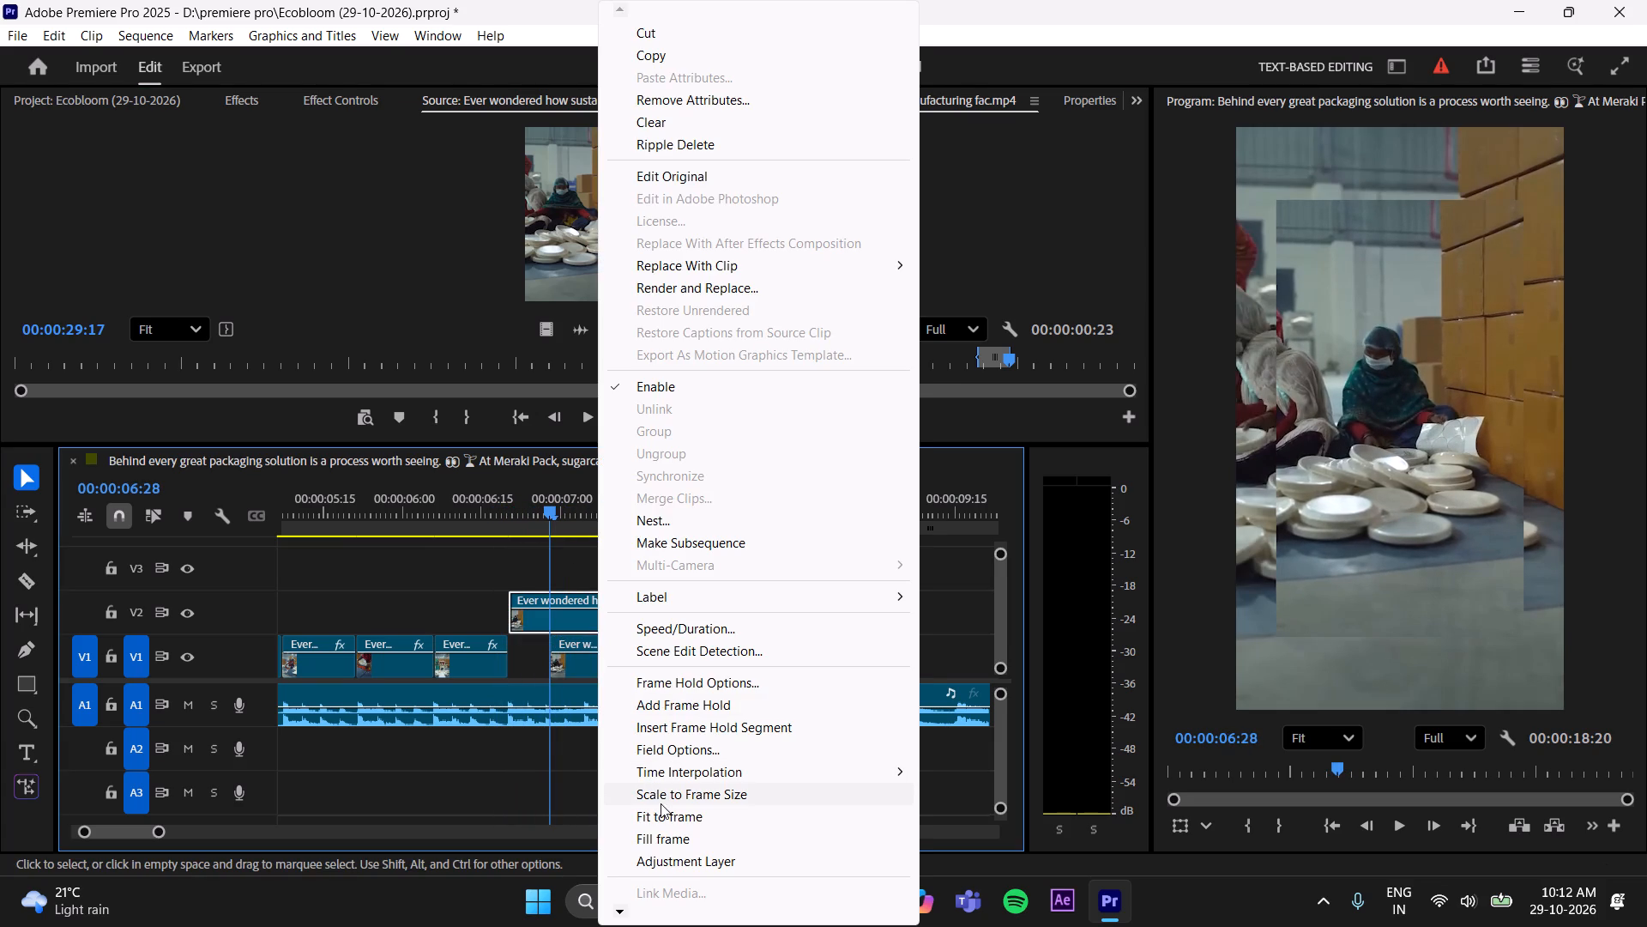
# Trim the plate-sorting clip's start to 00:00:07:06, fit it to the gap before the carton-taping clip, and move it down to V1.
pyautogui.moveTo(558, 504); pyautogui.dragTo(542, 511)
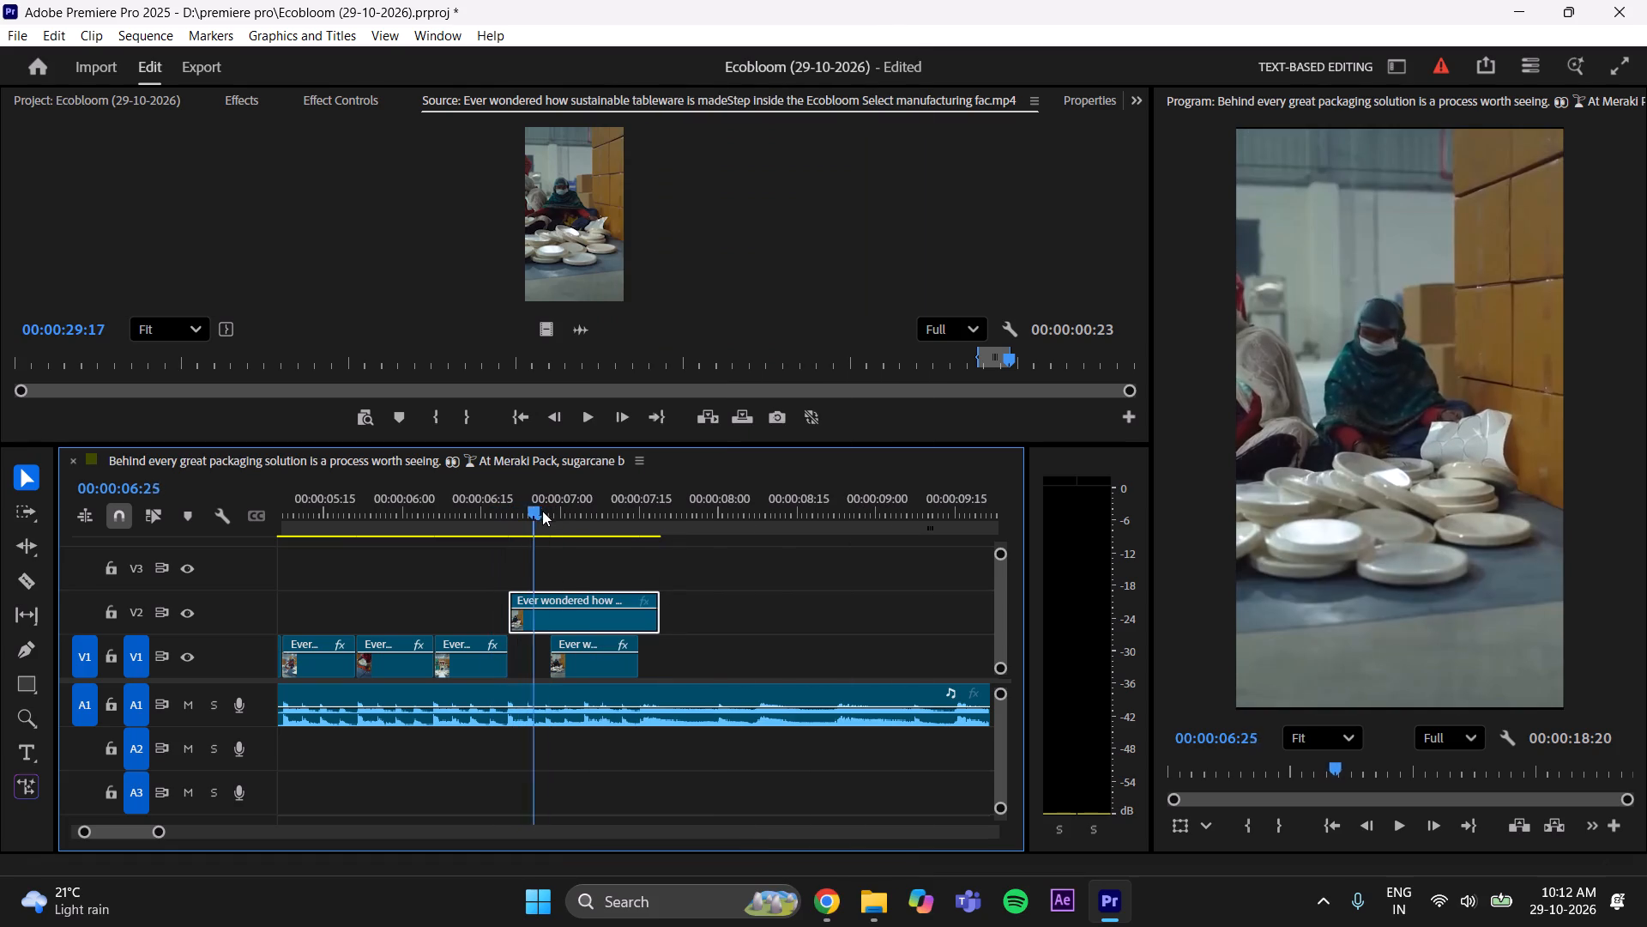
pyautogui.moveTo(542, 511); pyautogui.dragTo(596, 488)
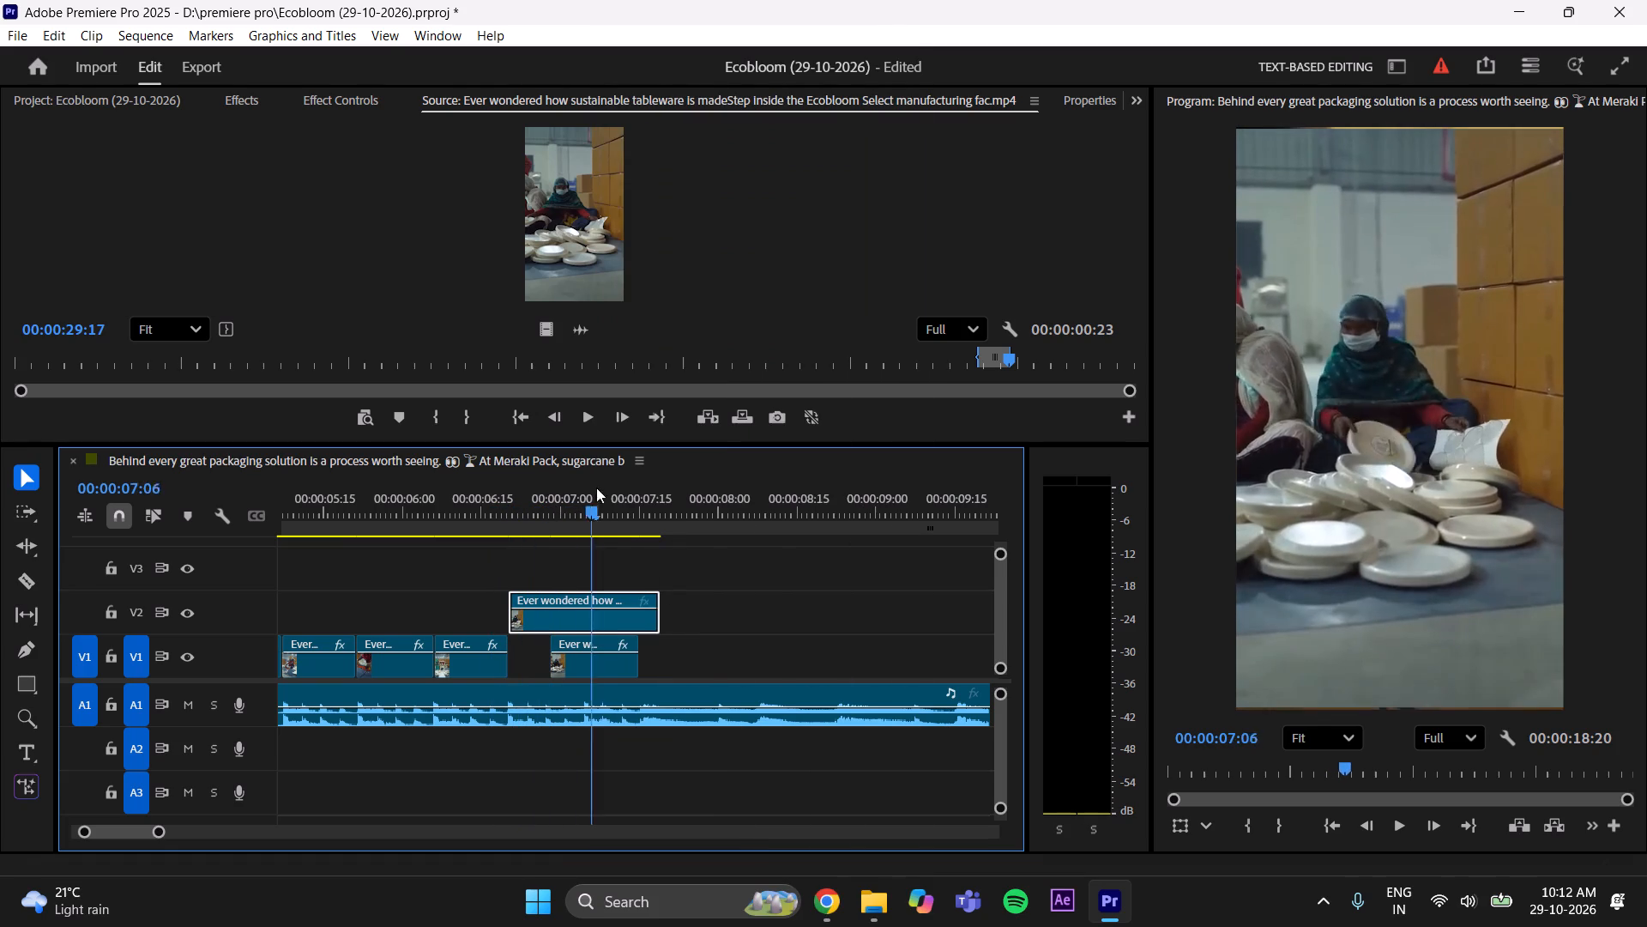
pyautogui.moveTo(596, 488); pyautogui.dragTo(649, 476)
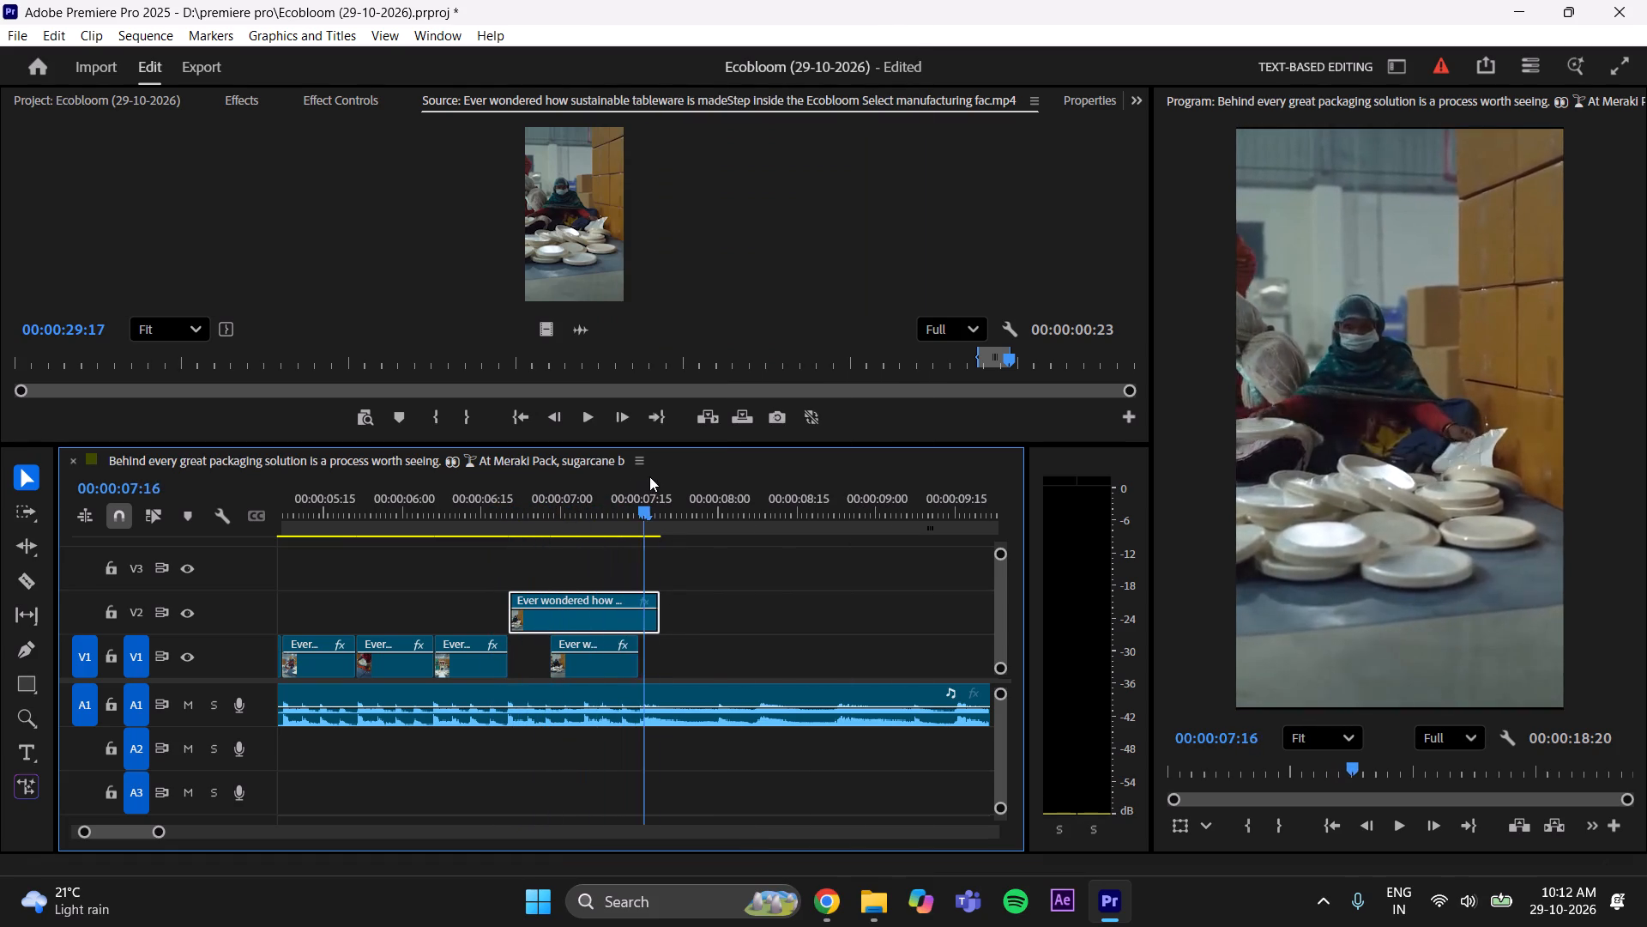
pyautogui.moveTo(649, 476); pyautogui.dragTo(601, 501)
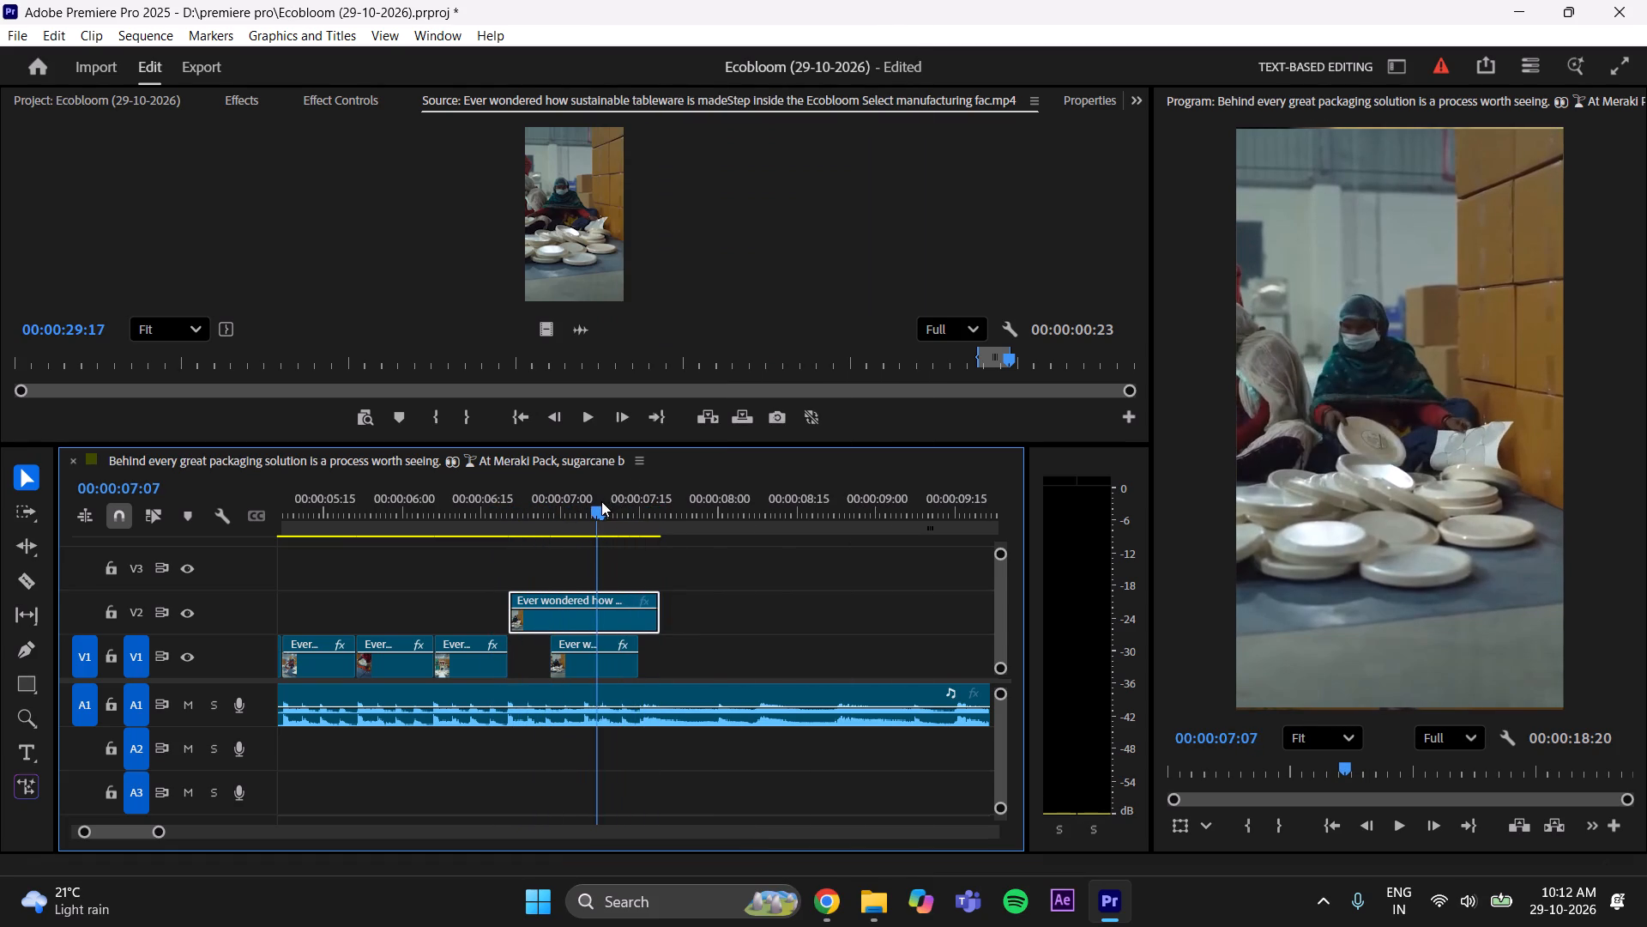
pyautogui.moveTo(601, 501); pyautogui.dragTo(605, 502)
pyautogui.moveTo(605, 502); pyautogui.dragTo(597, 505)
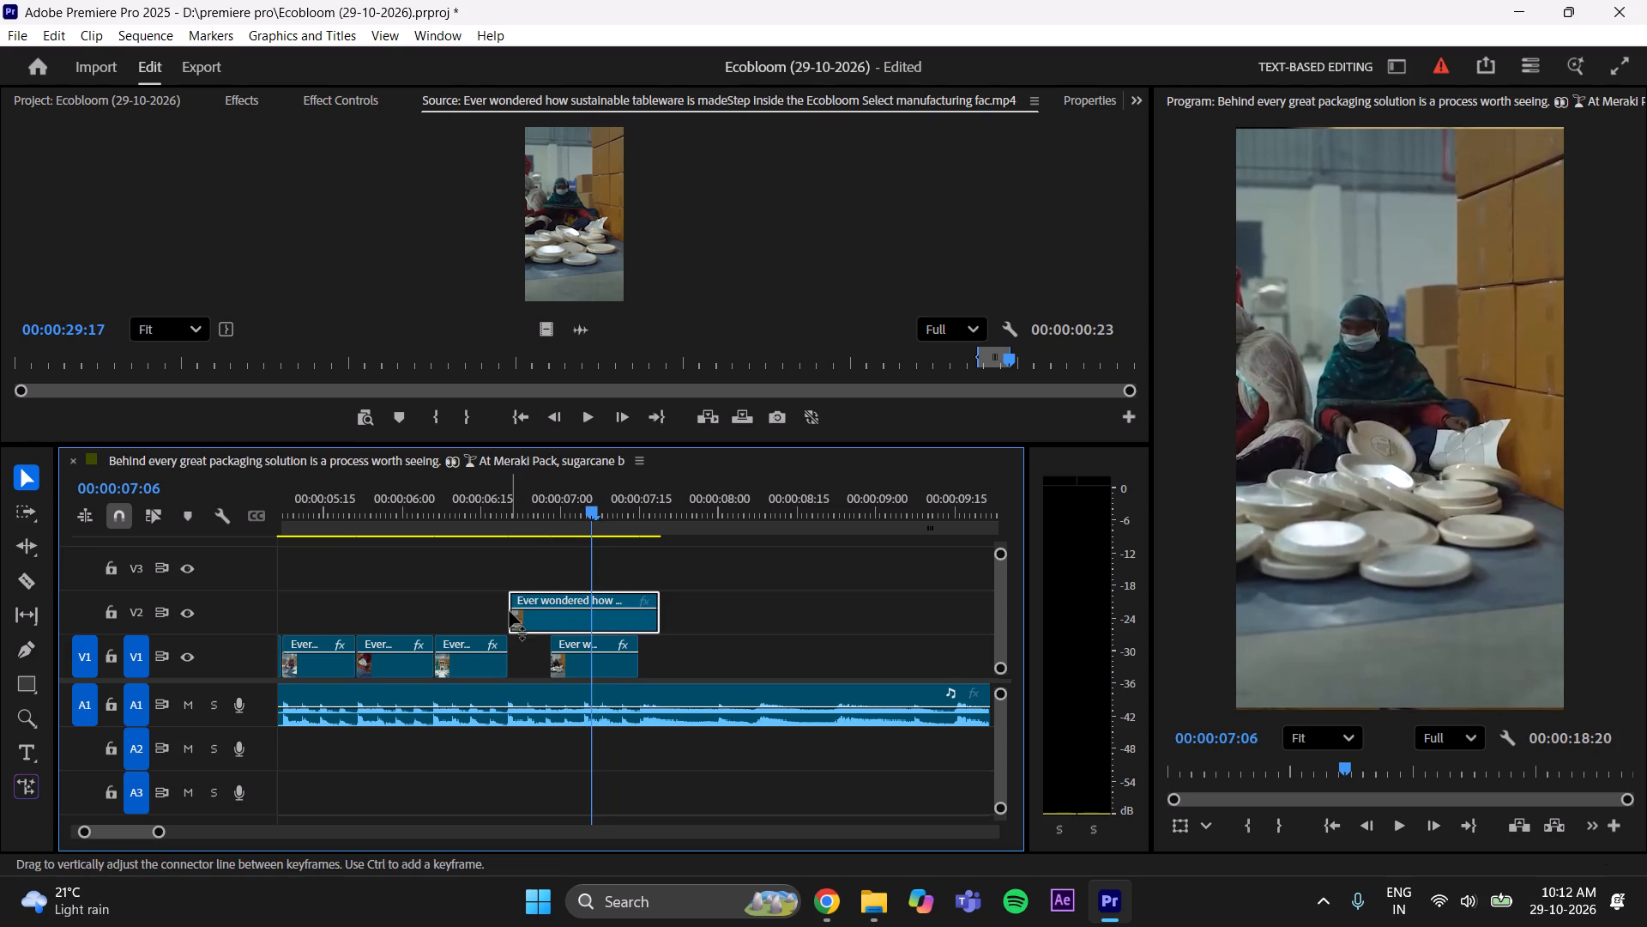
pyautogui.moveTo(511, 623); pyautogui.dragTo(597, 618)
pyautogui.moveTo(626, 627); pyautogui.dragTo(575, 627)
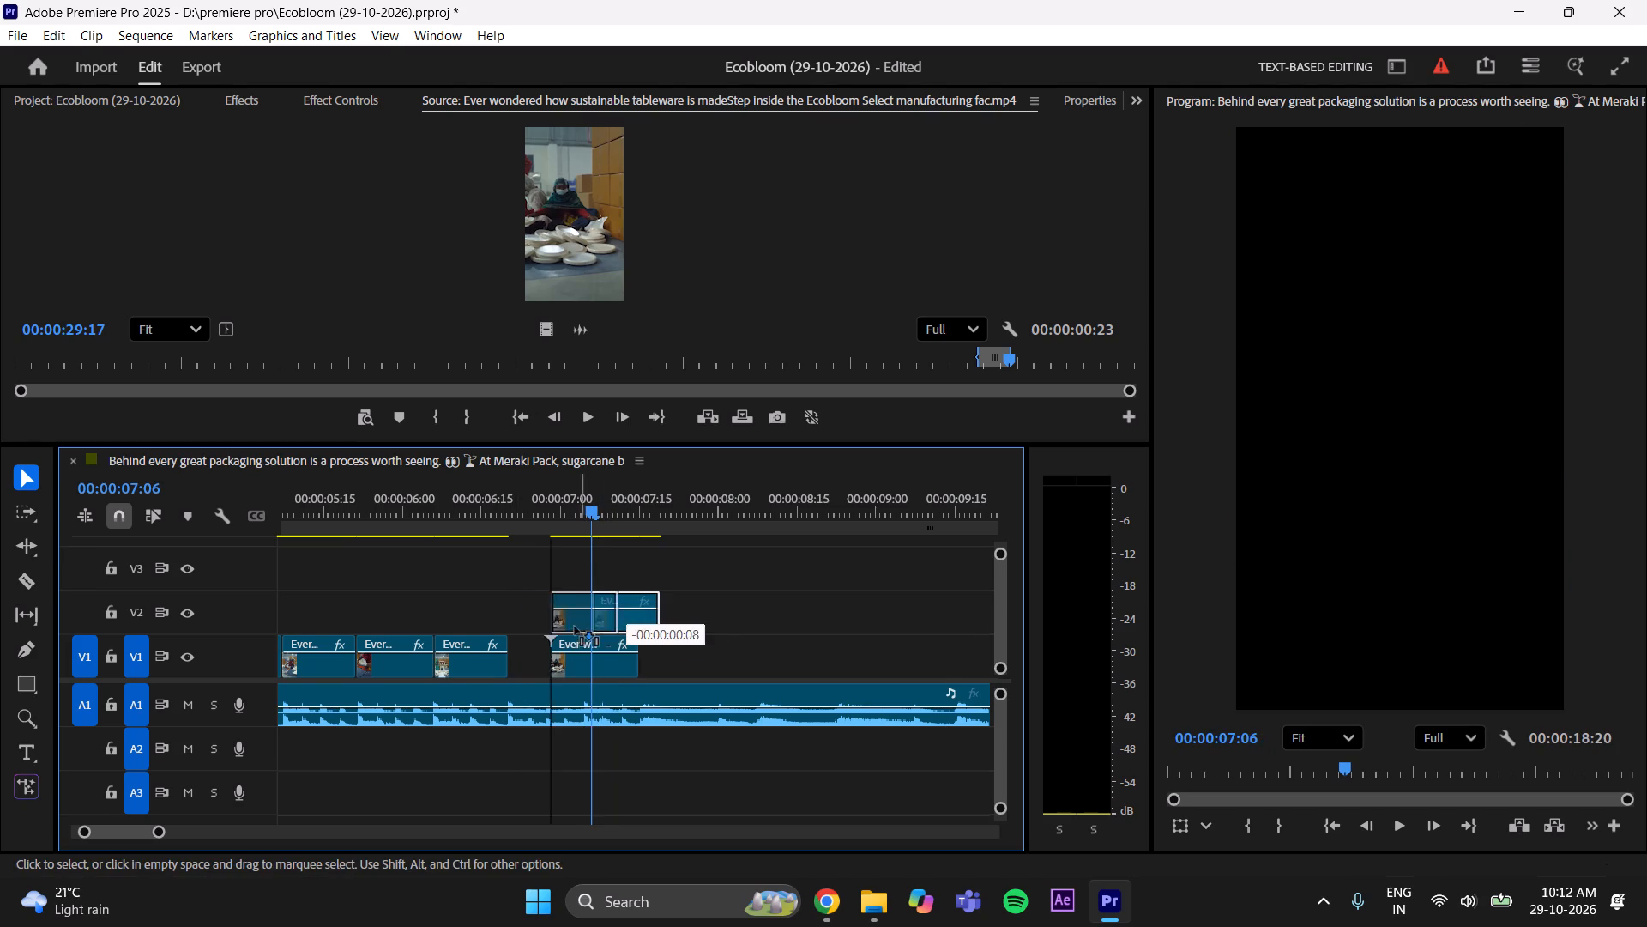
pyautogui.moveTo(575, 627); pyautogui.dragTo(540, 627)
pyautogui.moveTo(582, 611); pyautogui.dragTo(559, 614)
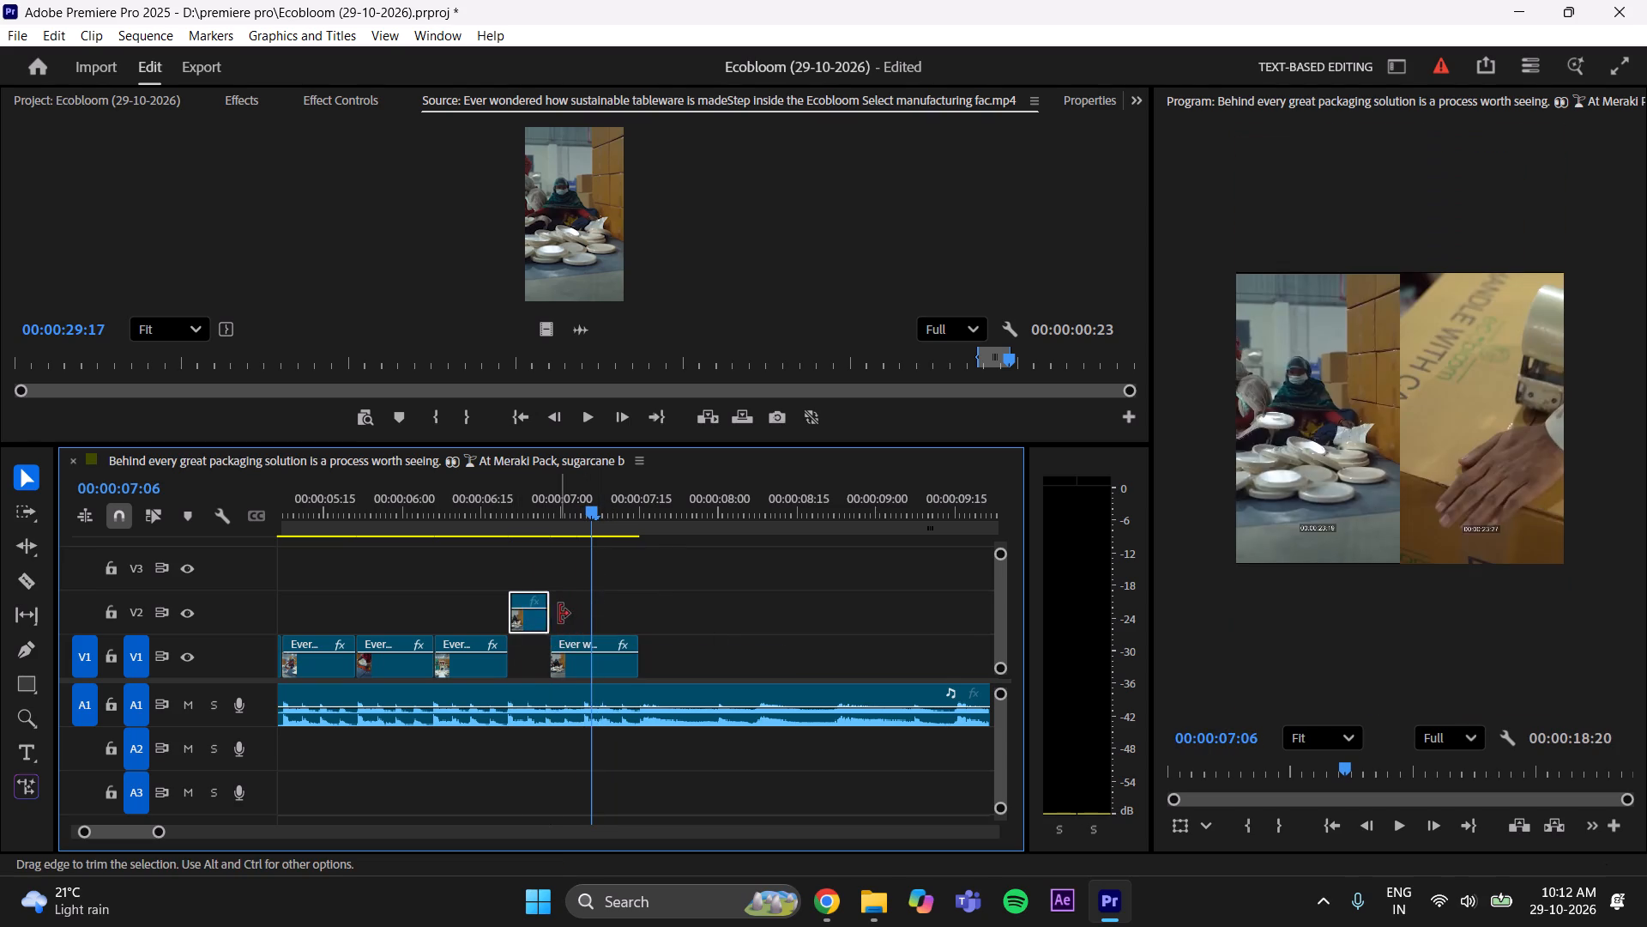
pyautogui.moveTo(534, 626); pyautogui.dragTo(532, 646)
pyautogui.click(549, 607)
# Replay the sequence from around 00:00:06:00 to check the plate-sorting and carton-taping cuts against the music.
pyautogui.moveTo(596, 489); pyautogui.dragTo(393, 547)
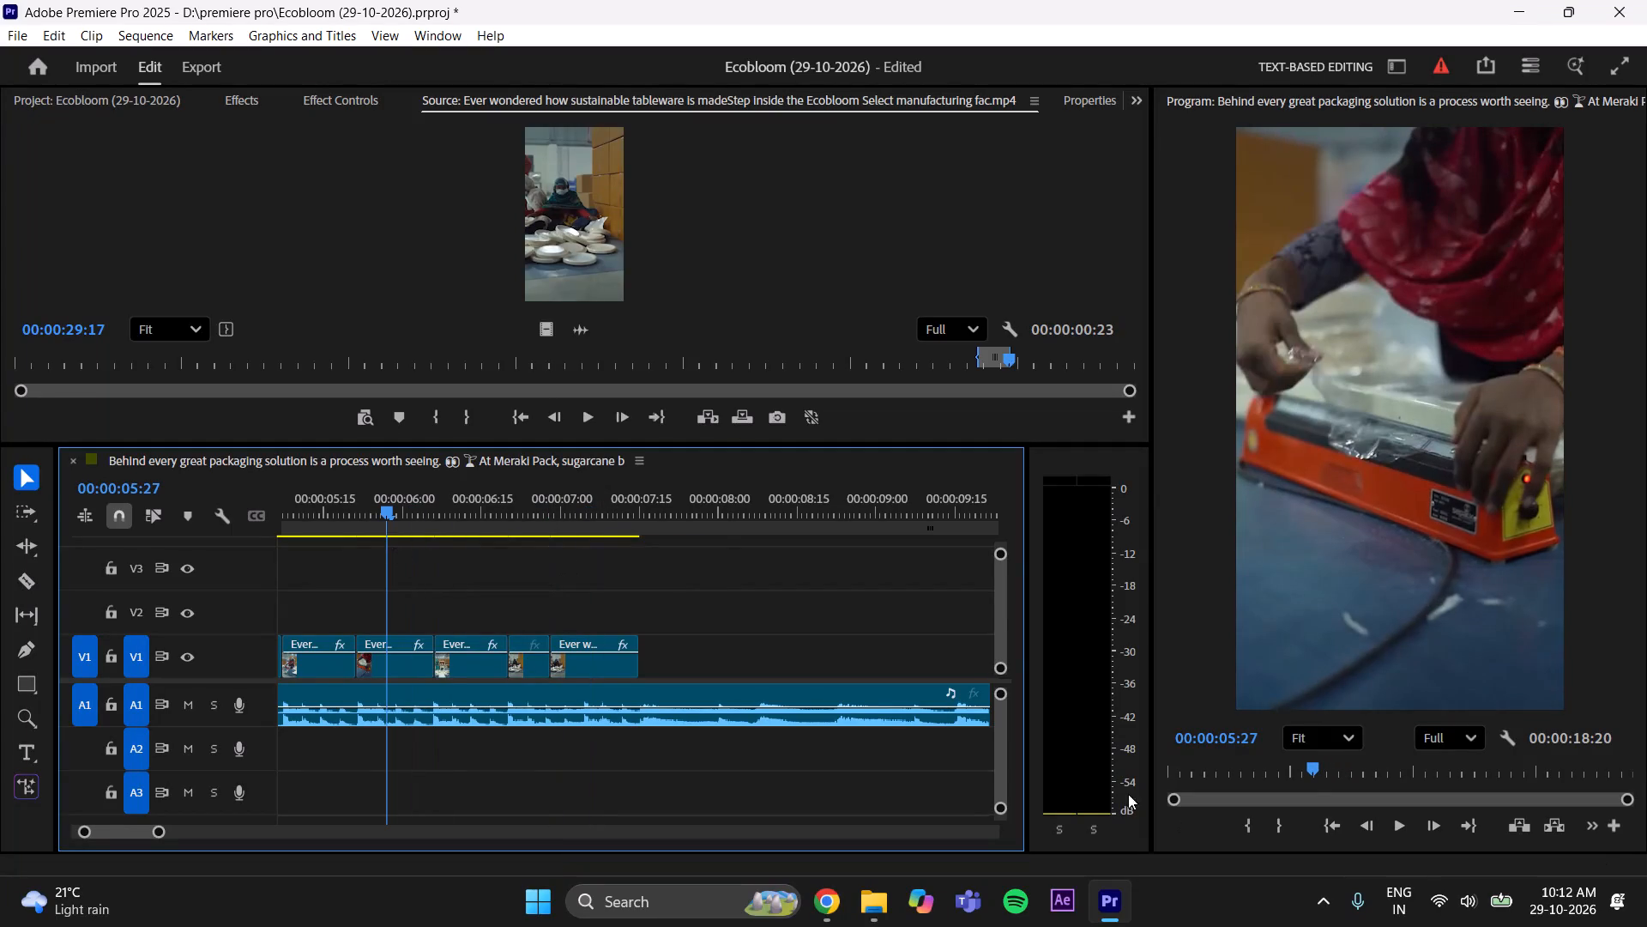
pyautogui.click(1402, 826)
pyautogui.click(1402, 826)
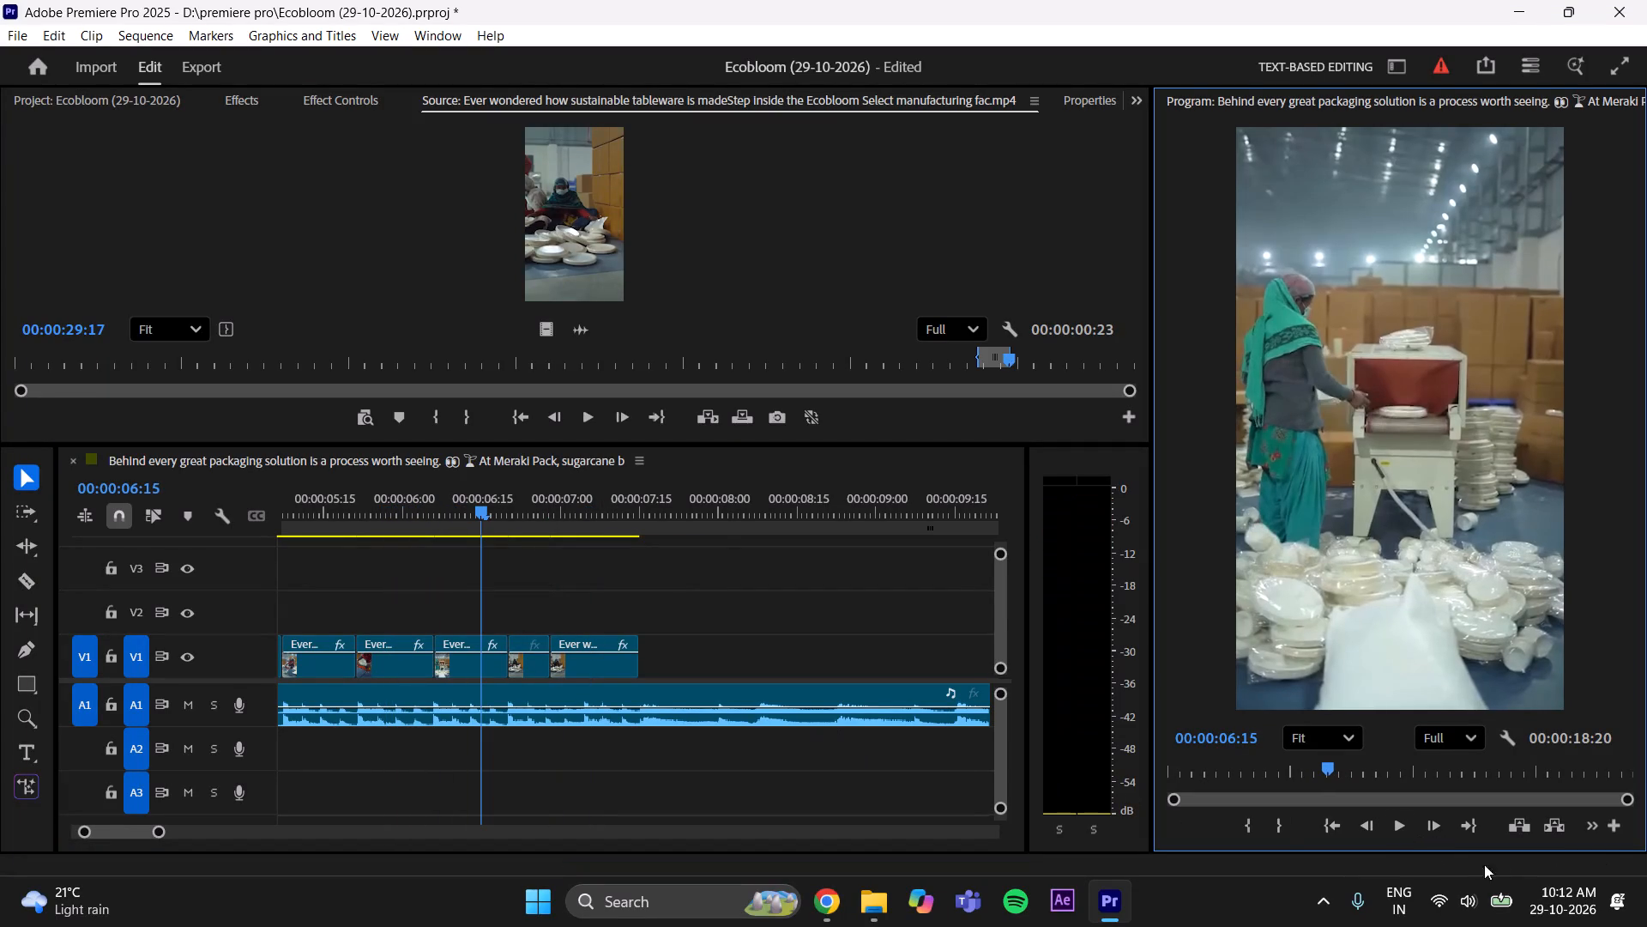
pyautogui.click(1397, 831)
pyautogui.click(1397, 831)
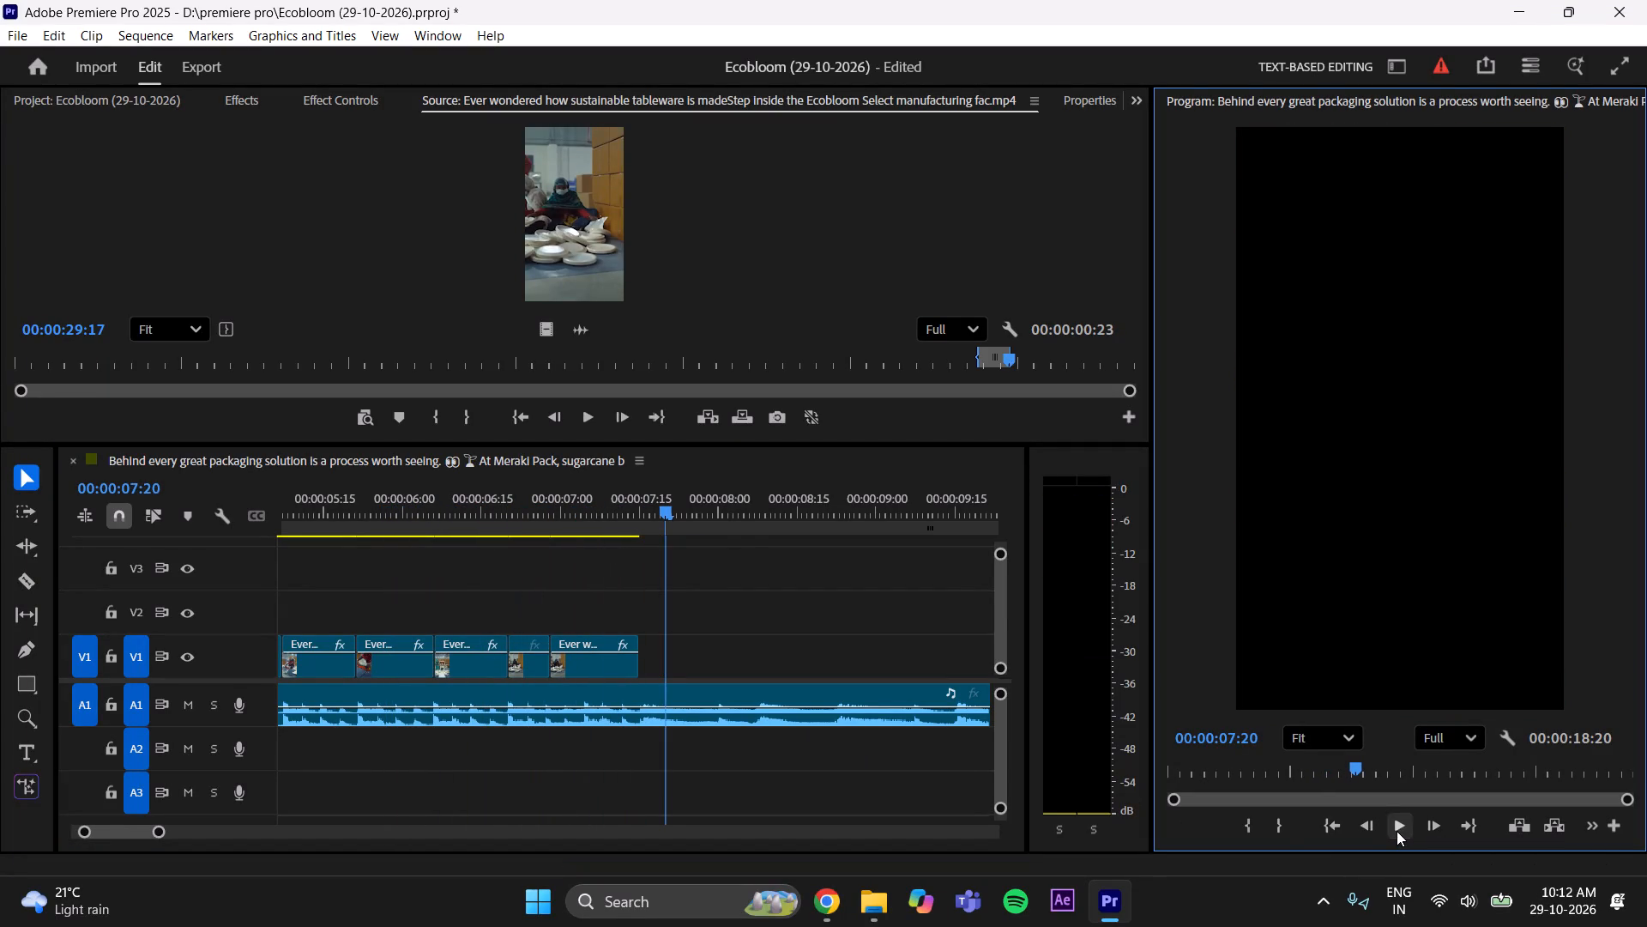
pyautogui.moveTo(651, 498); pyautogui.dragTo(399, 592)
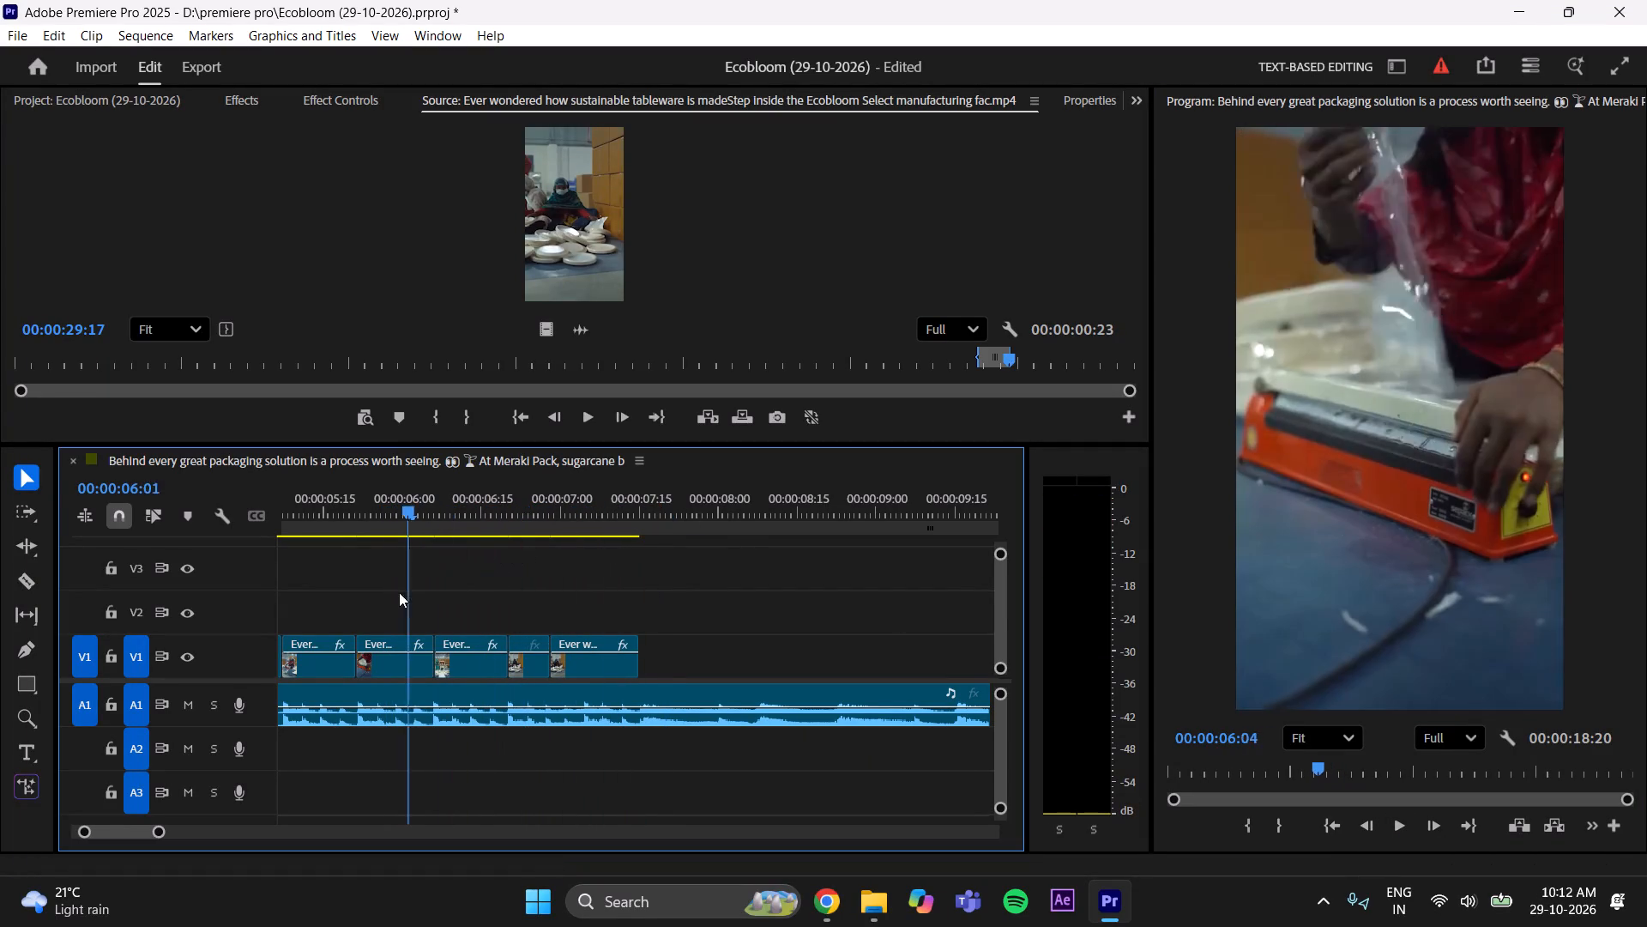
pyautogui.moveTo(399, 592); pyautogui.dragTo(399, 593)
pyautogui.click(1396, 824)
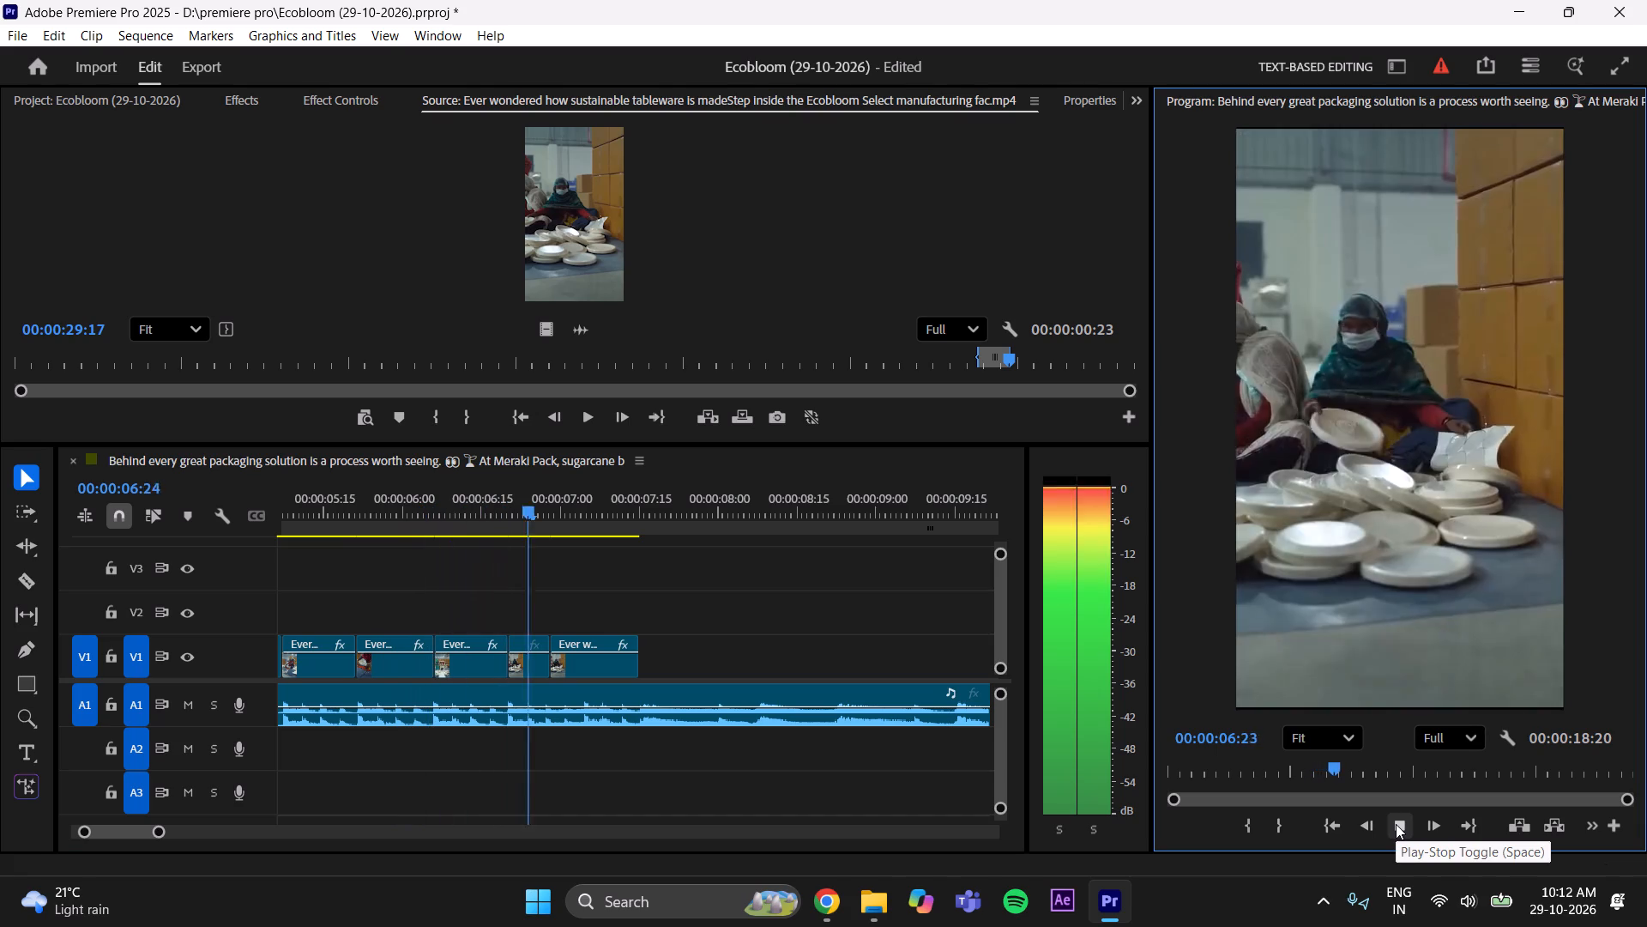
pyautogui.click(1396, 824)
# Set the Scale of the plate-sorting clip on V1 to 101.
pyautogui.moveTo(659, 506); pyautogui.dragTo(505, 557)
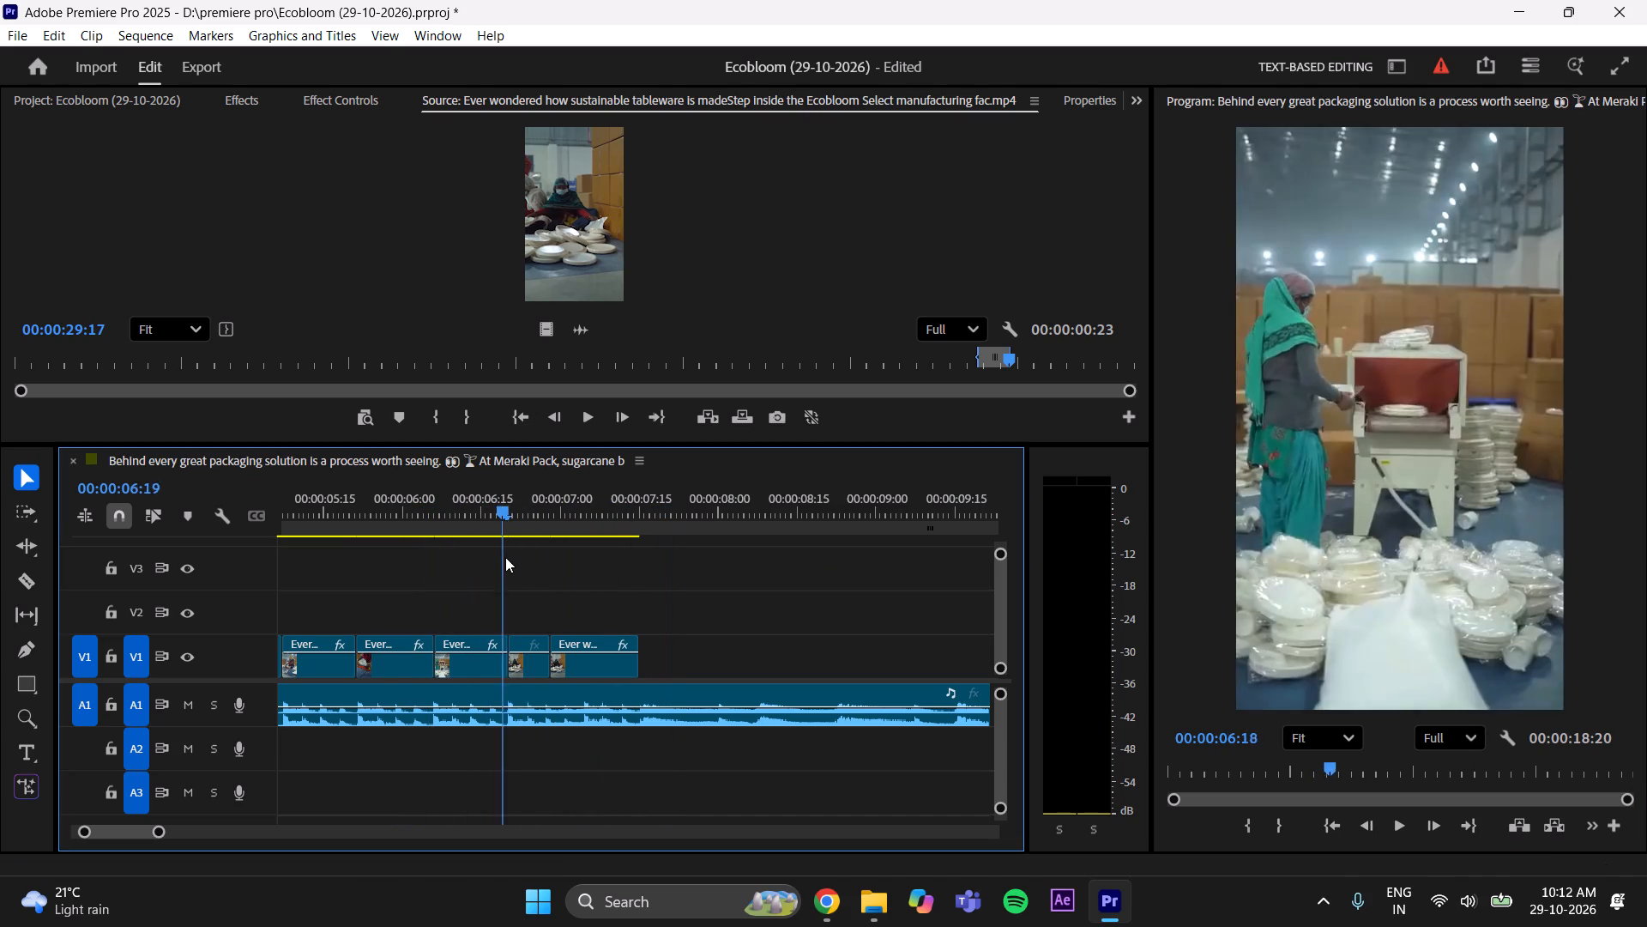
pyautogui.moveTo(505, 557); pyautogui.dragTo(519, 560)
pyautogui.click(527, 668)
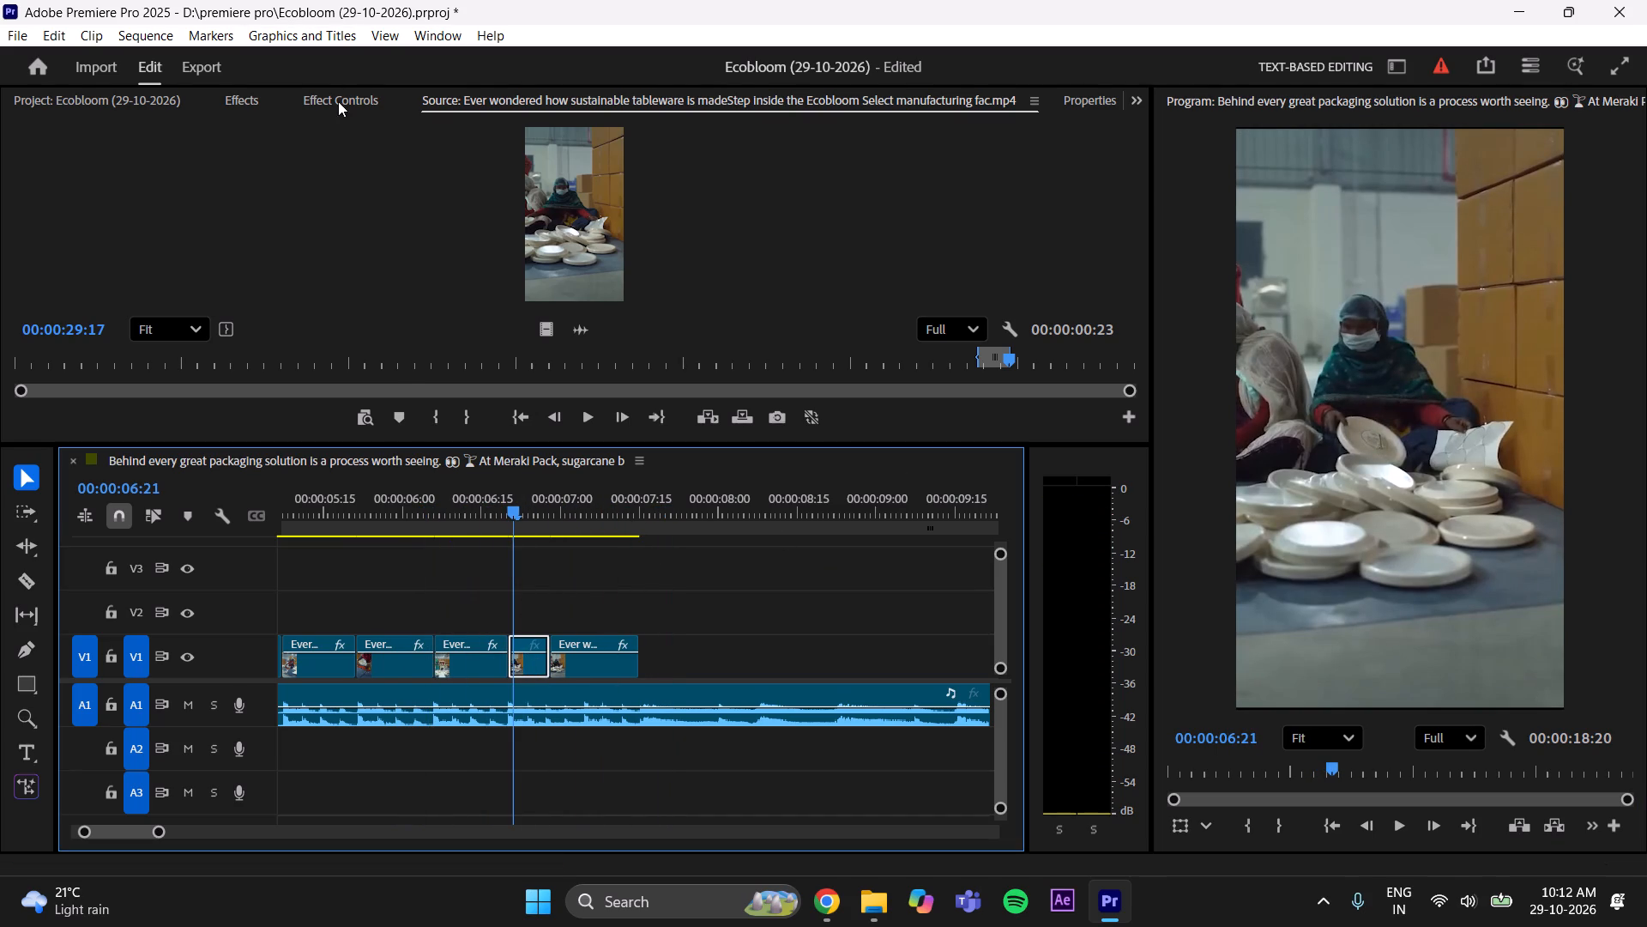
pyautogui.click(338, 101)
pyautogui.click(430, 241)
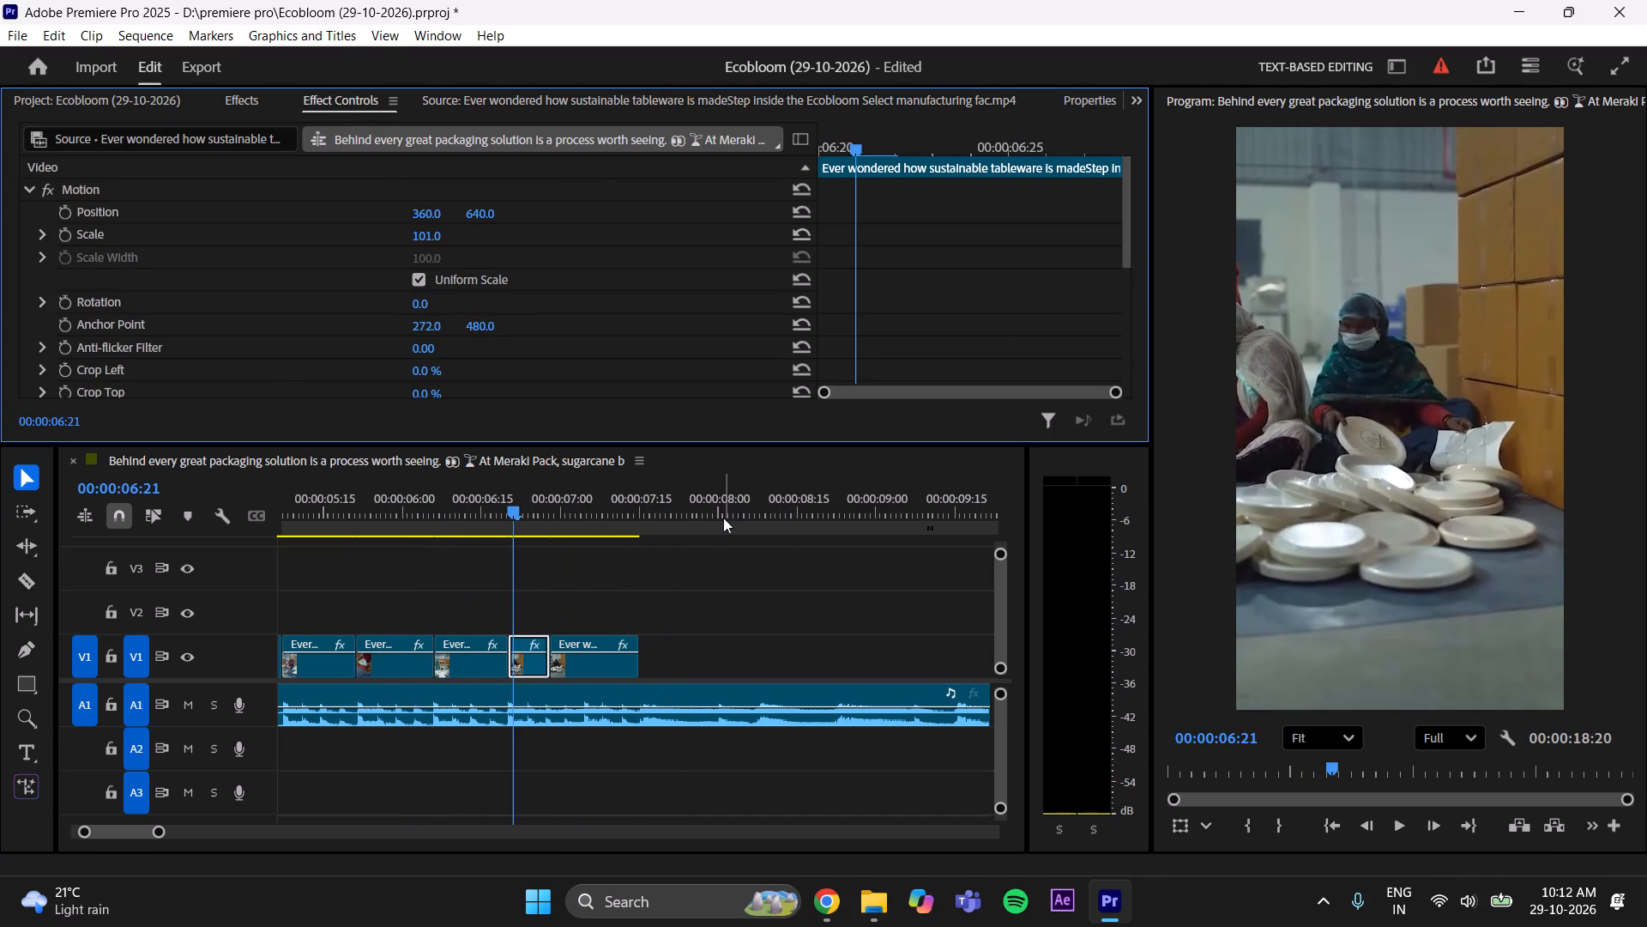
# Save the project.
pyautogui.click(678, 560)
pyautogui.hotkey('ctrl', 's')
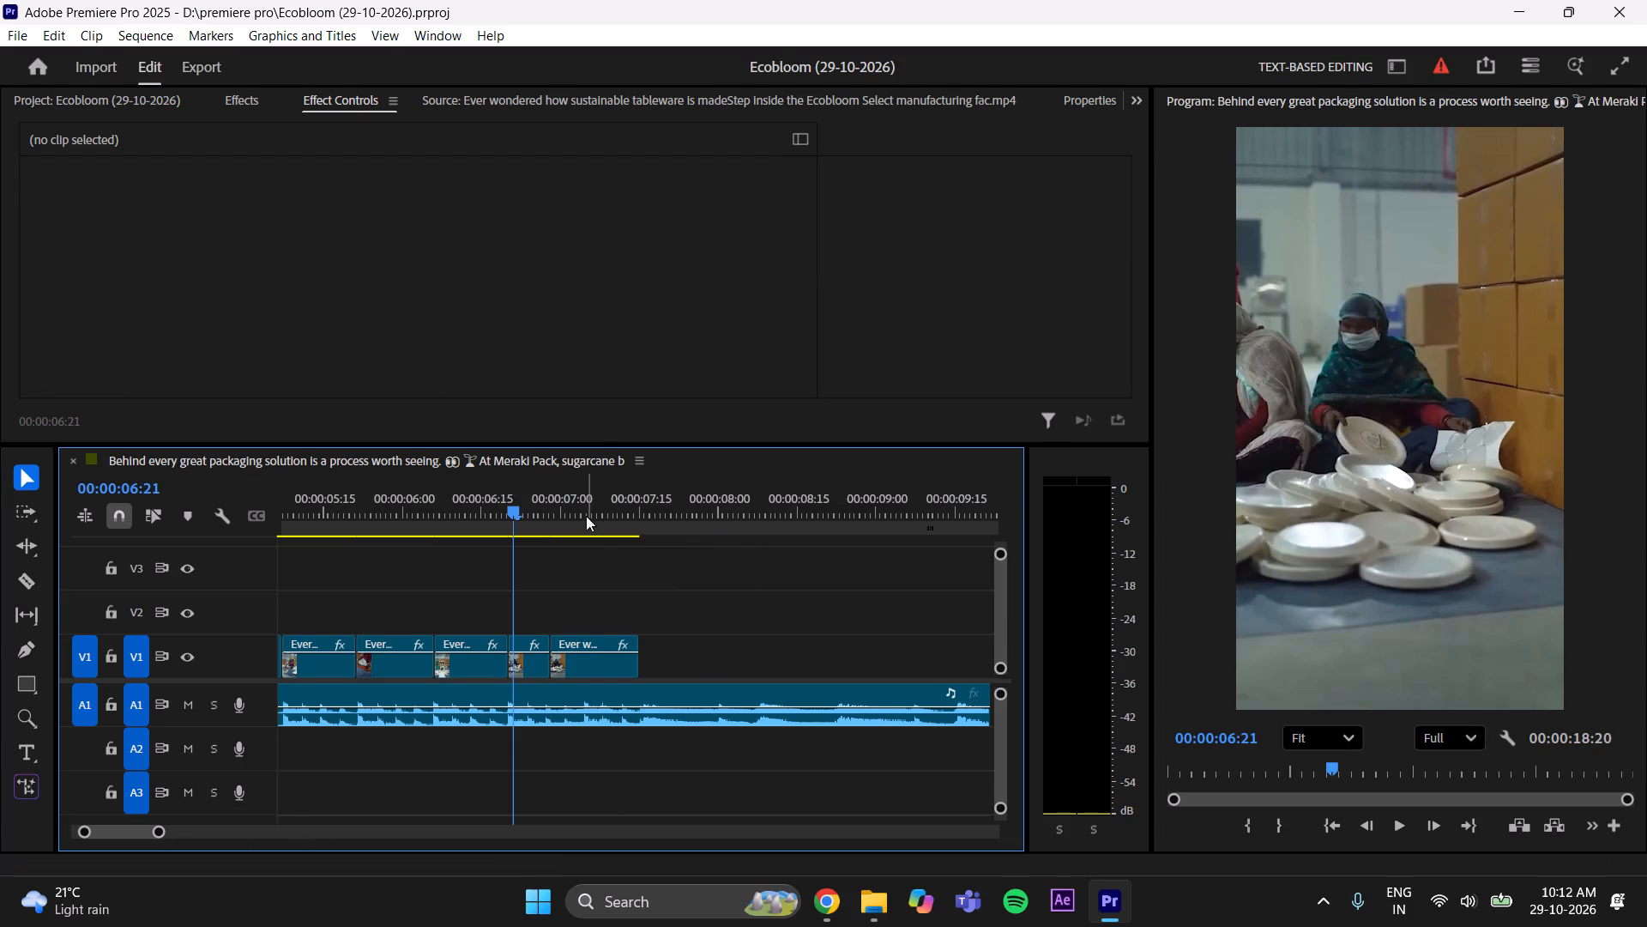
# Play the end of the carton-taping clip and the music after it to listen for the next beat.
pyautogui.moveTo(588, 514); pyautogui.dragTo(598, 513)
pyautogui.click(1398, 827)
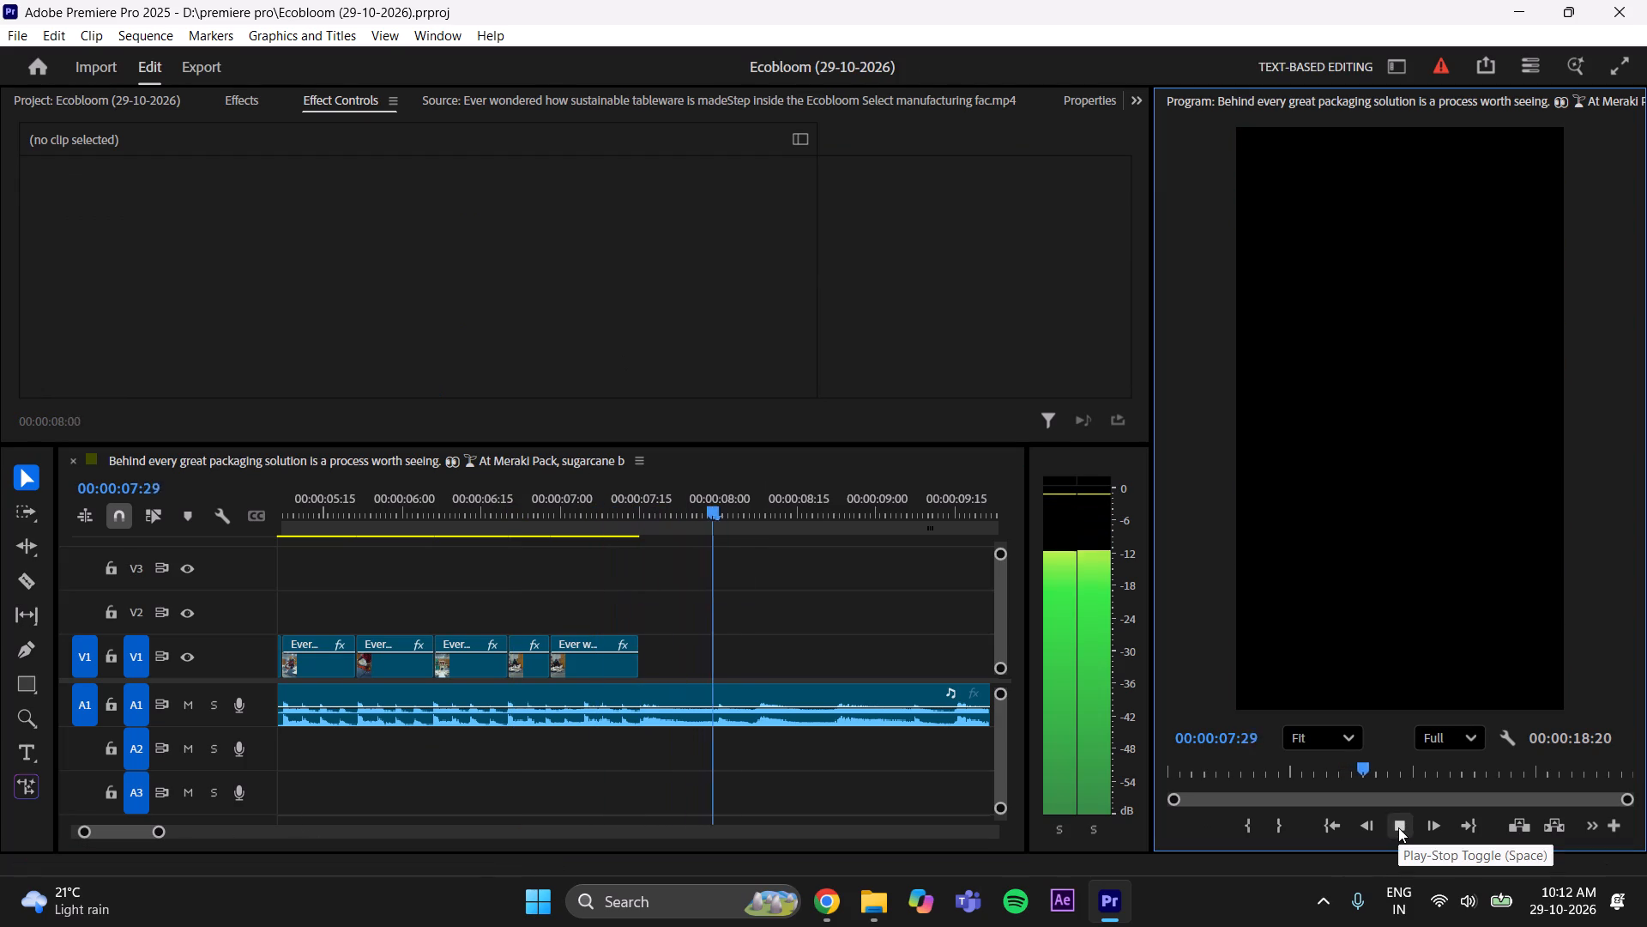
pyautogui.click(1398, 827)
pyautogui.moveTo(160, 833); pyautogui.dragTo(200, 821)
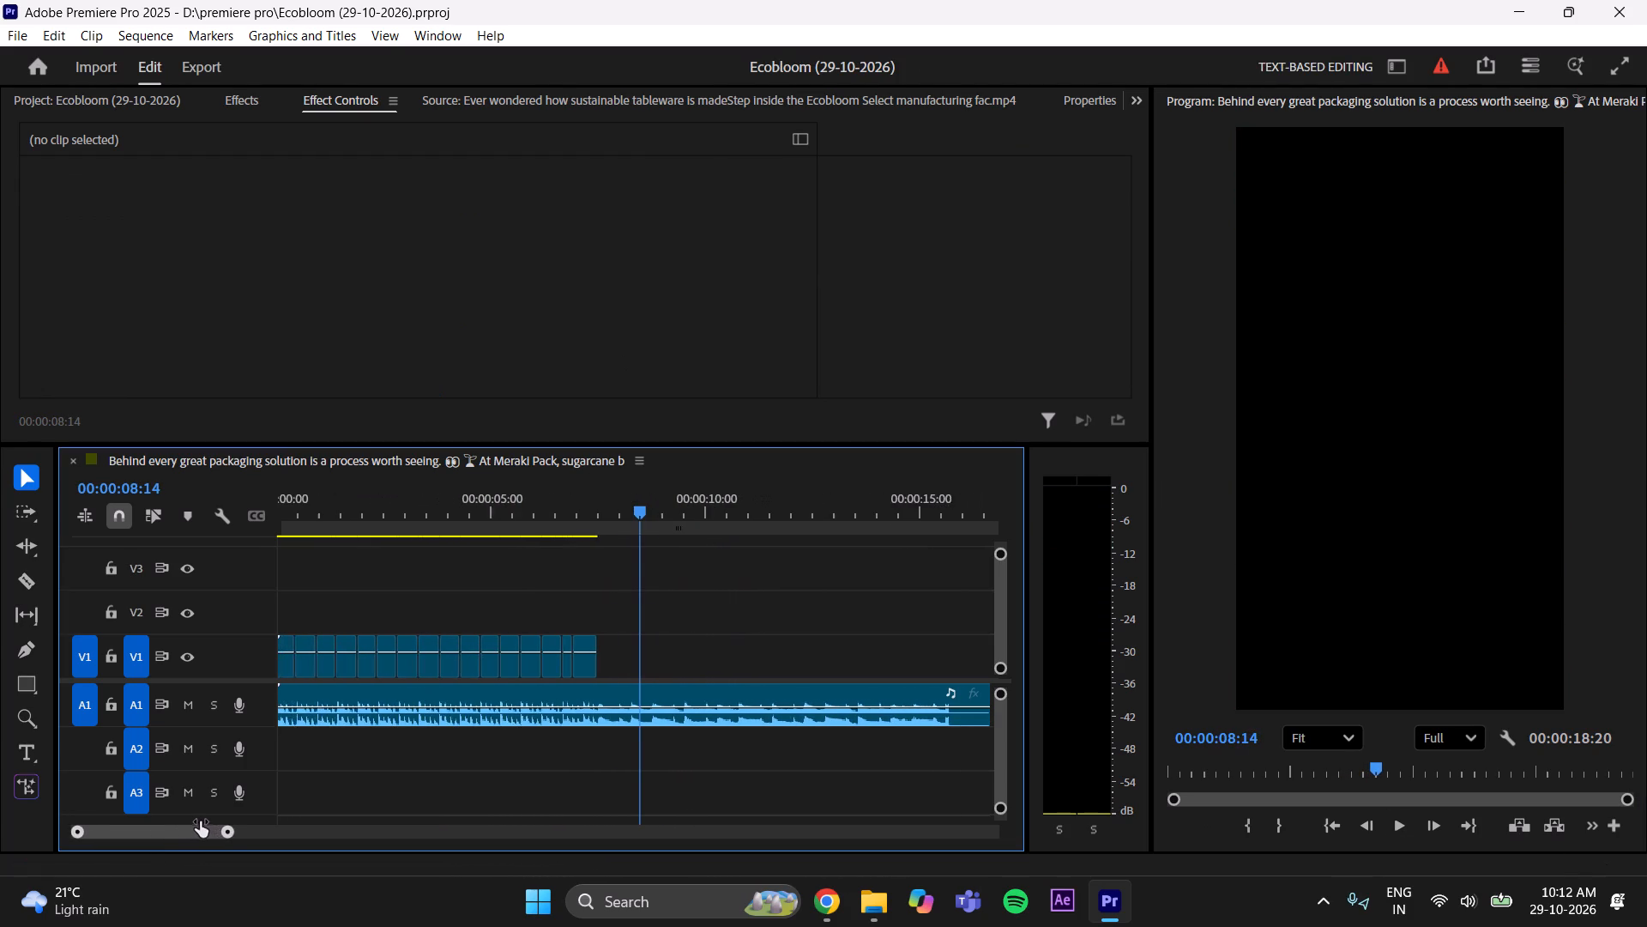
# Move the playhead back to 00:00:07:08, within the carton-taping clip, and save the project.
pyautogui.moveTo(200, 821); pyautogui.dragTo(202, 821)
pyautogui.click(204, 821)
pyautogui.moveTo(232, 833); pyautogui.dragTo(249, 839)
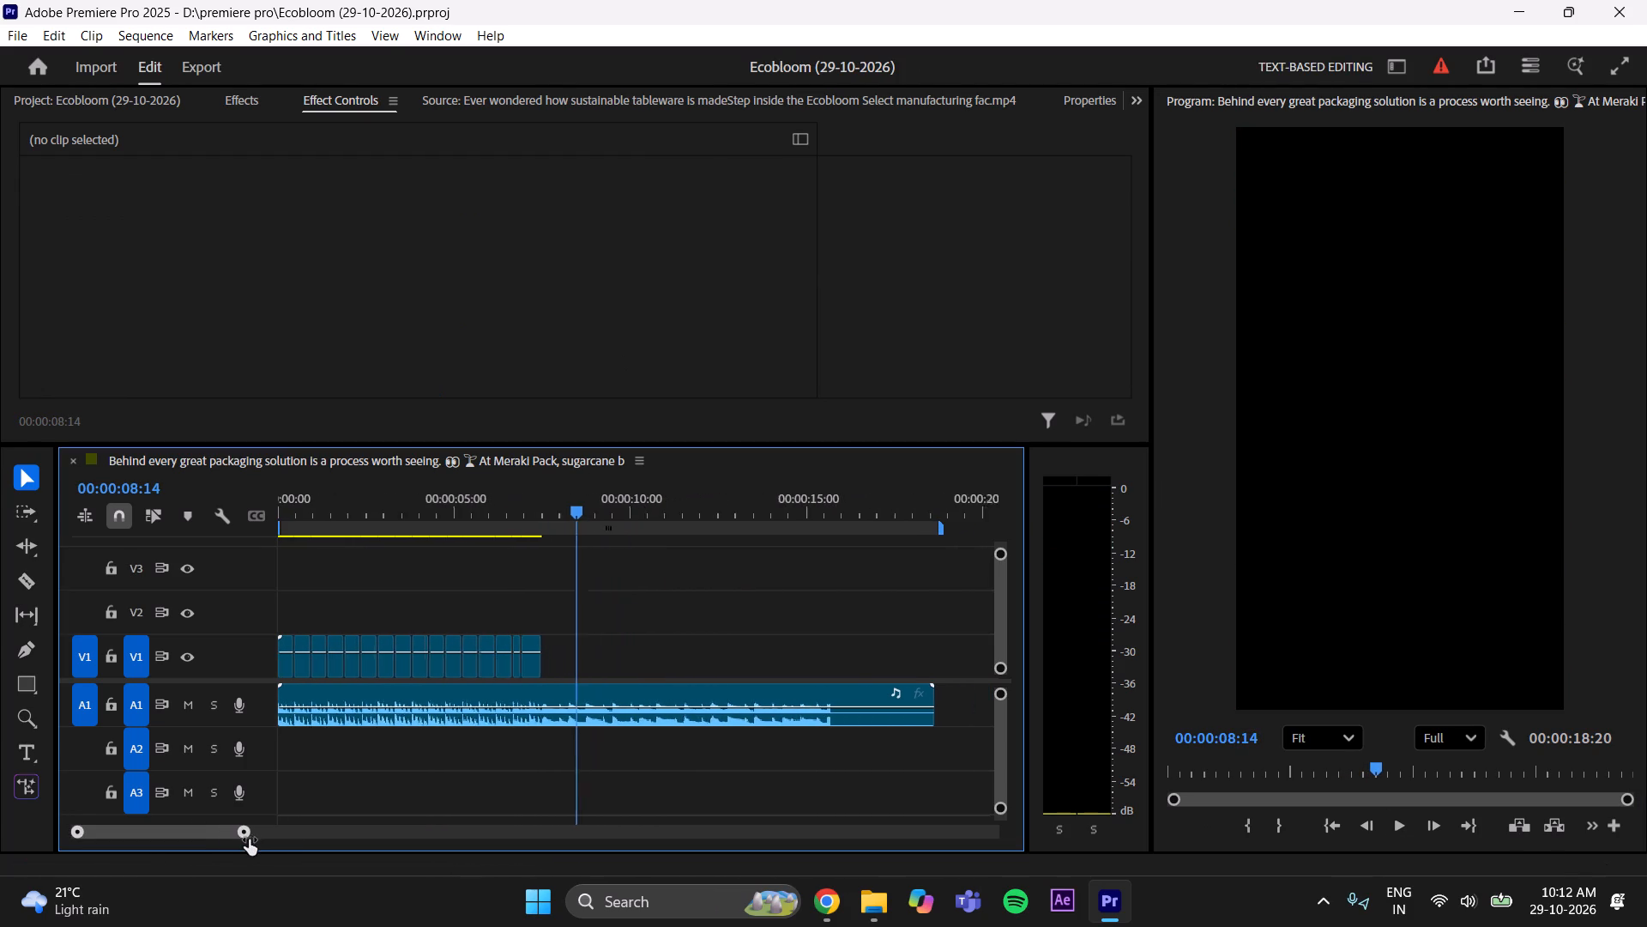
pyautogui.moveTo(249, 839); pyautogui.dragTo(246, 839)
pyautogui.moveTo(194, 830); pyautogui.dragTo(136, 824)
pyautogui.moveTo(585, 503); pyautogui.dragTo(552, 532)
pyautogui.hotkey('ctrl', 's')
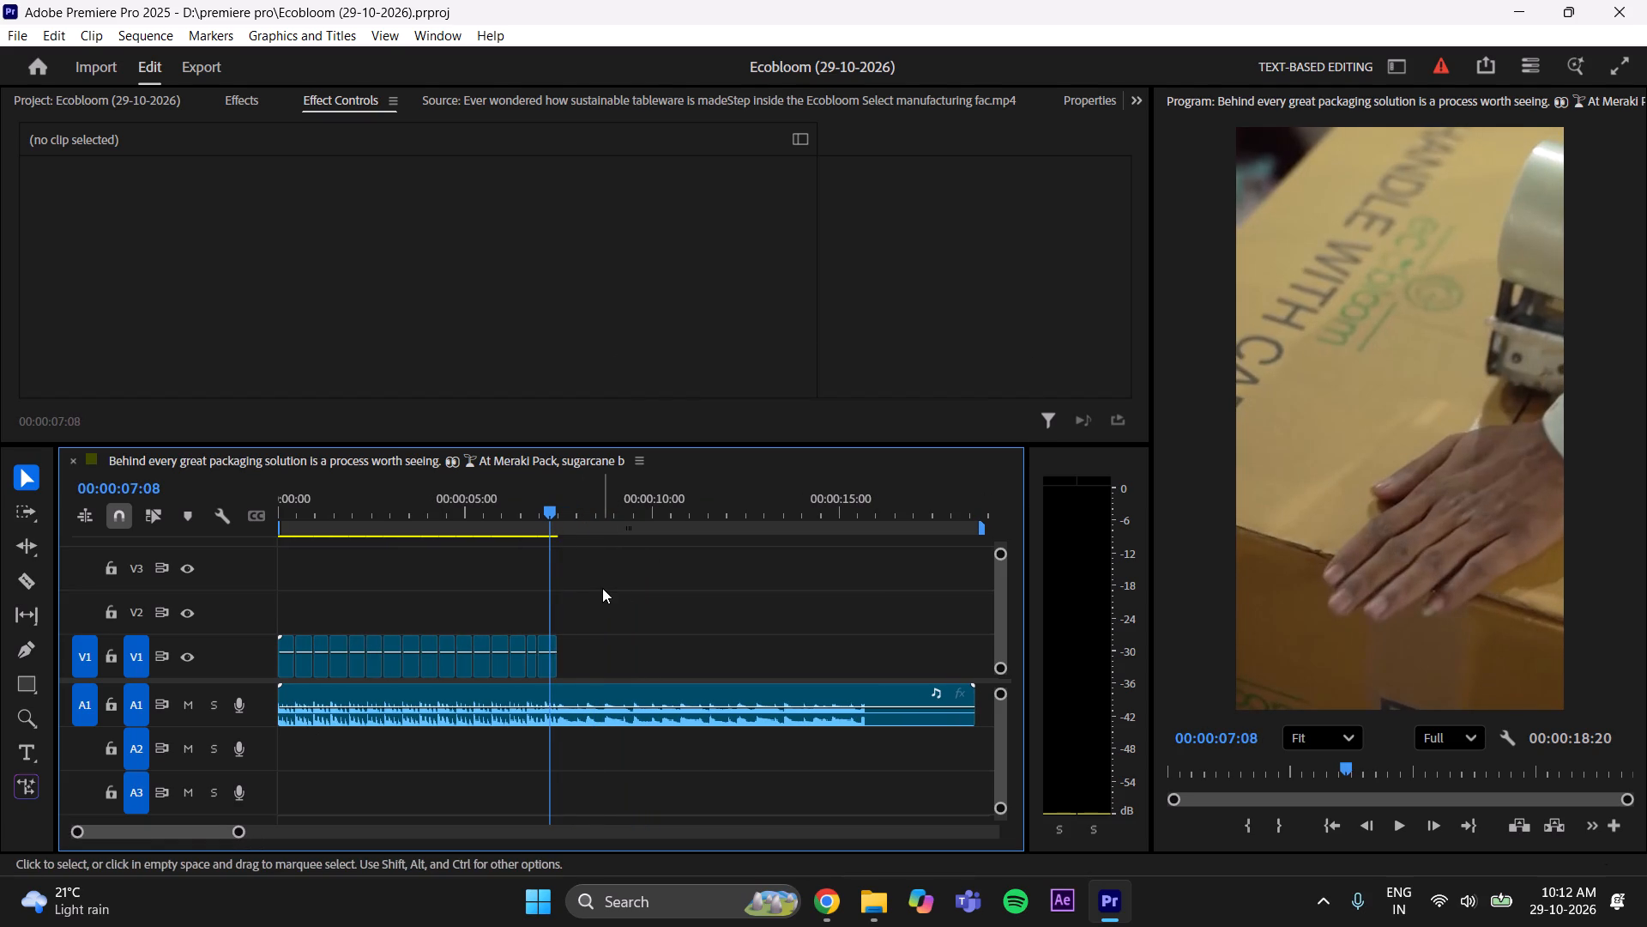
pyautogui.hotkey('ctrl', 's')
pyautogui.hotkey('ctrl', 's')
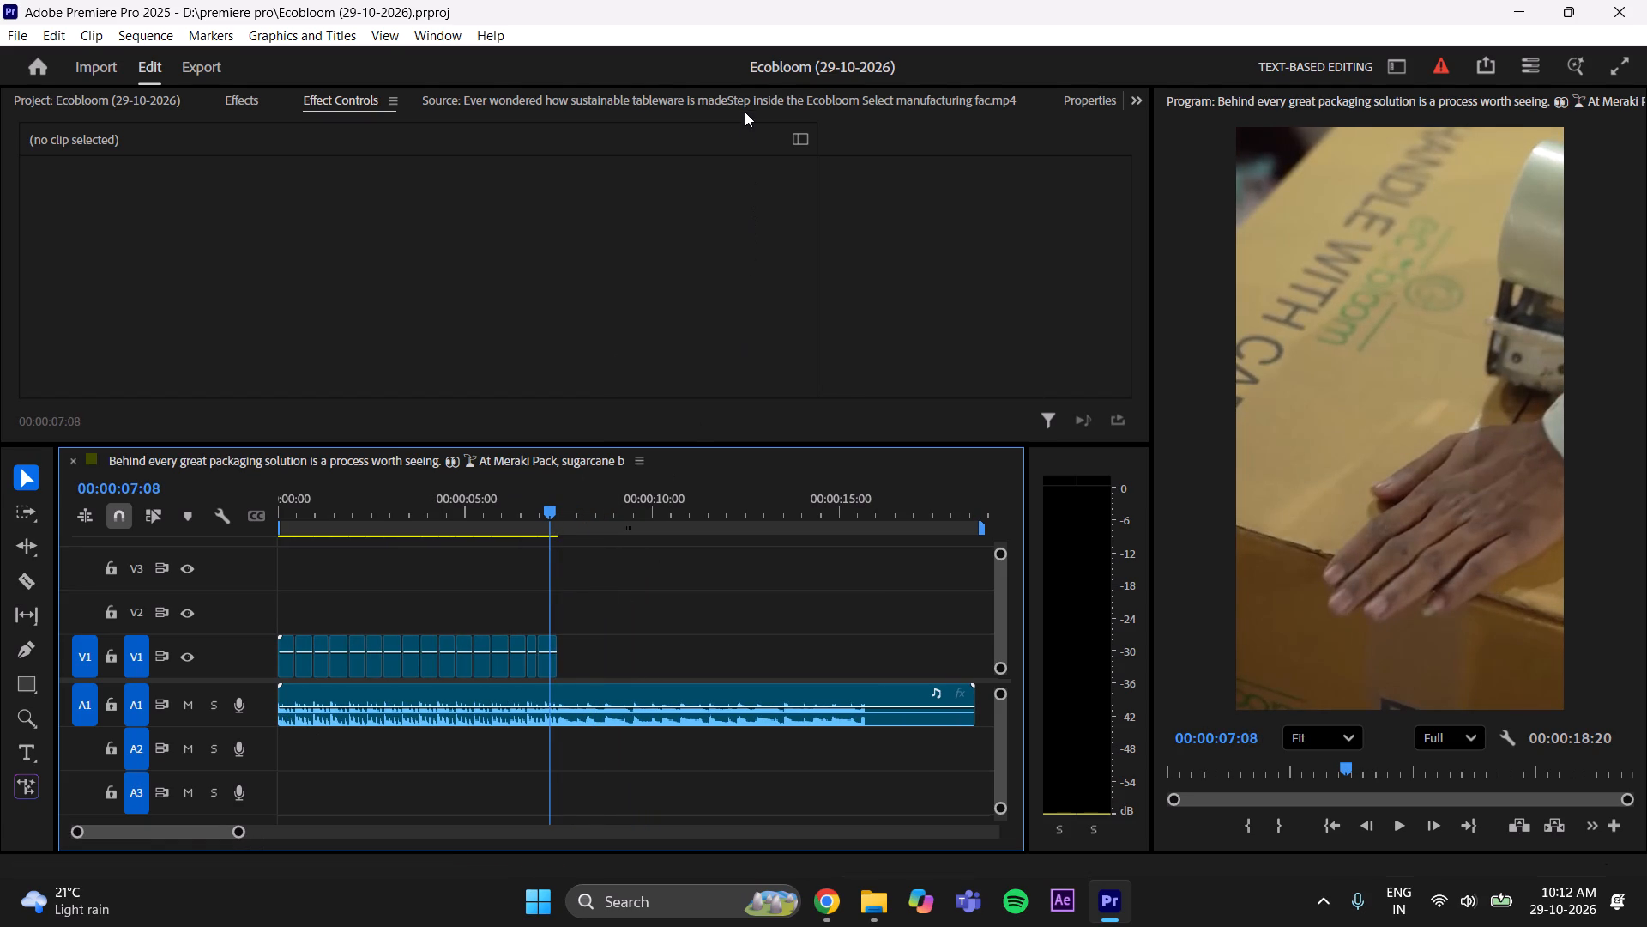
# Switch to File Explorer and play the reference video "Behind every great packaging solution" from Downloads, examining its "The process vs…" and "The Result" sections.
pyautogui.click(745, 112)
pyautogui.click(851, 899)
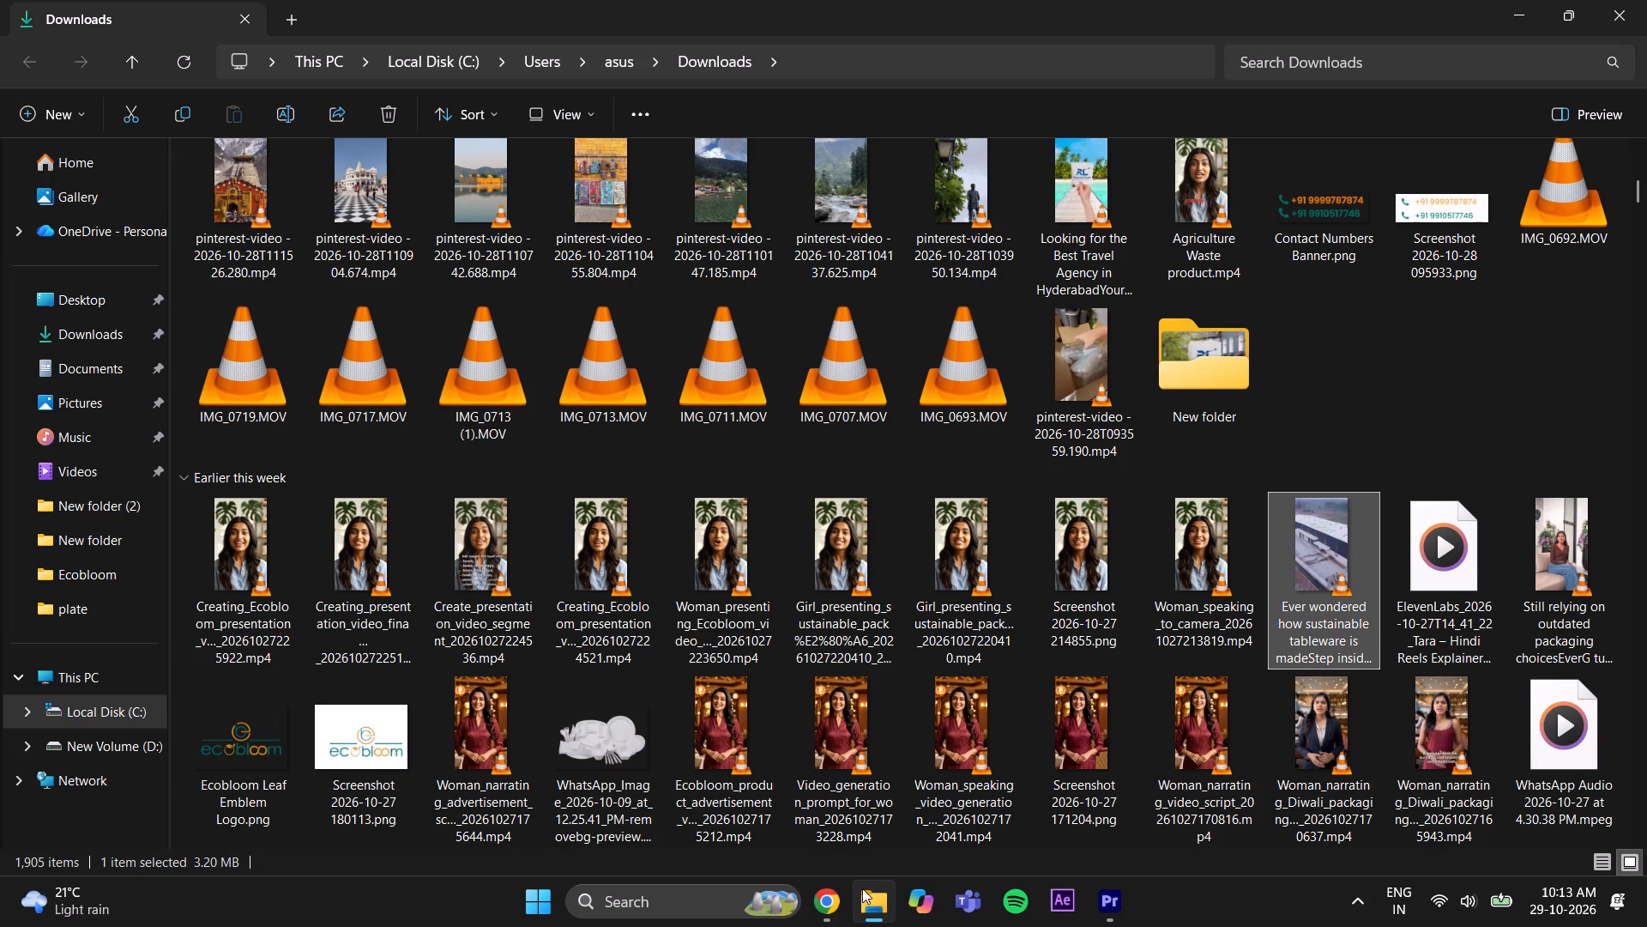
pyautogui.scroll(20, 557, 354)
pyautogui.scroll(2, 557, 354)
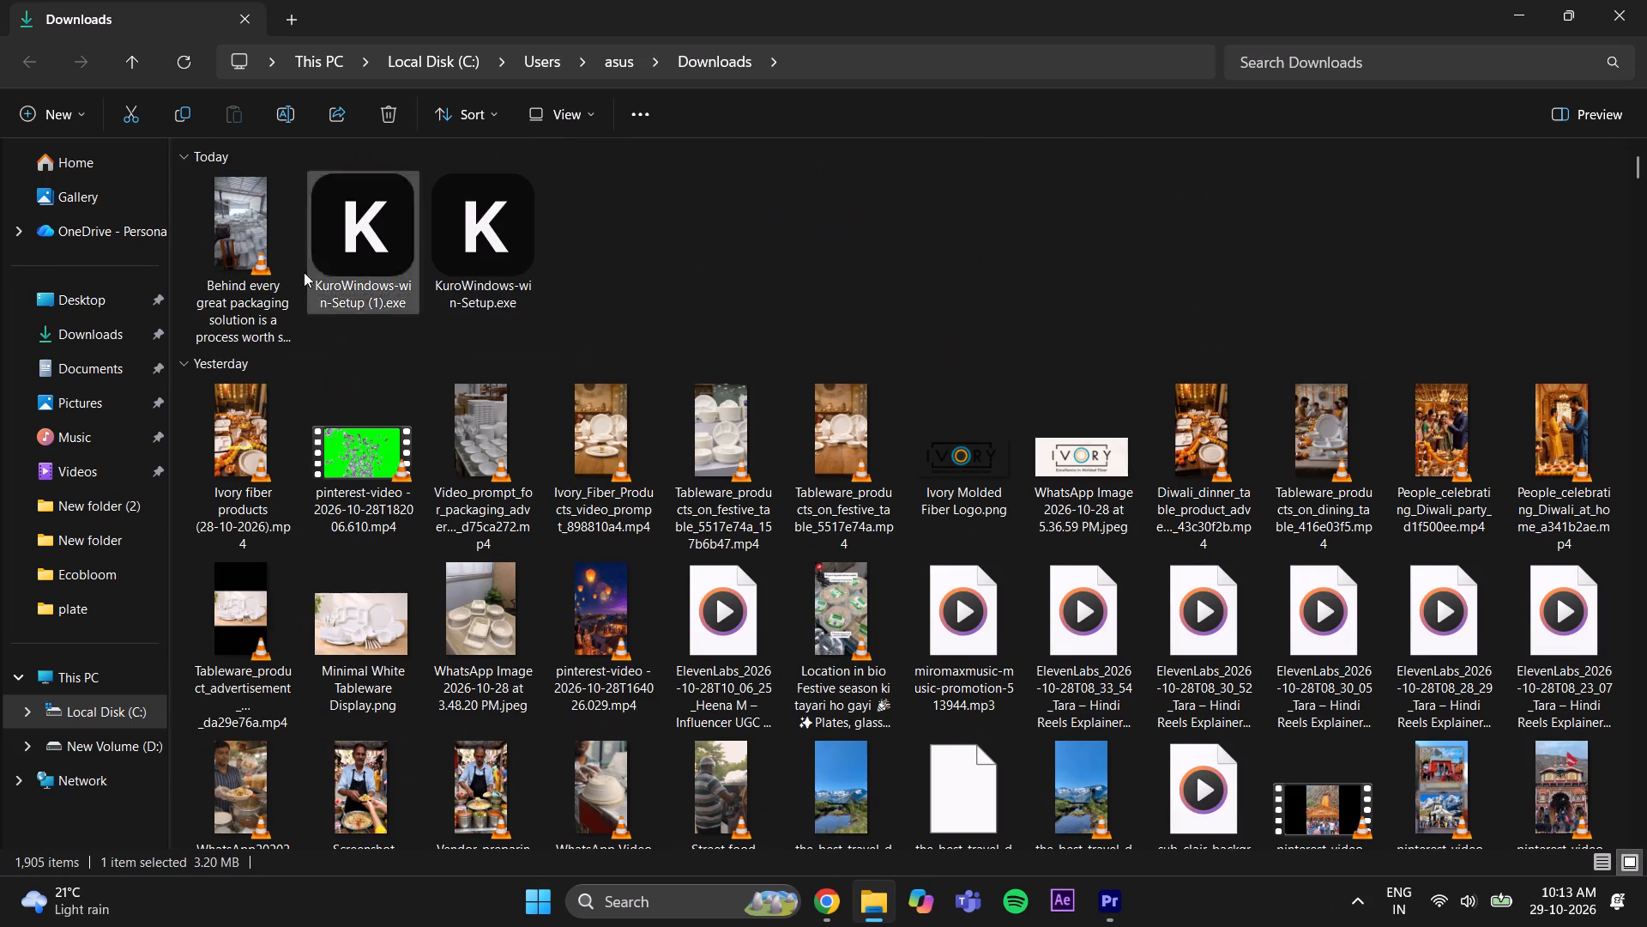
pyautogui.doubleClick(232, 246)
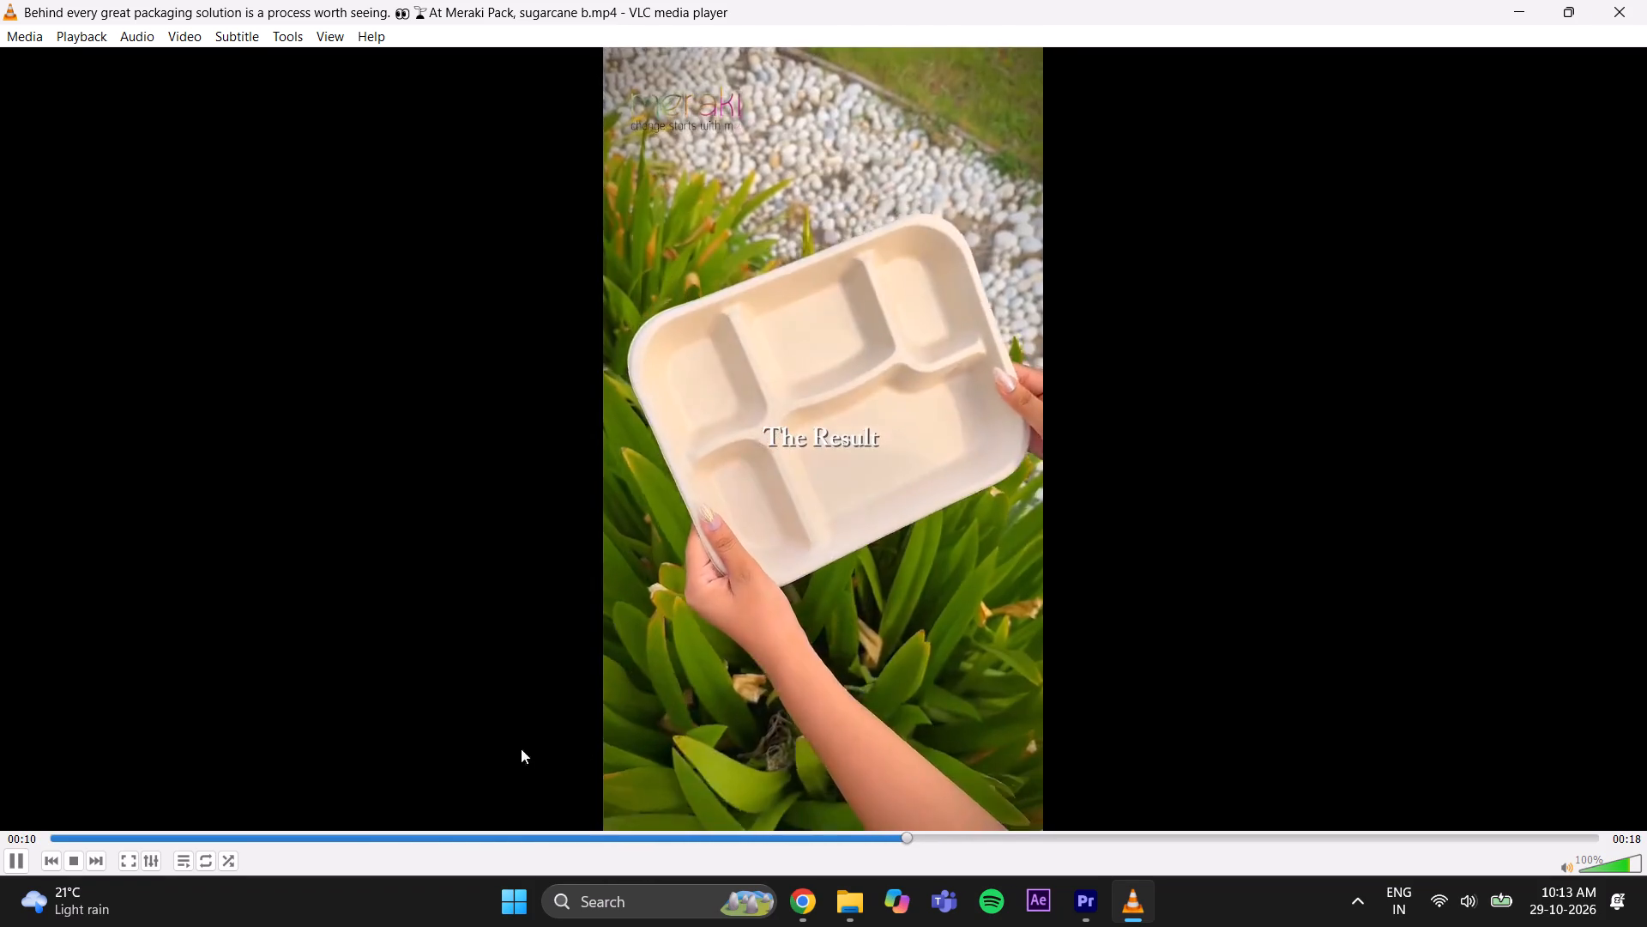
pyautogui.moveTo(341, 837); pyautogui.dragTo(148, 850)
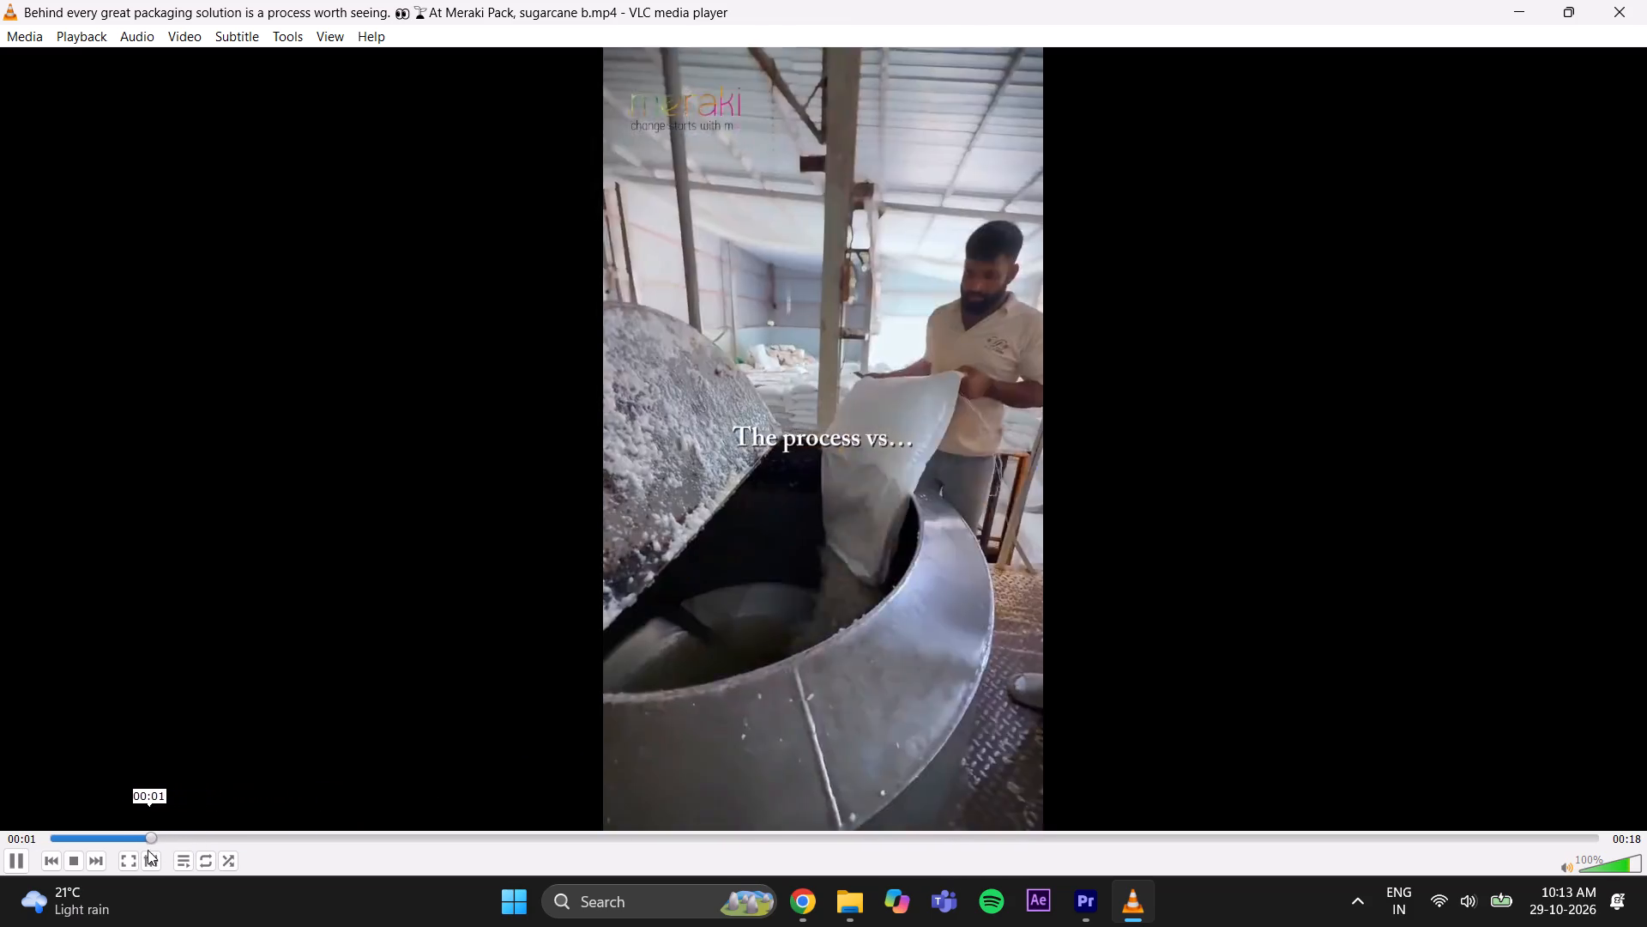
pyautogui.moveTo(148, 850); pyautogui.dragTo(101, 862)
pyautogui.click(1646, 7)
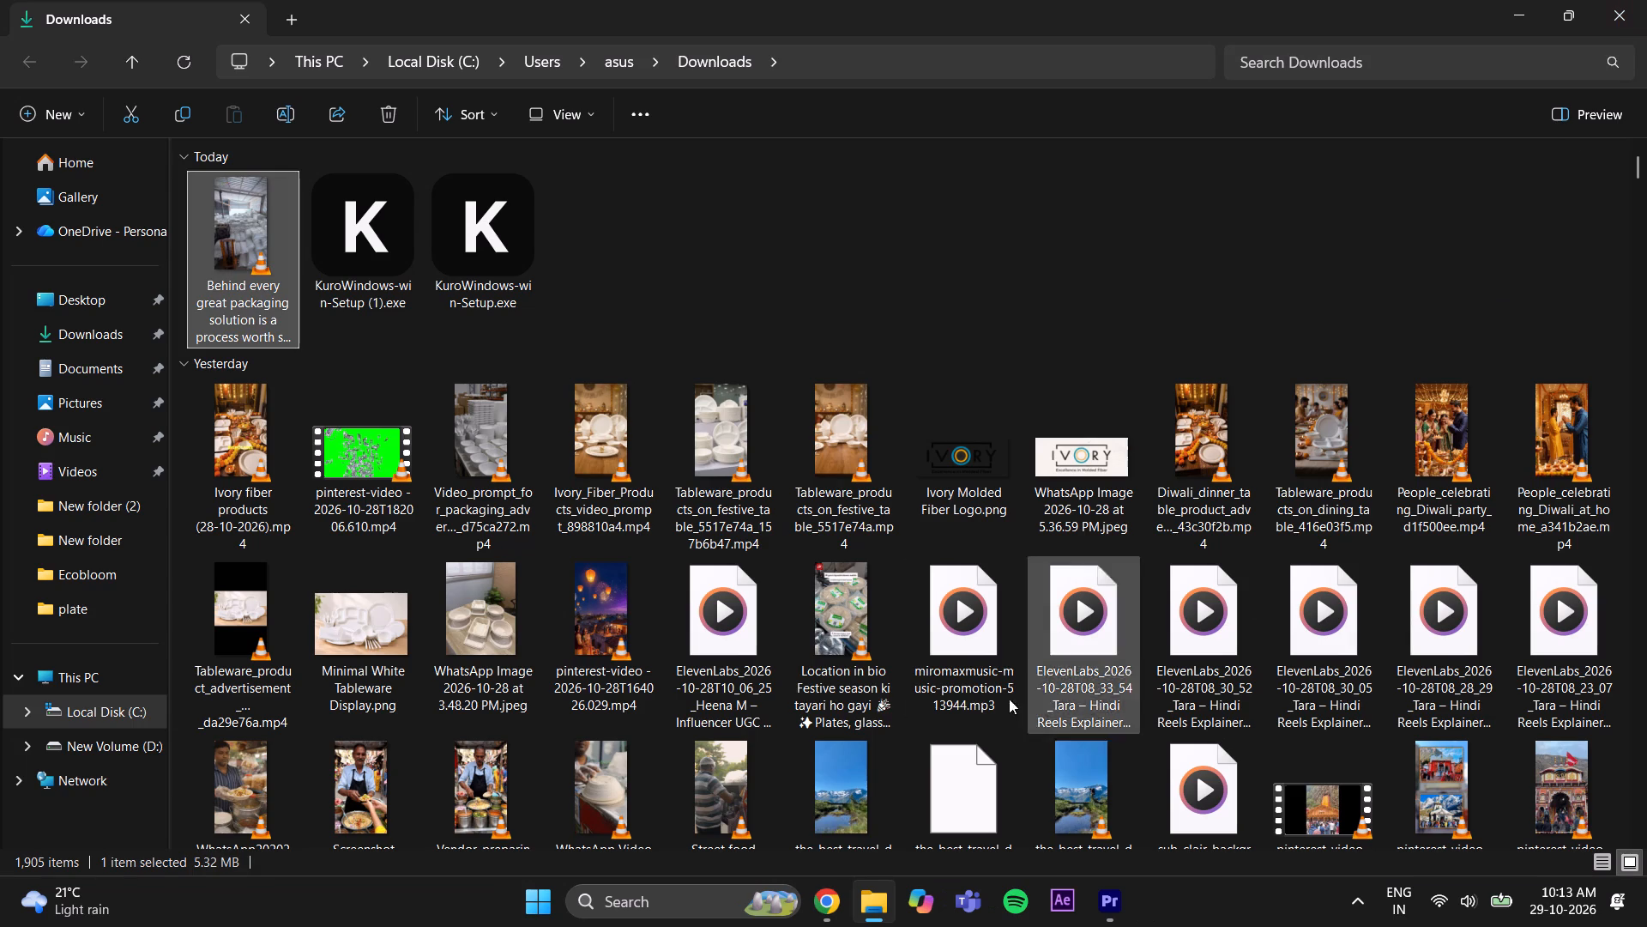
pyautogui.doubleClick(196, 221)
pyautogui.moveTo(608, 819); pyautogui.dragTo(634, 826)
pyautogui.moveTo(604, 834); pyautogui.dragTo(625, 830)
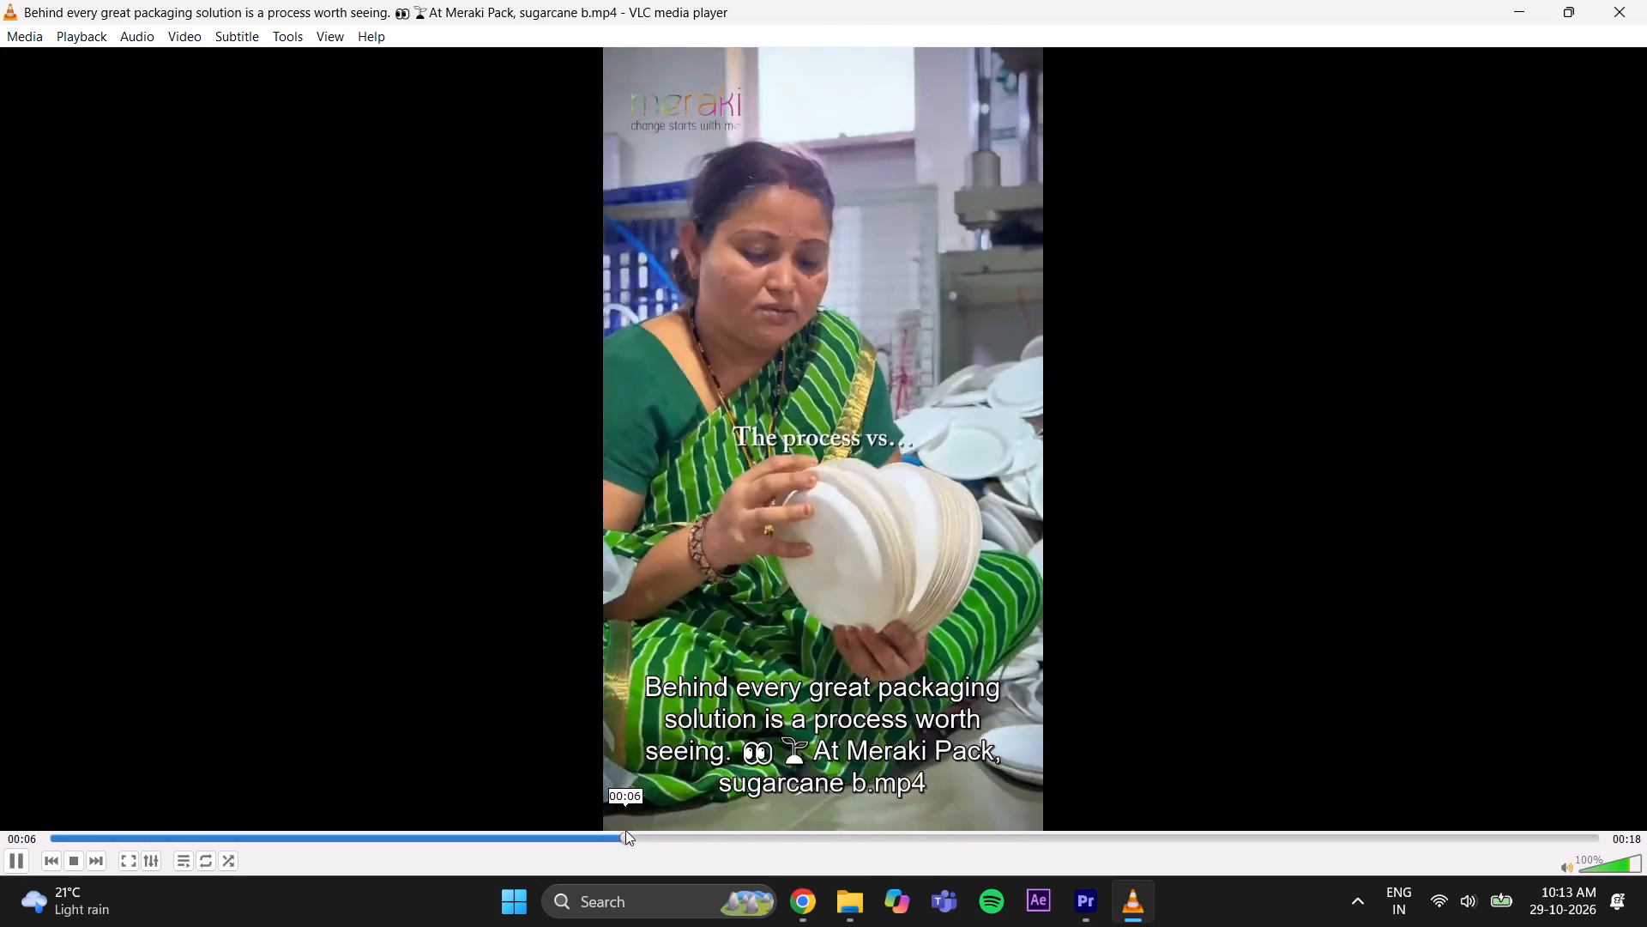
pyautogui.moveTo(625, 830); pyautogui.dragTo(635, 827)
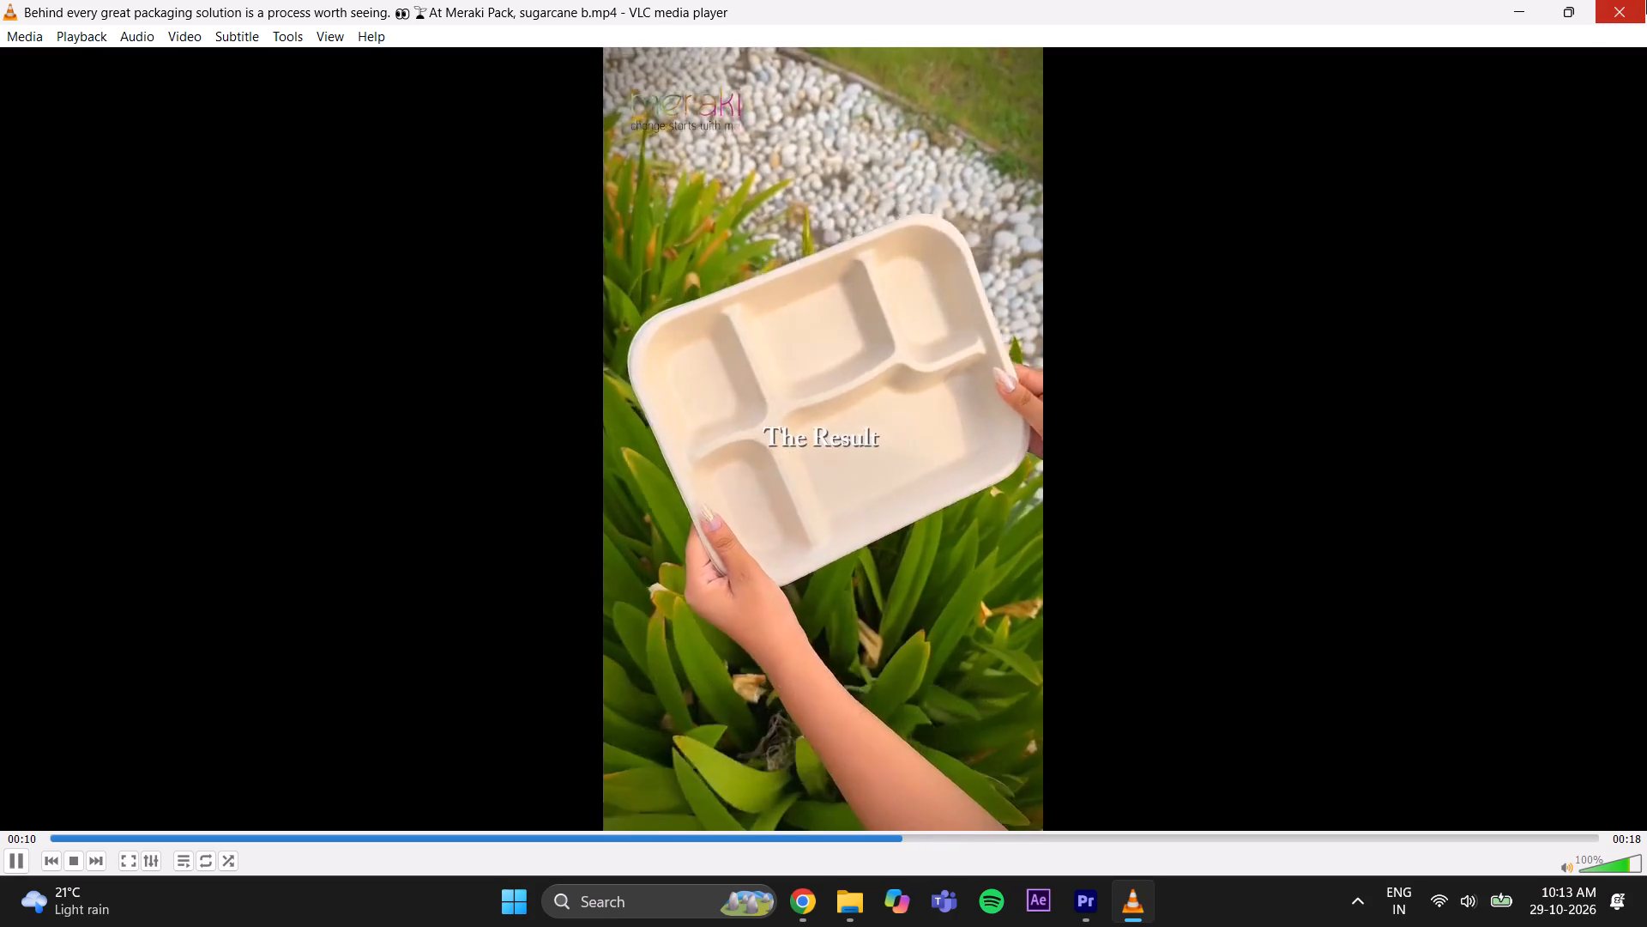
pyautogui.click(1646, 0)
# Preview IMG_0692.MOV from the Downloads folder in VLC to check the tableware footage.
pyautogui.click(1120, 902)
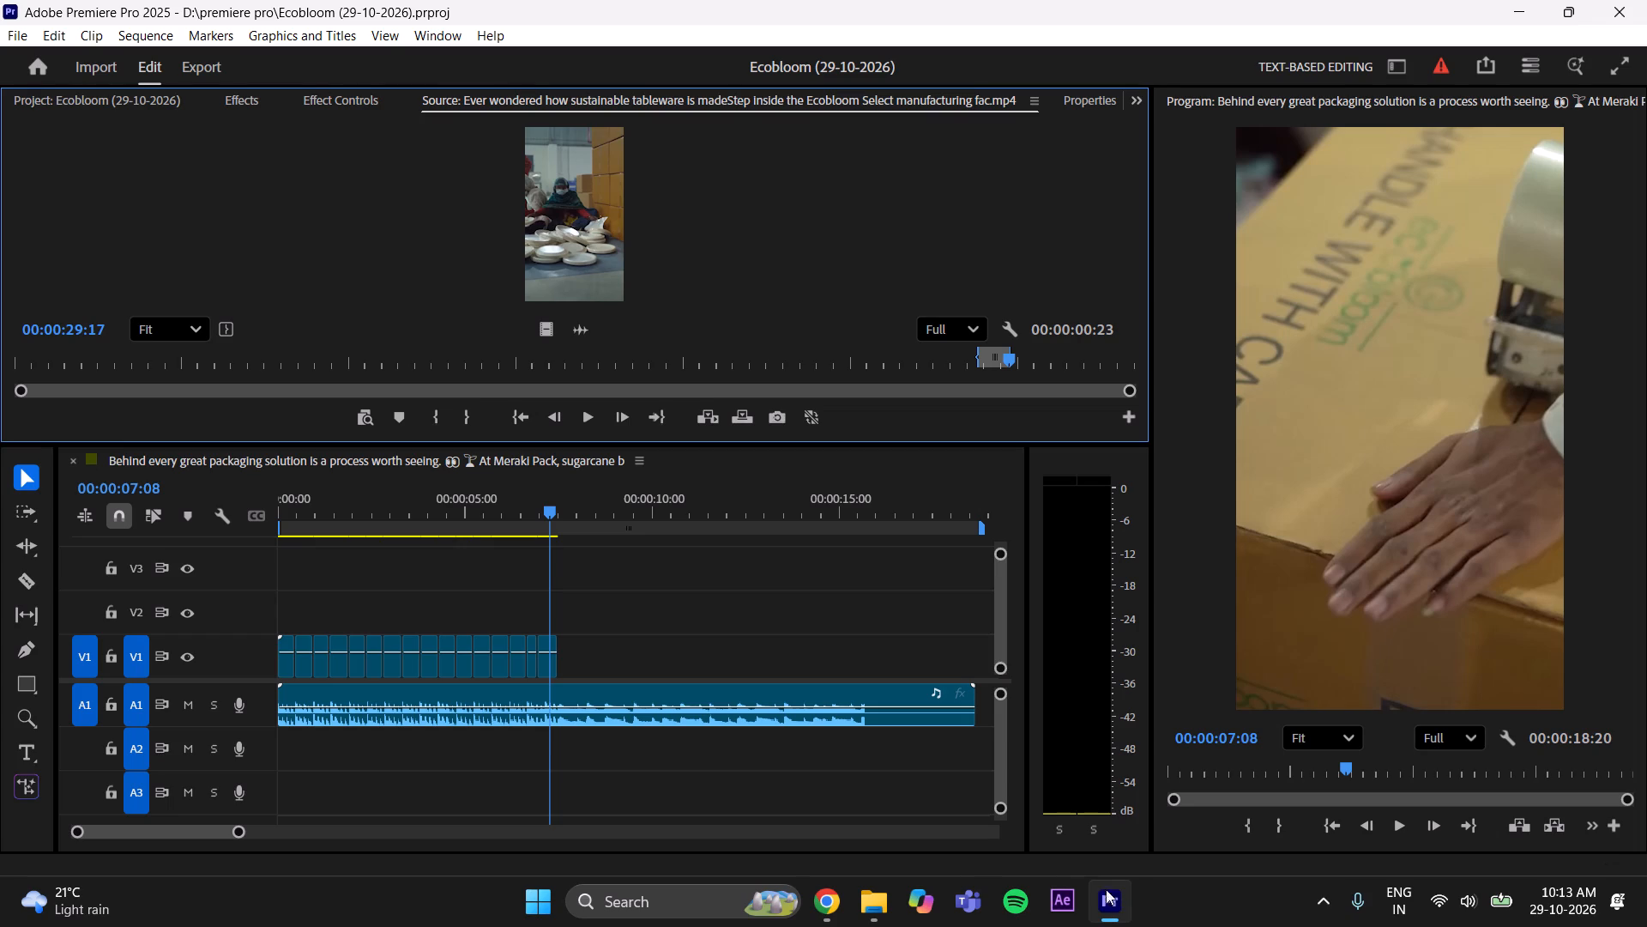
pyautogui.click(867, 906)
pyautogui.click(769, 252)
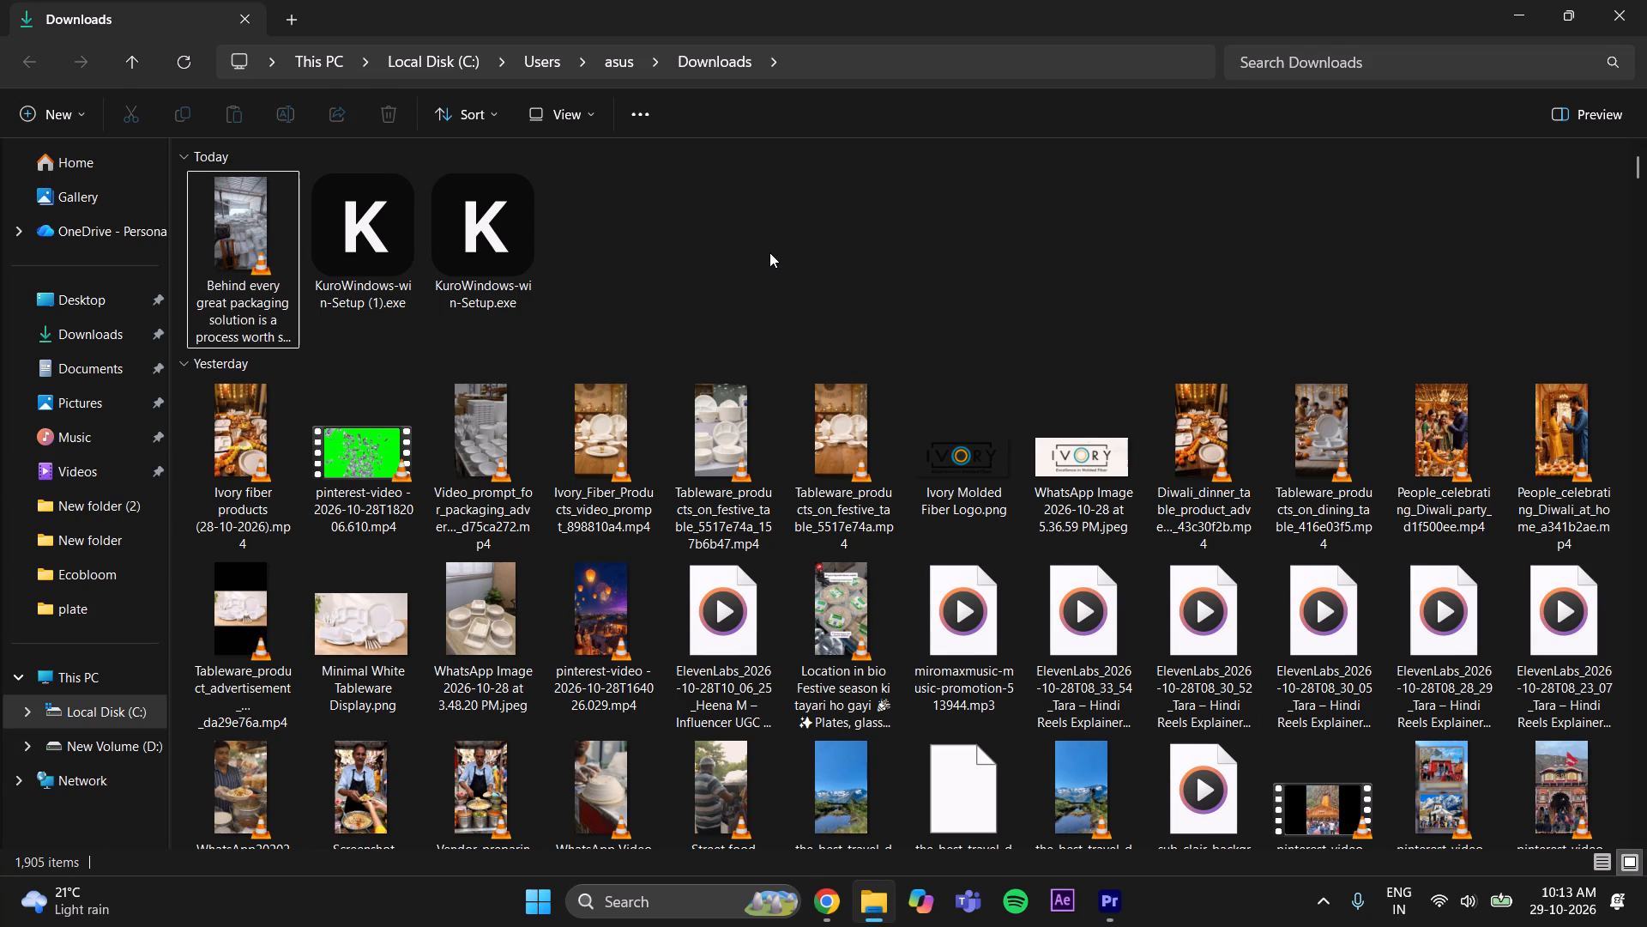
pyautogui.scroll(-1, 781, 266)
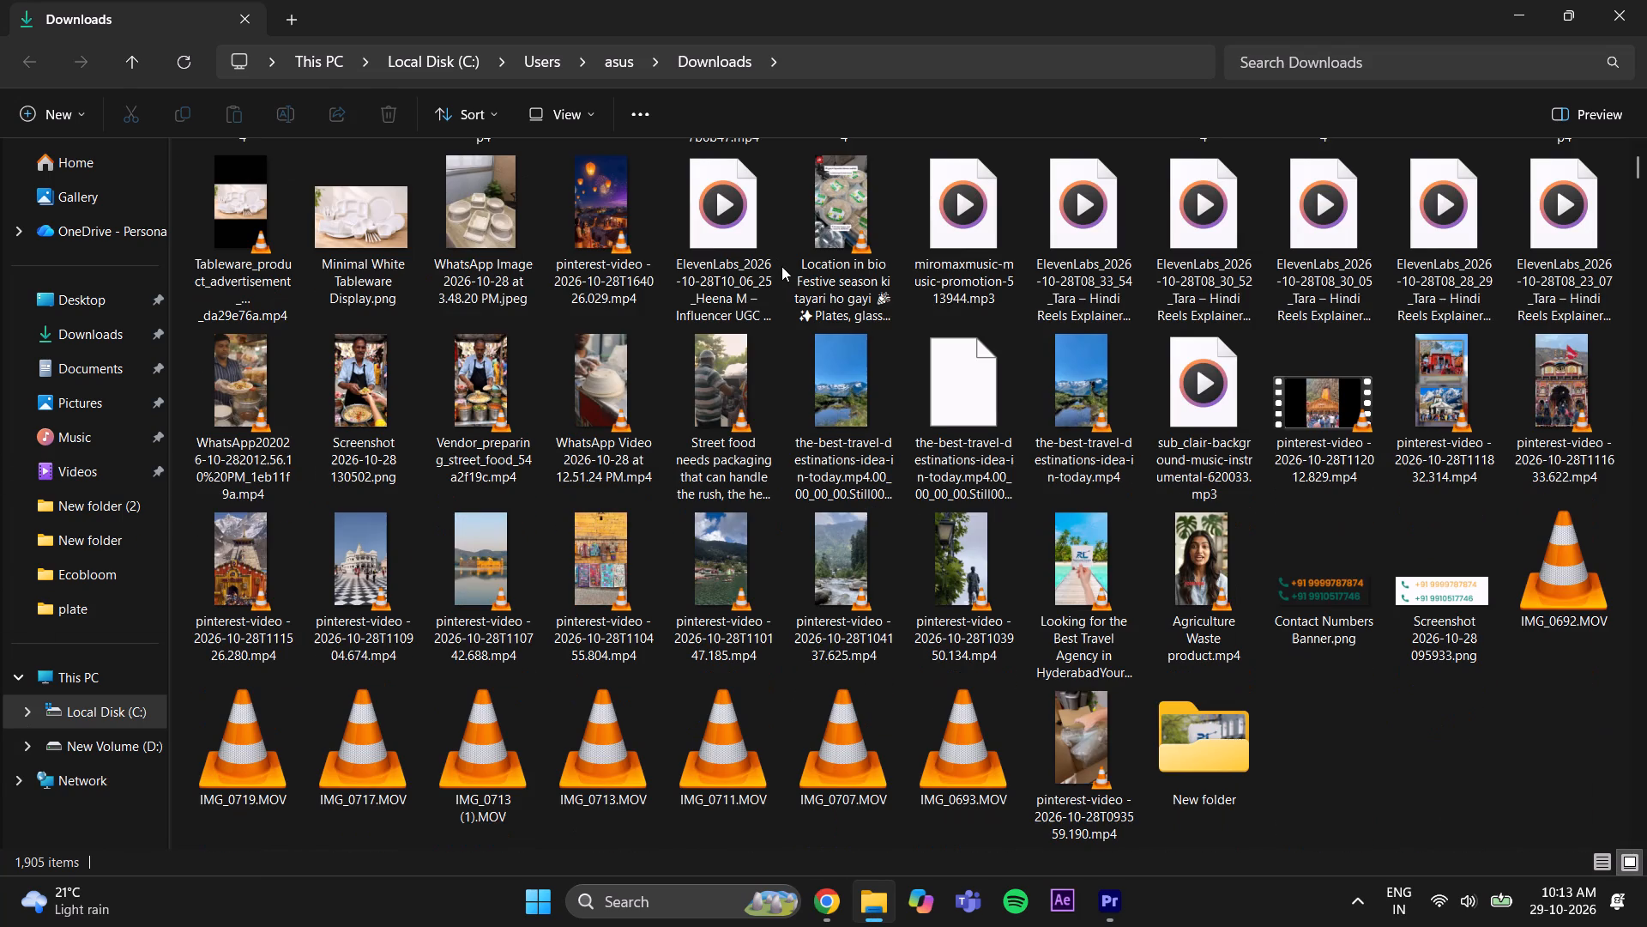
pyautogui.doubleClick(1562, 566)
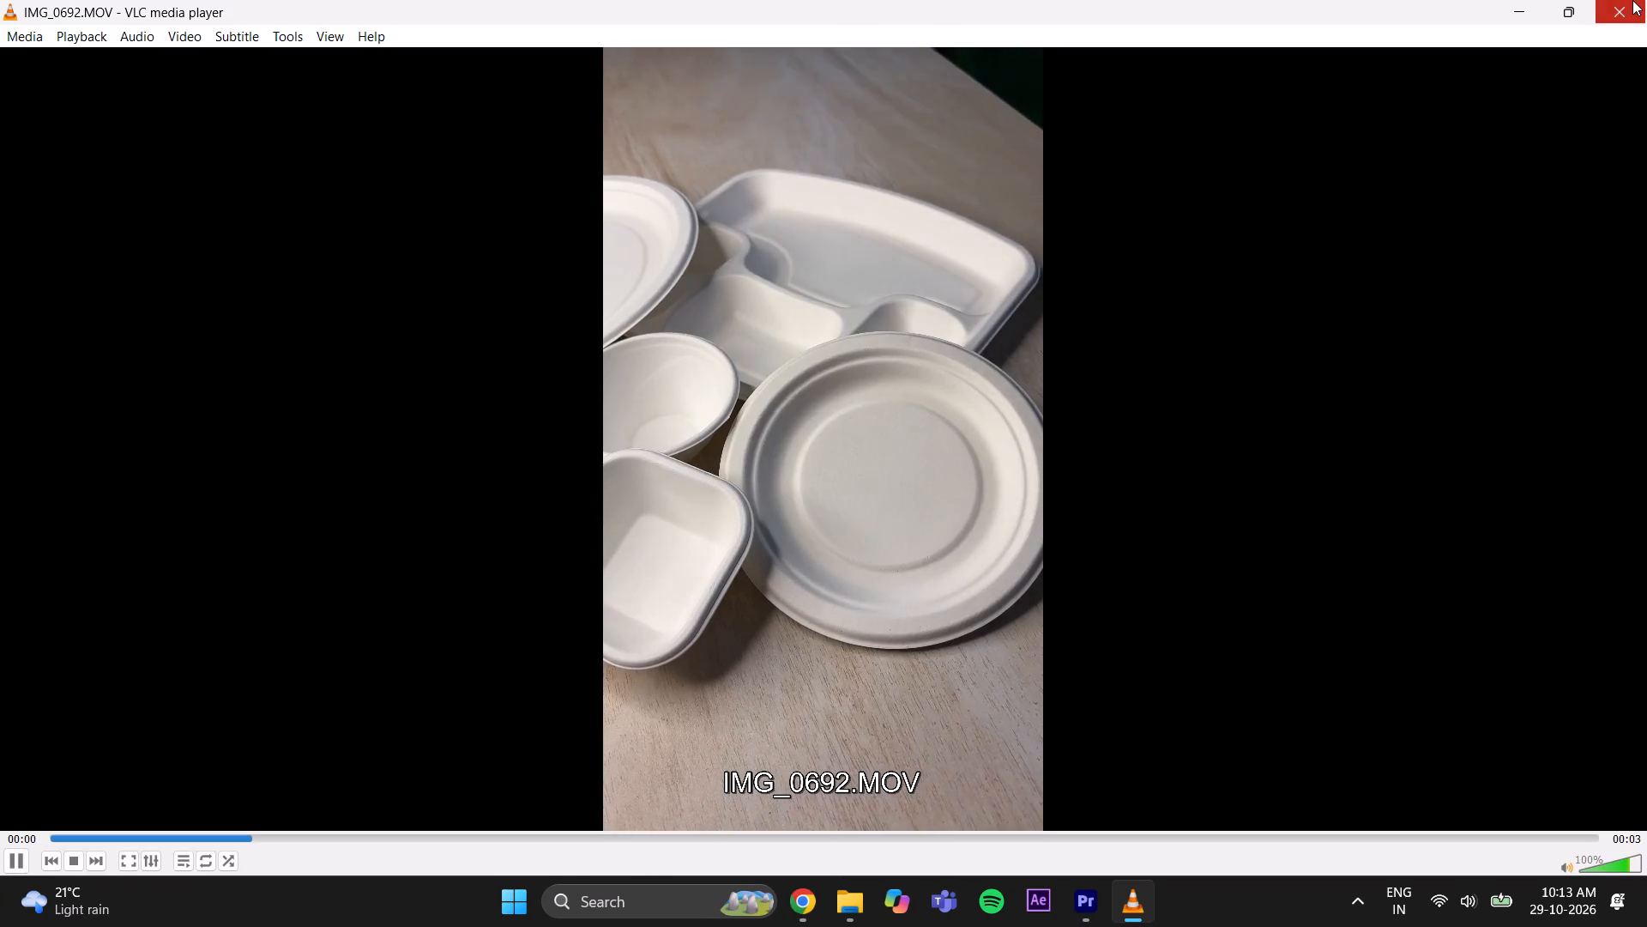
pyautogui.click(1632, 0)
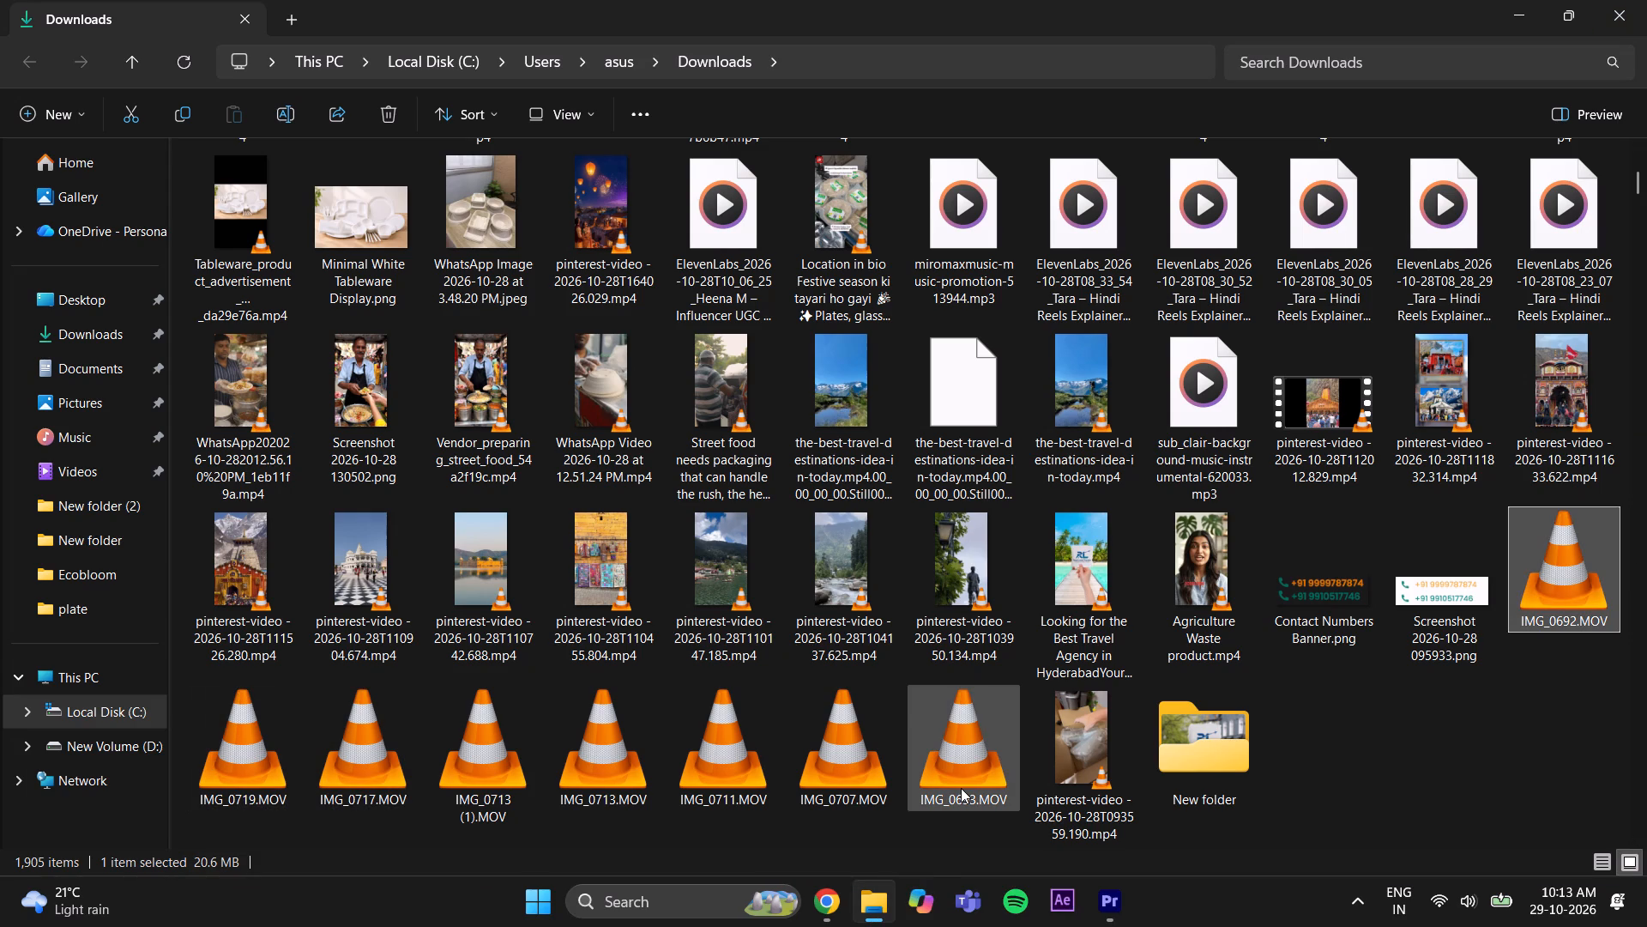
# Import the eight MOV clips from IMG_0692.MOV through IMG_0693.MOV in Downloads into the Premiere Pro project.
pyautogui.keyDown('shift'); pyautogui.click(961, 788); pyautogui.keyUp('shift')
pyautogui.moveTo(1600, 567); pyautogui.dragTo(1593, 585)
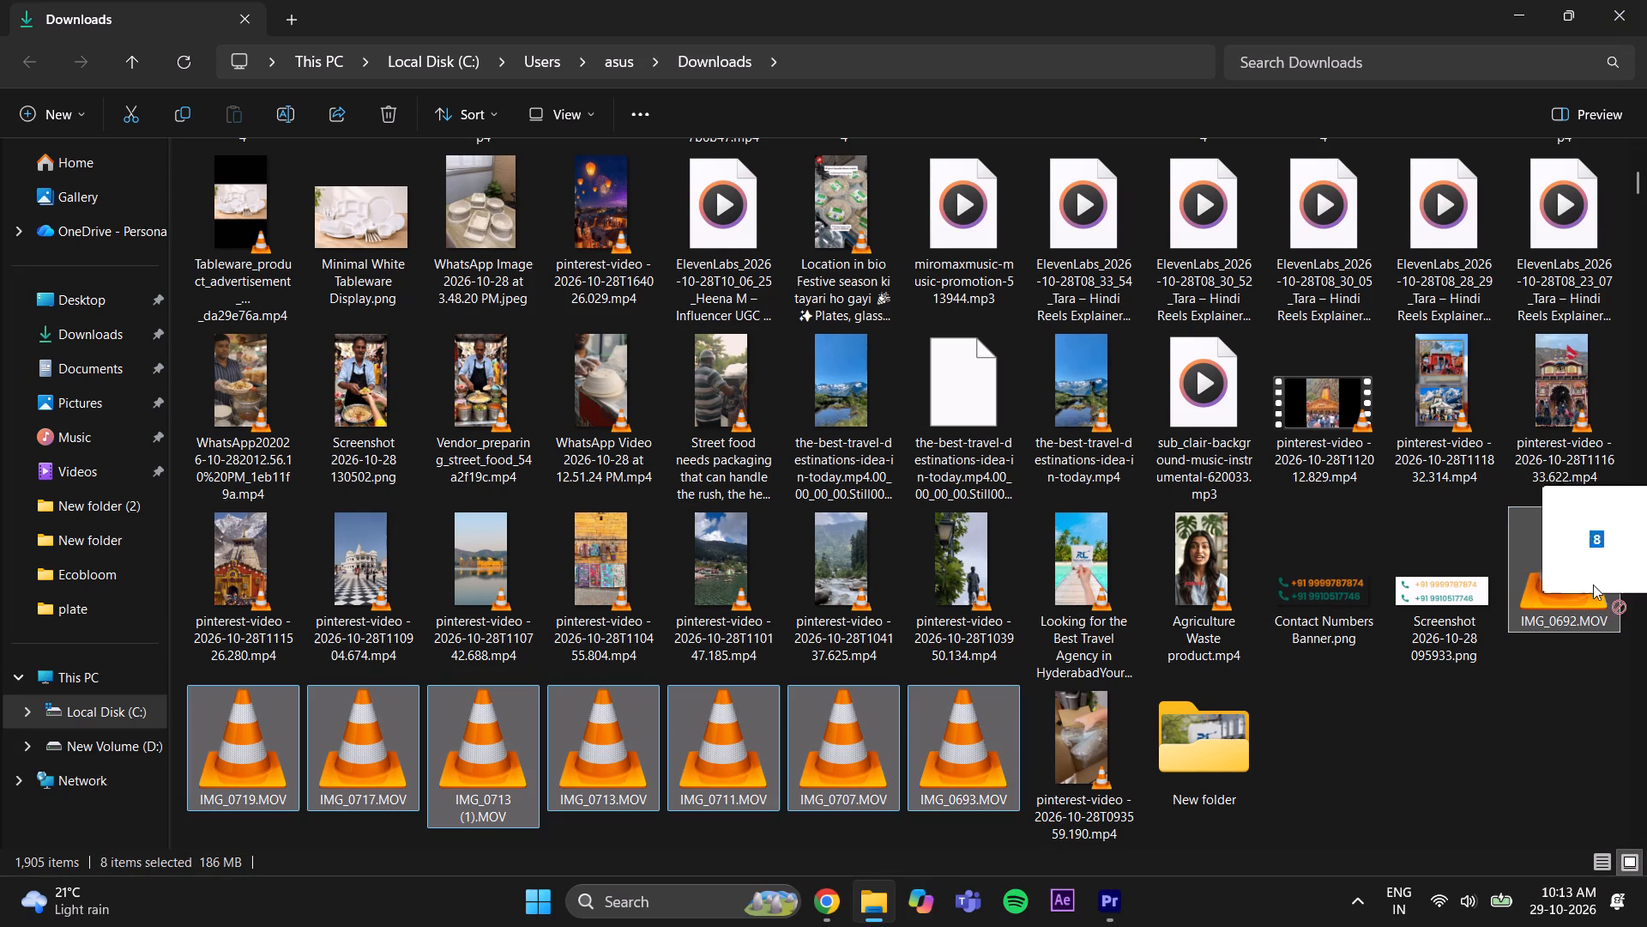
pyautogui.moveTo(1593, 585); pyautogui.dragTo(733, 302)
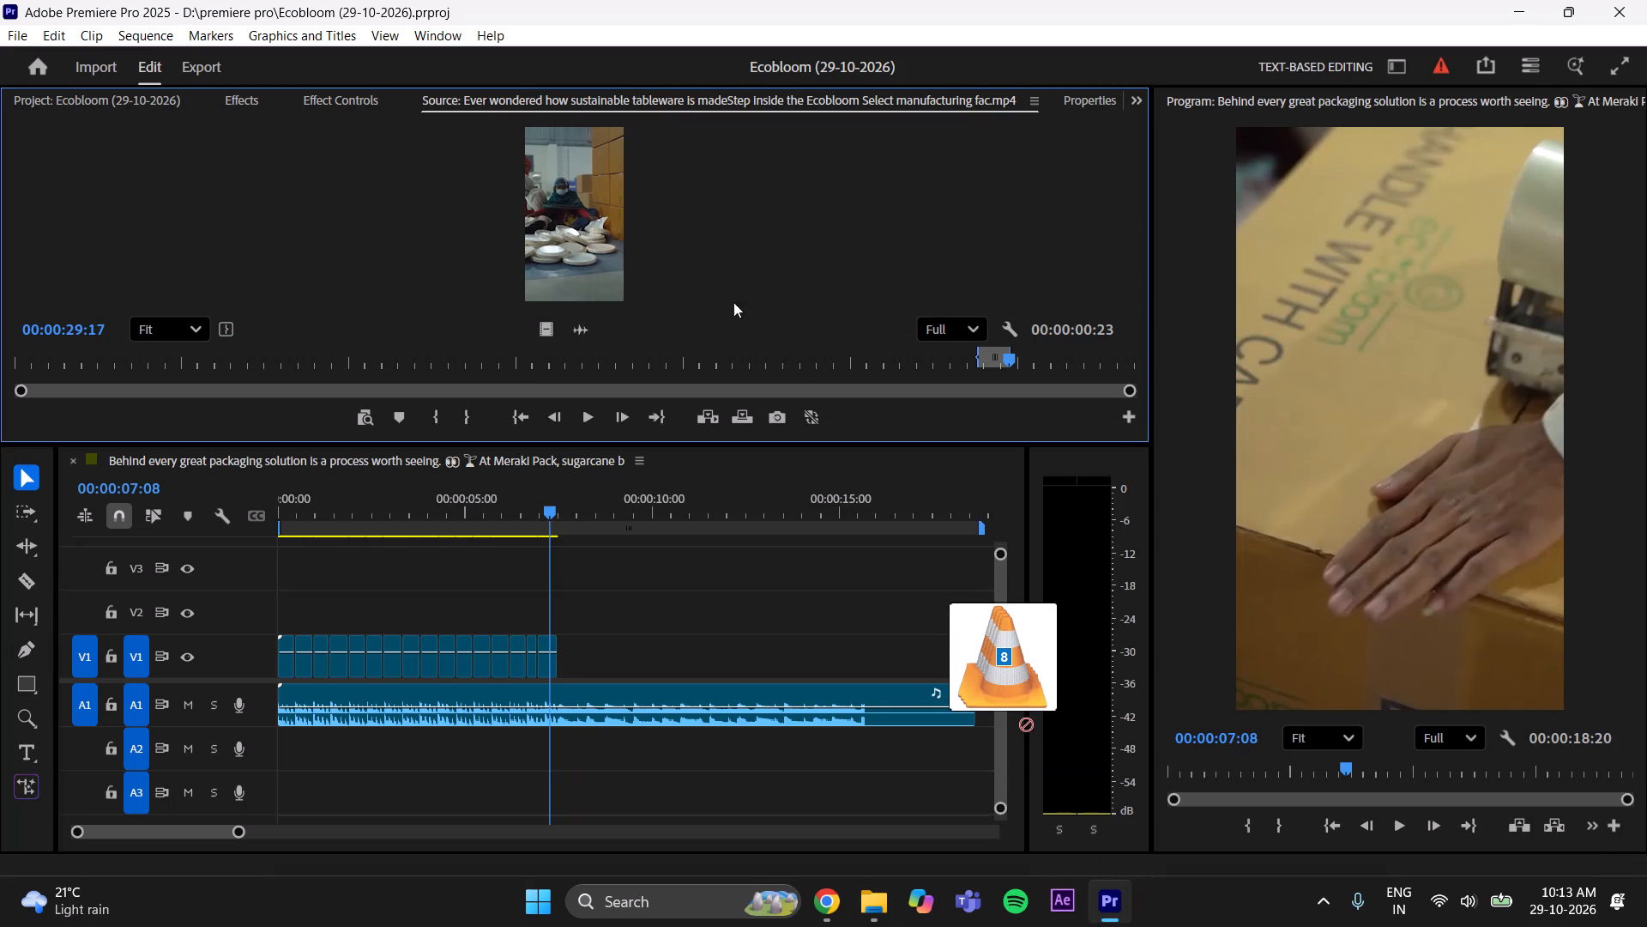
pyautogui.moveTo(733, 302); pyautogui.dragTo(834, 318)
pyautogui.click(1077, 349)
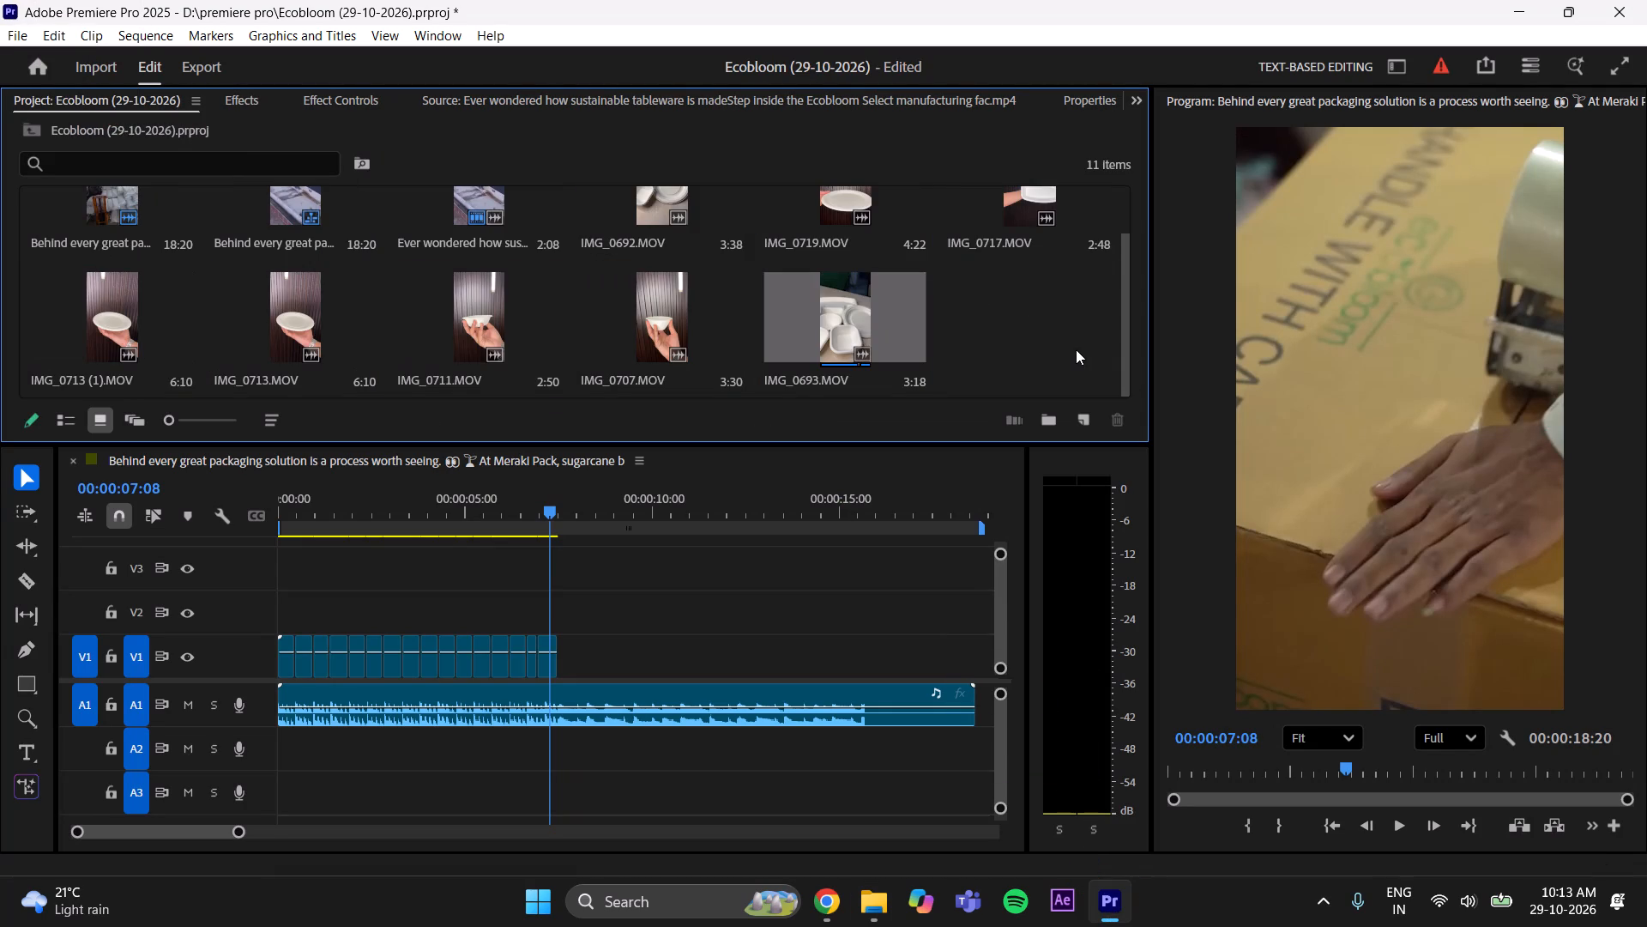
# Look through the imported clips and skim IMG_0692.MOV in the Source Monitor for a usable product shot.
pyautogui.scroll(1, 1076, 349)
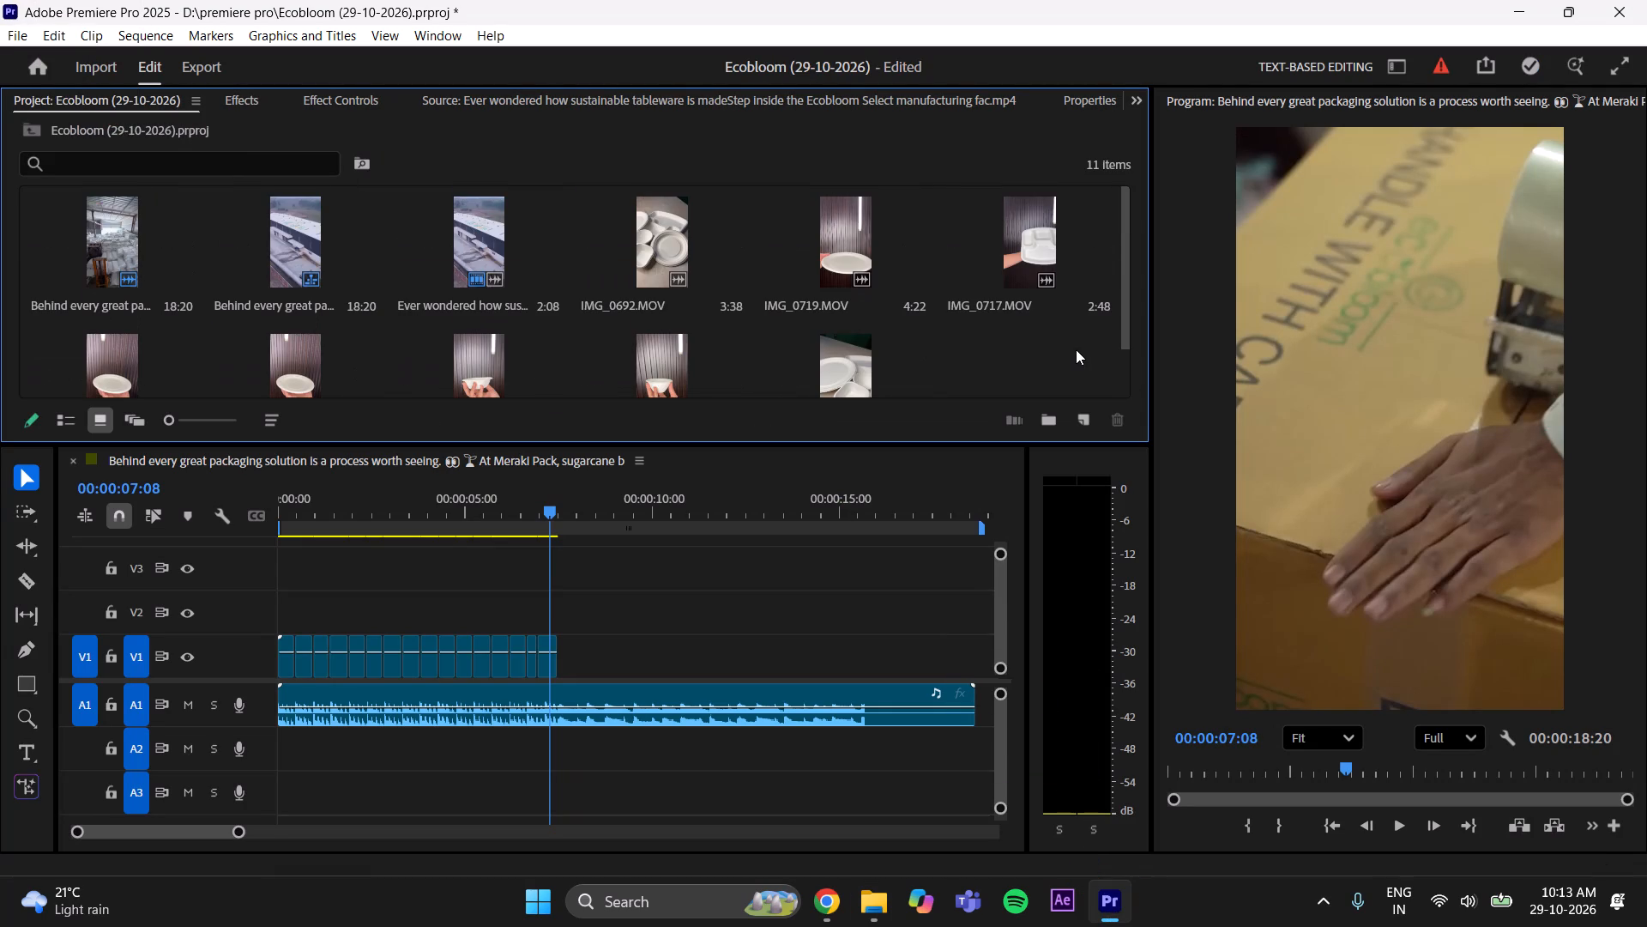
pyautogui.scroll(-1, 1076, 349)
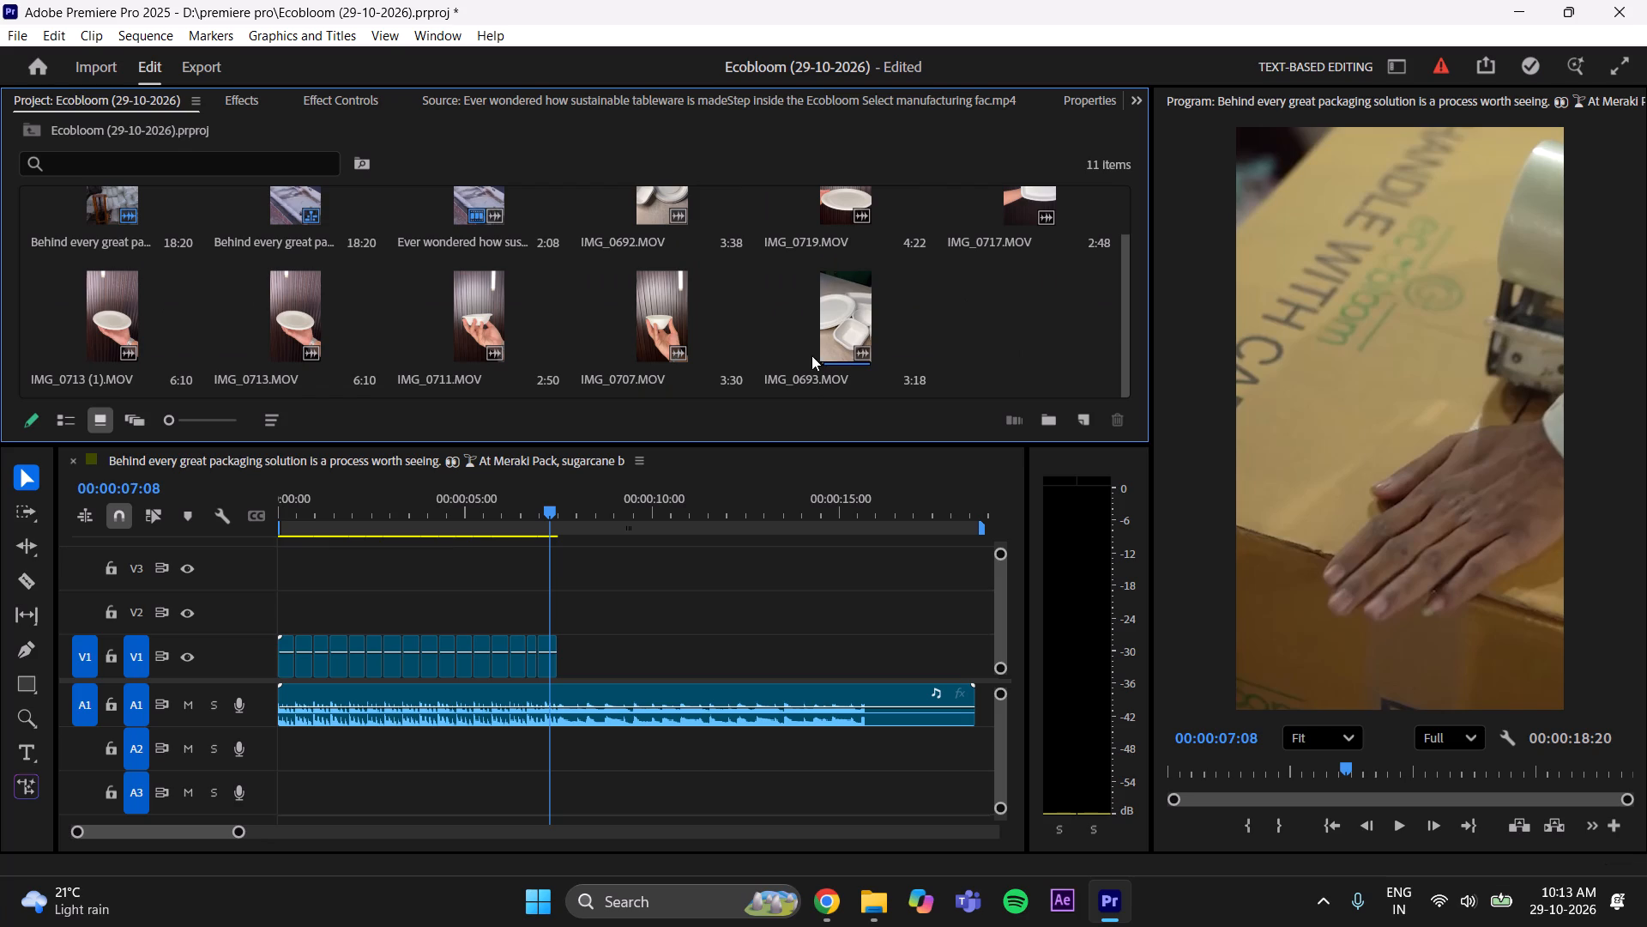
pyautogui.scroll(2, 1012, 342)
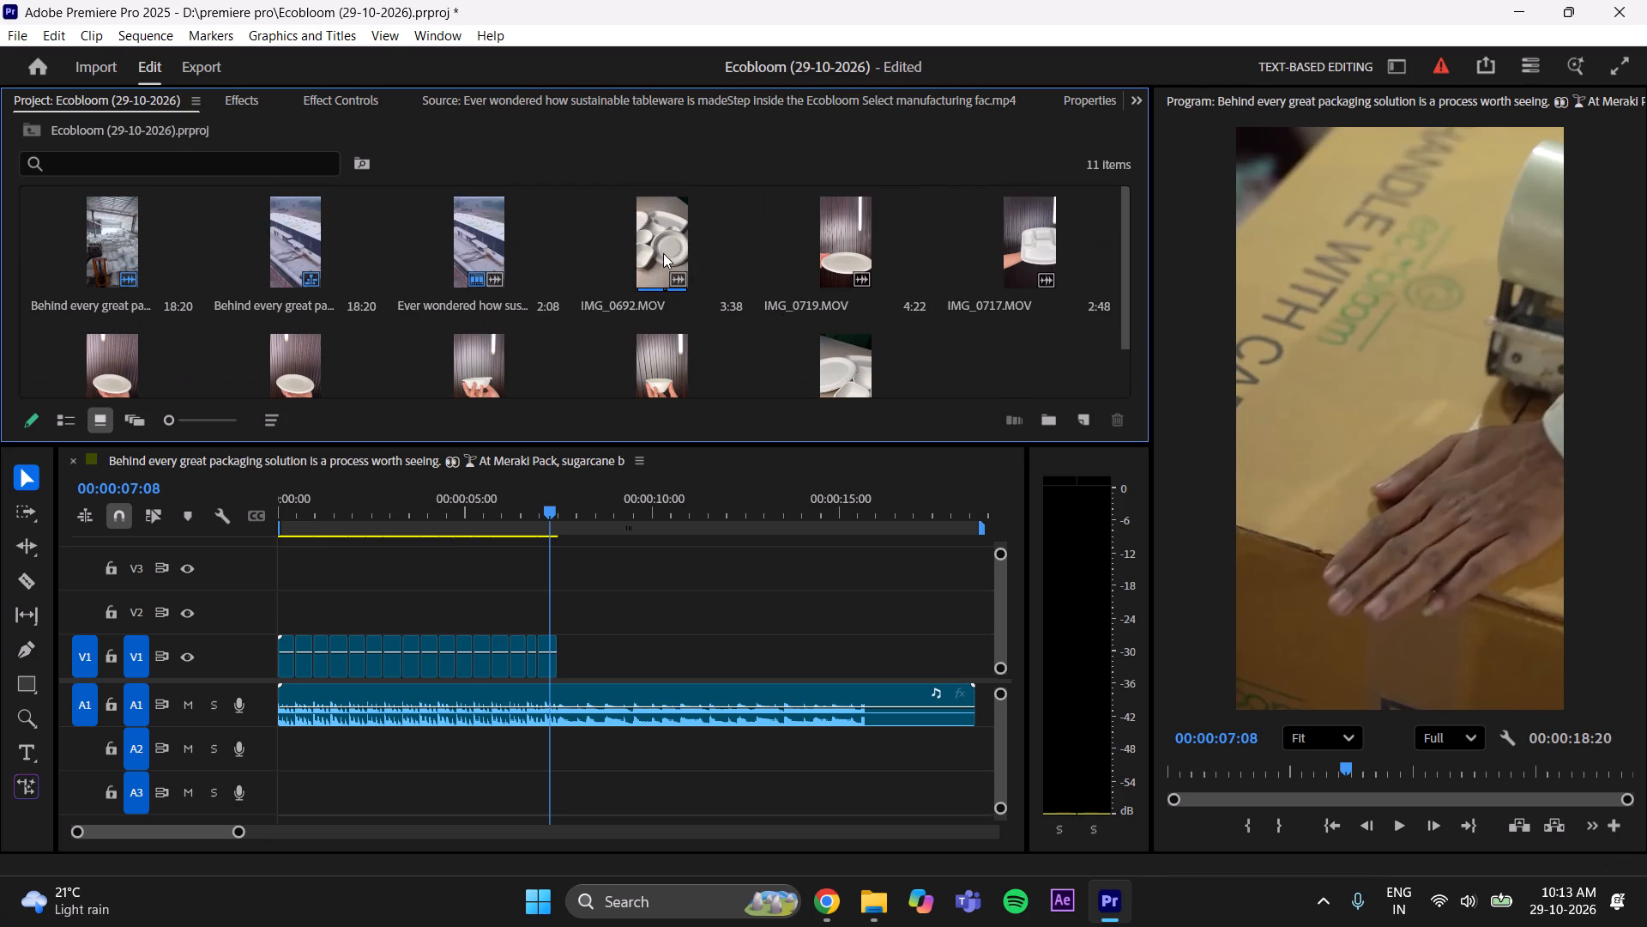
pyautogui.doubleClick(663, 253)
pyautogui.moveTo(365, 360); pyautogui.dragTo(100, 349)
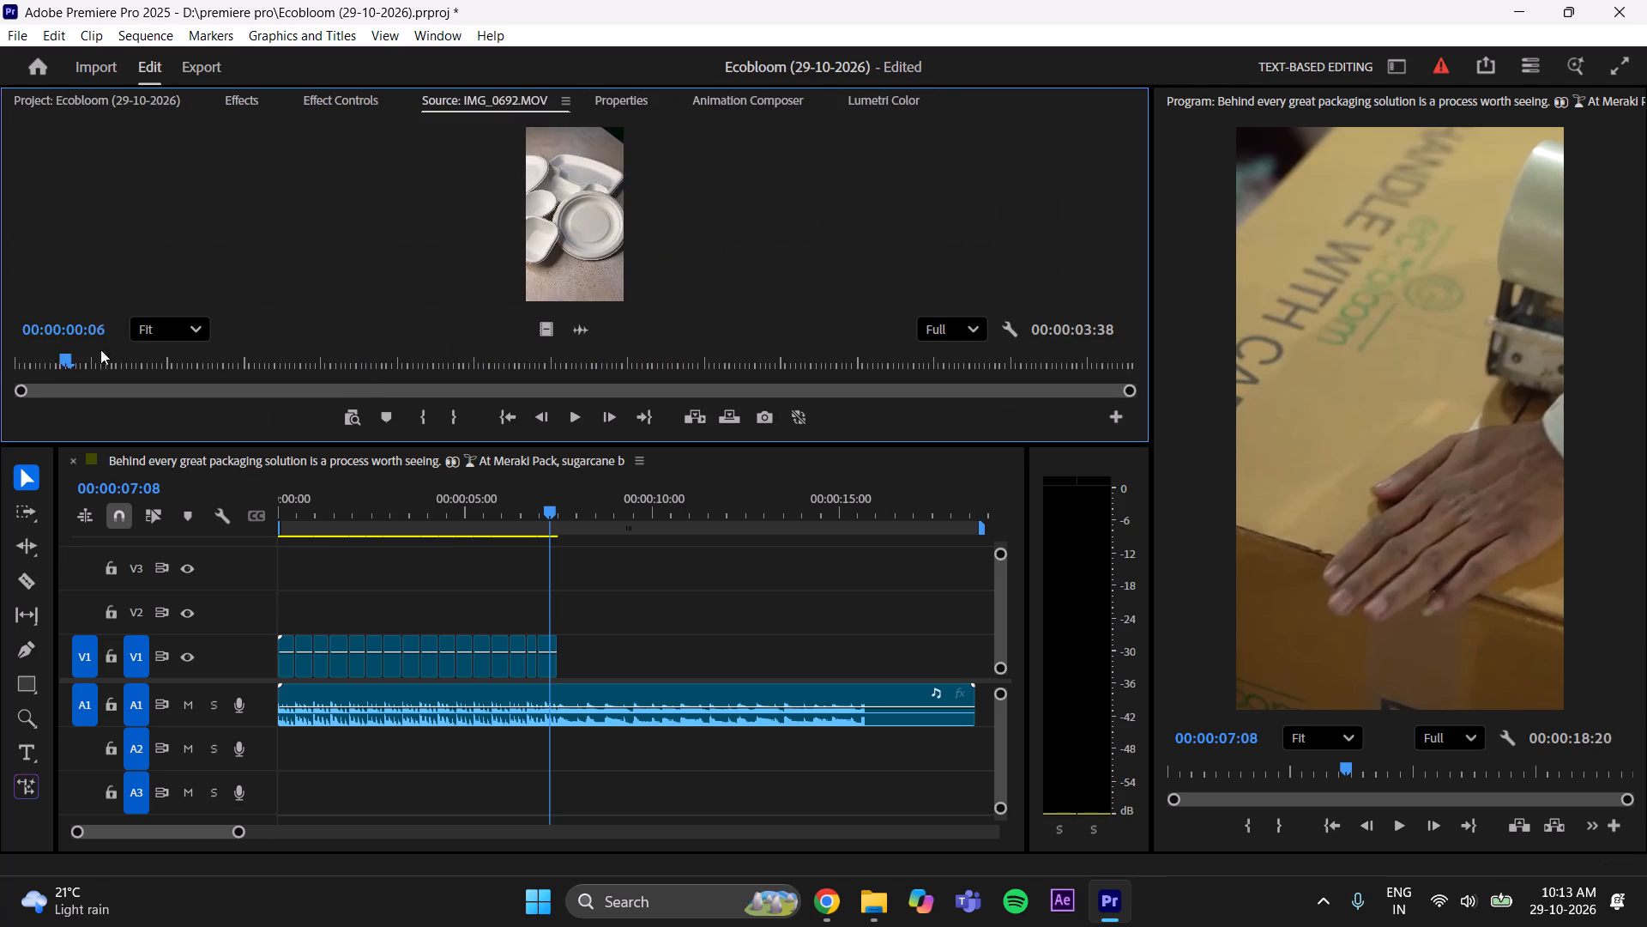
pyautogui.moveTo(100, 349); pyautogui.dragTo(522, 353)
# Open IMG_0693.MOV as the source and mark a 00:00:01:09 range of the tableware shot ending at 00:00:02:16.
pyautogui.click(133, 89)
pyautogui.scroll(-7, 1069, 306)
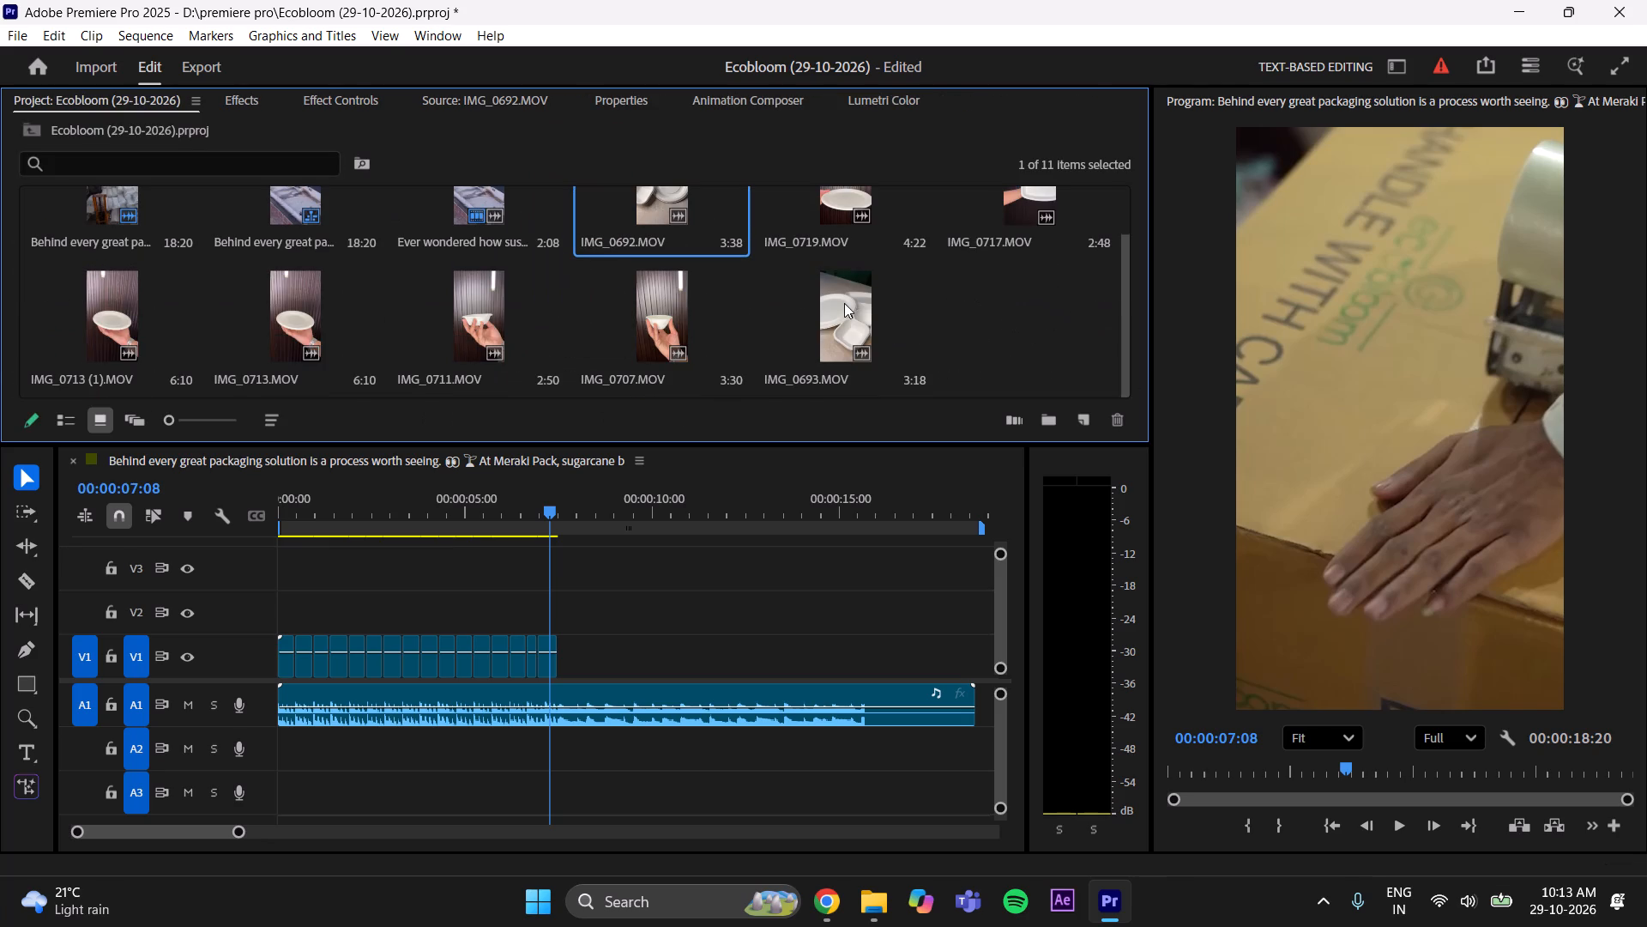
pyautogui.doubleClick(842, 304)
pyautogui.moveTo(414, 369); pyautogui.dragTo(255, 355)
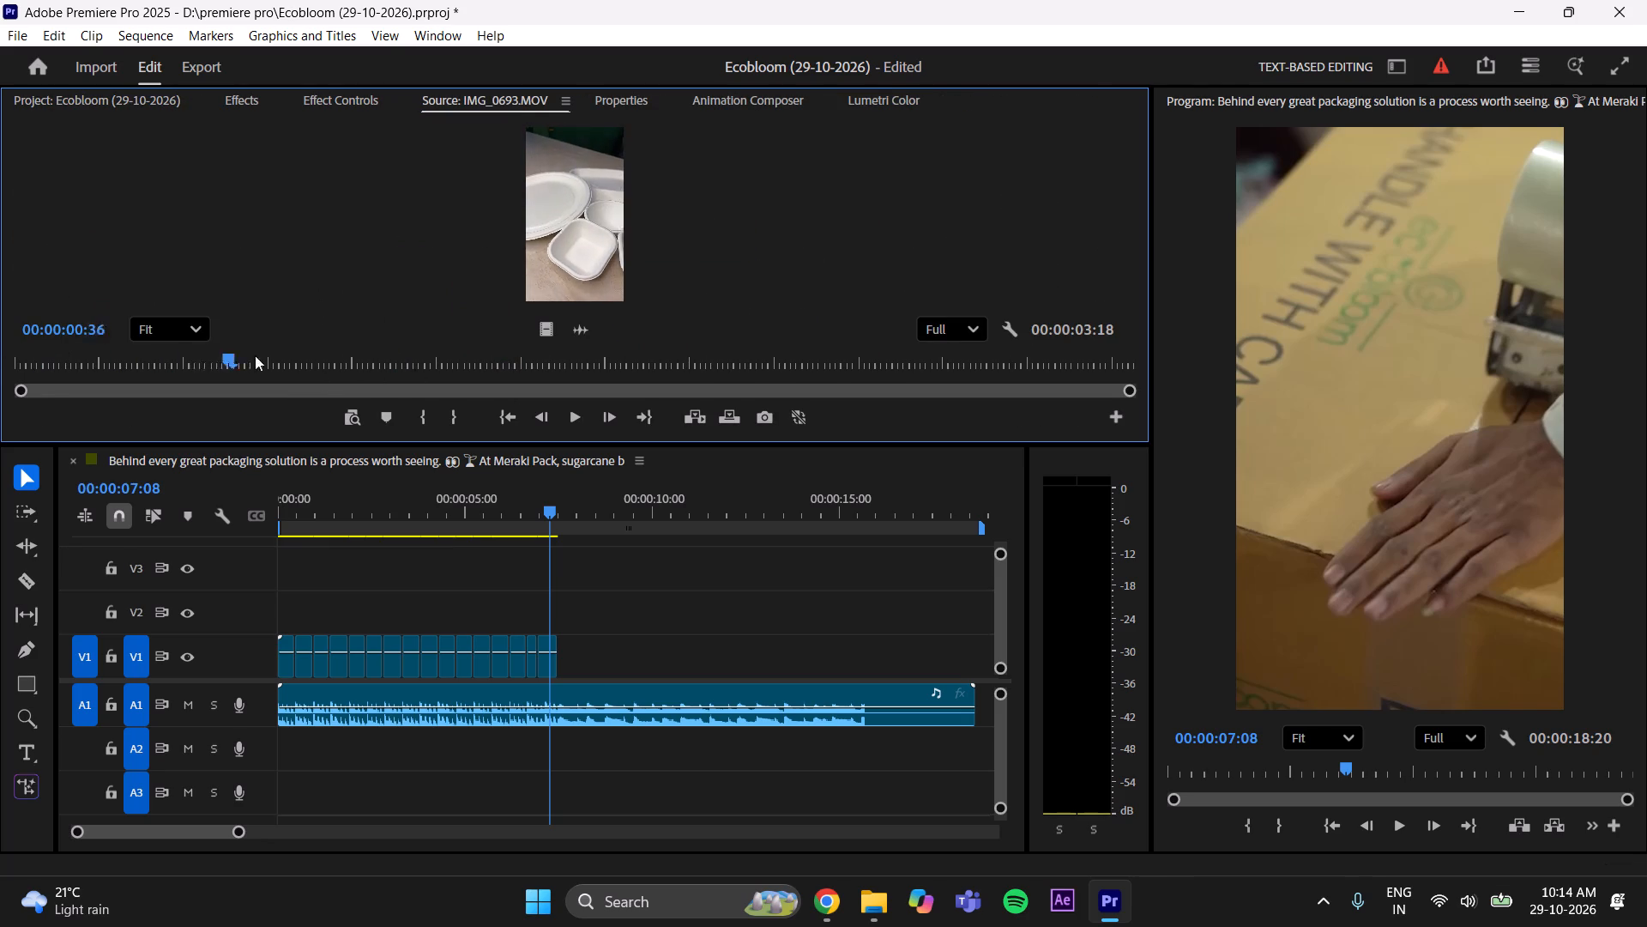
pyautogui.moveTo(255, 355); pyautogui.dragTo(321, 402)
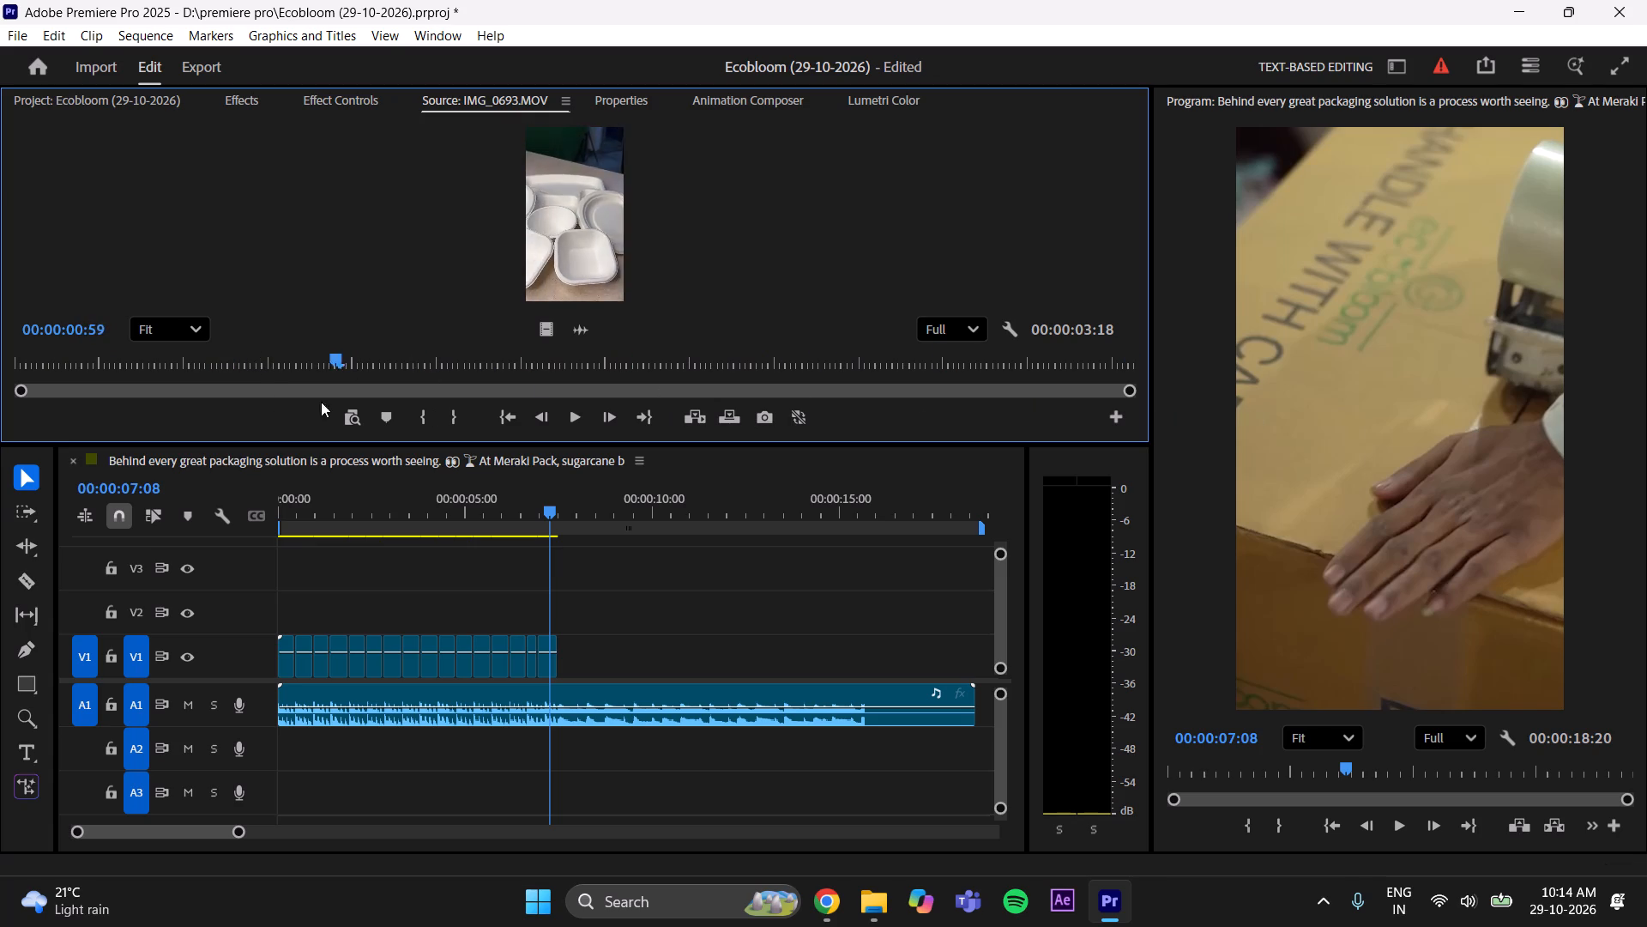
pyautogui.moveTo(321, 402); pyautogui.dragTo(117, 391)
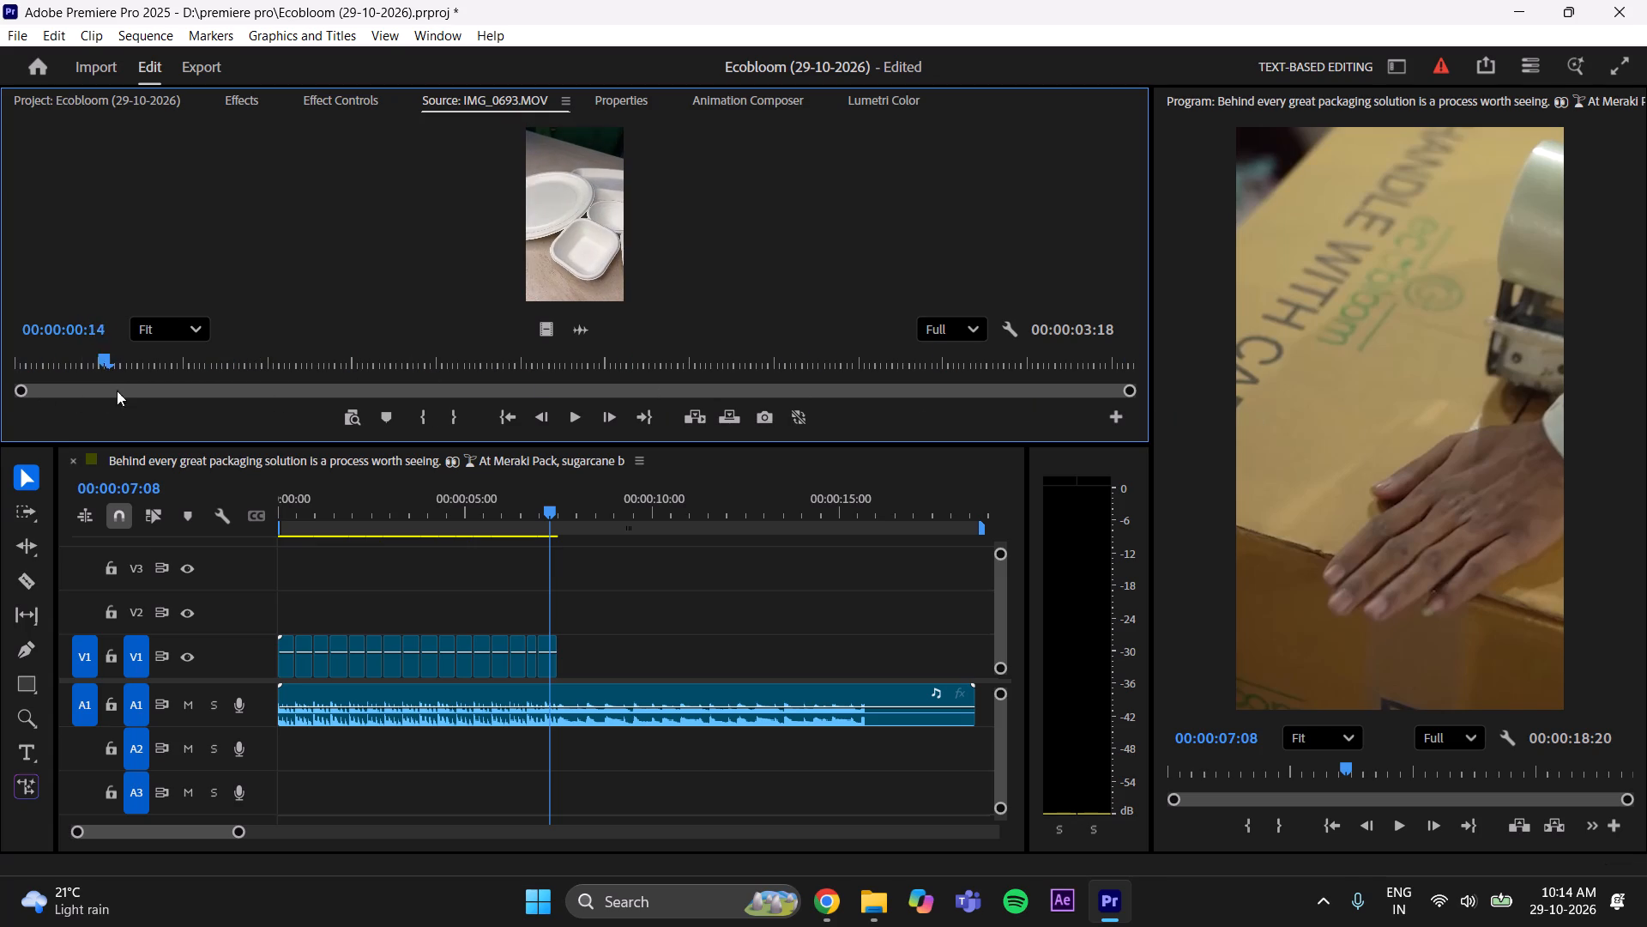
pyautogui.moveTo(117, 391); pyautogui.dragTo(399, 403)
pyautogui.click(426, 419)
pyautogui.moveTo(401, 360); pyautogui.dragTo(515, 364)
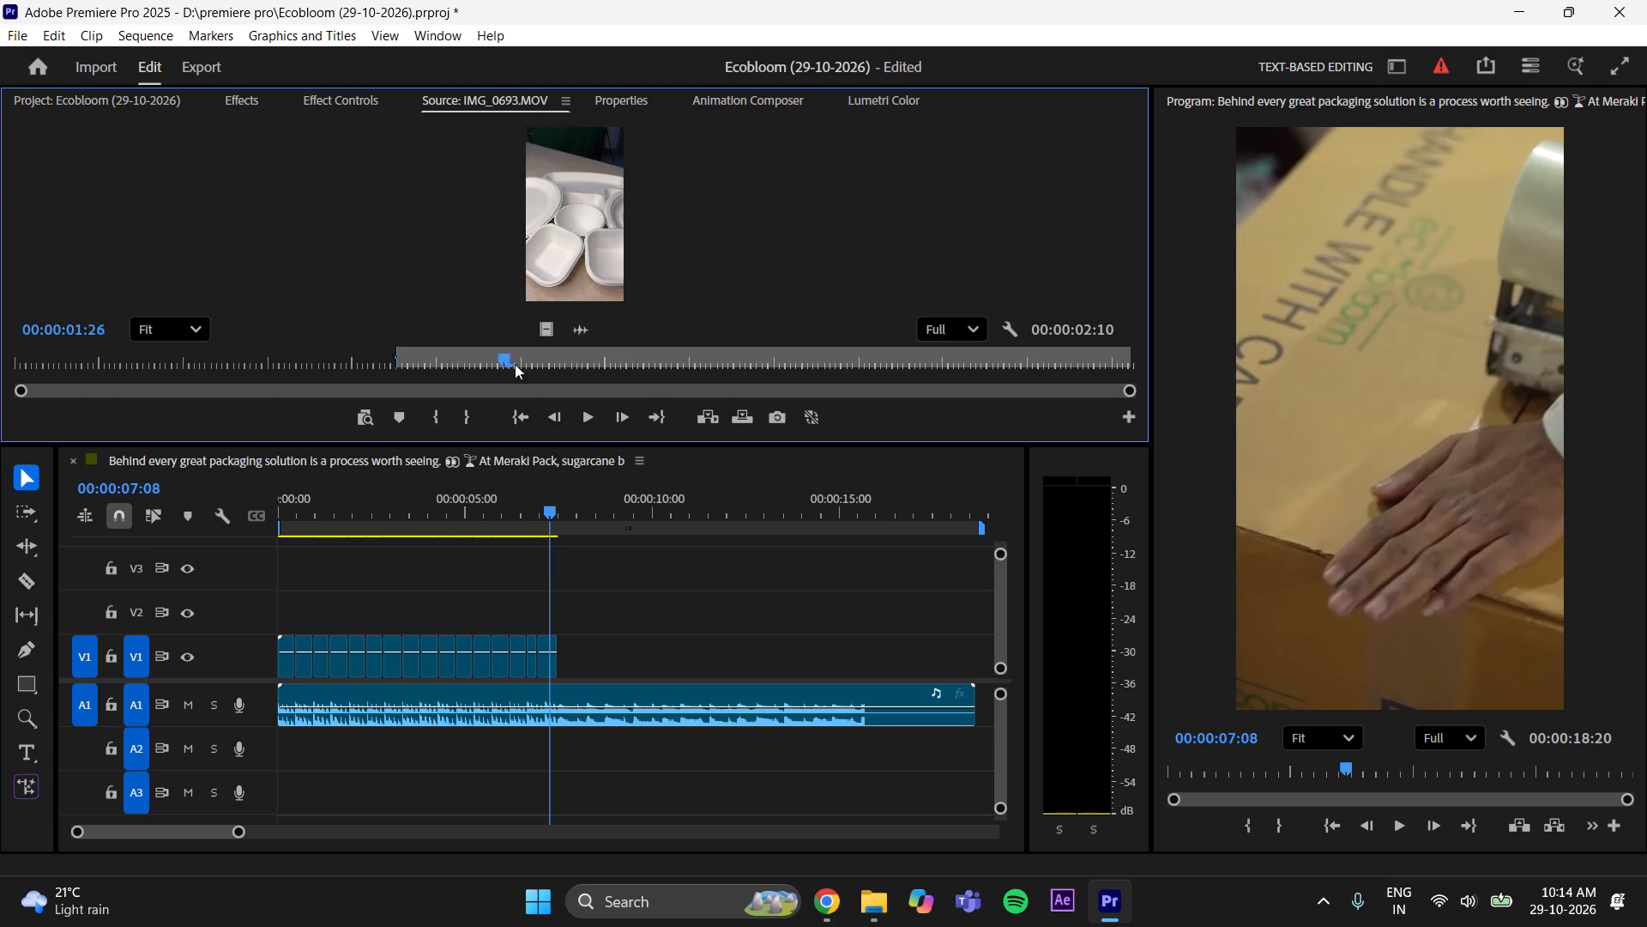
pyautogui.moveTo(515, 364); pyautogui.dragTo(879, 413)
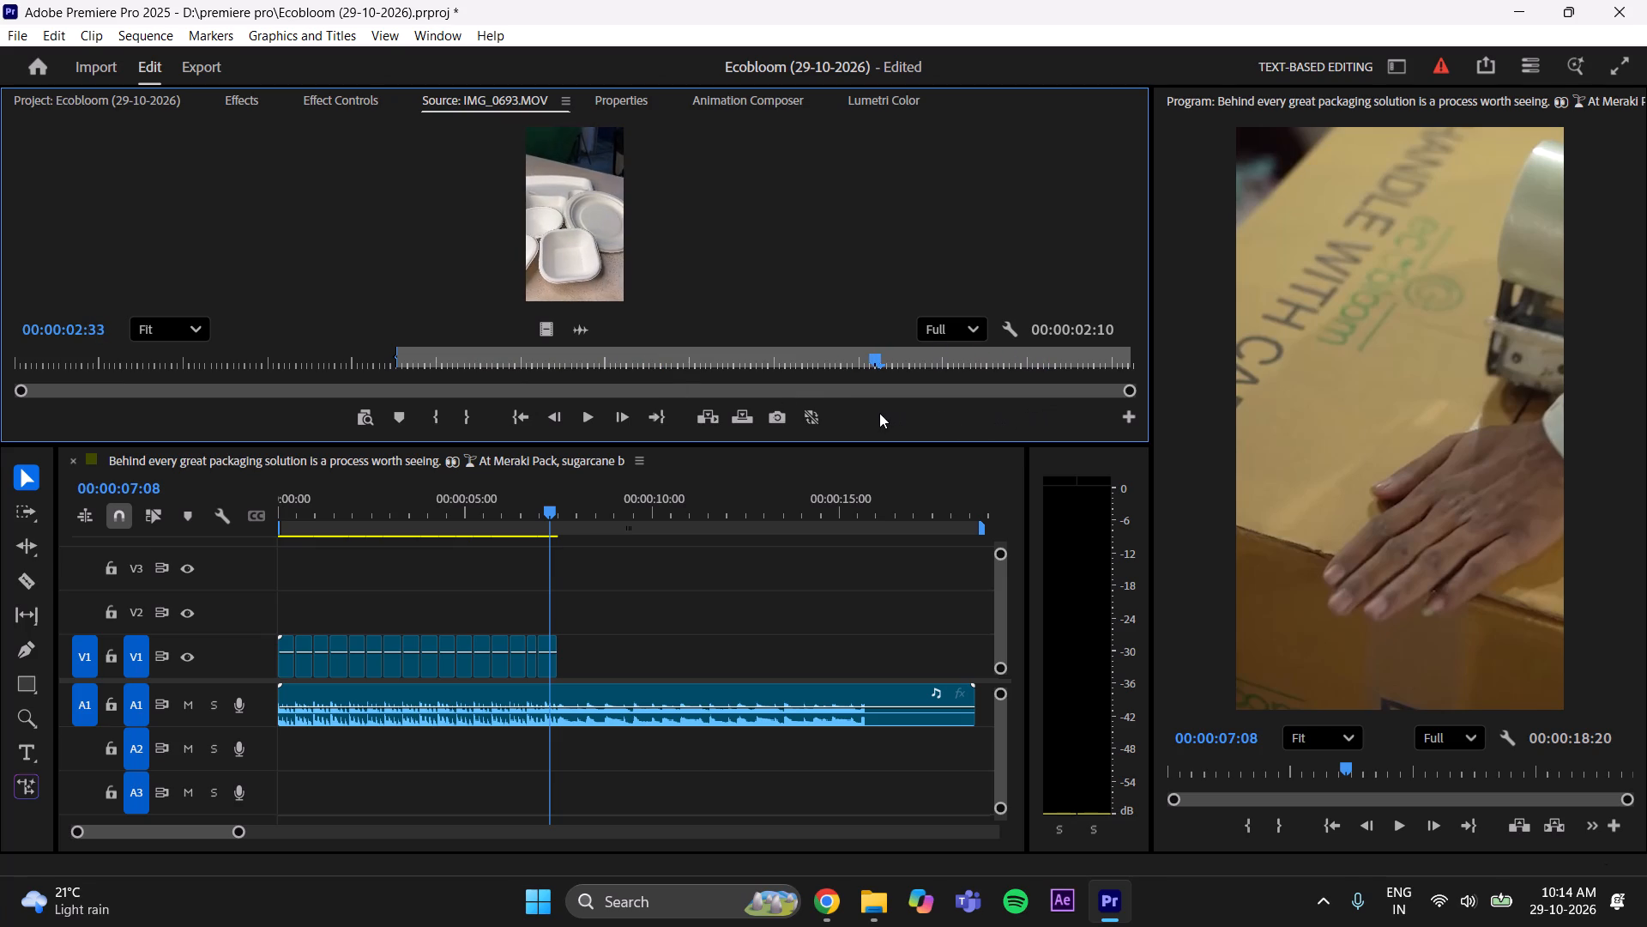
pyautogui.moveTo(879, 413); pyautogui.dragTo(793, 421)
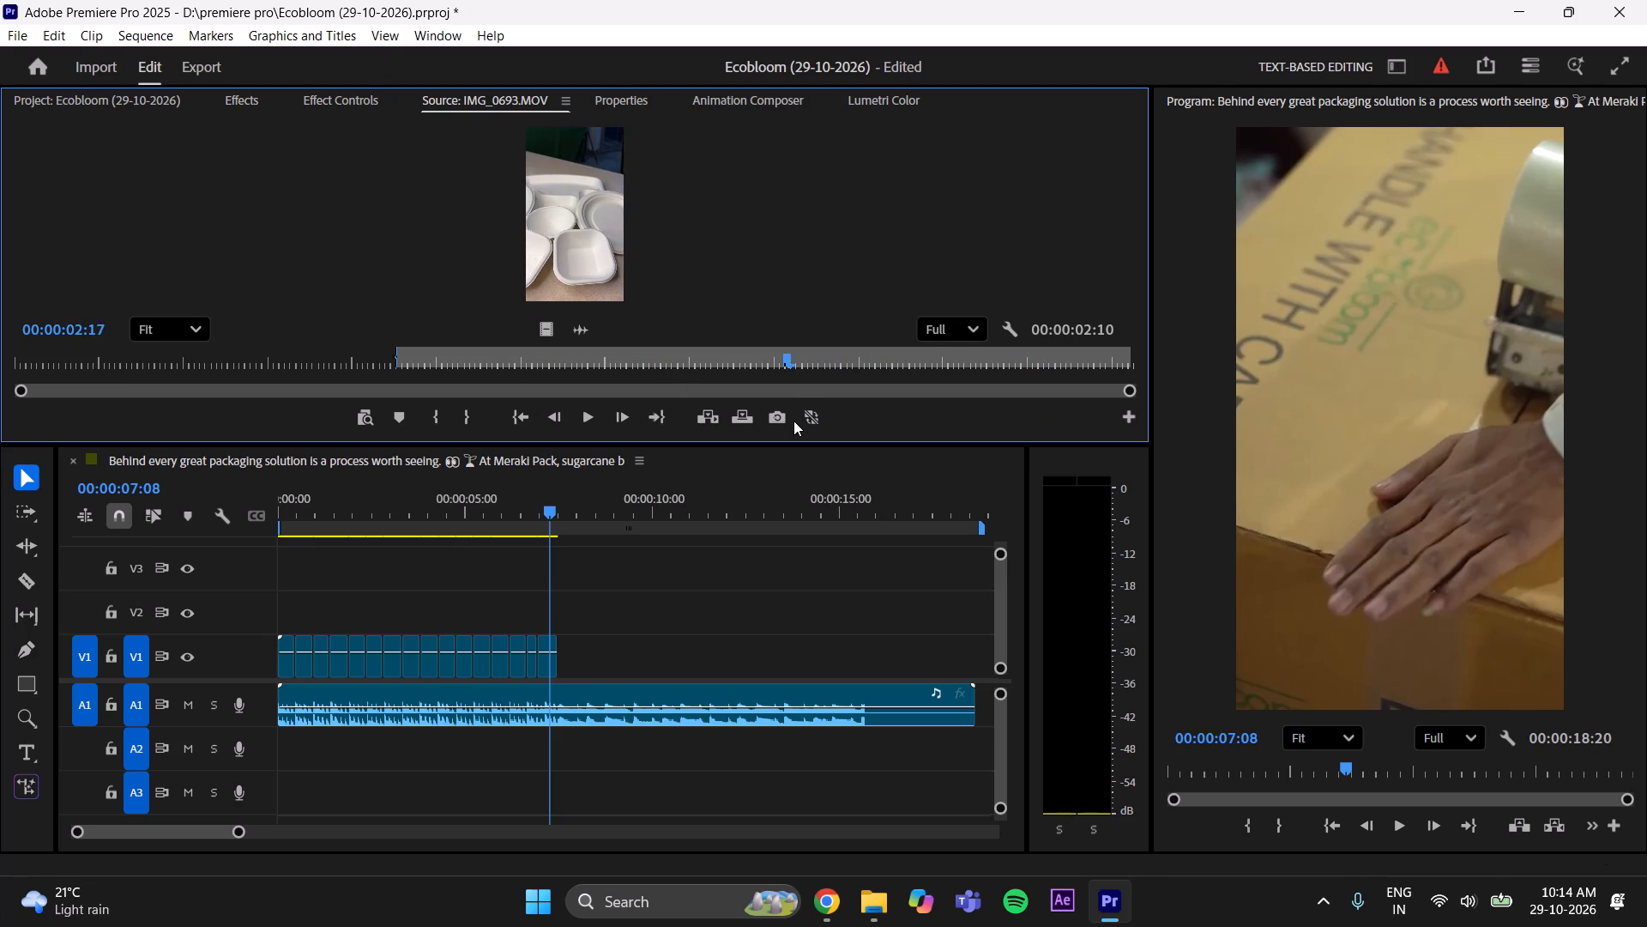
pyautogui.moveTo(793, 421); pyautogui.dragTo(786, 425)
pyautogui.click(462, 412)
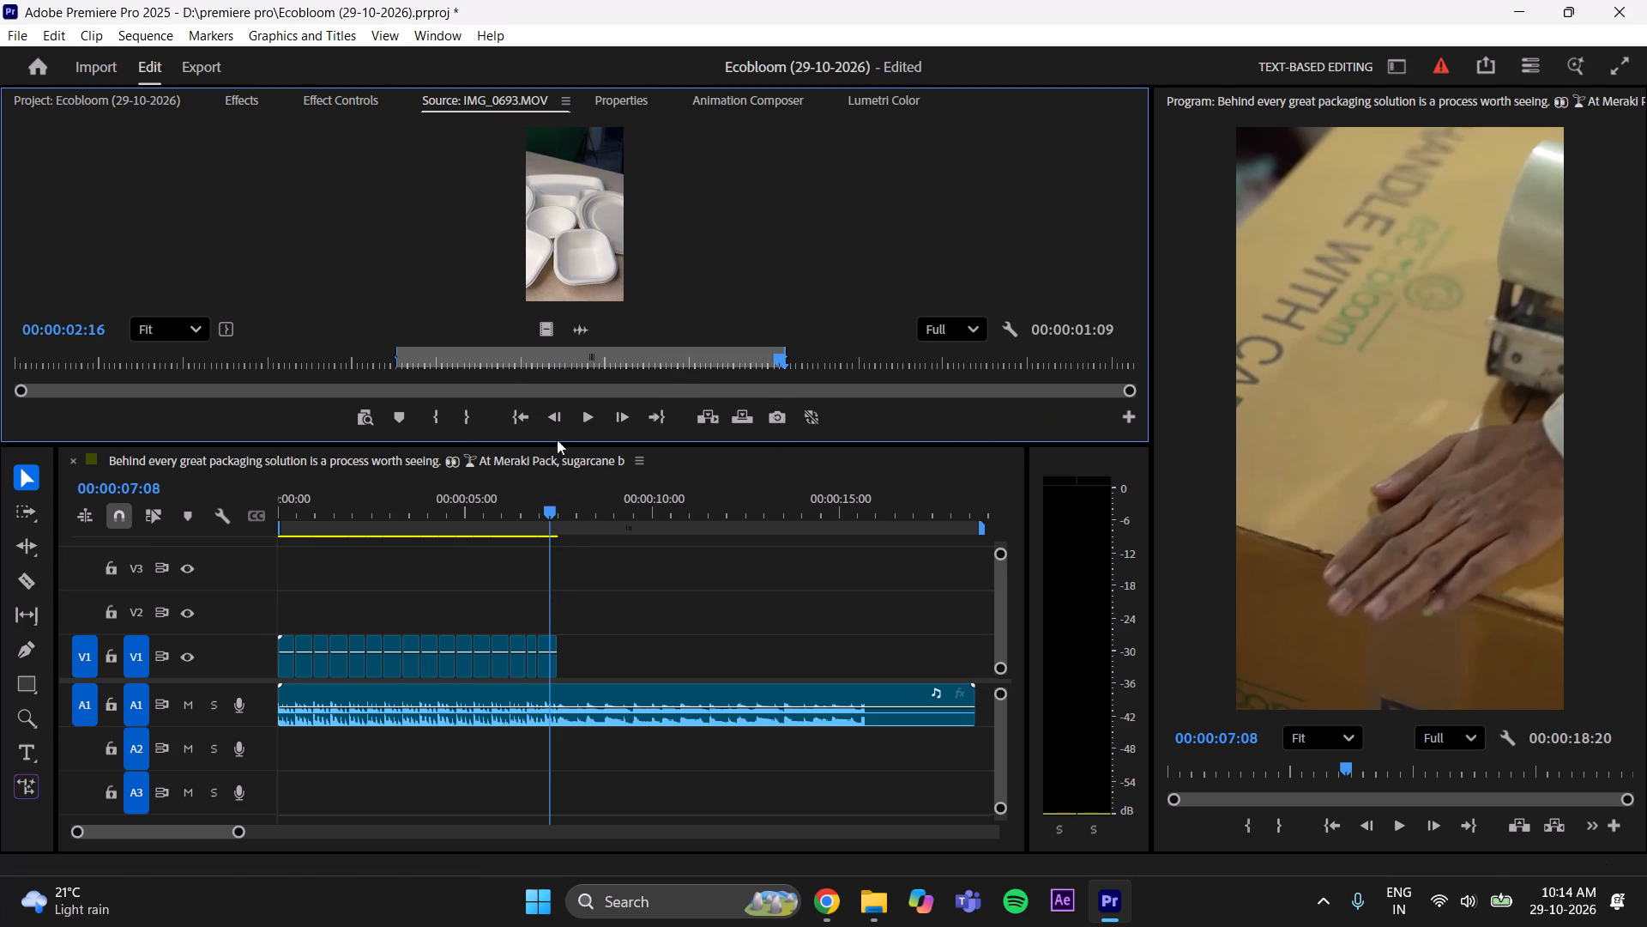
# Place only the video of the marked IMG_0693.MOV range on V1 directly after the carton-taping clip.
pyautogui.moveTo(549, 336); pyautogui.dragTo(570, 667)
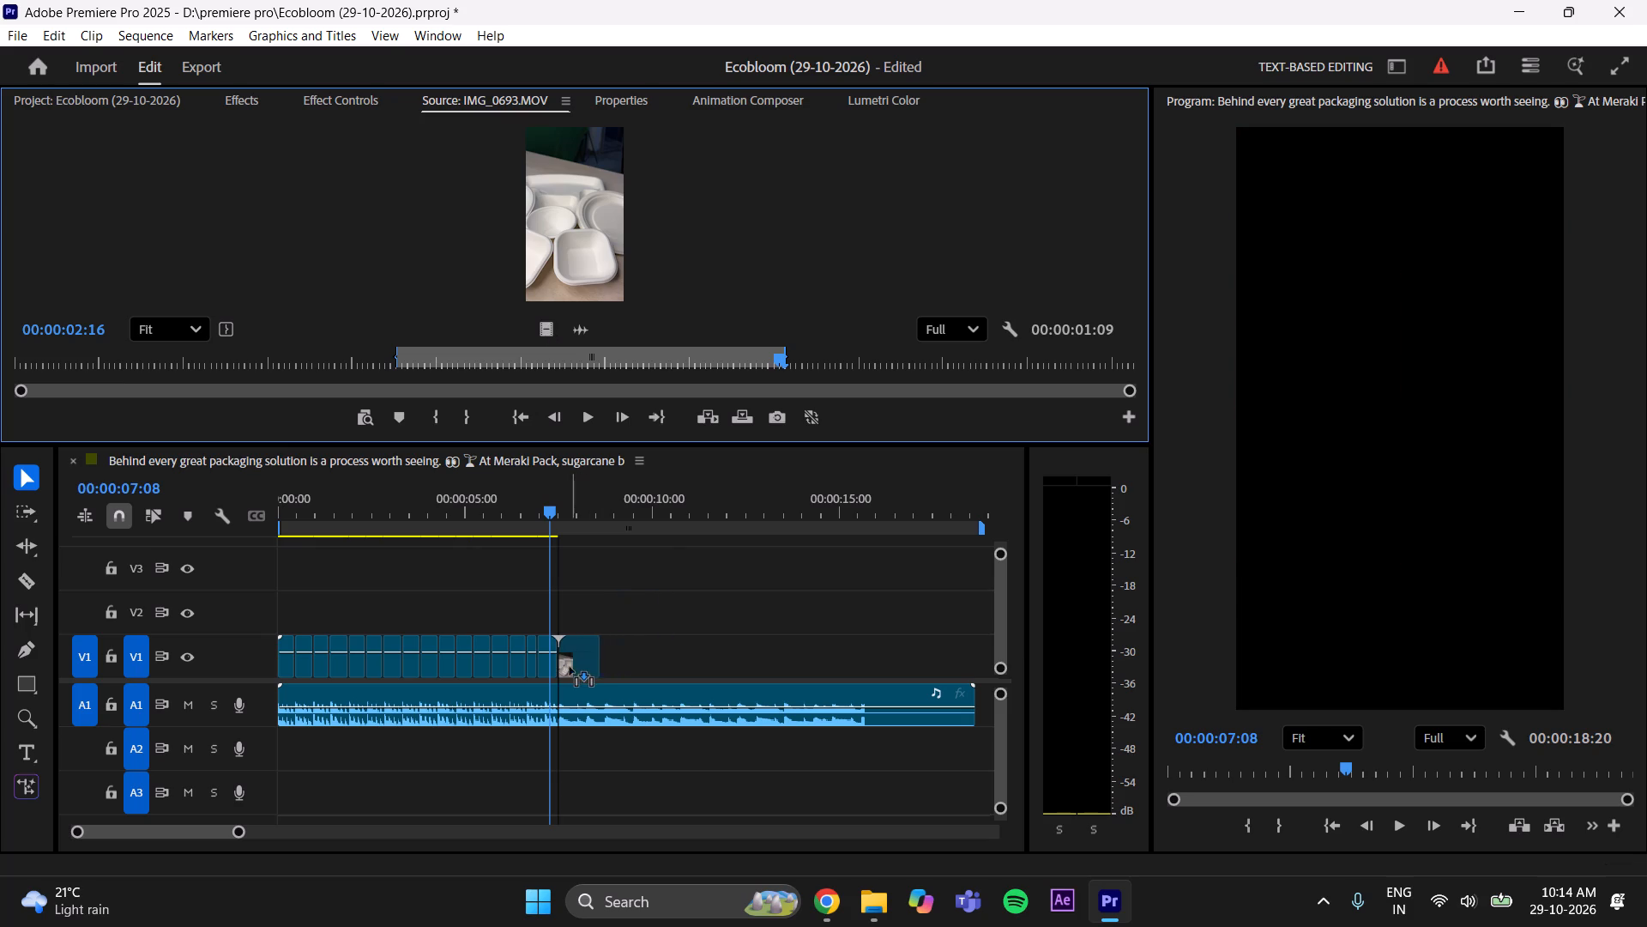
pyautogui.moveTo(570, 667); pyautogui.dragTo(566, 669)
# Play back the cut from the carton-taping clip into IMG_0693.MOV and past its end, listening for the audio beat where it should finish.
pyautogui.click(1405, 832)
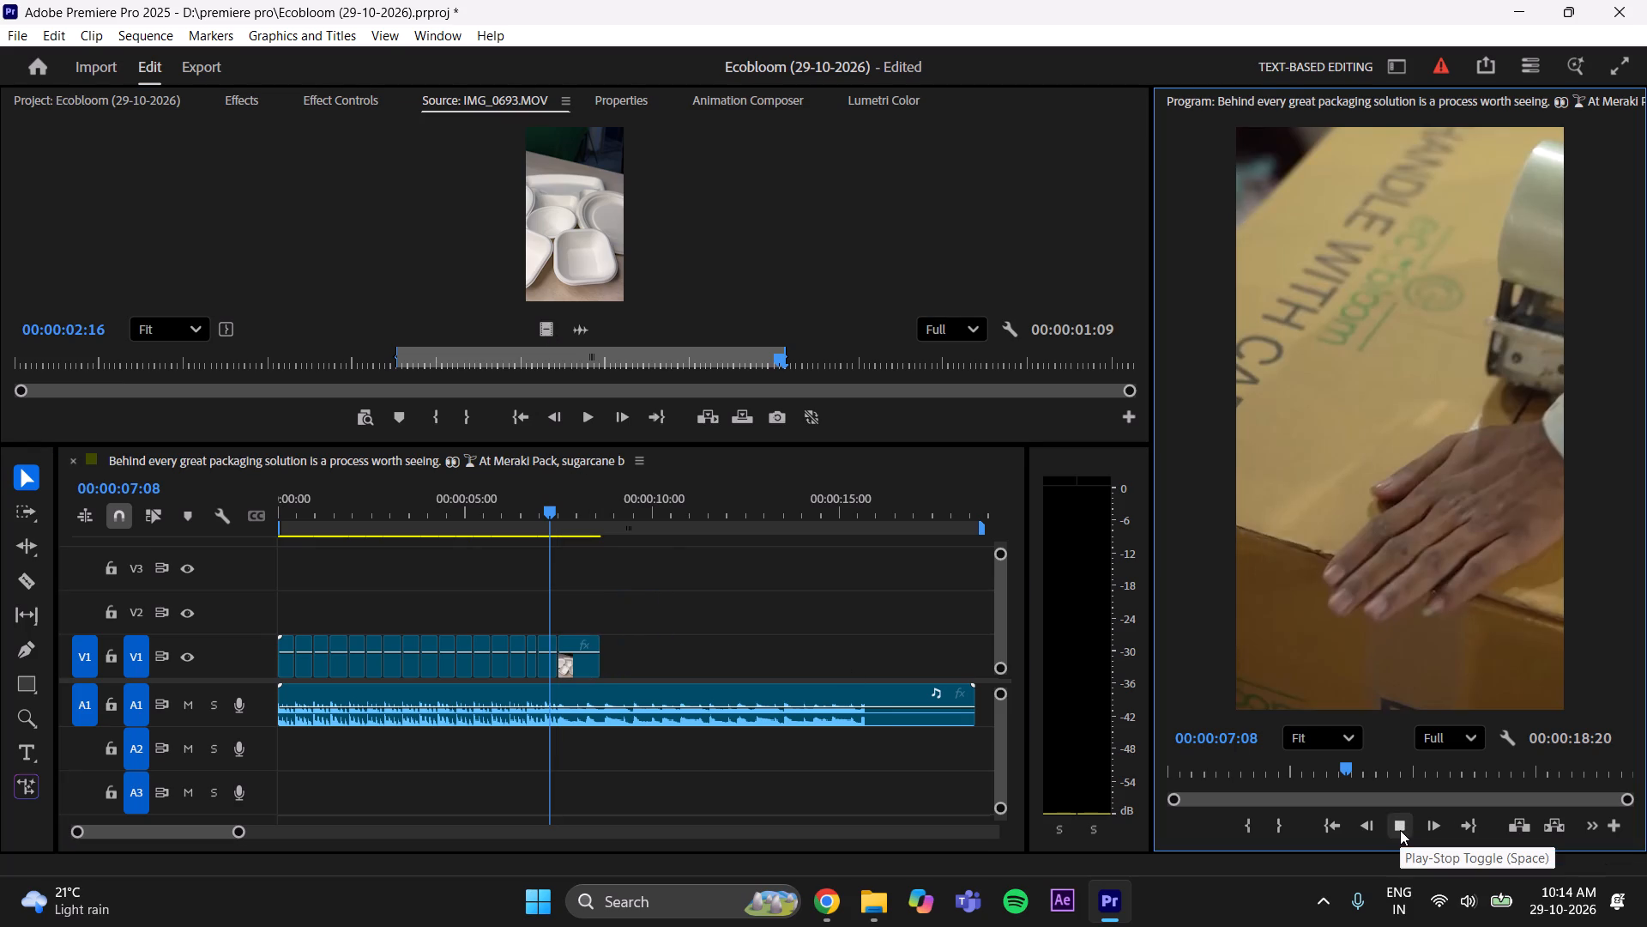
pyautogui.click(1400, 830)
pyautogui.click(1400, 830)
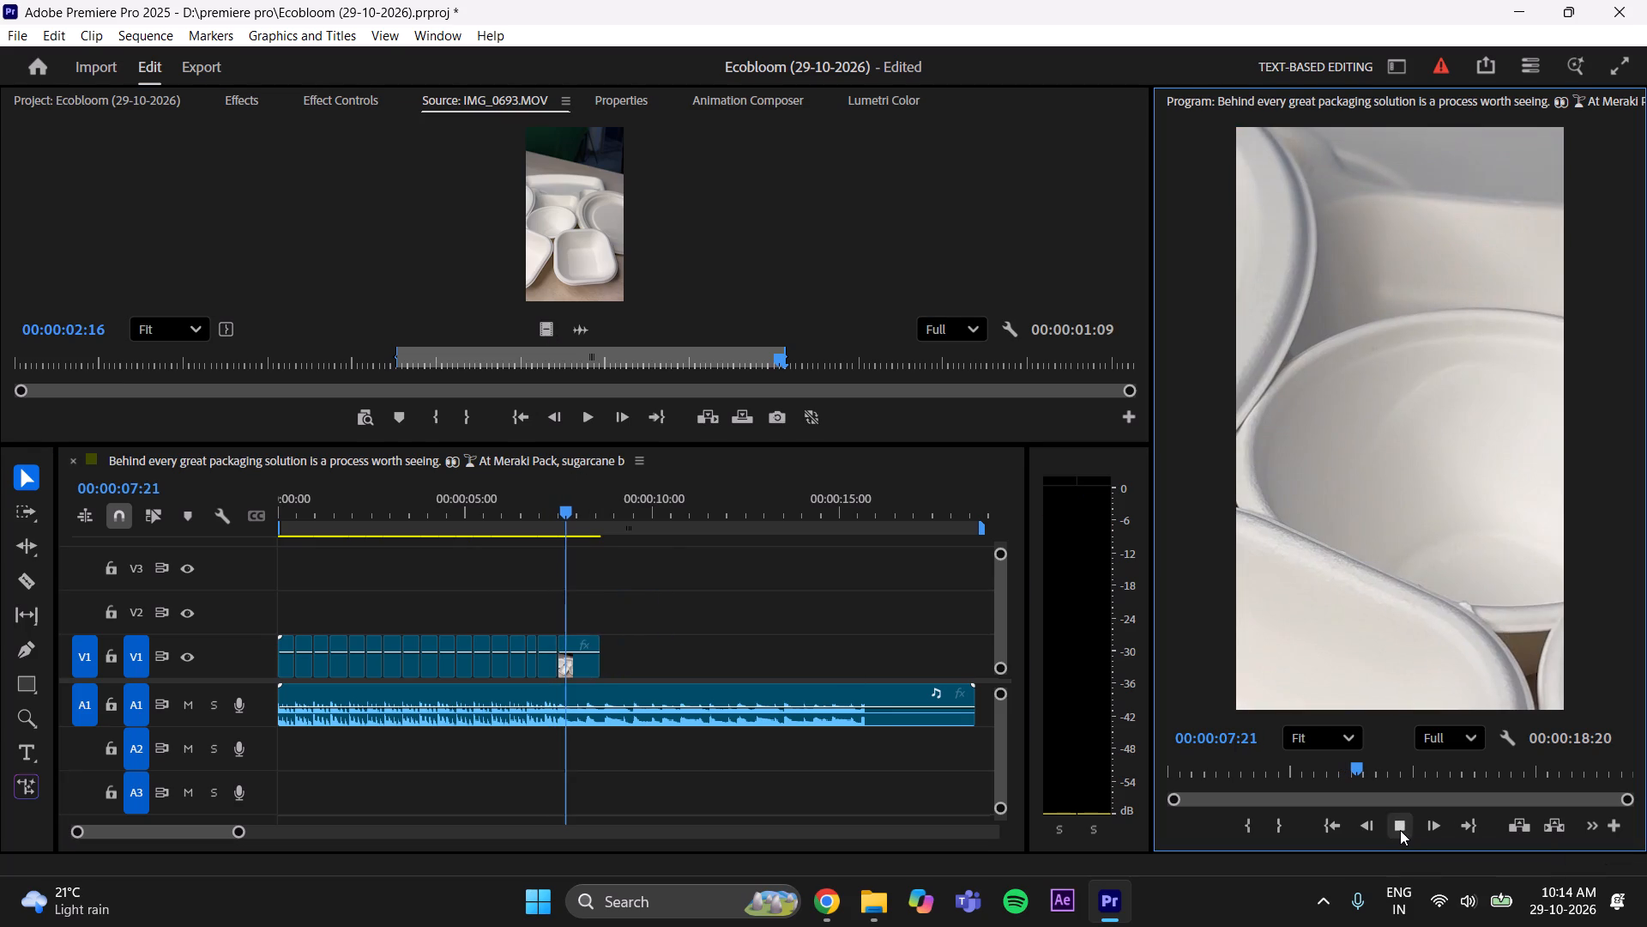
pyautogui.click(1400, 830)
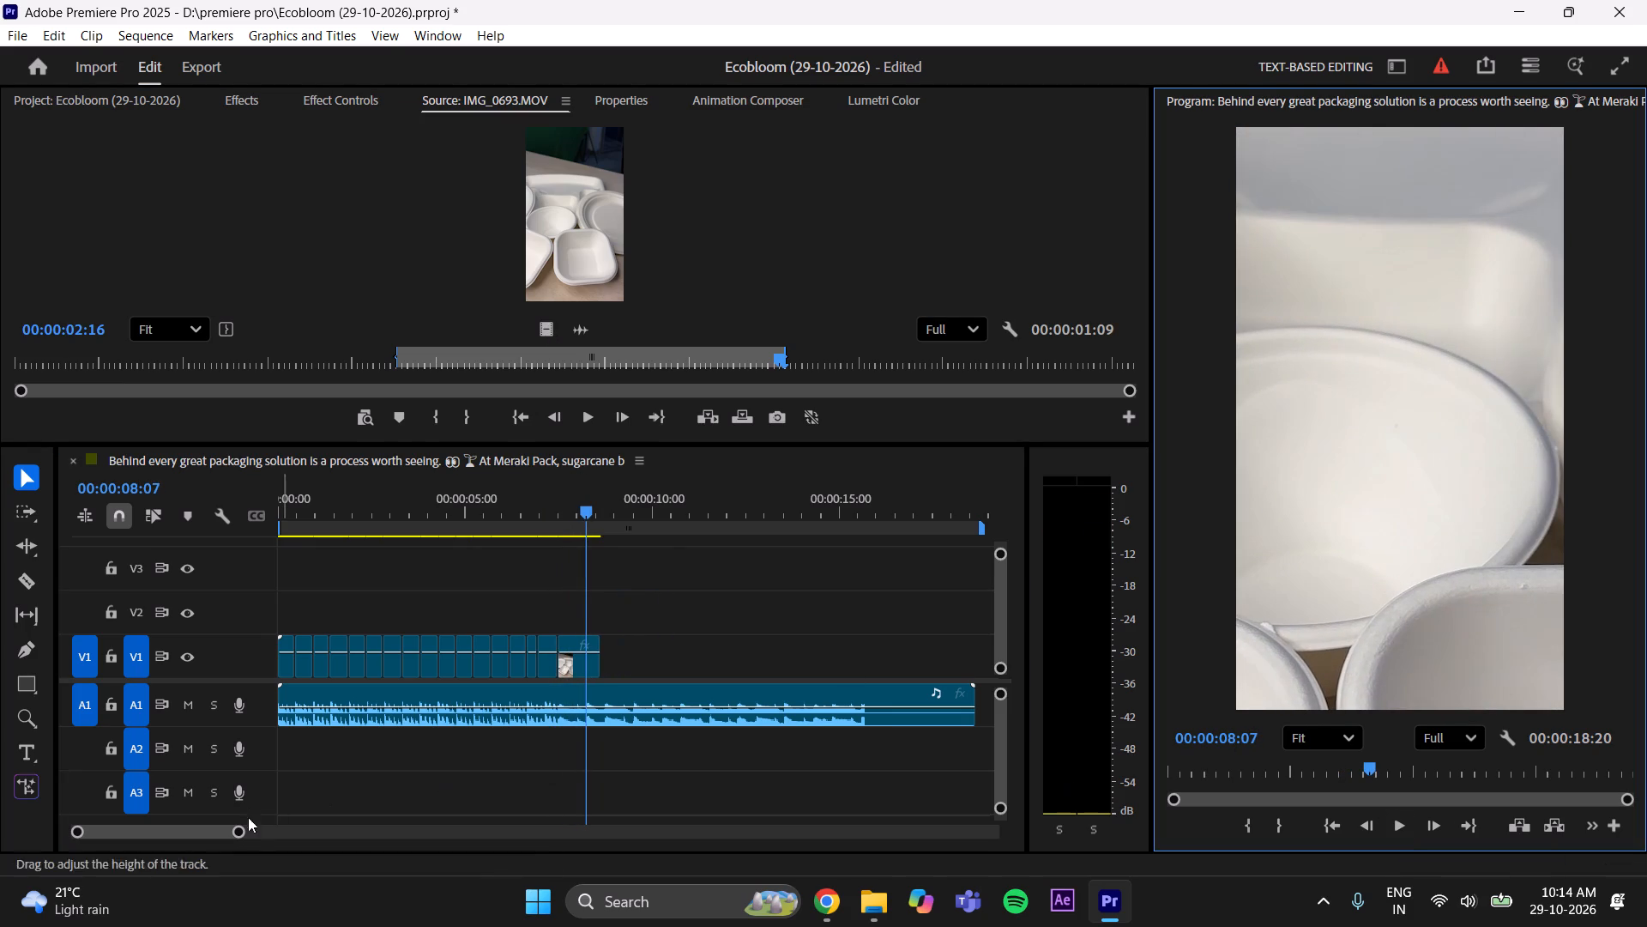
pyautogui.moveTo(243, 830); pyautogui.dragTo(208, 843)
pyautogui.click(136, 826)
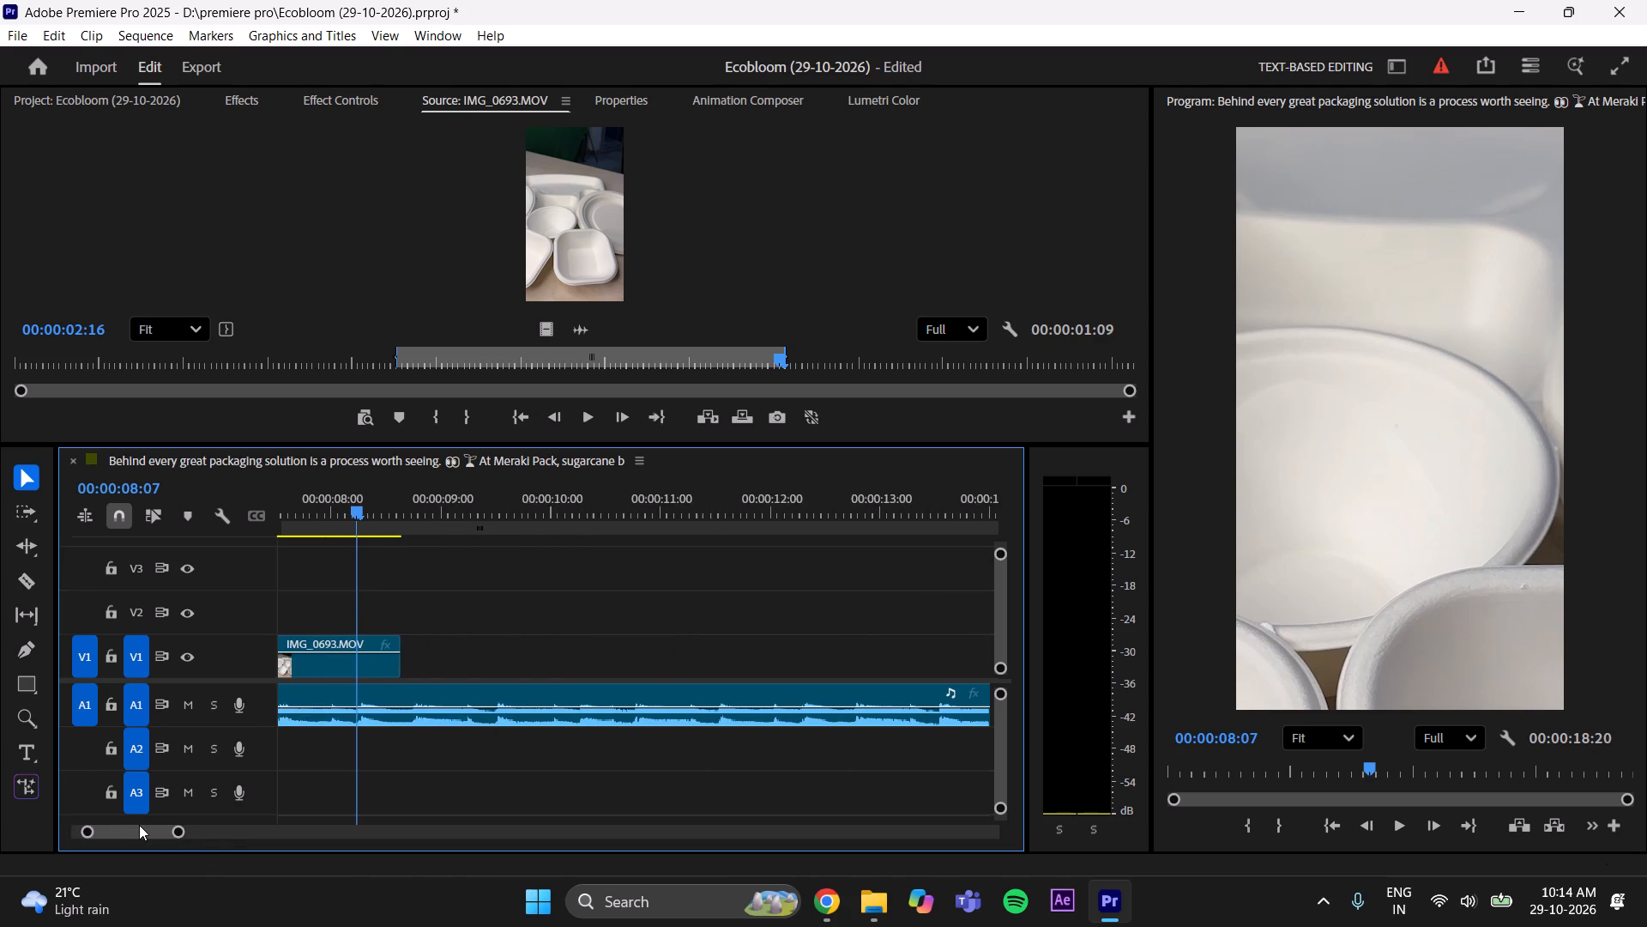
pyautogui.moveTo(648, 492); pyautogui.dragTo(557, 560)
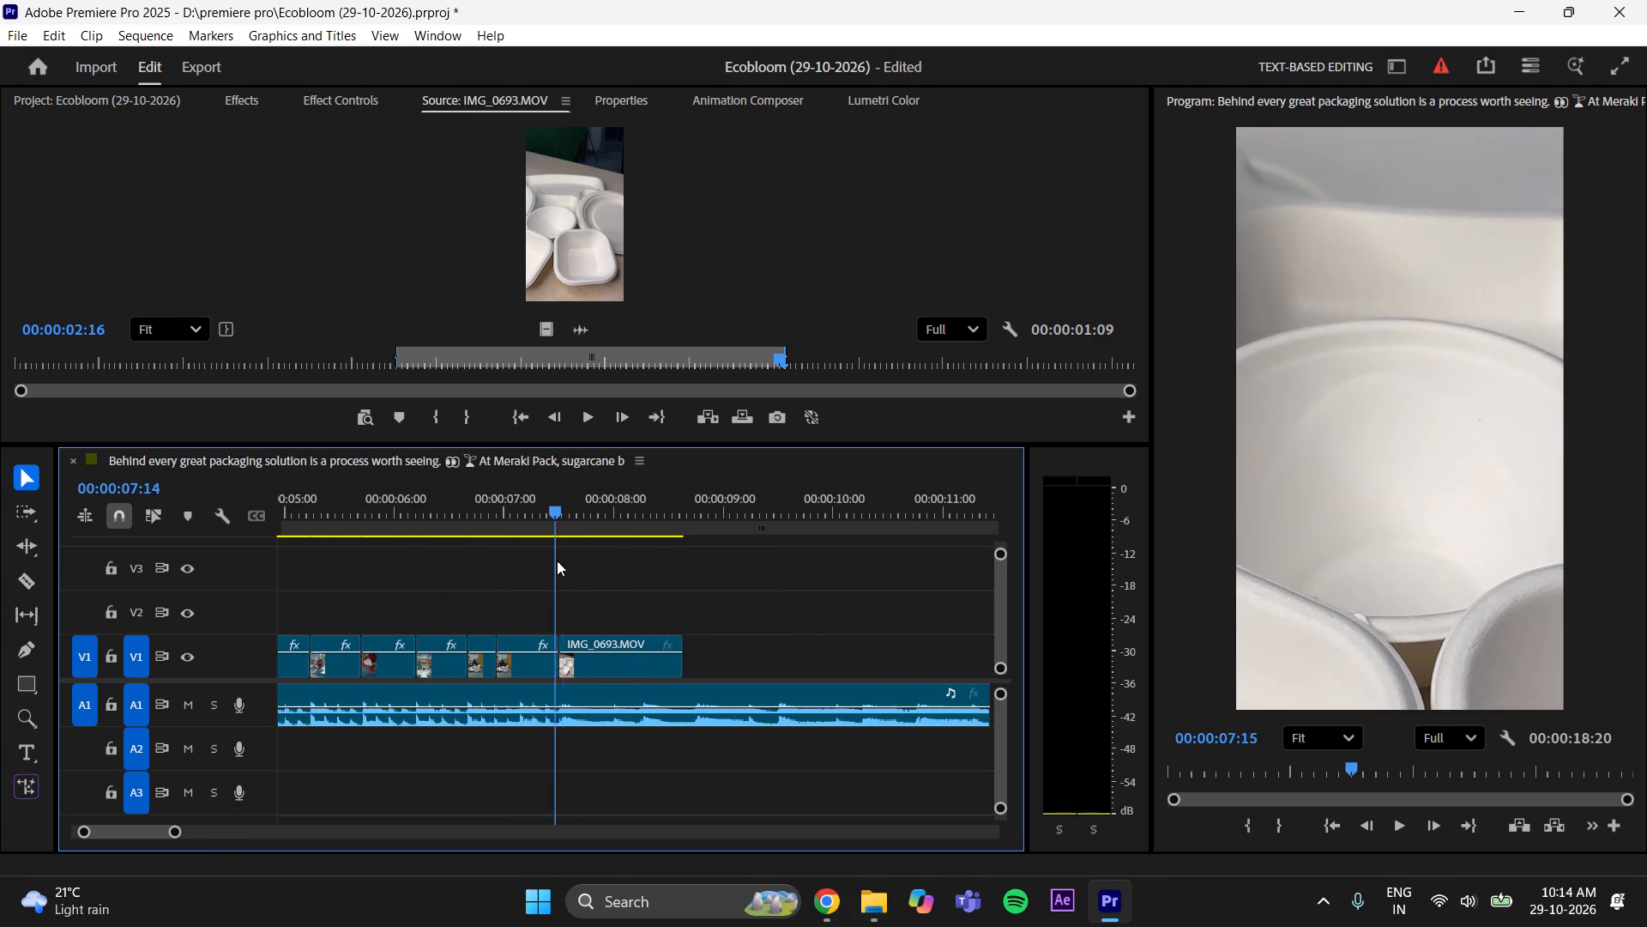
pyautogui.moveTo(557, 560); pyautogui.dragTo(553, 563)
pyautogui.click(1399, 830)
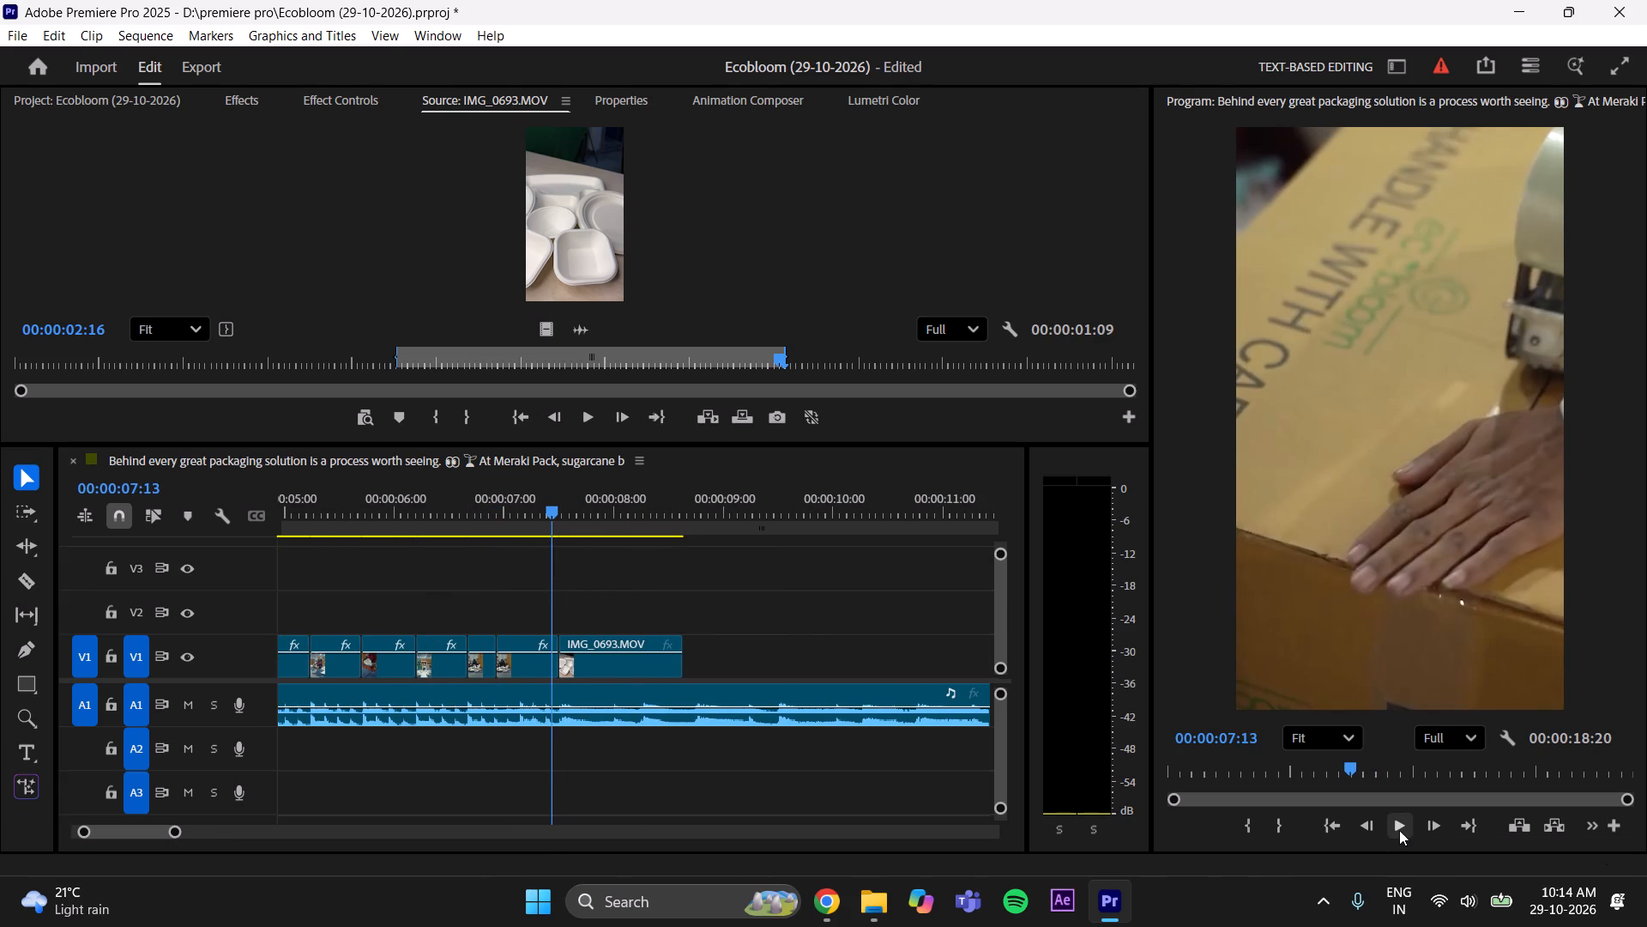
pyautogui.click(1399, 829)
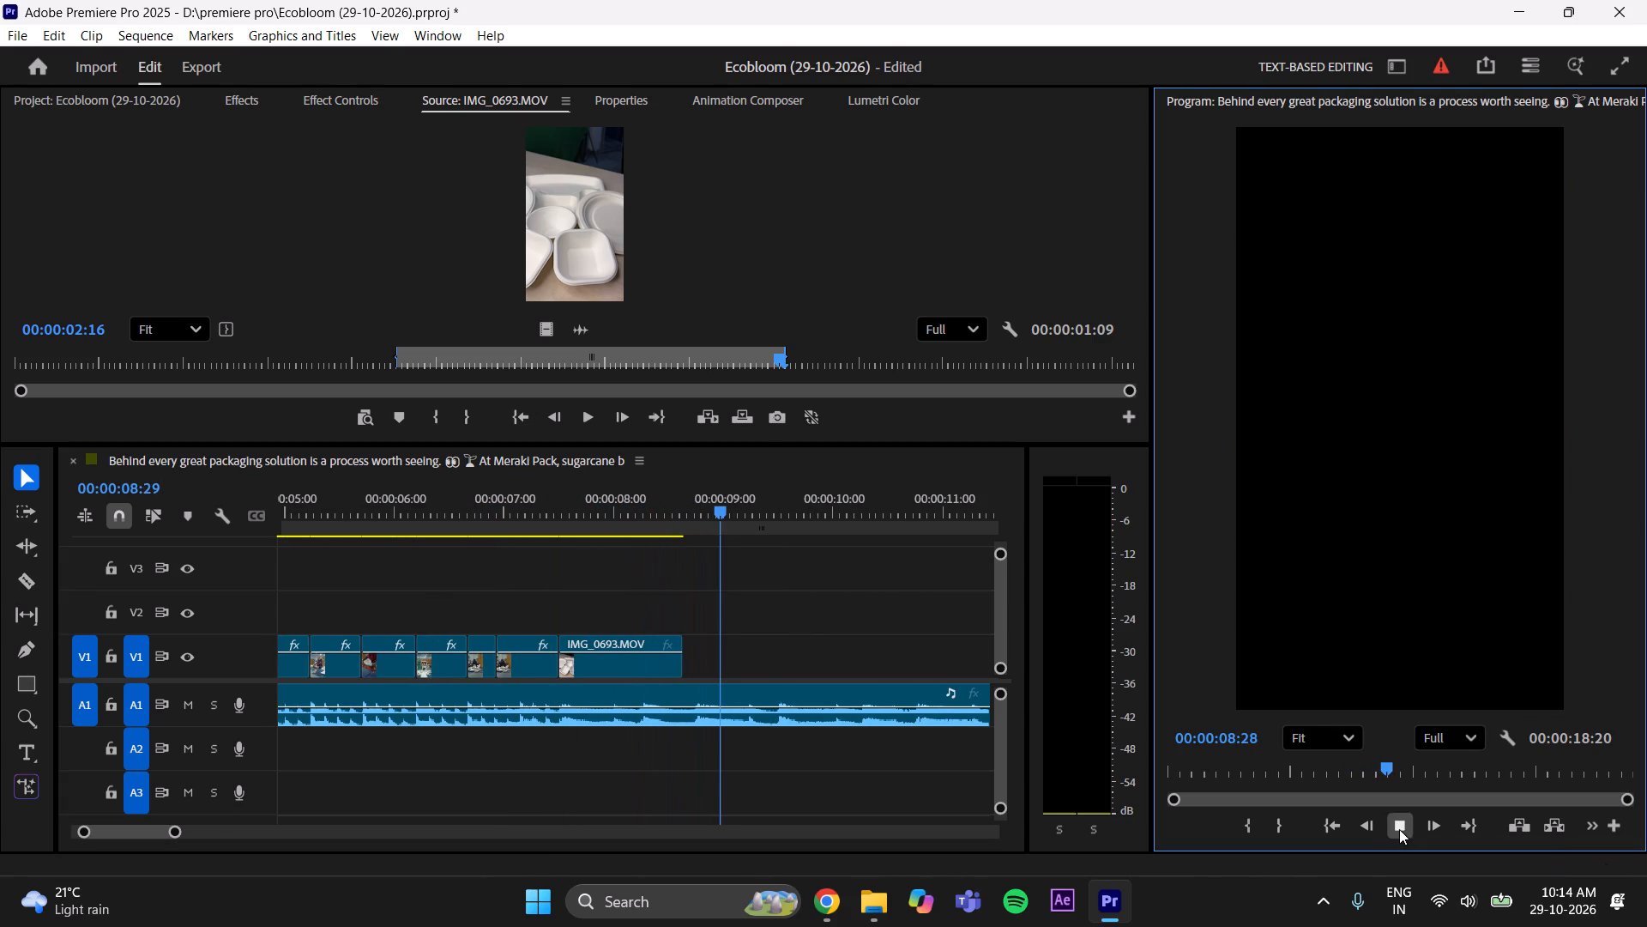
pyautogui.click(1399, 829)
pyautogui.click(1399, 829)
pyautogui.moveTo(775, 501); pyautogui.dragTo(725, 523)
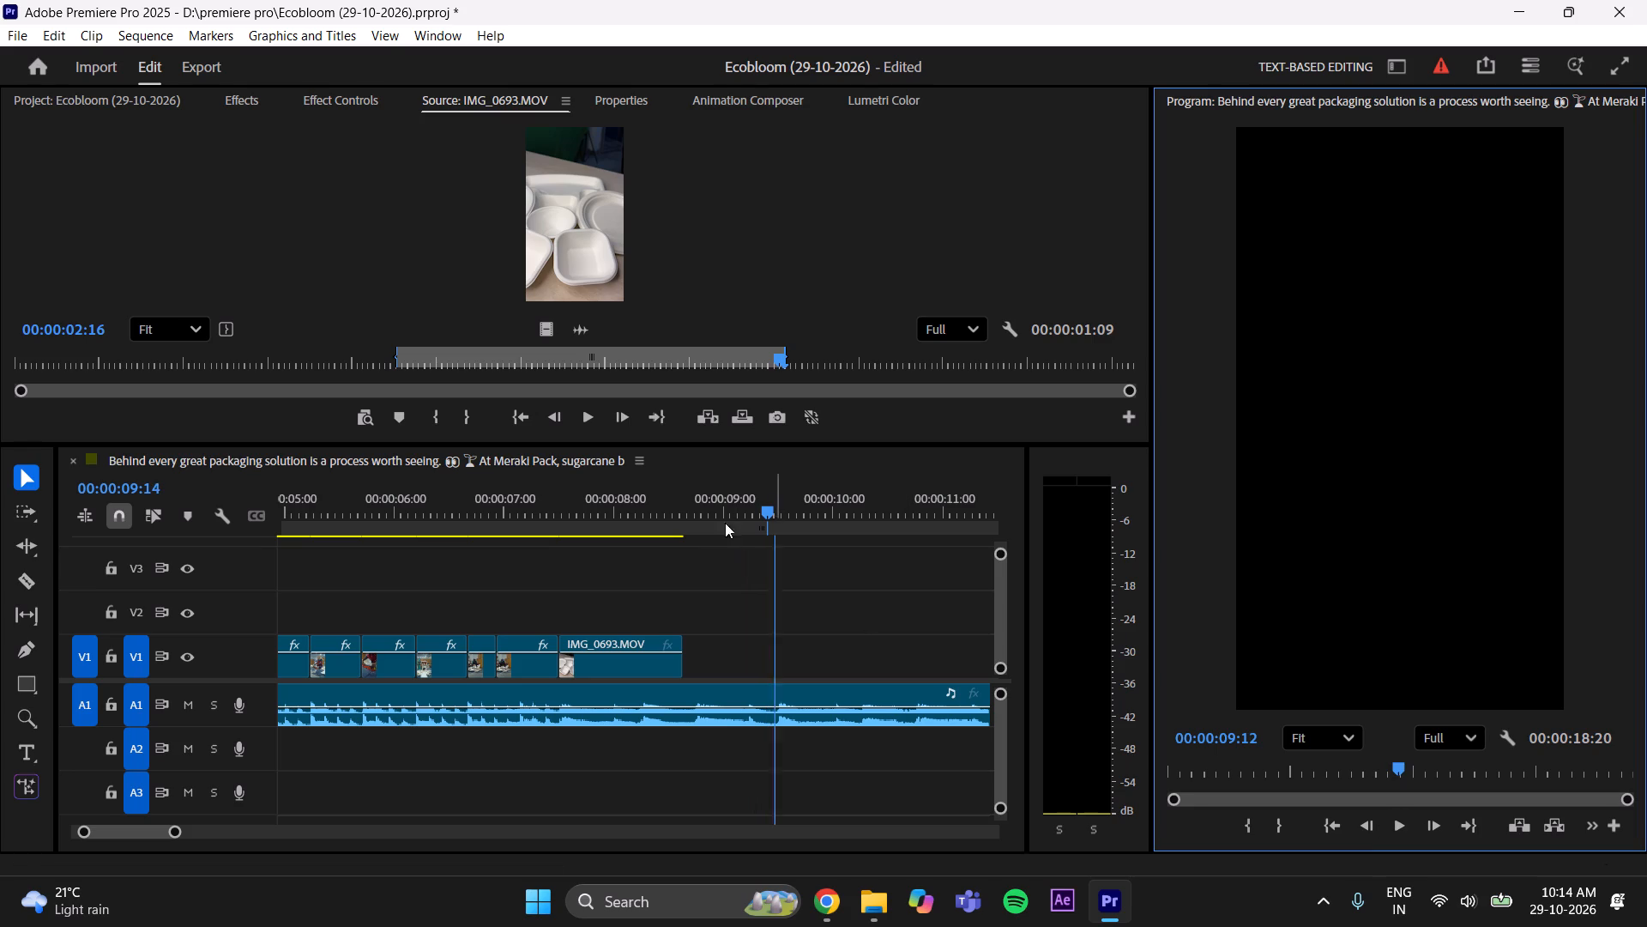
pyautogui.moveTo(725, 523); pyautogui.dragTo(636, 573)
pyautogui.click(1388, 821)
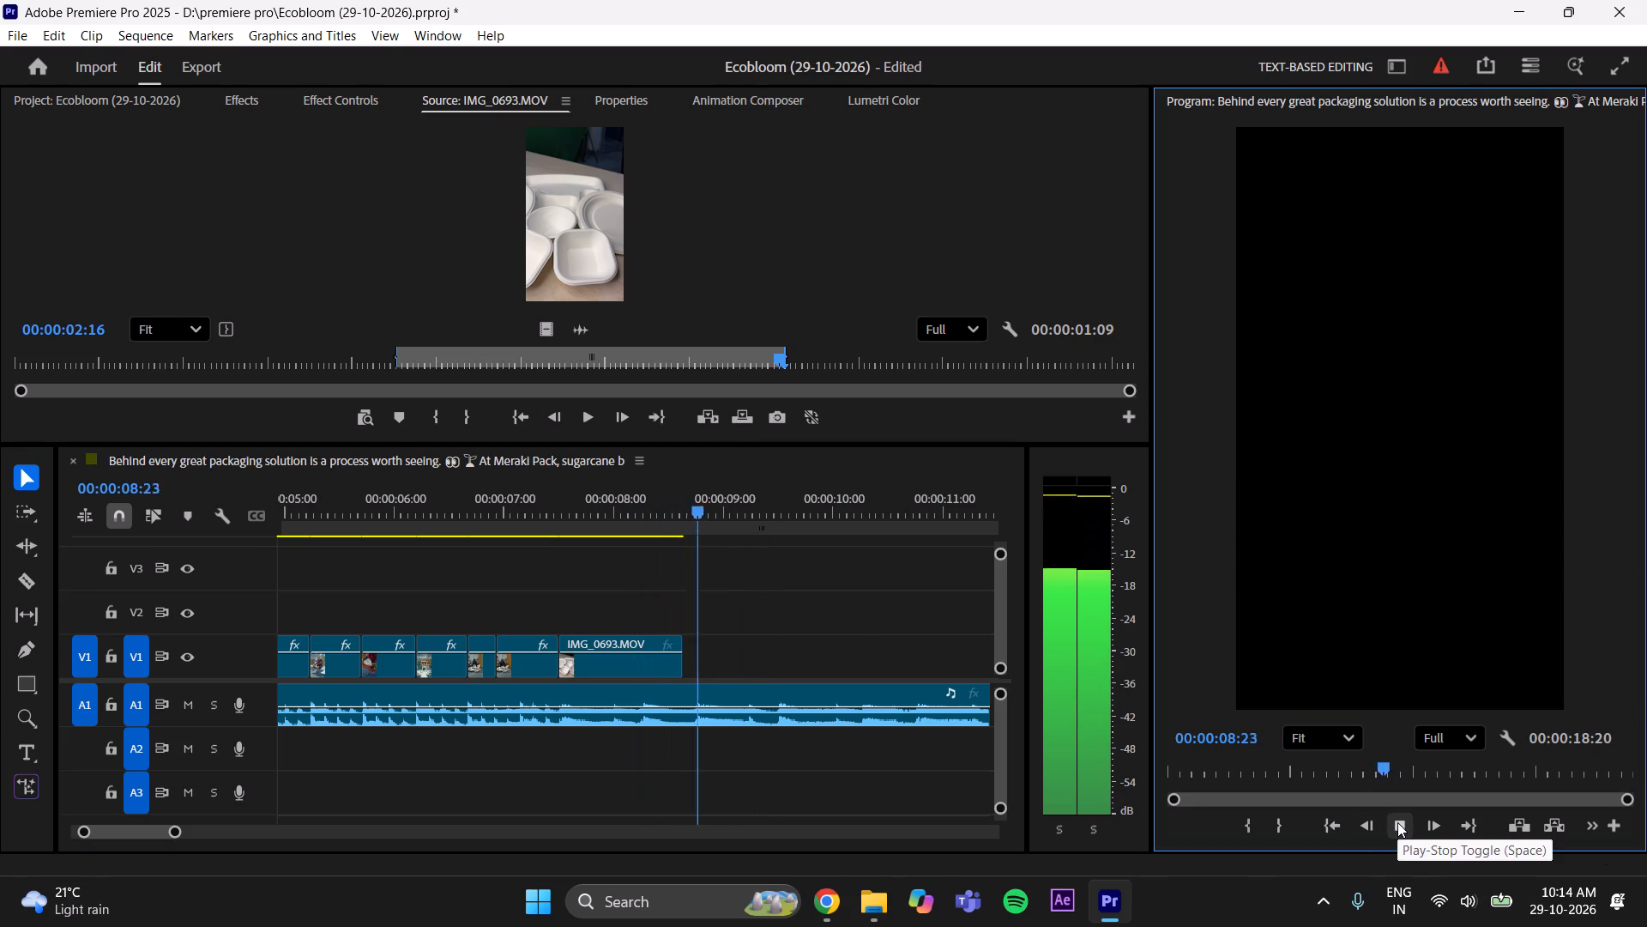
pyautogui.click(1397, 822)
pyautogui.doubleClick(1397, 822)
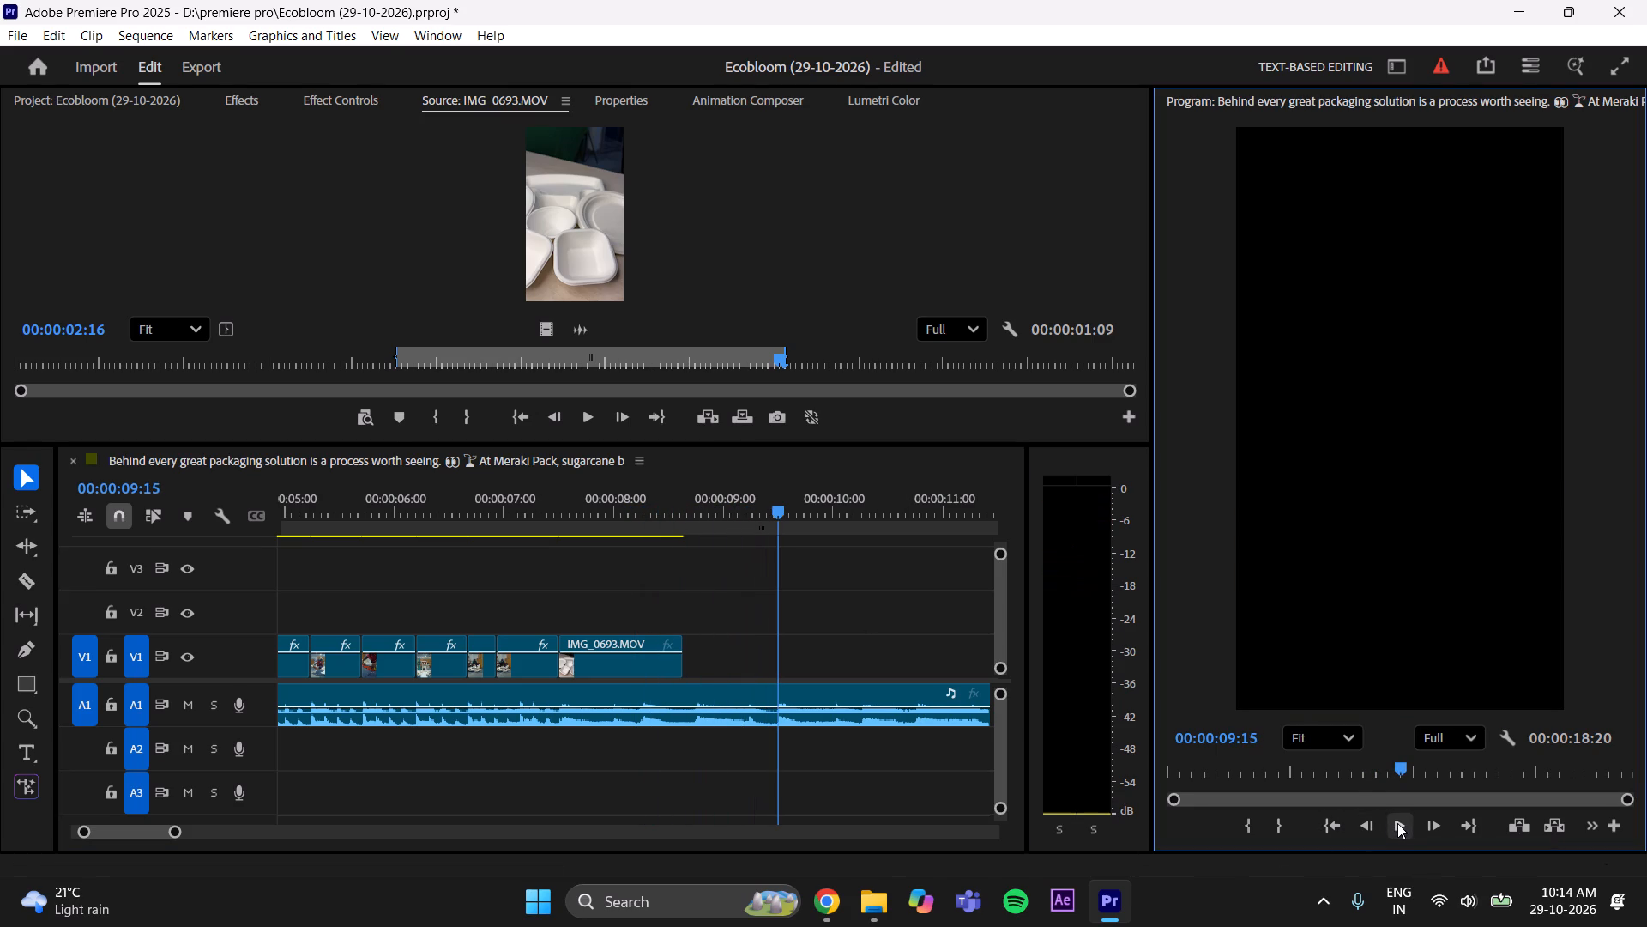
# Extend the IMG_0693.MOV clip on V1 to end at the 00:00:09:07 beat while starting directly after the carton-taping clip.
pyautogui.moveTo(775, 522); pyautogui.dragTo(750, 545)
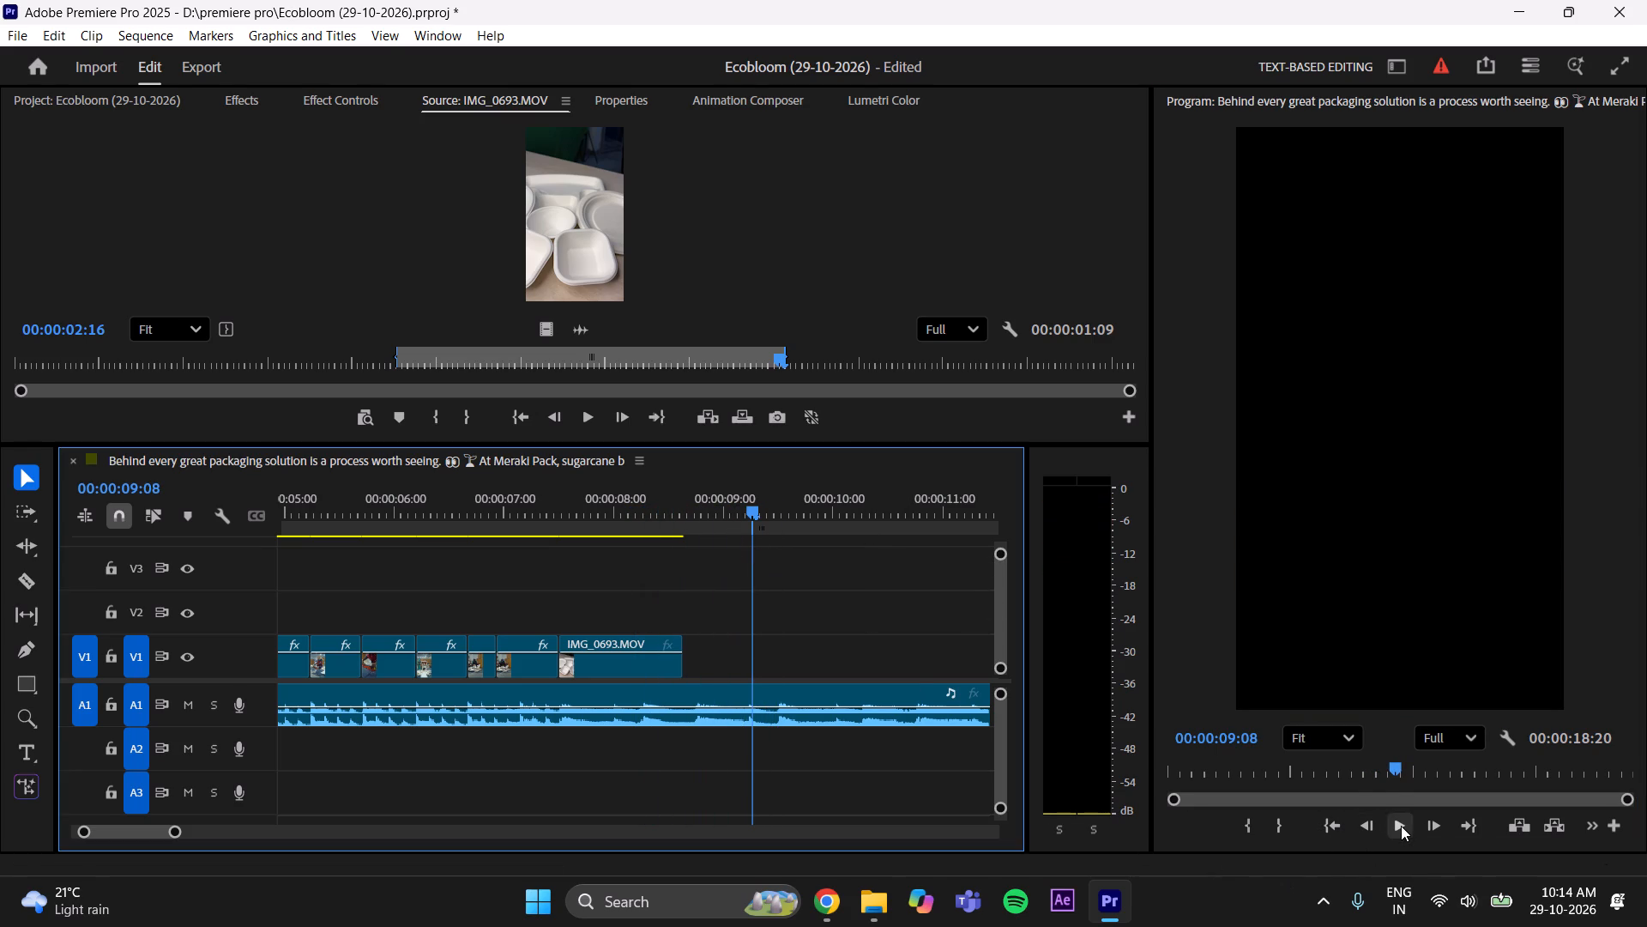
pyautogui.doubleClick(1401, 826)
pyautogui.moveTo(779, 498); pyautogui.dragTo(751, 519)
pyautogui.moveTo(175, 833); pyautogui.dragTo(204, 821)
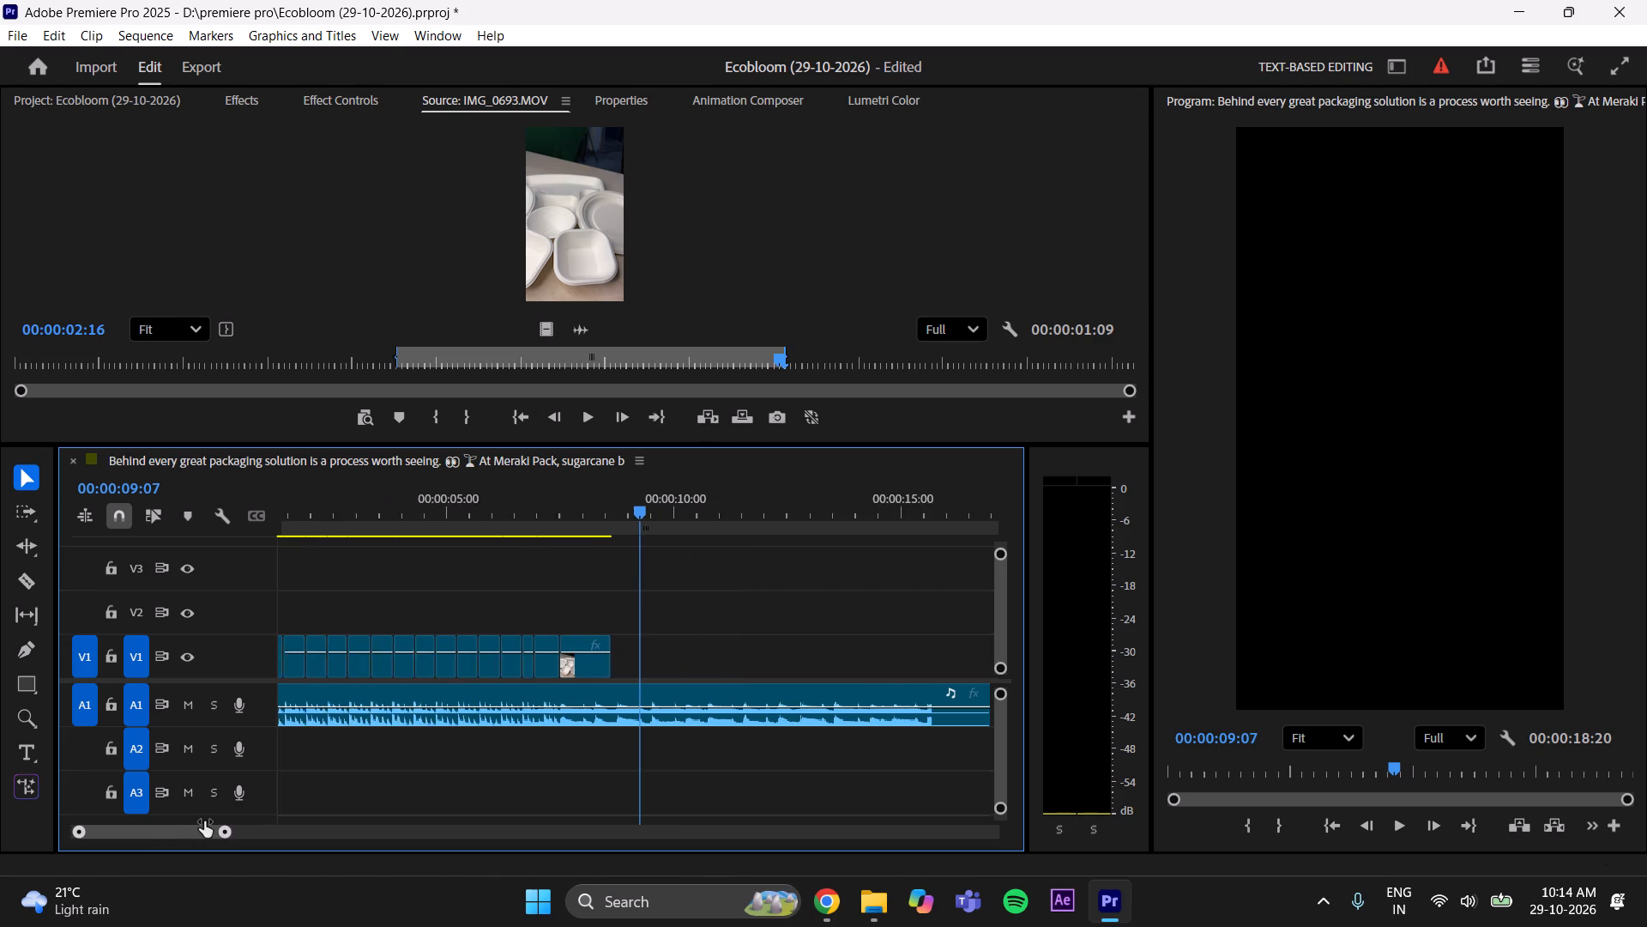
pyautogui.moveTo(204, 821); pyautogui.dragTo(223, 813)
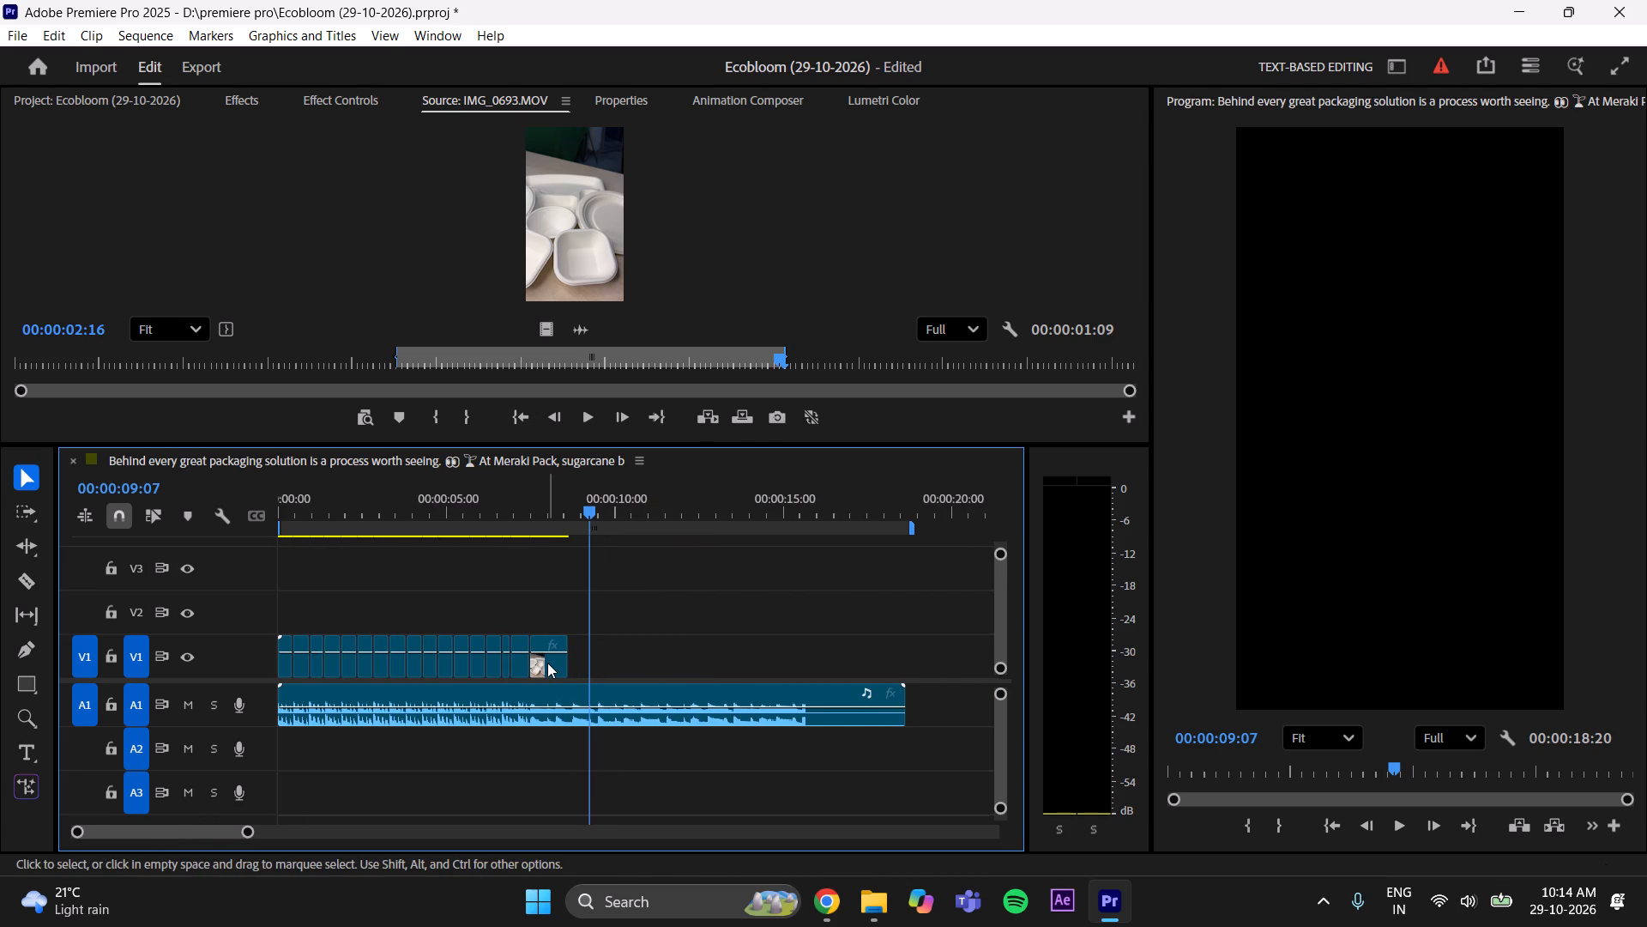
pyautogui.click(568, 659)
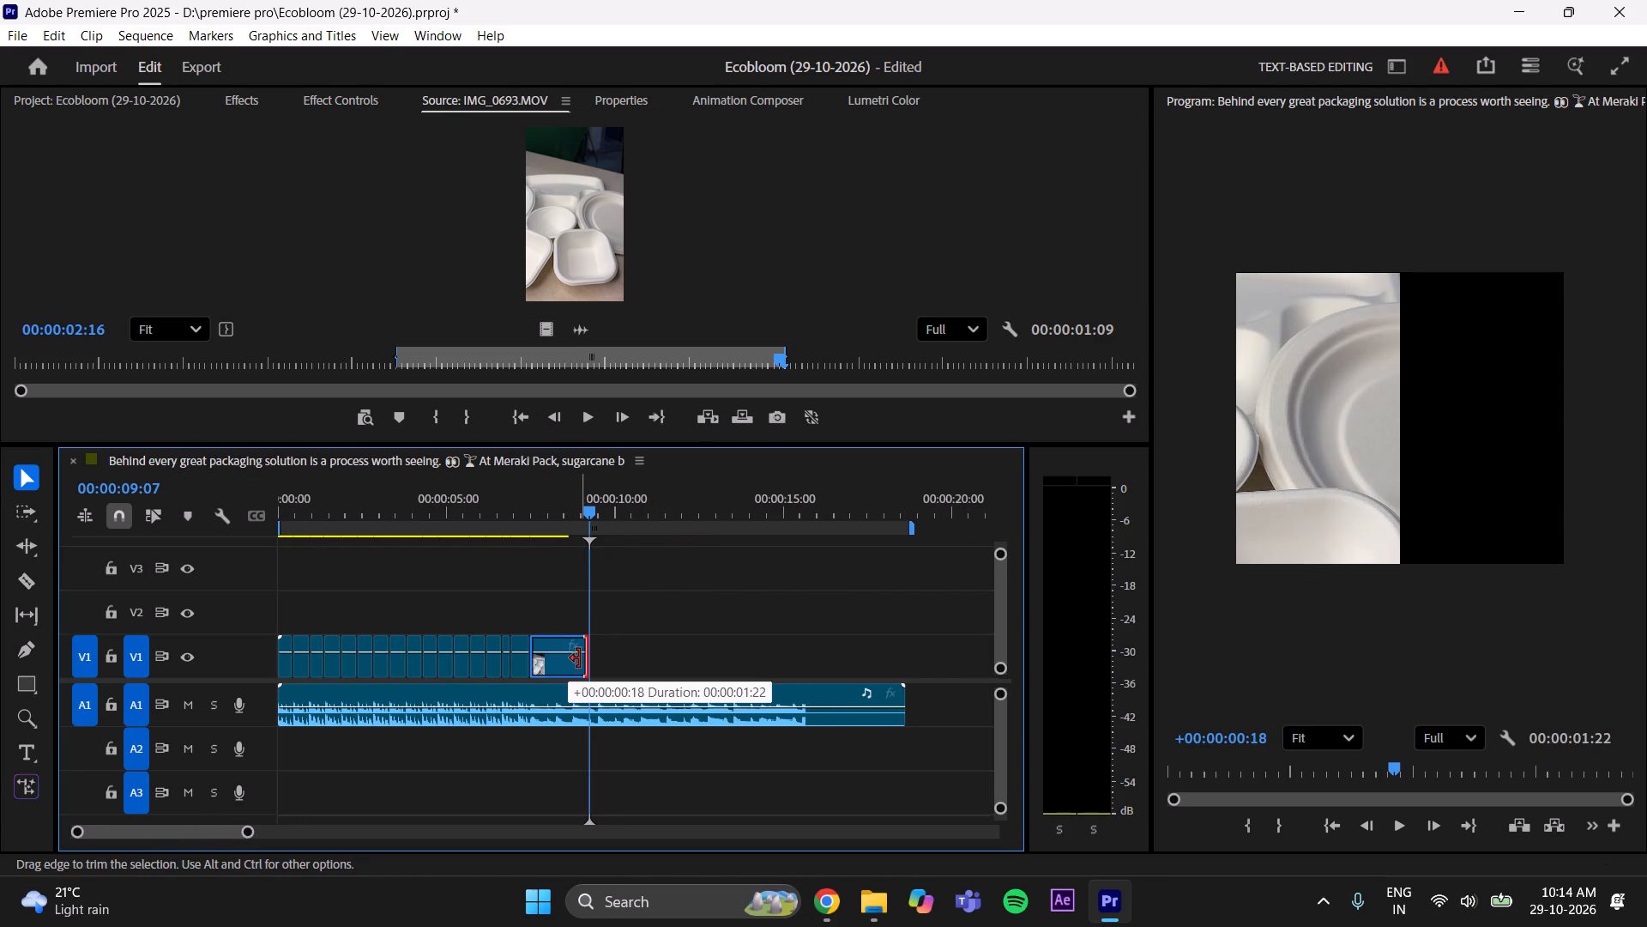
pyautogui.moveTo(555, 664); pyautogui.dragTo(558, 664)
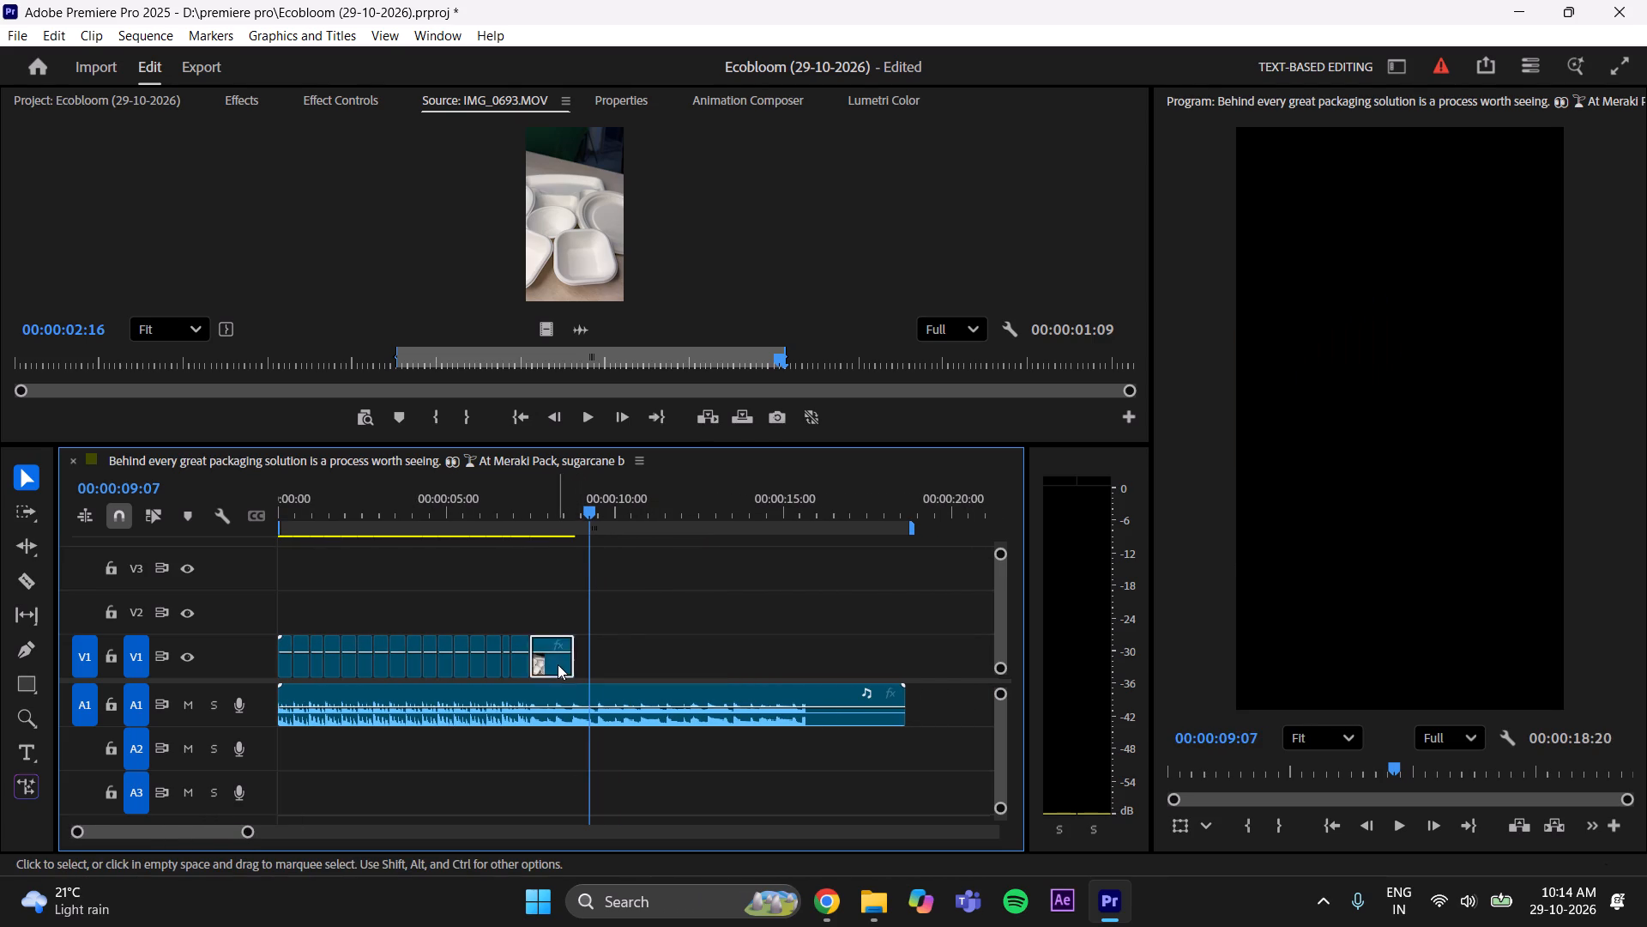
pyautogui.moveTo(558, 664); pyautogui.dragTo(564, 663)
pyautogui.moveTo(544, 663); pyautogui.dragTo(541, 663)
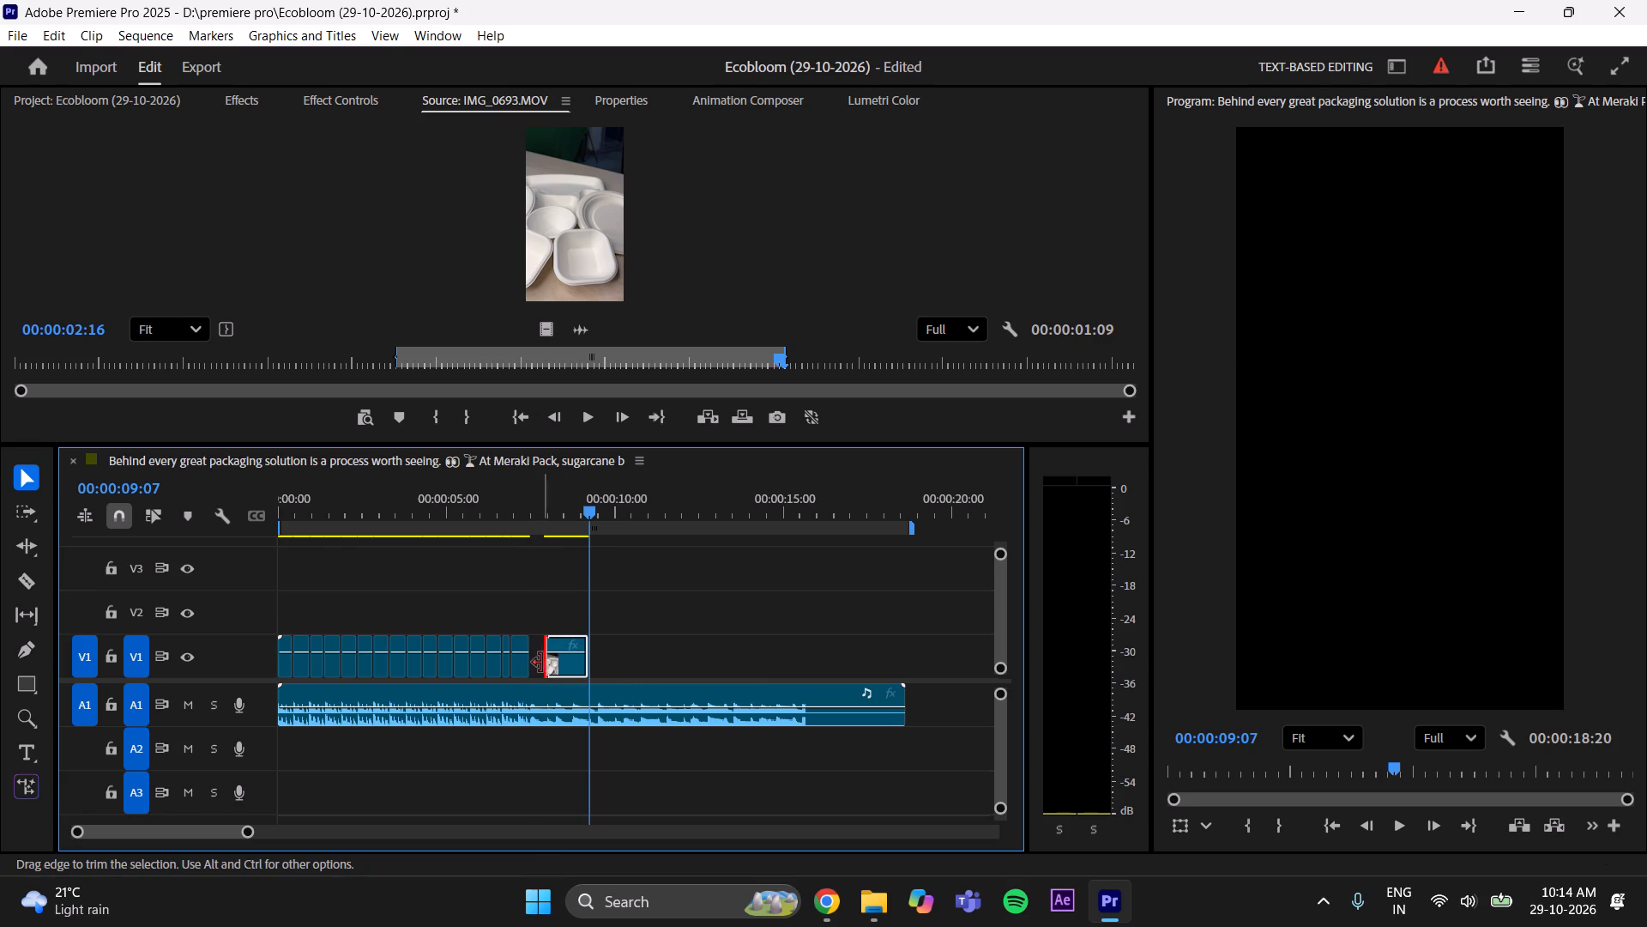
pyautogui.moveTo(541, 663); pyautogui.dragTo(536, 664)
pyautogui.click(567, 591)
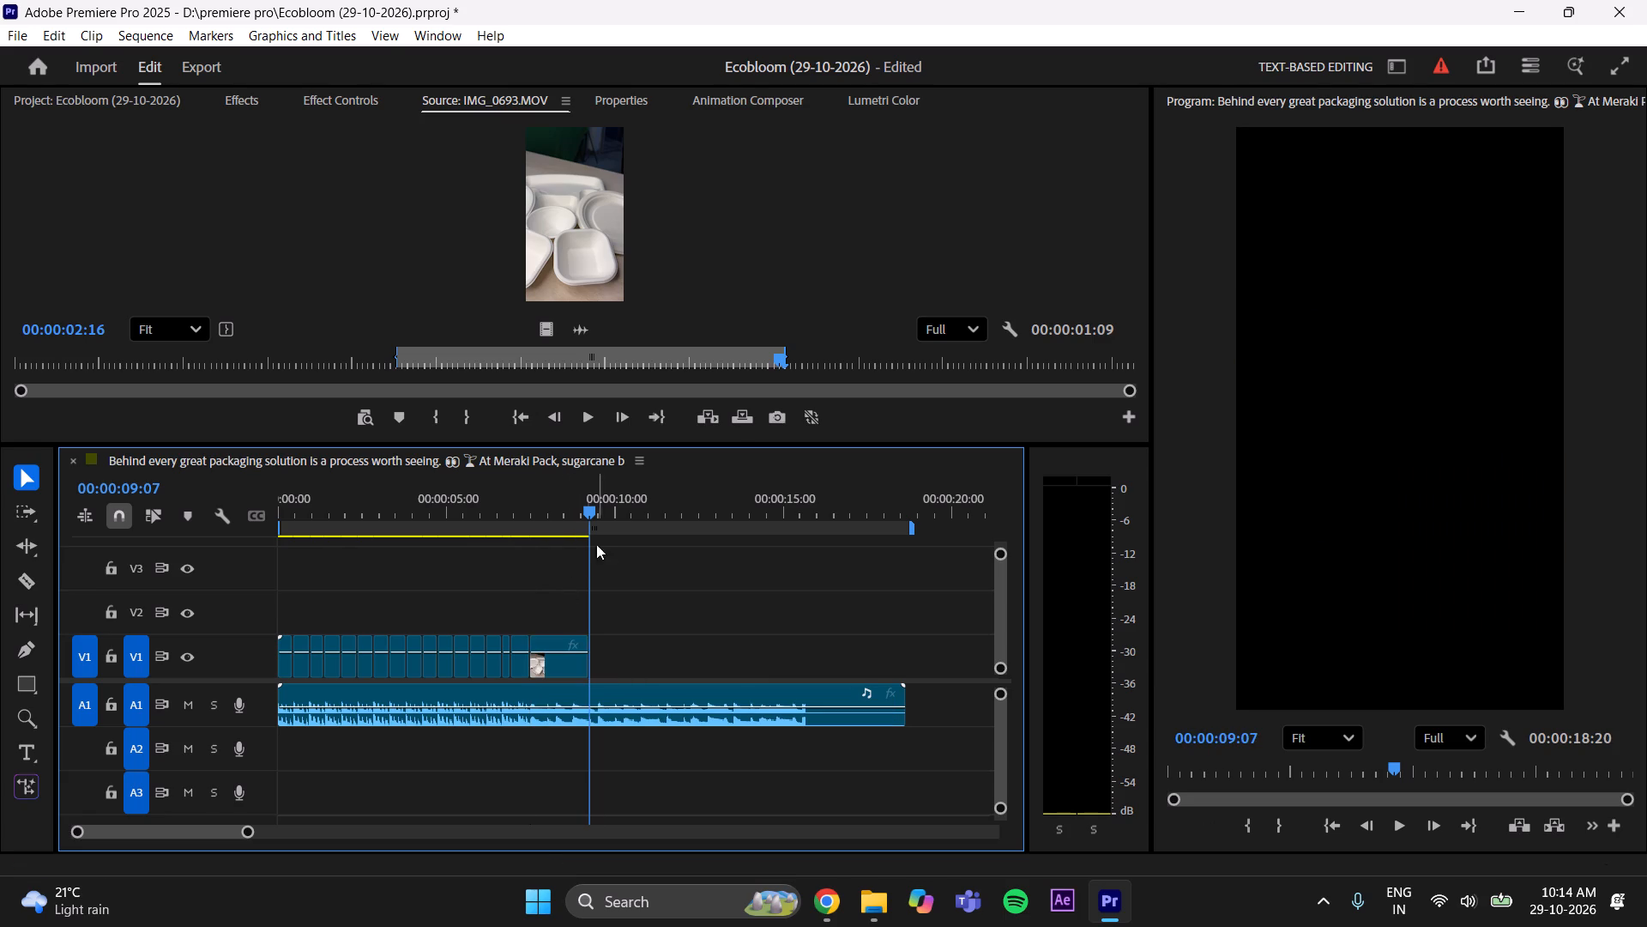
# Play through the extended IMG_0693.MOV clip and scale it down to the sequence frame so the whole tableware shot fits.
pyautogui.moveTo(592, 498); pyautogui.dragTo(498, 534)
pyautogui.click(1400, 820)
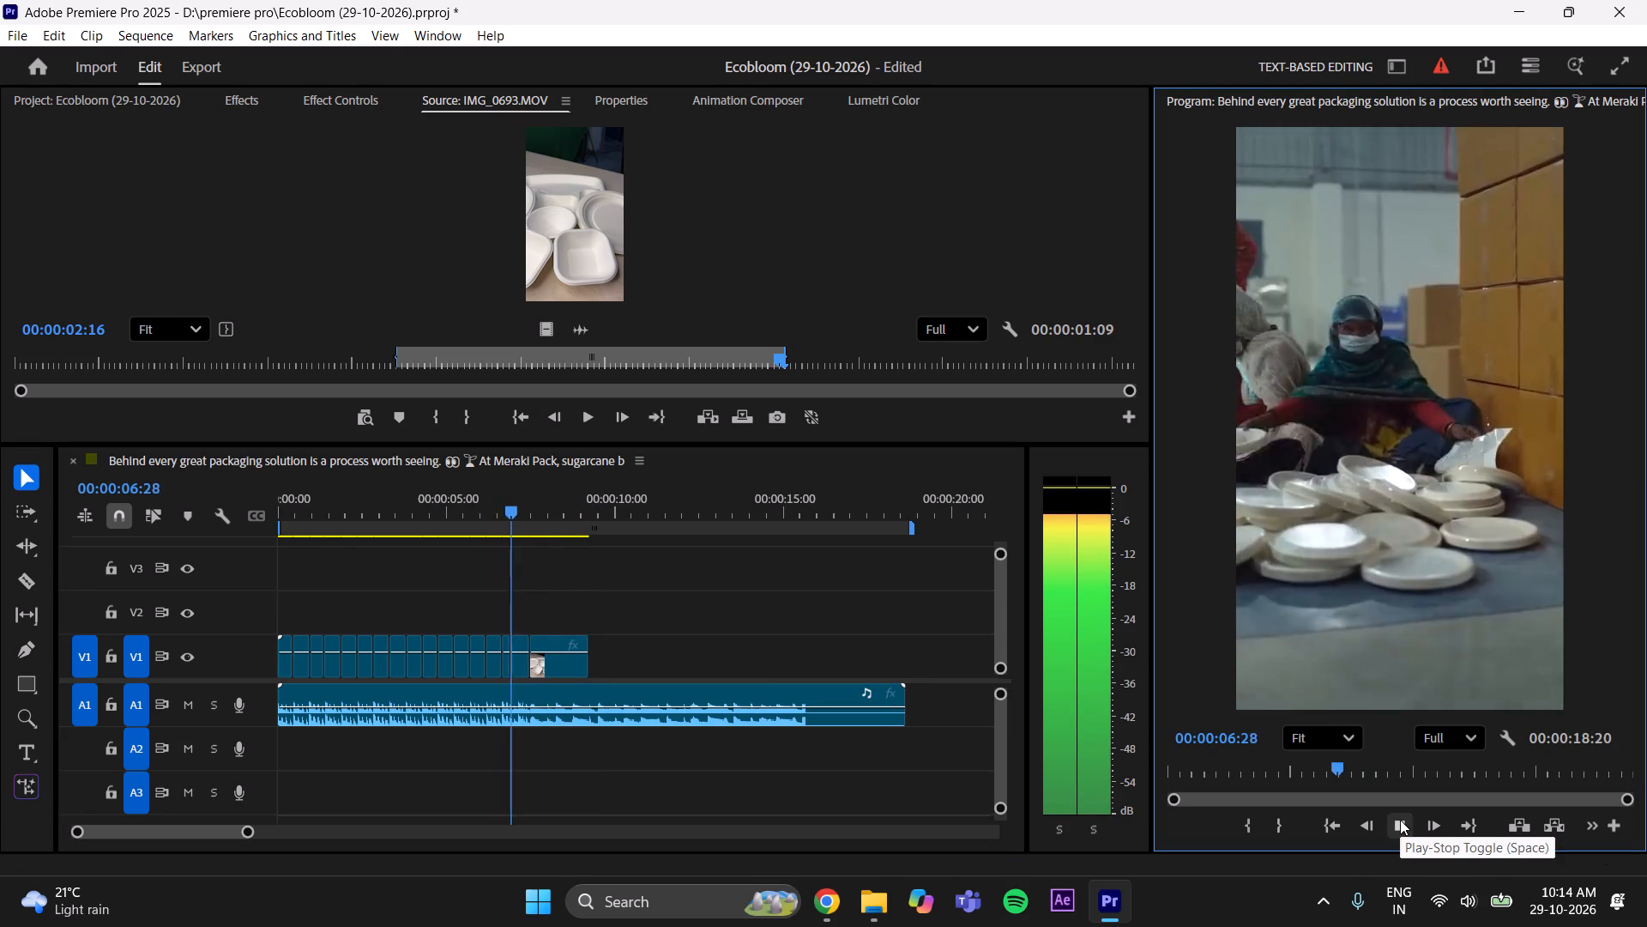
pyautogui.click(1400, 821)
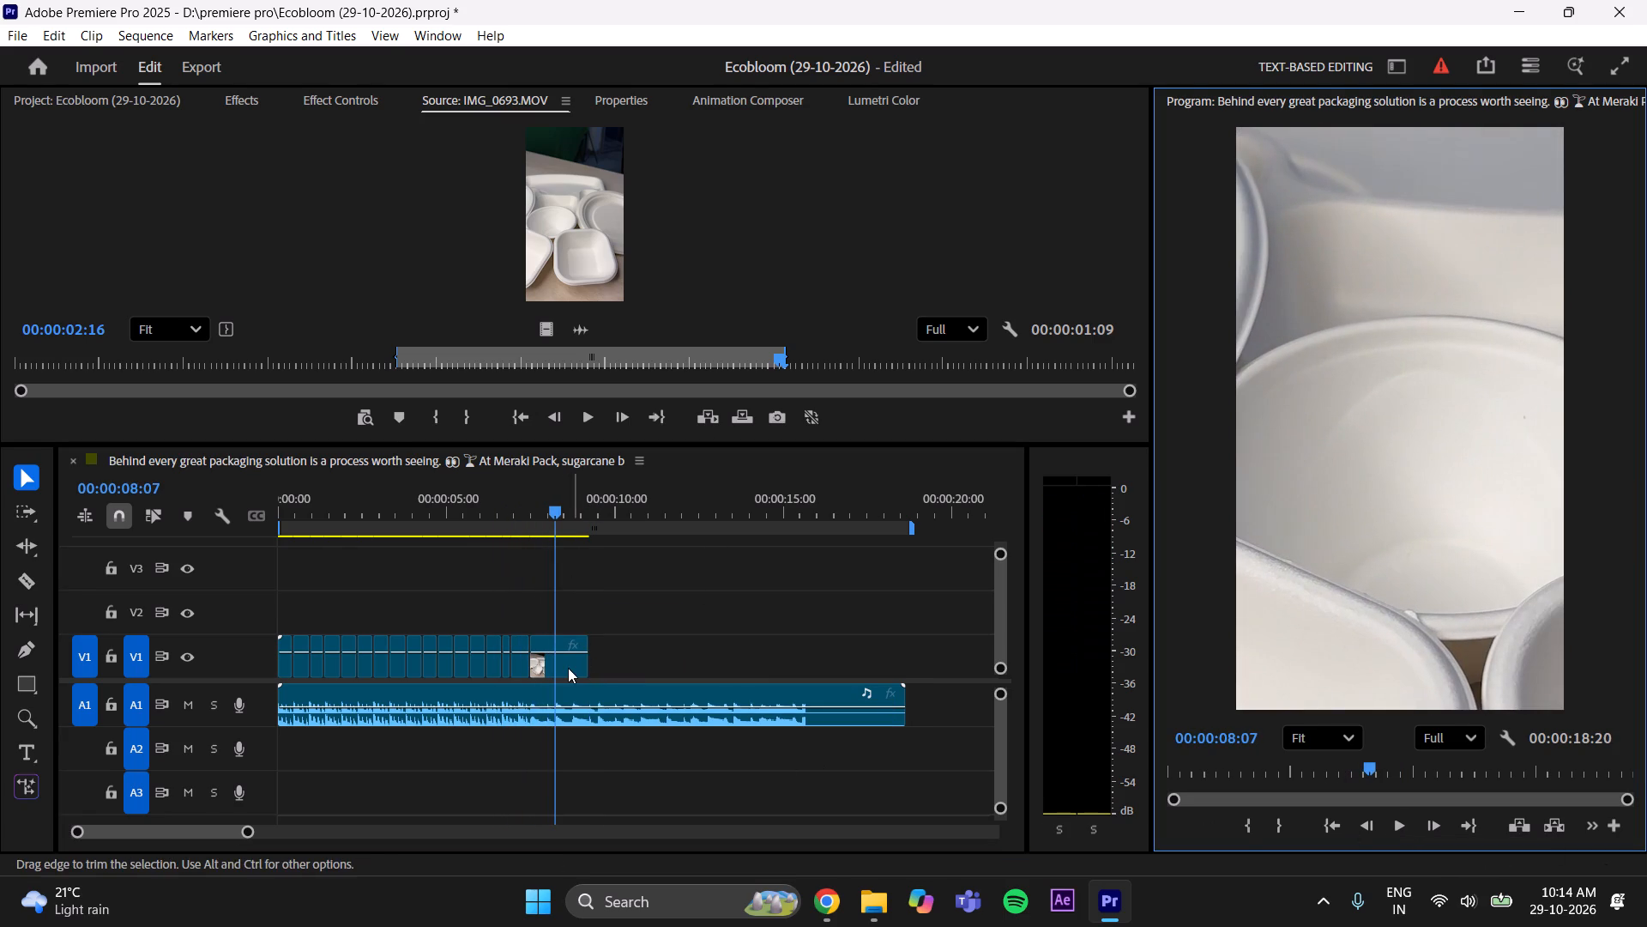
pyautogui.click(566, 668)
pyautogui.rightClick(566, 668)
pyautogui.click(622, 788)
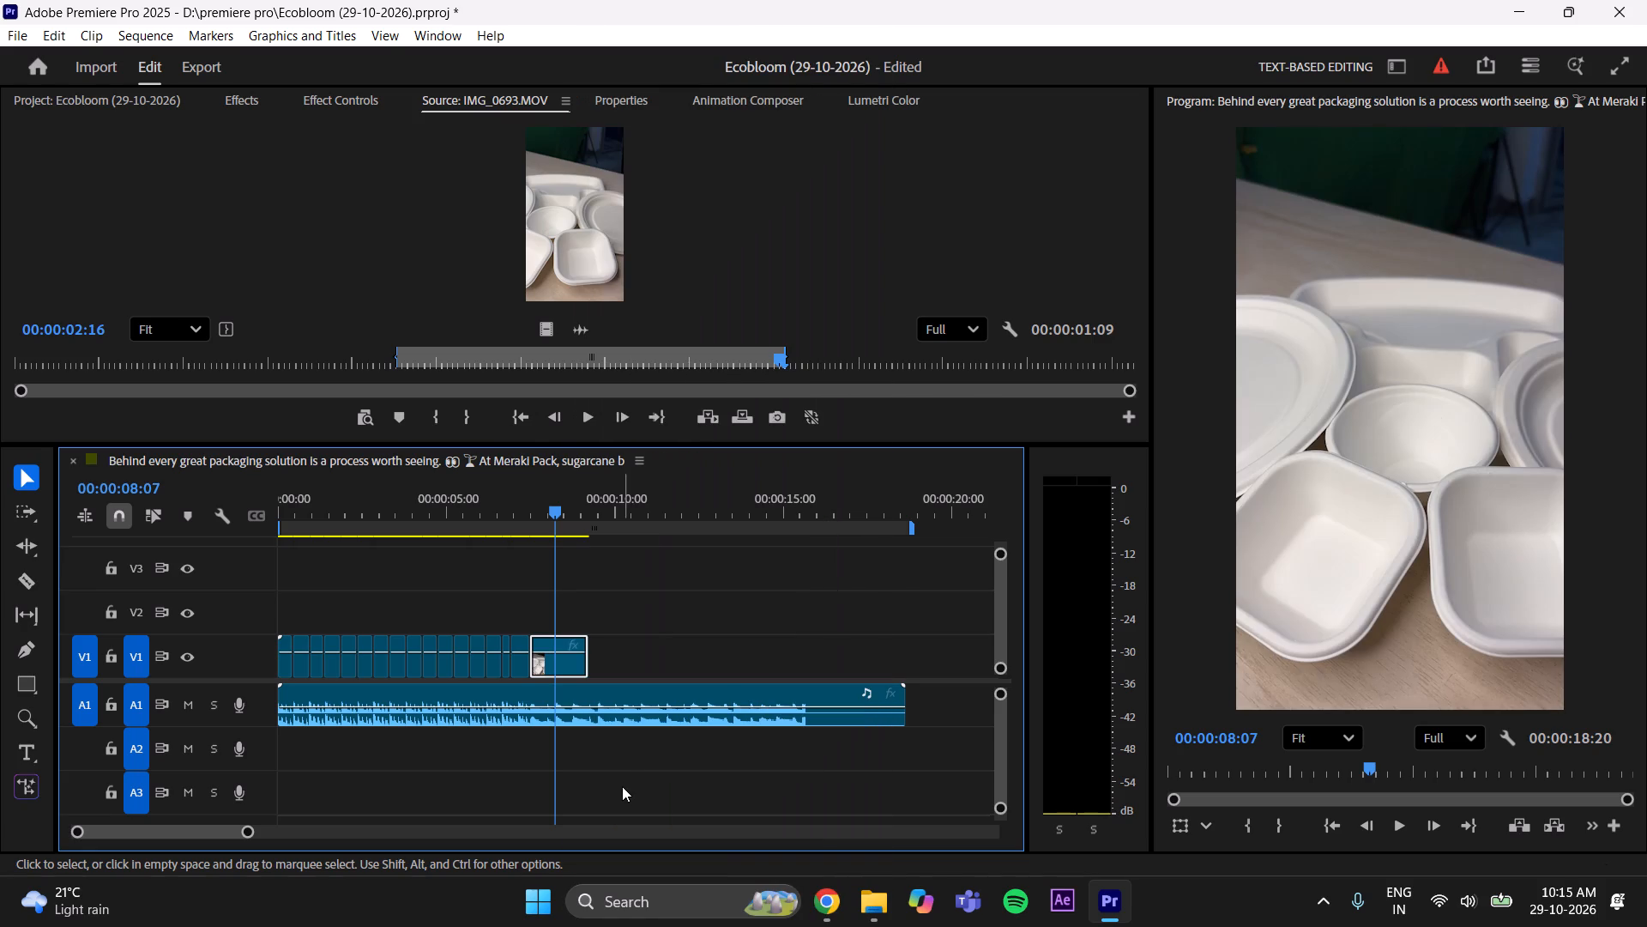
# Play back the rescaled tableware clip from just before its cut and save the project.
pyautogui.moveTo(556, 506); pyautogui.dragTo(507, 535)
pyautogui.click(1408, 820)
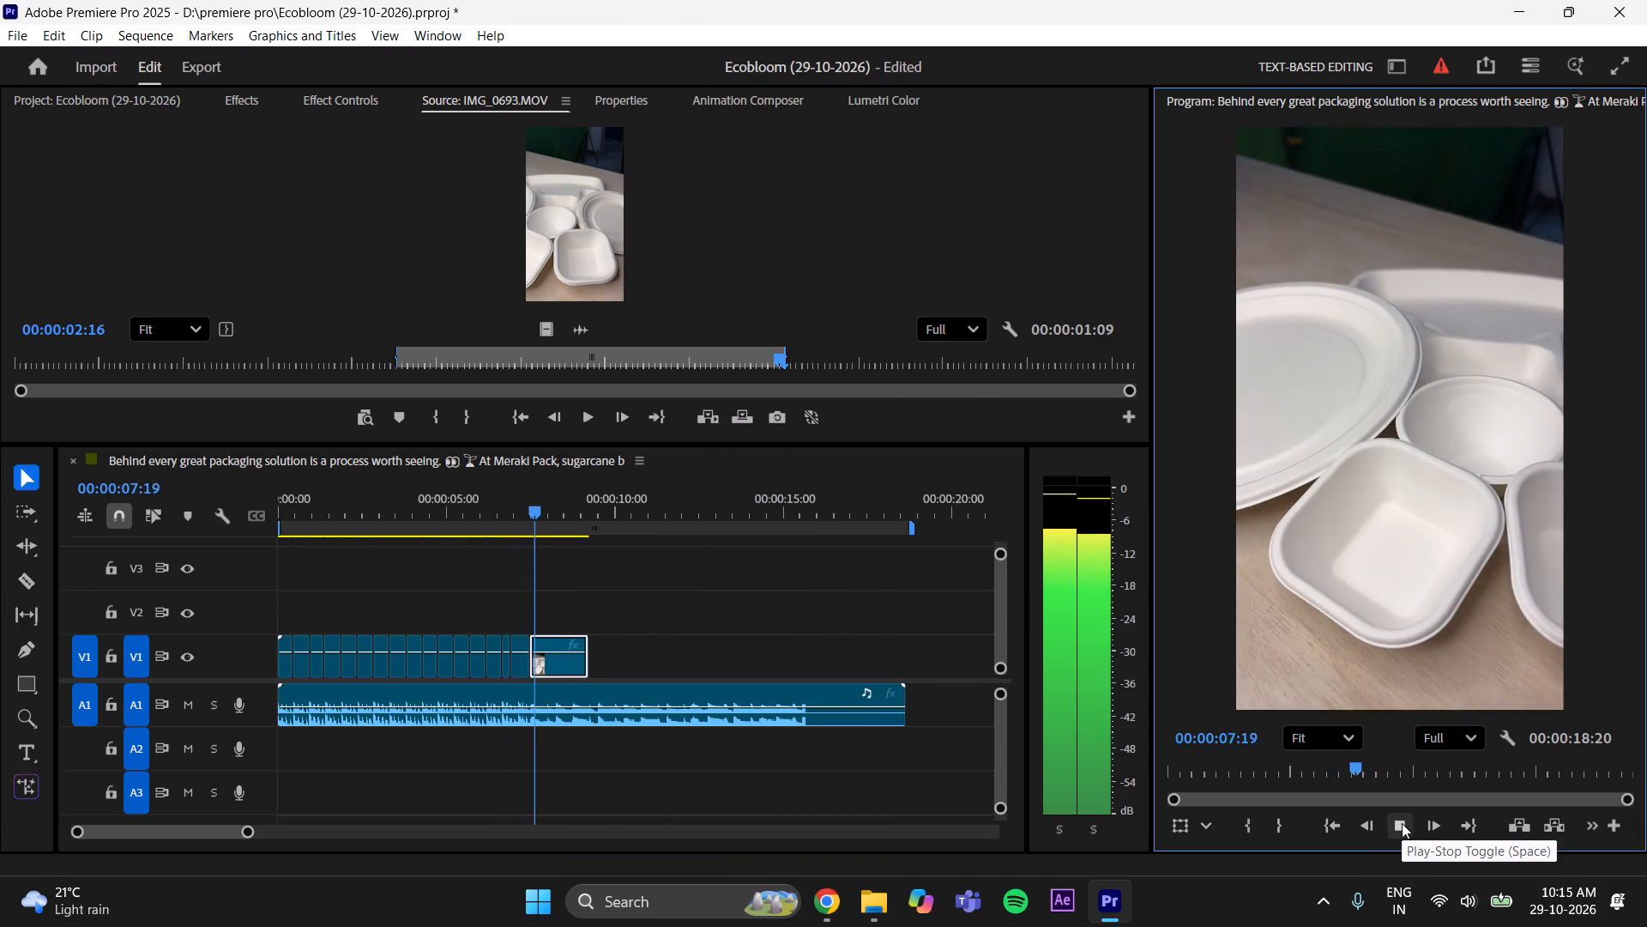
pyautogui.click(1402, 823)
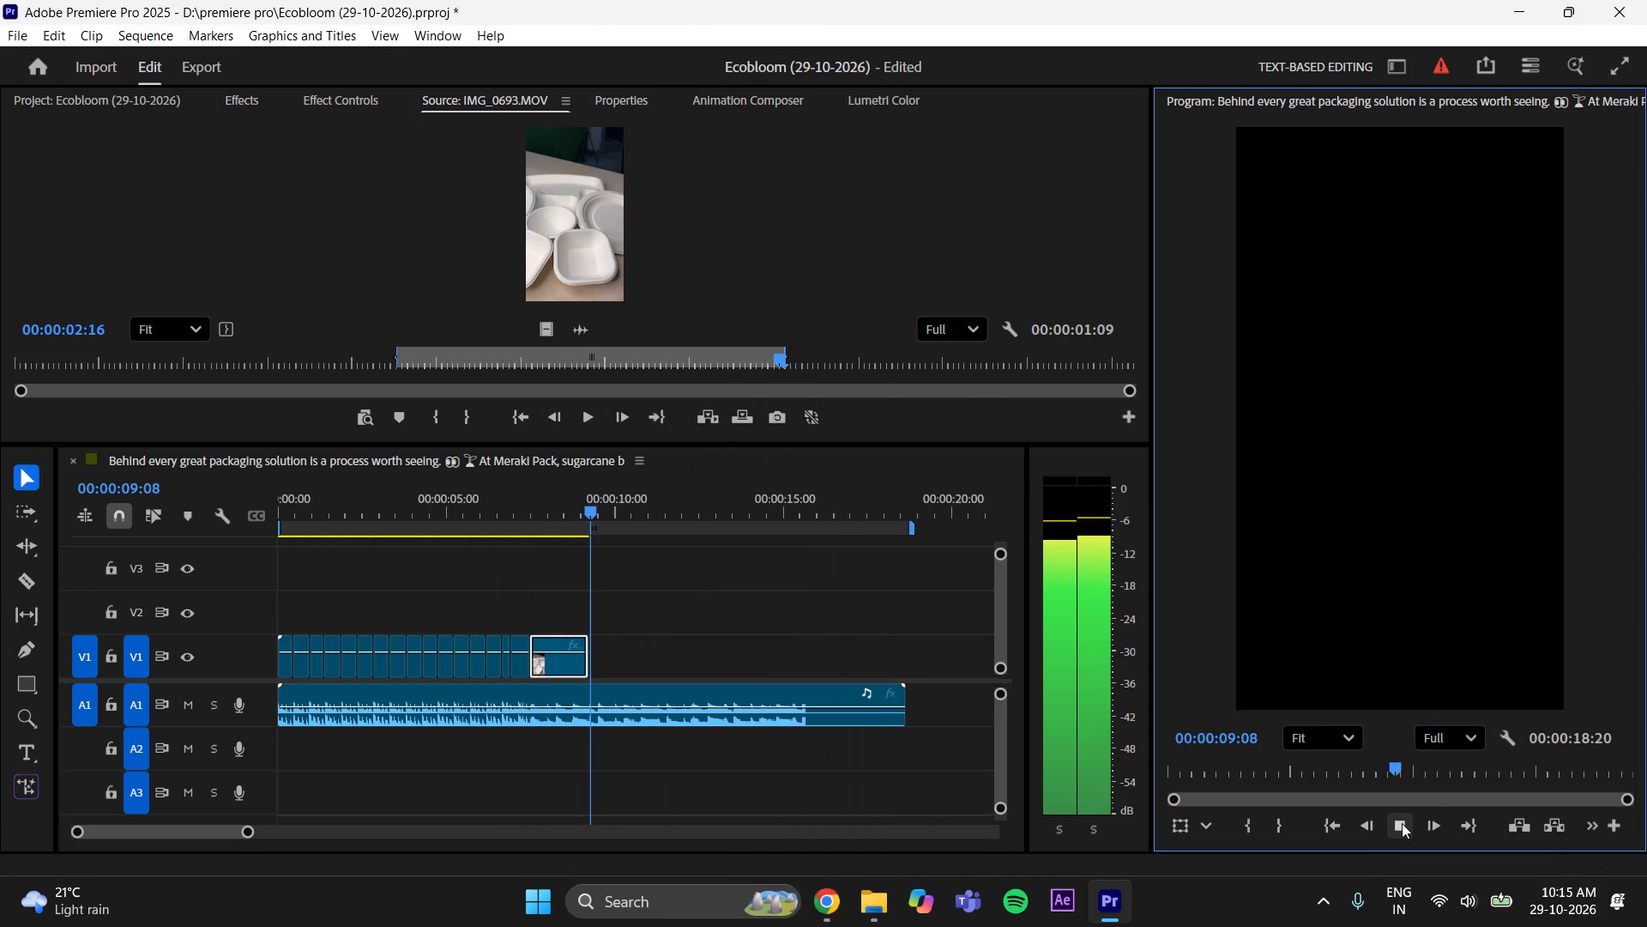
pyautogui.hotkey('ctrl', 's')
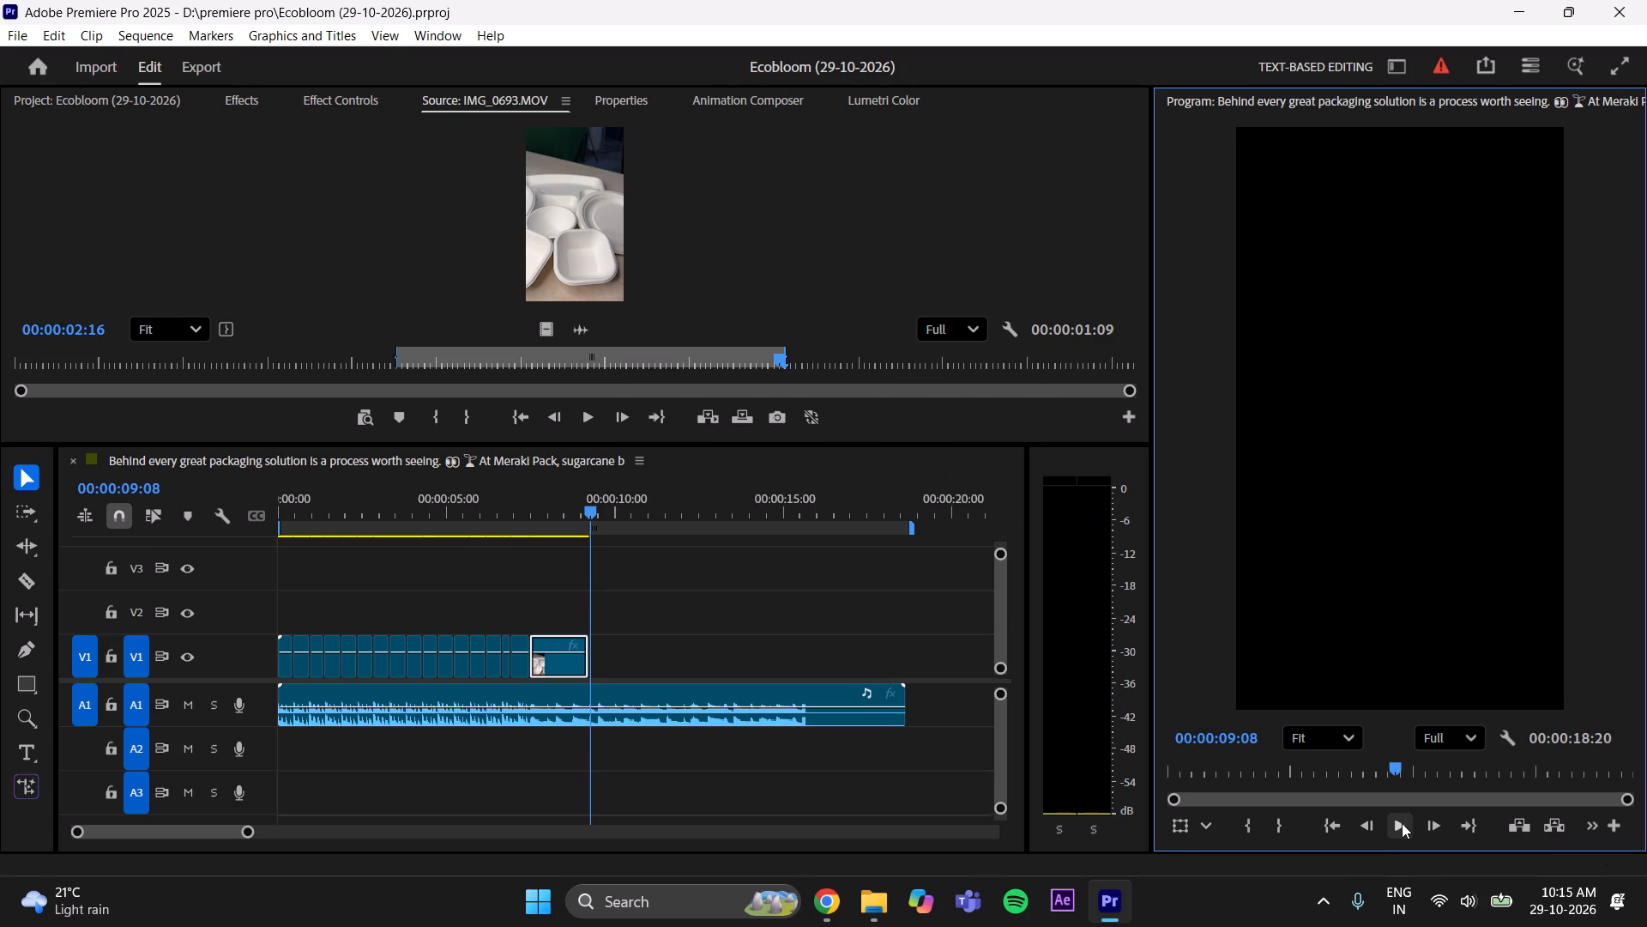
pyautogui.click(672, 589)
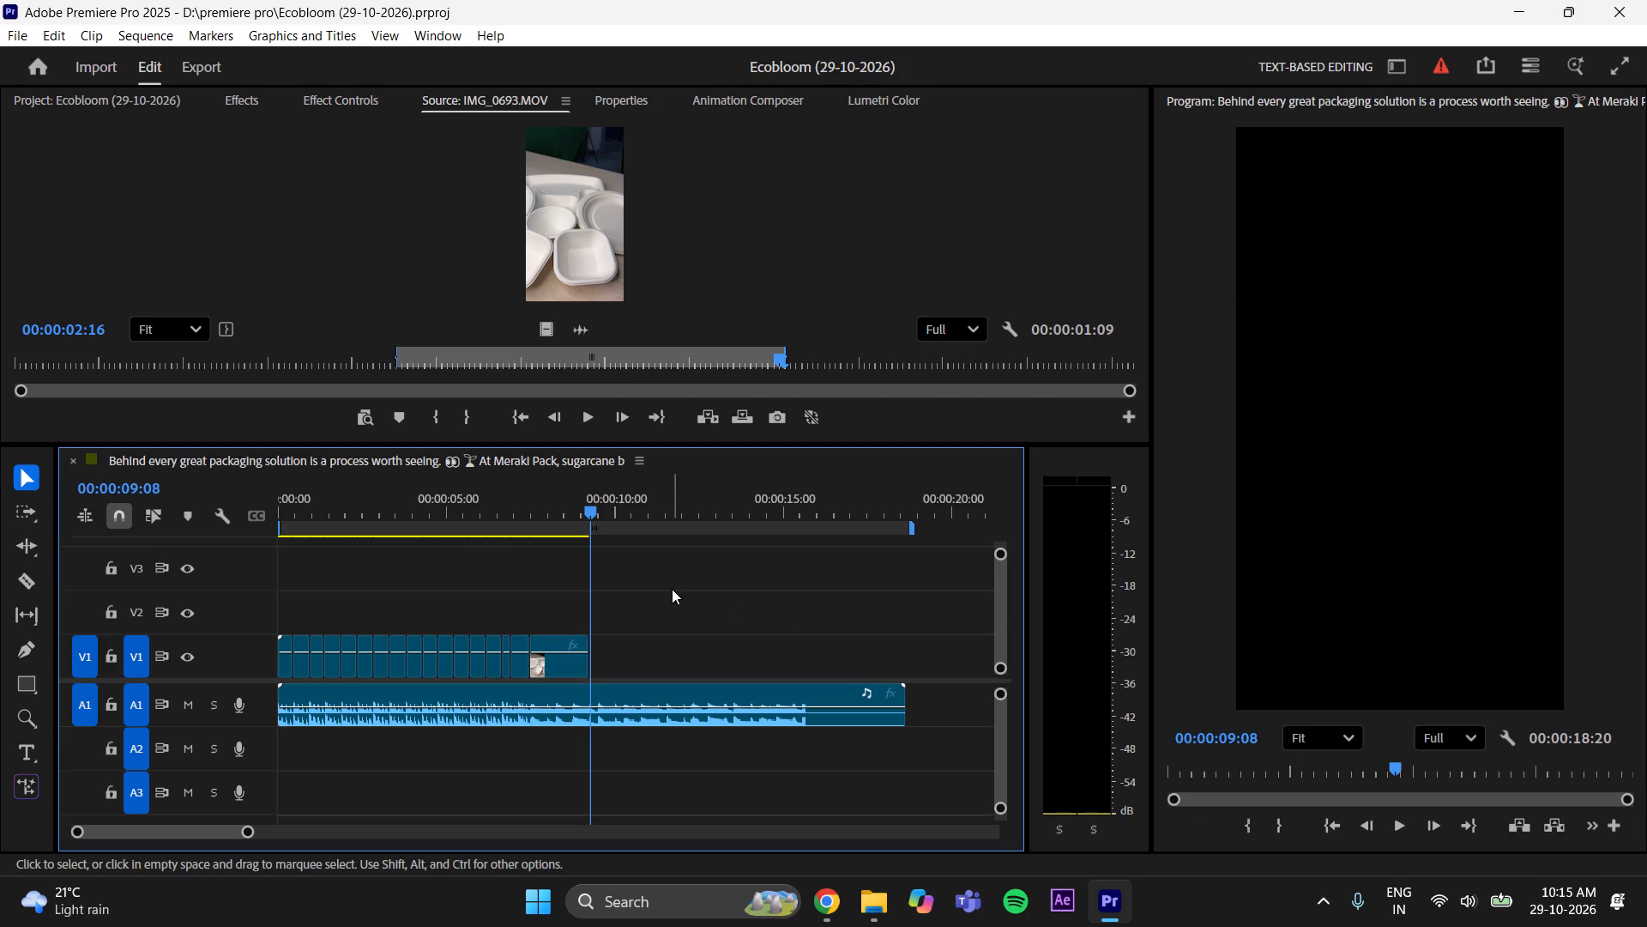
# Open IMG_0719.MOV from the project and mark the tilting plate shot from 00:00:01:15 to 00:00:01:39.
pyautogui.click(109, 96)
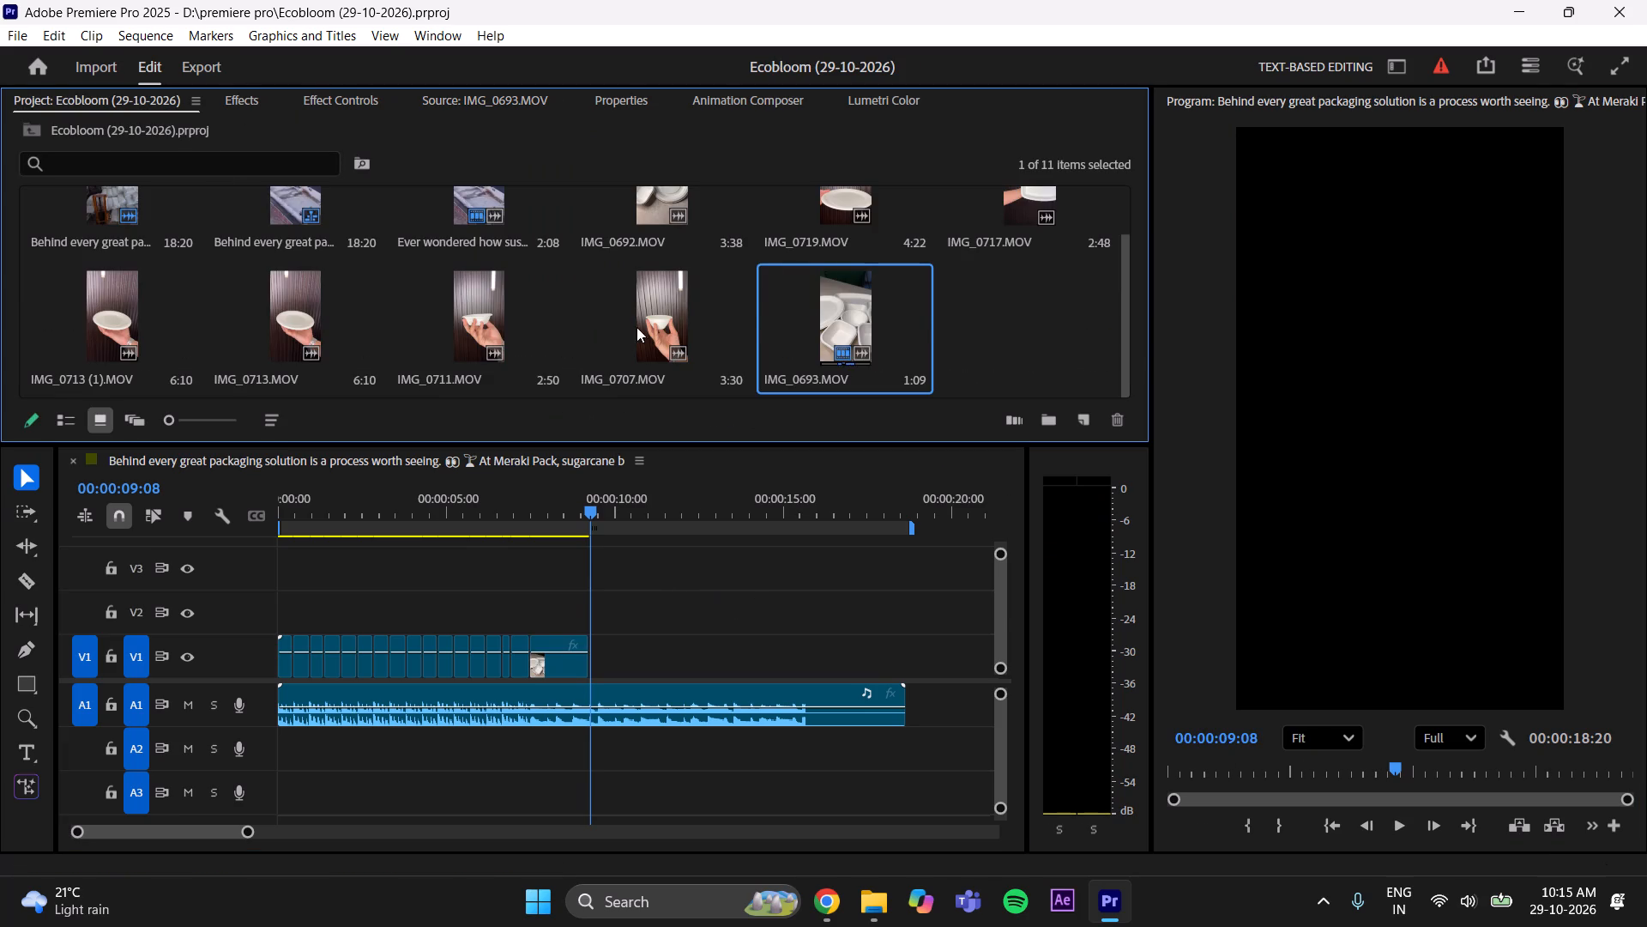
pyautogui.scroll(1, 628, 330)
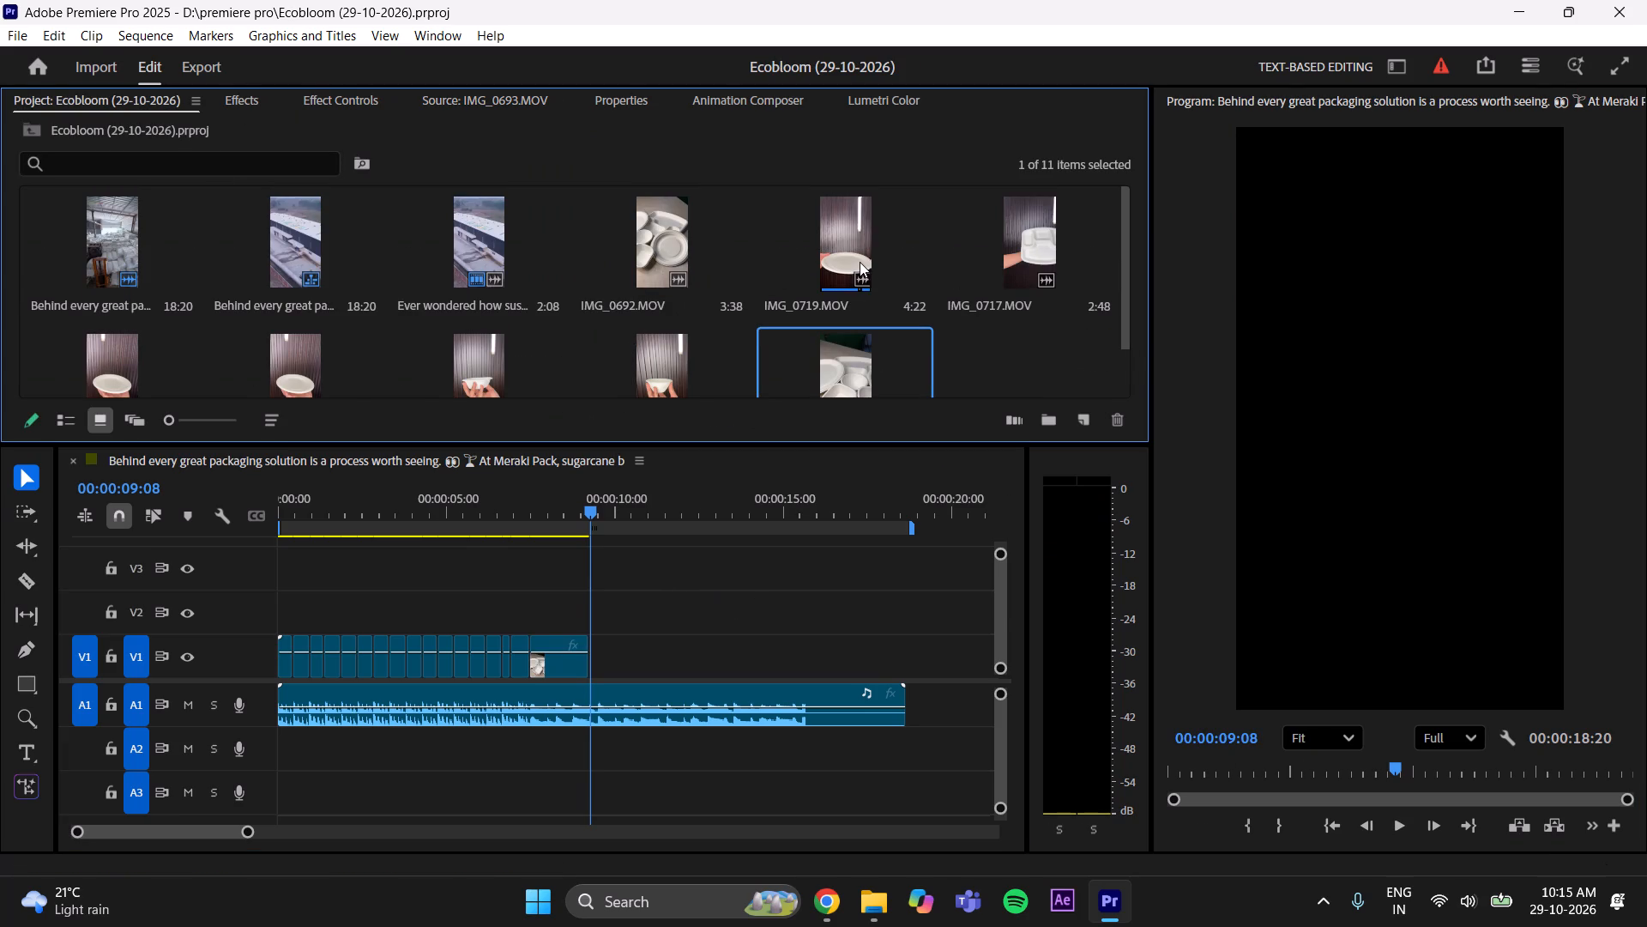
pyautogui.doubleClick(860, 262)
pyautogui.moveTo(881, 358); pyautogui.dragTo(384, 367)
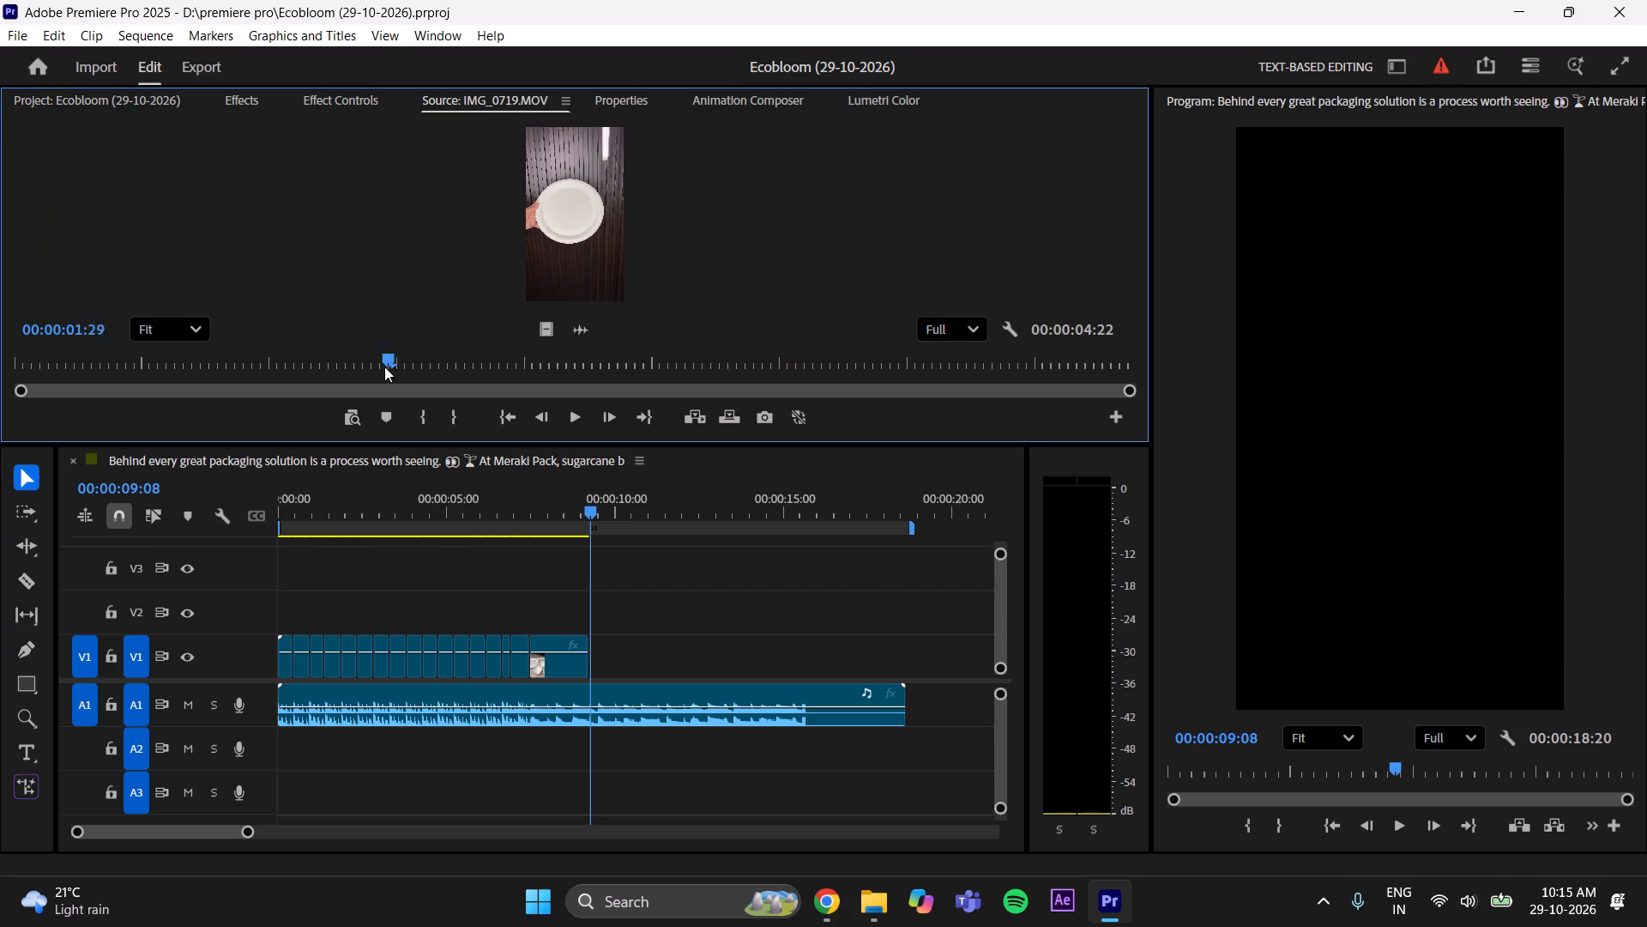
pyautogui.moveTo(384, 367); pyautogui.dragTo(775, 404)
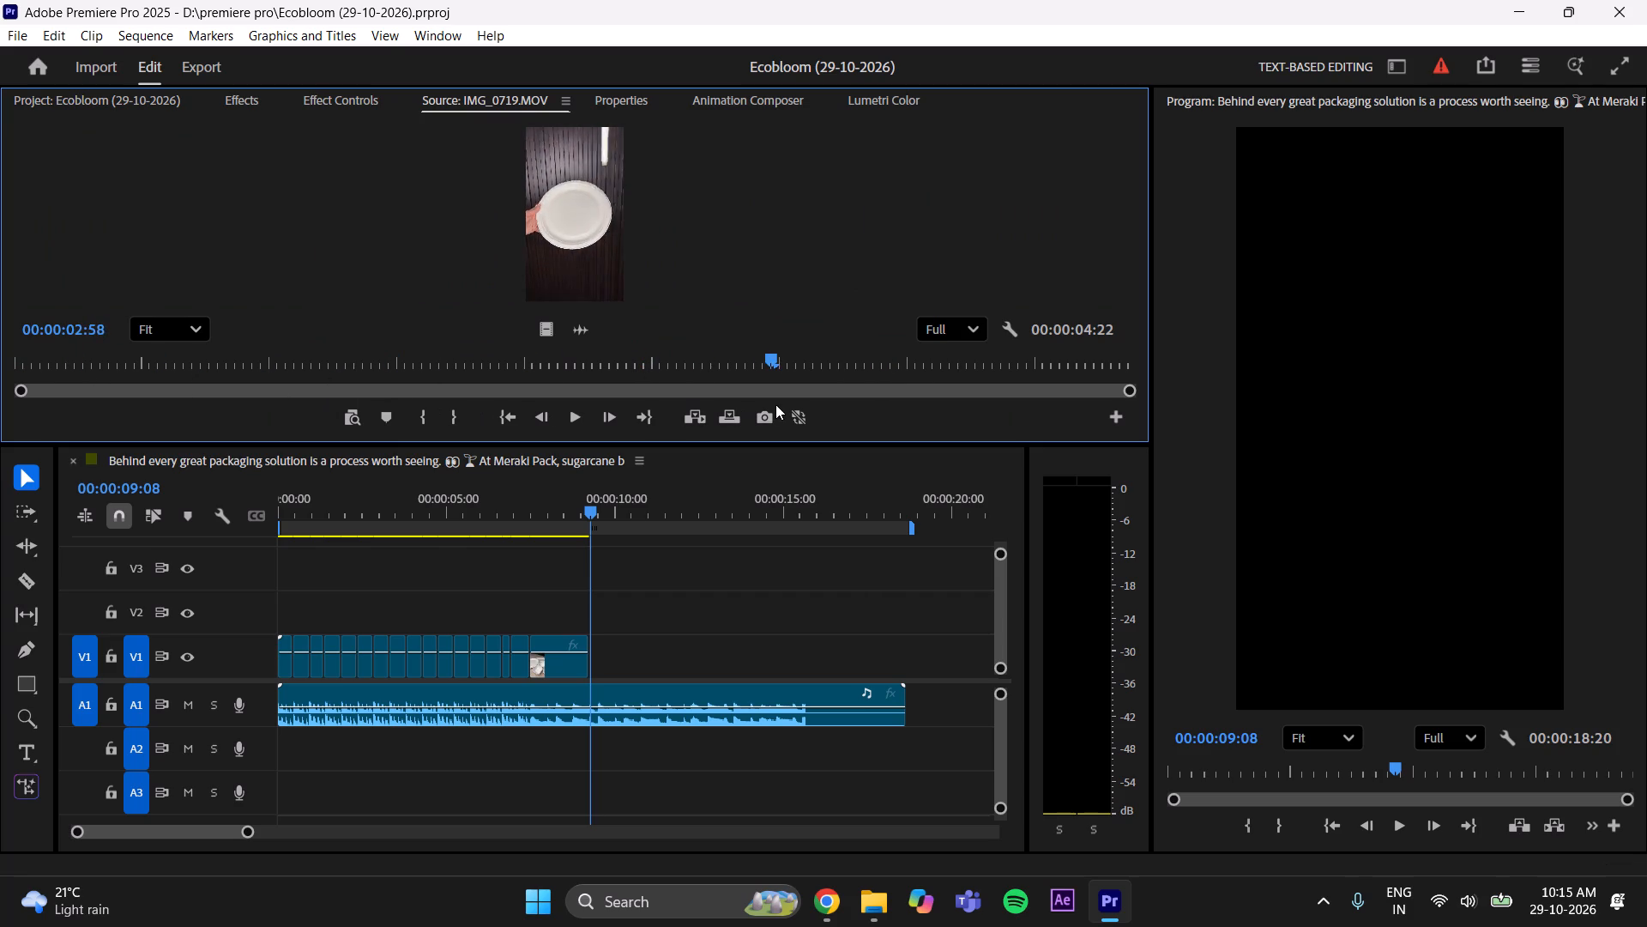
pyautogui.moveTo(775, 404); pyautogui.dragTo(433, 401)
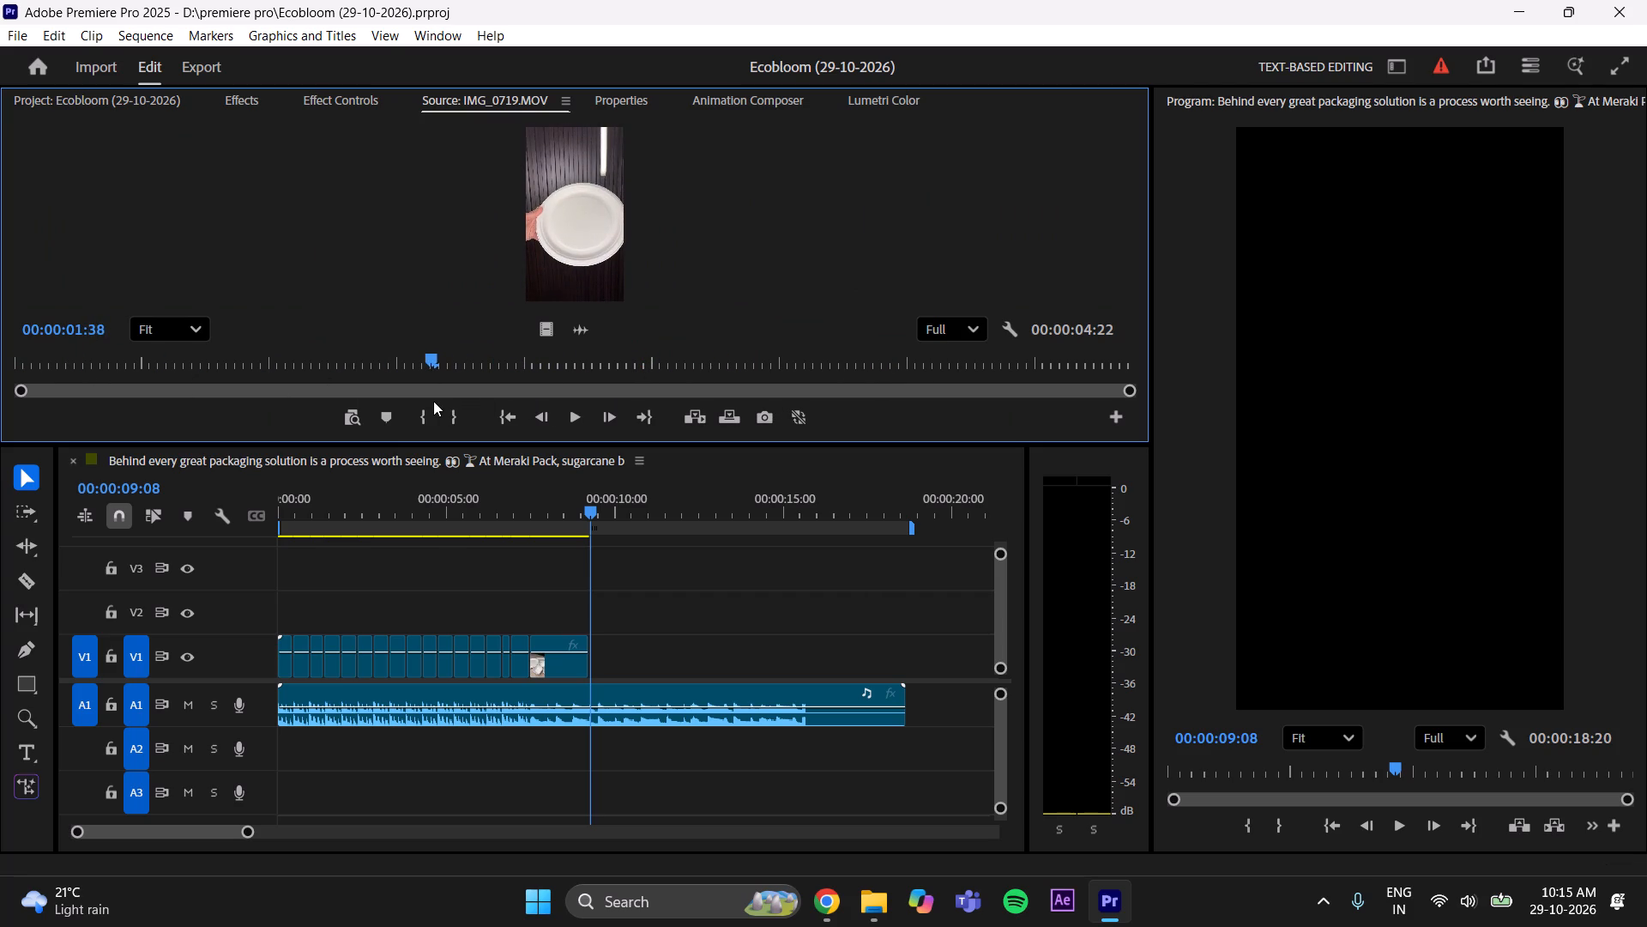
pyautogui.moveTo(433, 401); pyautogui.dragTo(425, 374)
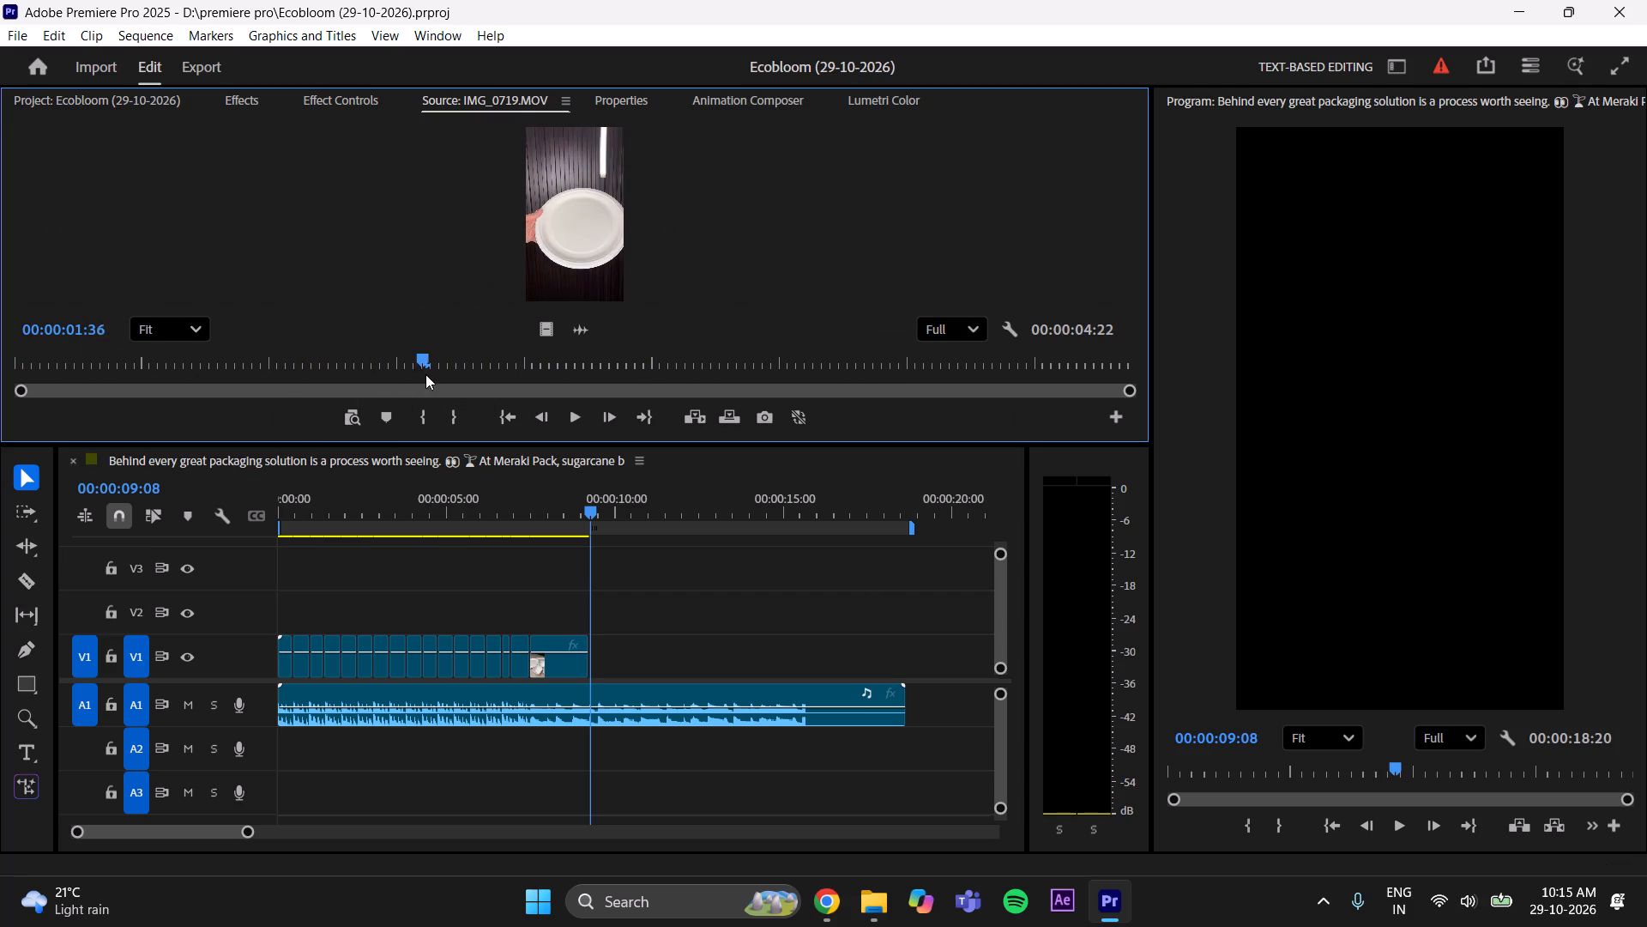
pyautogui.moveTo(425, 374); pyautogui.dragTo(281, 445)
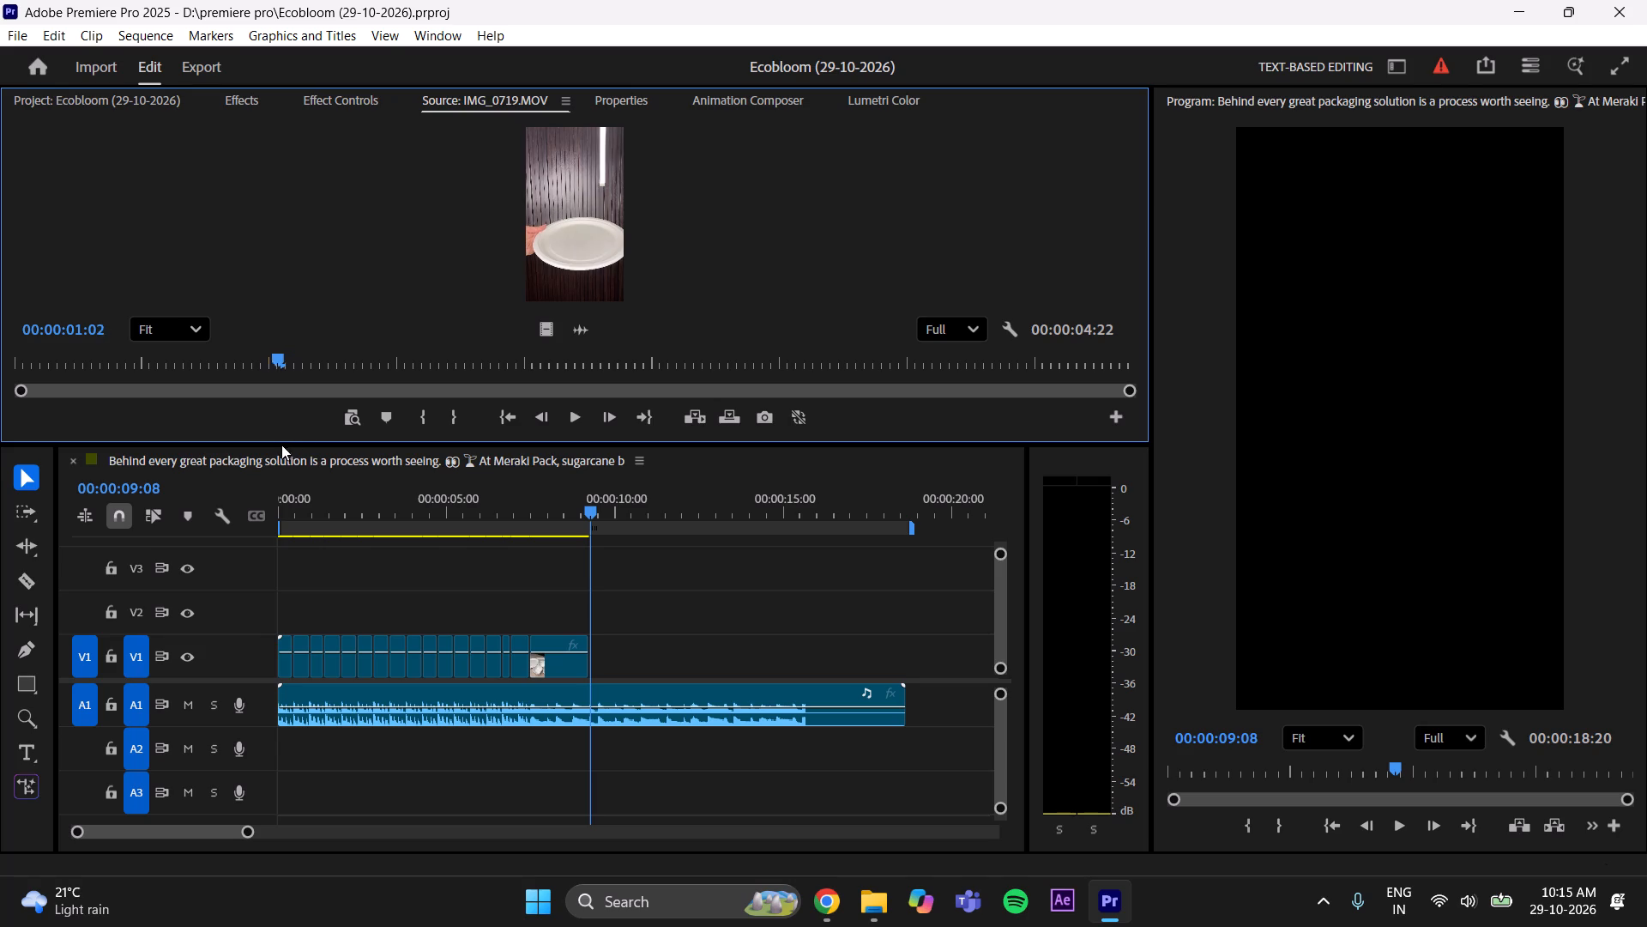
pyautogui.moveTo(281, 445); pyautogui.dragTo(487, 379)
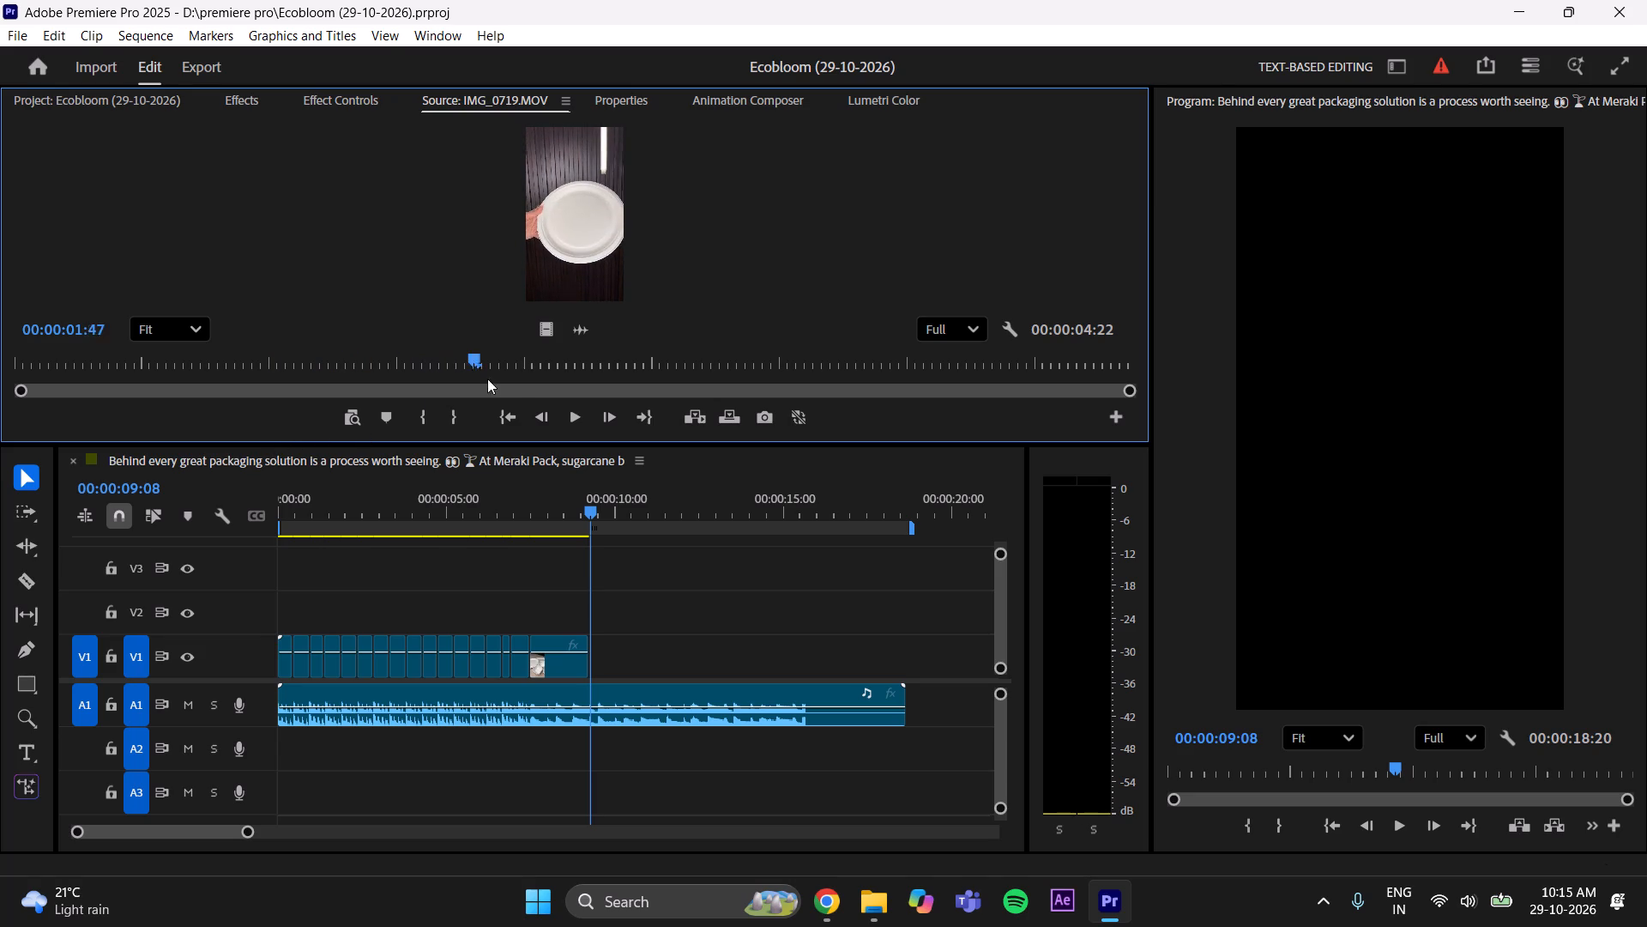
pyautogui.moveTo(487, 379); pyautogui.dragTo(315, 462)
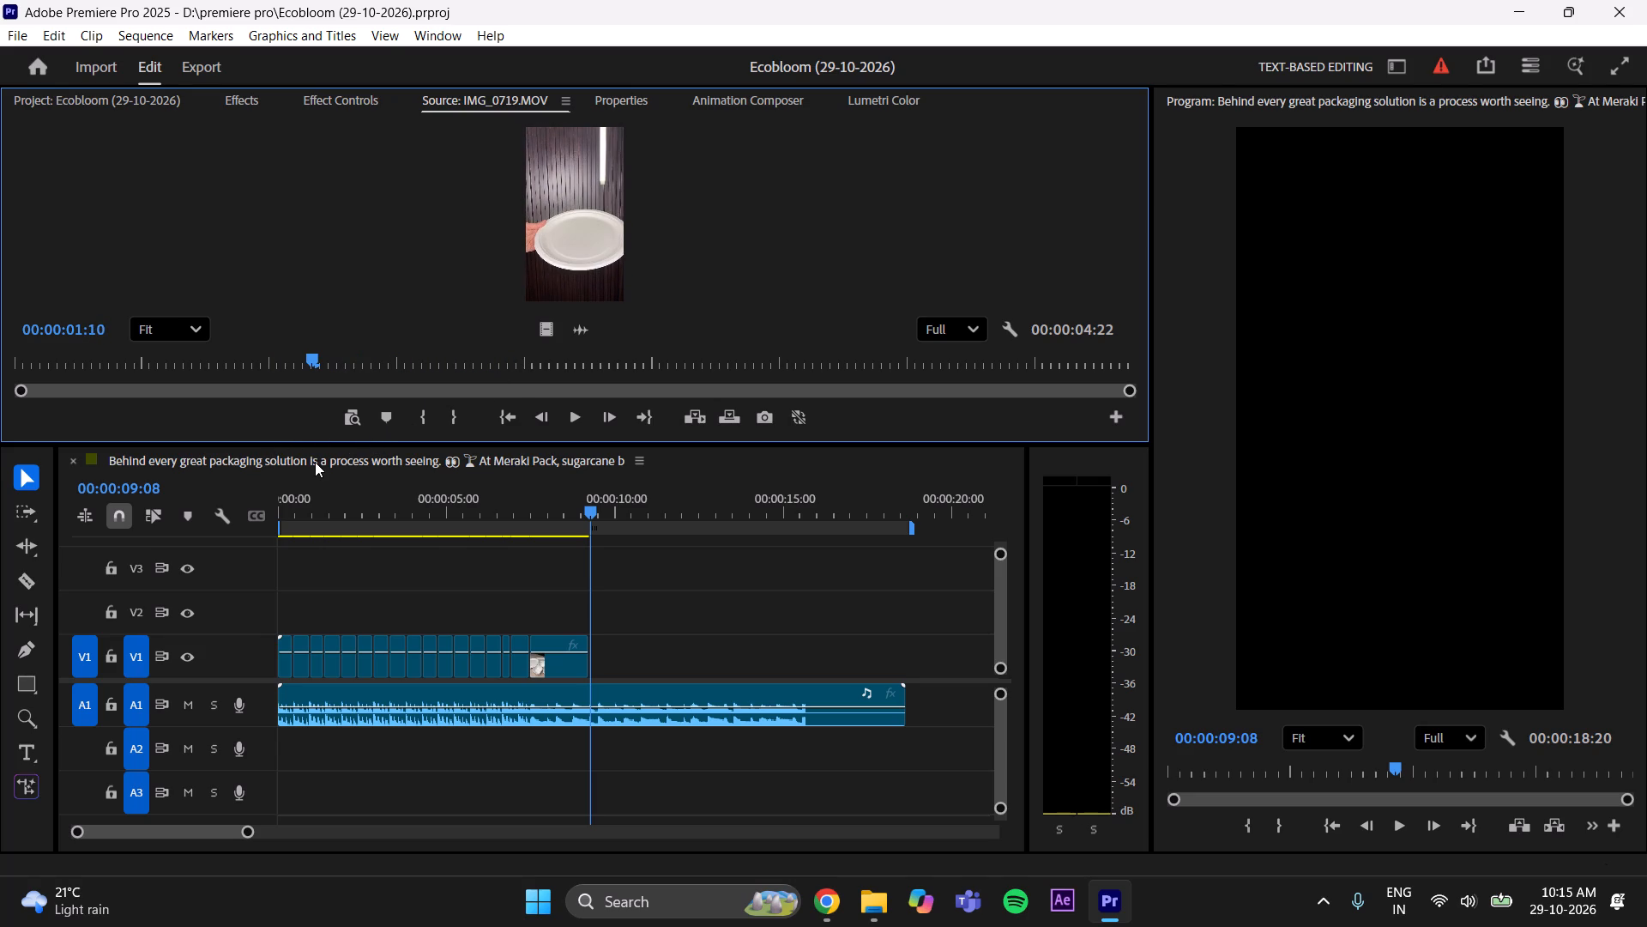
pyautogui.moveTo(315, 462); pyautogui.dragTo(337, 451)
pyautogui.click(427, 428)
pyautogui.moveTo(336, 360); pyautogui.dragTo(338, 360)
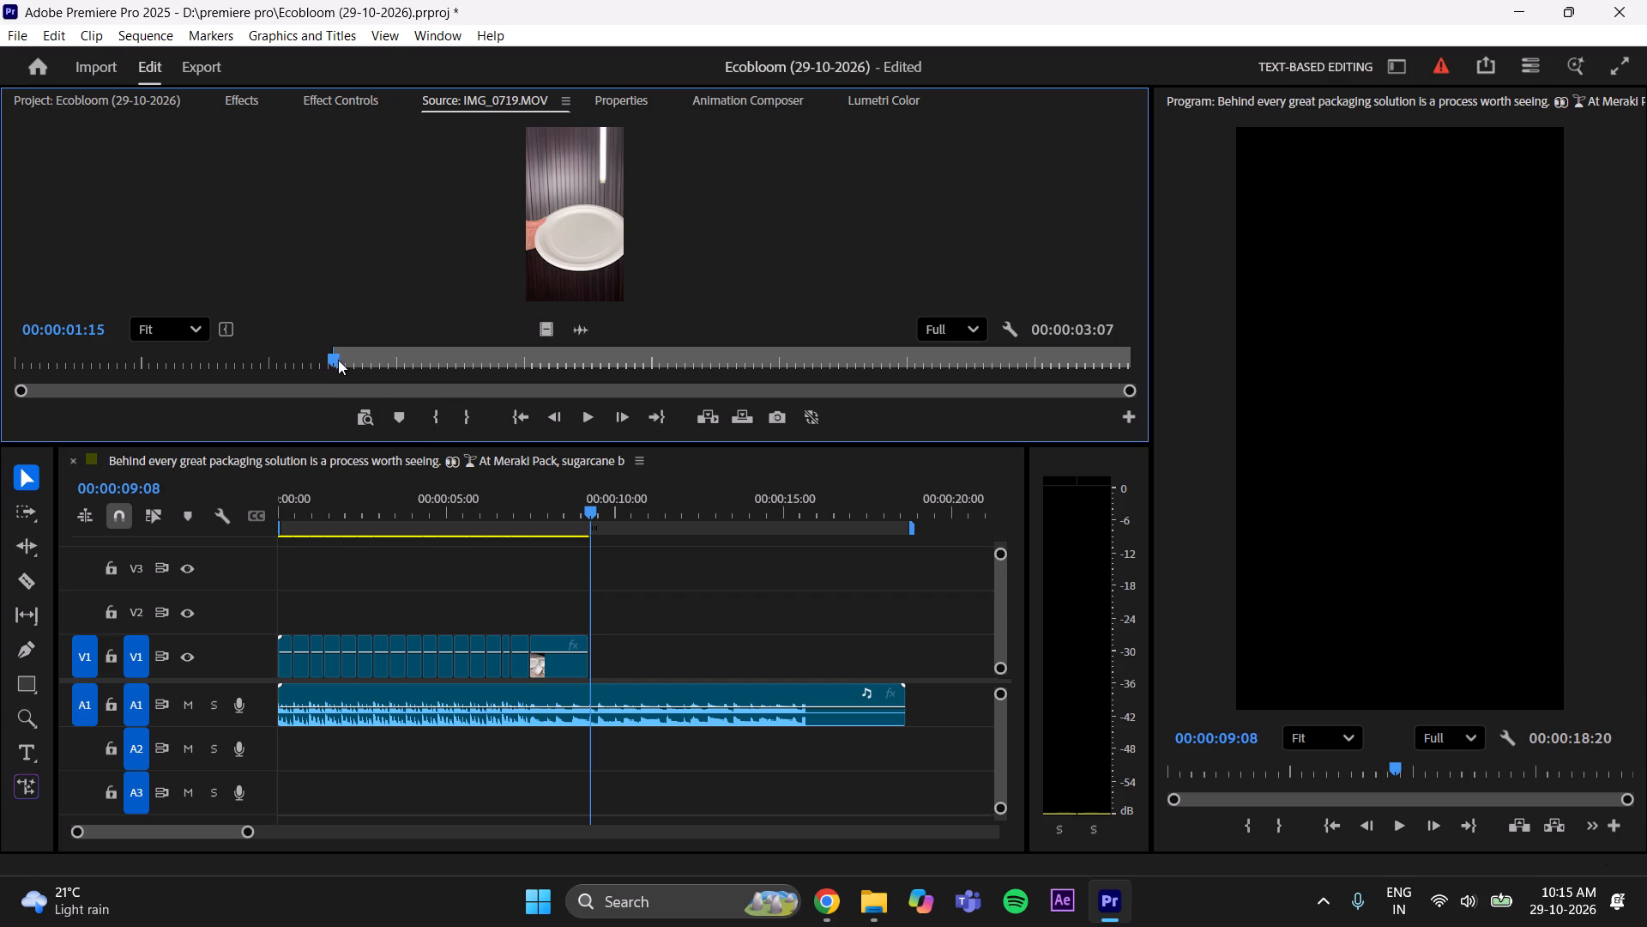
pyautogui.moveTo(338, 360); pyautogui.dragTo(440, 321)
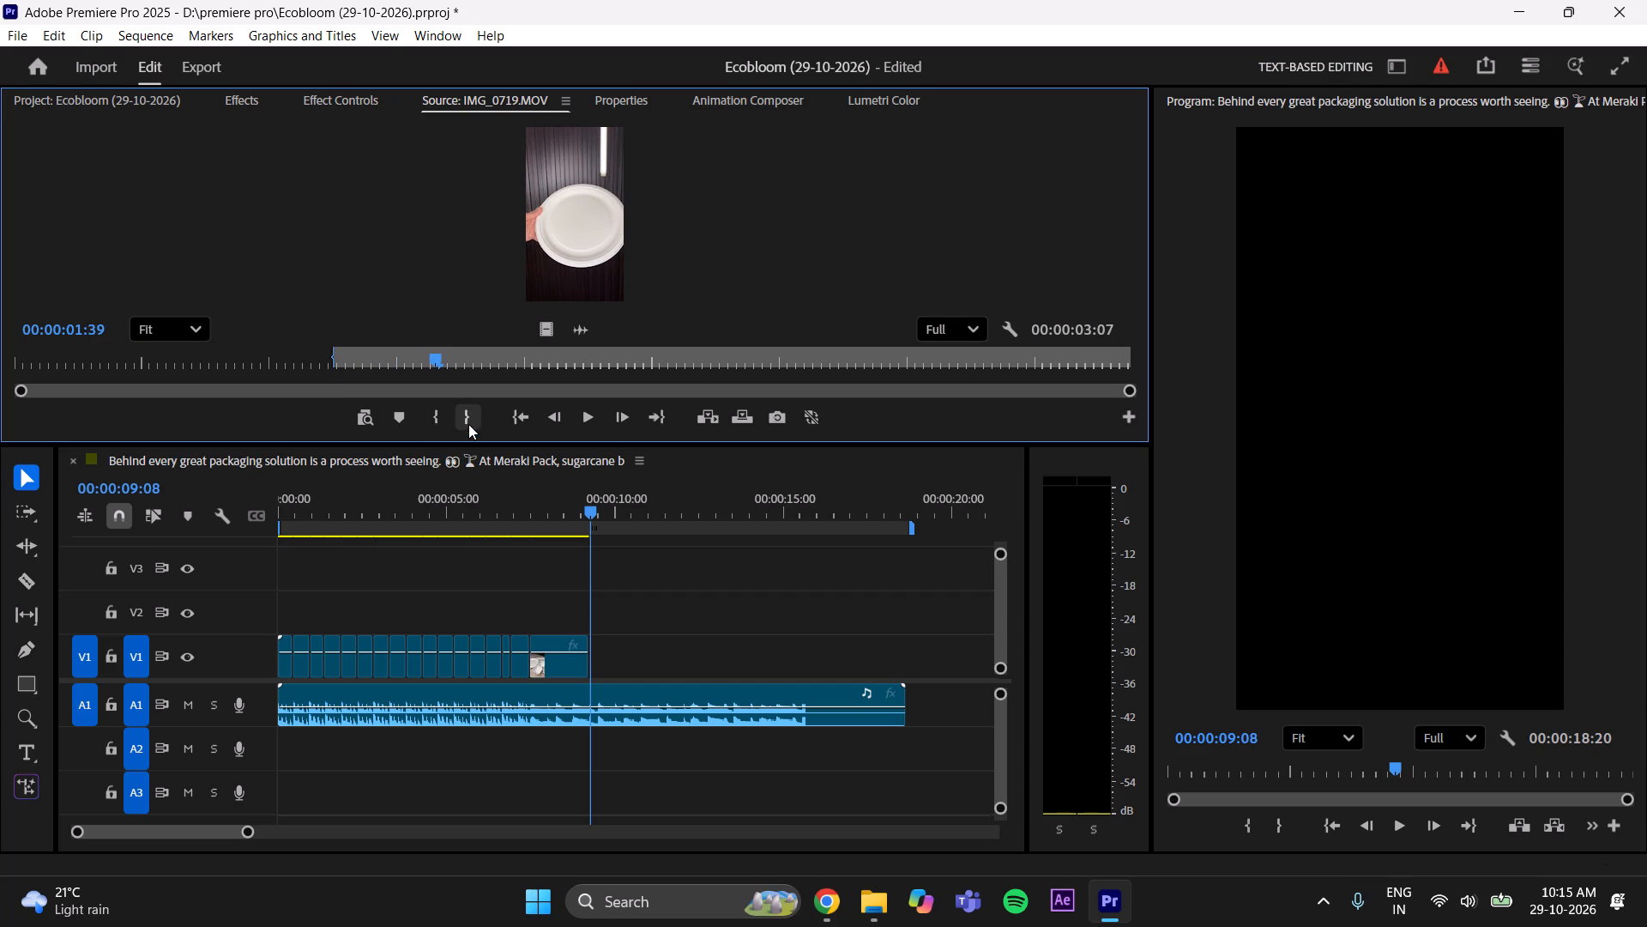
pyautogui.click(468, 424)
# Place the marked IMG_0719.MOV video, without audio, on V1 at 00:00:09:08 following the IMG_0693.MOV clip.
pyautogui.moveTo(550, 328); pyautogui.dragTo(604, 662)
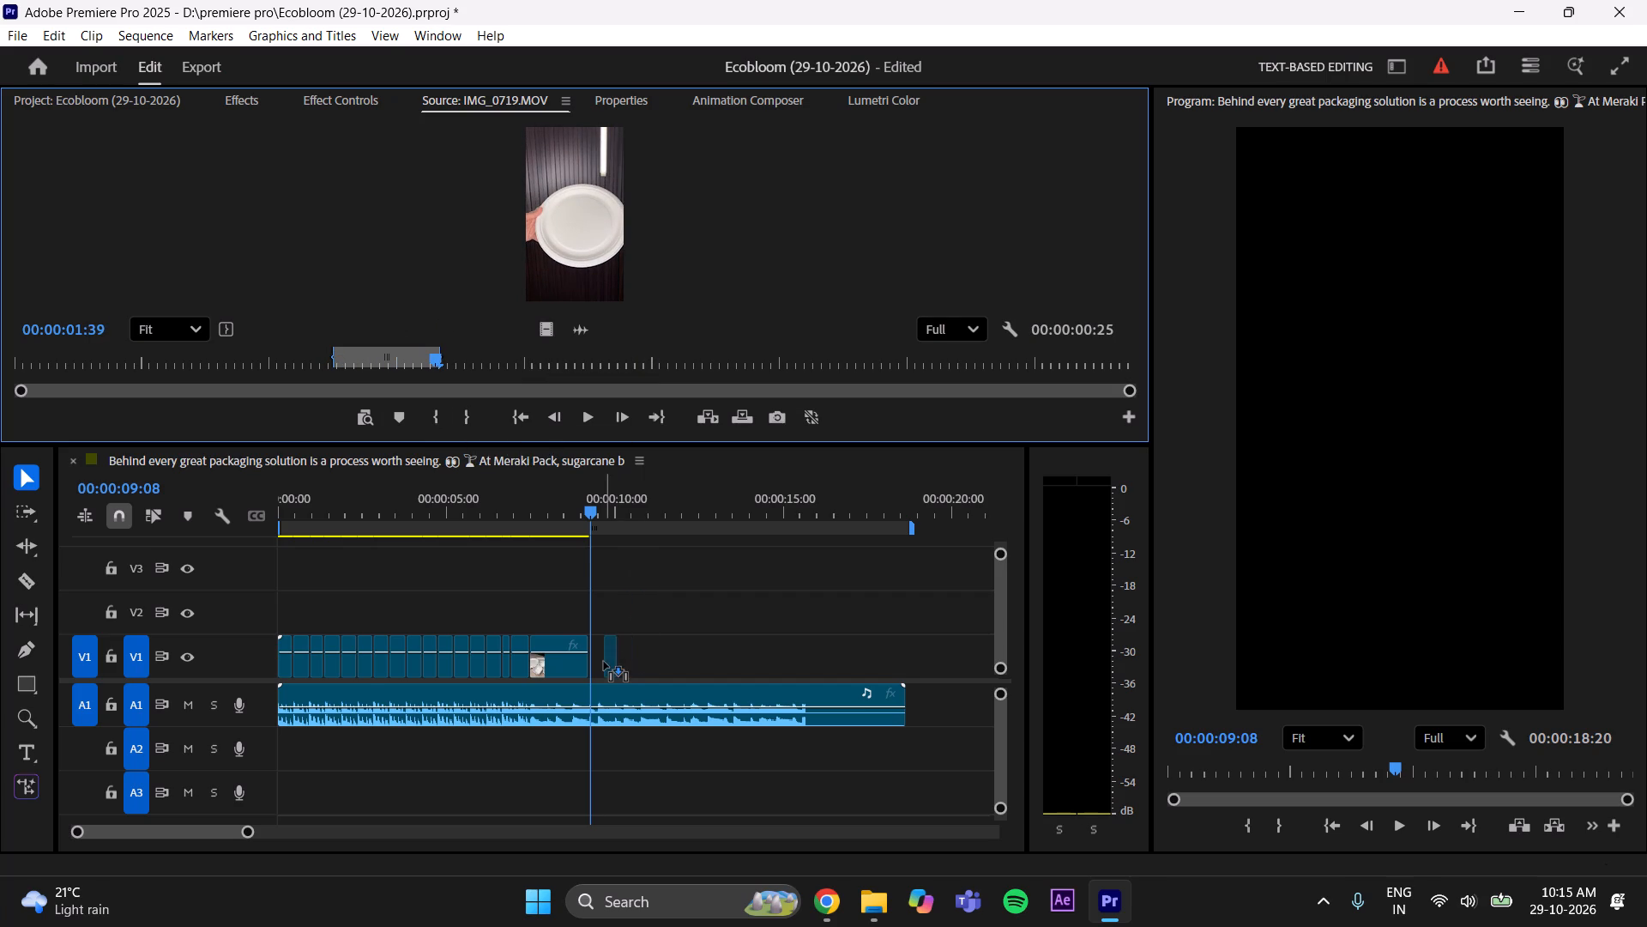
pyautogui.moveTo(604, 662); pyautogui.dragTo(601, 664)
# Scale the new plate clip on V1 to the sequence frame size.
pyautogui.moveTo(252, 831); pyautogui.dragTo(232, 839)
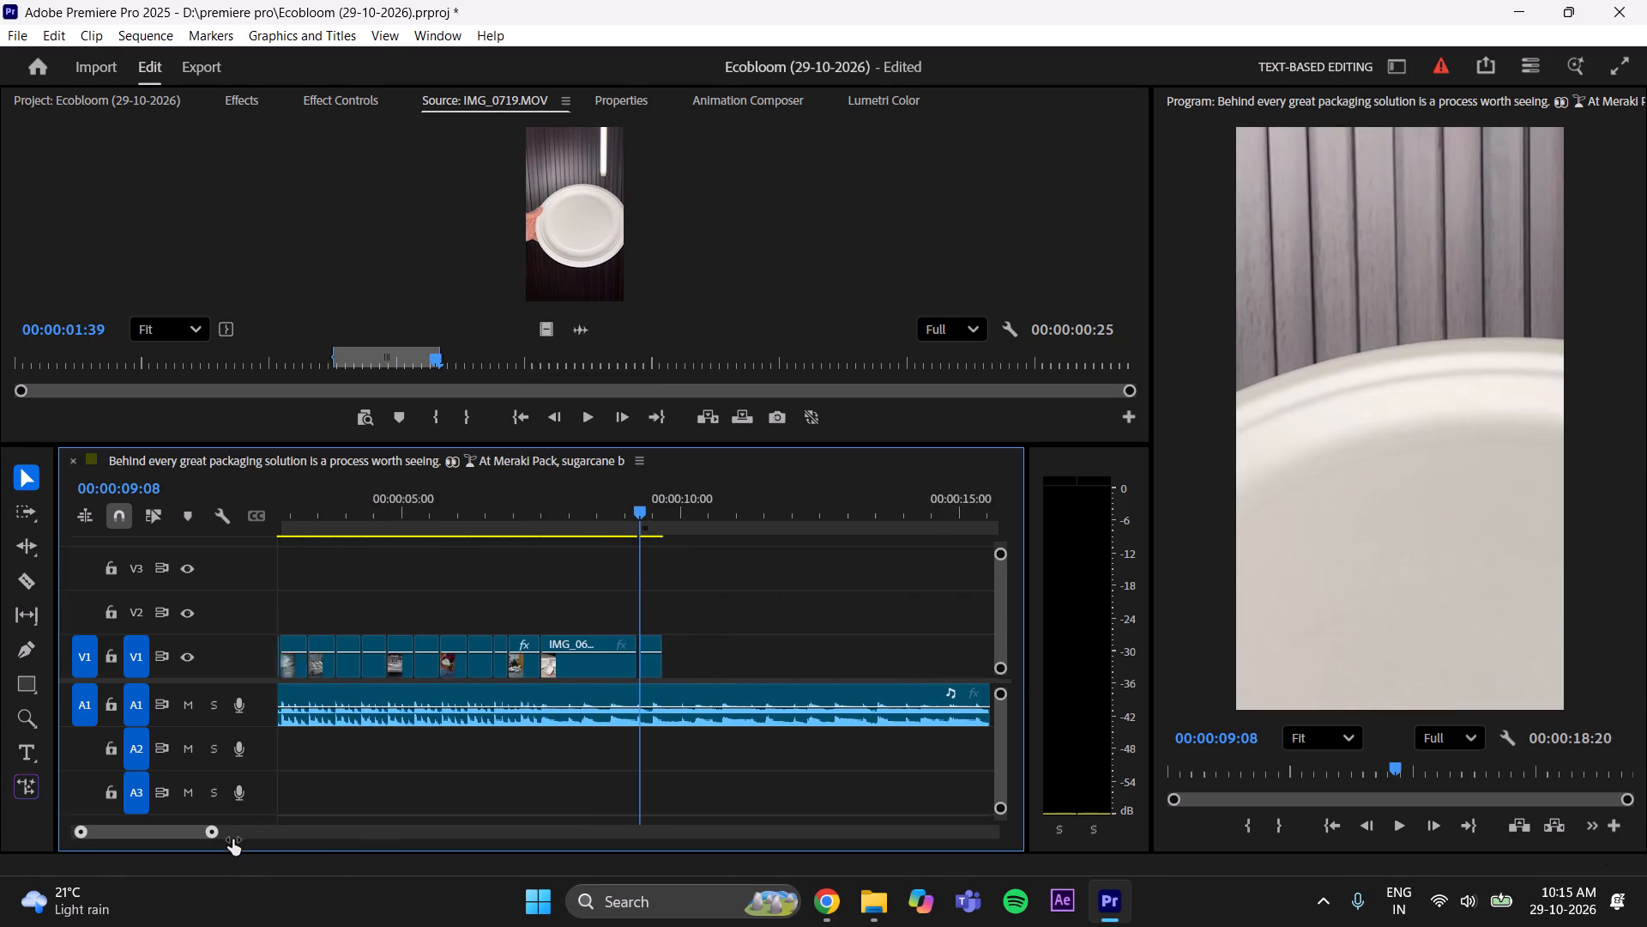
pyautogui.moveTo(232, 839); pyautogui.dragTo(220, 847)
pyautogui.click(655, 663)
pyautogui.rightClick(655, 663)
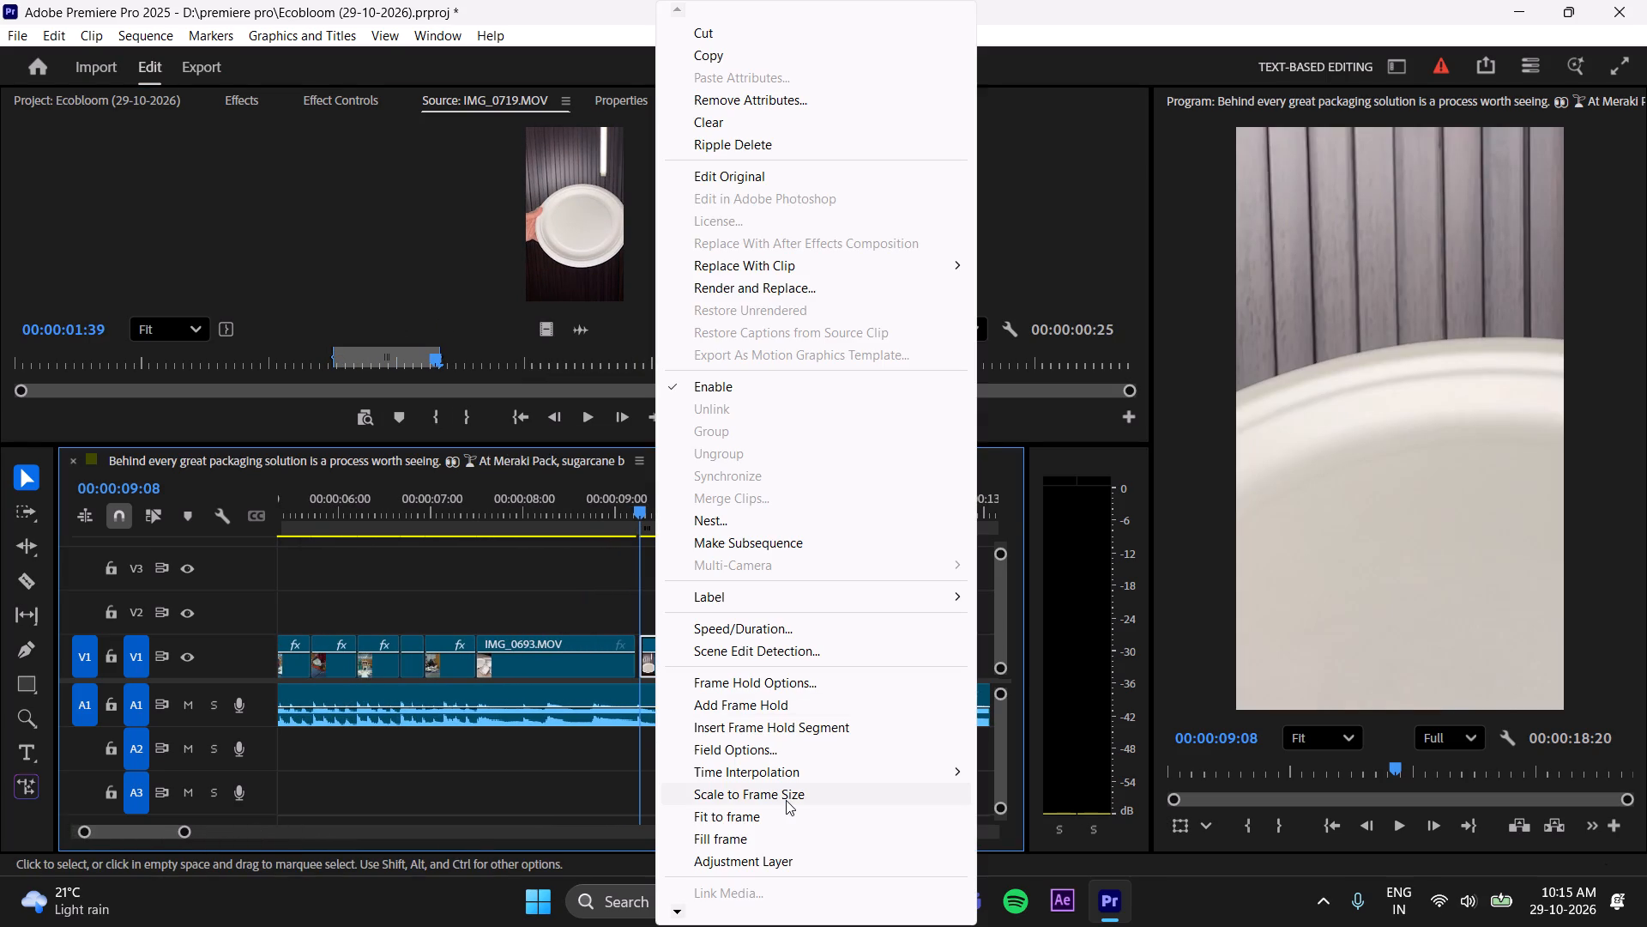
pyautogui.click(787, 800)
# Play back the plate clip and the cut from carton taping into IMG_0693.MOV, listening for the beat where the tableware shot should end.
pyautogui.moveTo(651, 508); pyautogui.dragTo(639, 514)
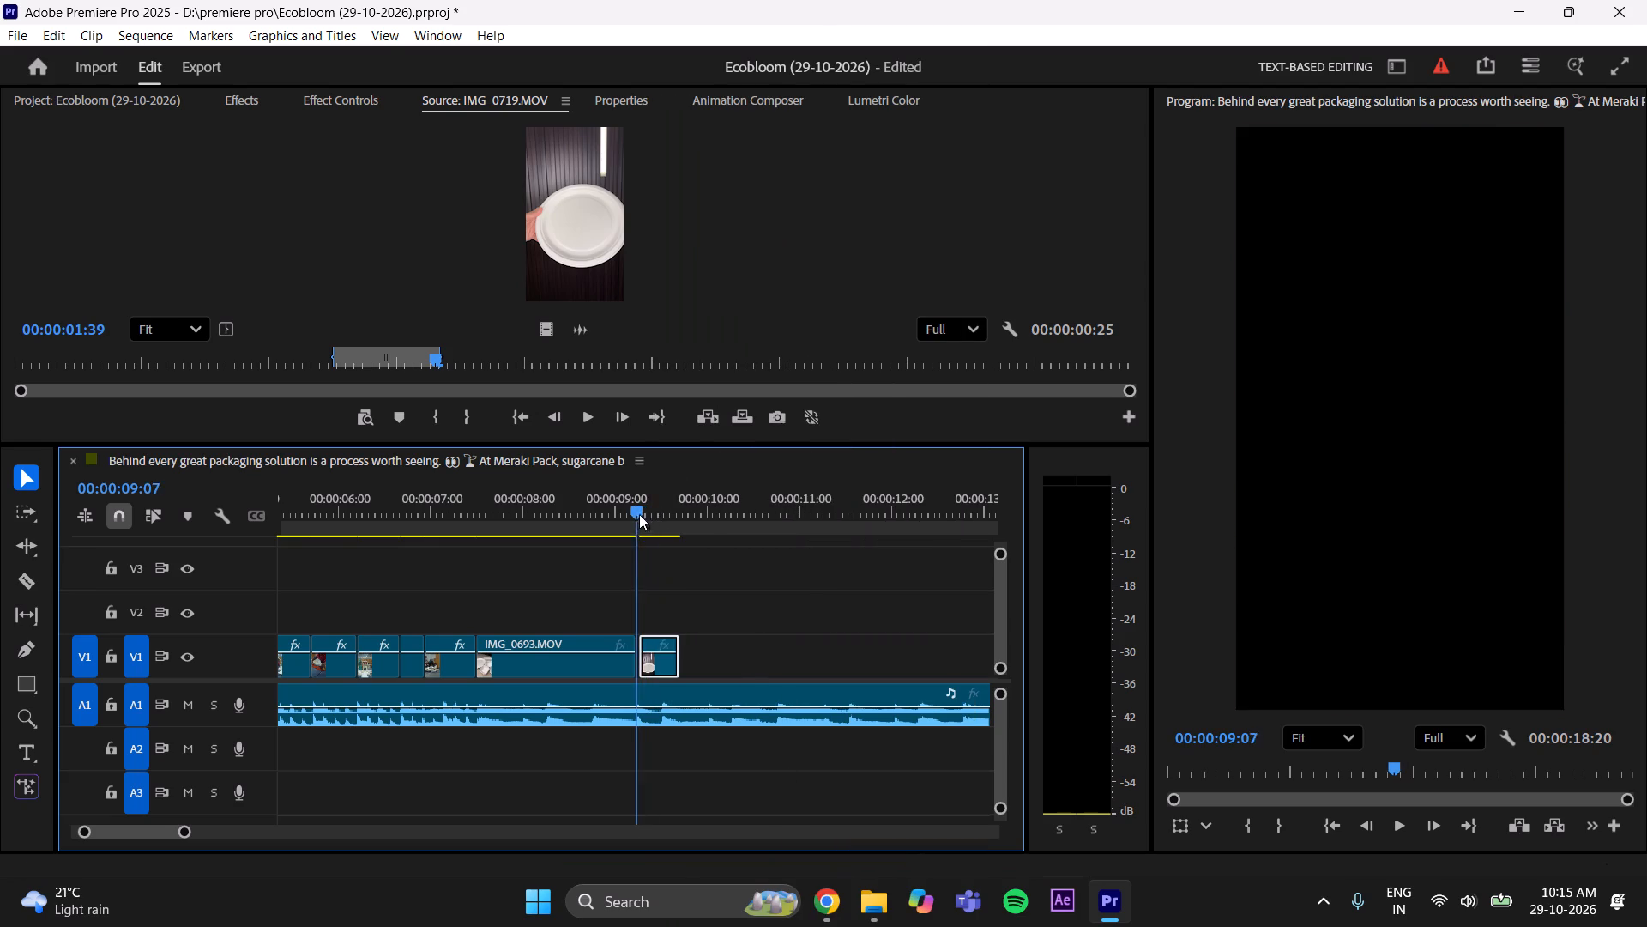
pyautogui.moveTo(639, 514); pyautogui.dragTo(636, 515)
pyautogui.click(1400, 823)
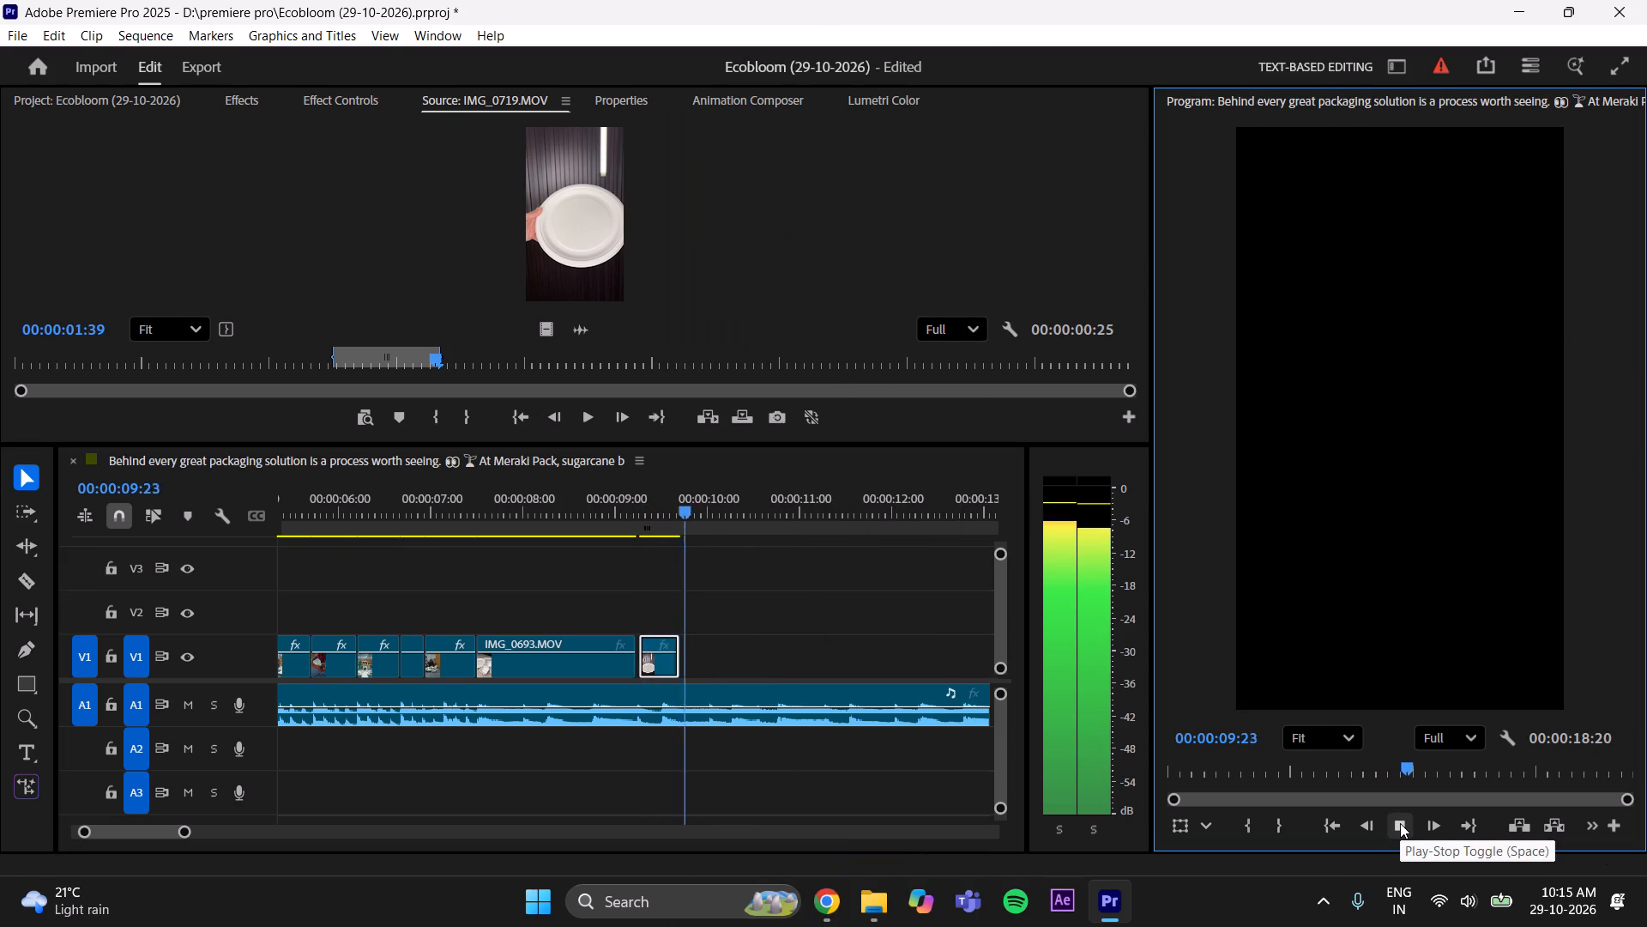
pyautogui.click(1400, 823)
pyautogui.moveTo(749, 523); pyautogui.dragTo(508, 586)
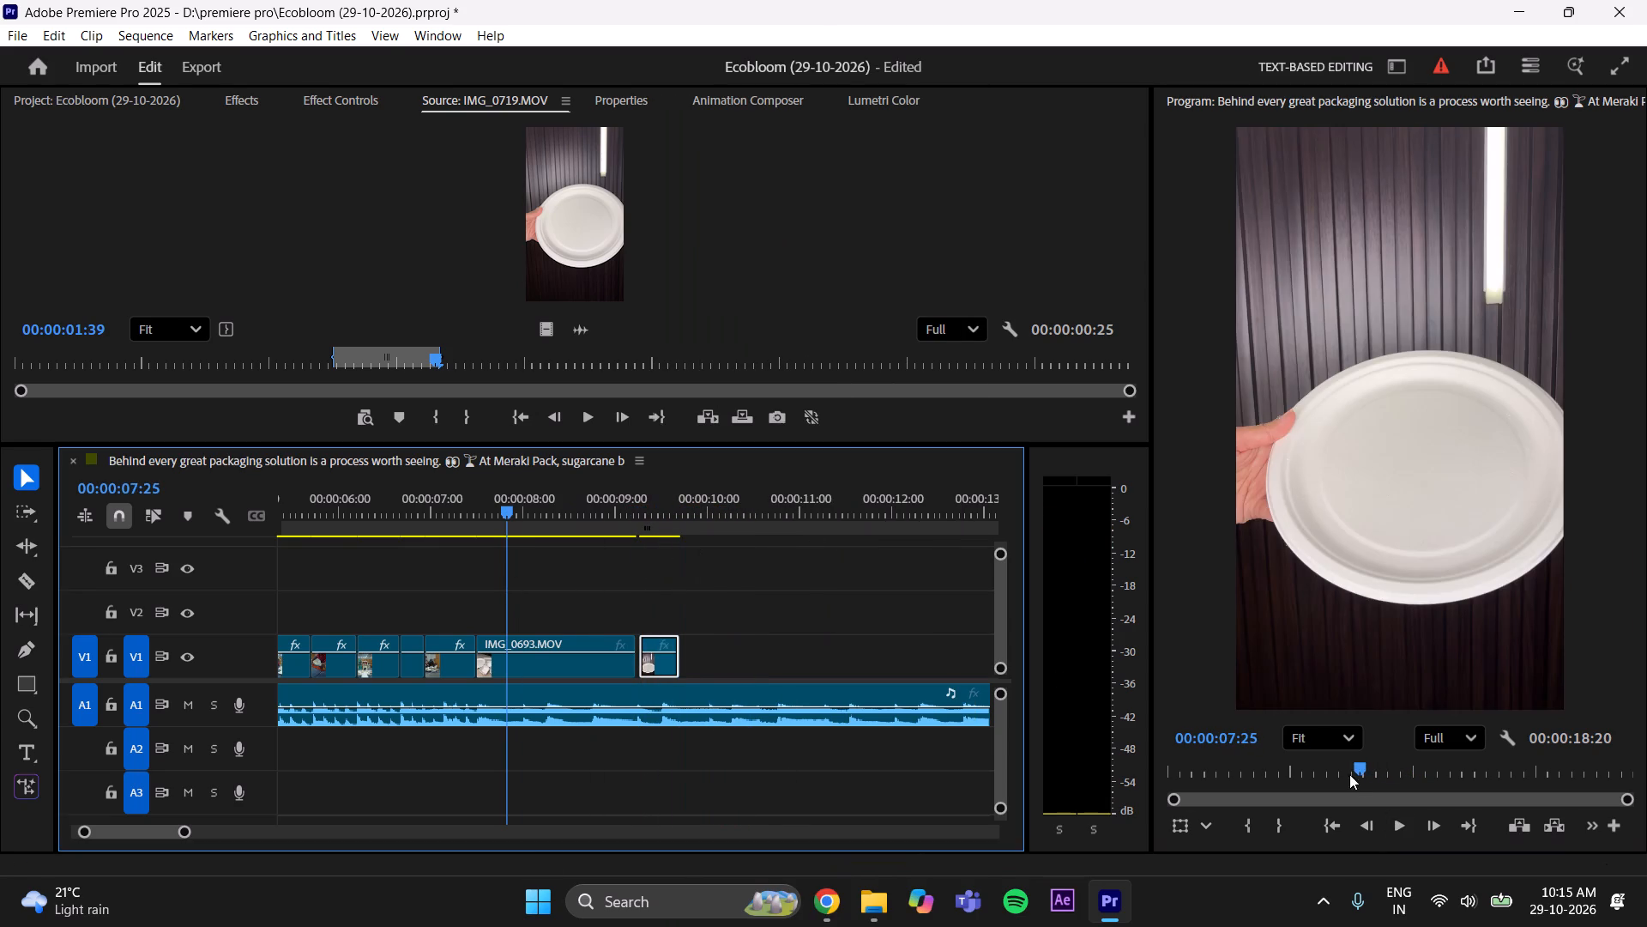
pyautogui.click(1404, 827)
pyautogui.click(1403, 827)
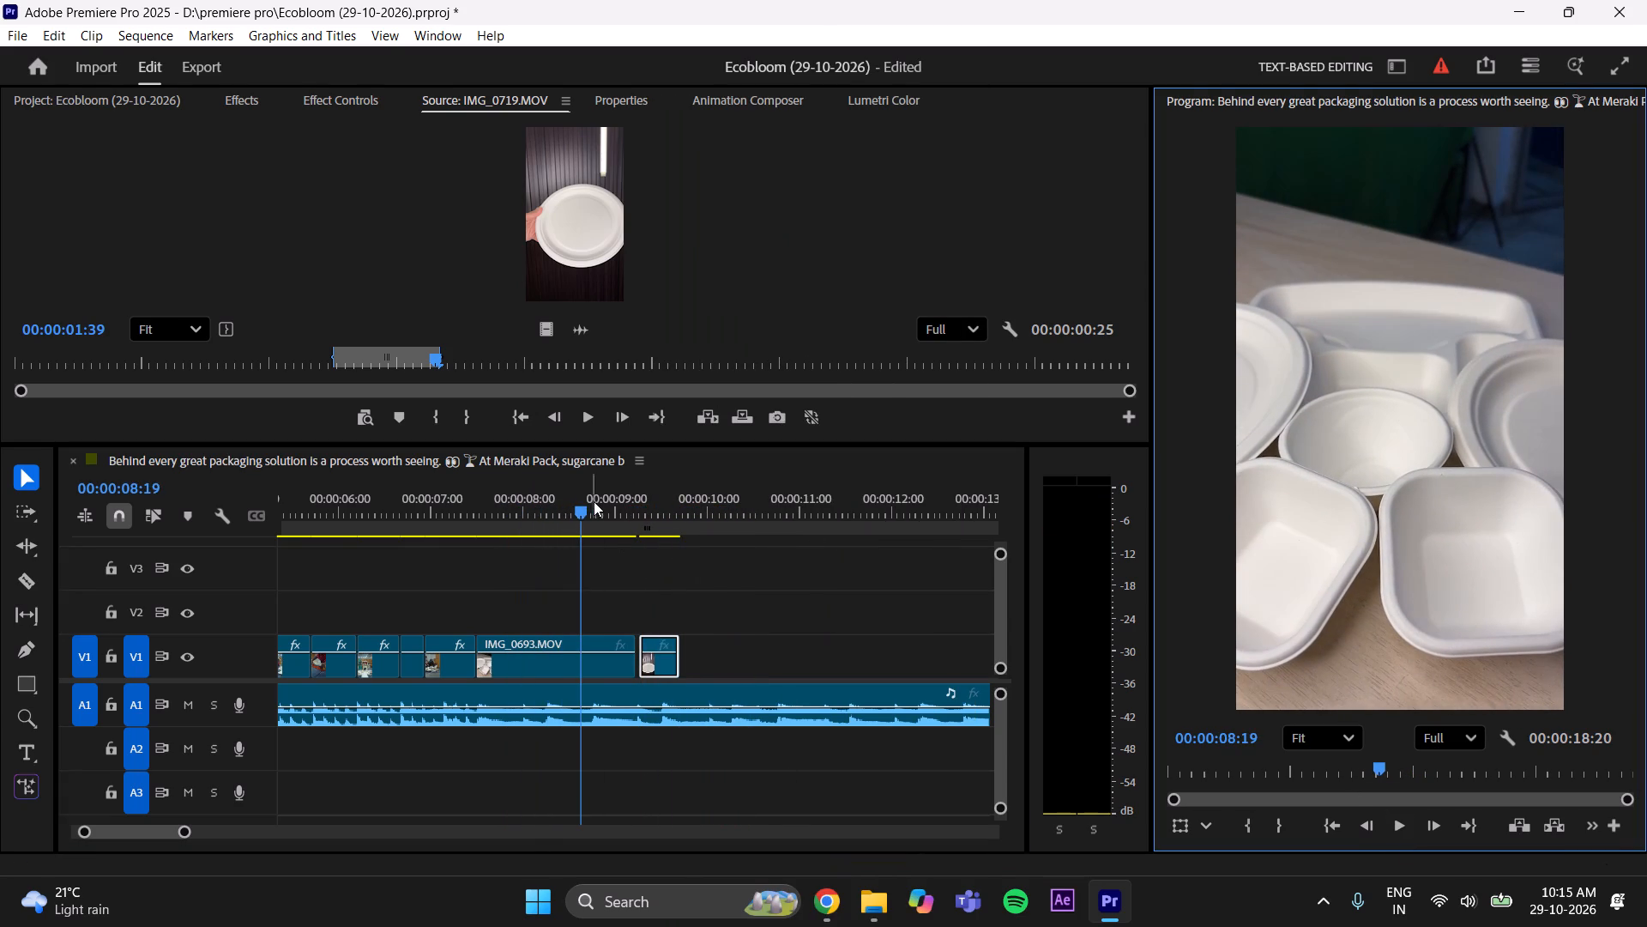
pyautogui.moveTo(582, 502); pyautogui.dragTo(433, 558)
pyautogui.click(1405, 824)
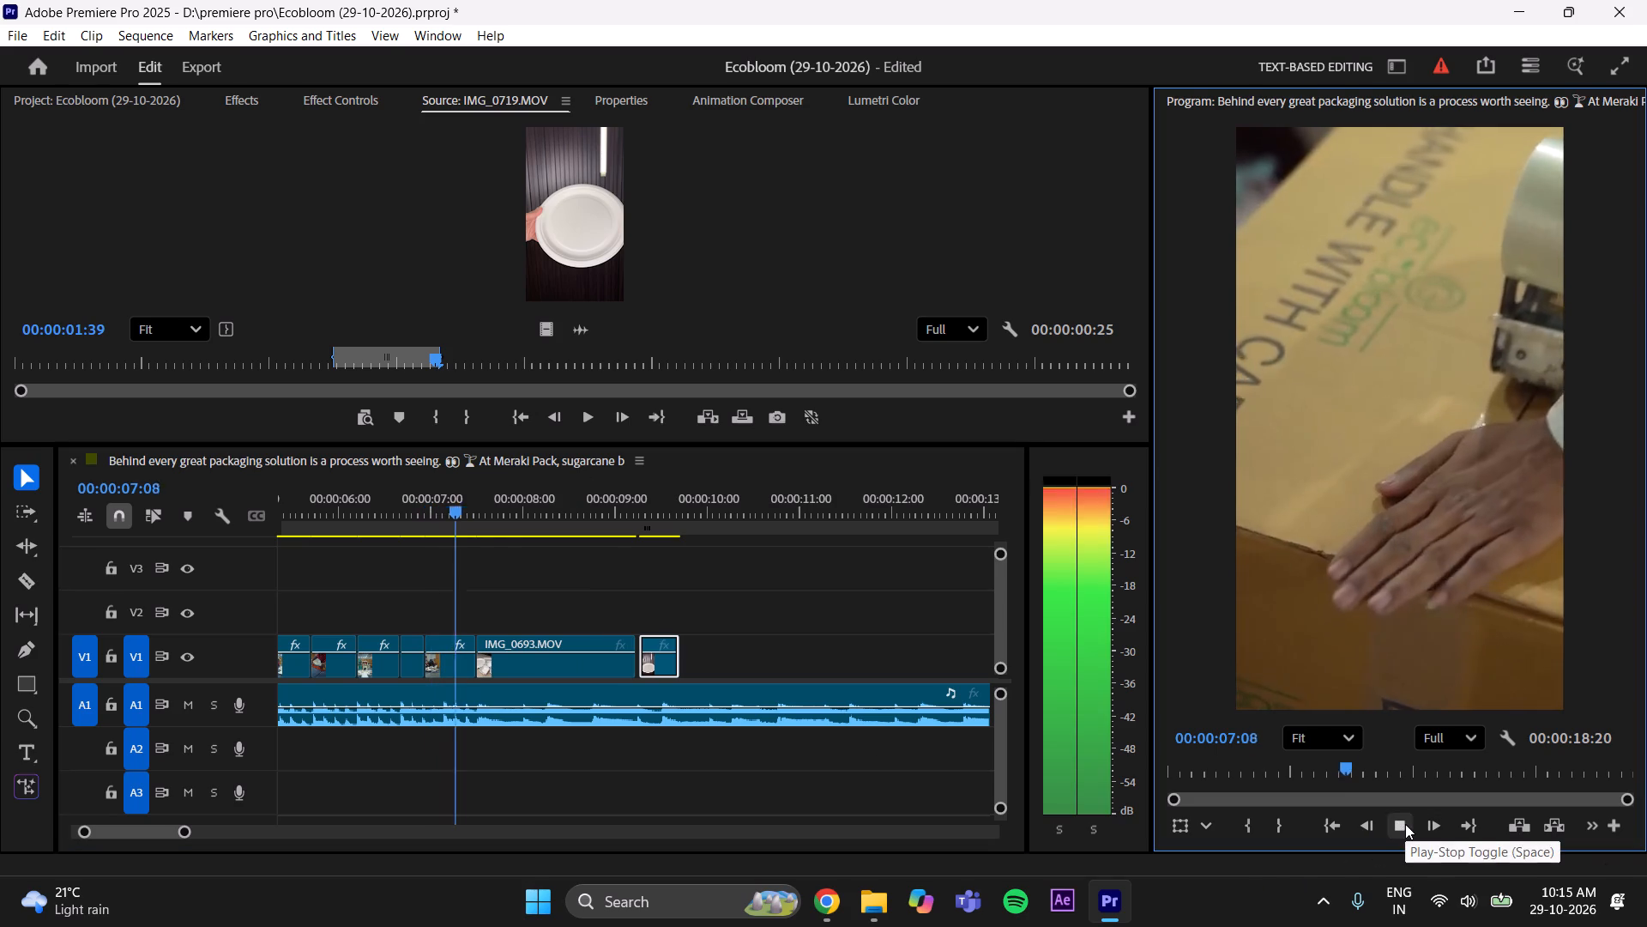
pyautogui.click(1405, 824)
pyautogui.moveTo(571, 507); pyautogui.dragTo(520, 542)
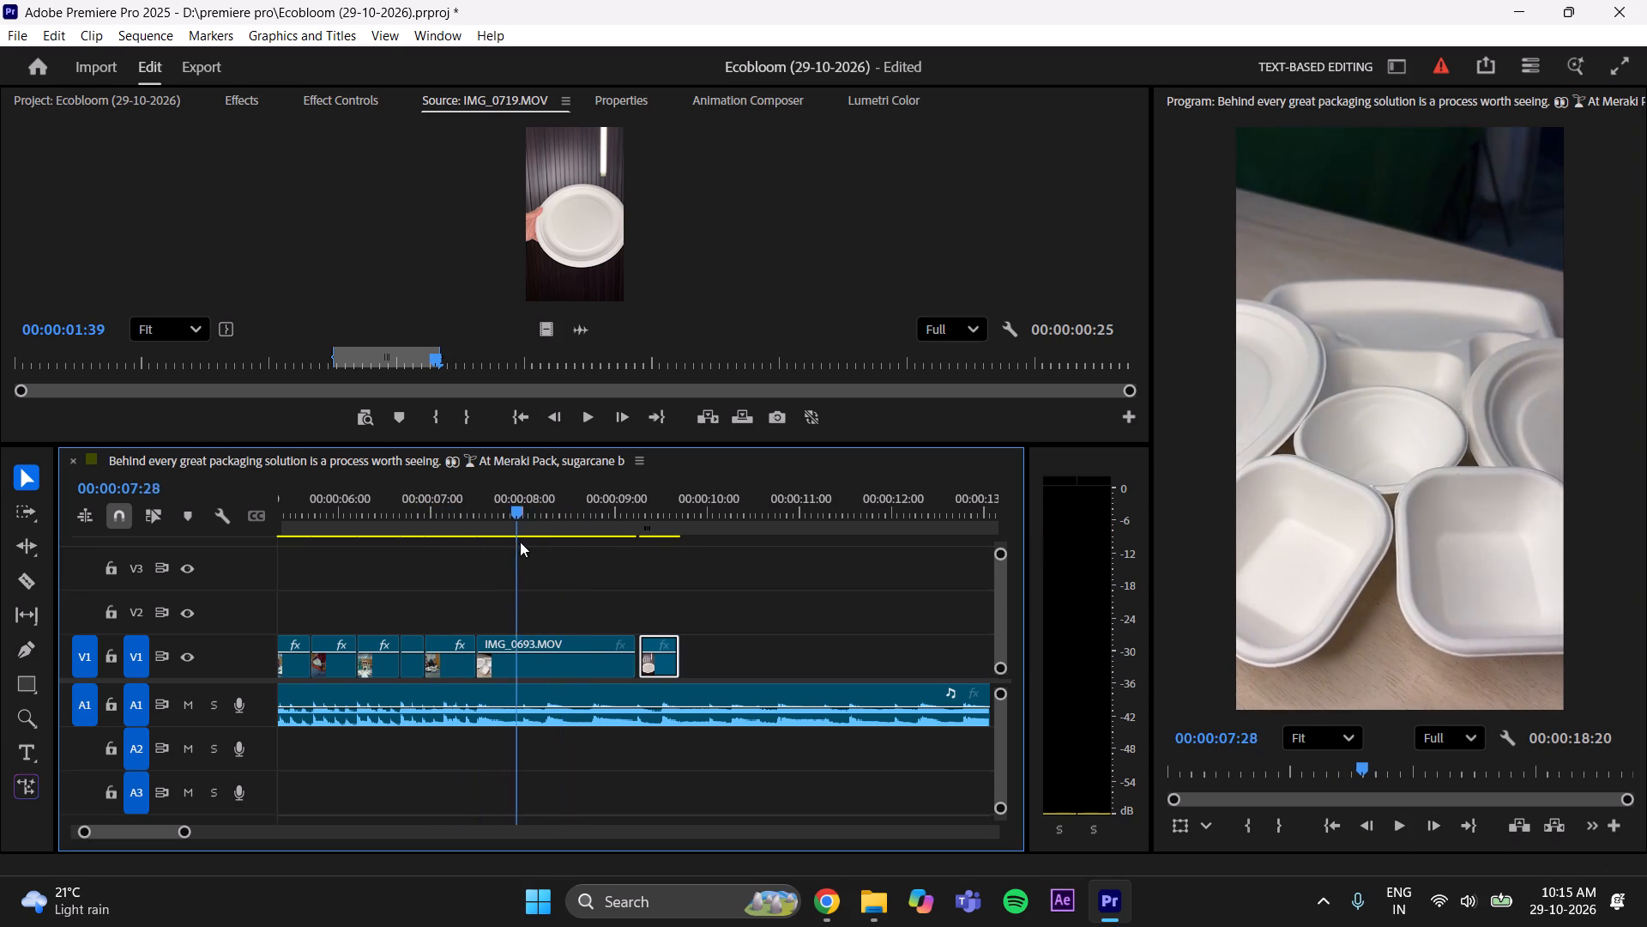
pyautogui.moveTo(520, 542); pyautogui.dragTo(524, 548)
pyautogui.click(1399, 821)
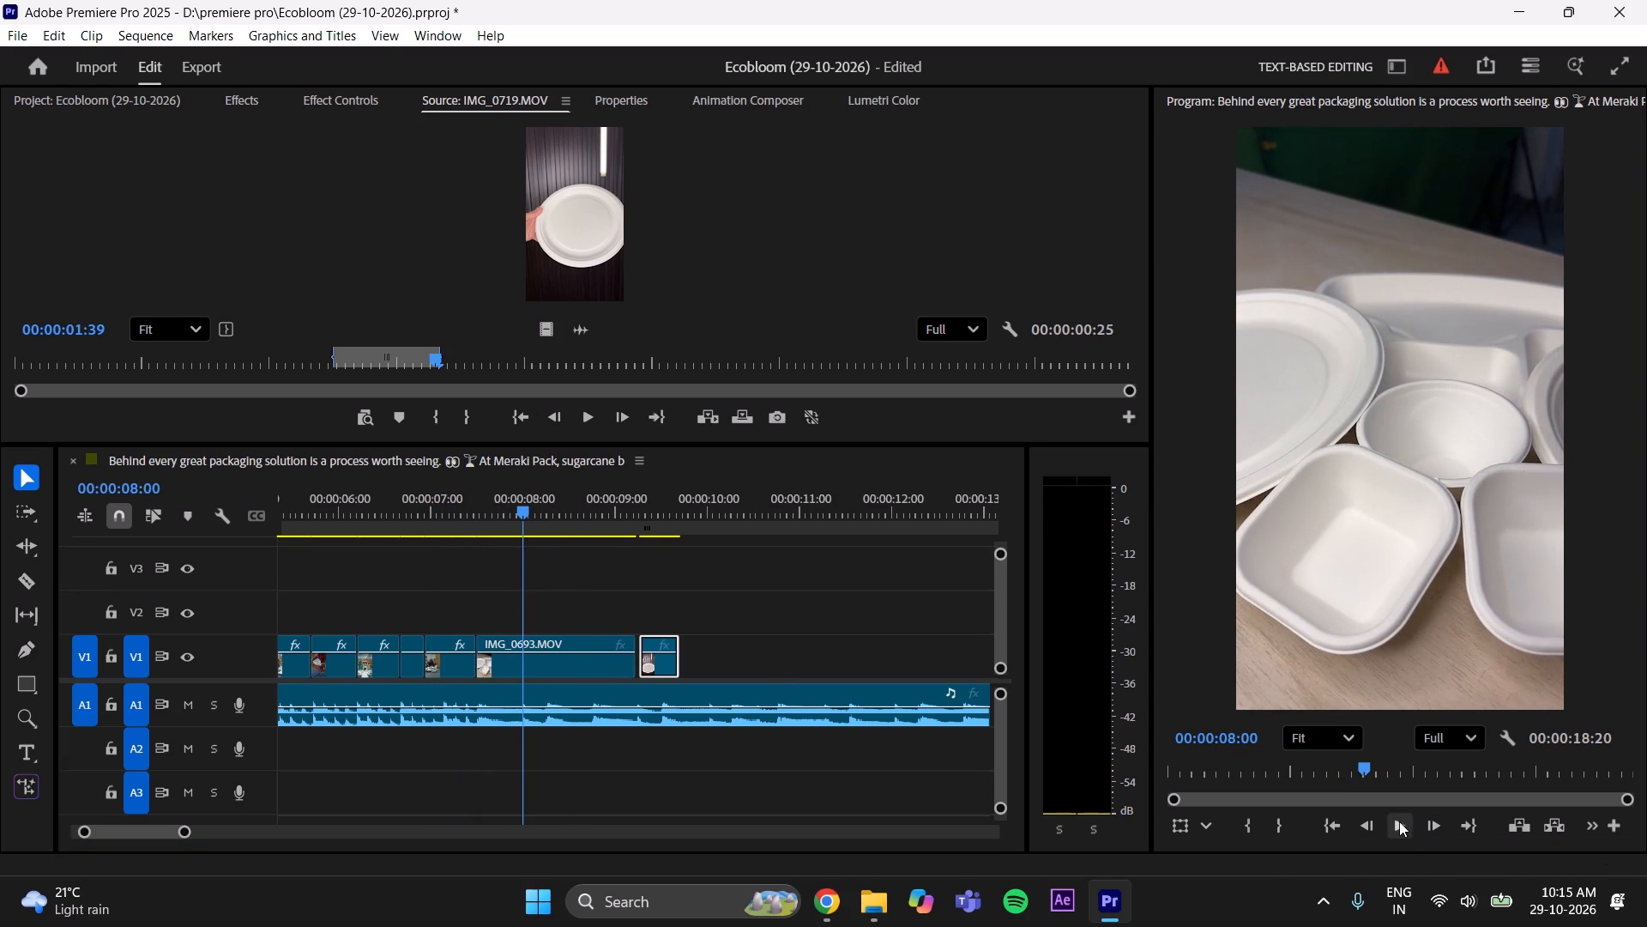
pyautogui.click(1399, 821)
pyautogui.moveTo(544, 497); pyautogui.dragTo(524, 512)
# Using V2 temporarily, shift IMG_0693.MOV earlier, trim it to run from the carton-taping clip's end to 00:00:08:00, and return it to V1.
pyautogui.click(634, 662)
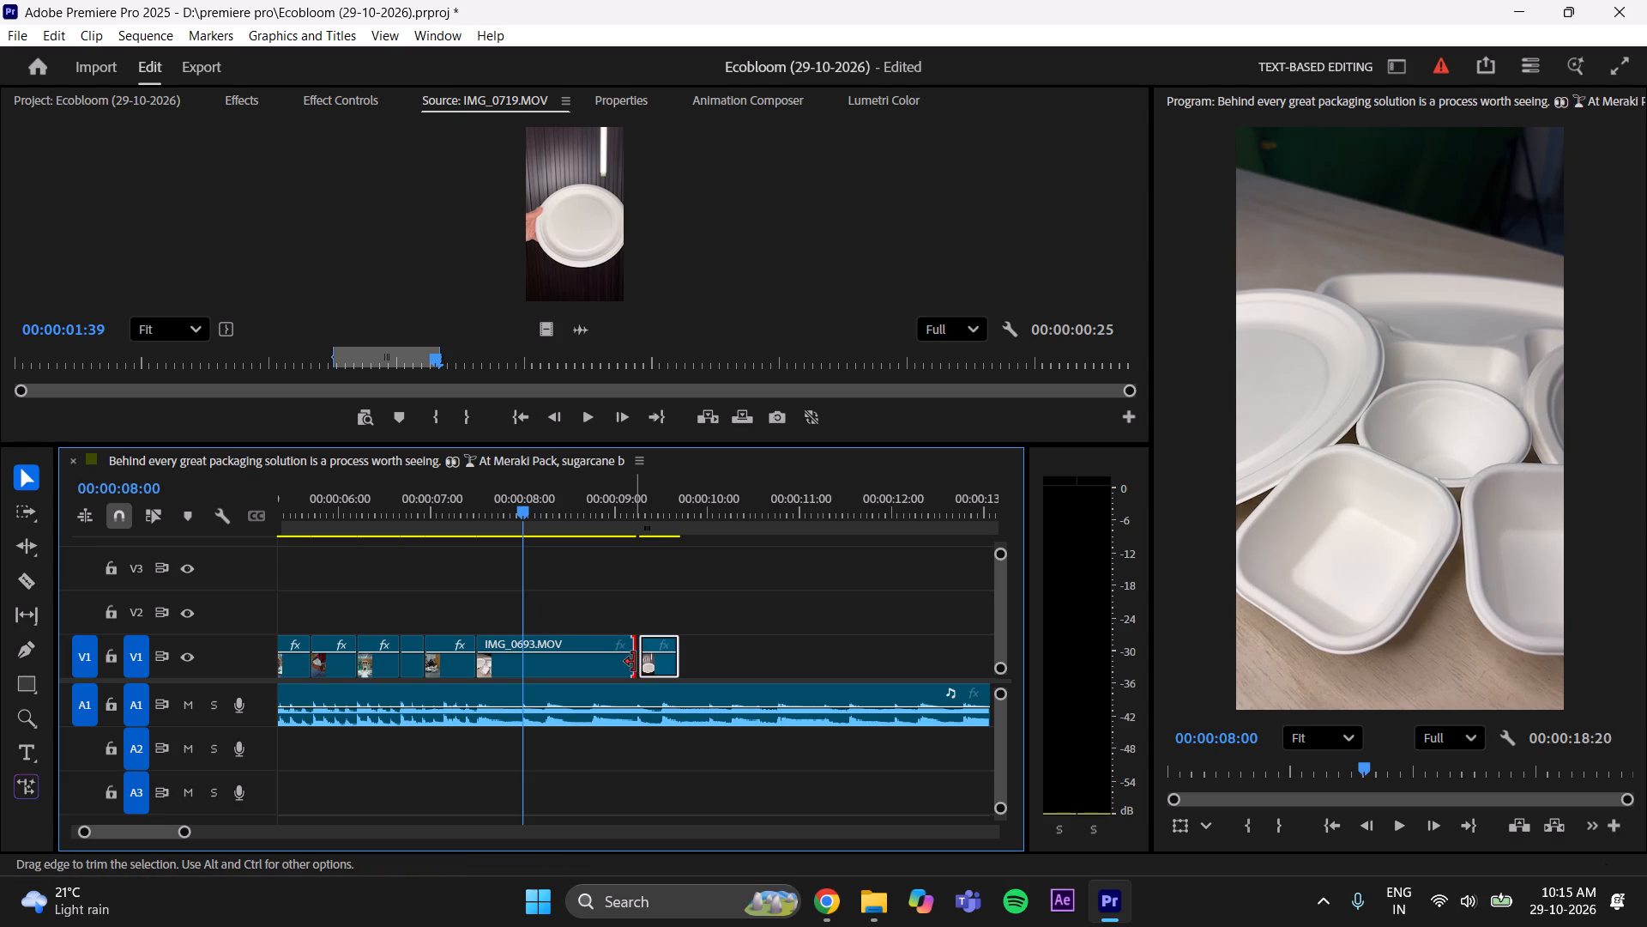
pyautogui.moveTo(543, 666); pyautogui.dragTo(502, 616)
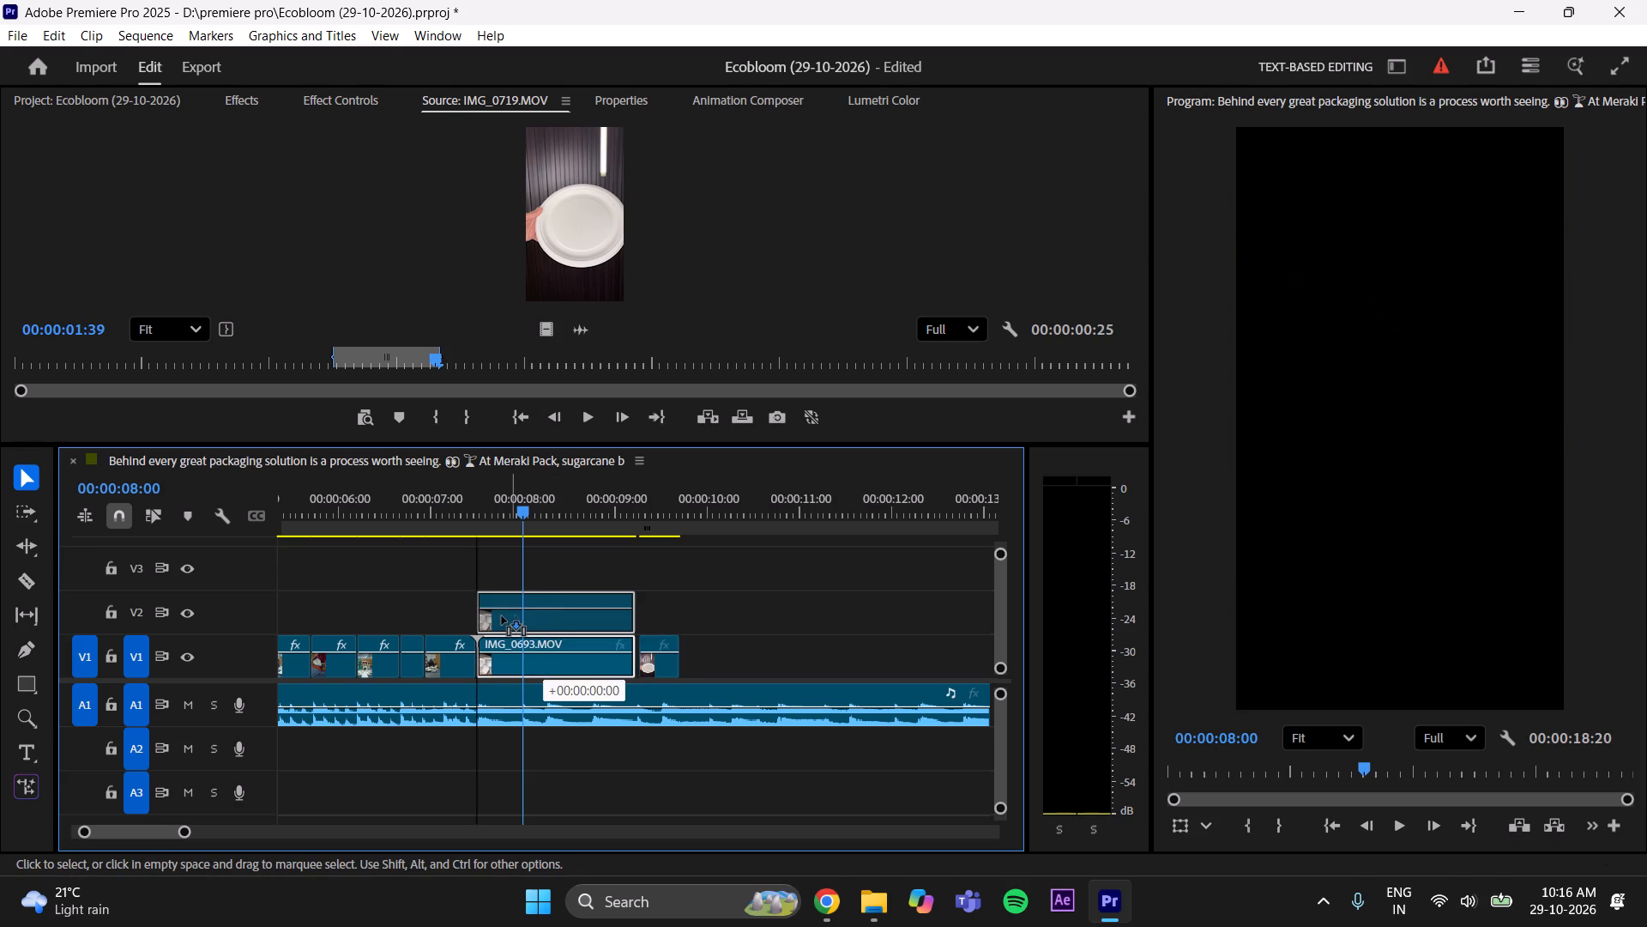
pyautogui.moveTo(502, 616); pyautogui.dragTo(498, 616)
pyautogui.moveTo(546, 620); pyautogui.dragTo(514, 617)
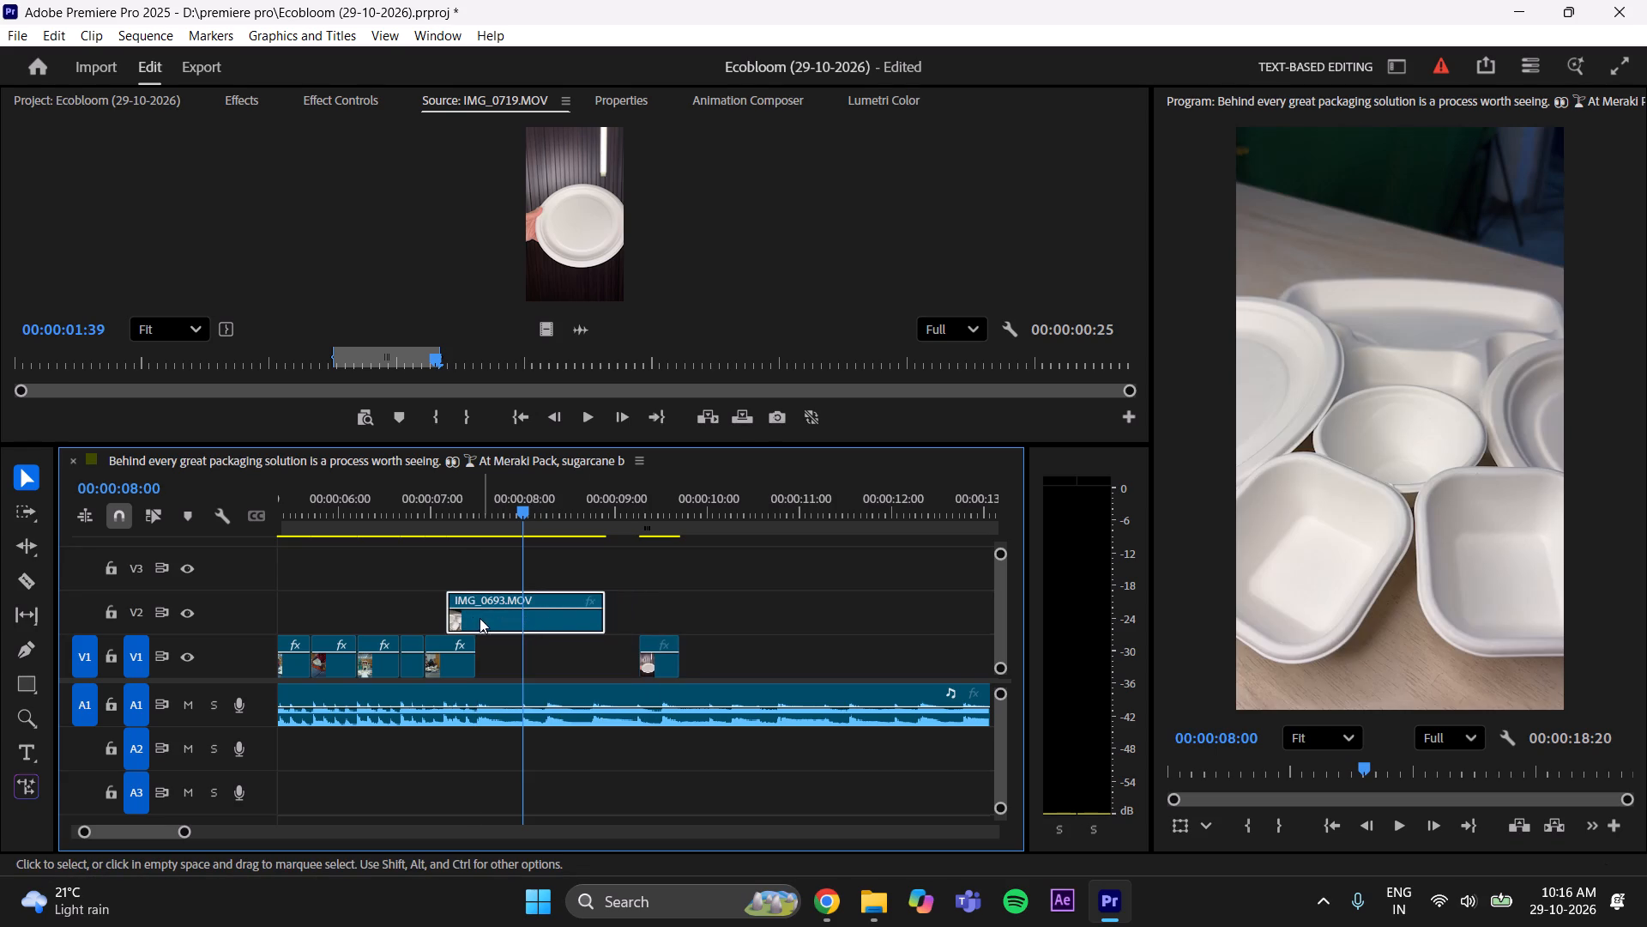
pyautogui.moveTo(447, 617); pyautogui.dragTo(473, 618)
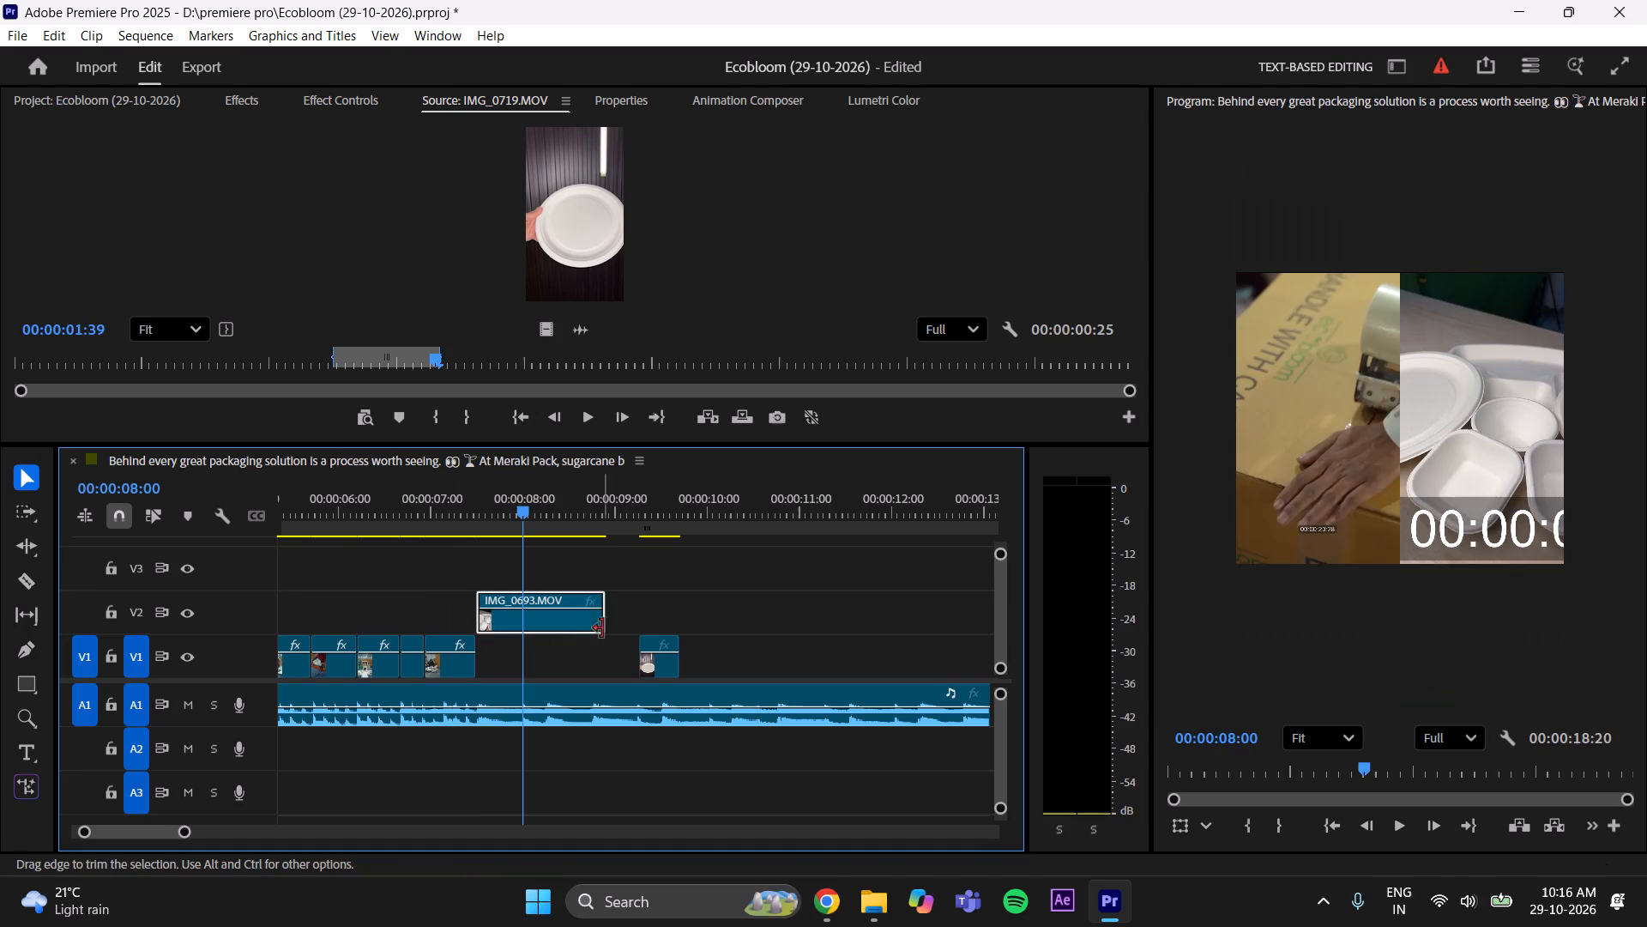
pyautogui.moveTo(607, 625); pyautogui.dragTo(579, 627)
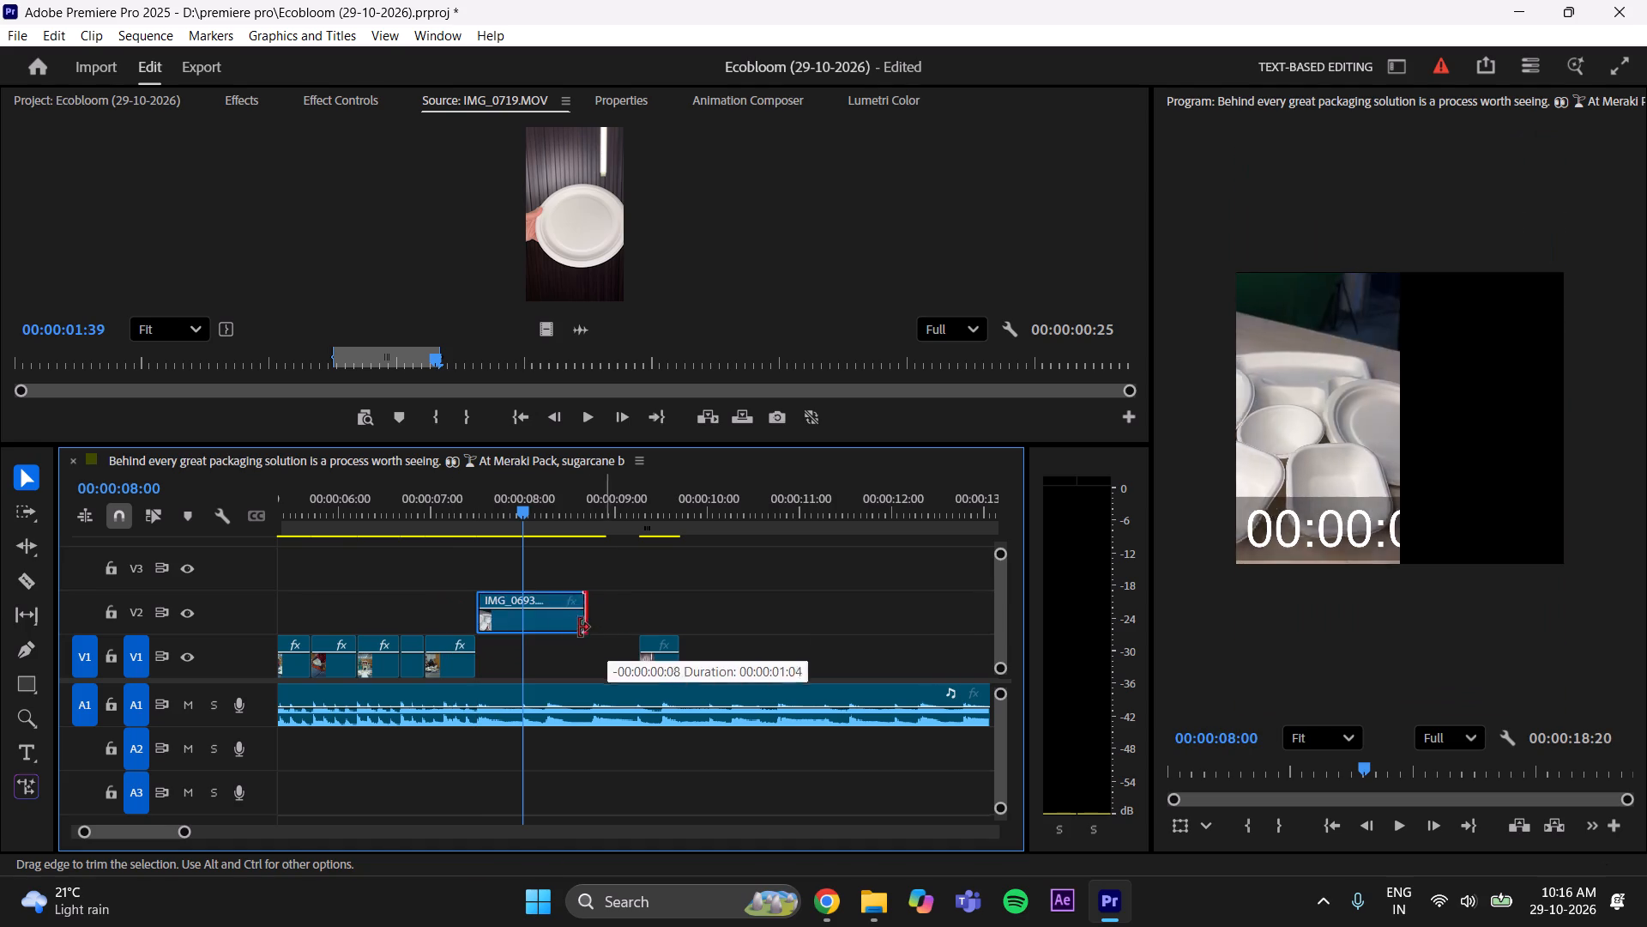
pyautogui.moveTo(579, 627); pyautogui.dragTo(530, 631)
pyautogui.moveTo(500, 626); pyautogui.dragTo(504, 647)
pyautogui.click(579, 630)
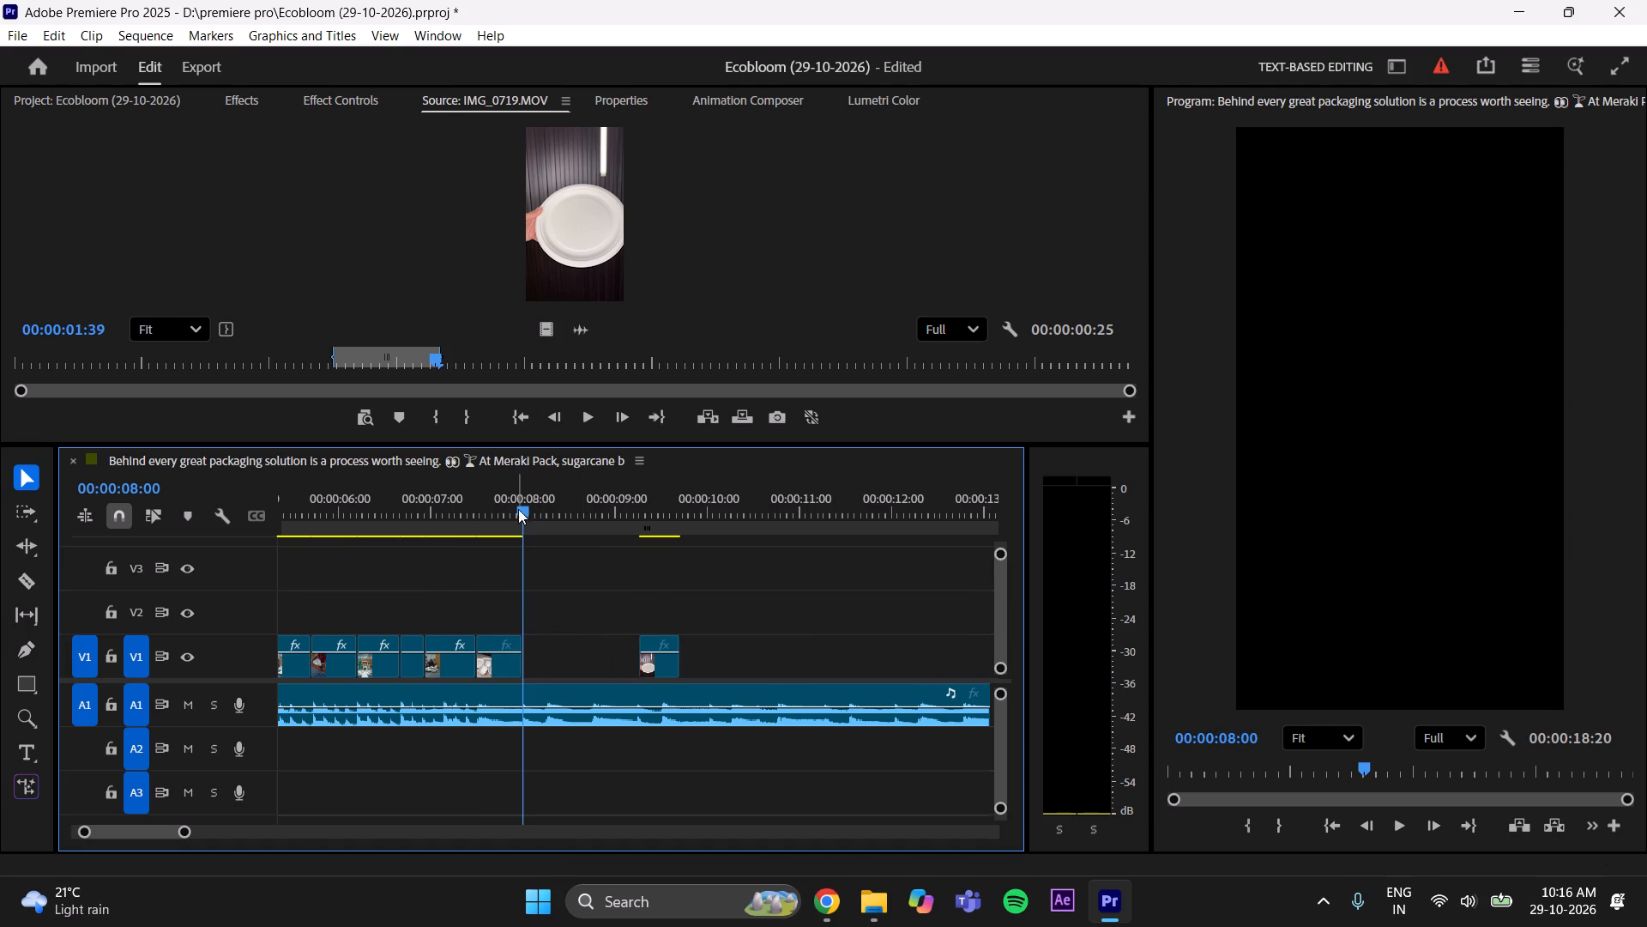
# Play back the carton-taping cut, the trimmed IMG_0693.MOV clip and the gap before the plate clip to check timing against the beats.
pyautogui.moveTo(517, 489); pyautogui.dragTo(459, 536)
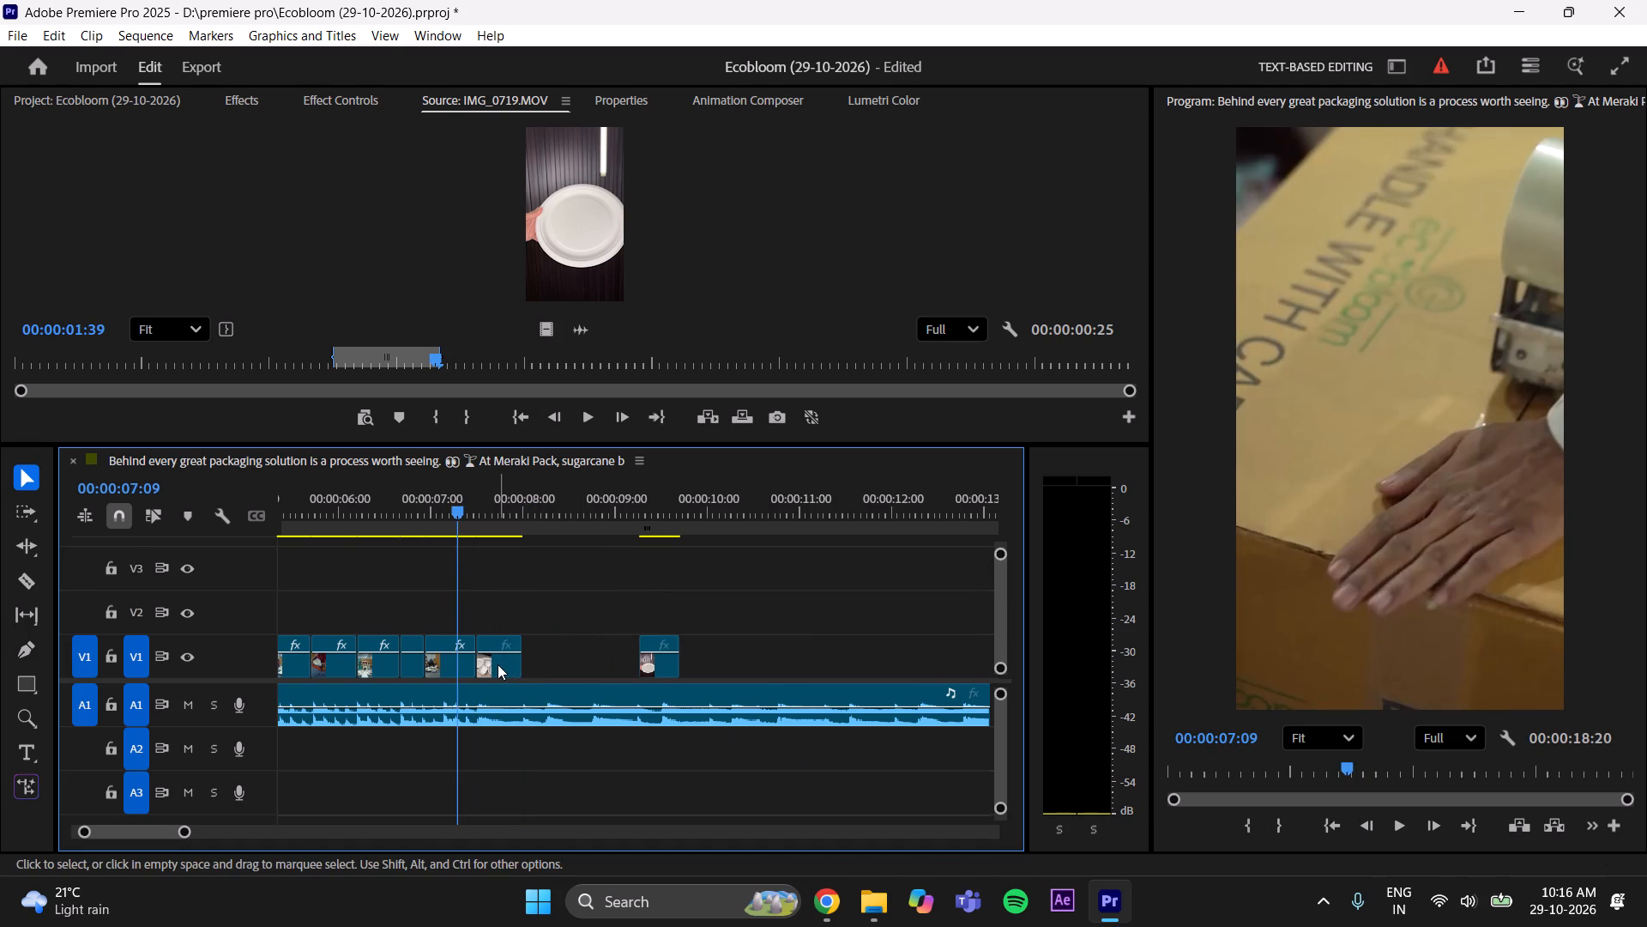
pyautogui.click(497, 664)
pyautogui.click(1403, 823)
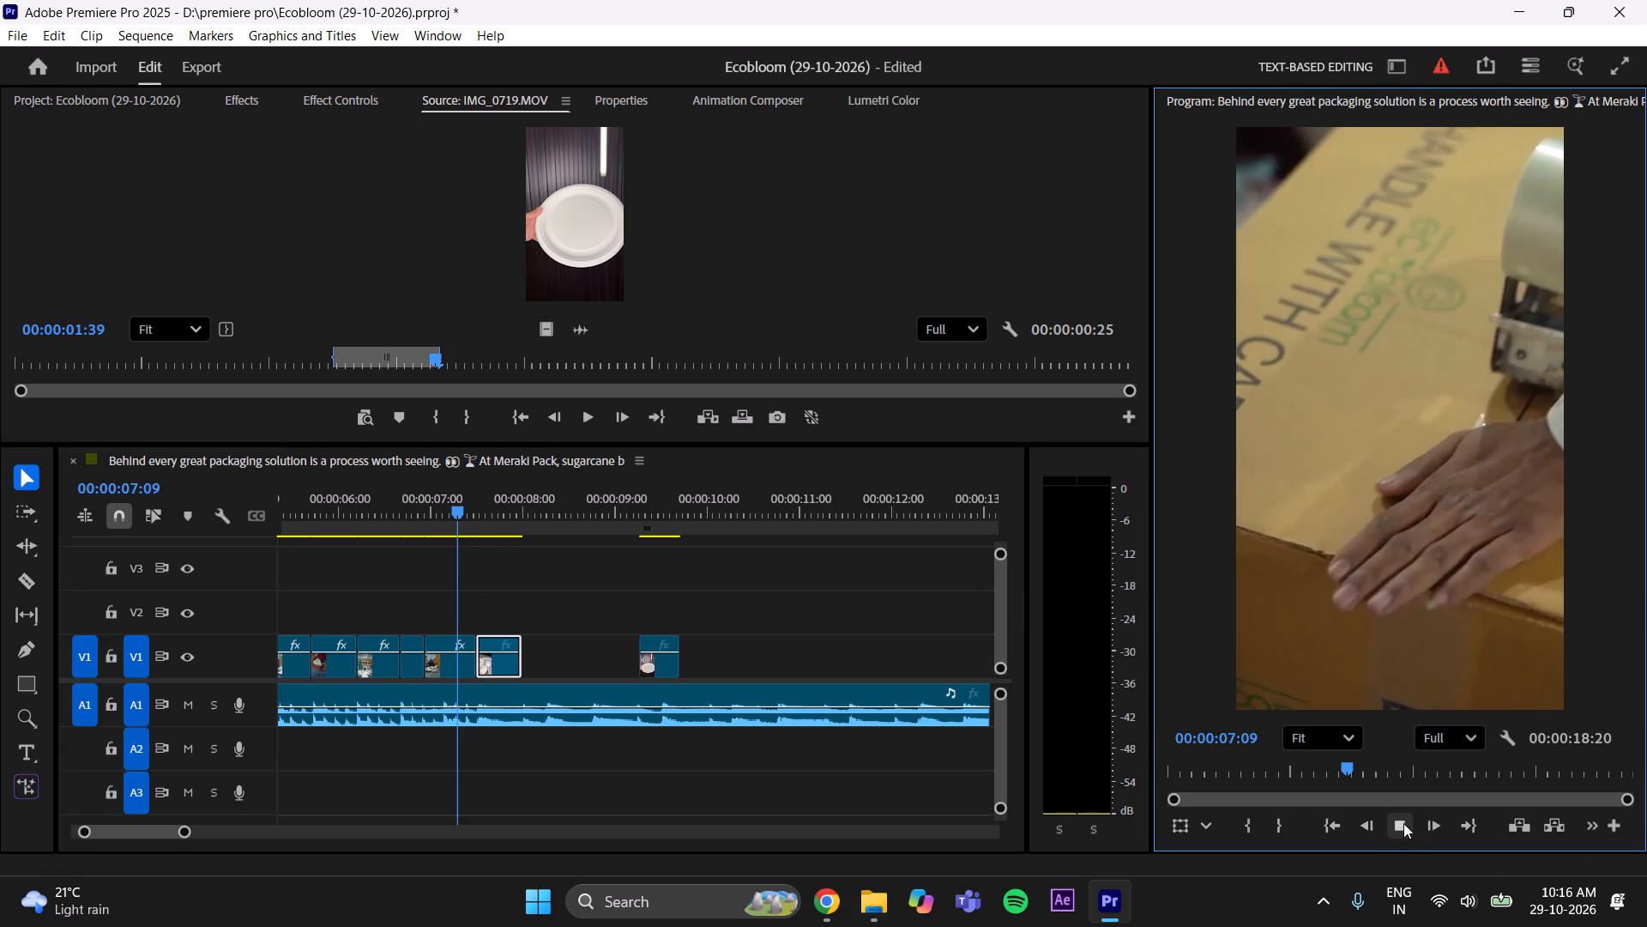
pyautogui.click(1401, 823)
pyautogui.moveTo(556, 512); pyautogui.dragTo(558, 512)
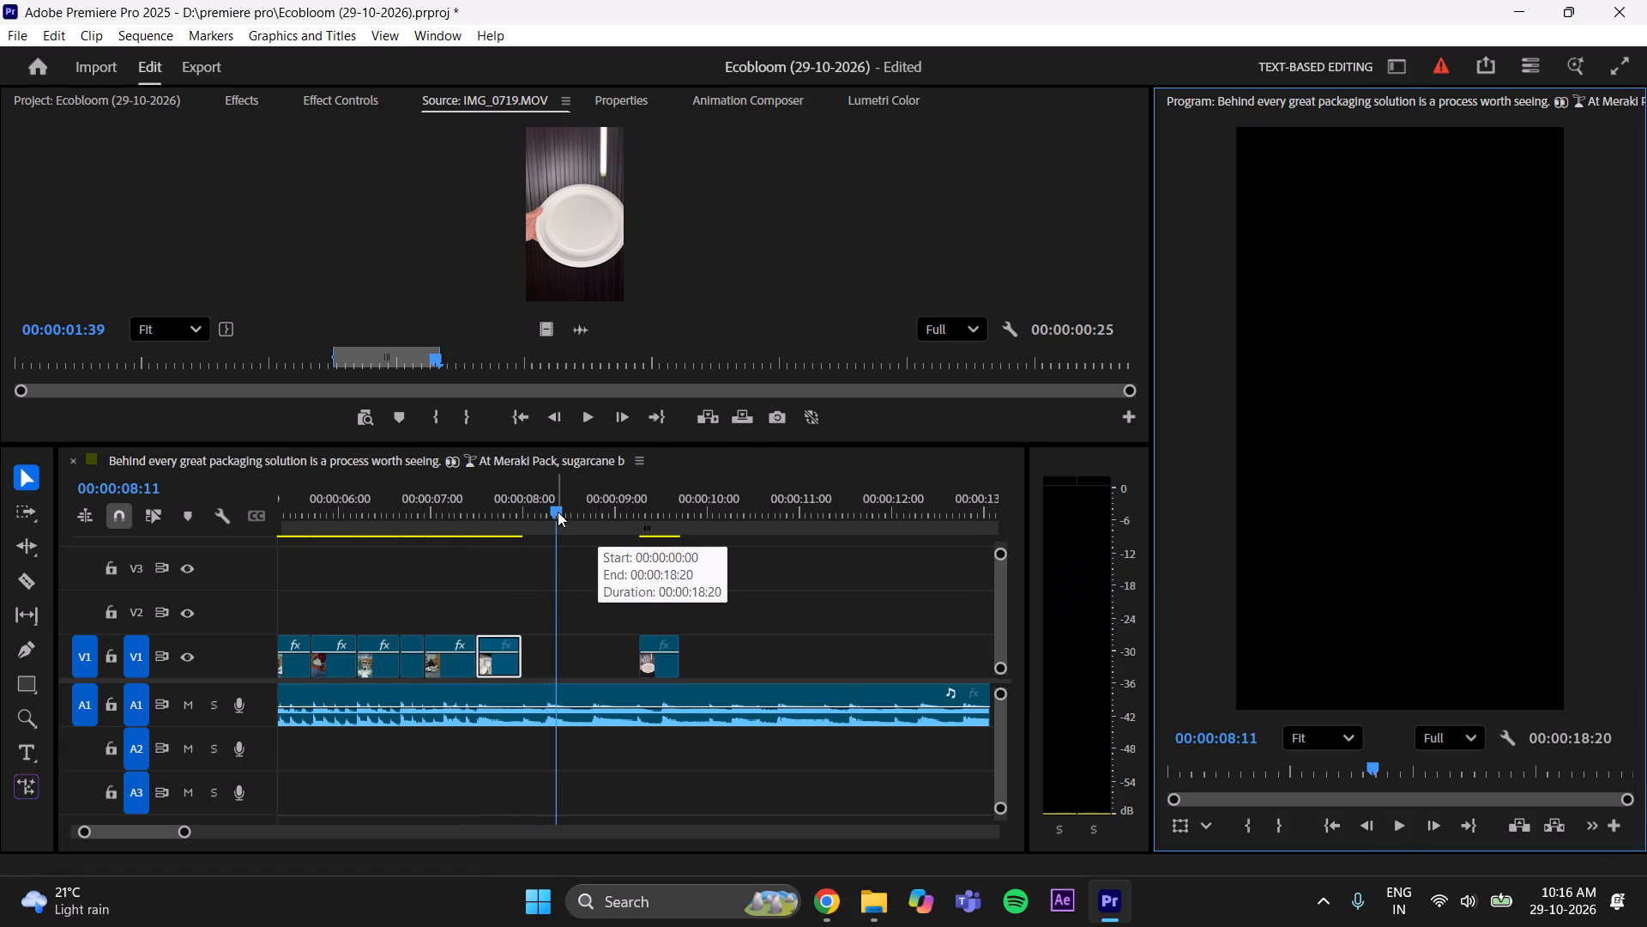
pyautogui.moveTo(558, 512); pyautogui.dragTo(466, 536)
pyautogui.click(1408, 822)
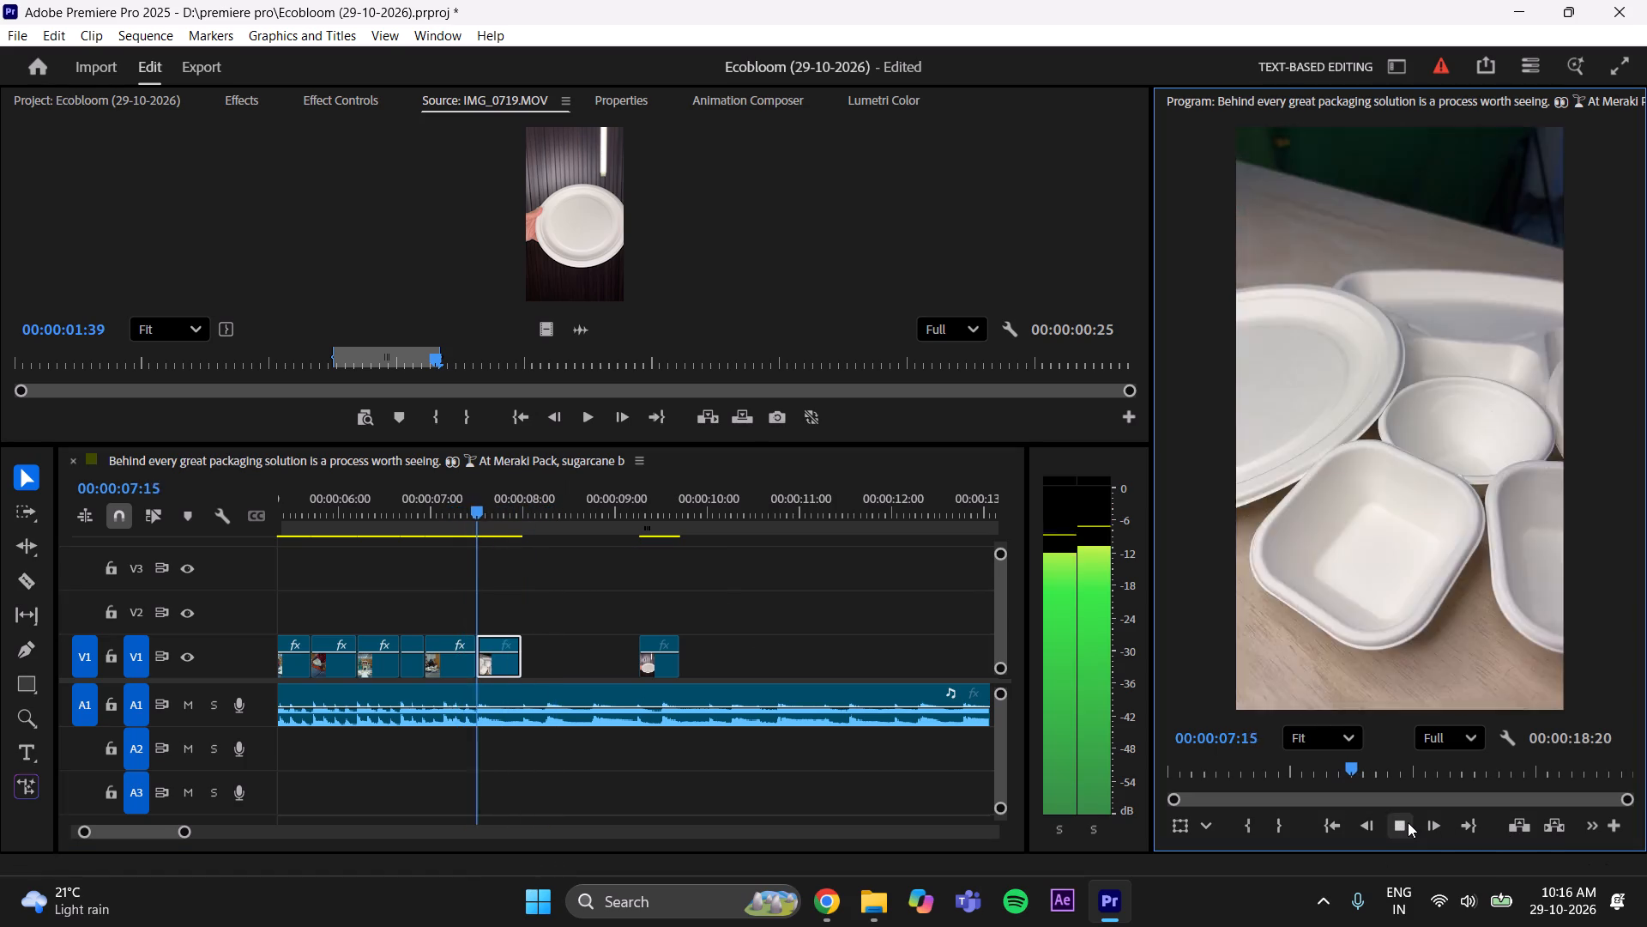
pyautogui.click(1408, 822)
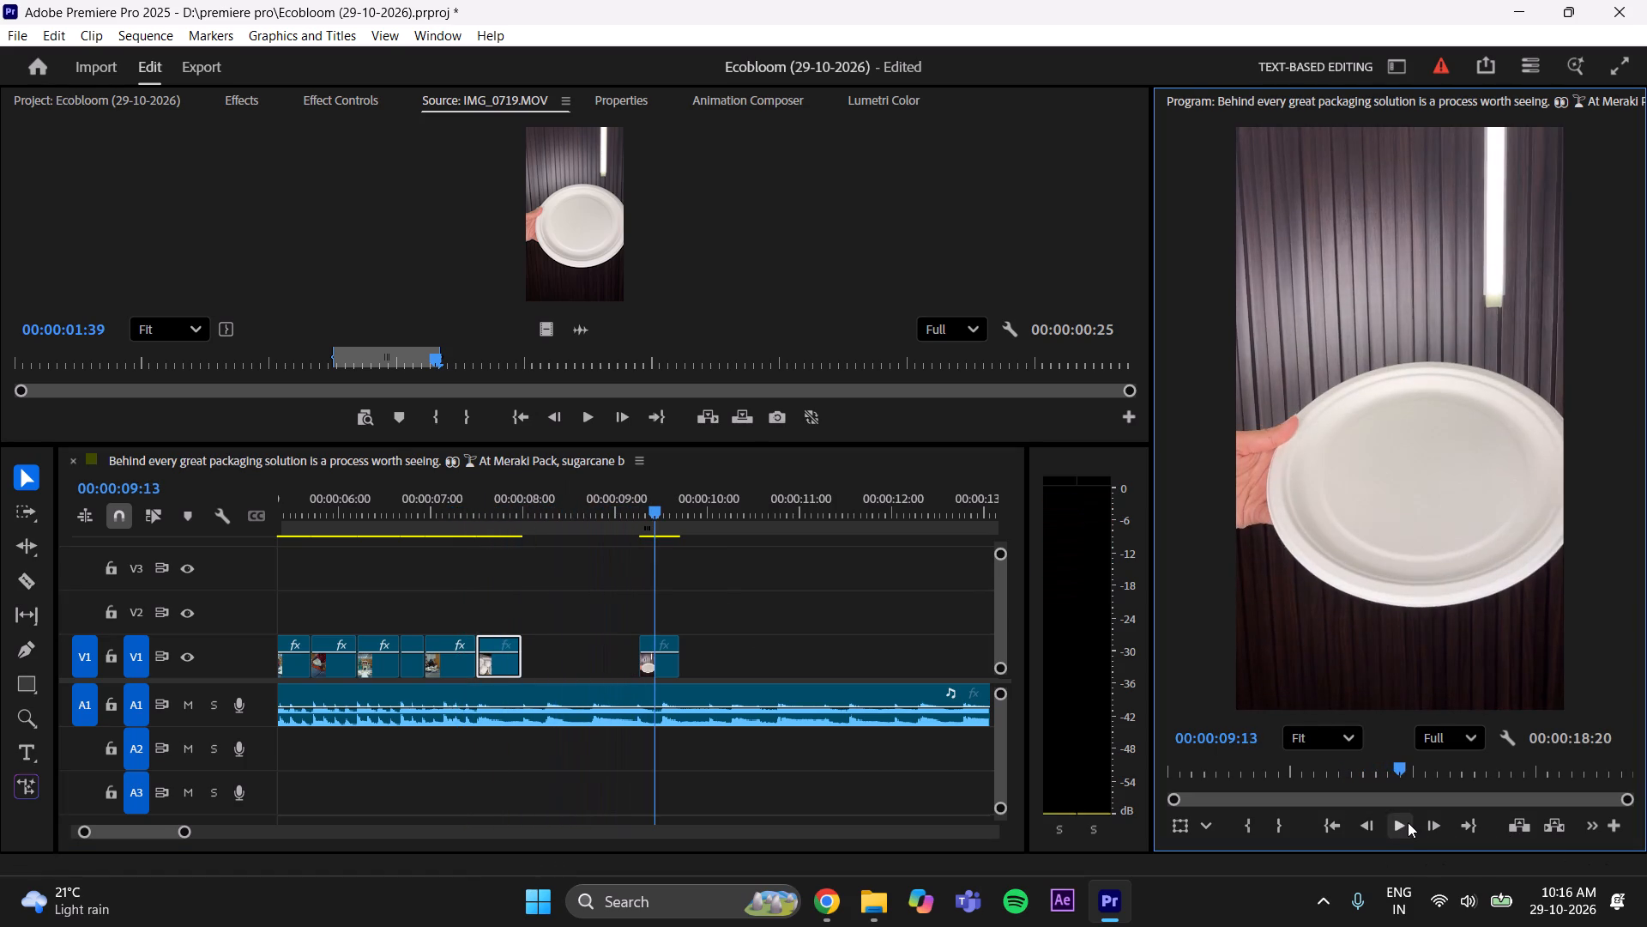
pyautogui.moveTo(655, 508); pyautogui.dragTo(637, 515)
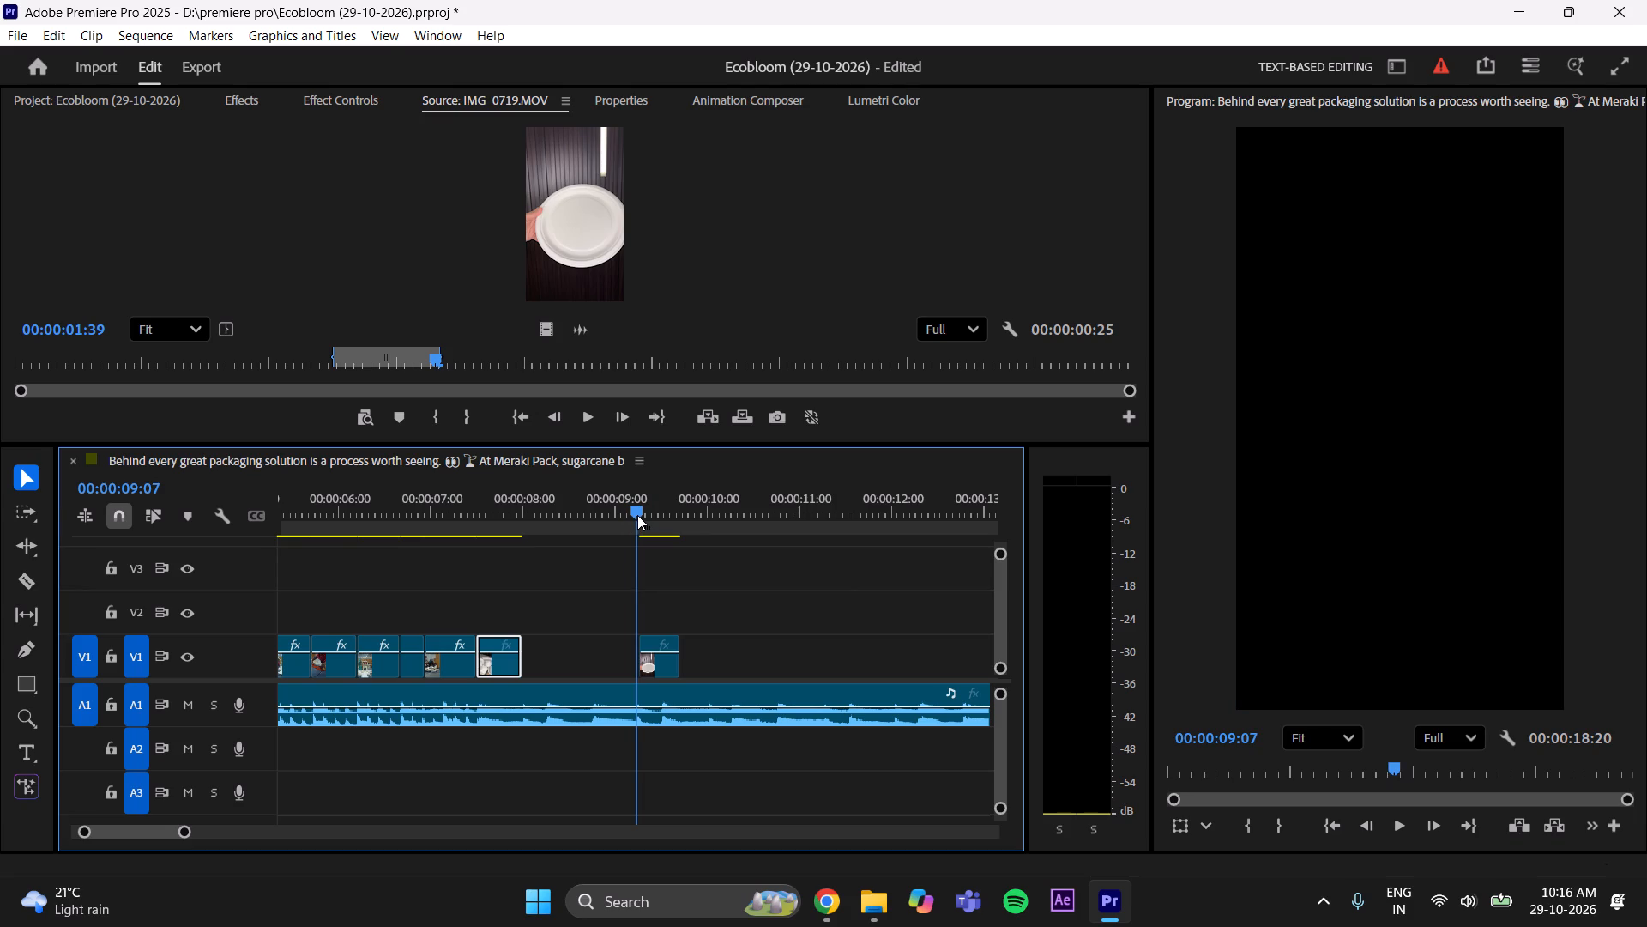
pyautogui.moveTo(637, 515); pyautogui.dragTo(437, 586)
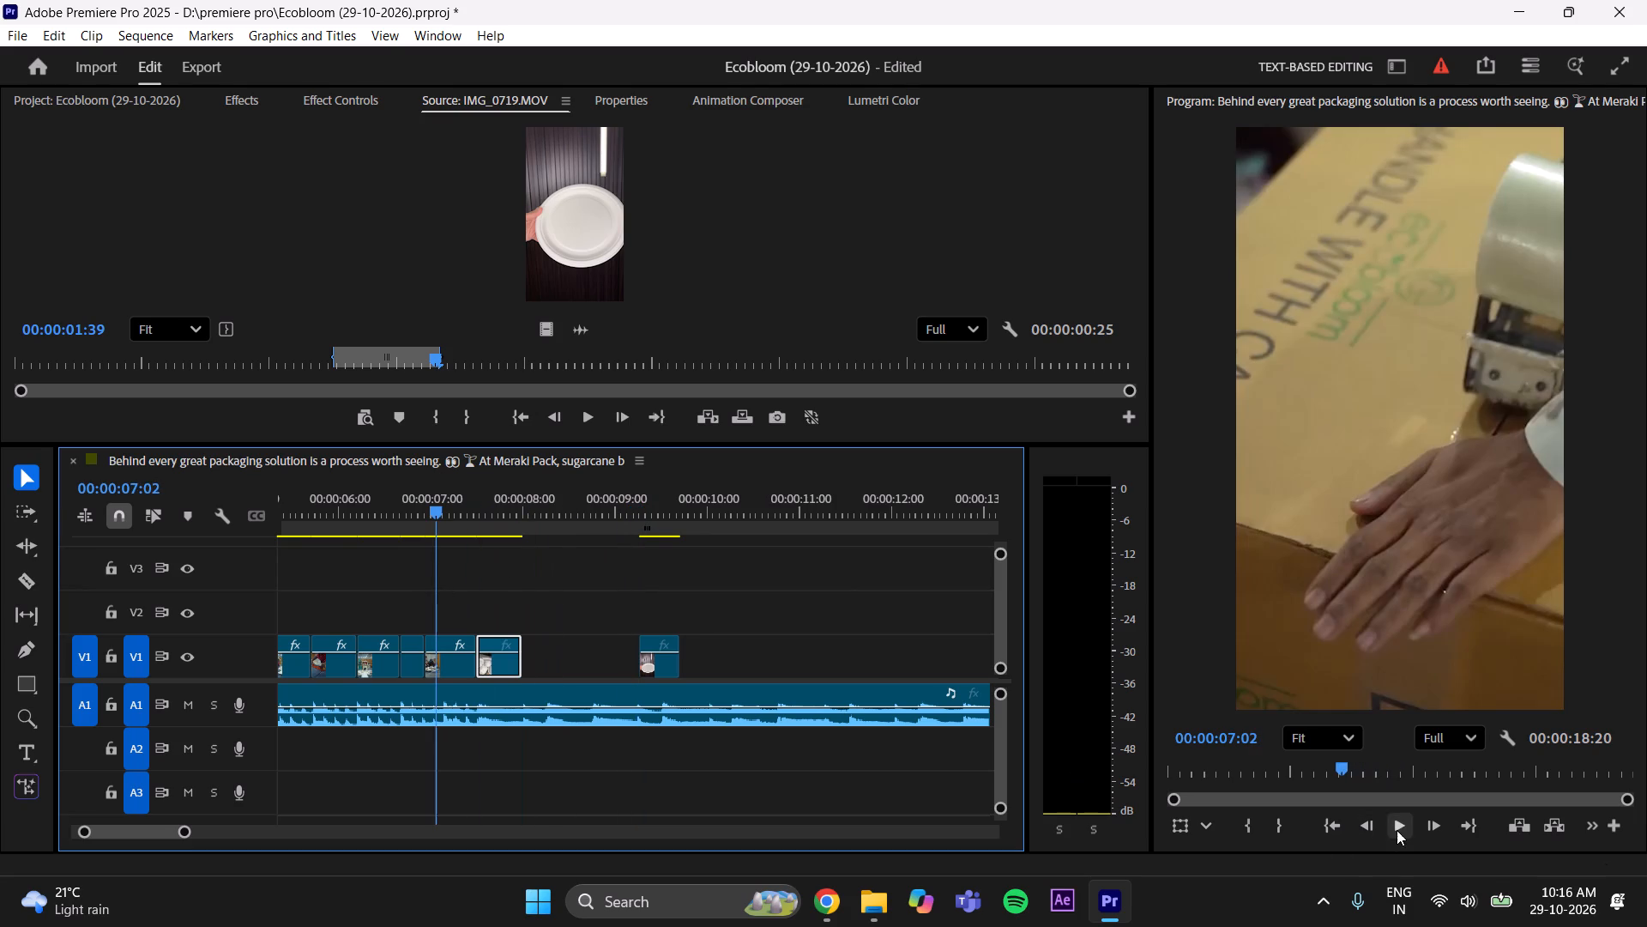
pyautogui.click(1397, 830)
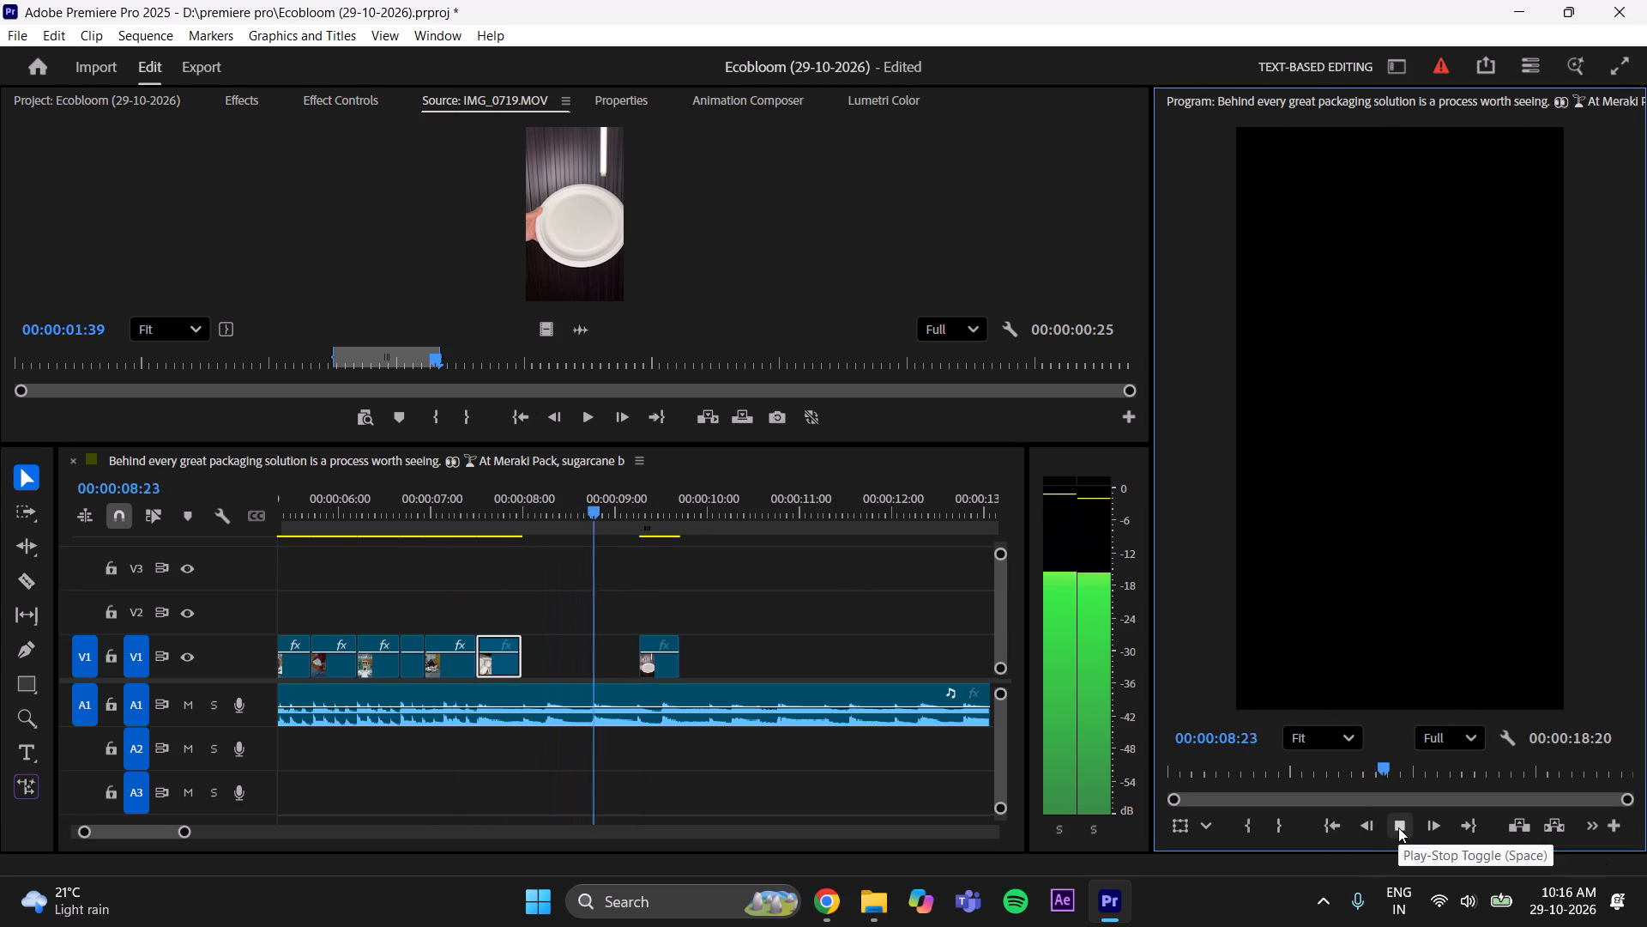
pyautogui.click(1398, 827)
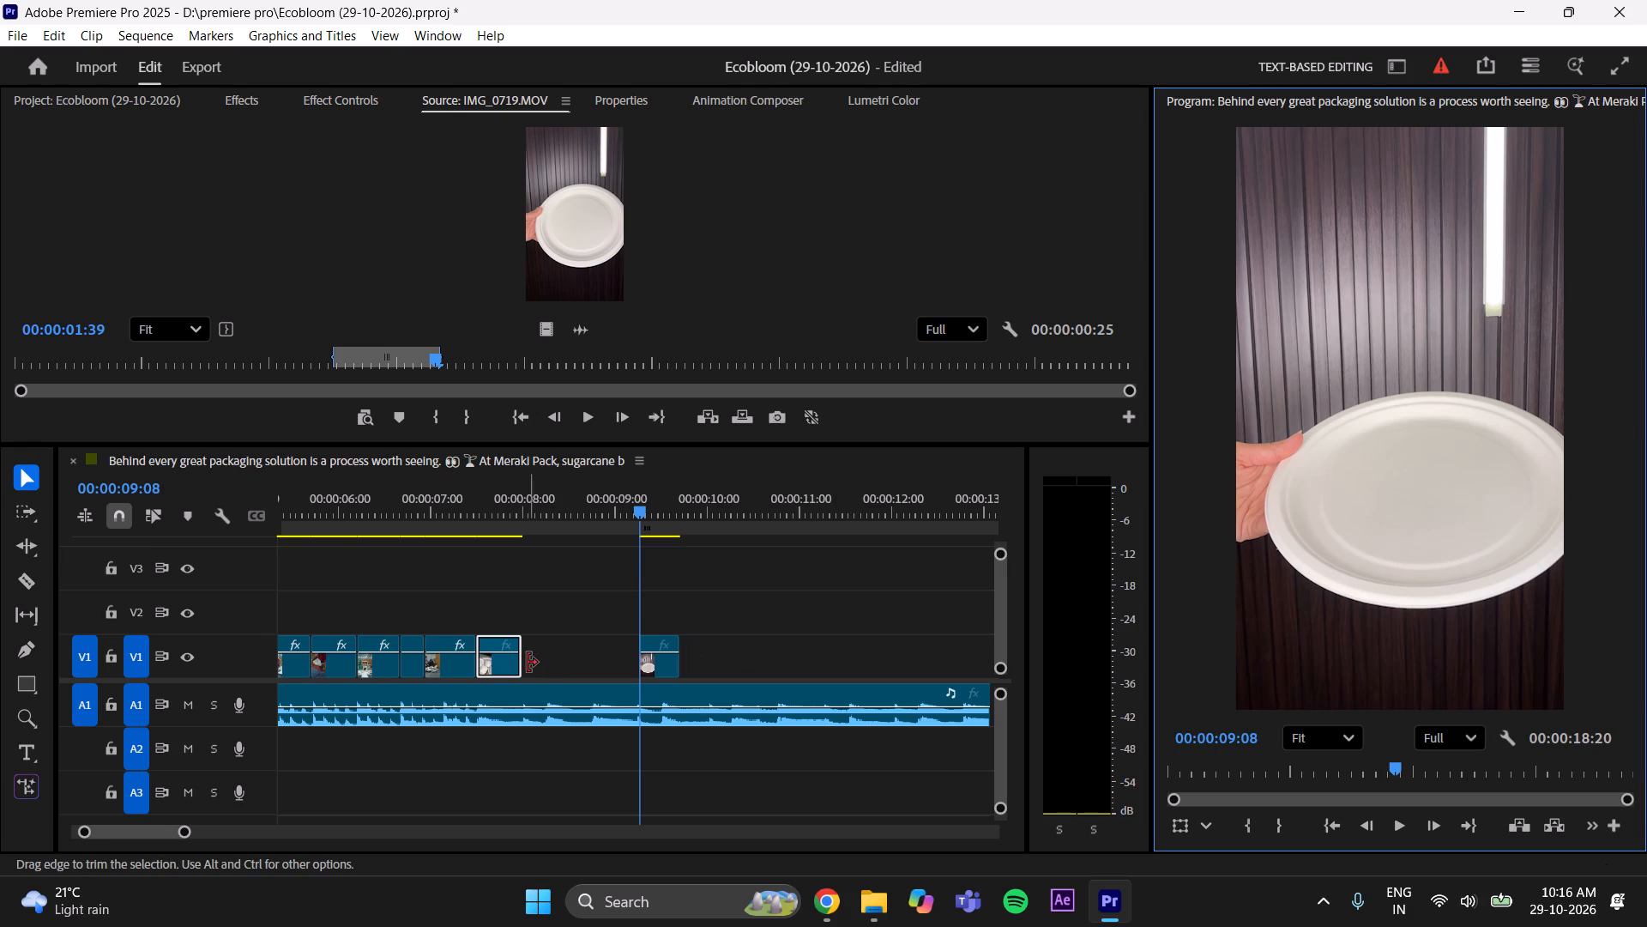
# Undo the shift, trim and track moves of IMG_0693.MOV, restoring the full-length clip on V1.
pyautogui.hotkey('ctrl', 'z')
pyautogui.hotkey('ctrl', 'z')
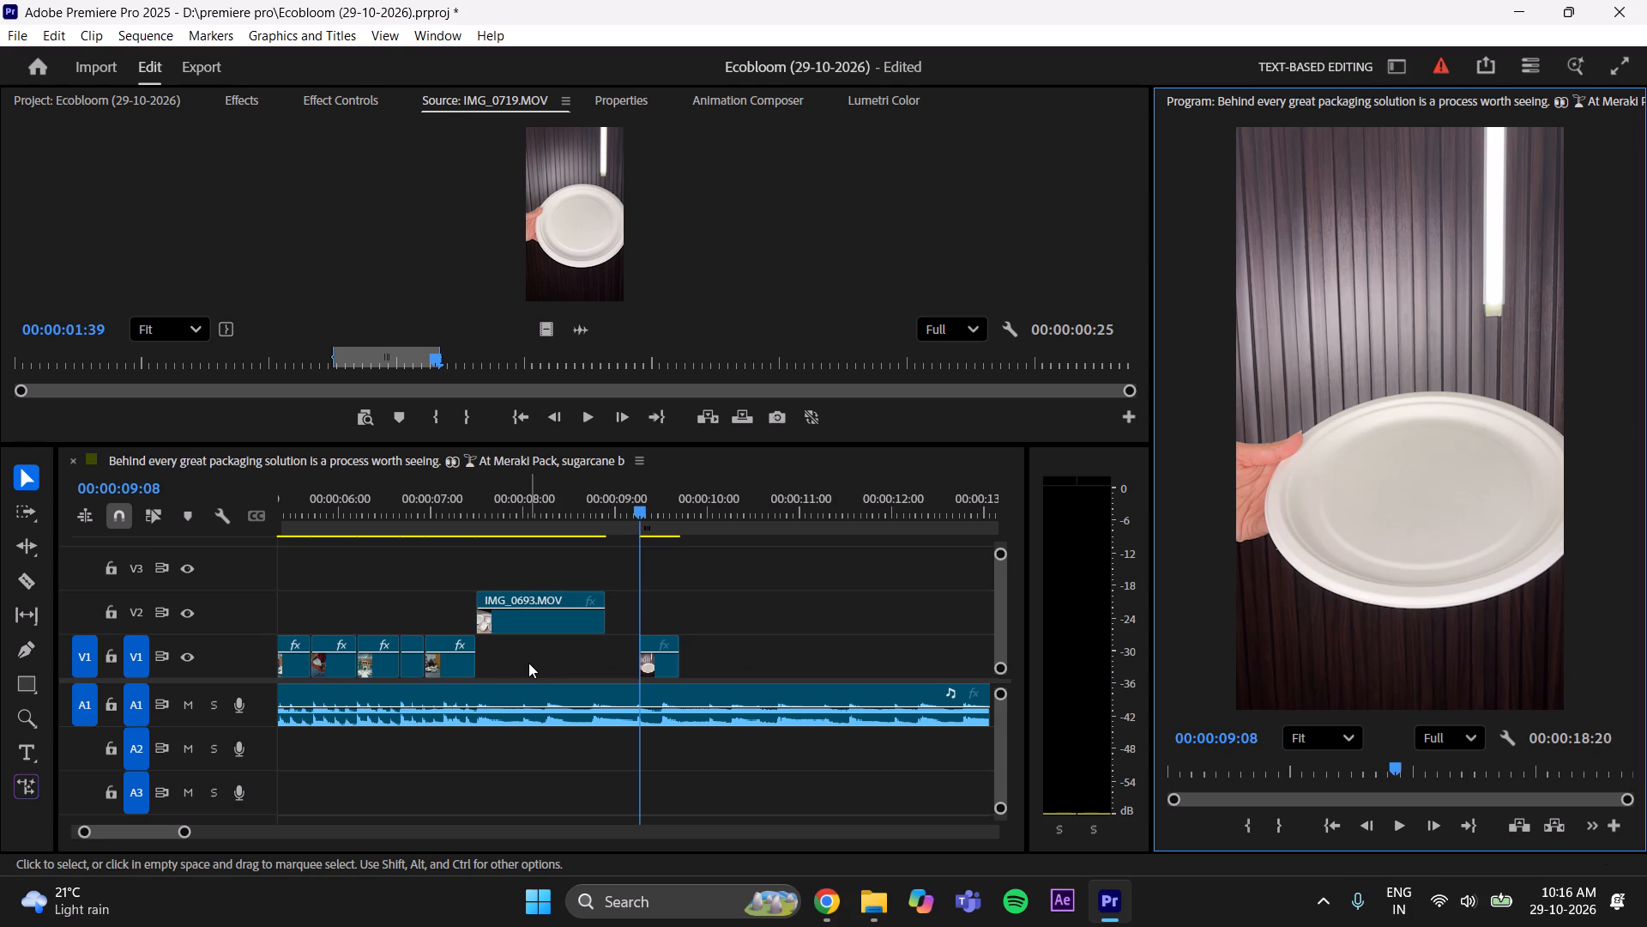
pyautogui.hotkey('ctrl', 'z')
pyautogui.hotkey('ctrl', 'z')
pyautogui.hotkey('ctrl', 'z')
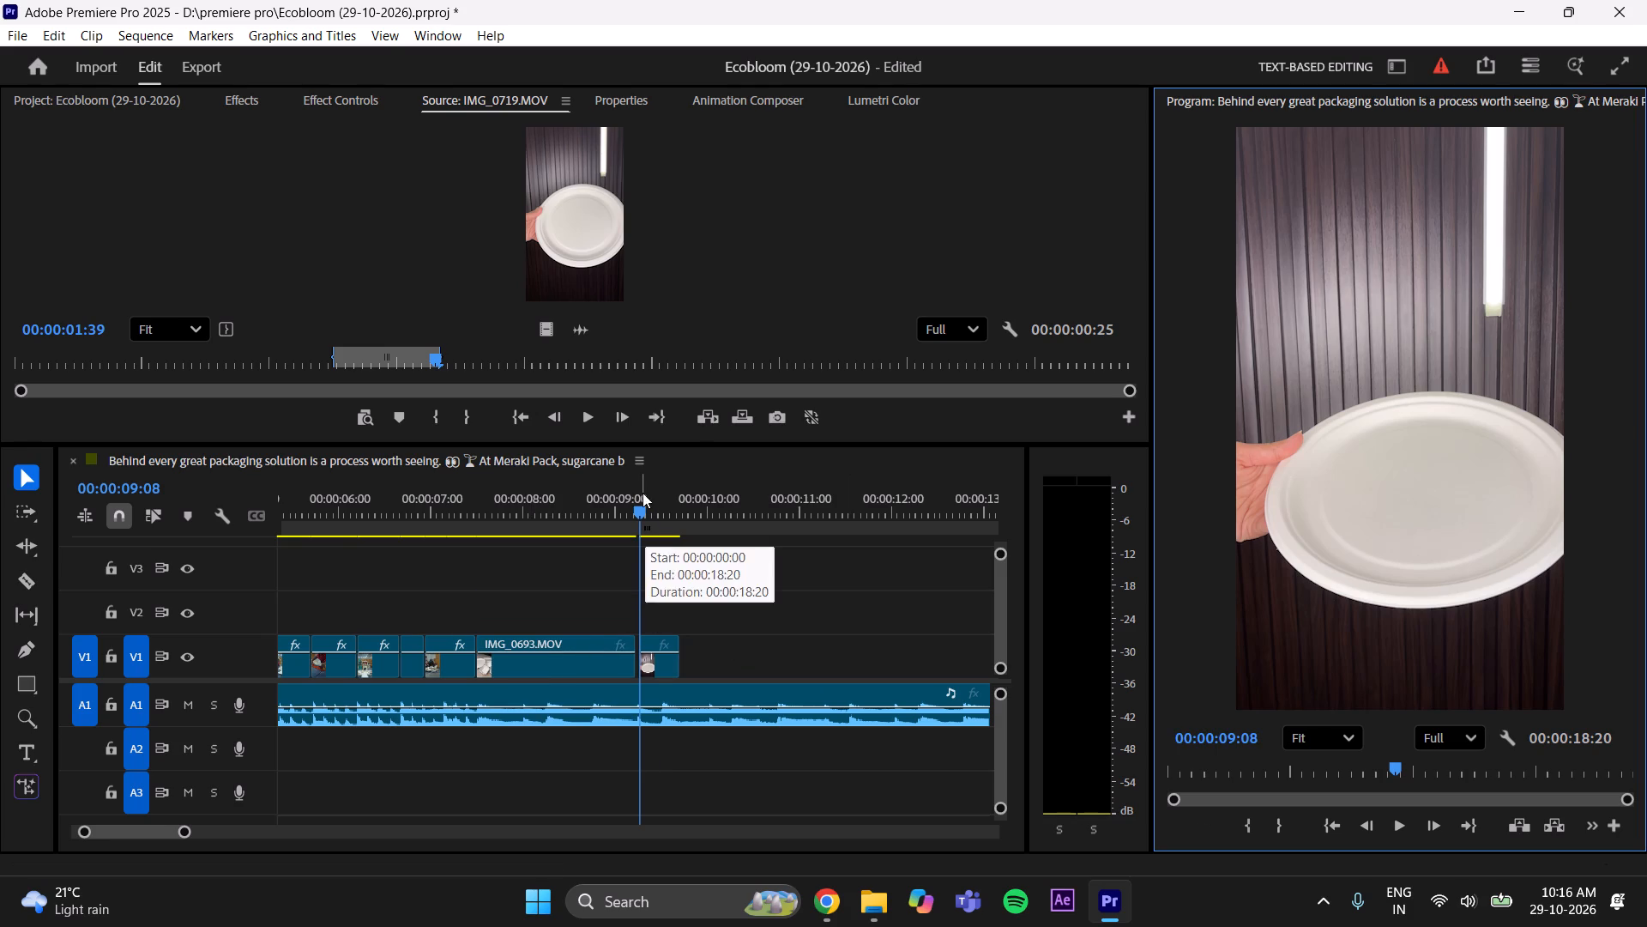
# Butt the plate clip against IMG_0693.MOV on V1, extend its end to the beat at 00:00:10:01, and play it back.
pyautogui.moveTo(642, 493); pyautogui.dragTo(588, 503)
pyautogui.press('space')
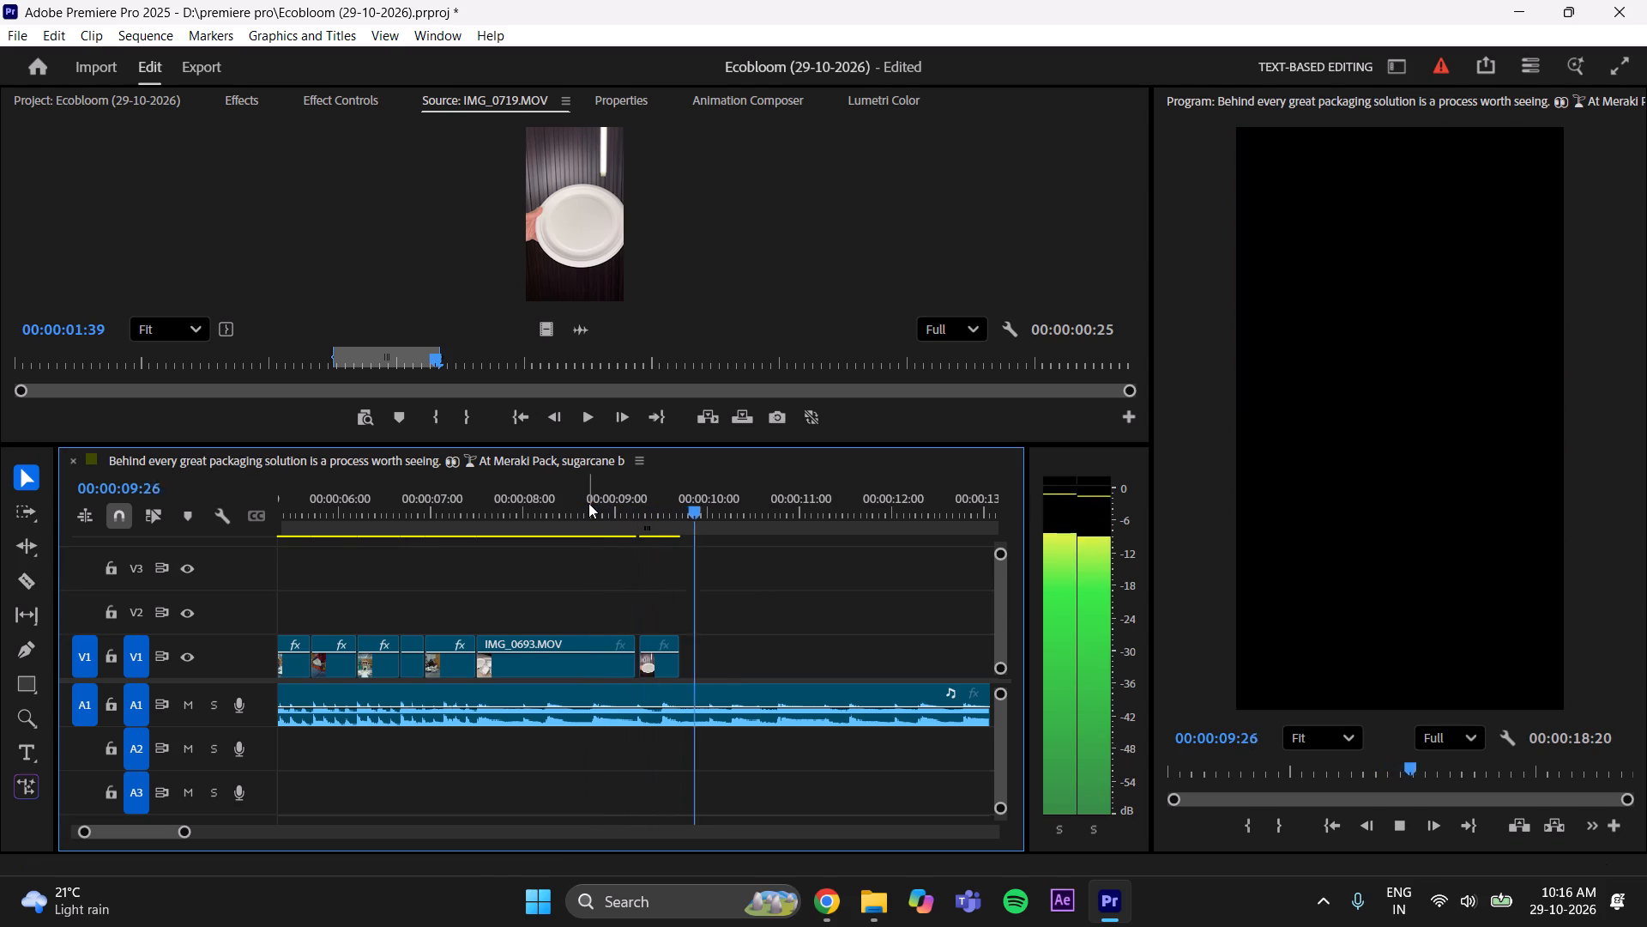
pyautogui.press('space')
pyautogui.moveTo(719, 507); pyautogui.dragTo(591, 549)
pyautogui.press('space')
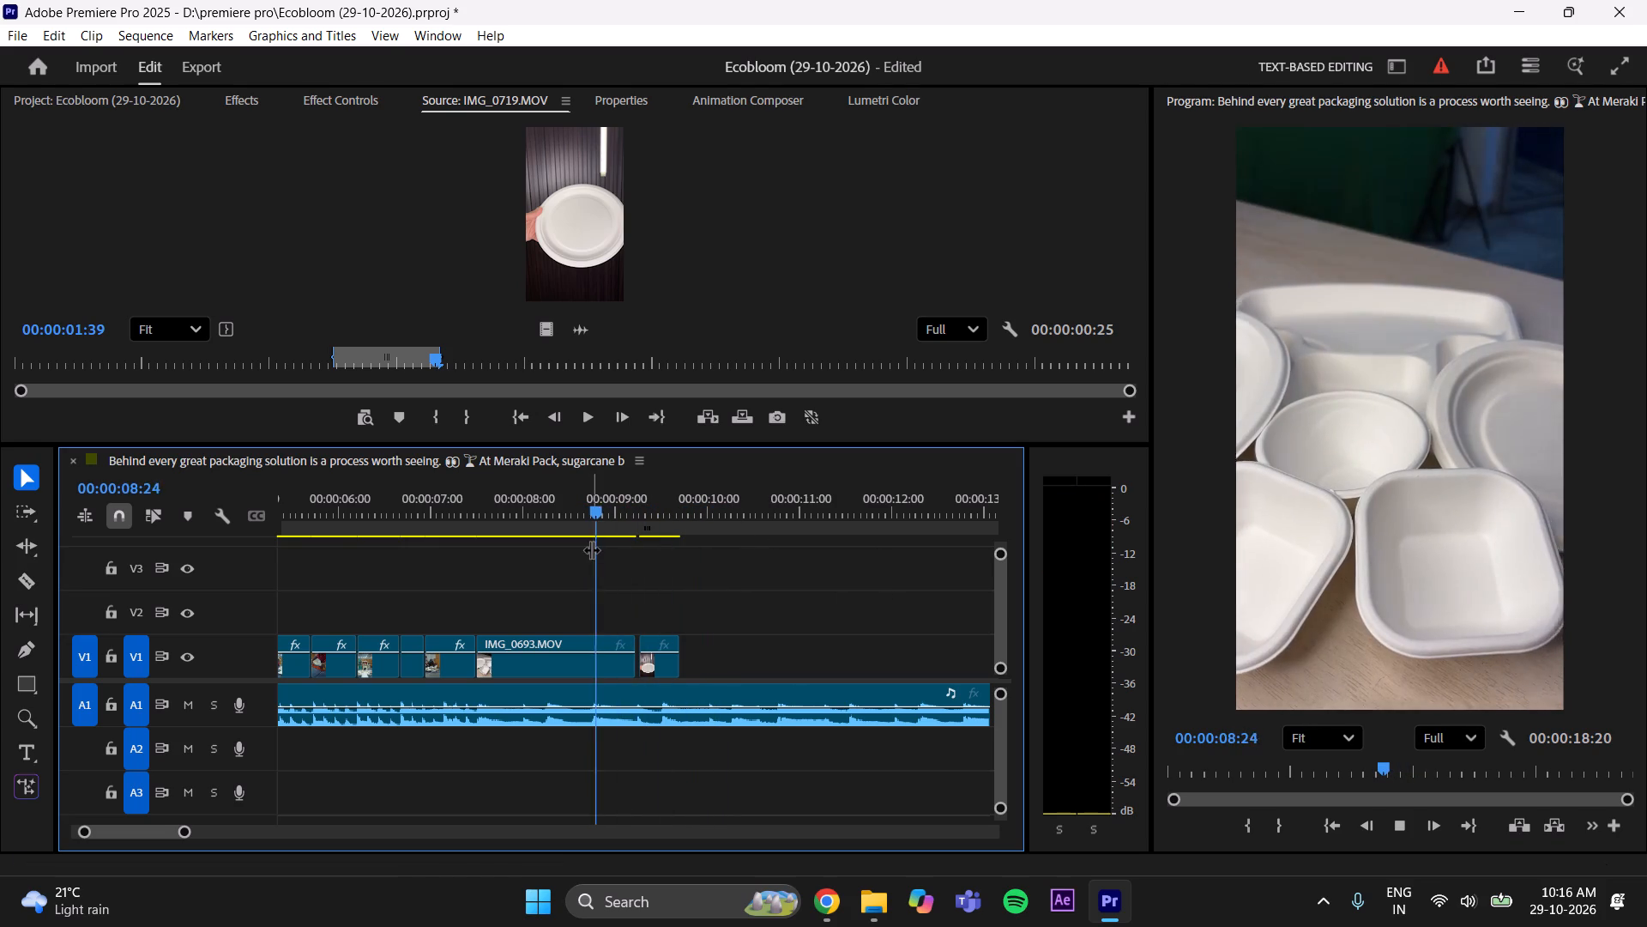
pyautogui.press('space')
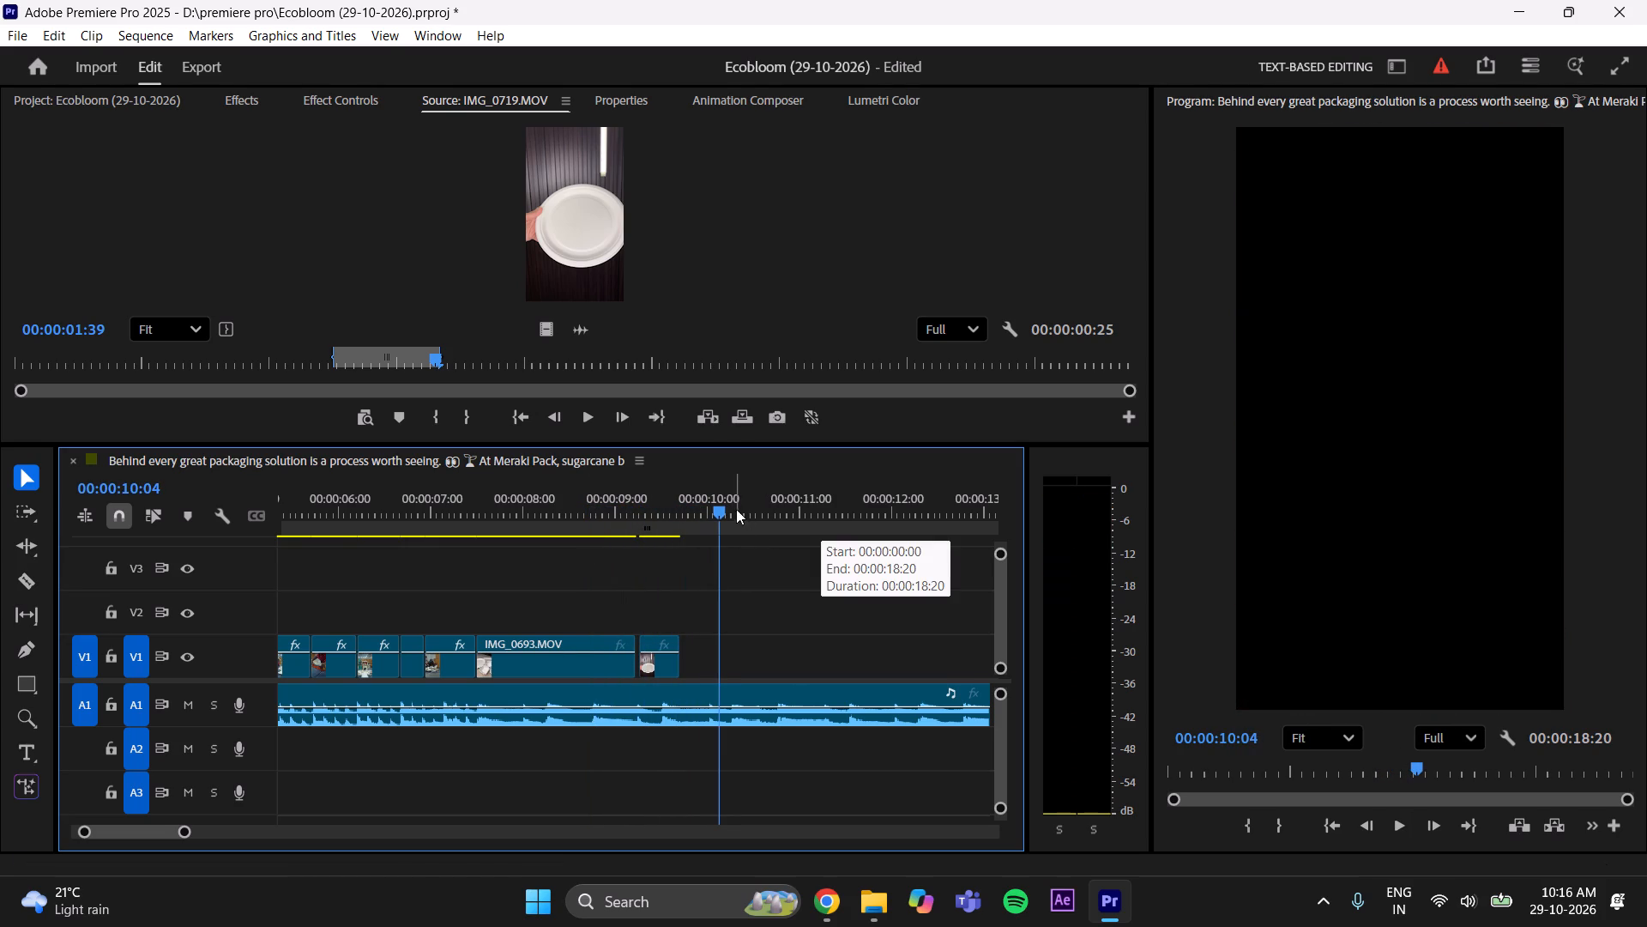
pyautogui.moveTo(727, 509); pyautogui.dragTo(713, 523)
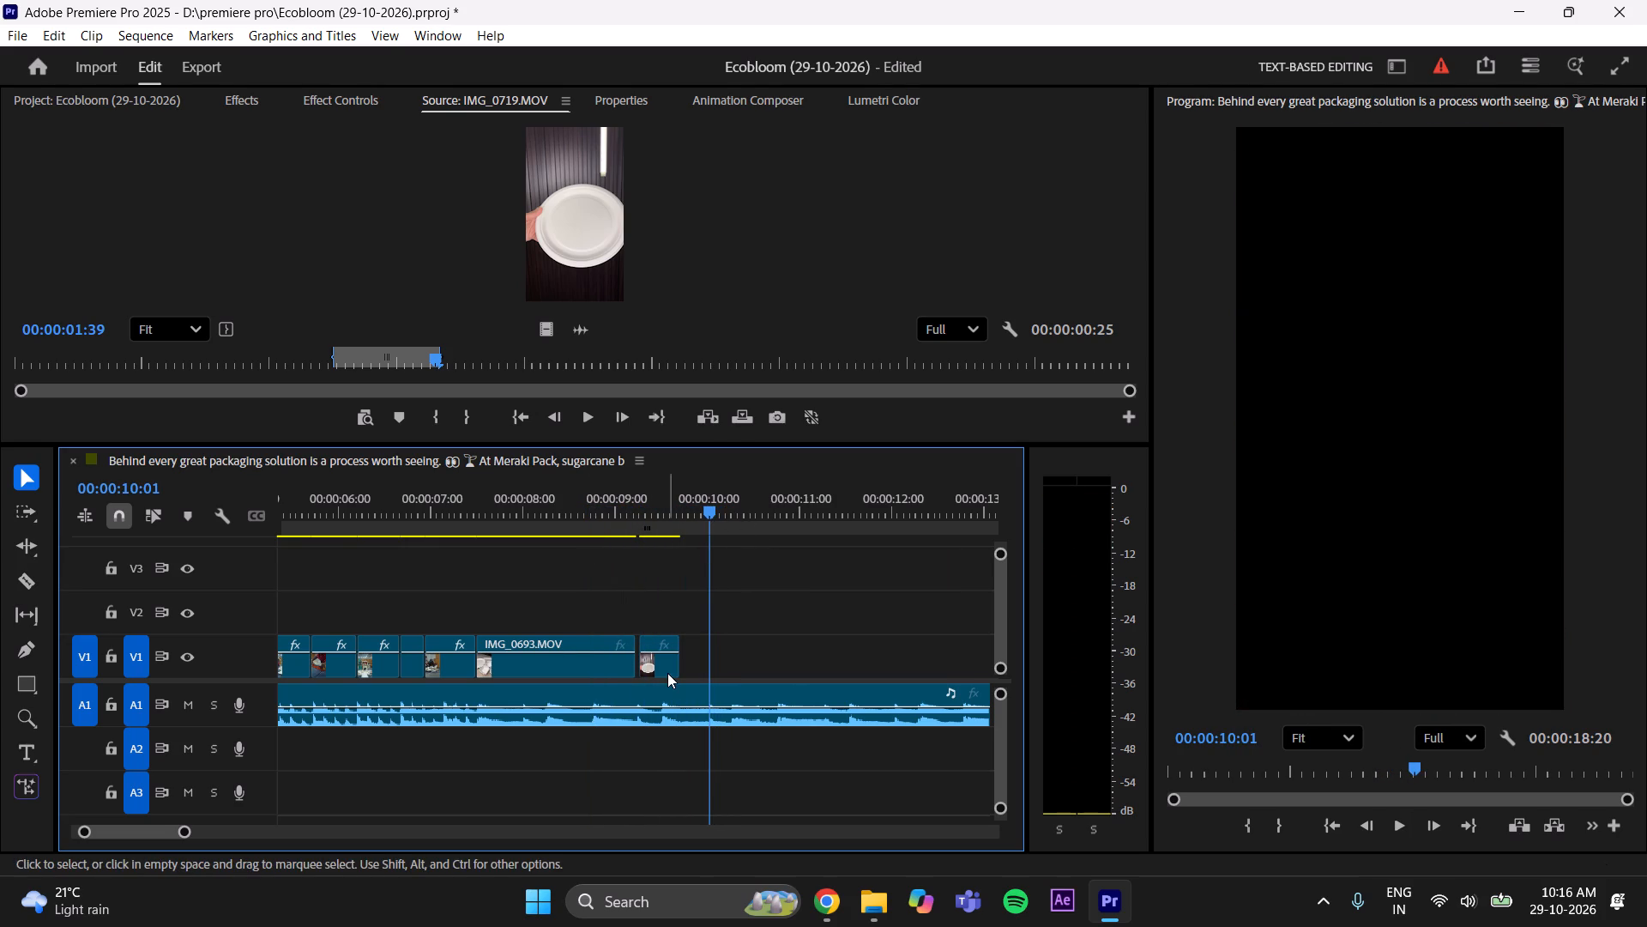
pyautogui.click(661, 667)
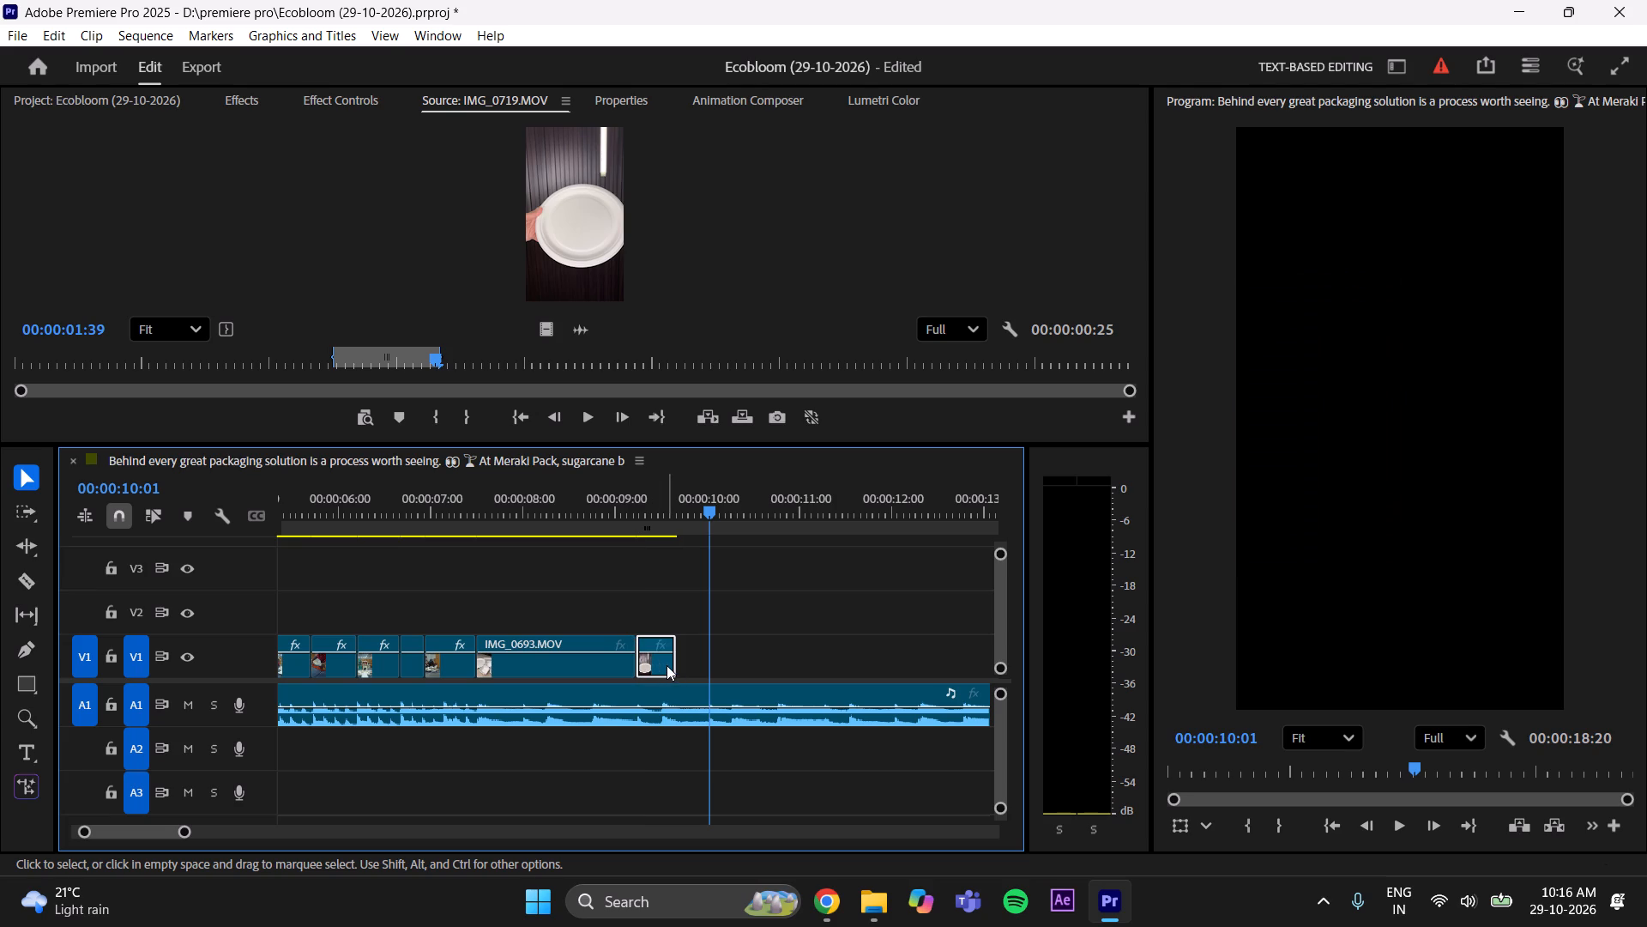
pyautogui.moveTo(679, 664); pyautogui.dragTo(715, 658)
pyautogui.moveTo(718, 512); pyautogui.dragTo(624, 541)
pyautogui.press('space')
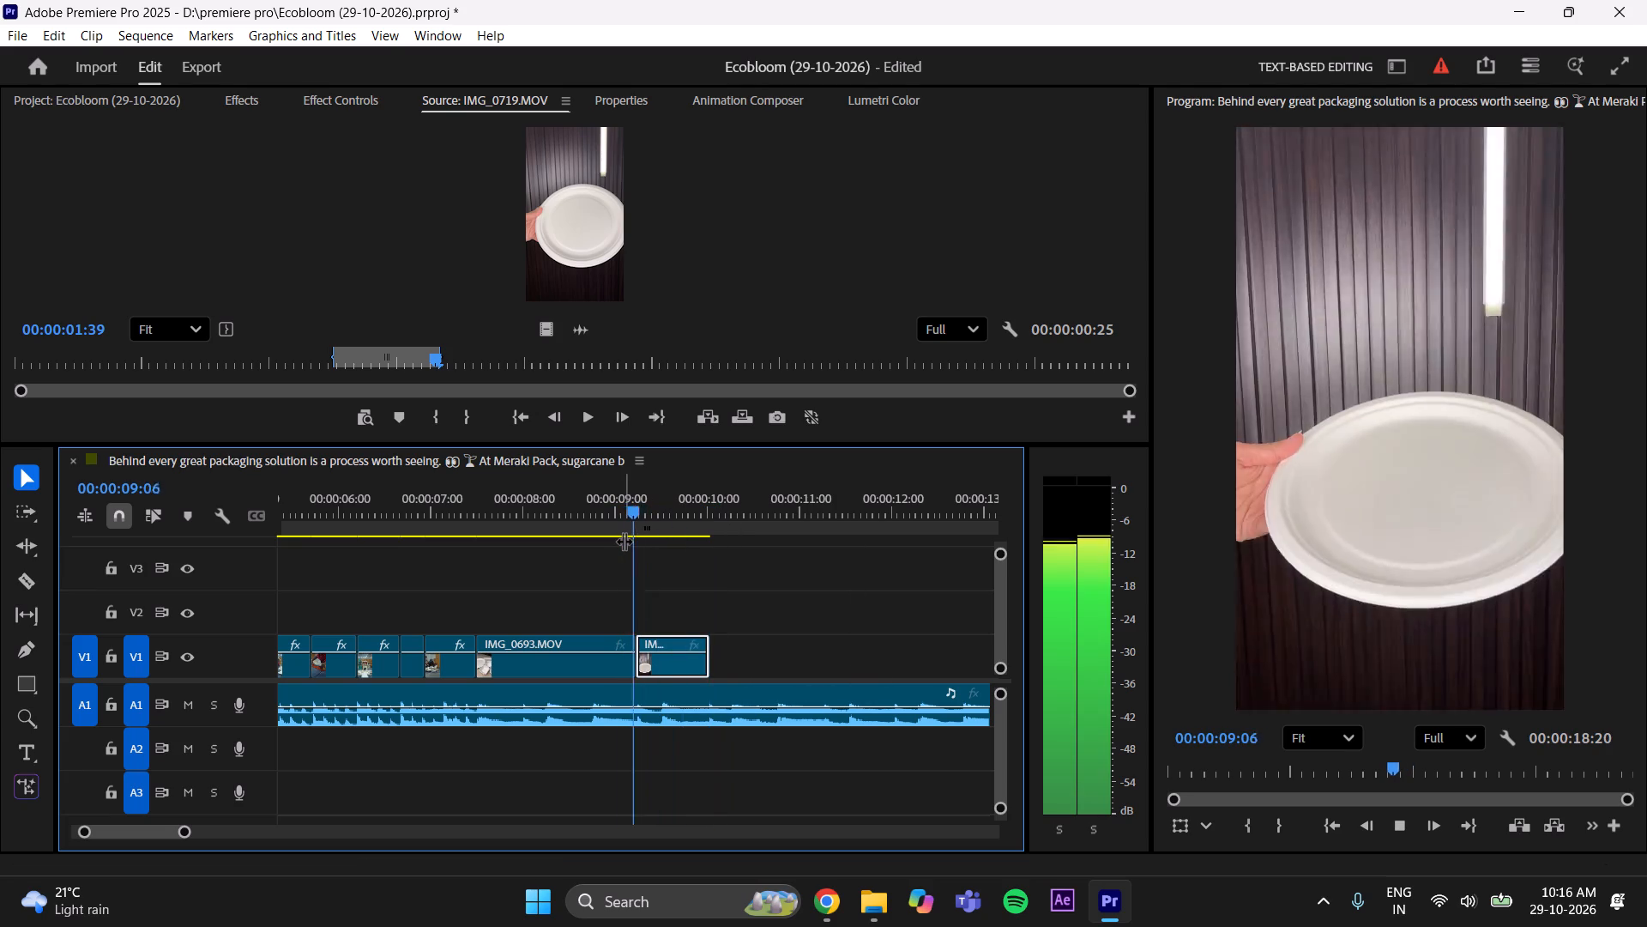
pyautogui.press('space')
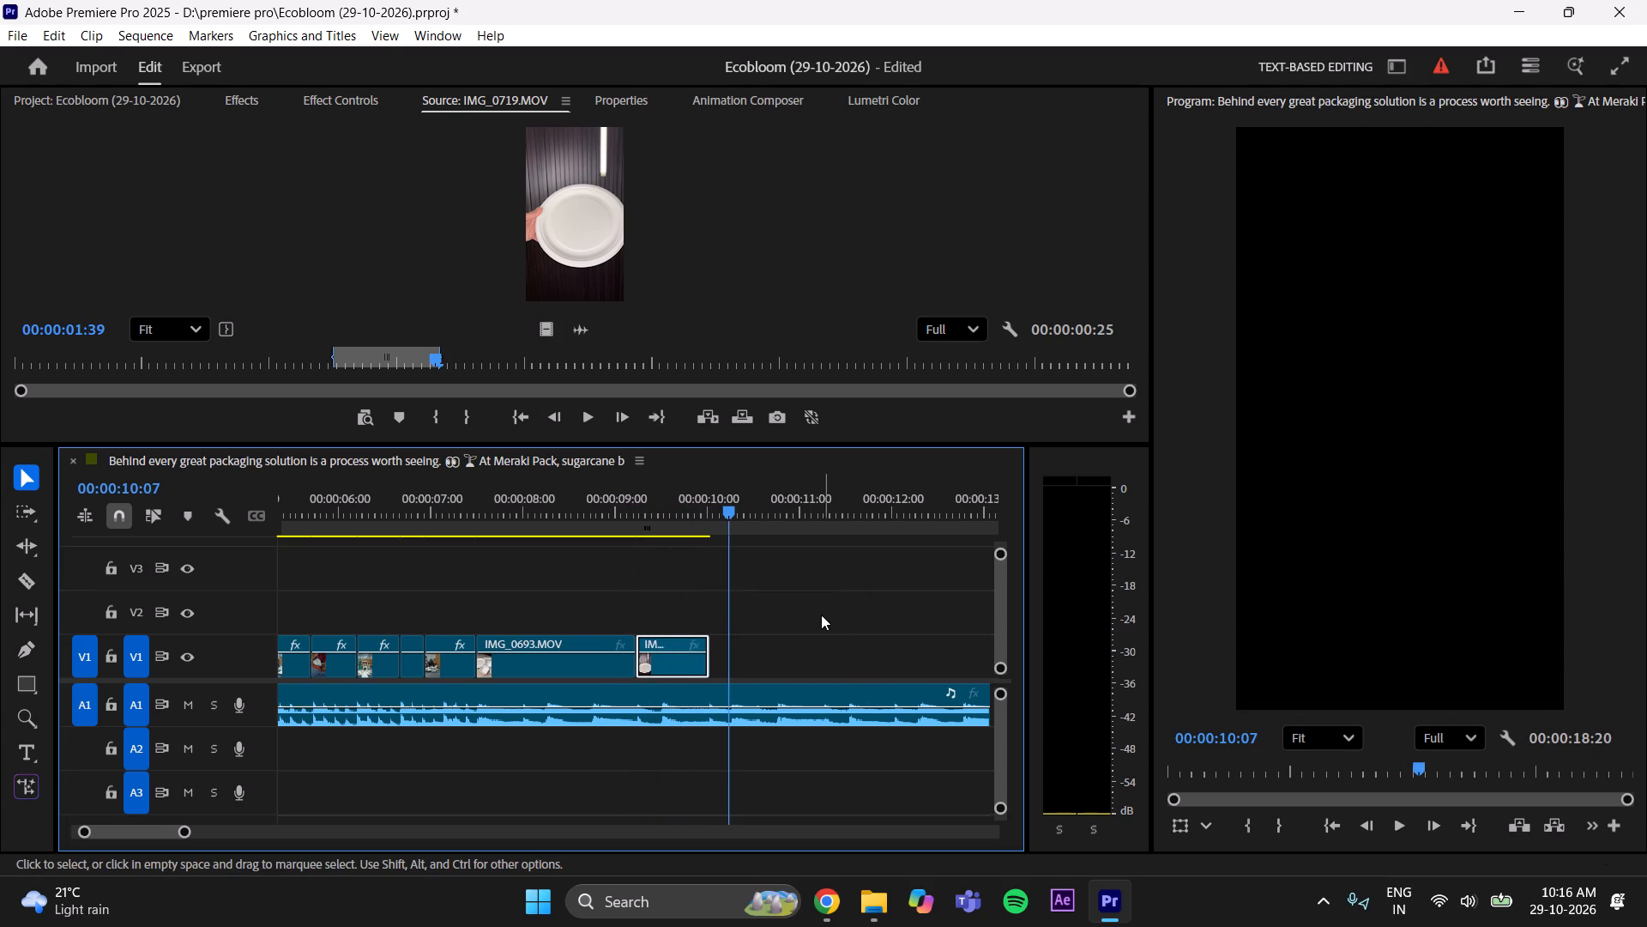
# Save the project.
pyautogui.click(820, 614)
pyautogui.hotkey('ctrl', 's')
# Open the bowl clip IMG_0707.MOV as source and mark its In point at 00:00:00:57 and Out point at 00:00:01:16.
pyautogui.click(163, 98)
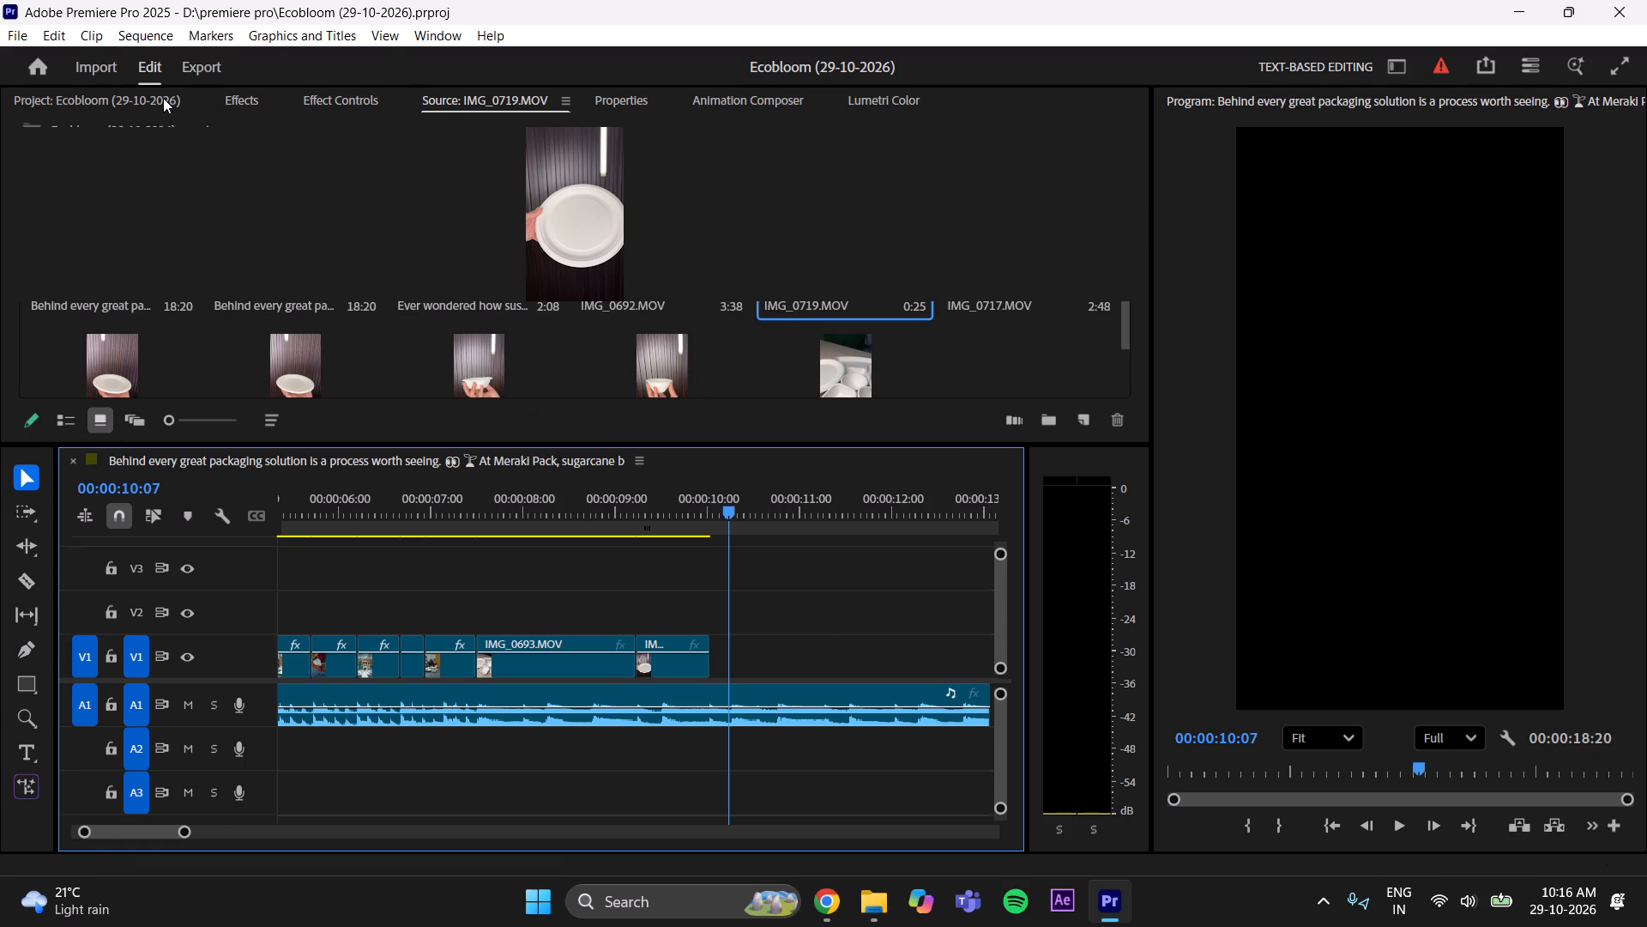
pyautogui.scroll(-1, 790, 285)
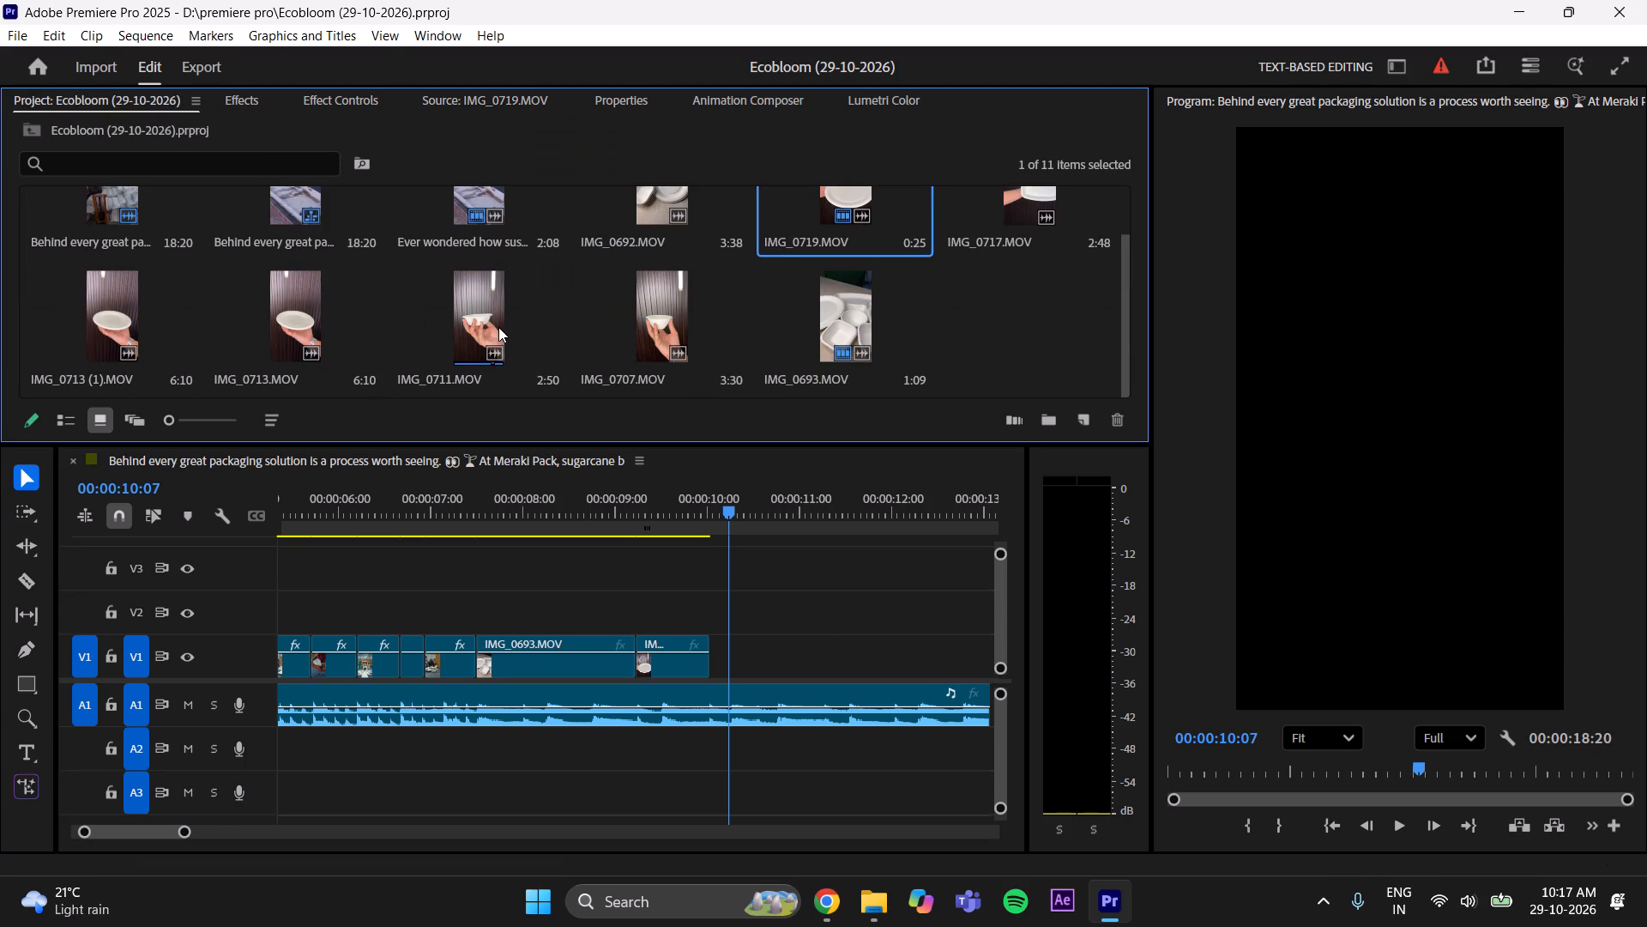
pyautogui.doubleClick(662, 316)
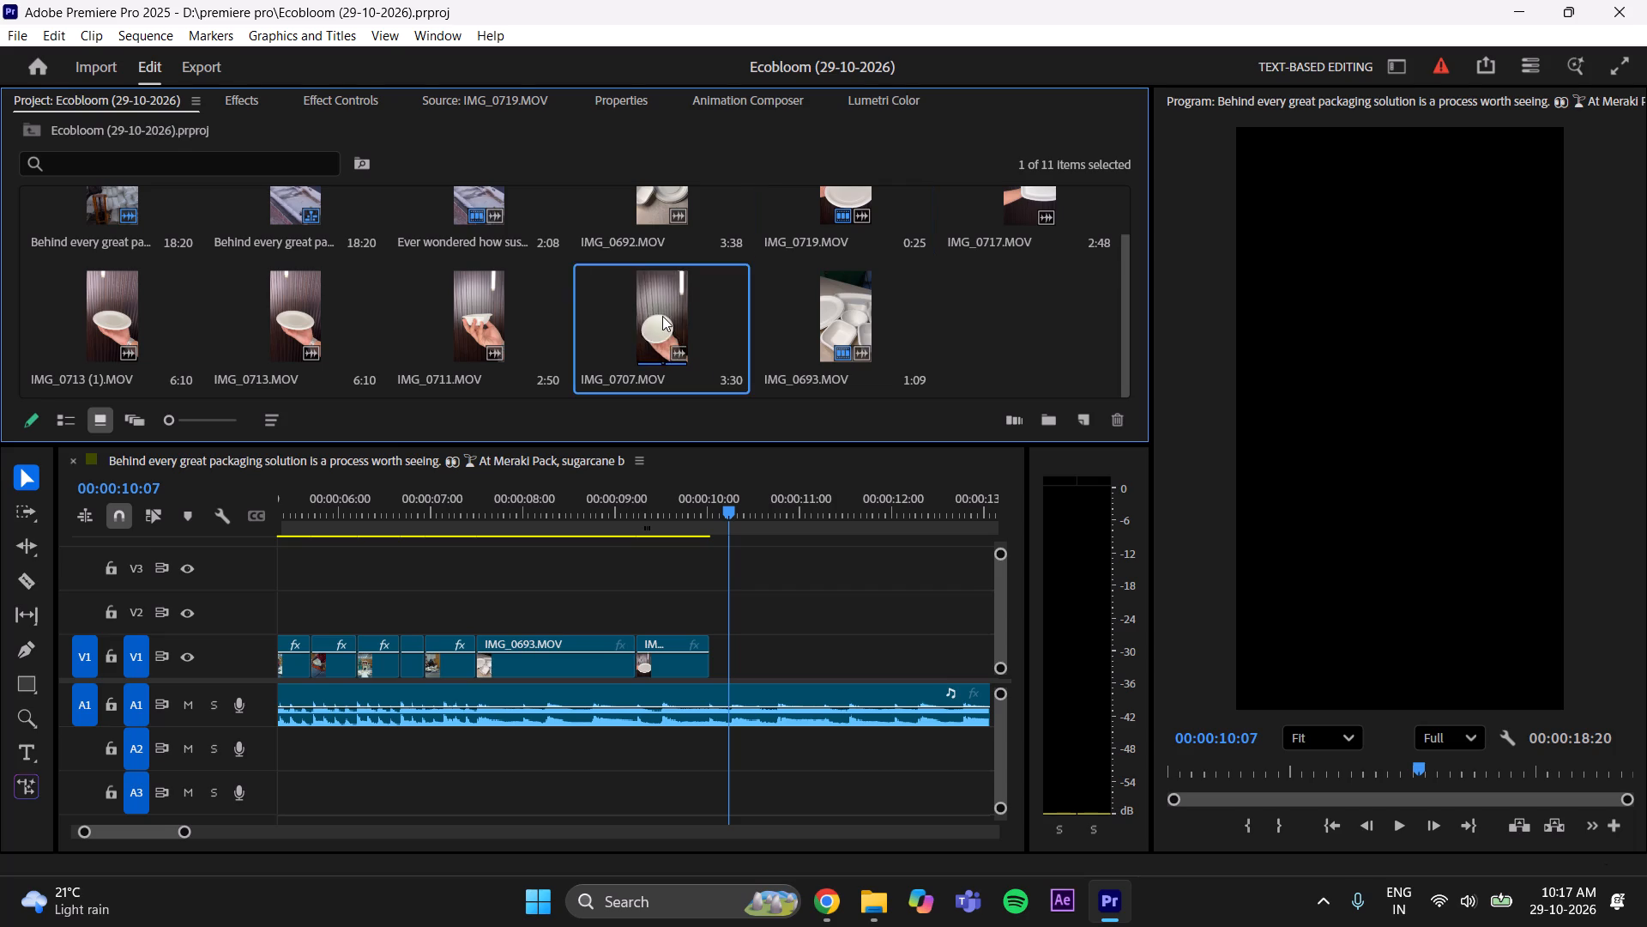
pyautogui.moveTo(579, 361); pyautogui.dragTo(6, 367)
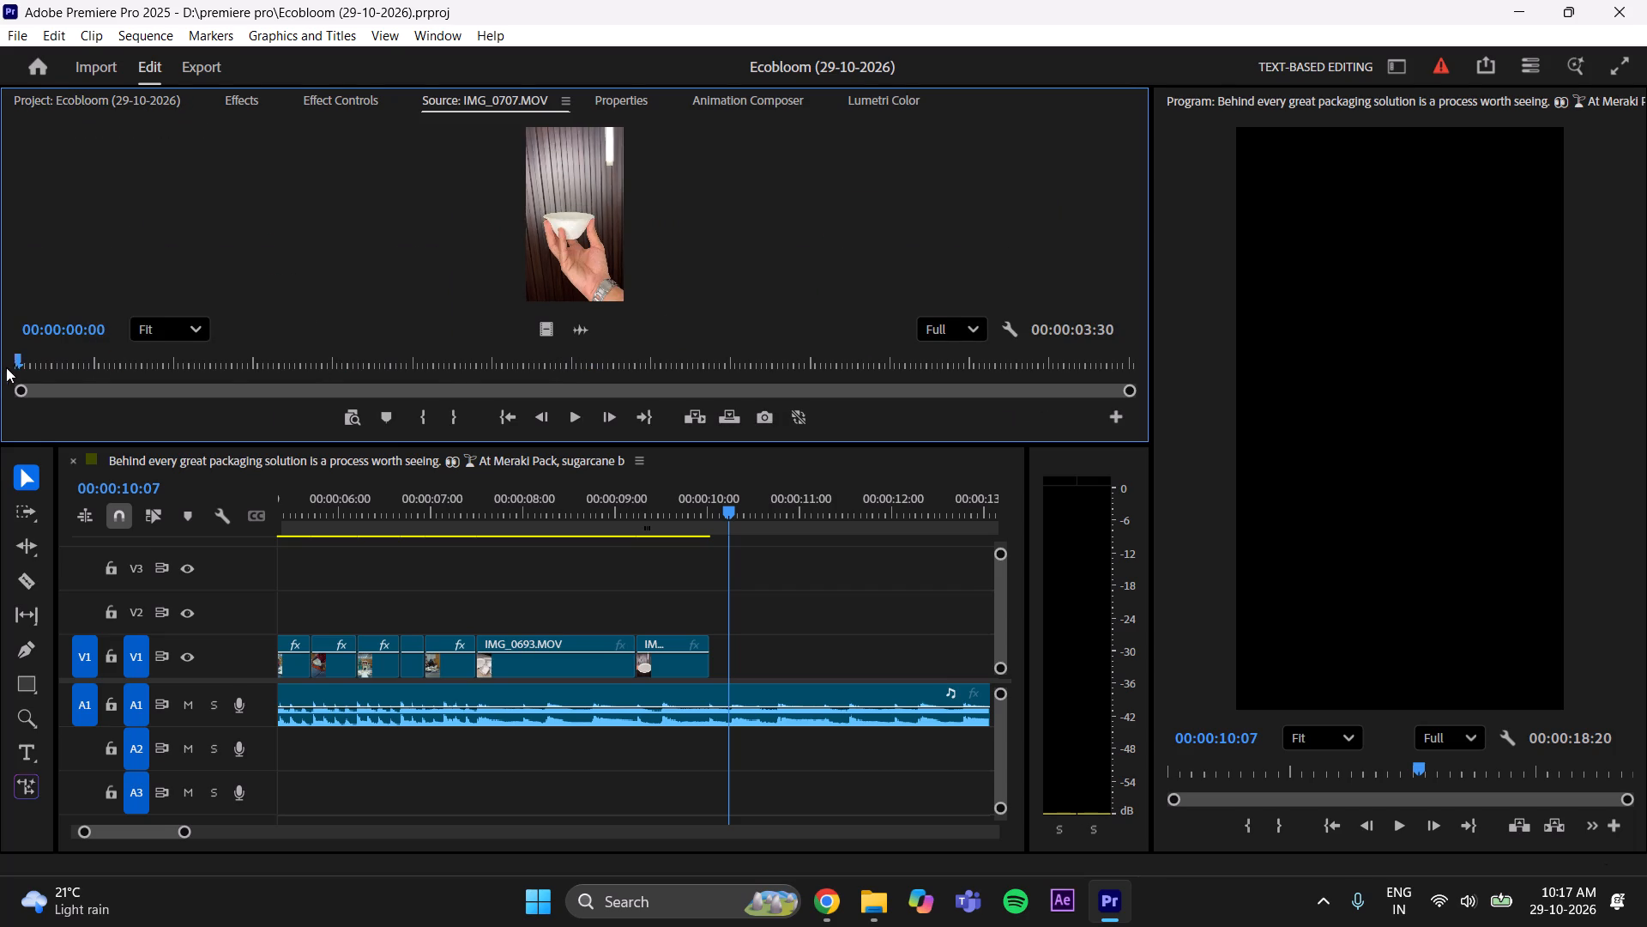
pyautogui.moveTo(6, 367); pyautogui.dragTo(547, 373)
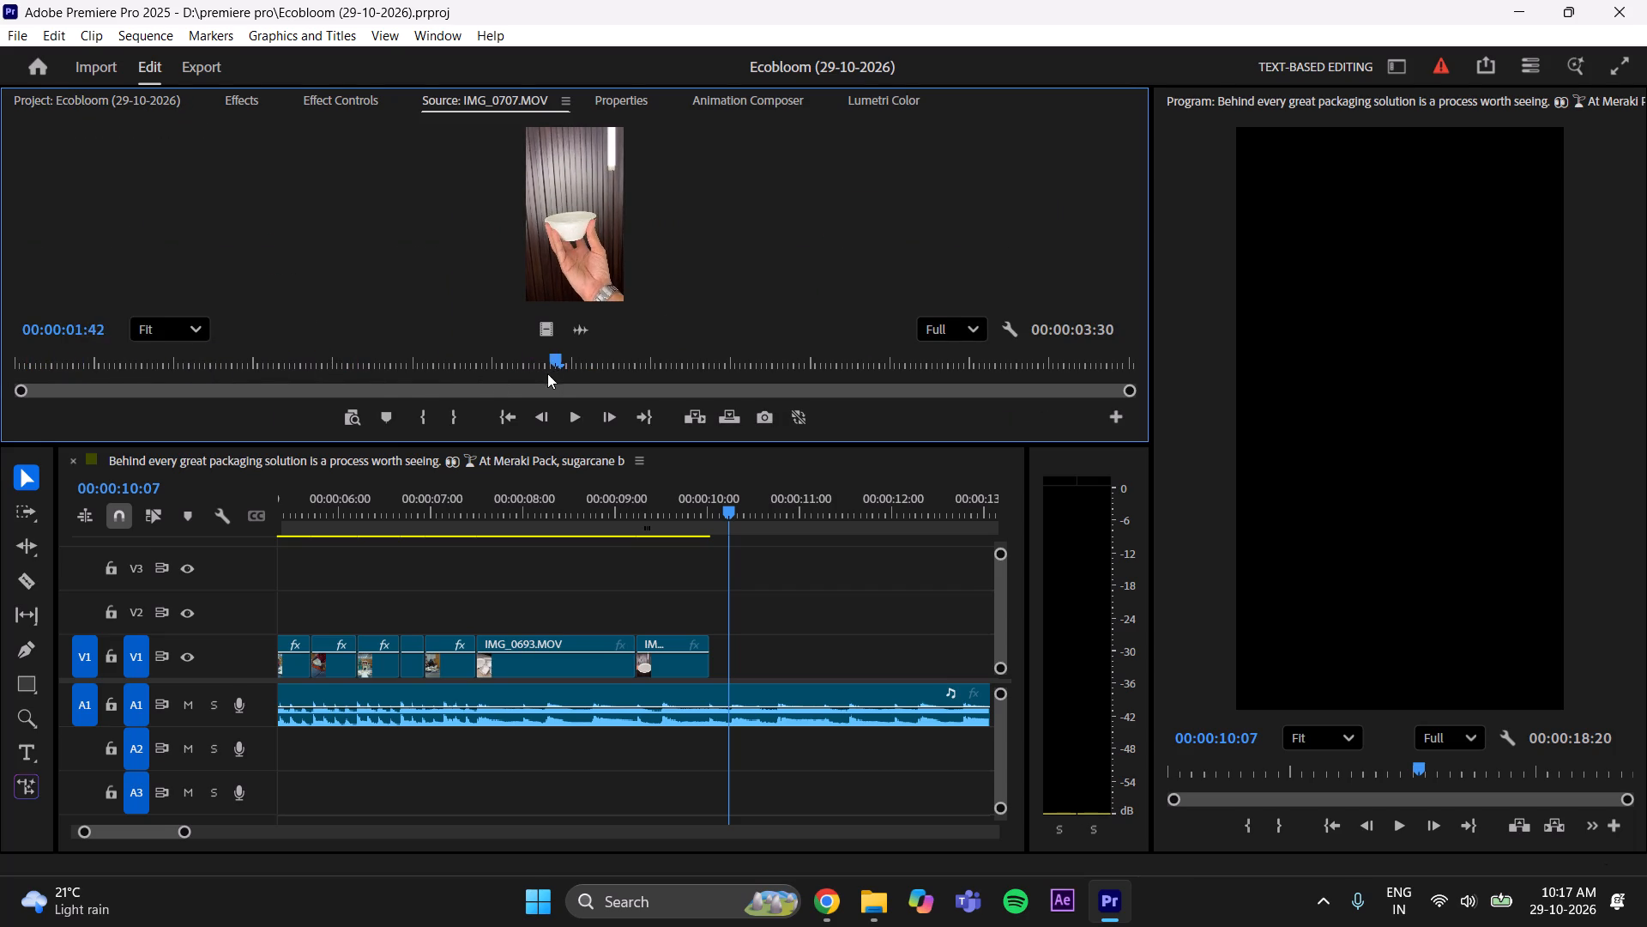
pyautogui.moveTo(547, 373); pyautogui.dragTo(367, 389)
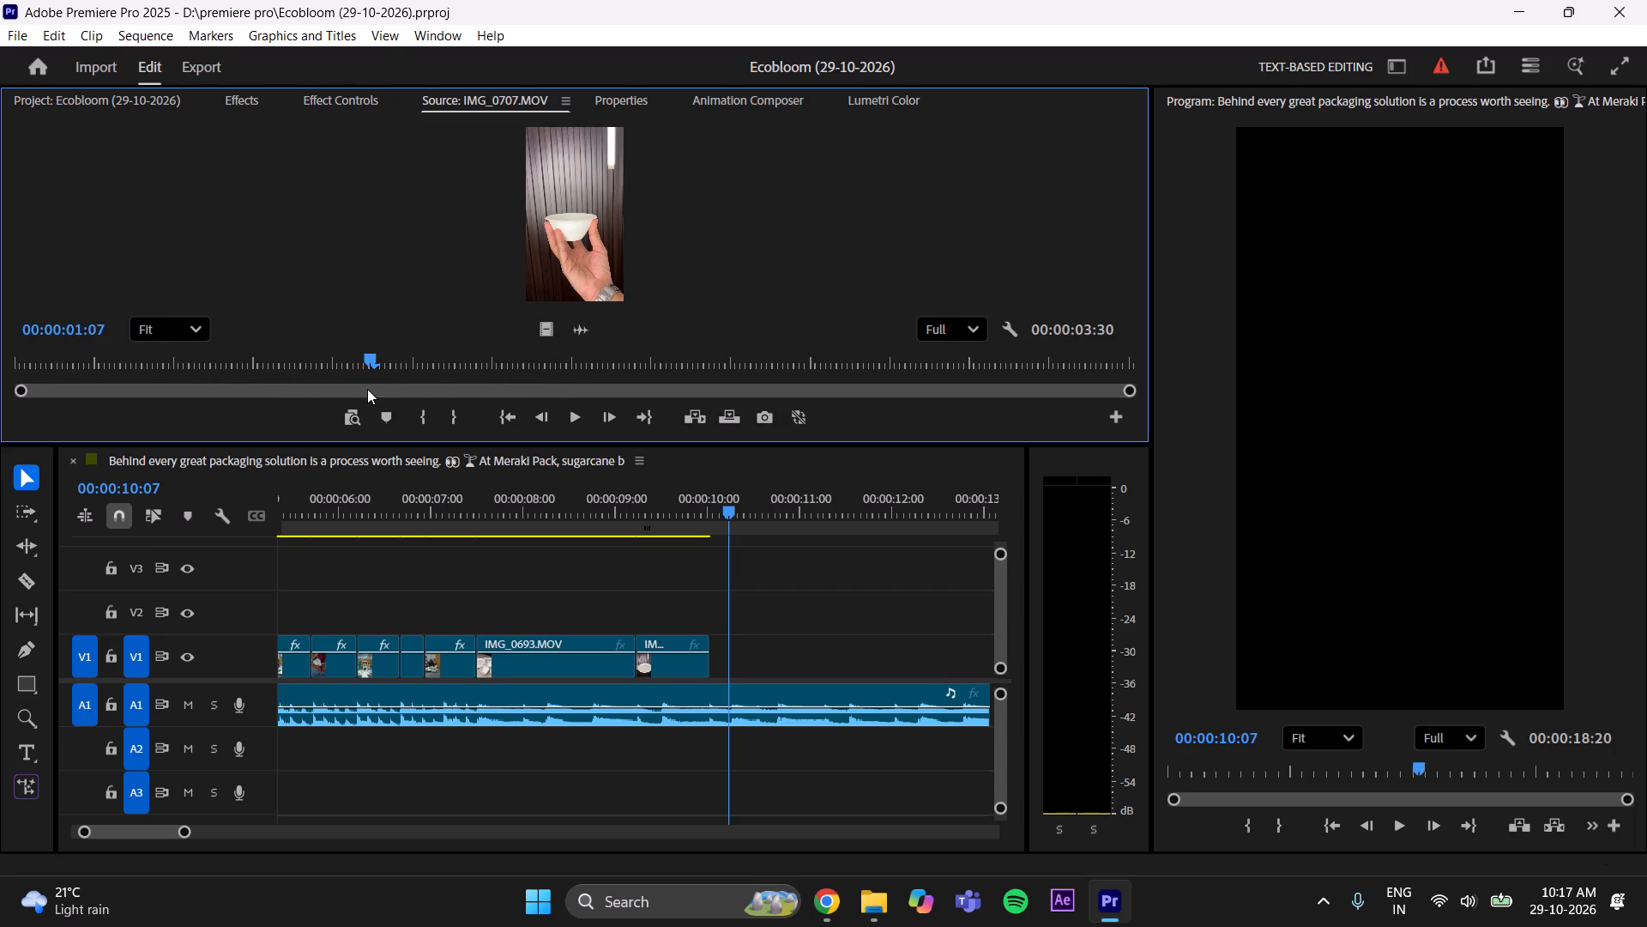
pyautogui.moveTo(367, 389); pyautogui.dragTo(335, 399)
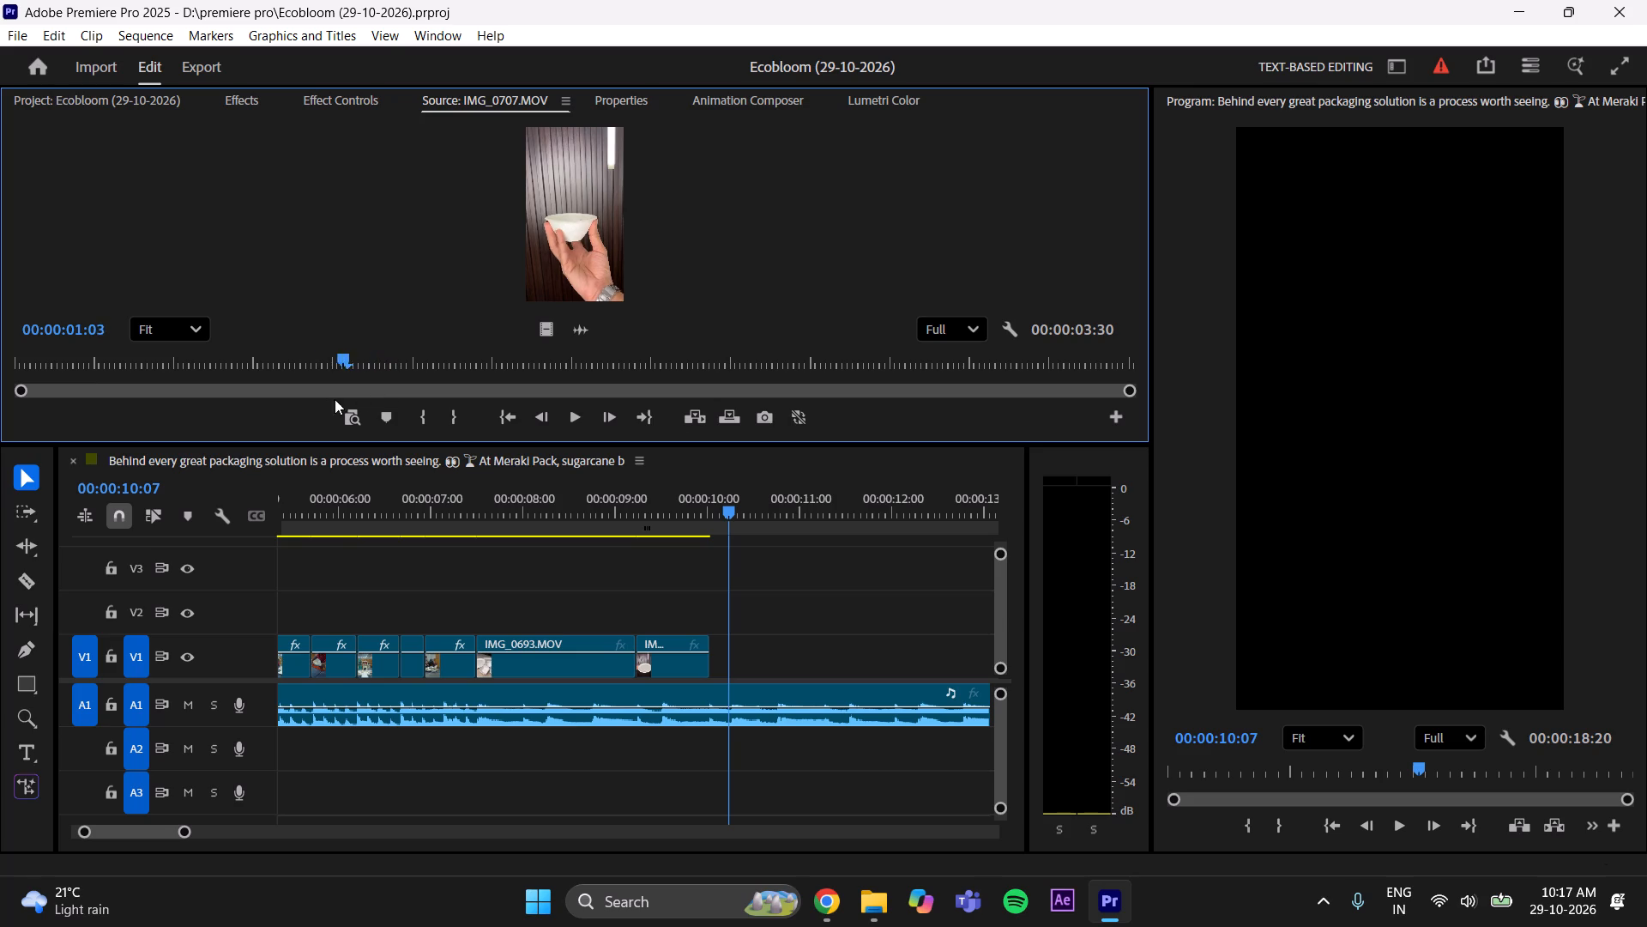
pyautogui.moveTo(335, 399); pyautogui.dragTo(313, 402)
pyautogui.click(409, 411)
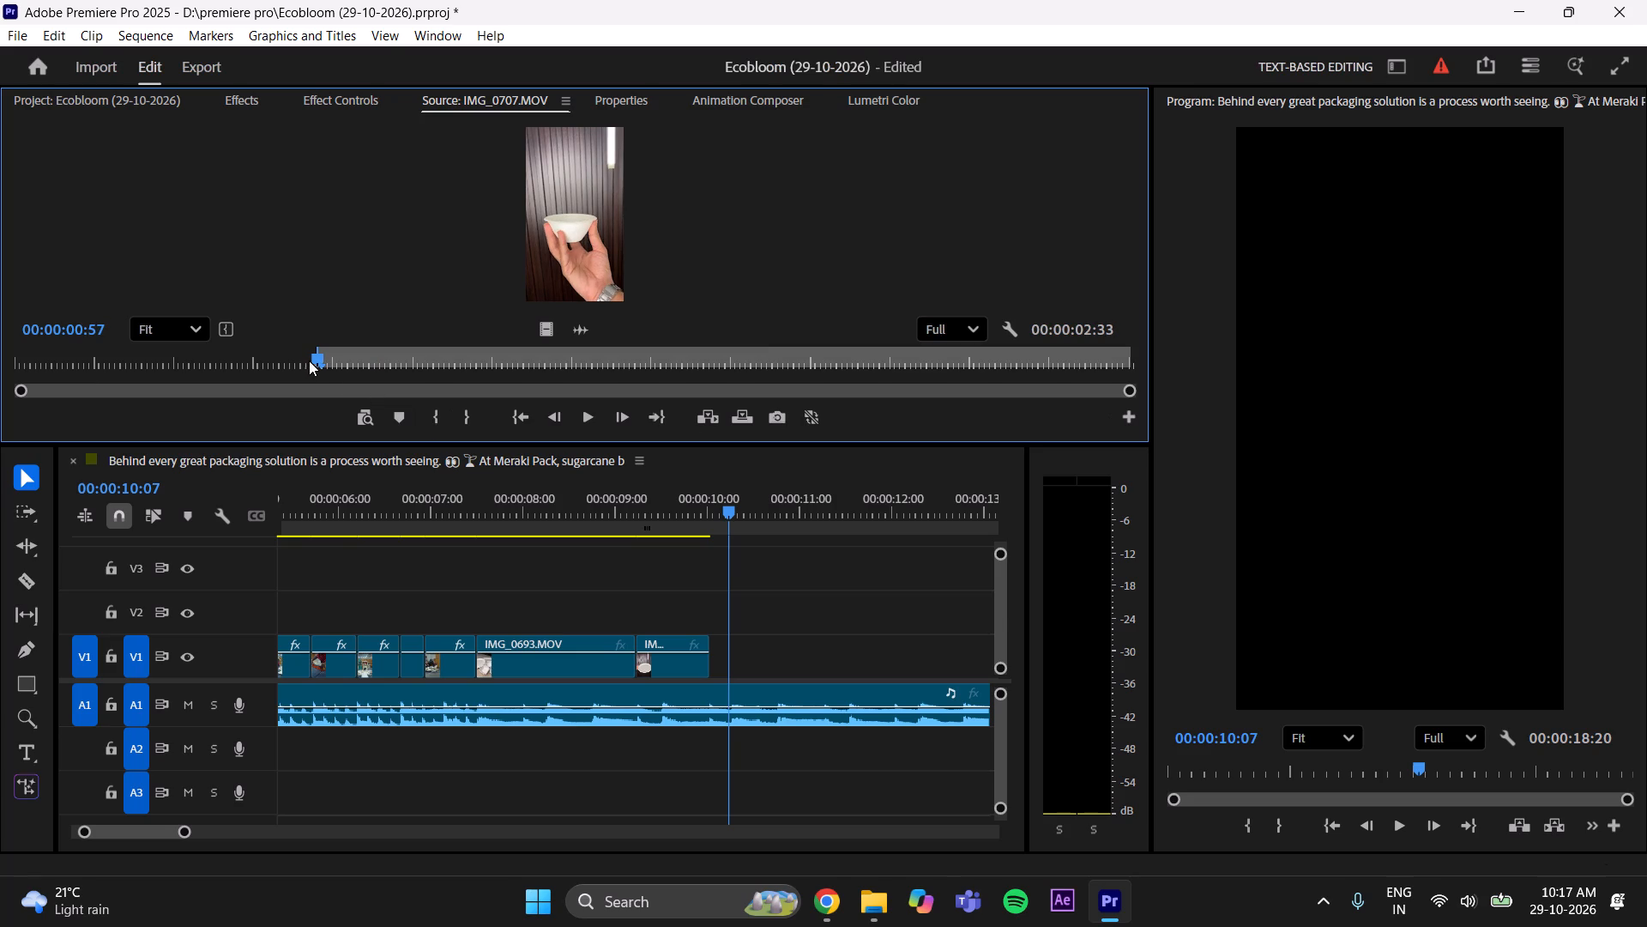
pyautogui.moveTo(314, 359); pyautogui.dragTo(401, 336)
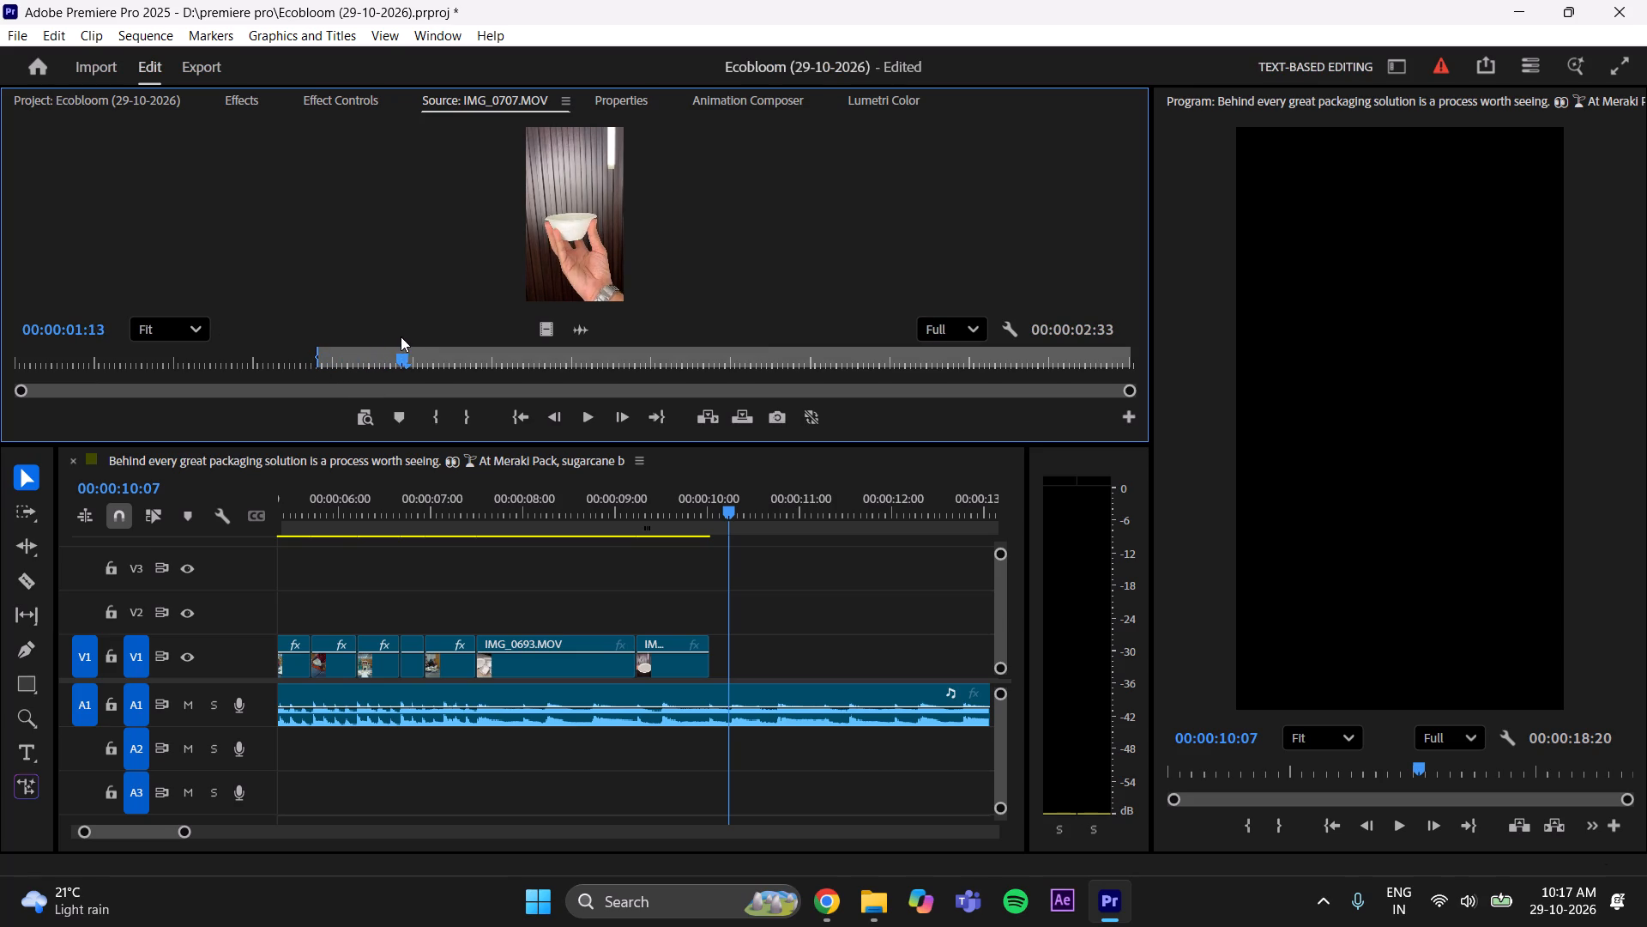
pyautogui.moveTo(401, 336); pyautogui.dragTo(413, 345)
pyautogui.click(478, 422)
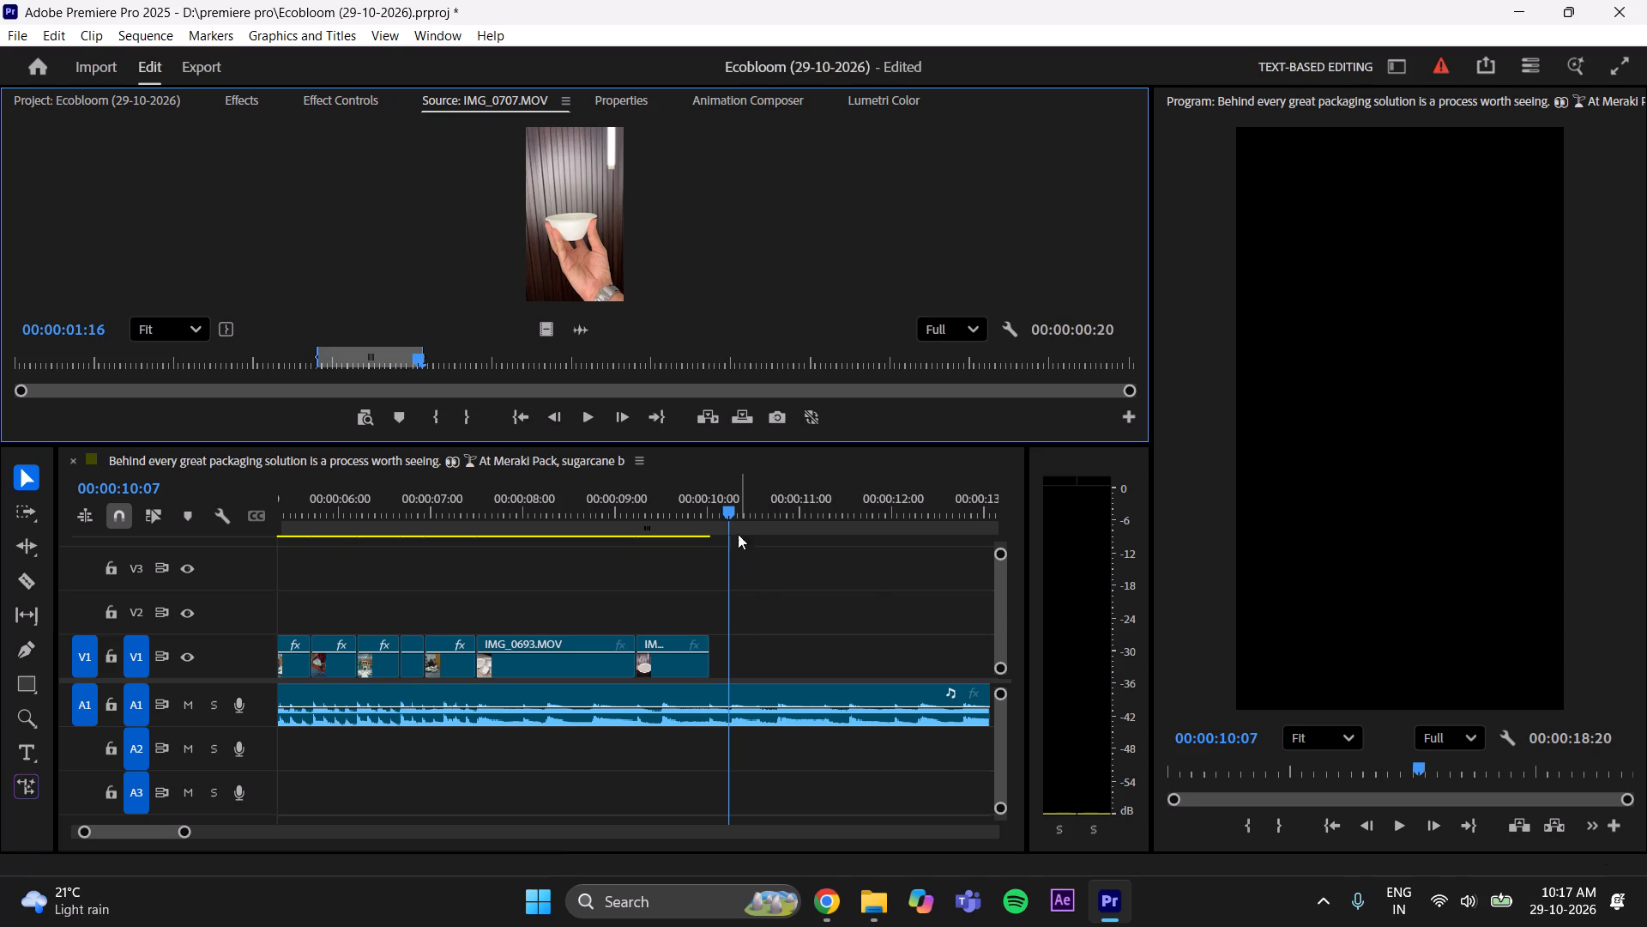
# Place the marked IMG_0707.MOV video, without audio, on V1 right after the plate clip and extend its end to the beat at 00:00:11:09.
pyautogui.moveTo(727, 506); pyautogui.dragTo(692, 525)
pyautogui.press('space')
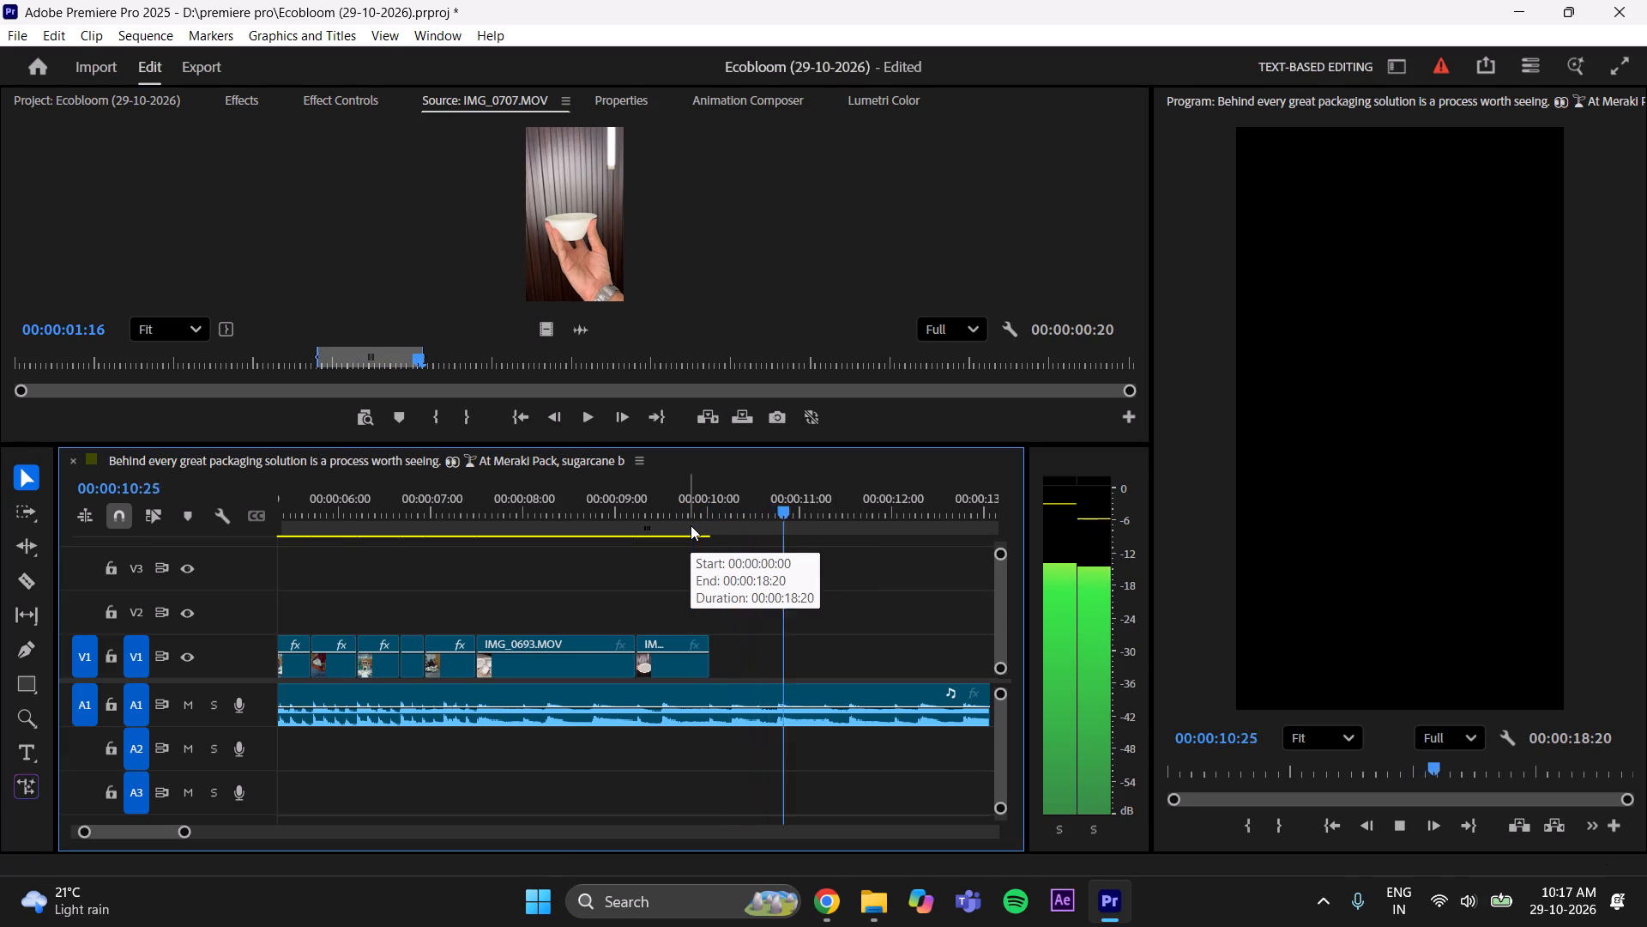
pyautogui.press('space')
pyautogui.moveTo(837, 504); pyautogui.dragTo(821, 510)
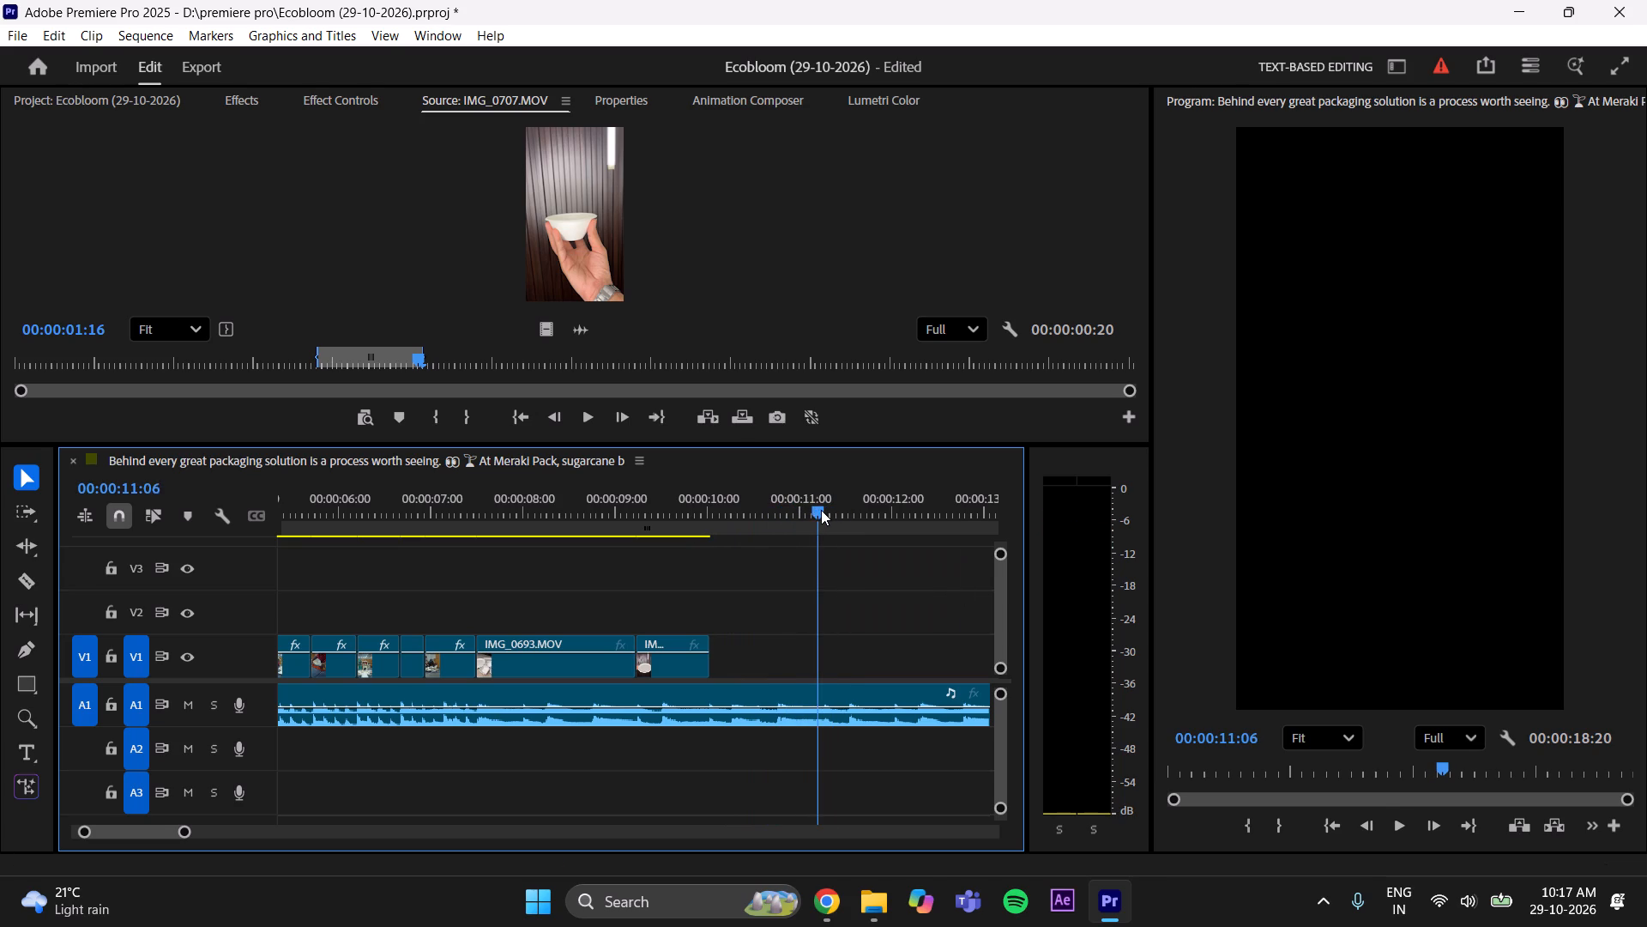
pyautogui.moveTo(821, 510); pyautogui.dragTo(827, 510)
pyautogui.press('space')
pyautogui.press('space')
pyautogui.moveTo(854, 508); pyautogui.dragTo(830, 522)
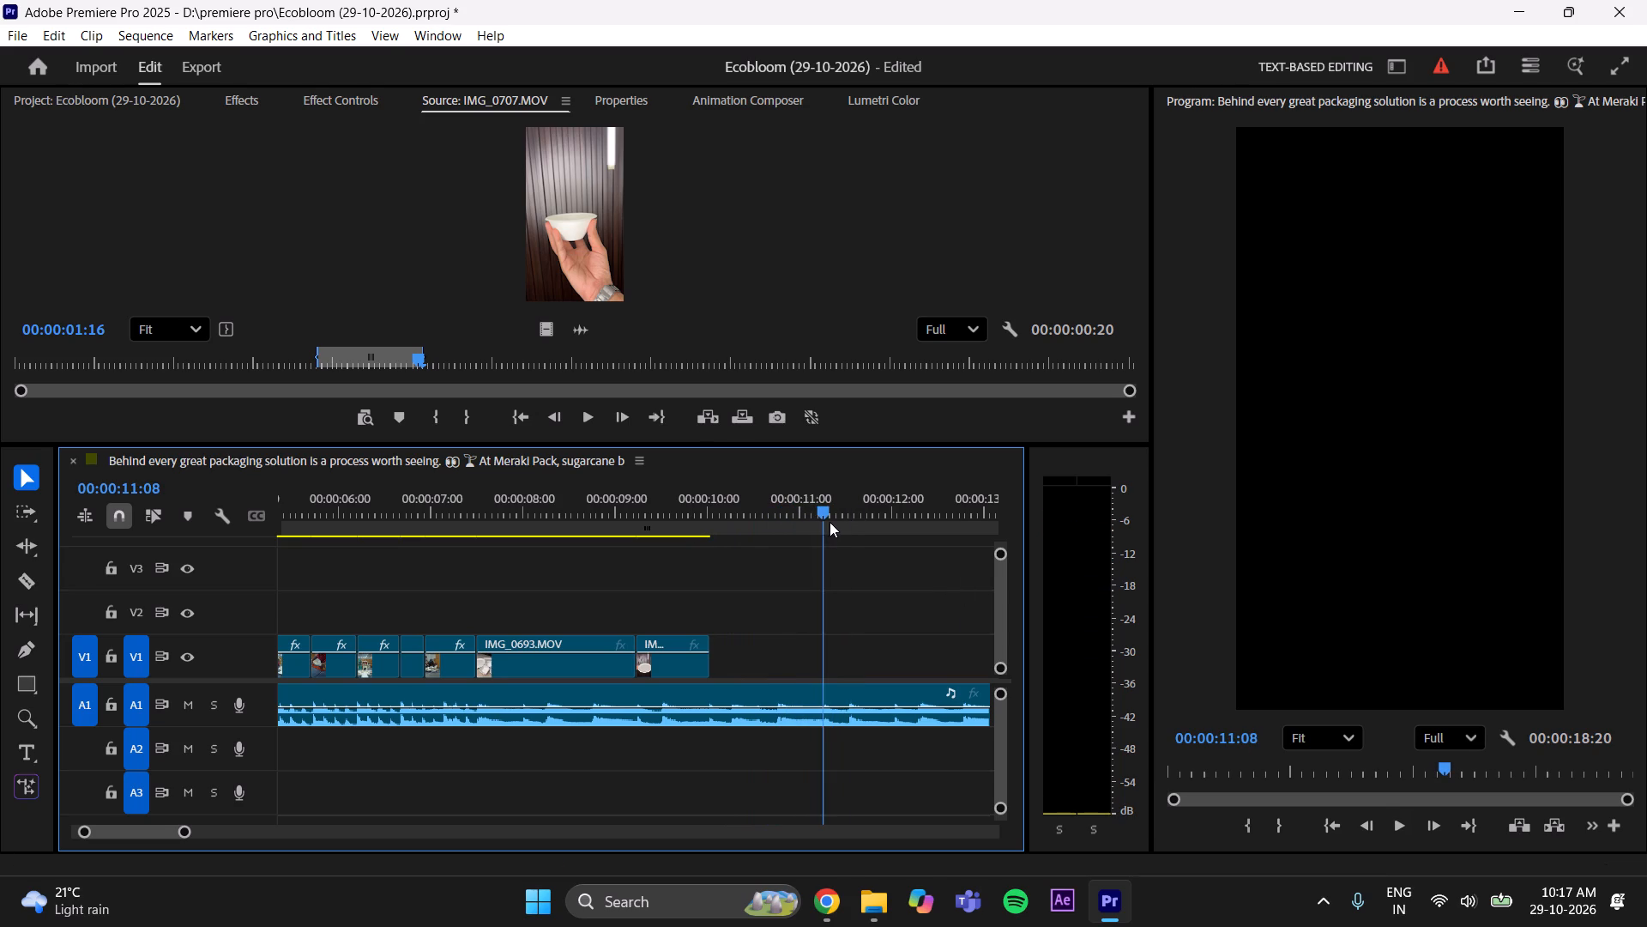
pyautogui.moveTo(830, 522); pyautogui.dragTo(831, 522)
pyautogui.moveTo(551, 323); pyautogui.dragTo(674, 456)
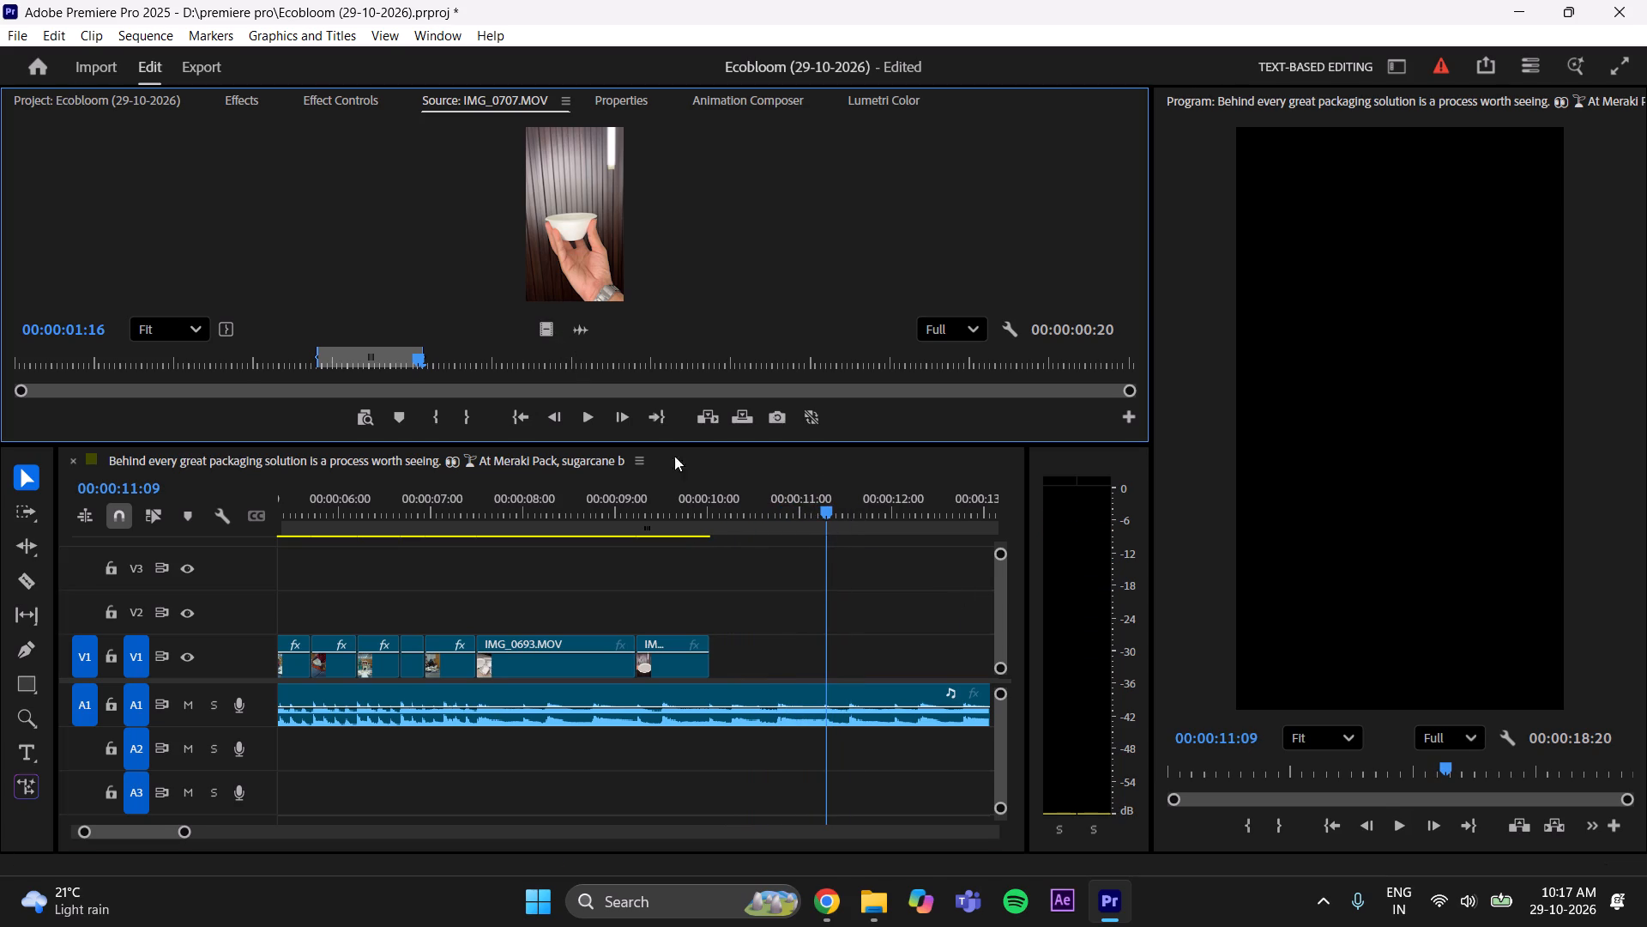
pyautogui.moveTo(674, 456); pyautogui.dragTo(716, 664)
pyautogui.moveTo(745, 667); pyautogui.dragTo(751, 667)
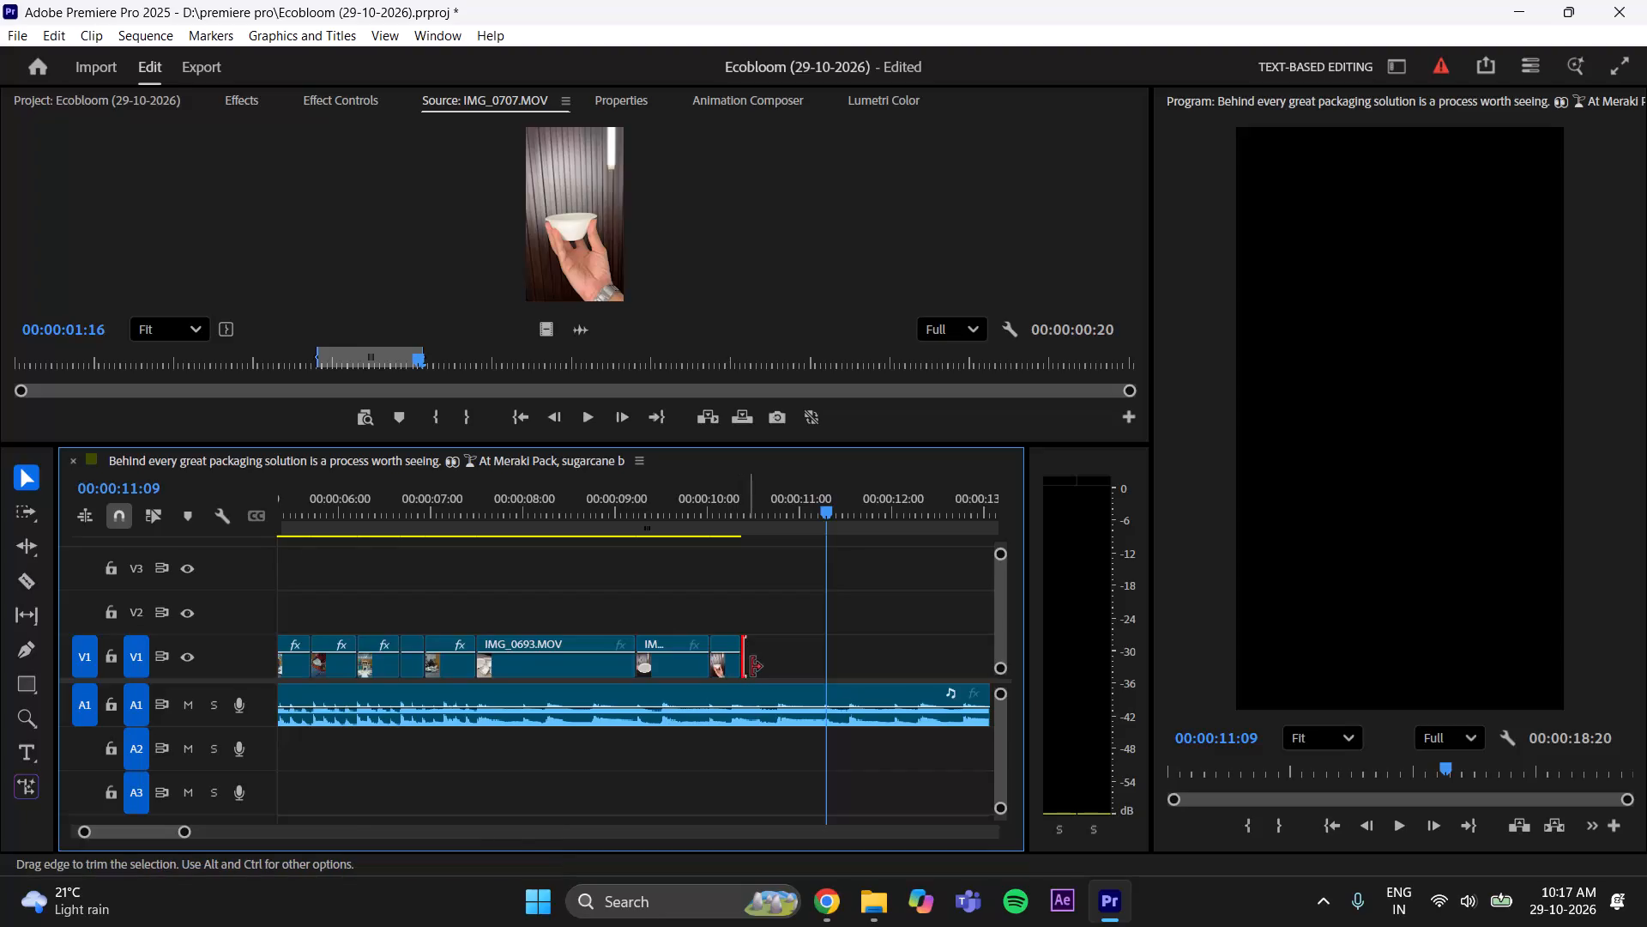
pyautogui.moveTo(751, 667); pyautogui.dragTo(825, 671)
pyautogui.click(884, 634)
# Scale the IMG_0707.MOV bowl clip on V1 to frame size and save the project.
pyautogui.moveTo(825, 519); pyautogui.dragTo(440, 568)
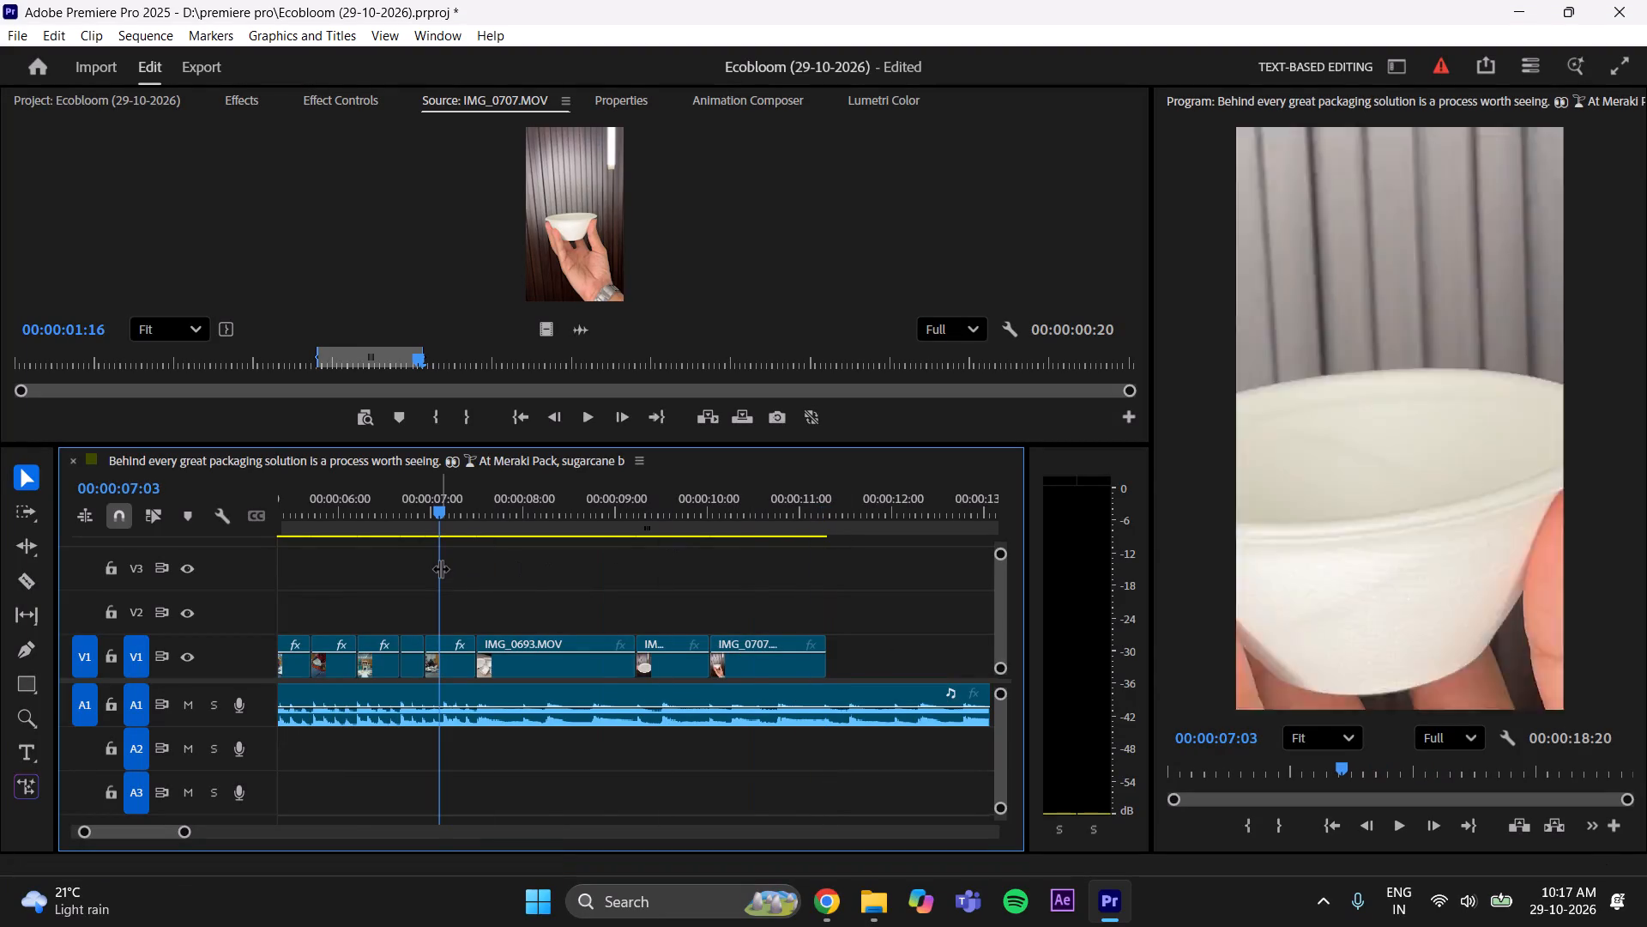
pyautogui.press('space')
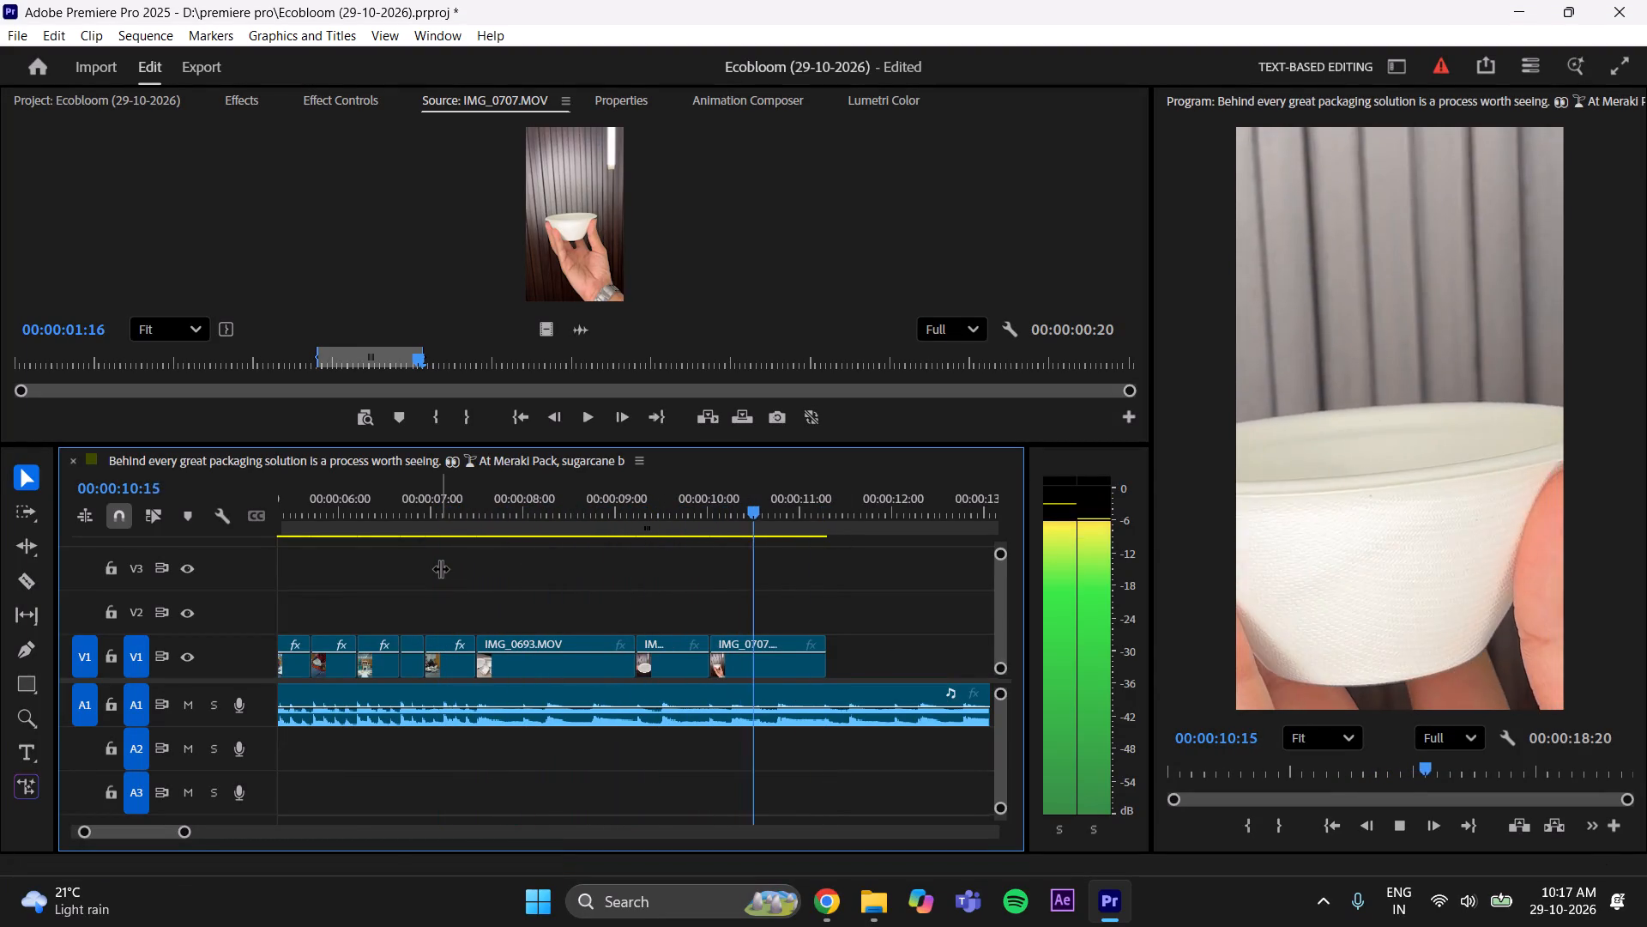
pyautogui.press('space')
pyautogui.click(776, 664)
pyautogui.rightClick(776, 664)
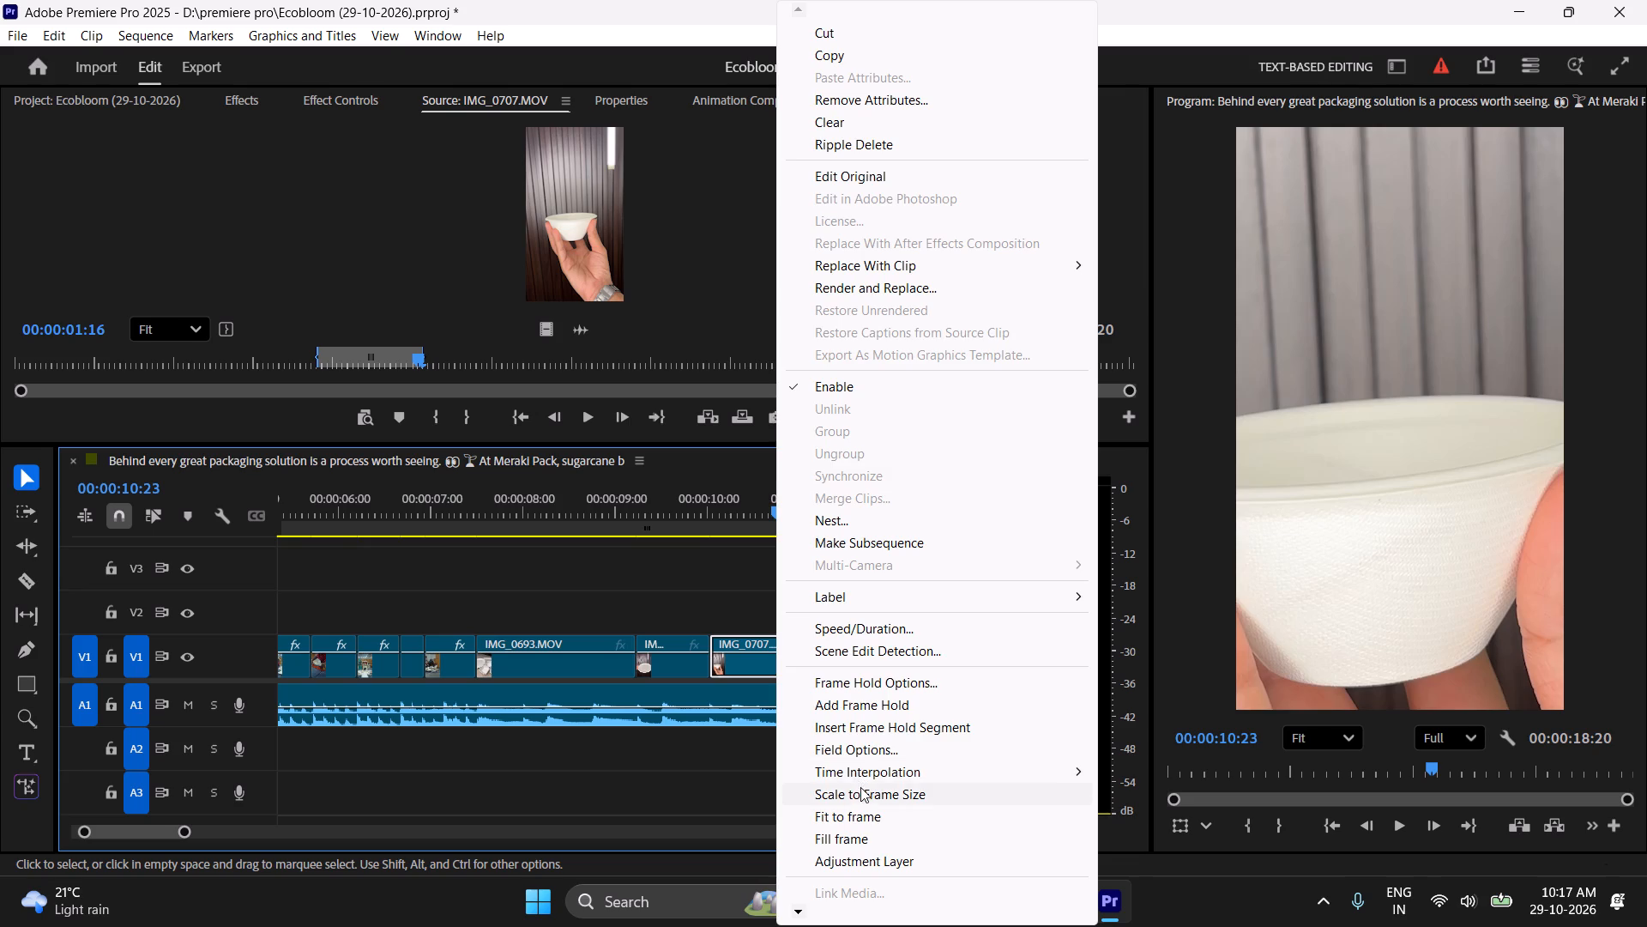
pyautogui.click(860, 789)
pyautogui.hotkey('ctrl', 's')
pyautogui.click(859, 593)
# Play back the sequence from about 00:00:07:04 through the end of the bowl clip.
pyautogui.moveTo(763, 488); pyautogui.dragTo(724, 500)
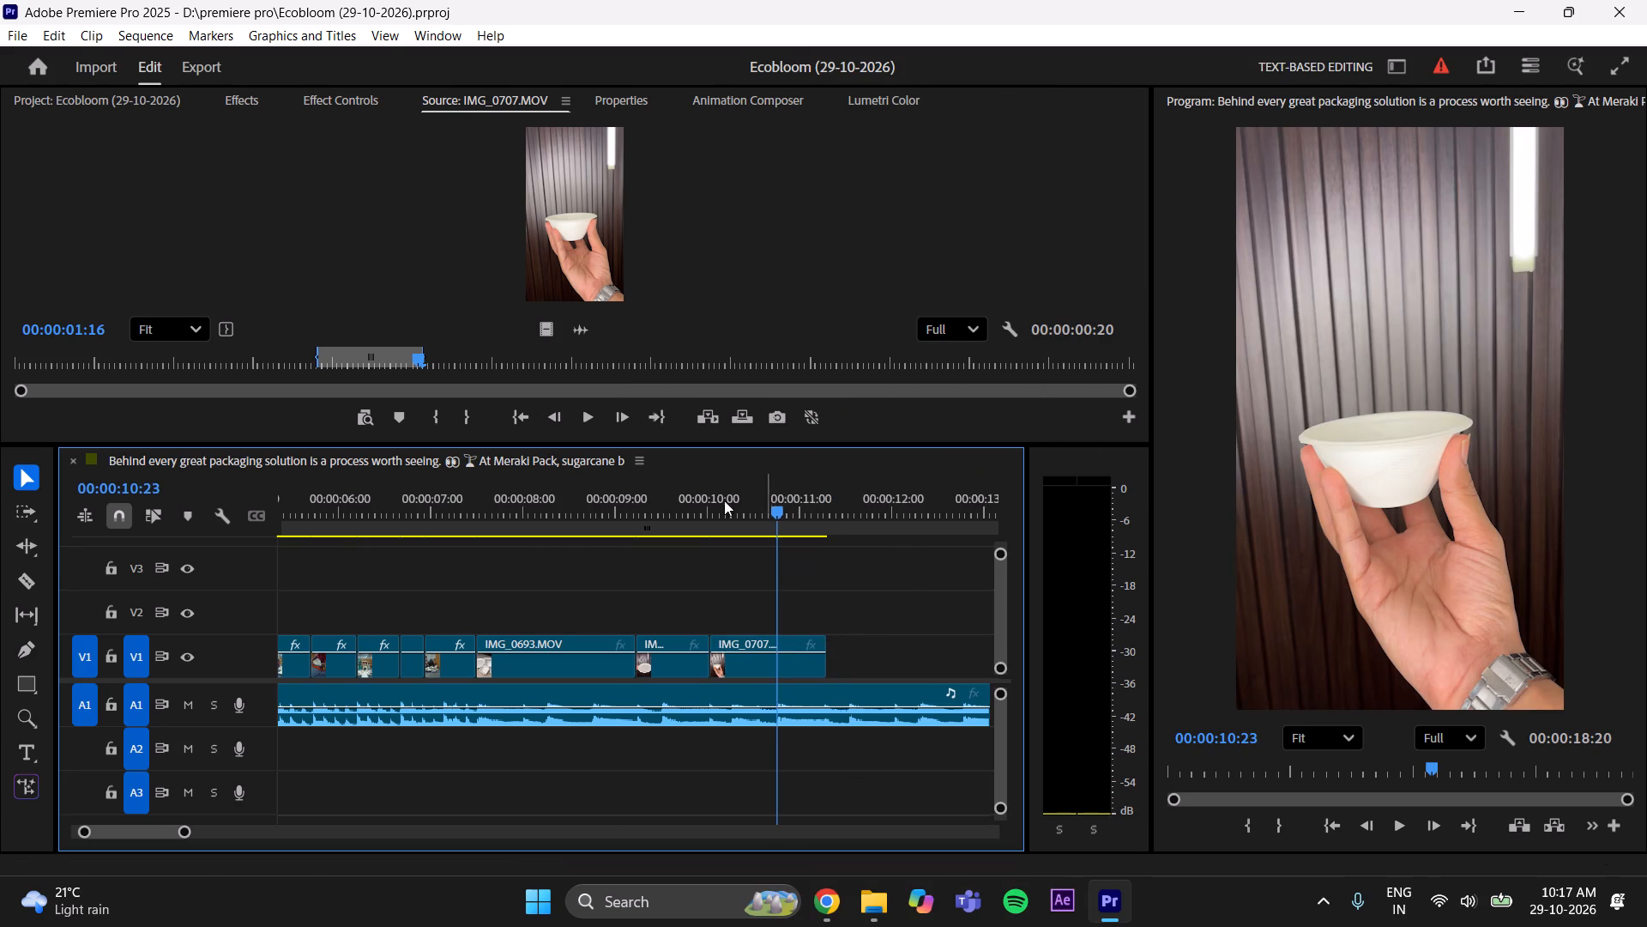
pyautogui.moveTo(724, 500); pyautogui.dragTo(446, 570)
pyautogui.press('space')
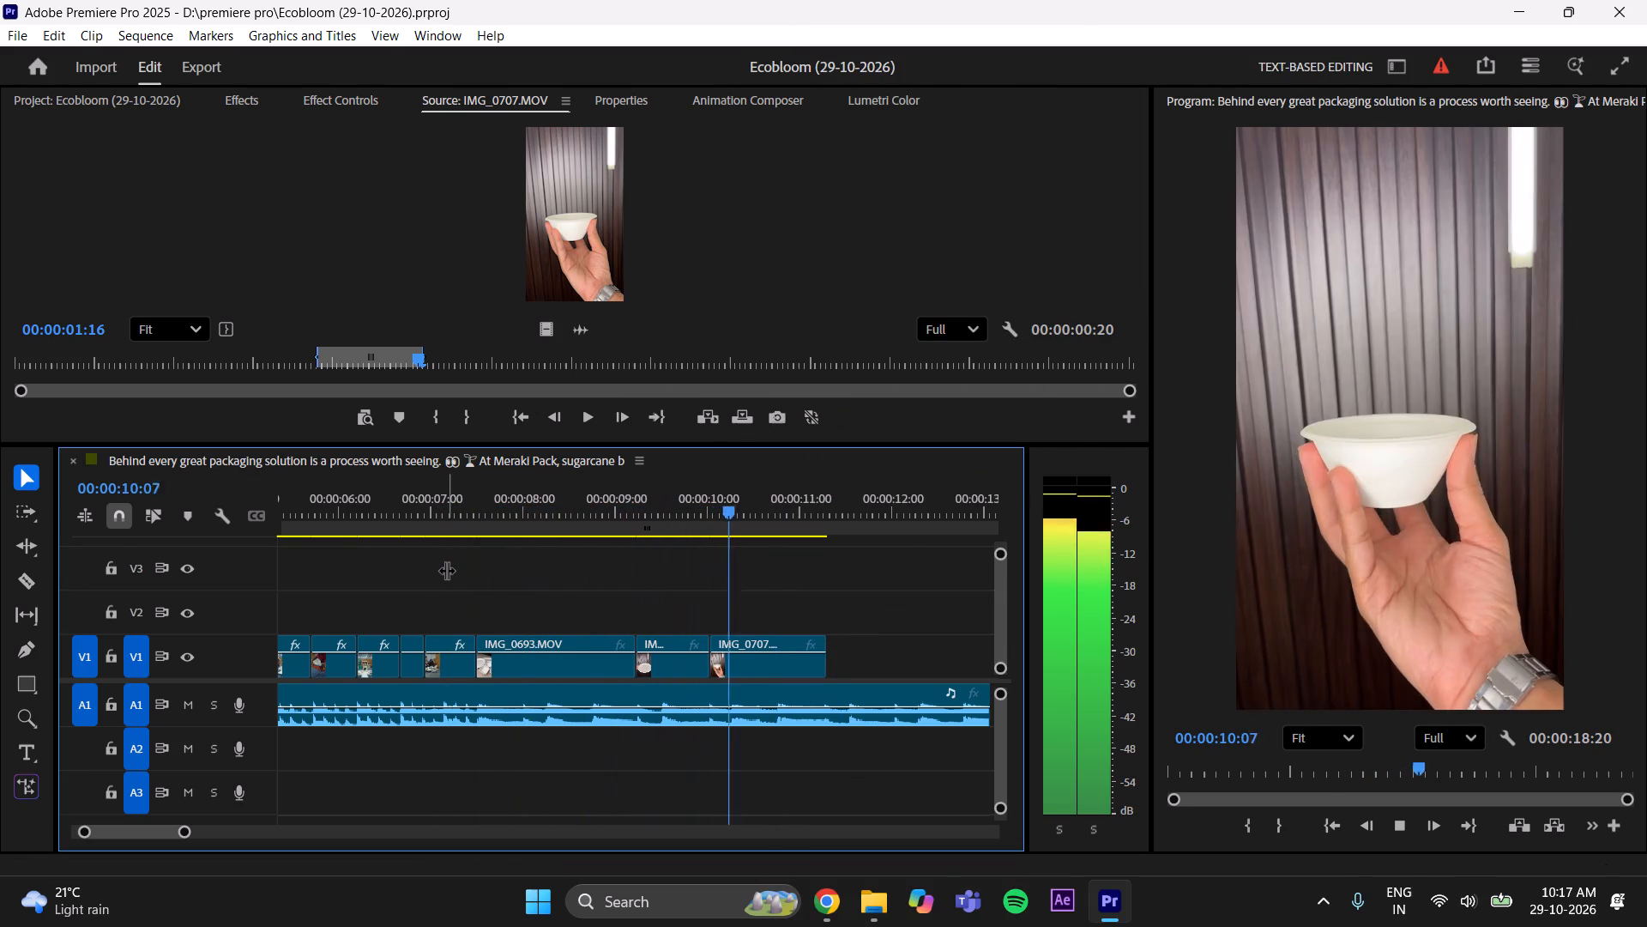
pyautogui.press('space')
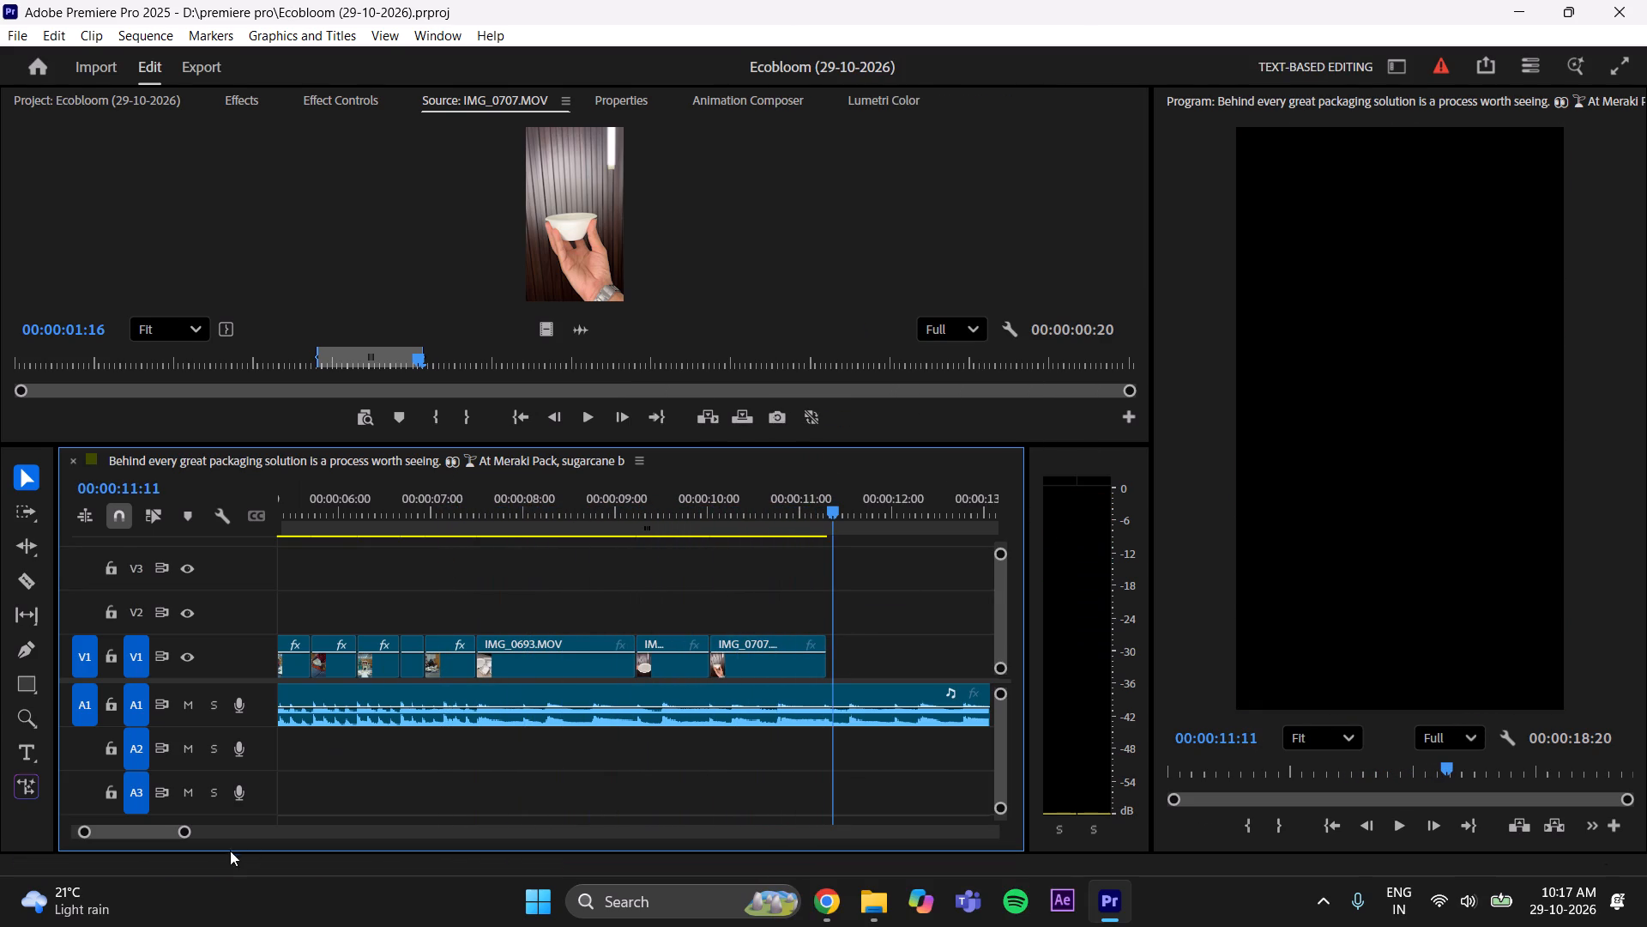
# Listen to the audio beyond the bowl clip and park the playhead on the next beat at 00:00:12:02.
pyautogui.moveTo(189, 830); pyautogui.dragTo(207, 827)
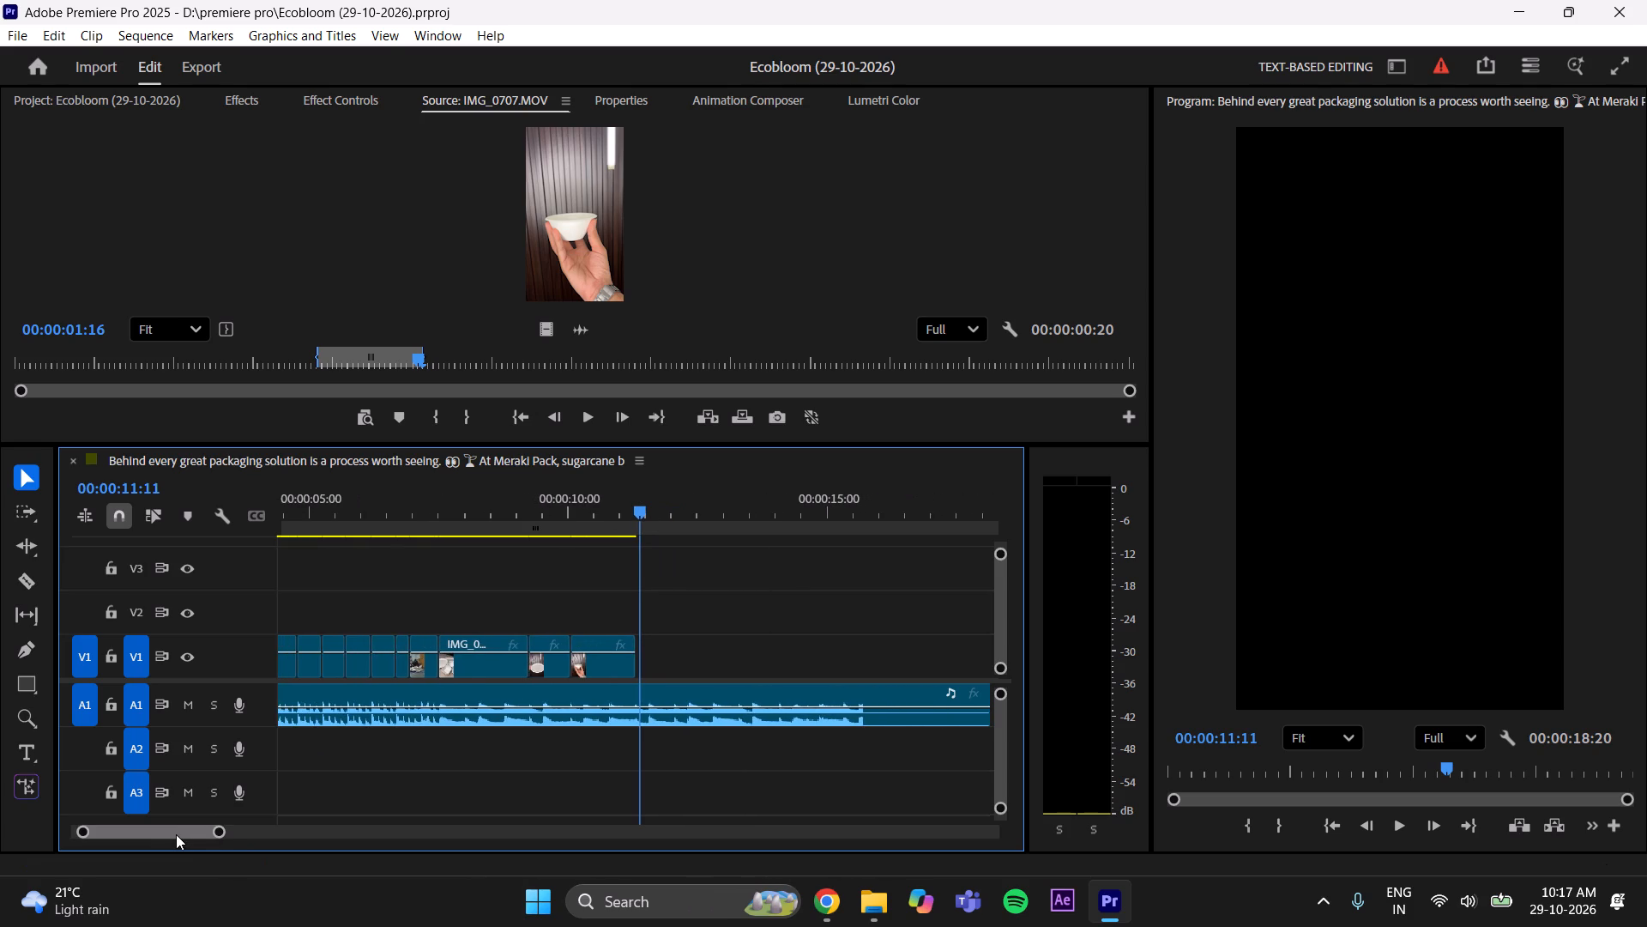
pyautogui.click(171, 834)
pyautogui.moveTo(226, 835); pyautogui.dragTo(216, 838)
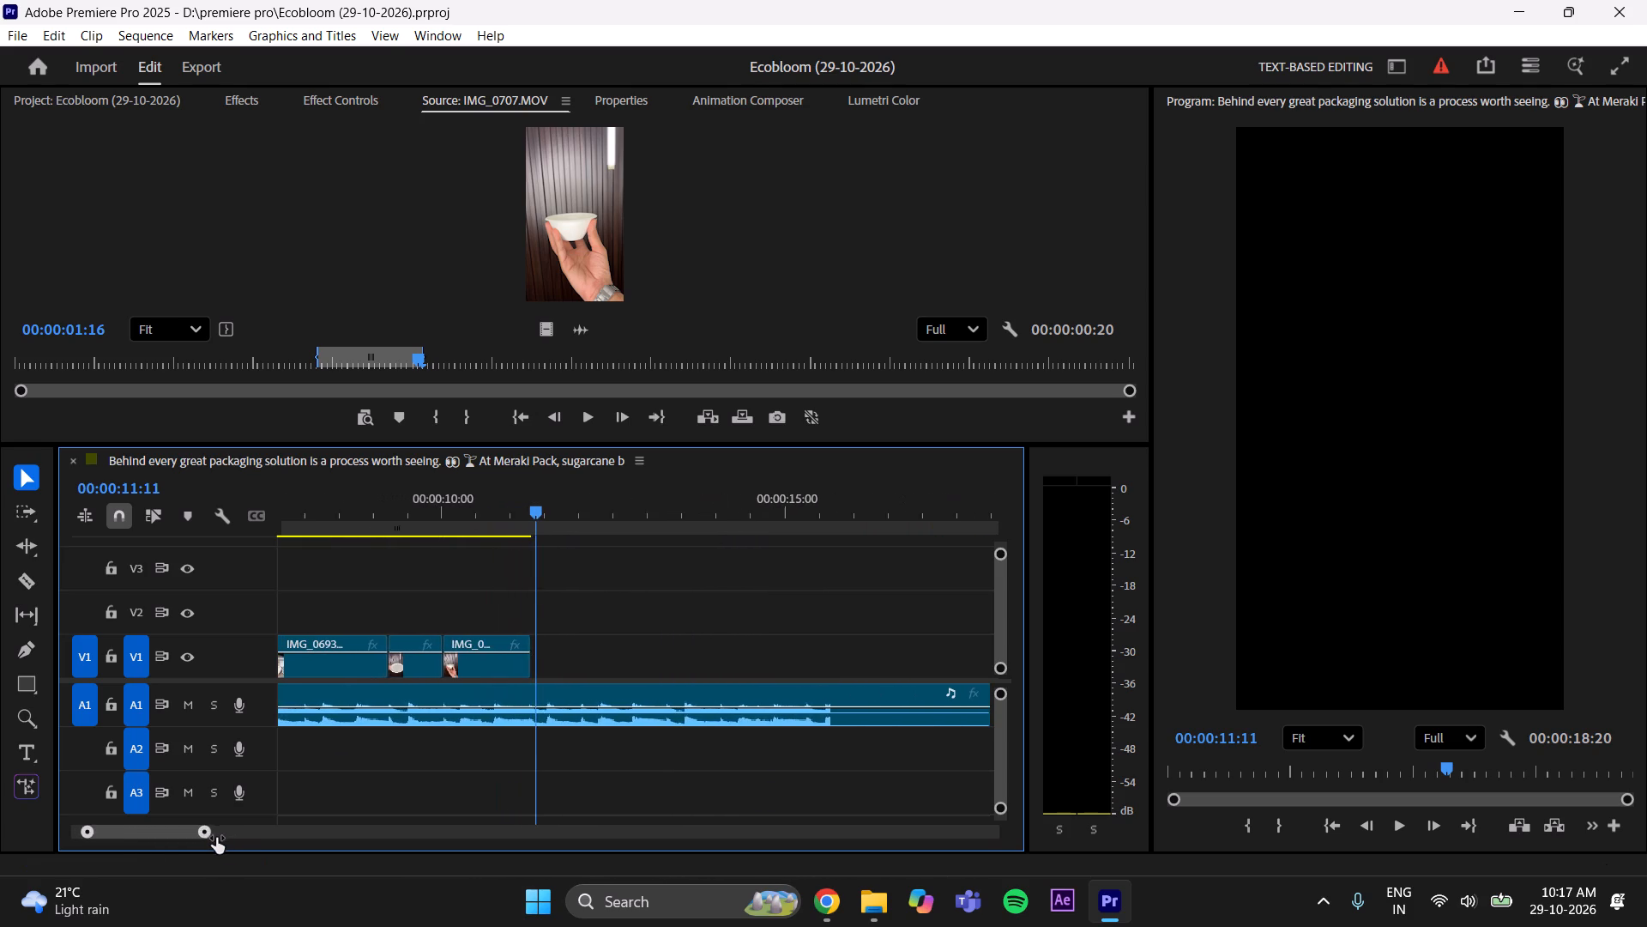
pyautogui.moveTo(216, 838); pyautogui.dragTo(214, 839)
pyautogui.moveTo(572, 506); pyautogui.dragTo(543, 523)
pyautogui.press('space')
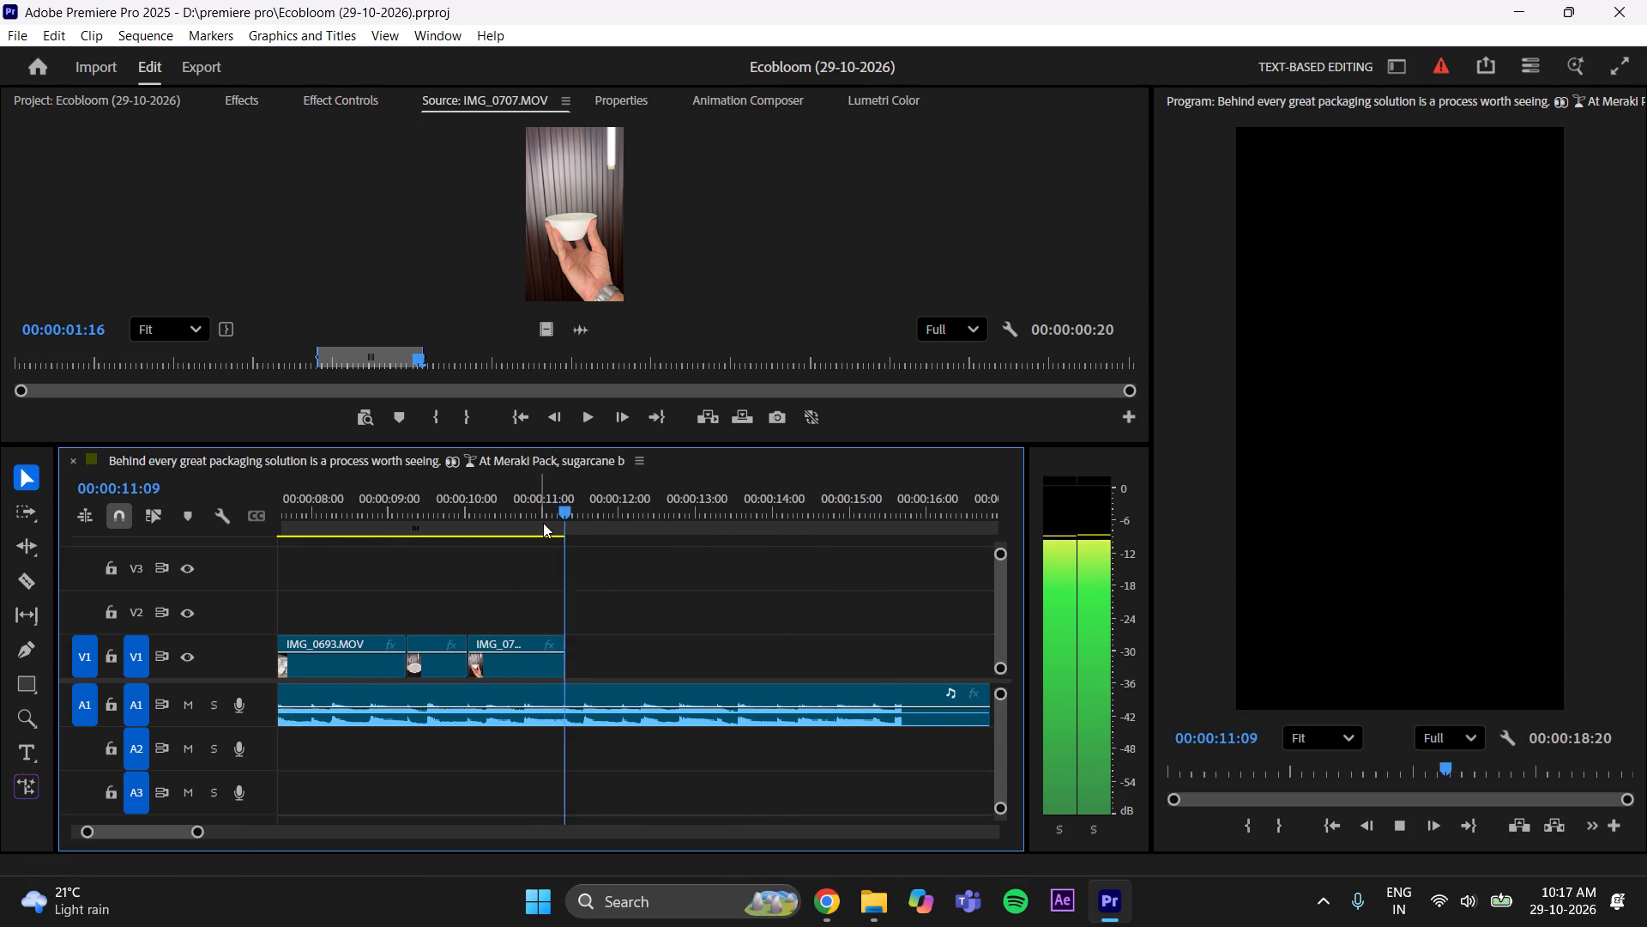
pyautogui.press('space')
pyautogui.moveTo(662, 505); pyautogui.dragTo(521, 557)
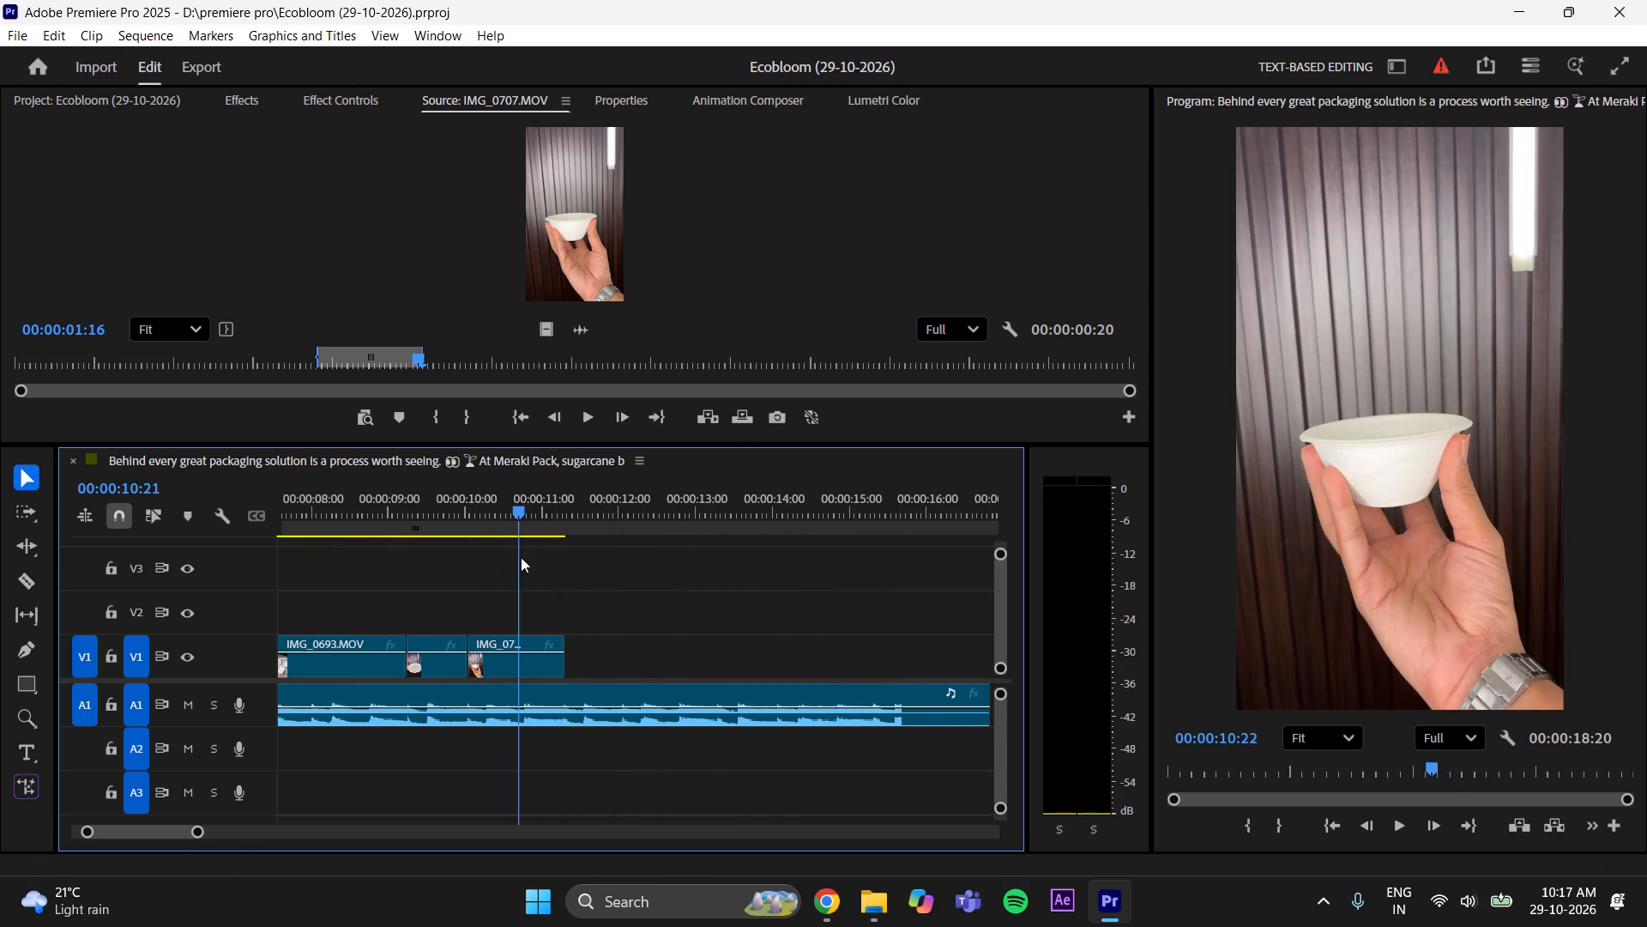
pyautogui.moveTo(521, 557); pyautogui.dragTo(520, 559)
pyautogui.press('space')
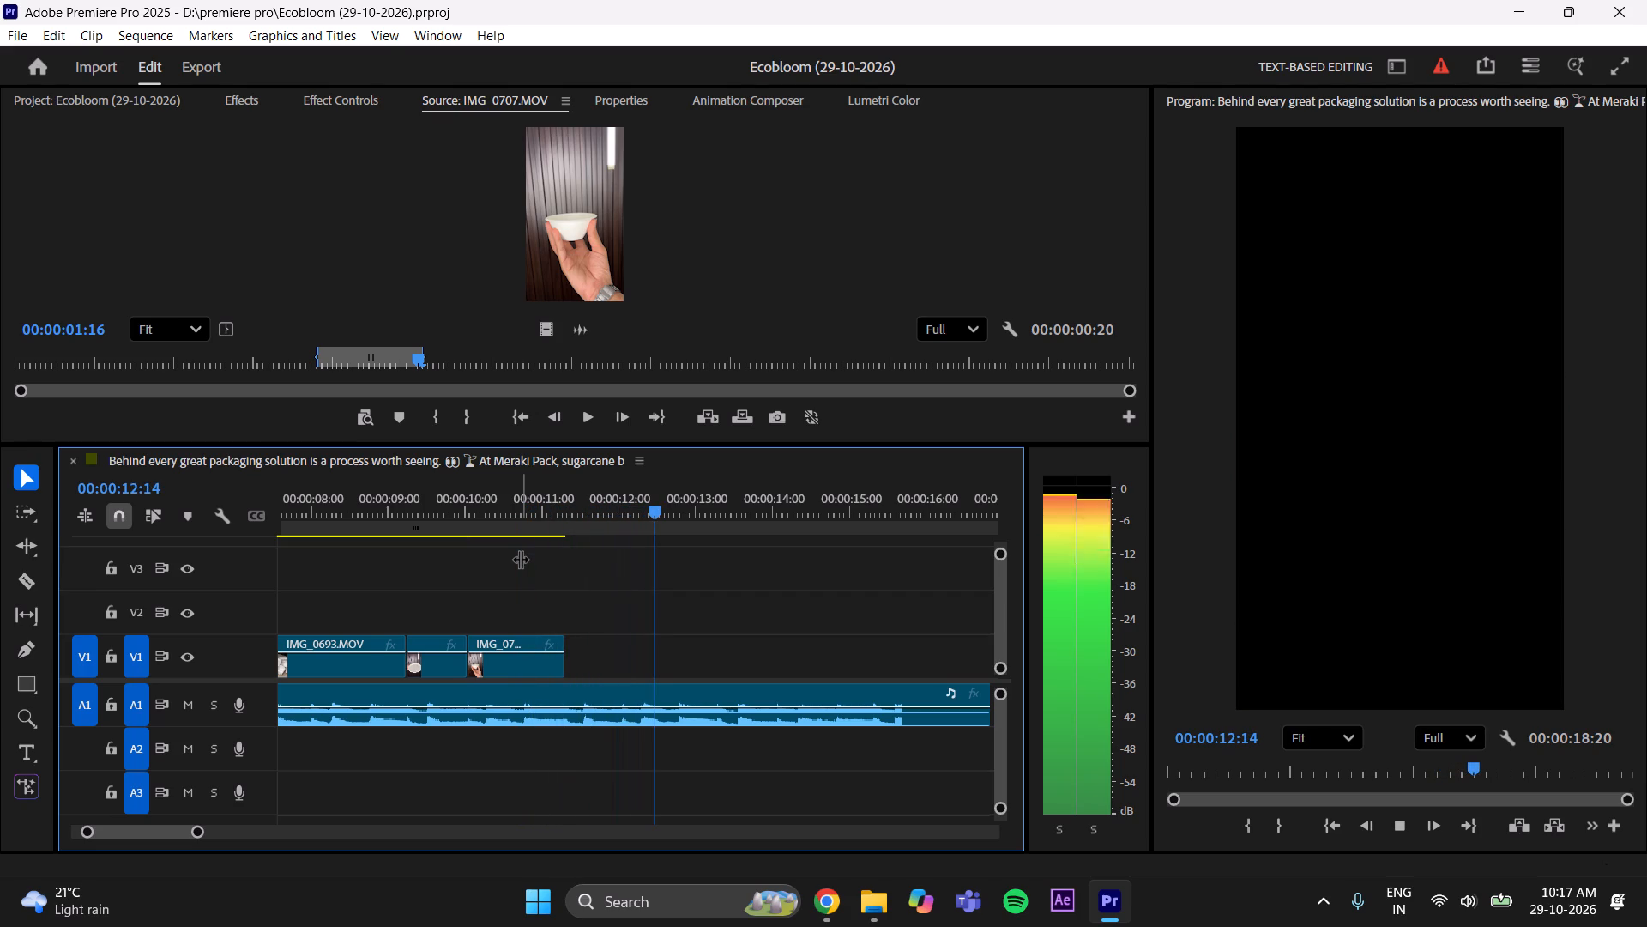
pyautogui.press('space')
pyautogui.moveTo(660, 500); pyautogui.dragTo(658, 504)
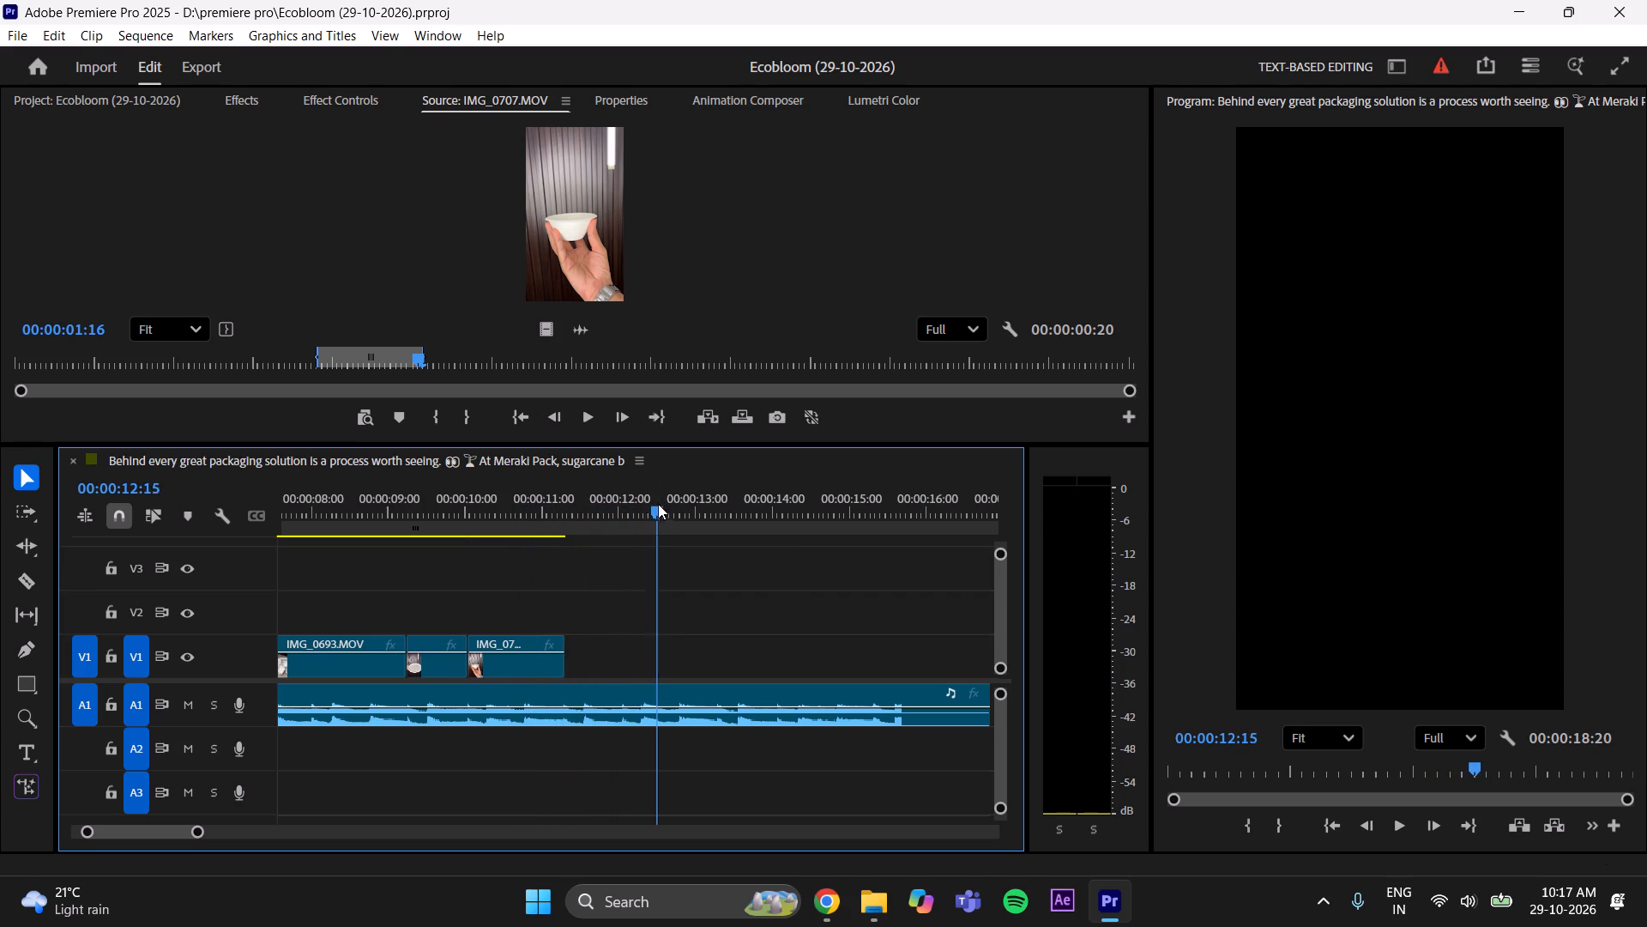
pyautogui.moveTo(658, 504); pyautogui.dragTo(627, 532)
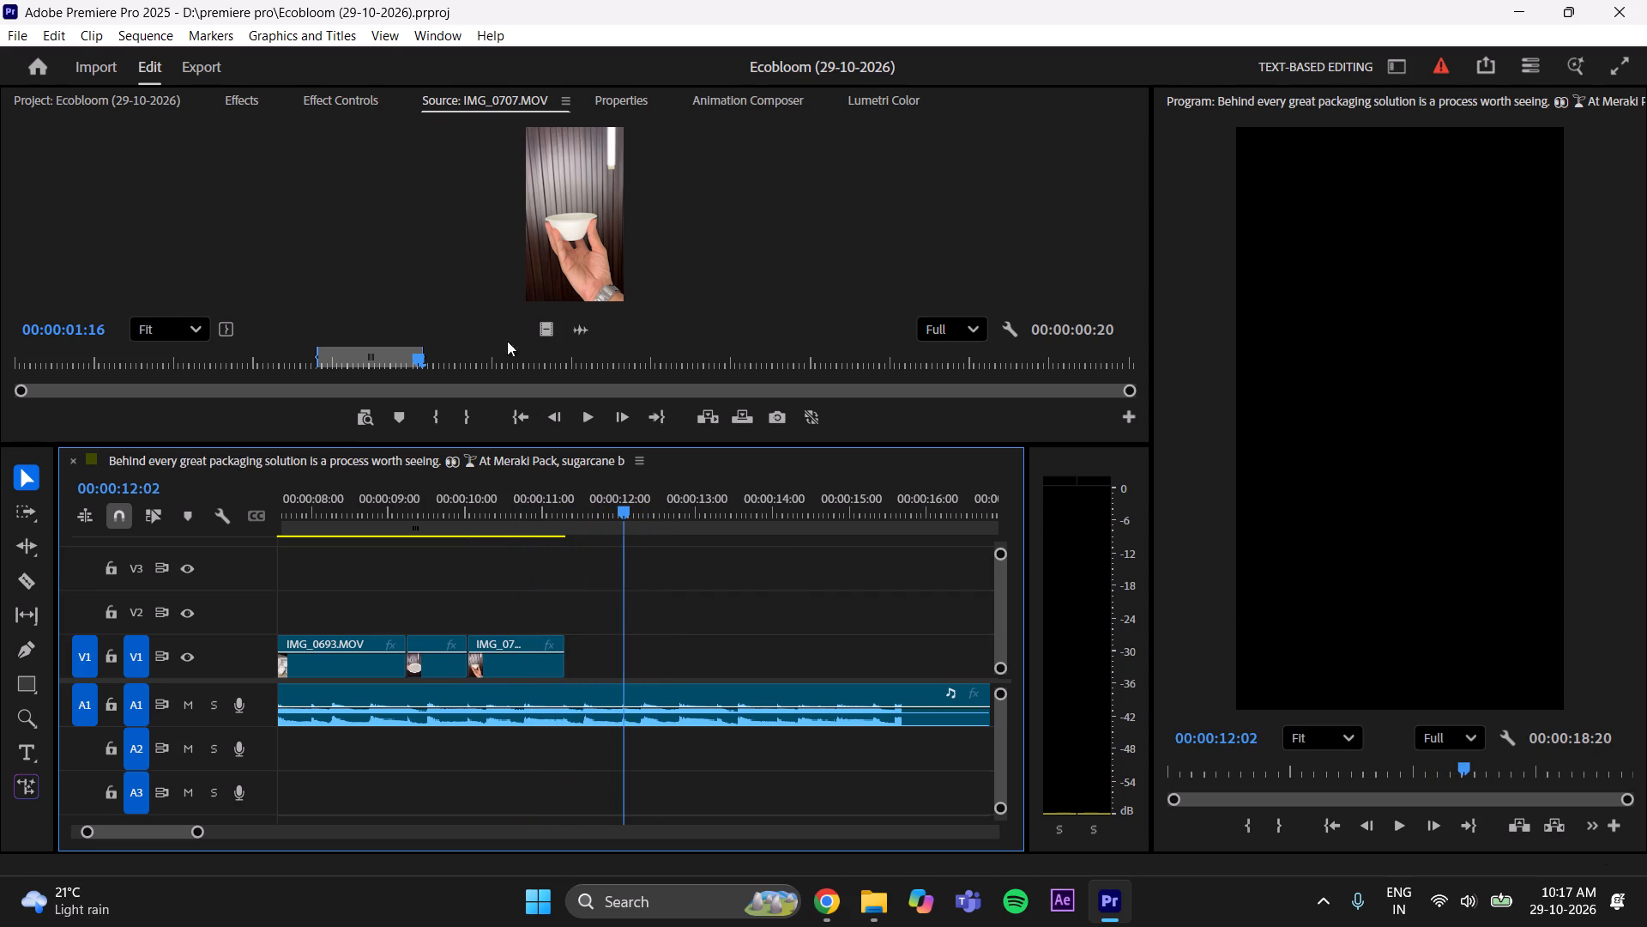
# Open the round-plate clip IMG_0713 (1).MOV as source.
pyautogui.click(145, 97)
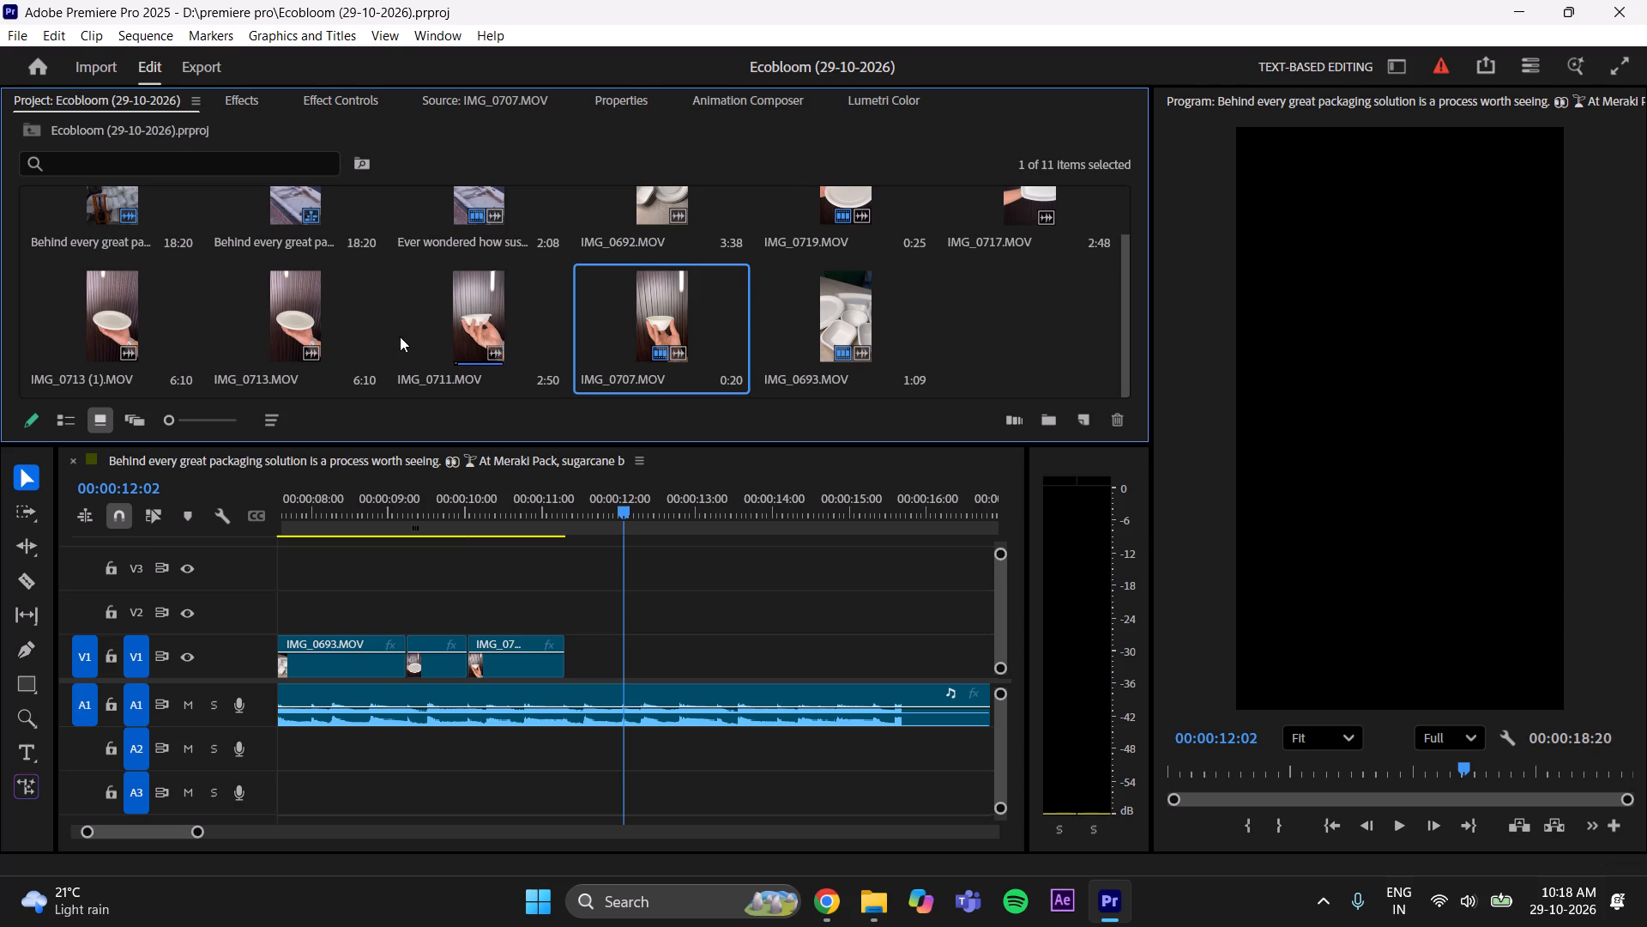
pyautogui.scroll(2, 719, 342)
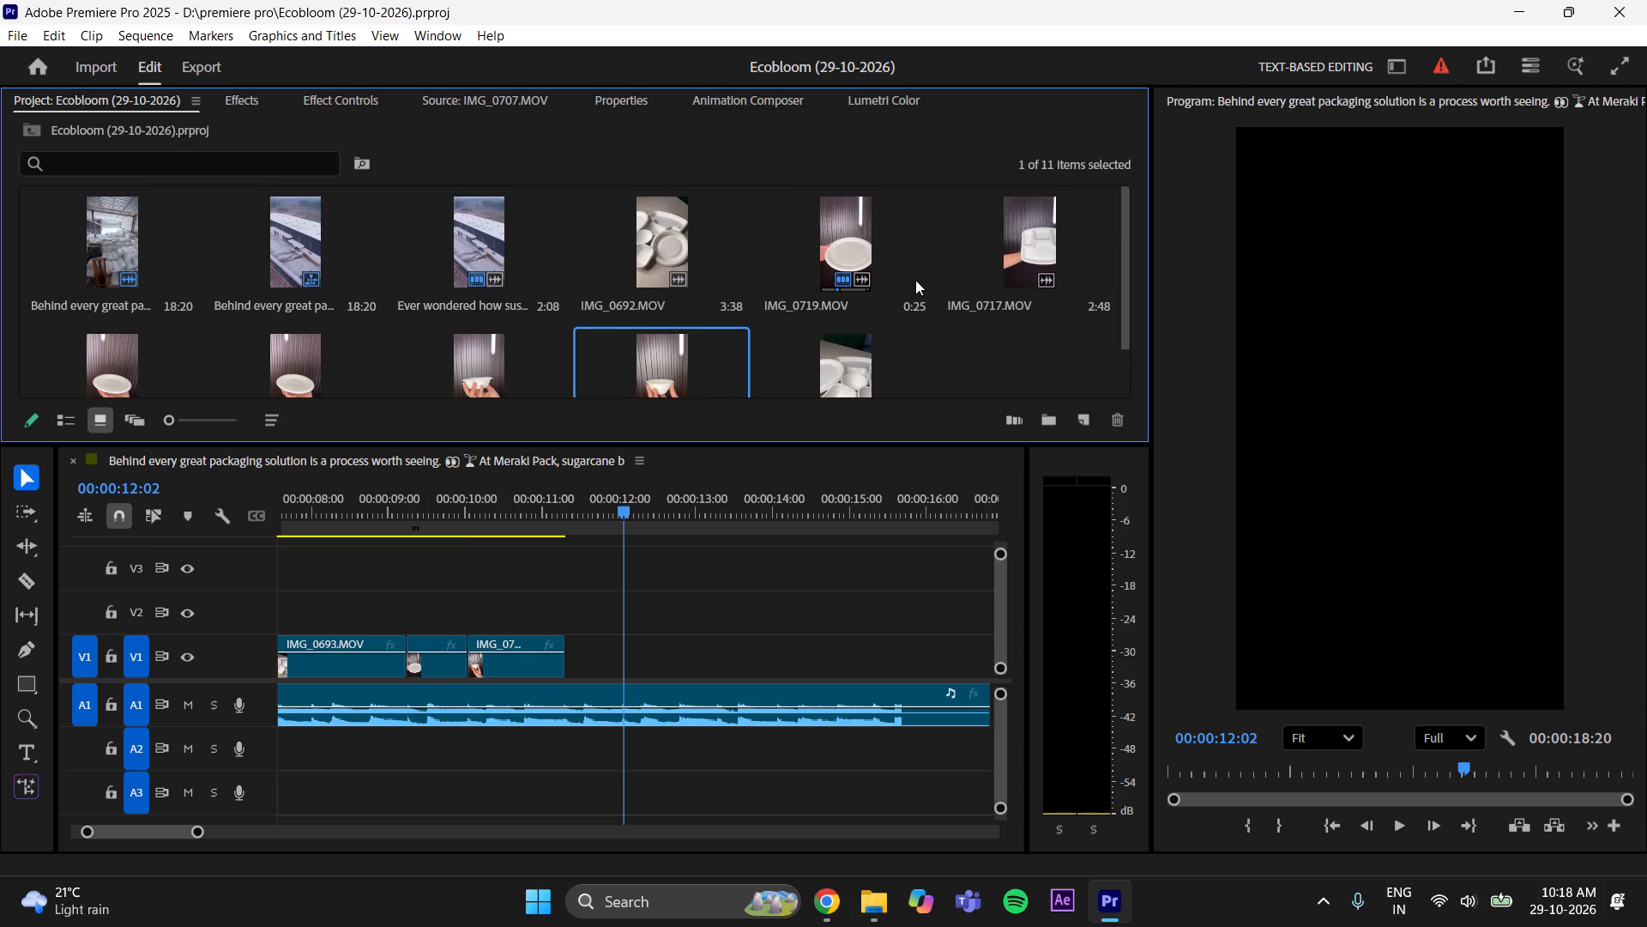
pyautogui.scroll(-1, 915, 280)
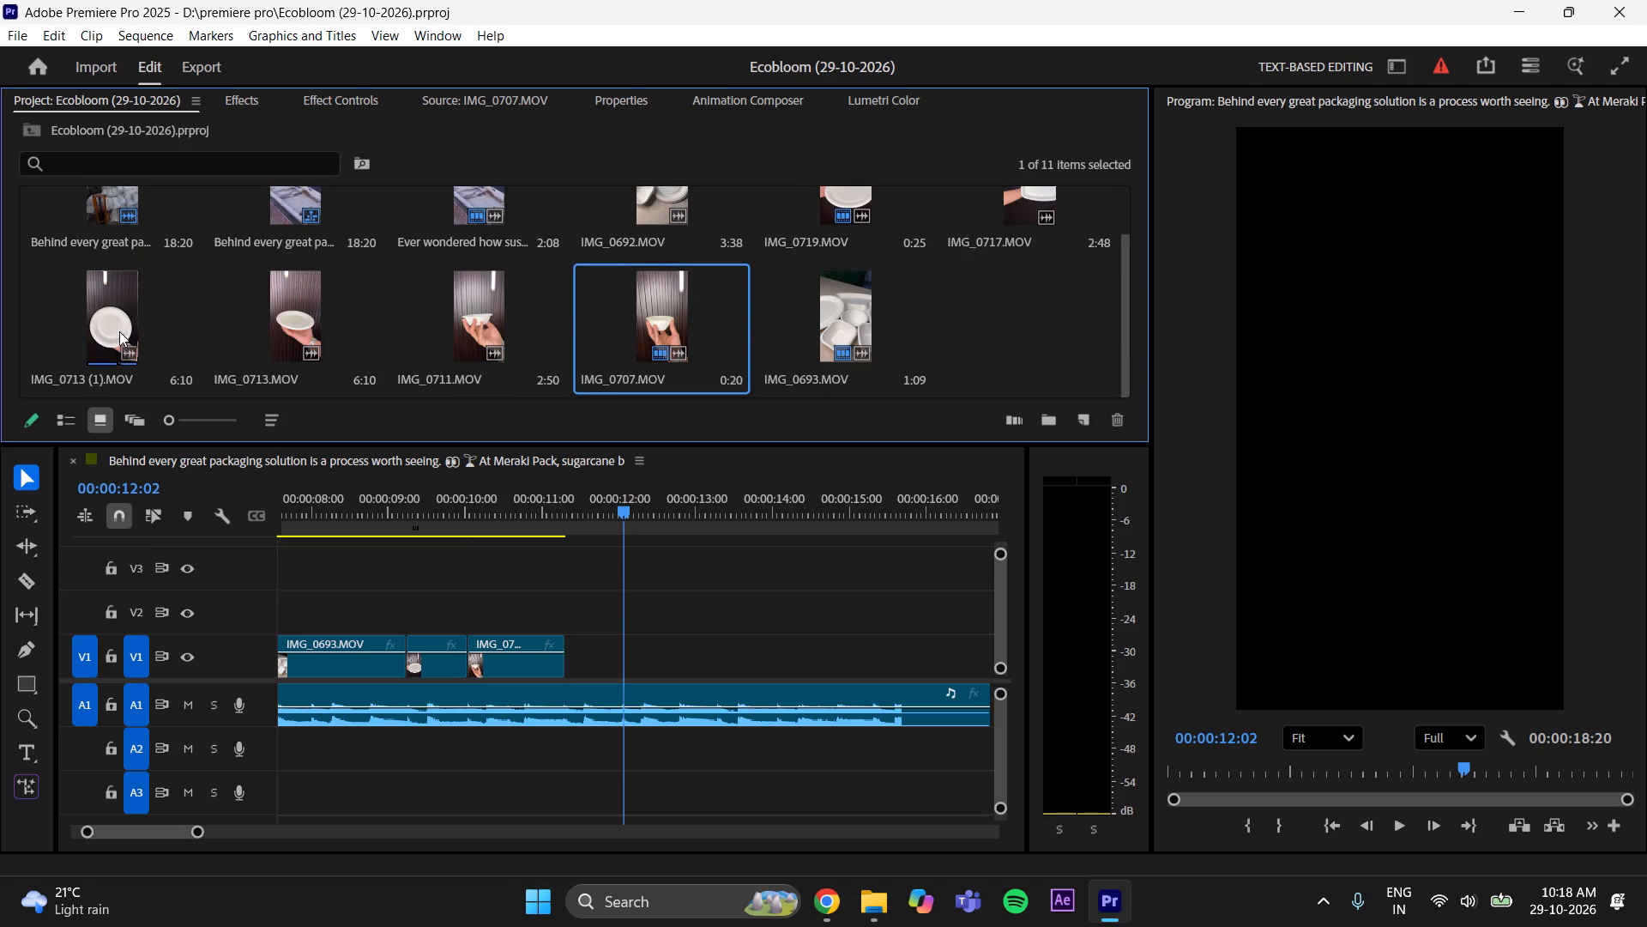
pyautogui.doubleClick(119, 330)
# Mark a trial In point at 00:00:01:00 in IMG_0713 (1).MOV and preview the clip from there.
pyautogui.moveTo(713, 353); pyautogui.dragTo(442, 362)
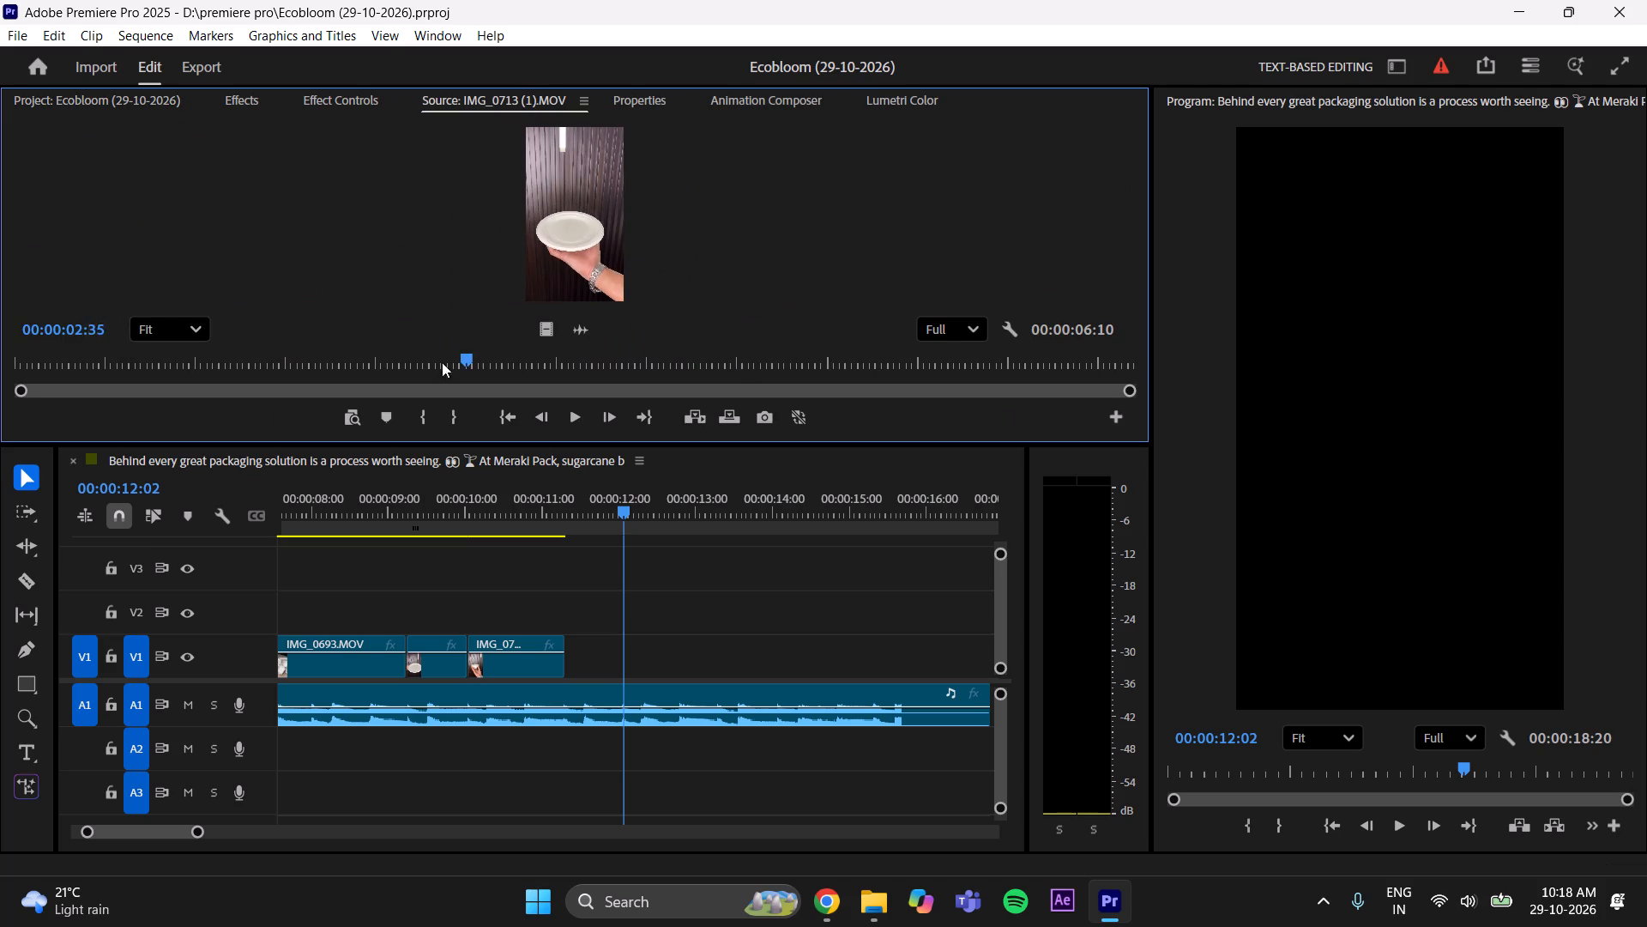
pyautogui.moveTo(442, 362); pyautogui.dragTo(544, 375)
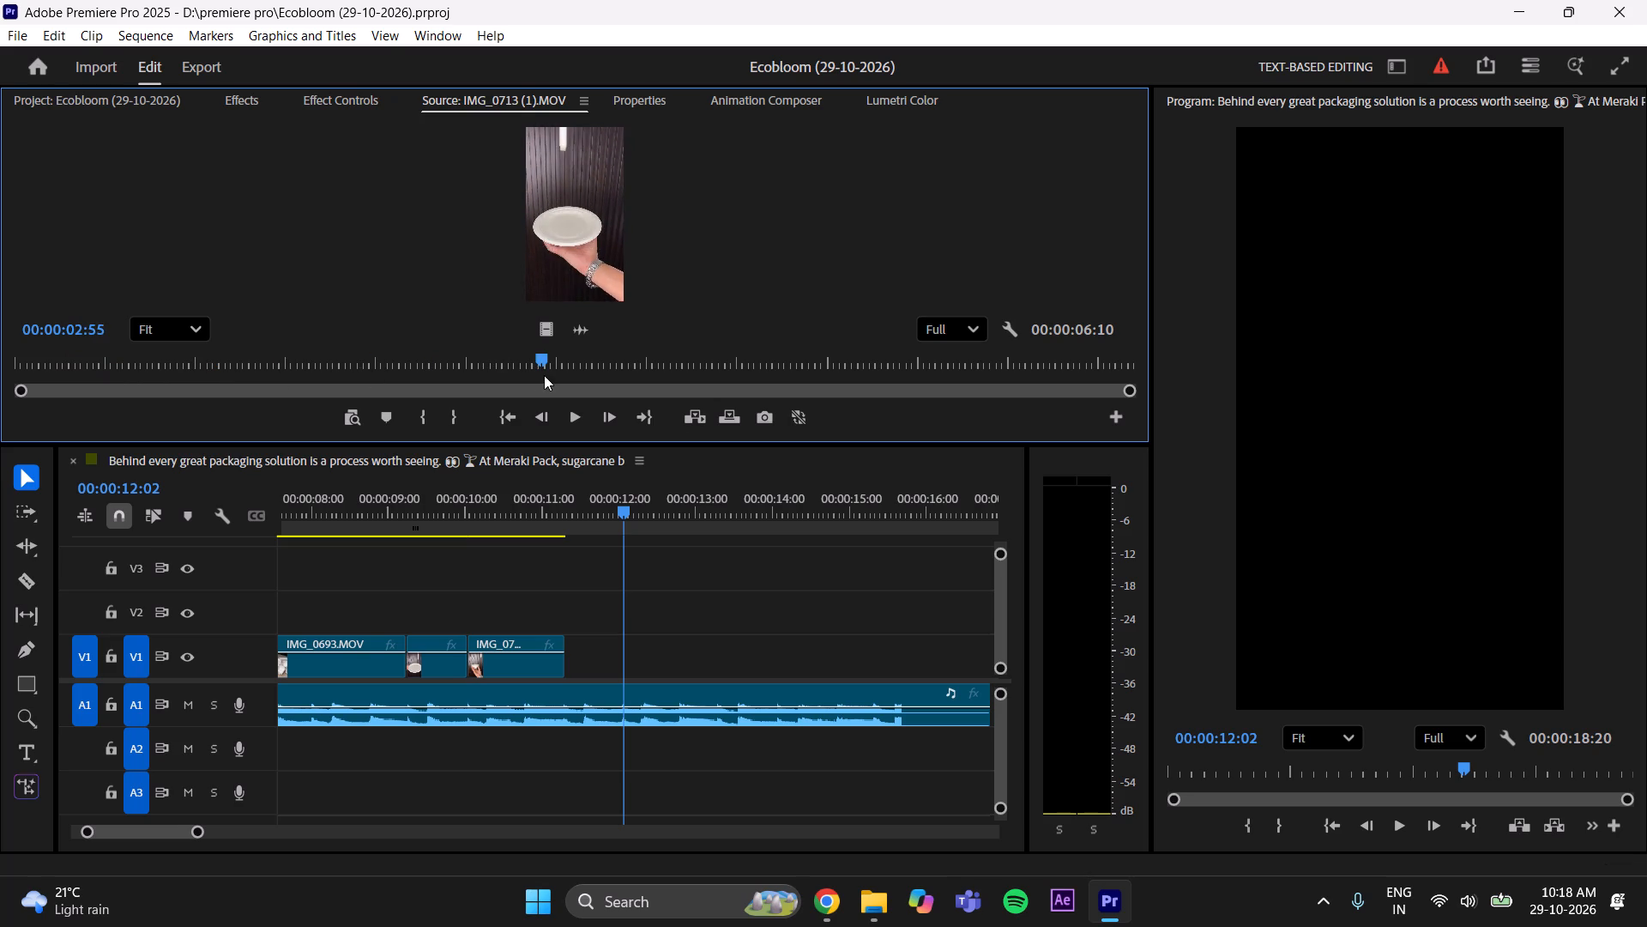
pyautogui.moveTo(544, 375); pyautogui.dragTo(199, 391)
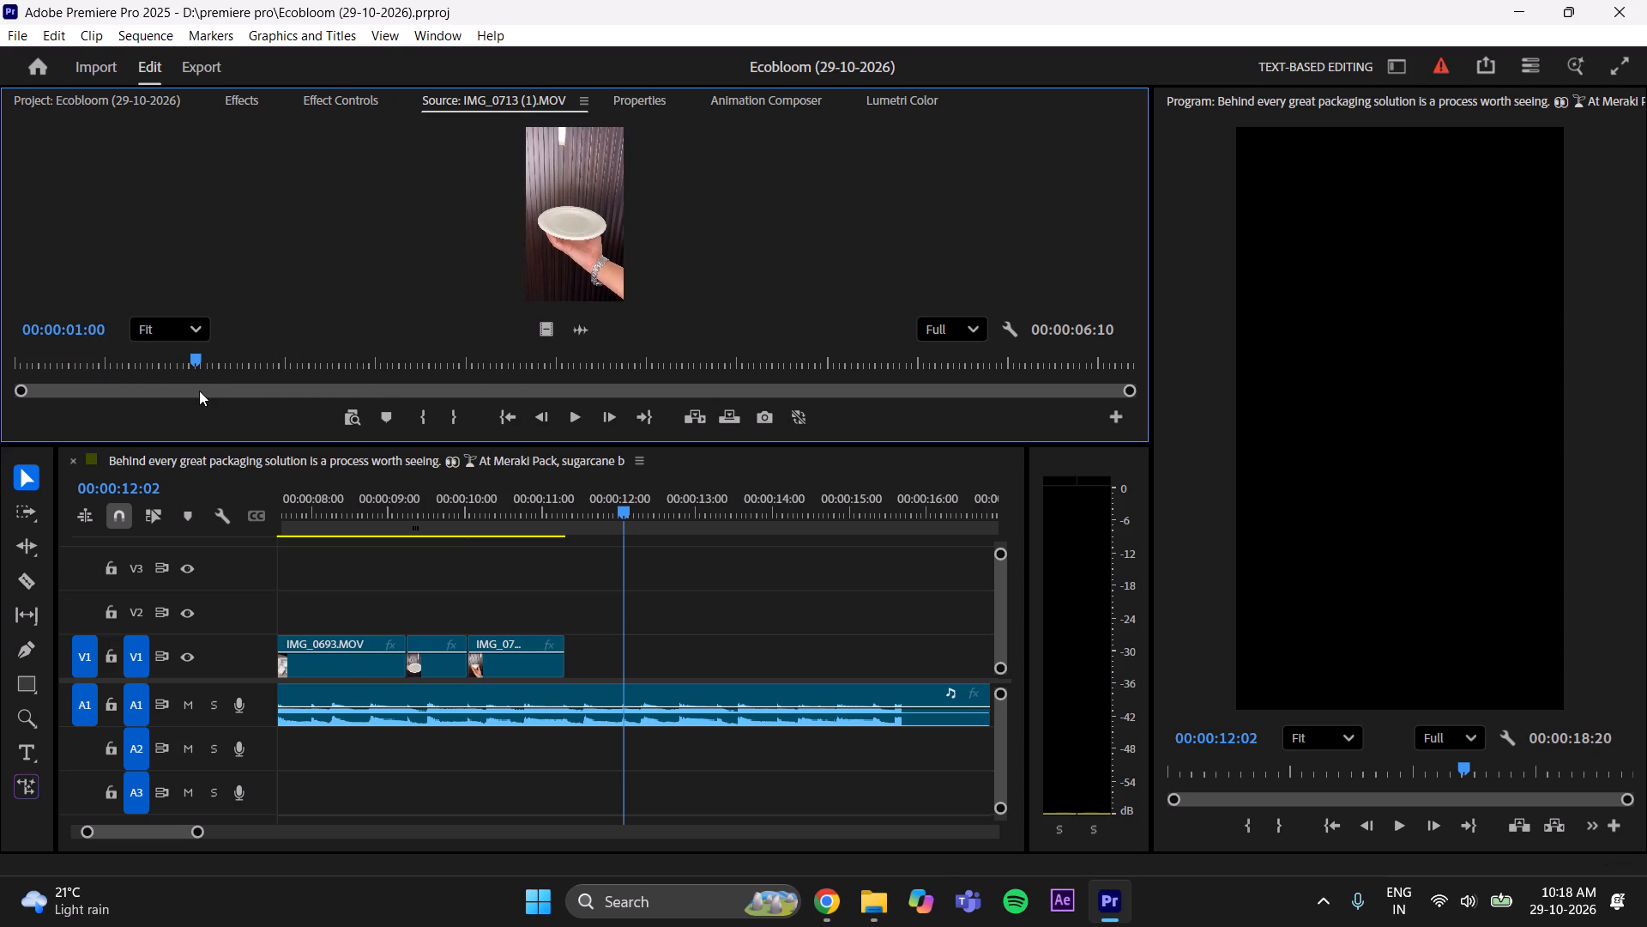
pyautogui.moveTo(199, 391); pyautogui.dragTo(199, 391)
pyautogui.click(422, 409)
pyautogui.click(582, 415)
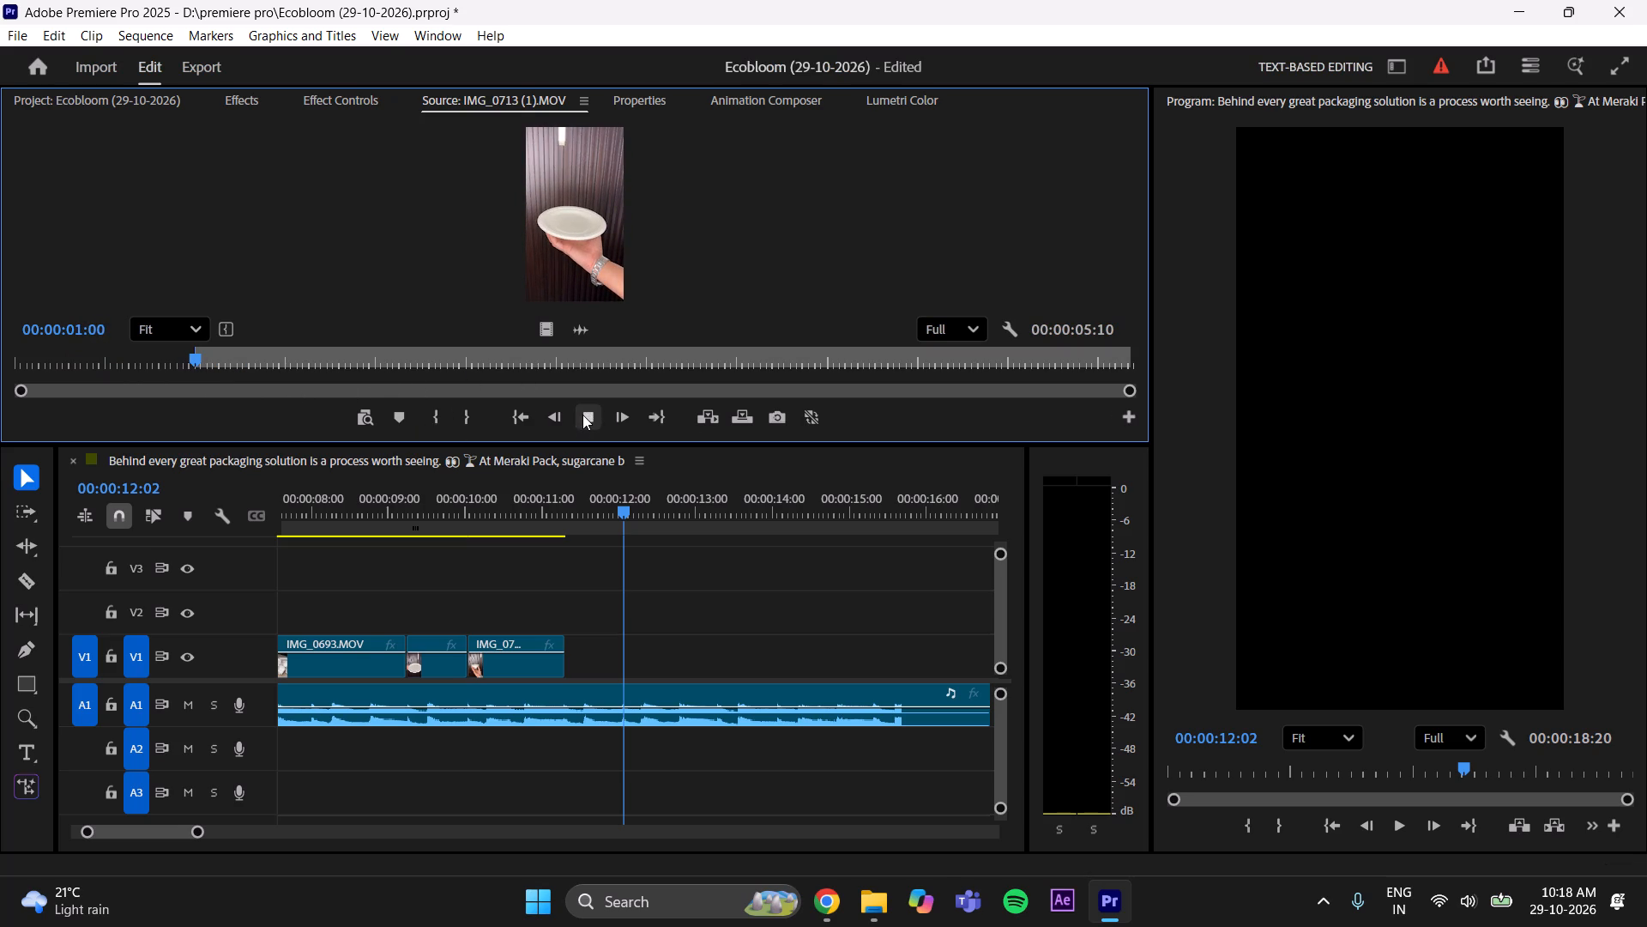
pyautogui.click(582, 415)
# Mark the In point of IMG_0713 (1).MOV at 00:00:01:31 and its Out point at 00:00:02:14.
pyautogui.moveTo(332, 360); pyautogui.dragTo(287, 384)
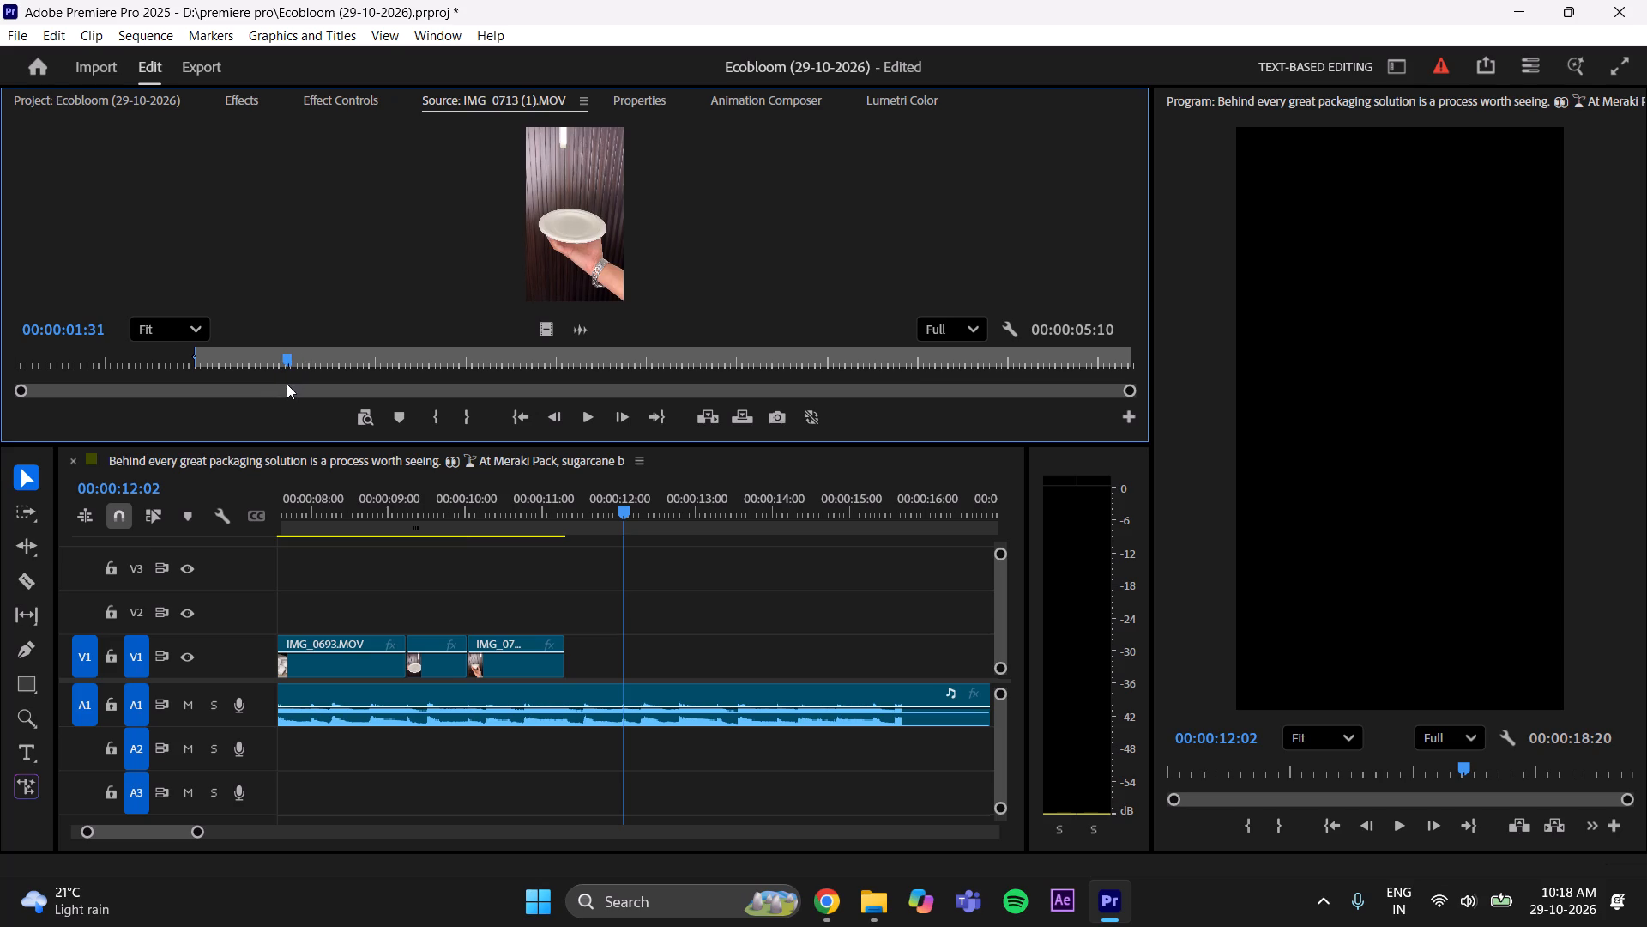
pyautogui.moveTo(287, 384); pyautogui.dragTo(287, 384)
pyautogui.click(419, 422)
pyautogui.click(437, 415)
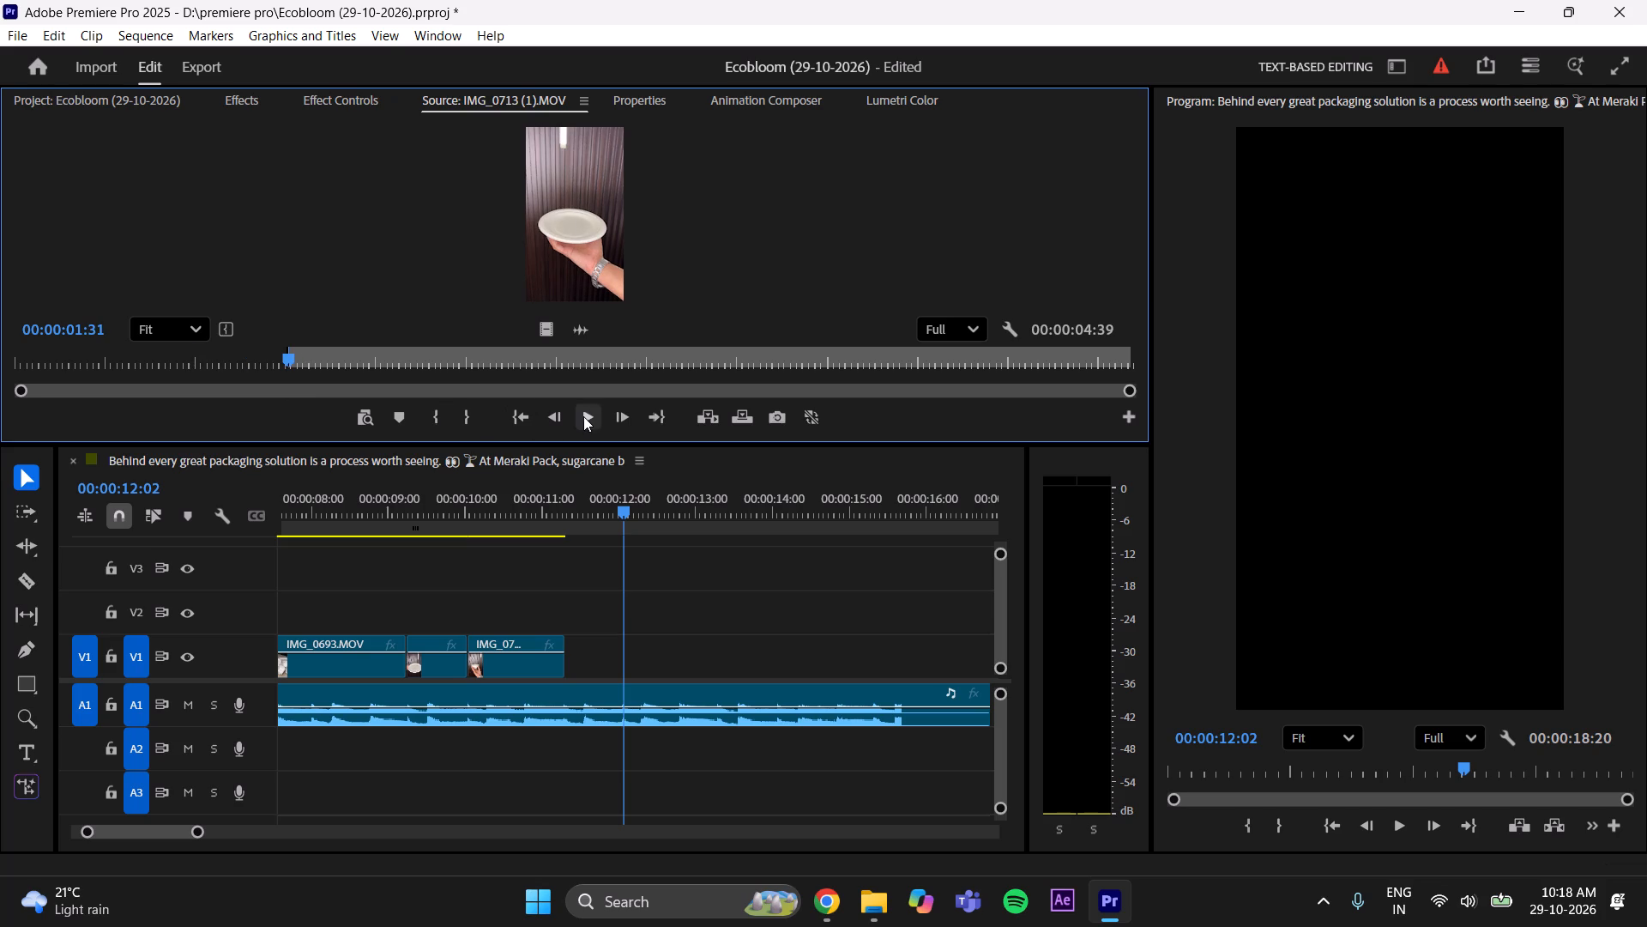
pyautogui.click(583, 416)
pyautogui.click(583, 416)
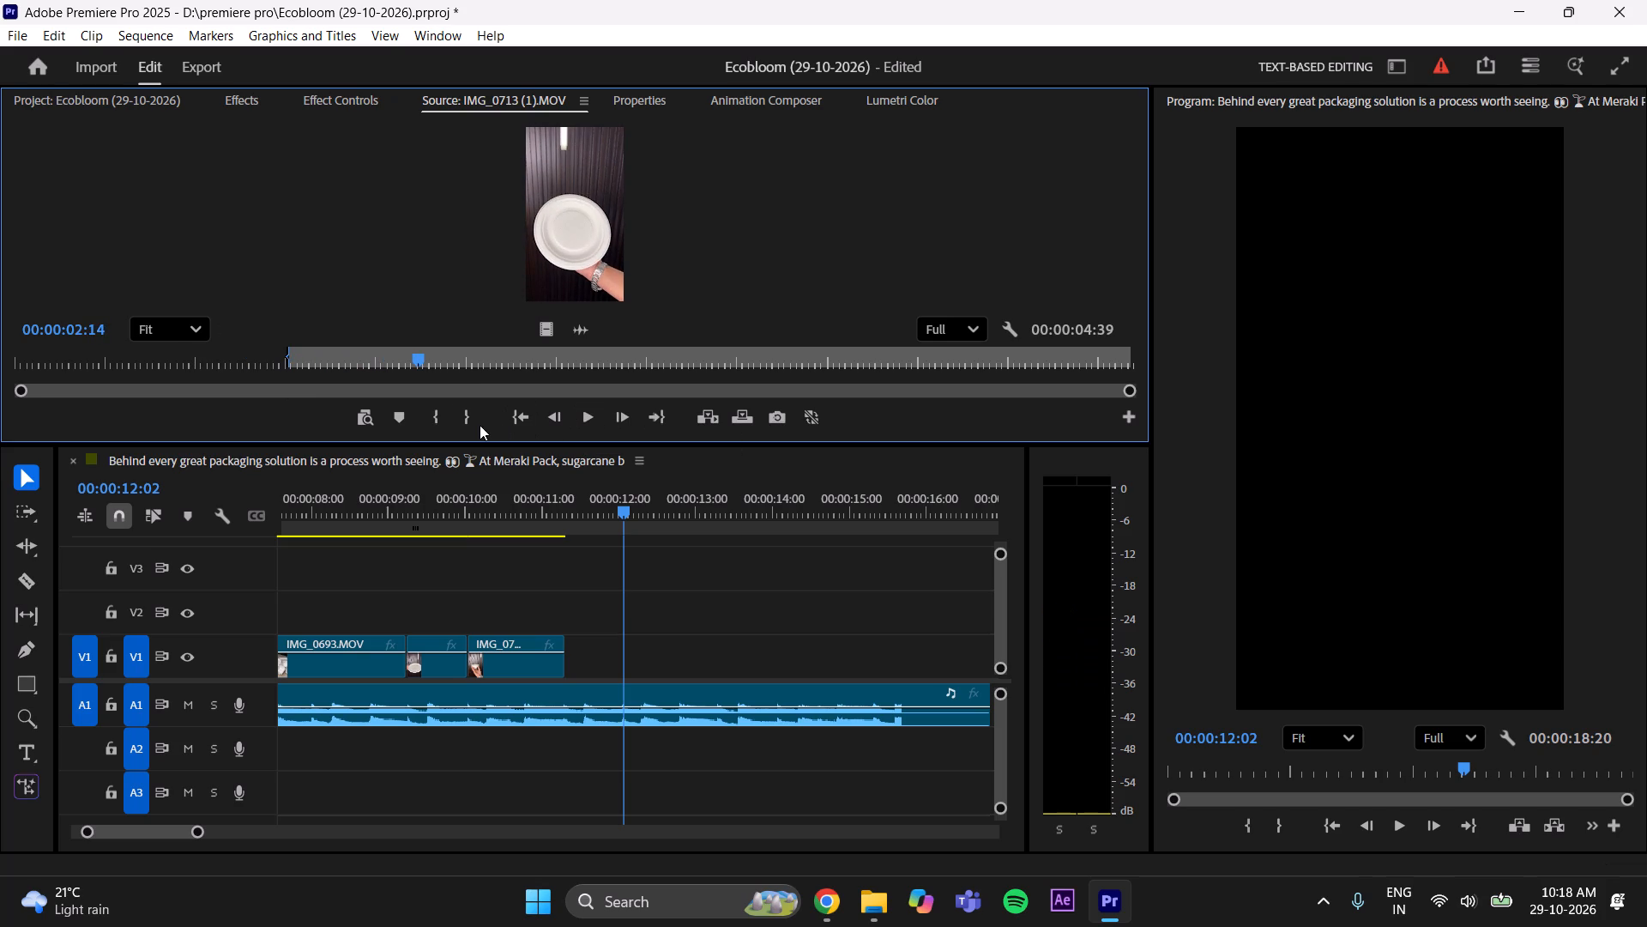
pyautogui.click(474, 423)
# Place the marked IMG_0713 (1).MOV video, without audio, on V1 right after the bowl clip, ending at the beat at 00:00:12:02.
pyautogui.moveTo(551, 331); pyautogui.dragTo(584, 657)
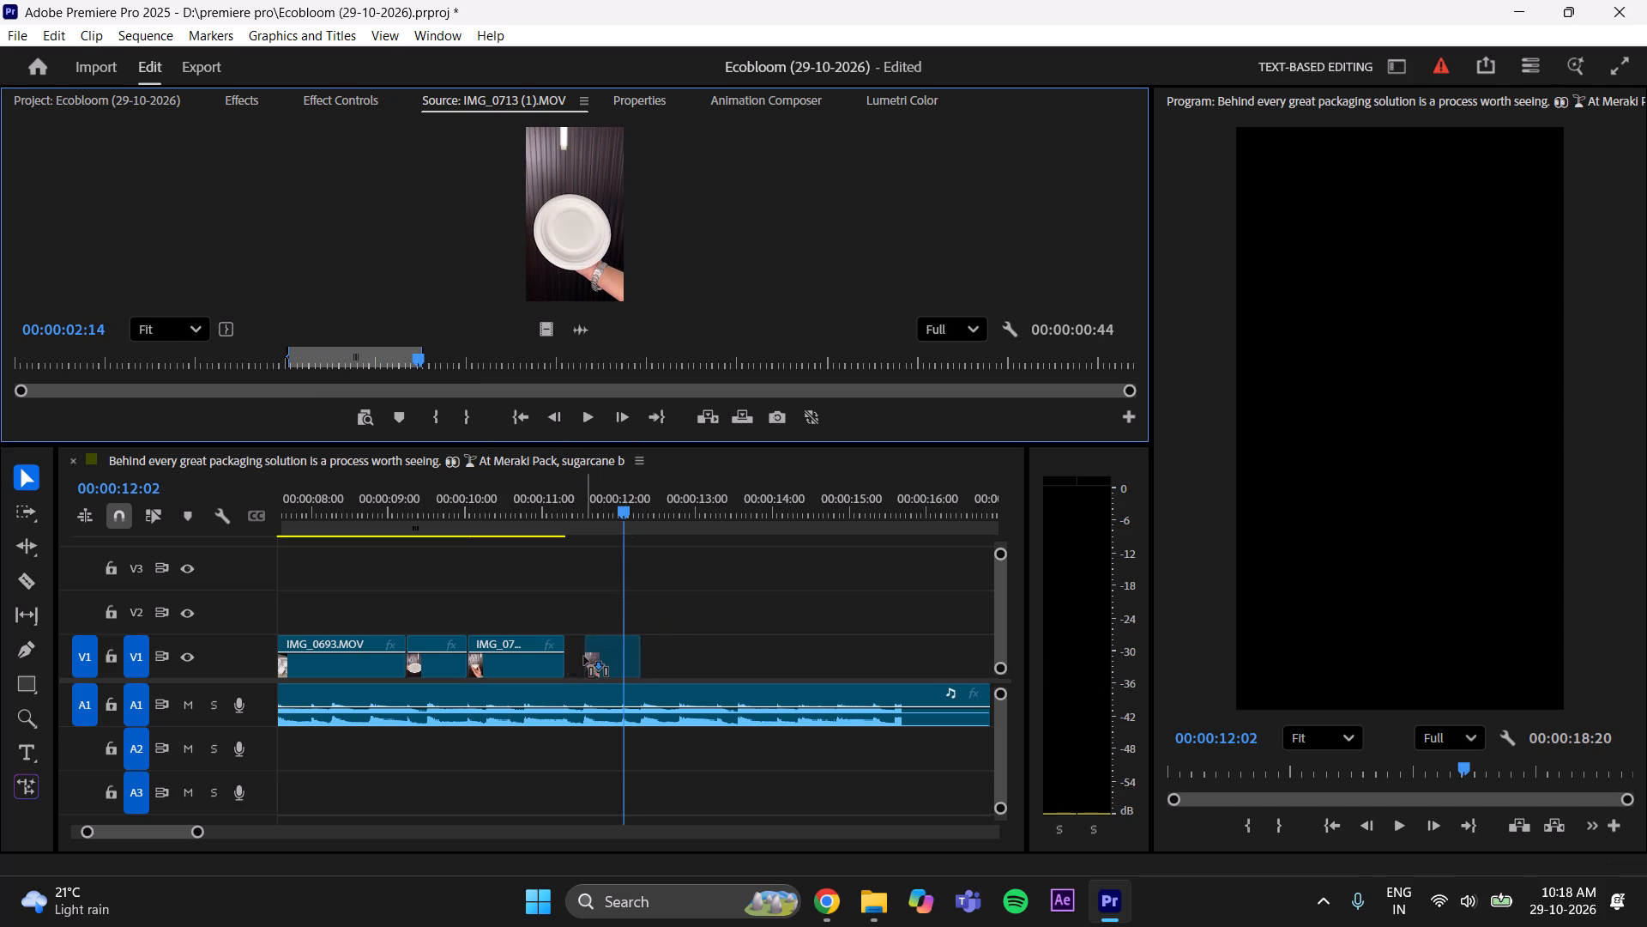
pyautogui.moveTo(584, 657); pyautogui.dragTo(575, 659)
pyautogui.click(588, 665)
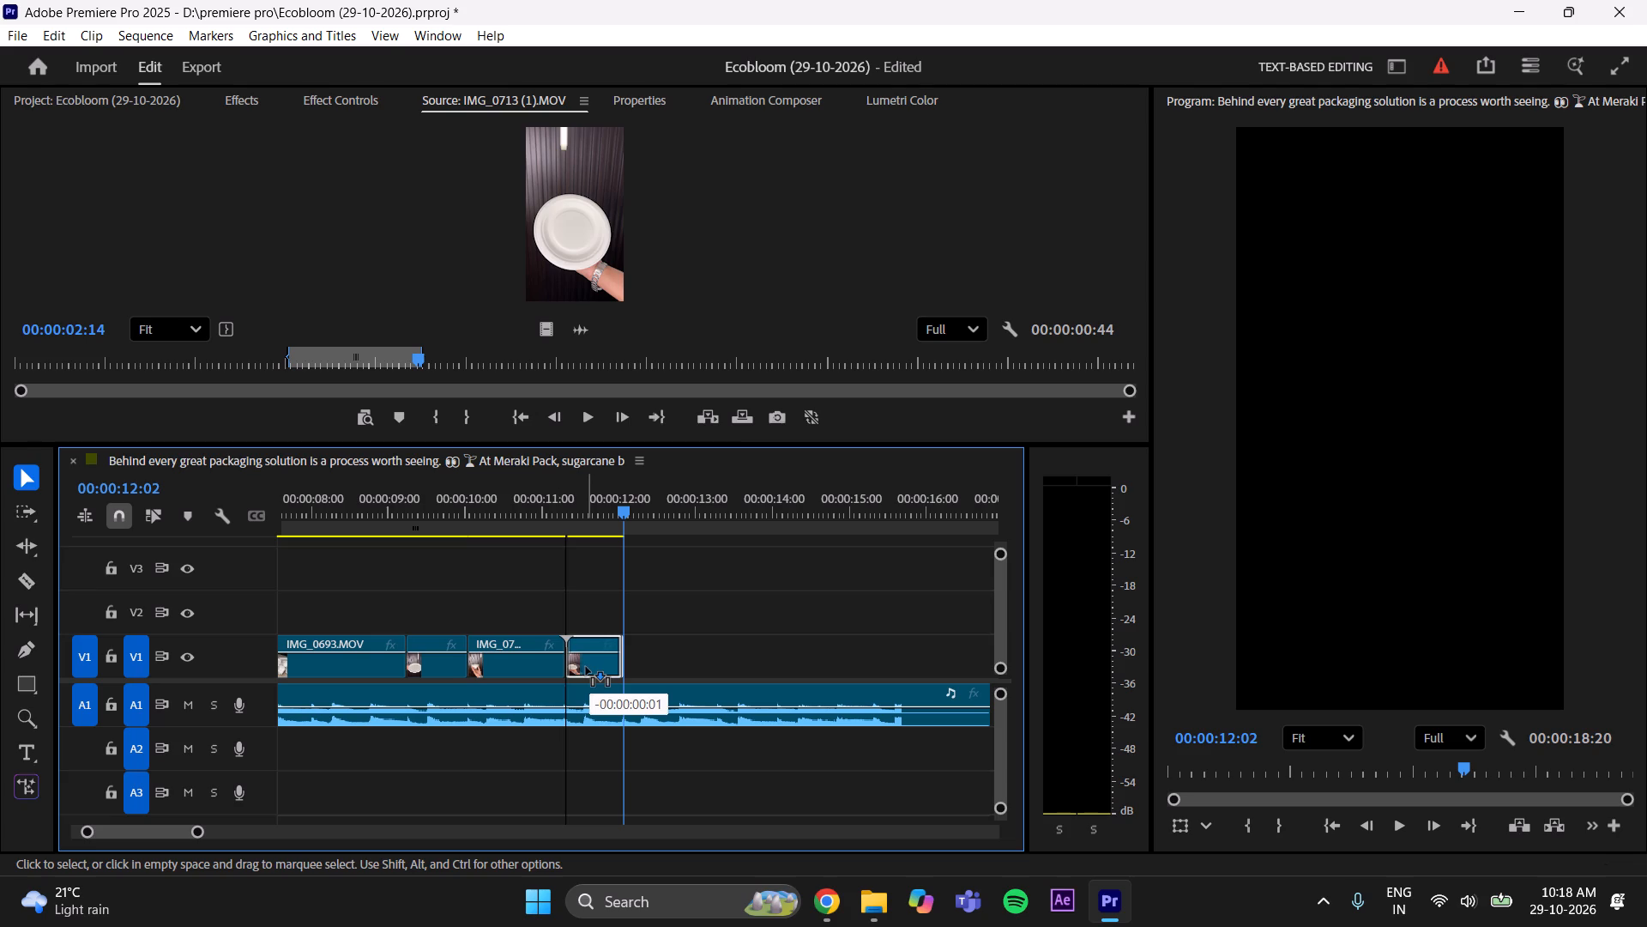
pyautogui.click(621, 661)
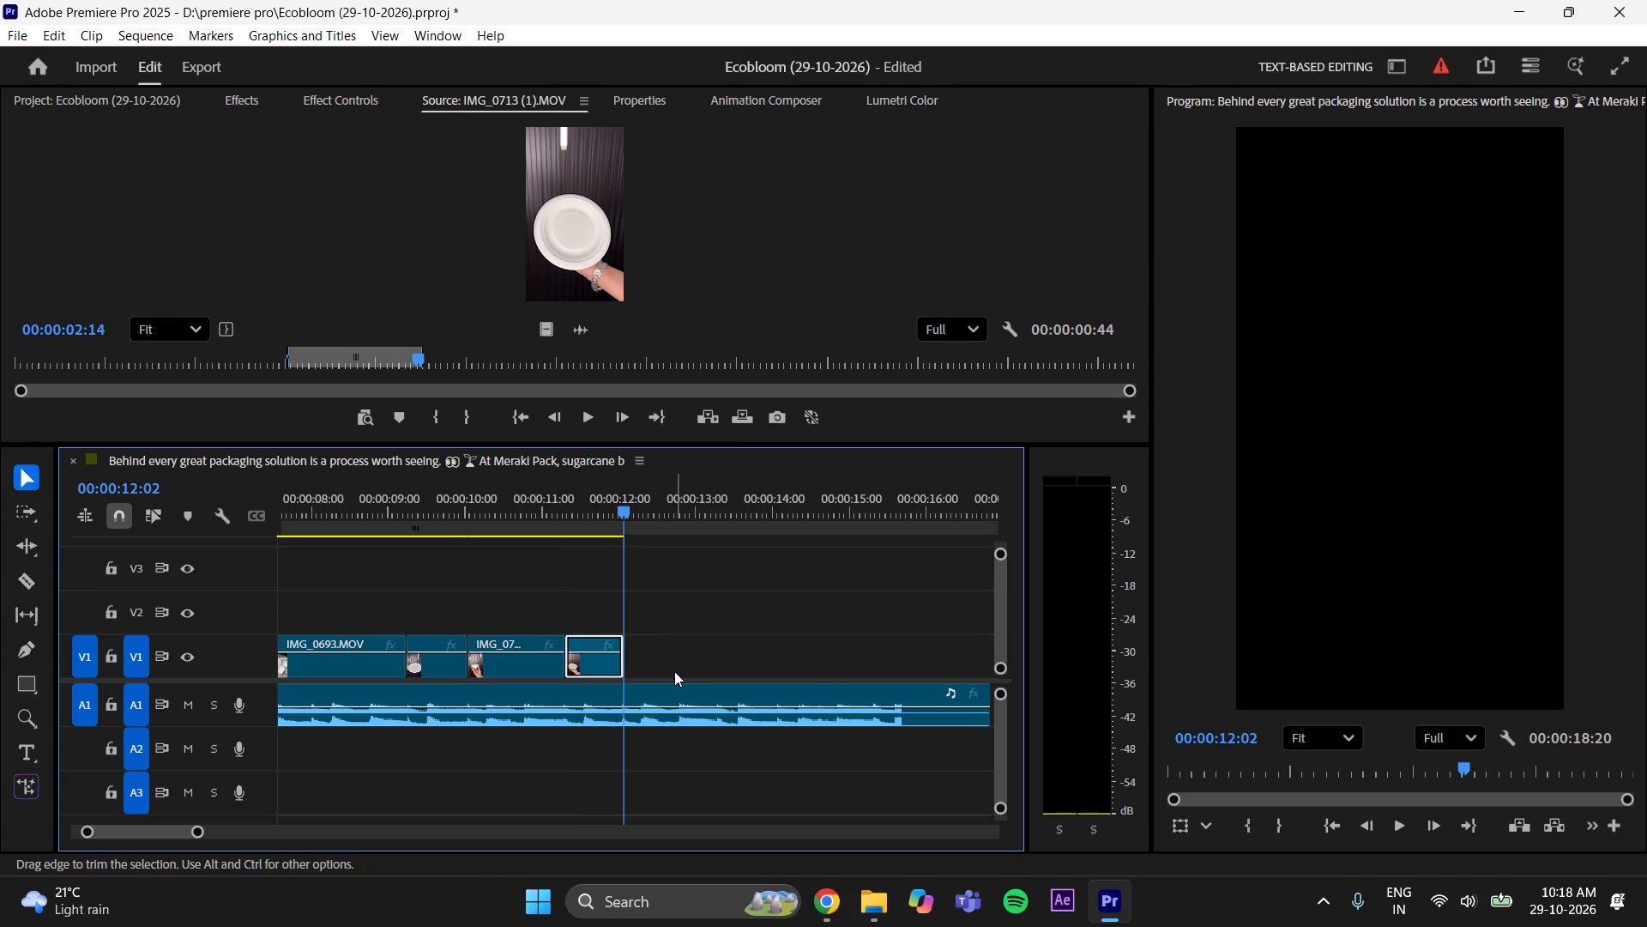
pyautogui.click(675, 671)
# Scale the IMG_0713 (1).MOV round-plate clip on V1 to frame size and save the project.
pyautogui.moveTo(617, 499); pyautogui.dragTo(594, 537)
pyautogui.click(612, 656)
pyautogui.rightClick(612, 656)
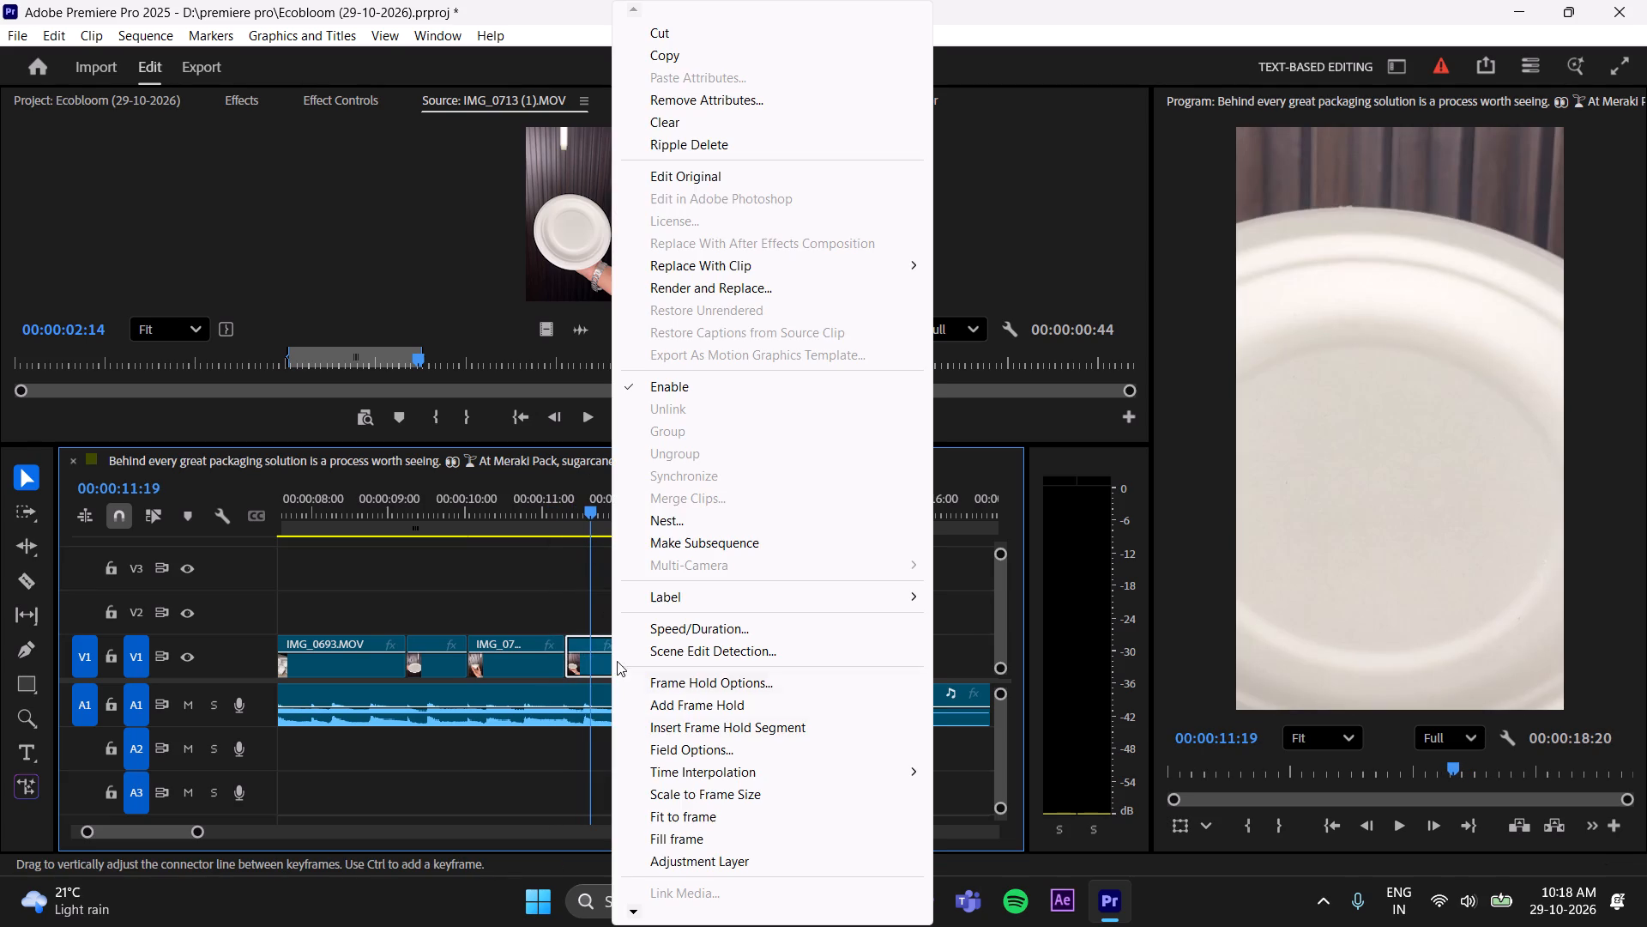
pyautogui.click(698, 794)
pyautogui.click(664, 642)
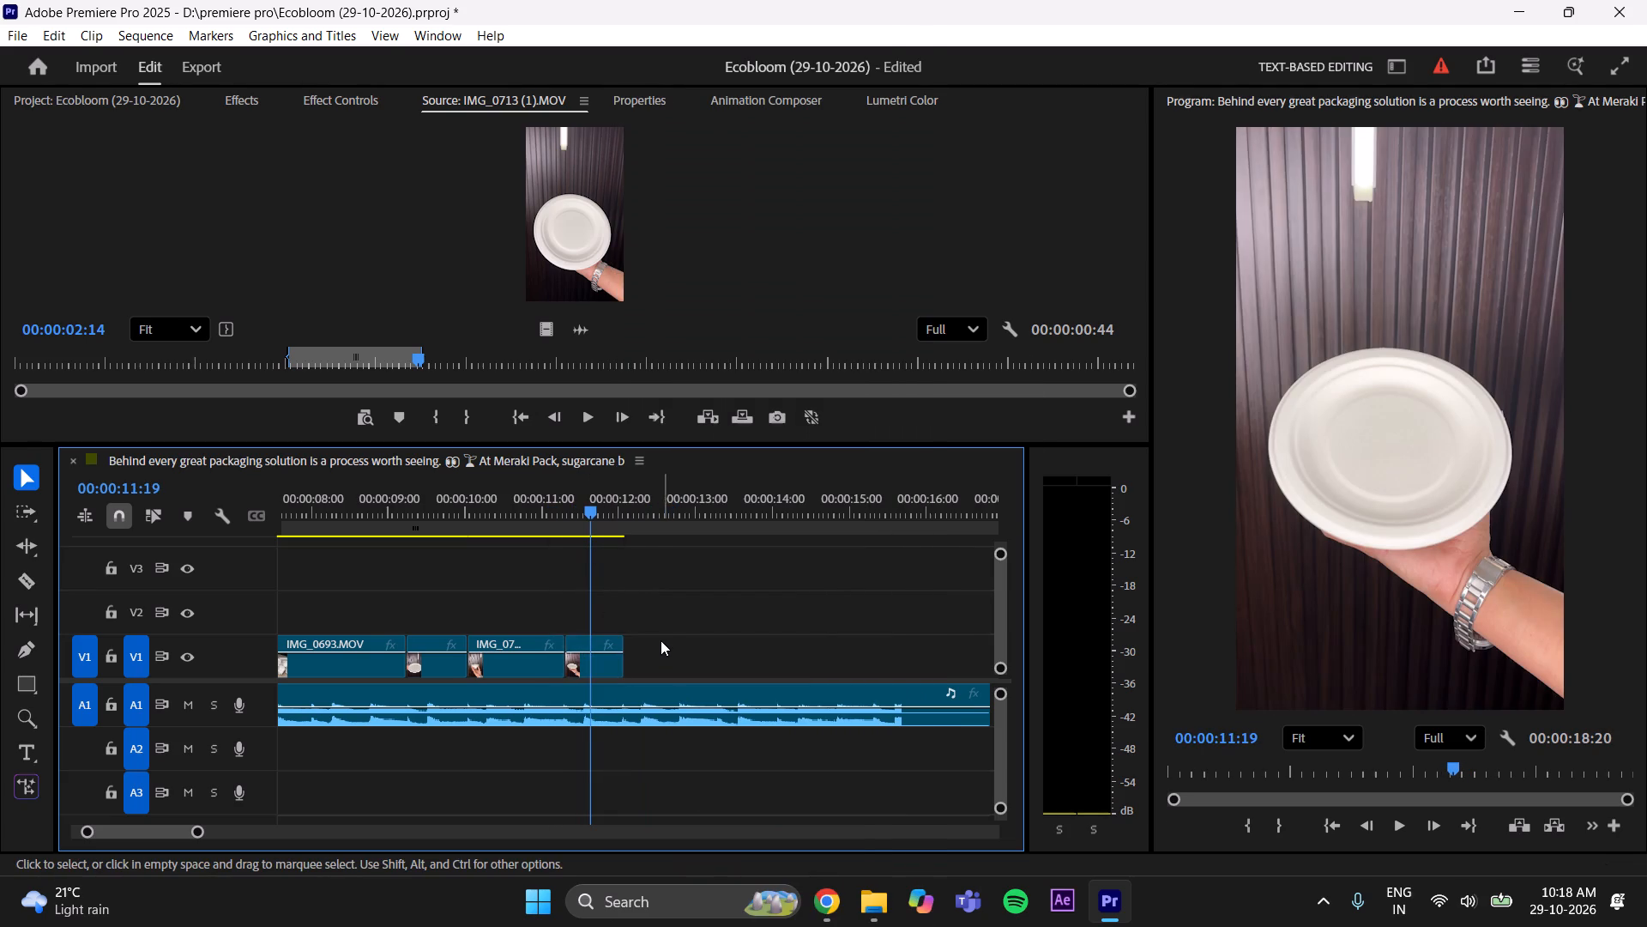
pyautogui.hotkey('ctrl', 's')
# Play back the sequence from within the bowl clip through the end of the round-plate clip.
pyautogui.moveTo(593, 506); pyautogui.dragTo(496, 543)
pyautogui.press('space')
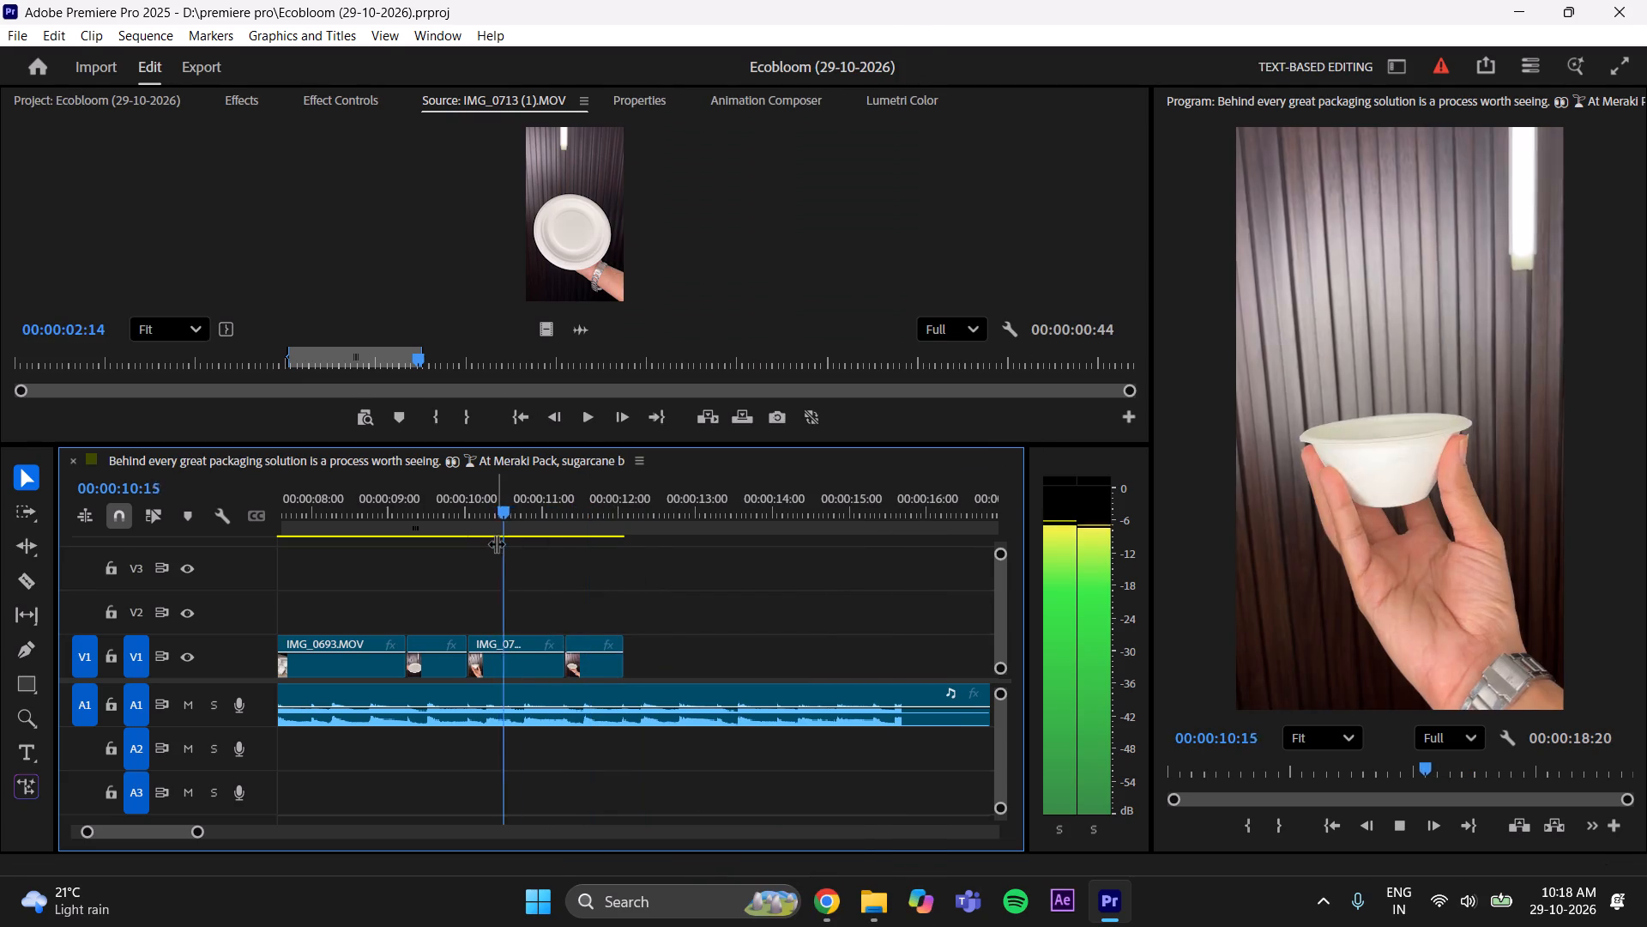
pyautogui.press('space')
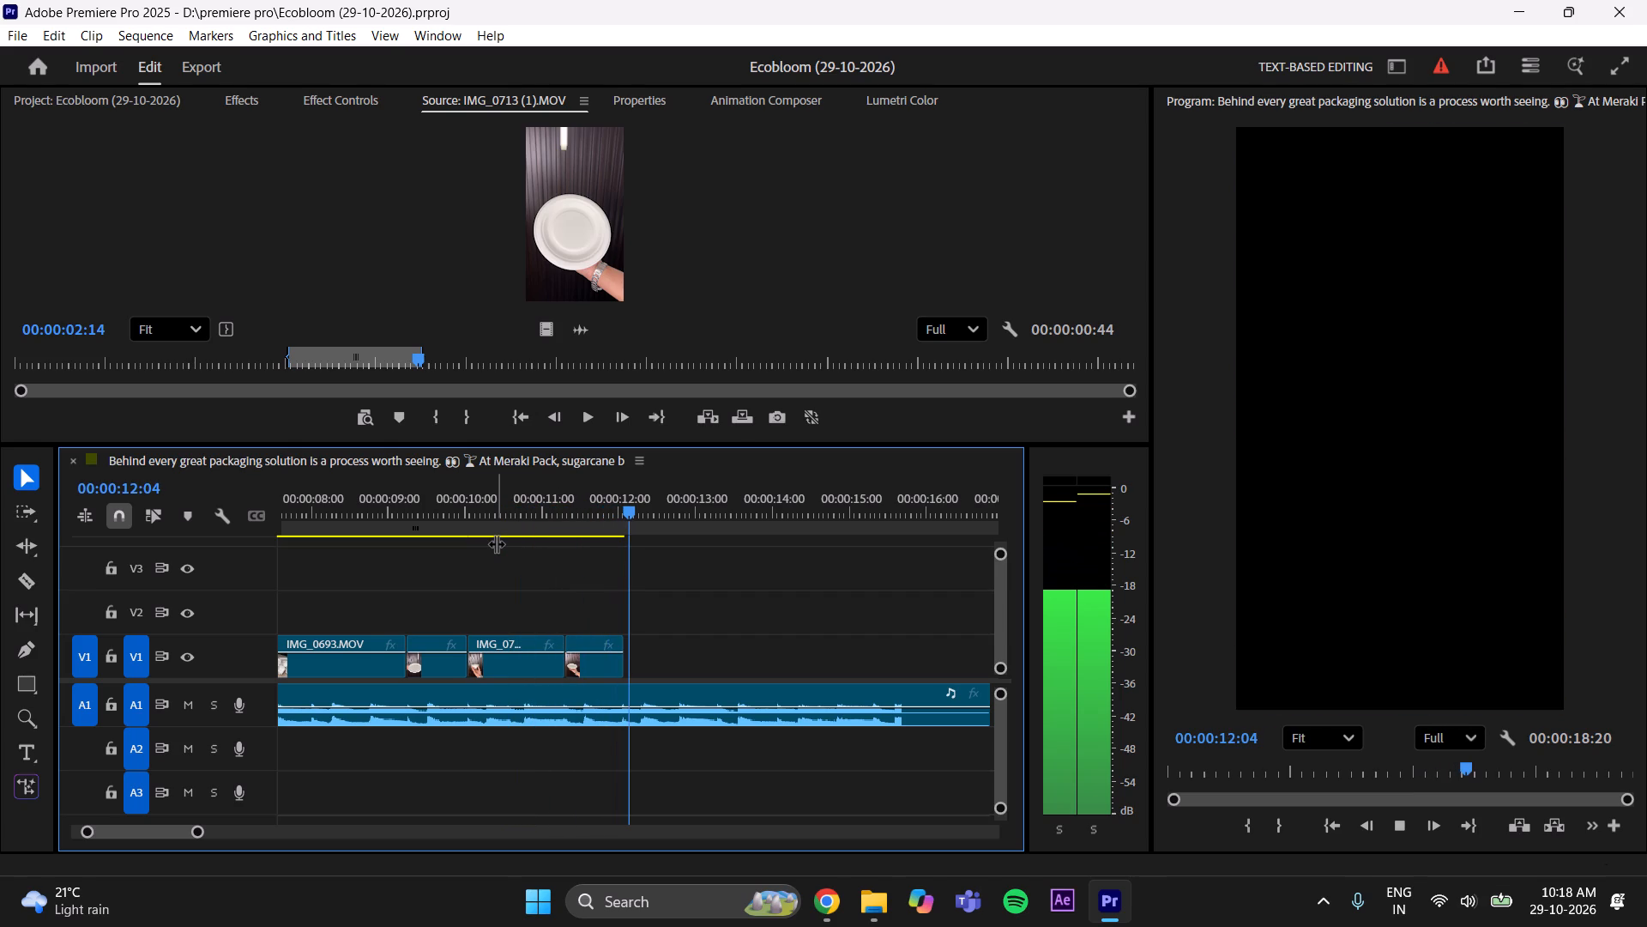
# Open IMG_0717.MOV in the Source monitor and mark its In point at 00:00:01:45 and its Out point at 00:00:02:01.
pyautogui.click(135, 94)
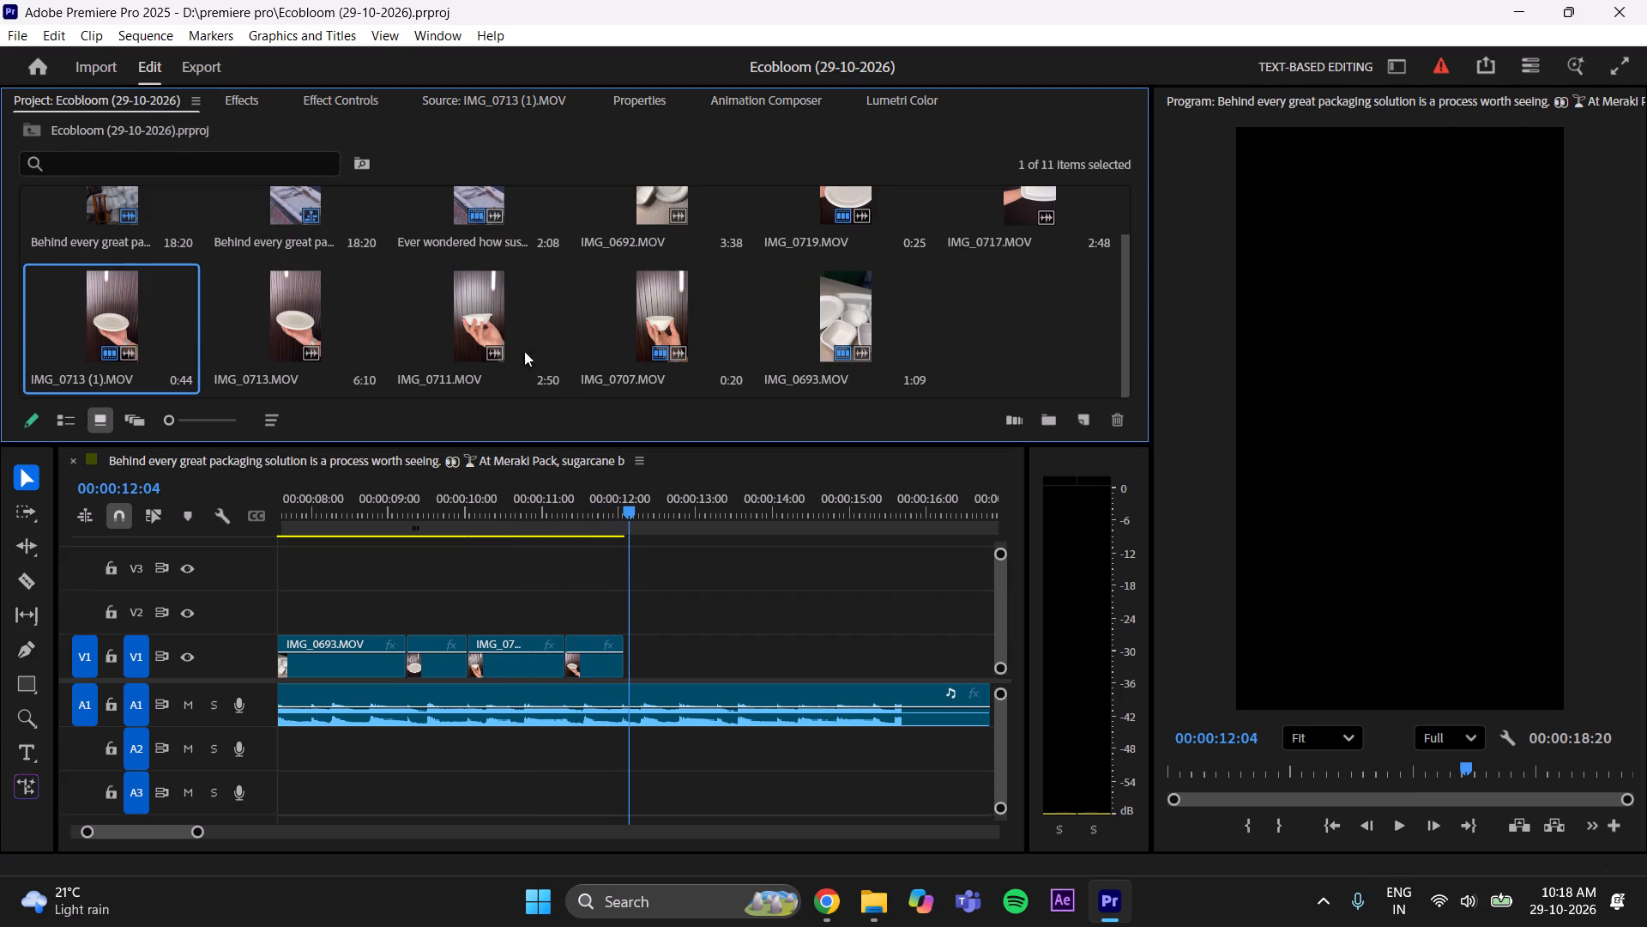
pyautogui.scroll(1, 569, 367)
pyautogui.doubleClick(1011, 249)
pyautogui.moveTo(178, 358); pyautogui.dragTo(174, 359)
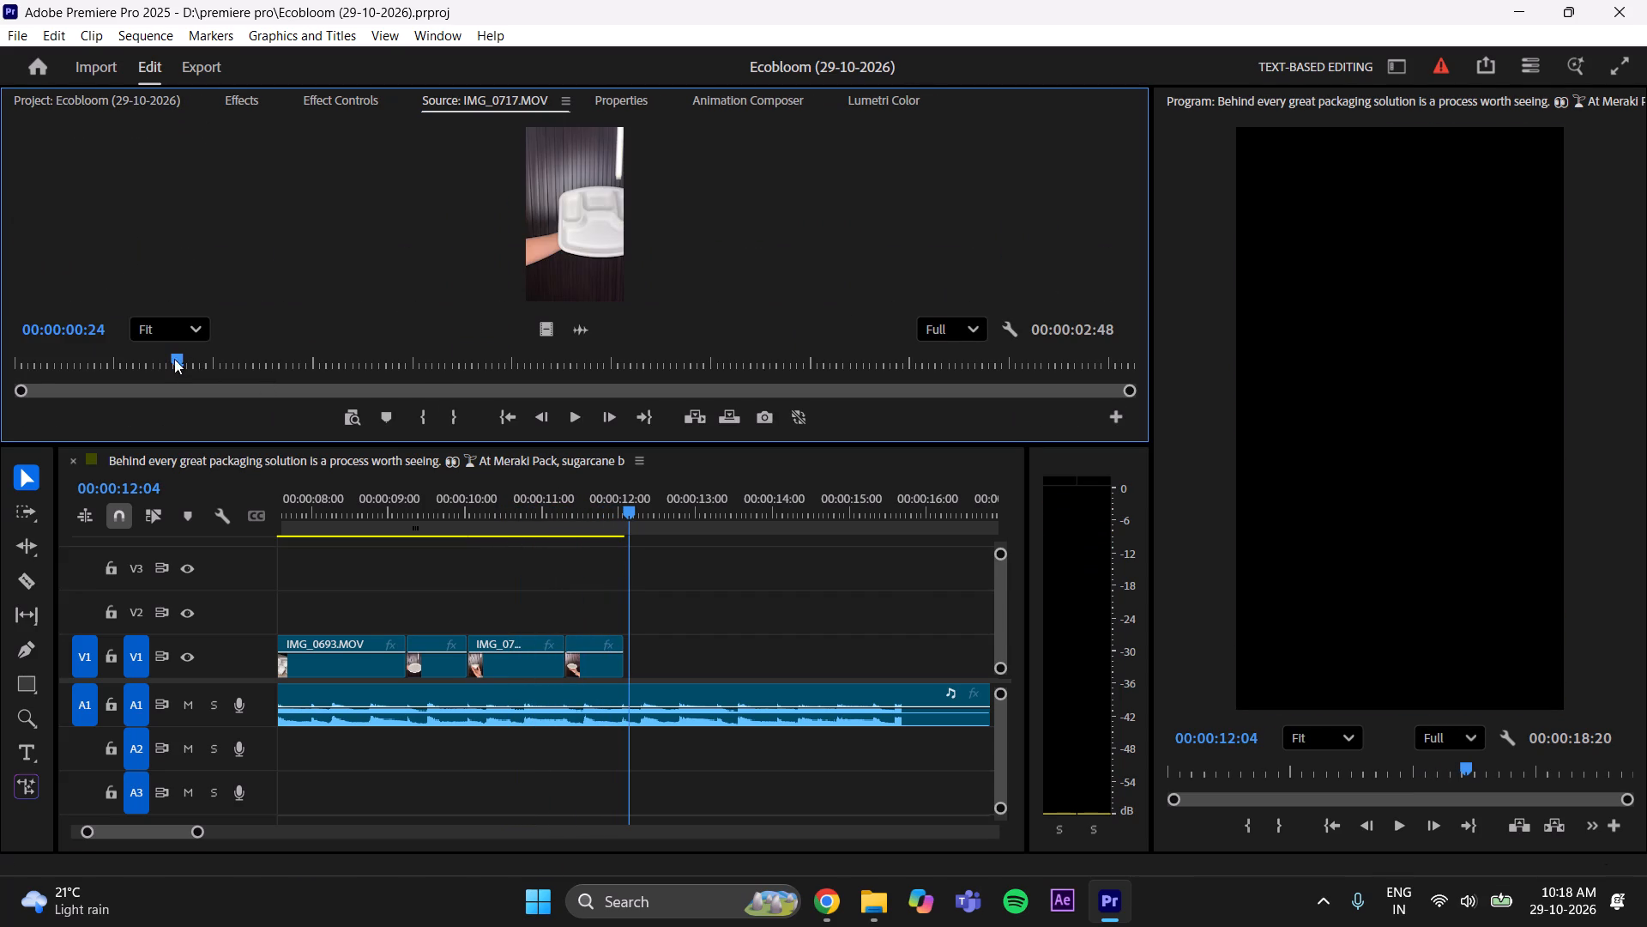
pyautogui.moveTo(174, 359); pyautogui.dragTo(600, 393)
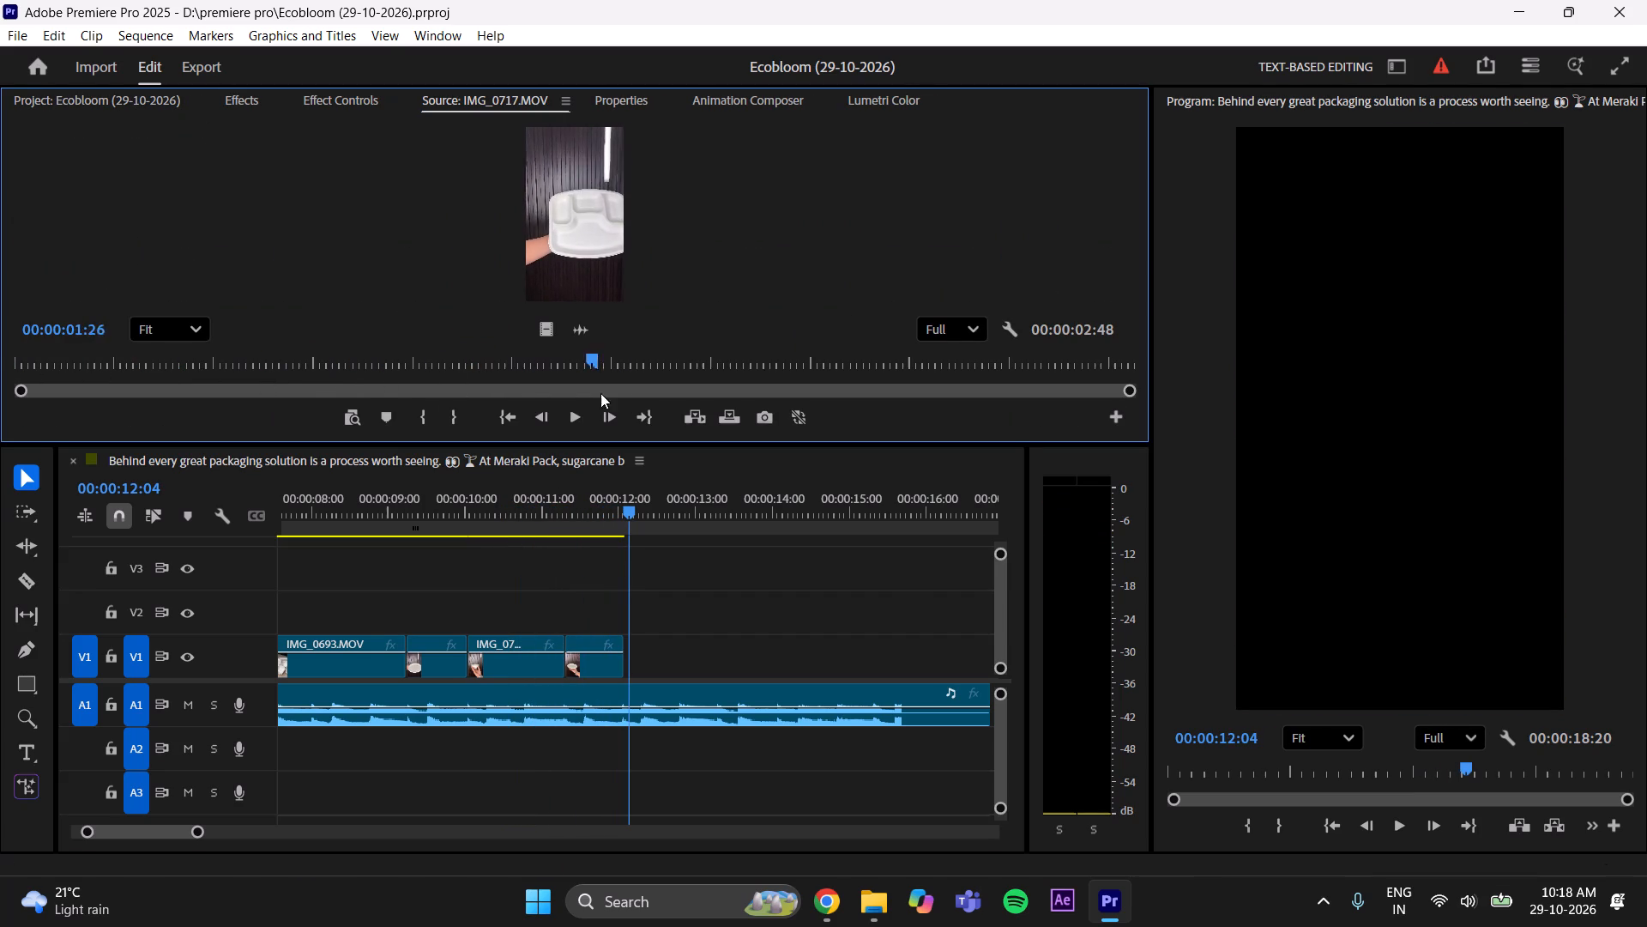
pyautogui.moveTo(600, 393); pyautogui.dragTo(731, 418)
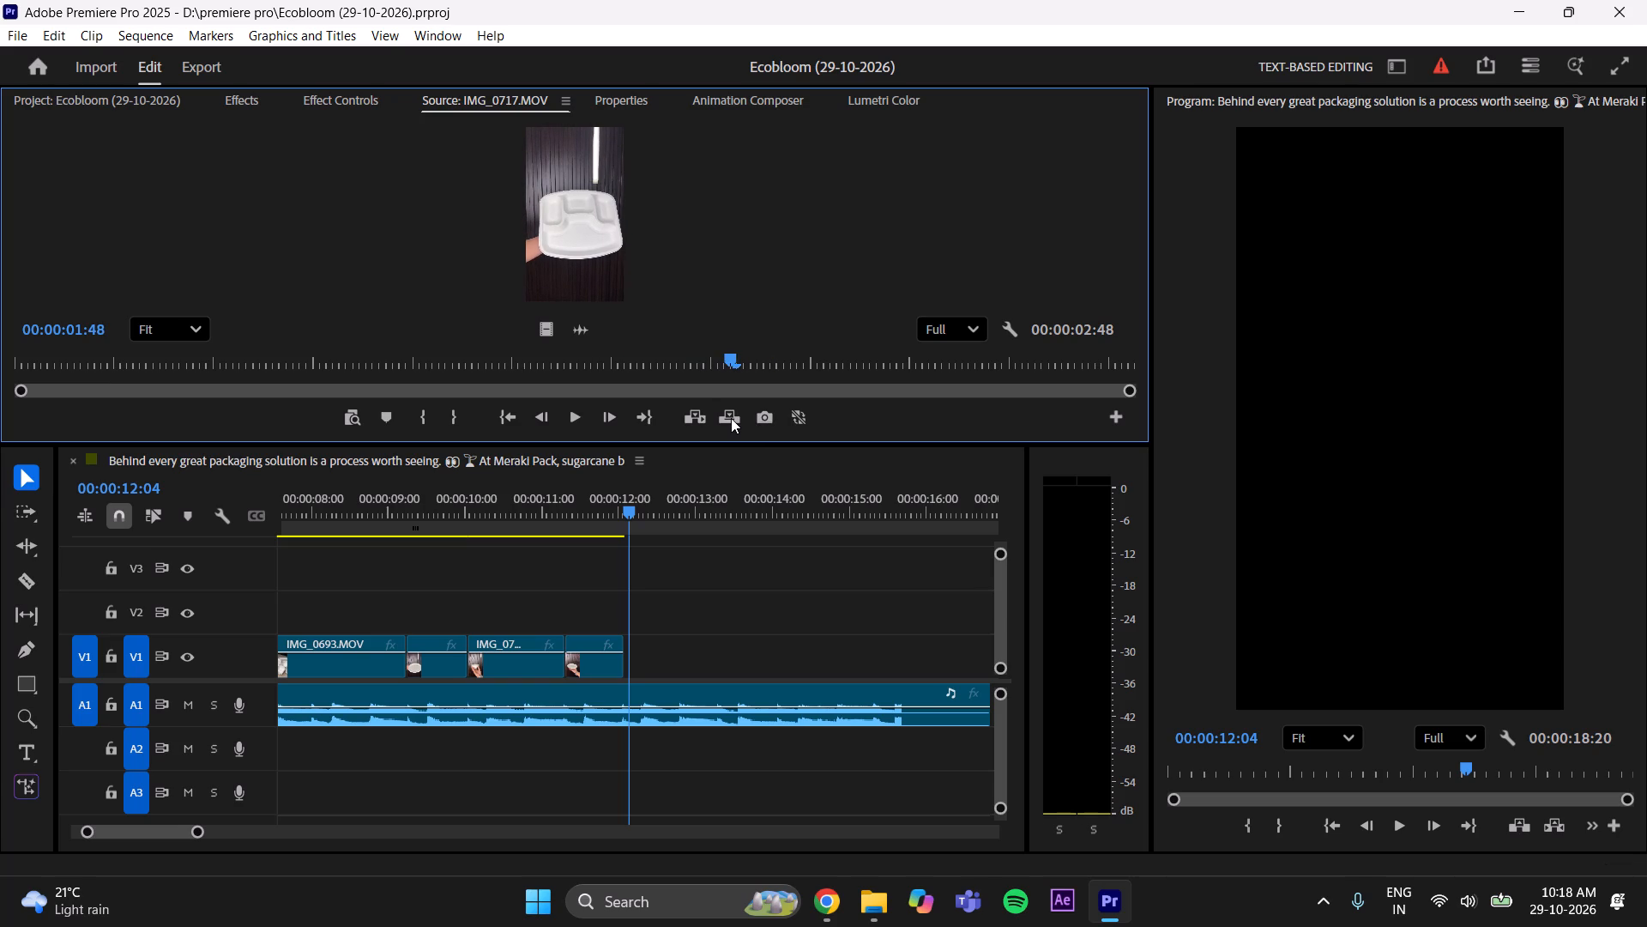
pyautogui.moveTo(731, 418); pyautogui.dragTo(714, 421)
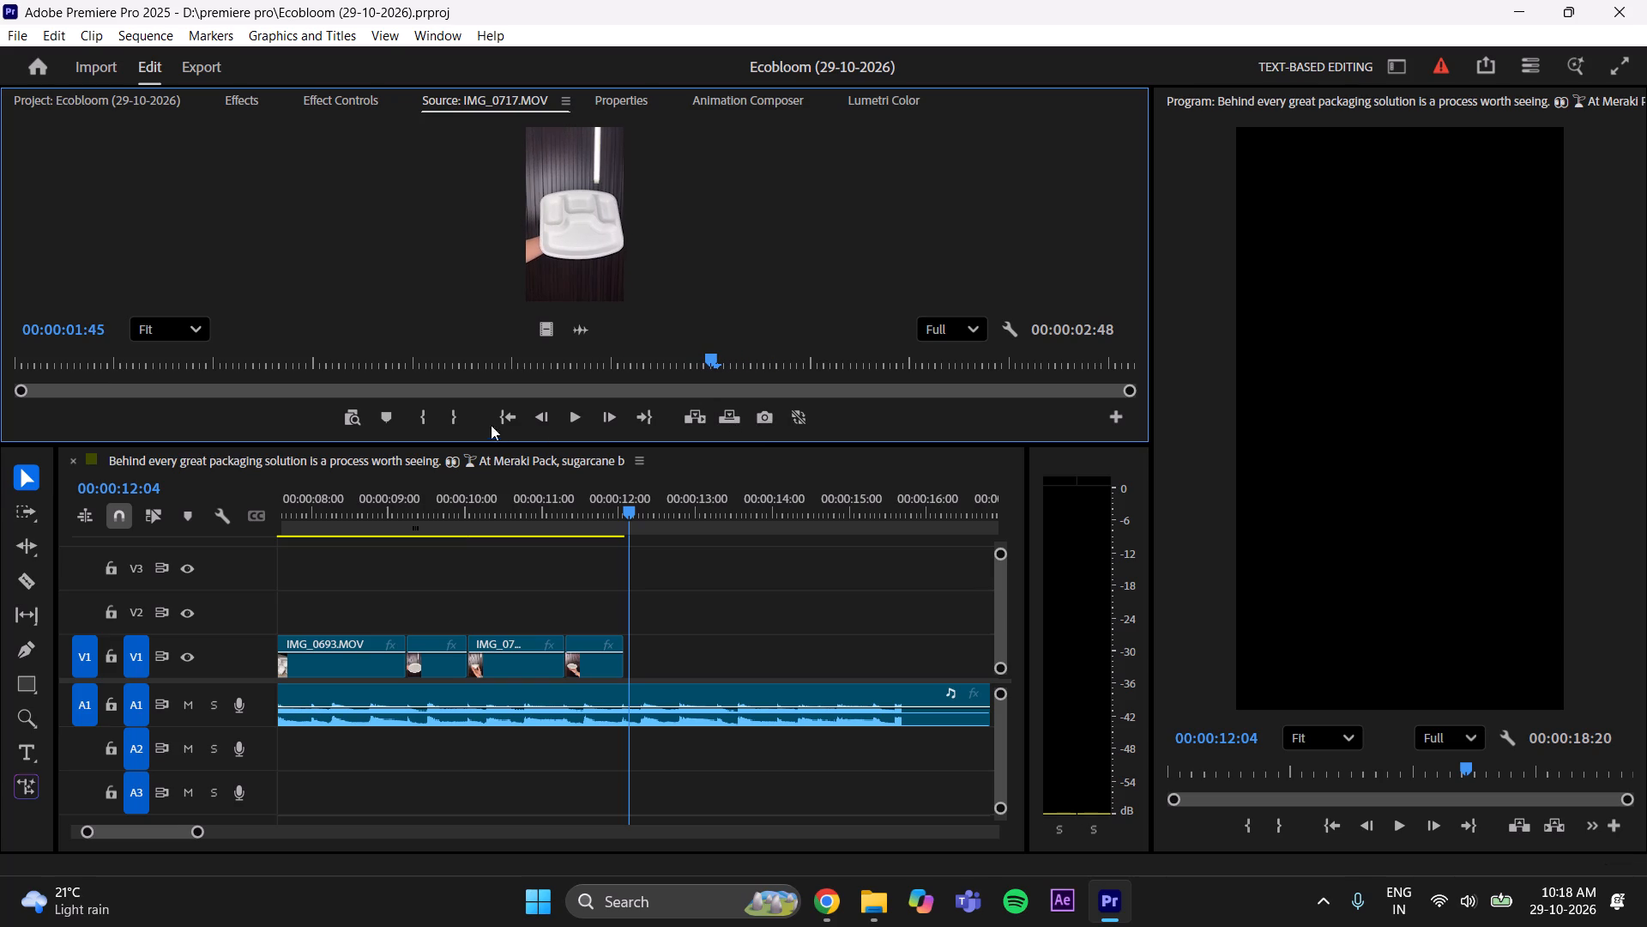
pyautogui.click(432, 415)
pyautogui.press('space')
pyautogui.press('space')
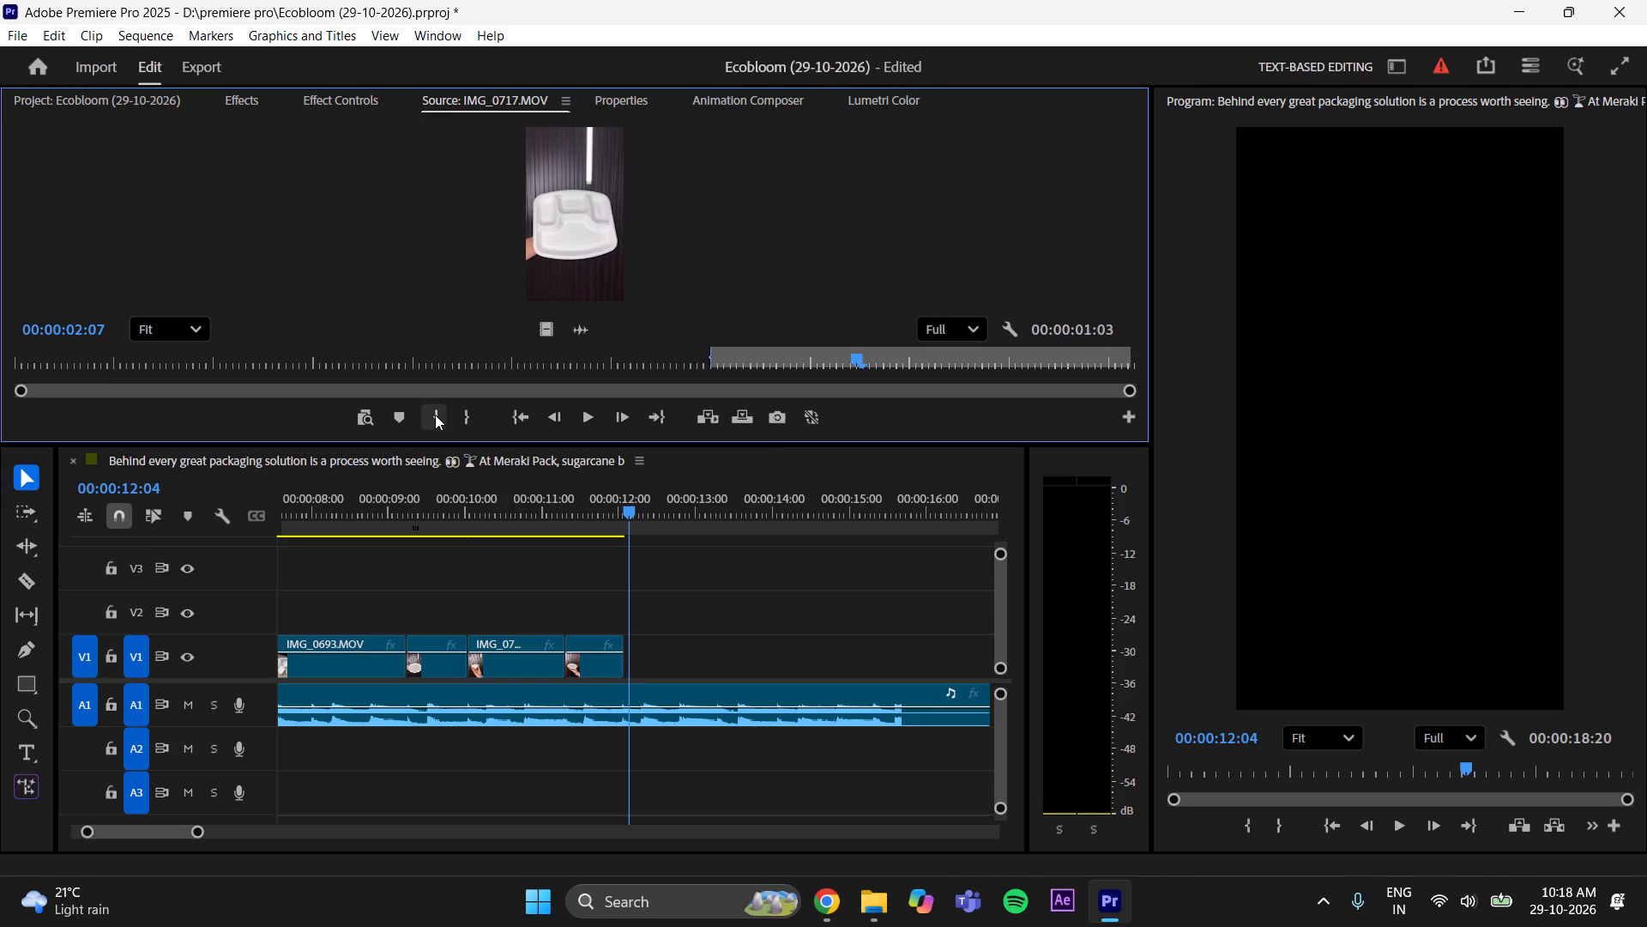
pyautogui.moveTo(850, 360); pyautogui.dragTo(808, 385)
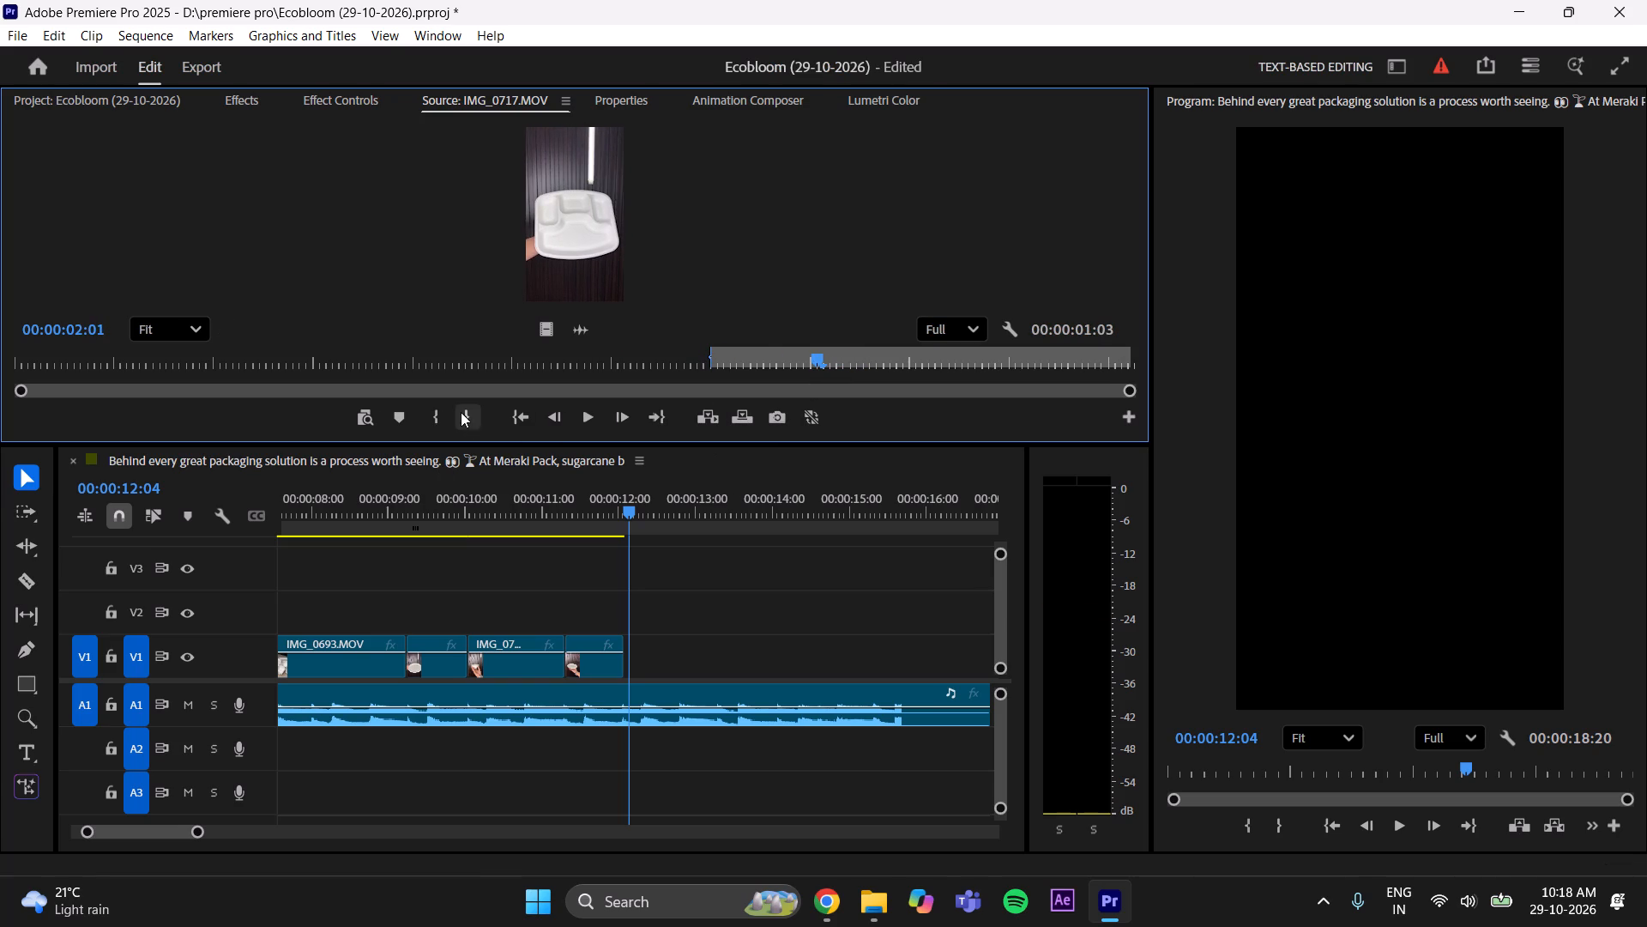
pyautogui.click(462, 411)
# Save the project and place the marked IMG_0717.MOV video, without audio, on V1 after the round-plate clip, ending at the beat at 00:00:13:09.
pyautogui.moveTo(624, 501); pyautogui.dragTo(588, 543)
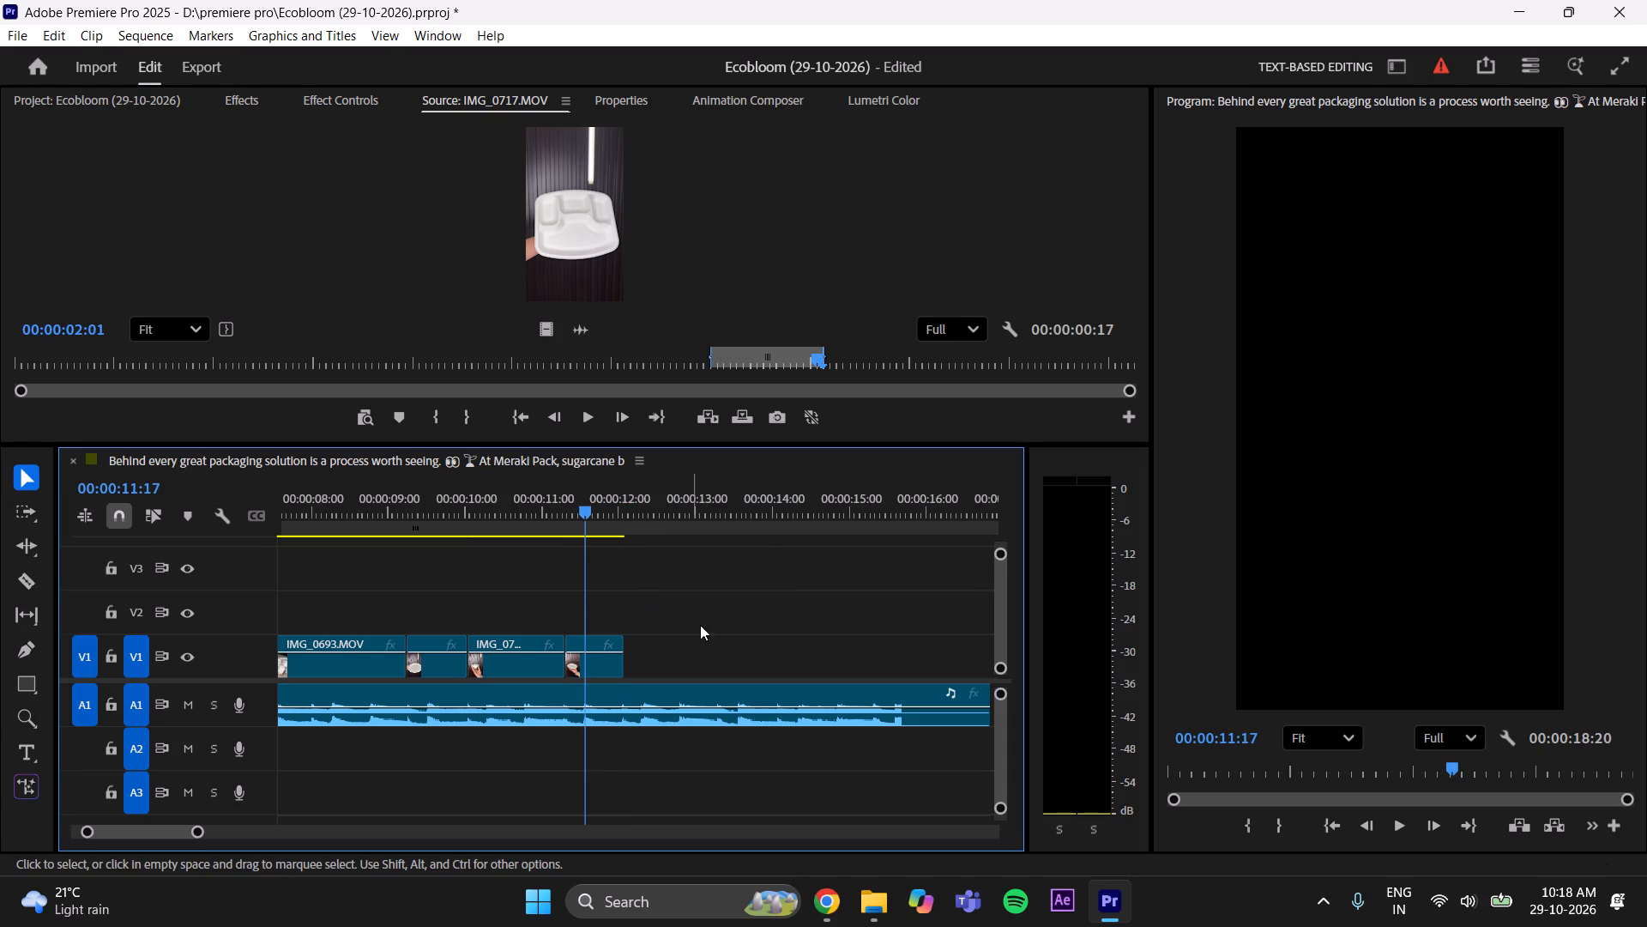
pyautogui.hotkey('ctrl', 's')
pyautogui.press('space')
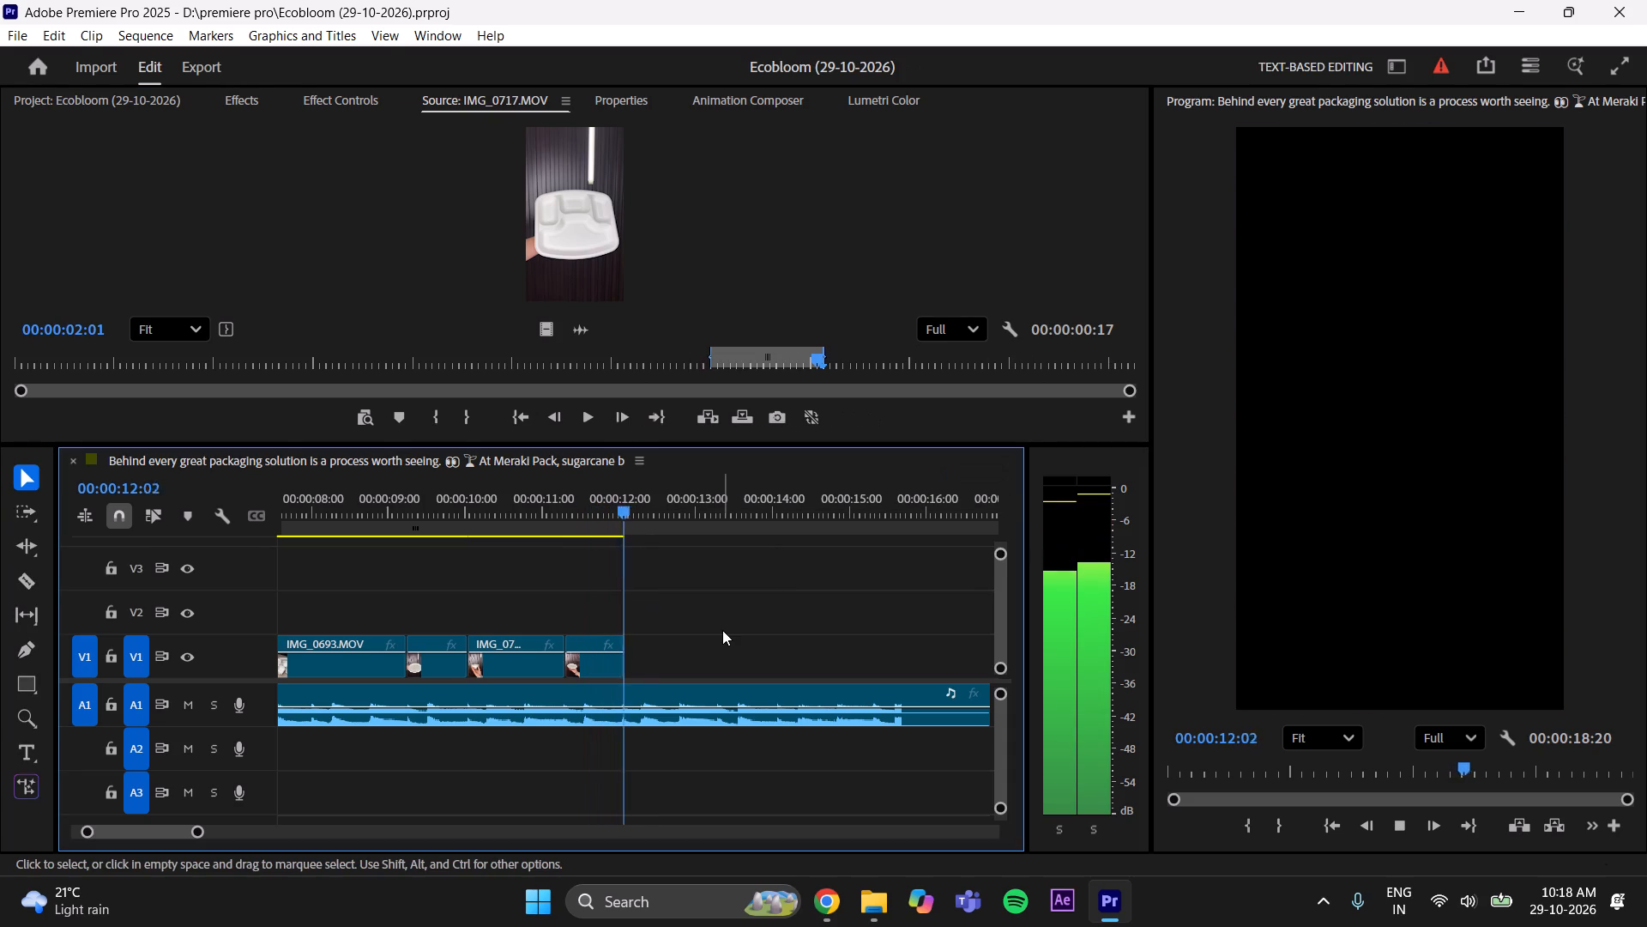
pyautogui.press('space')
pyautogui.press('space')
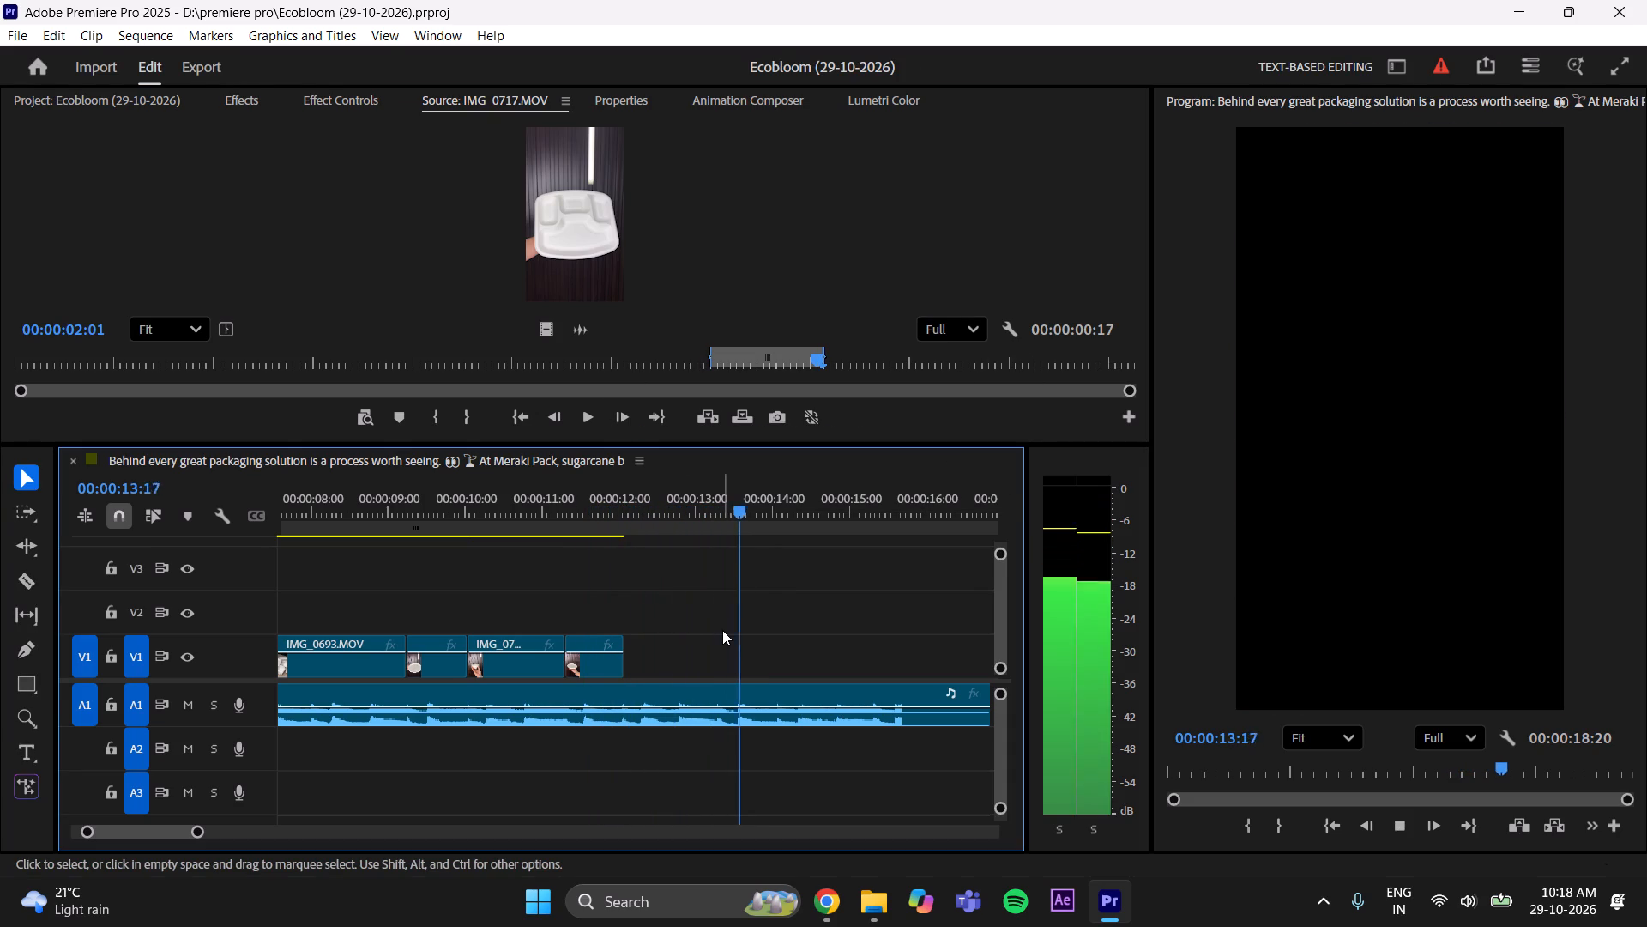
pyautogui.press('space')
pyautogui.moveTo(740, 507); pyautogui.dragTo(710, 559)
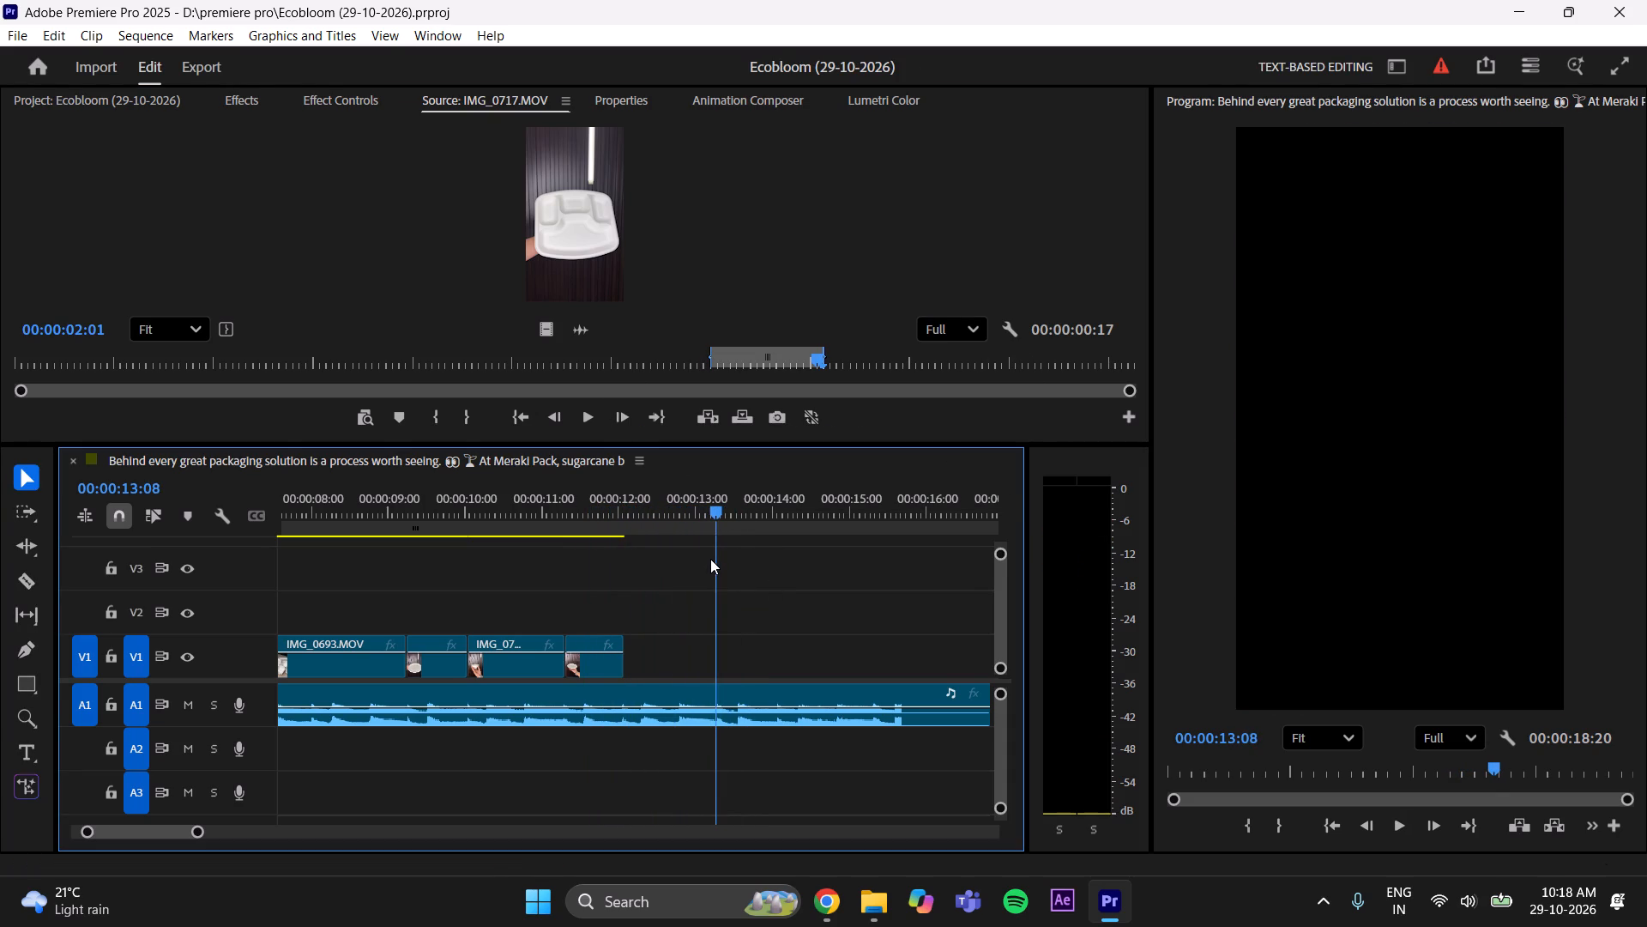
pyautogui.moveTo(710, 559); pyautogui.dragTo(710, 561)
pyautogui.moveTo(710, 561); pyautogui.dragTo(712, 562)
pyautogui.moveTo(552, 330); pyautogui.dragTo(721, 638)
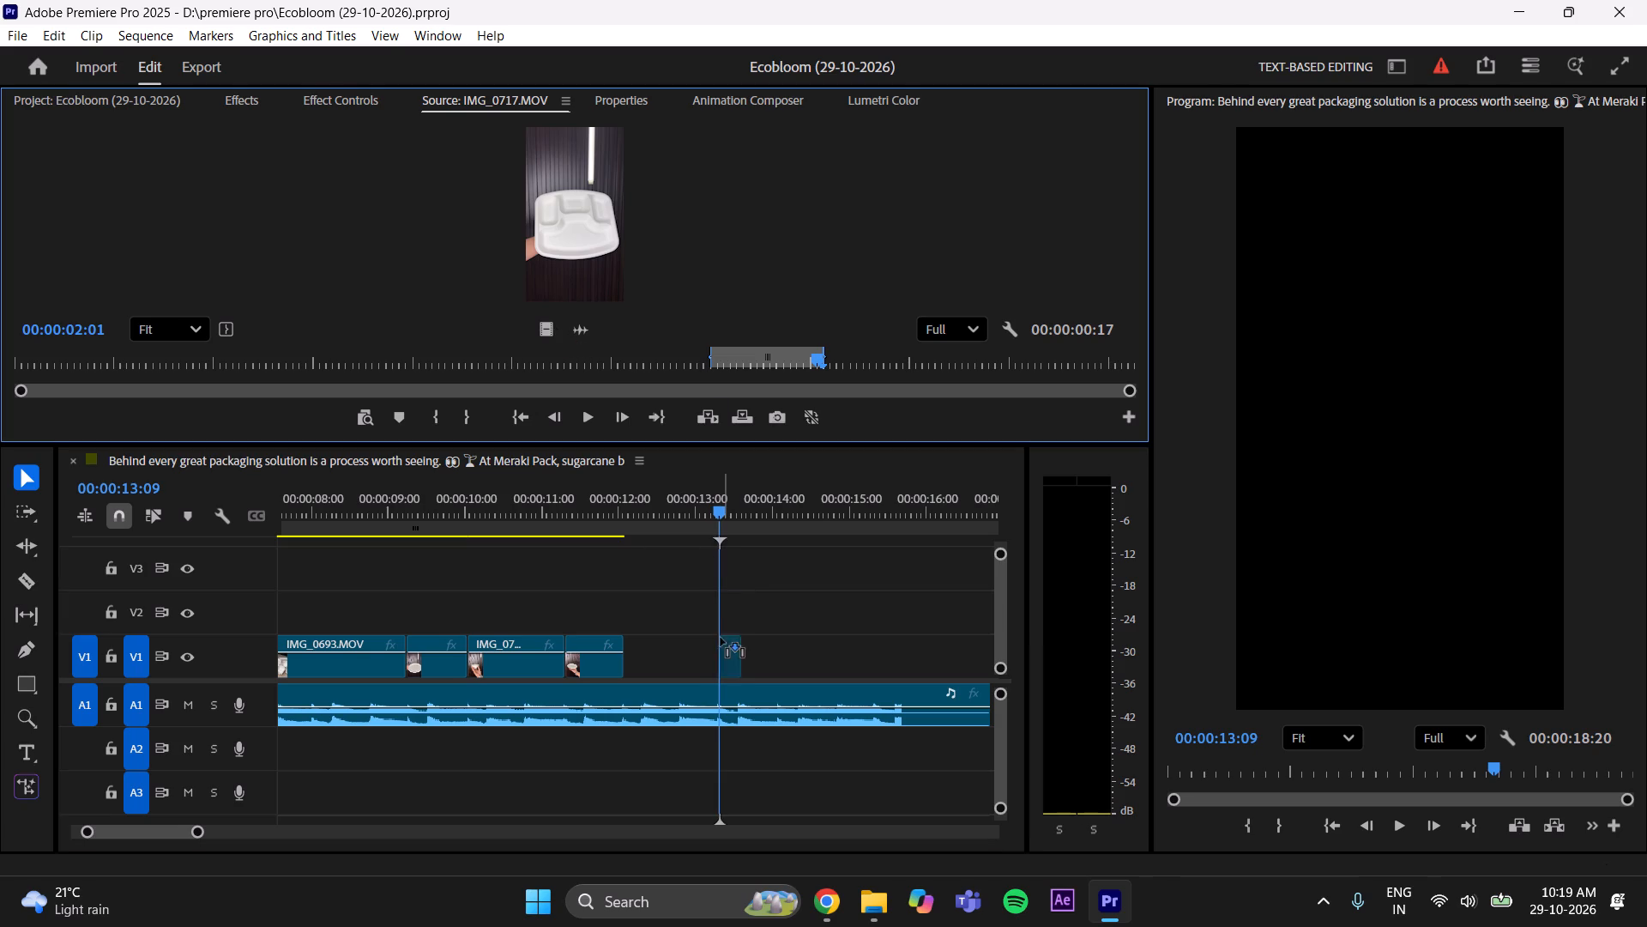
pyautogui.moveTo(721, 638); pyautogui.dragTo(629, 663)
pyautogui.moveTo(649, 663); pyautogui.dragTo(722, 671)
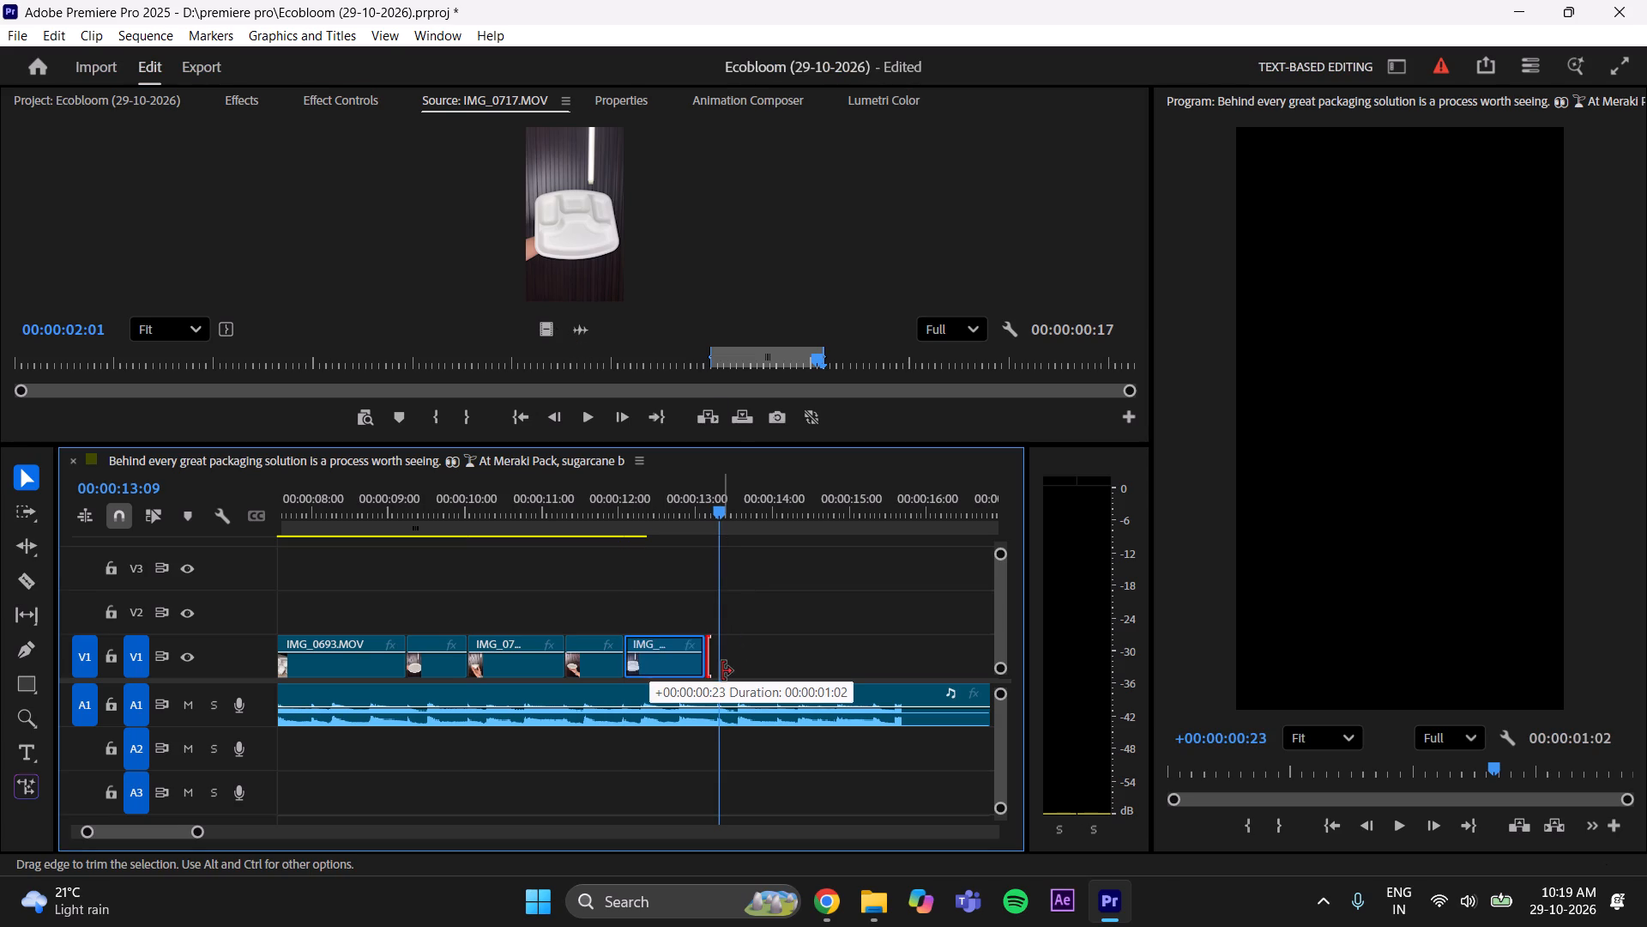
pyautogui.moveTo(722, 671); pyautogui.dragTo(735, 668)
pyautogui.moveTo(661, 665); pyautogui.dragTo(662, 665)
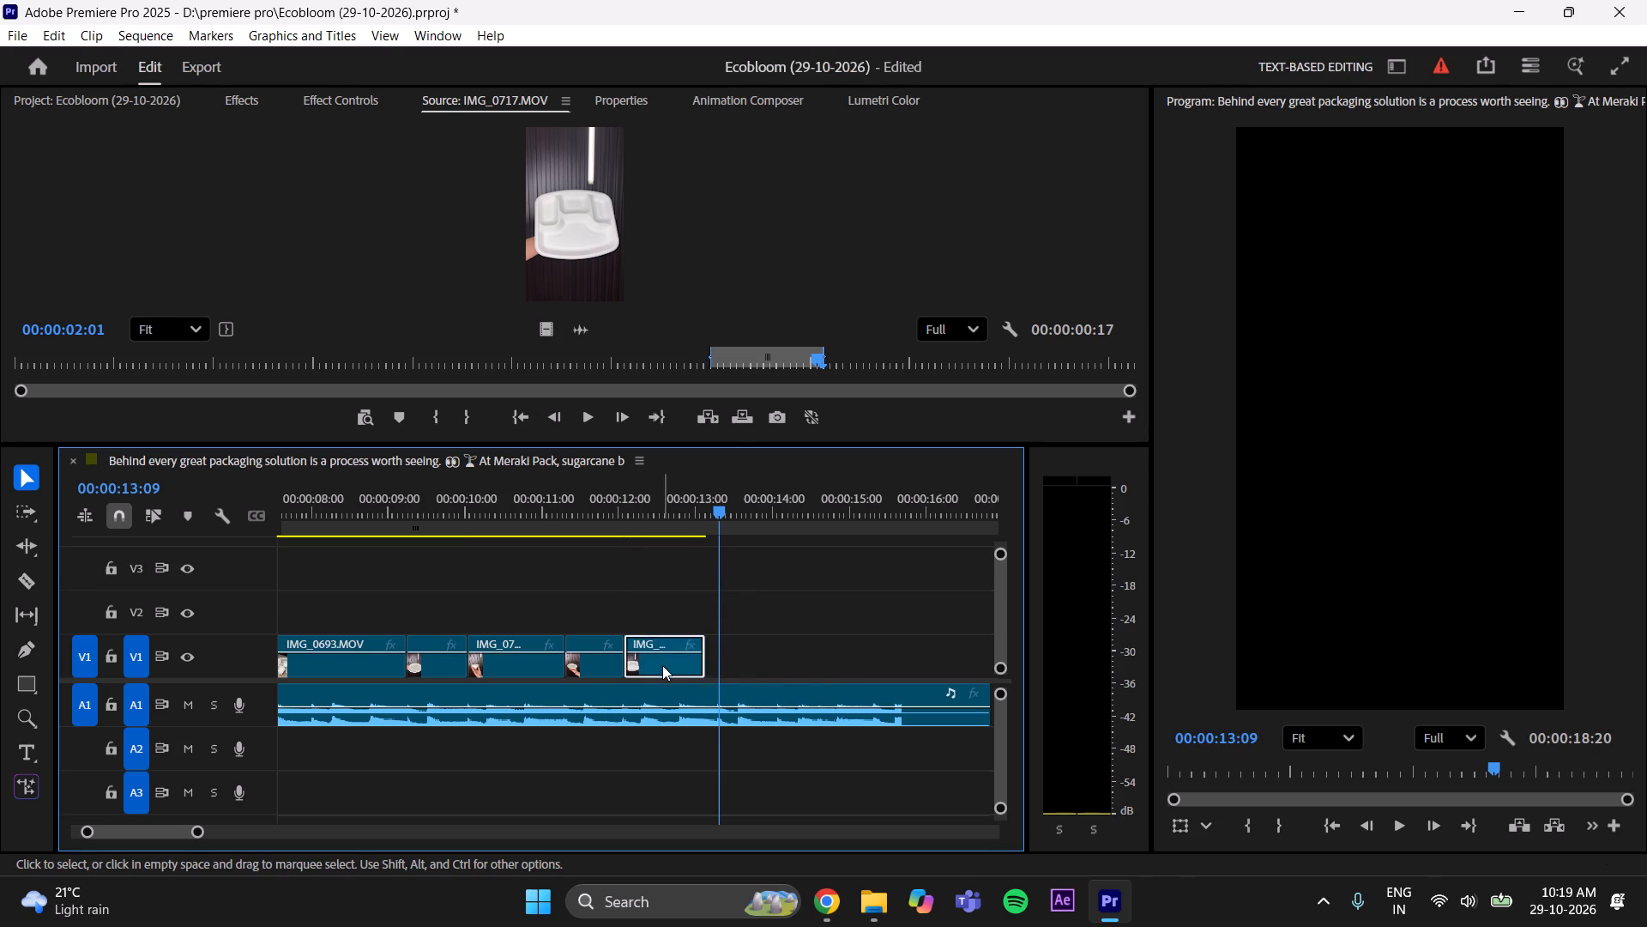
pyautogui.moveTo(662, 665); pyautogui.dragTo(671, 665)
pyautogui.moveTo(641, 664); pyautogui.dragTo(632, 663)
pyautogui.click(644, 585)
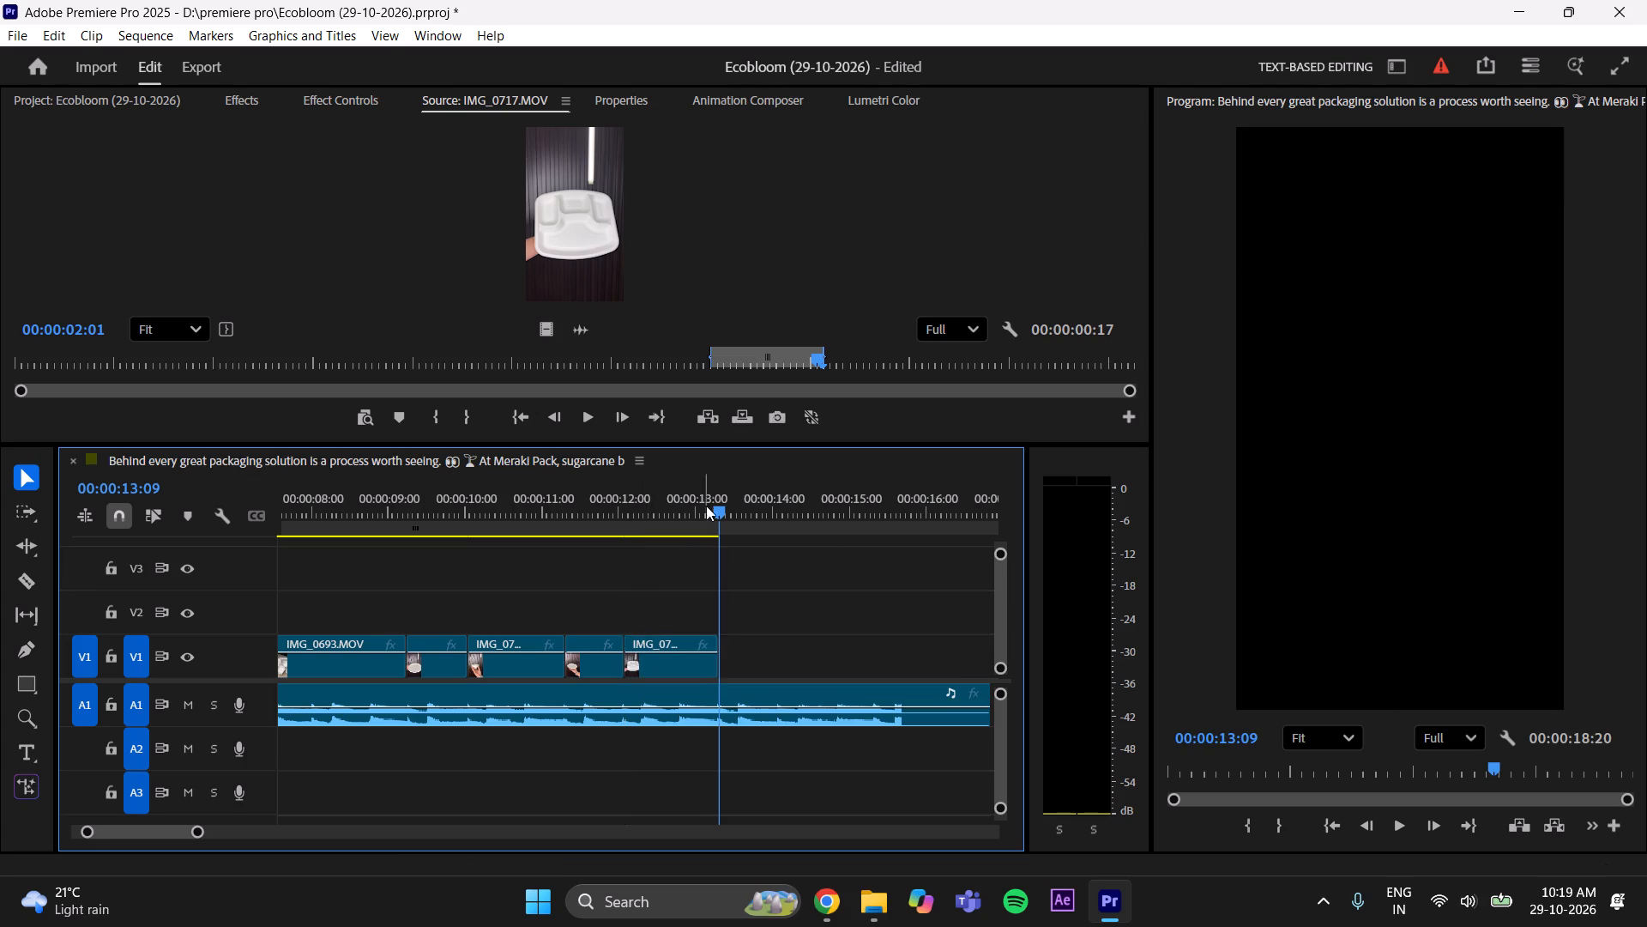
# Scale the IMG_0717.MOV compartment-plate clip on V1 to frame size.
pyautogui.moveTo(702, 476); pyautogui.dragTo(583, 533)
pyautogui.click(687, 663)
pyautogui.rightClick(684, 662)
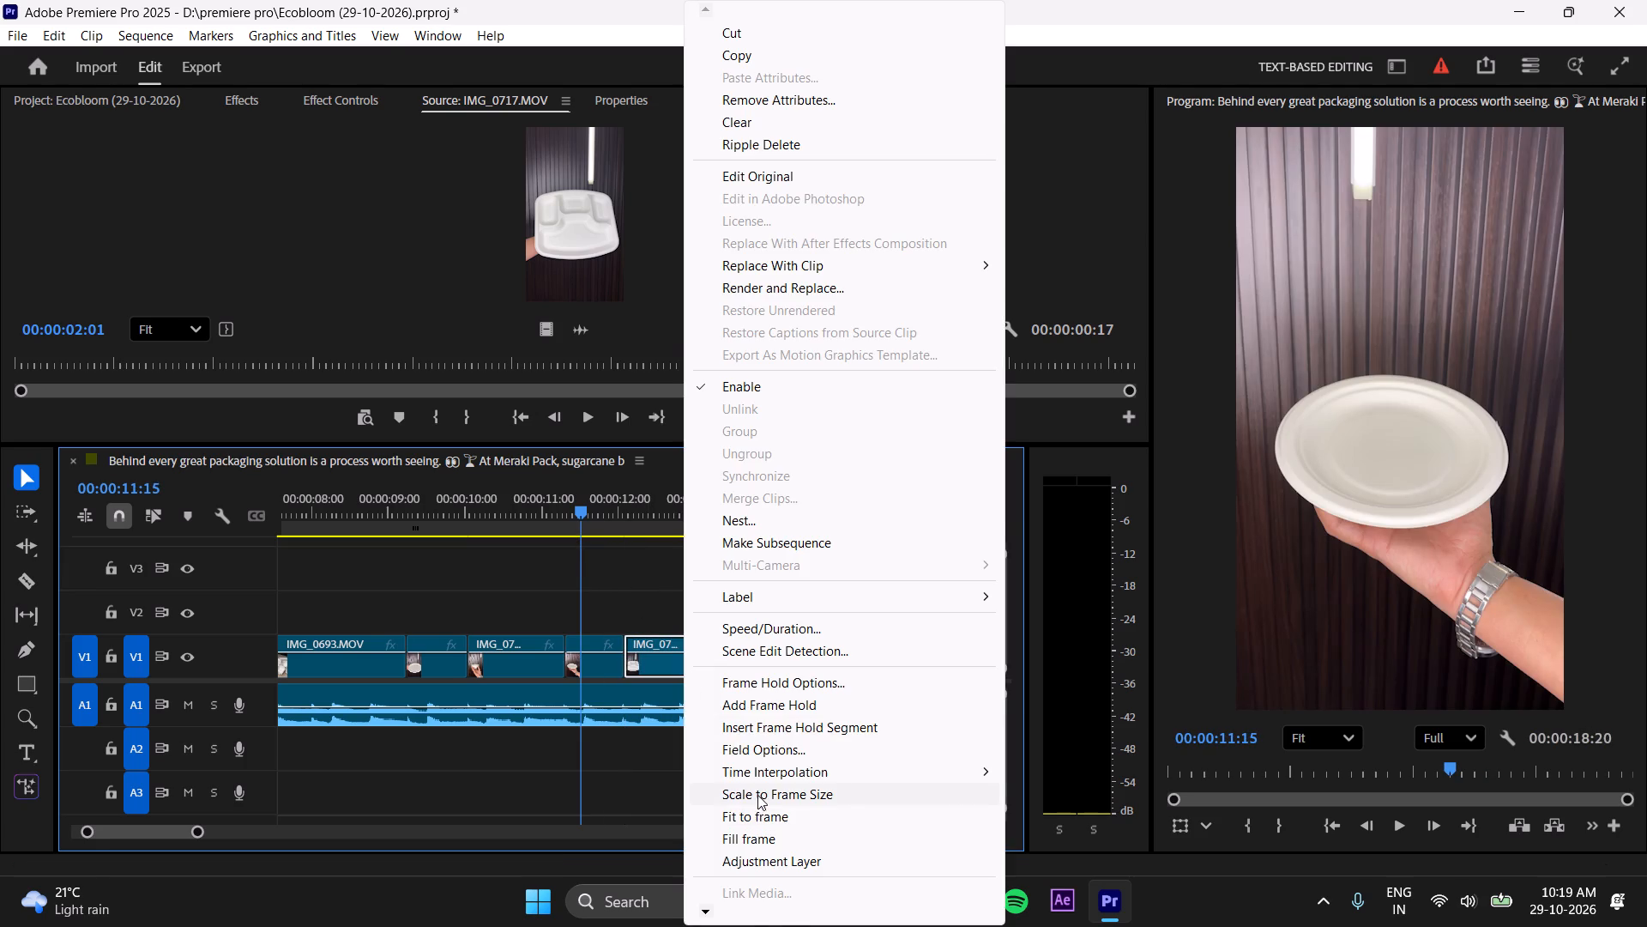
pyautogui.click(757, 795)
pyautogui.click(777, 596)
# Play back the sequence through the compartment-plate clip and the audio after it, checking the cuts and the next beats.
pyautogui.press('space')
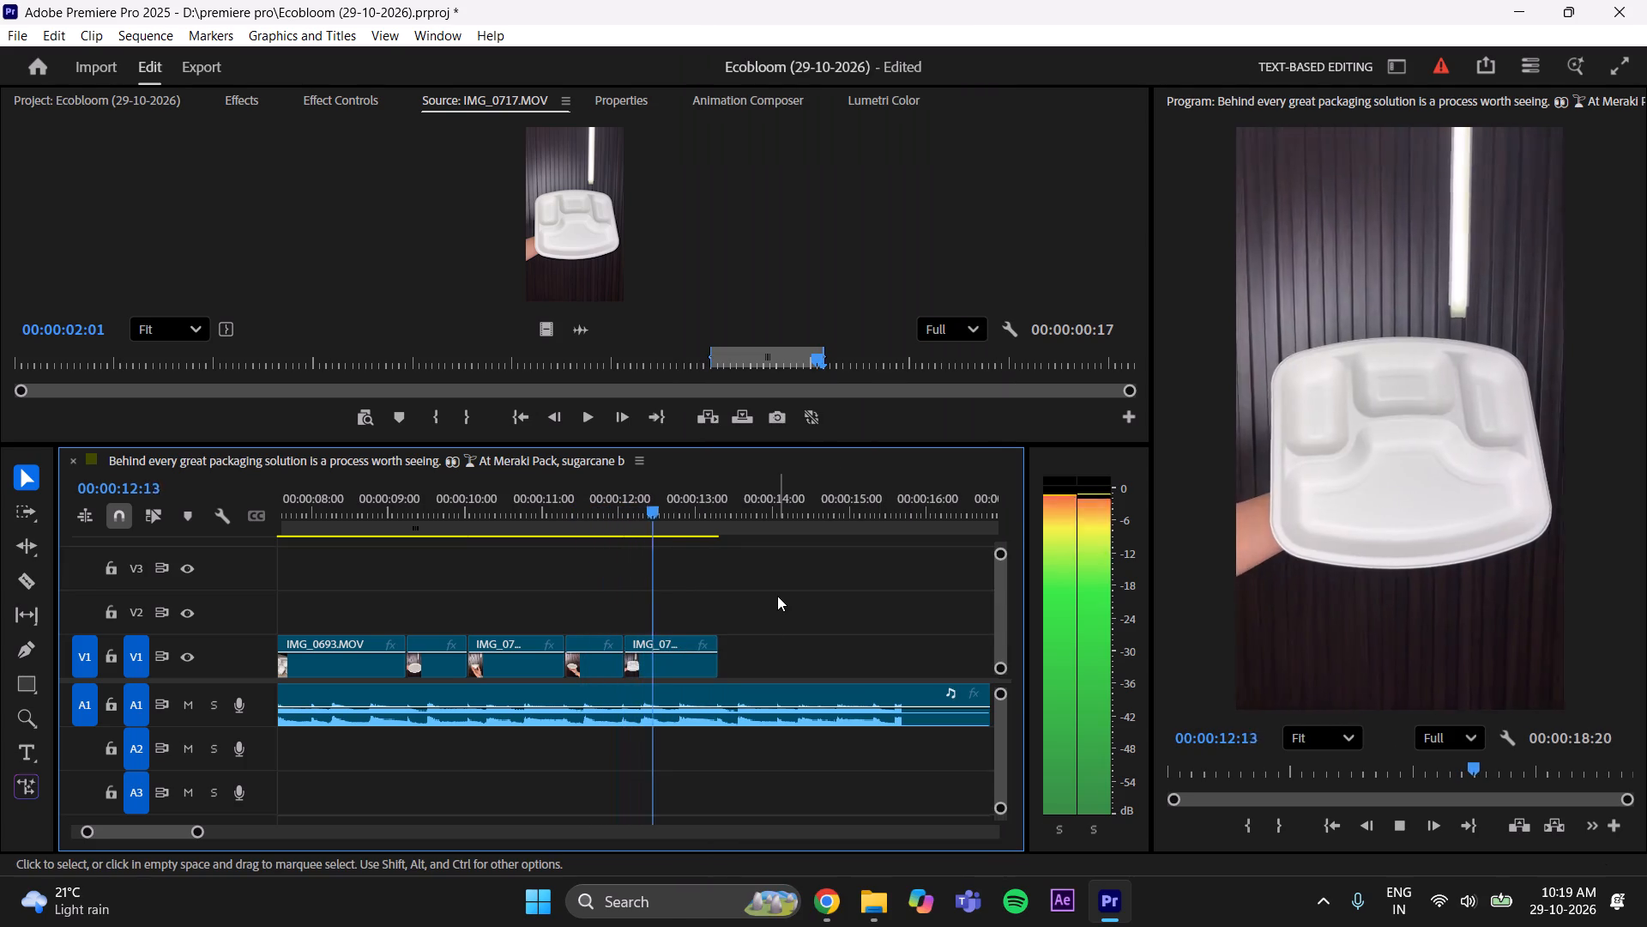
pyautogui.press('space')
pyautogui.moveTo(763, 496); pyautogui.dragTo(625, 573)
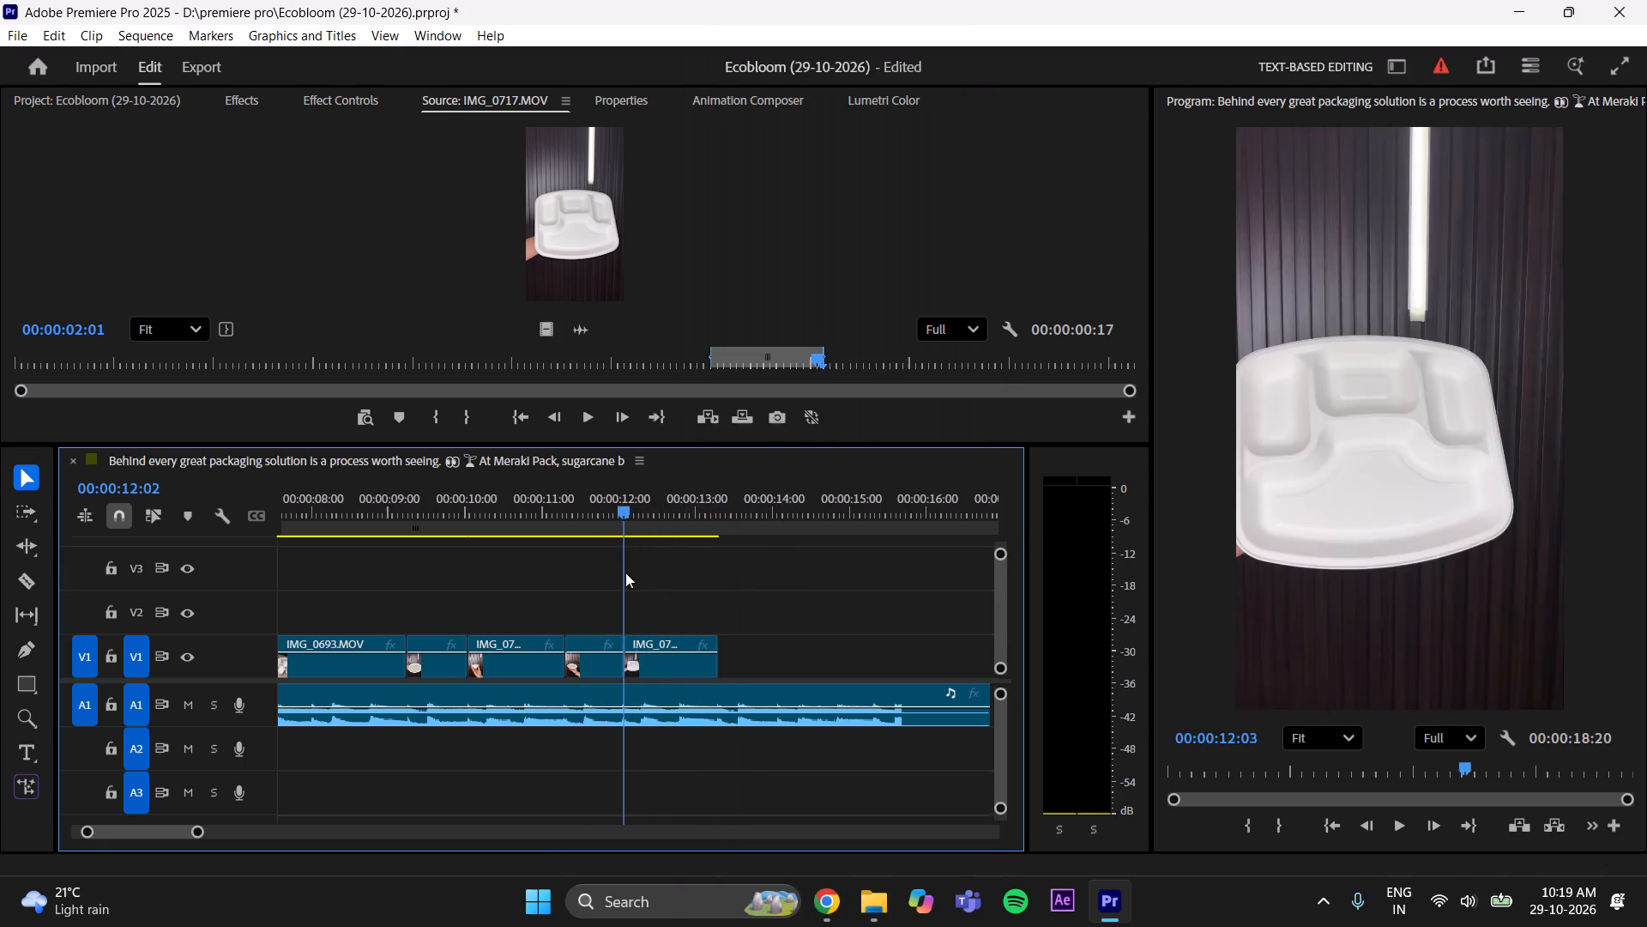
pyautogui.moveTo(625, 573); pyautogui.dragTo(610, 585)
pyautogui.press('space')
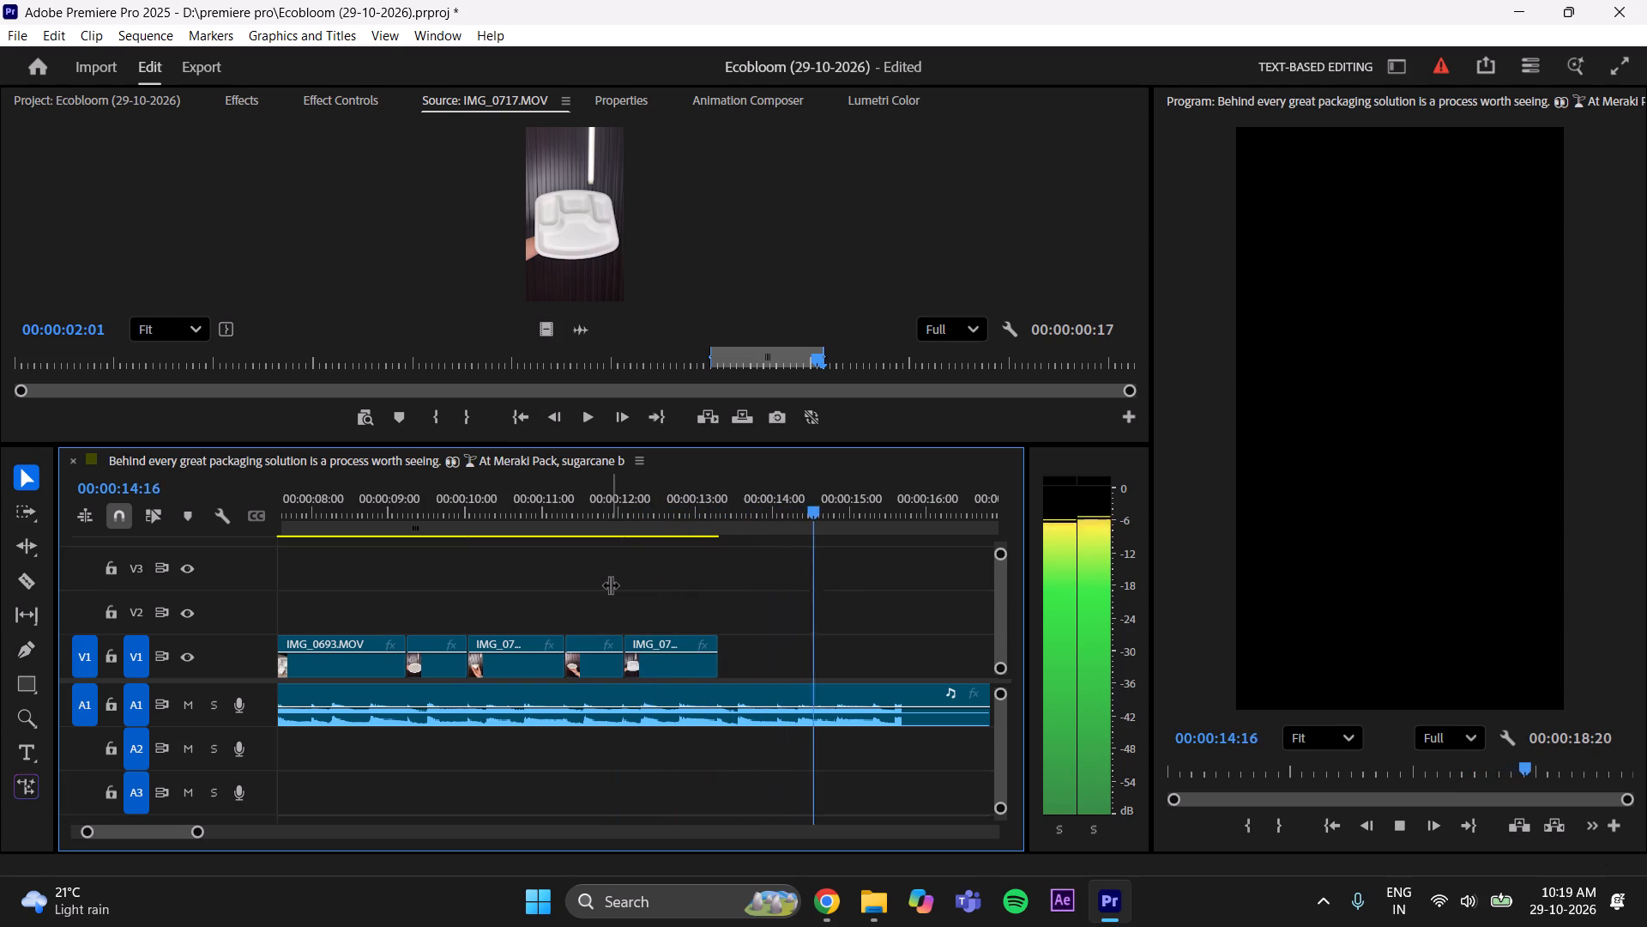
pyautogui.press('space')
pyautogui.moveTo(859, 503); pyautogui.dragTo(686, 584)
pyautogui.press('space')
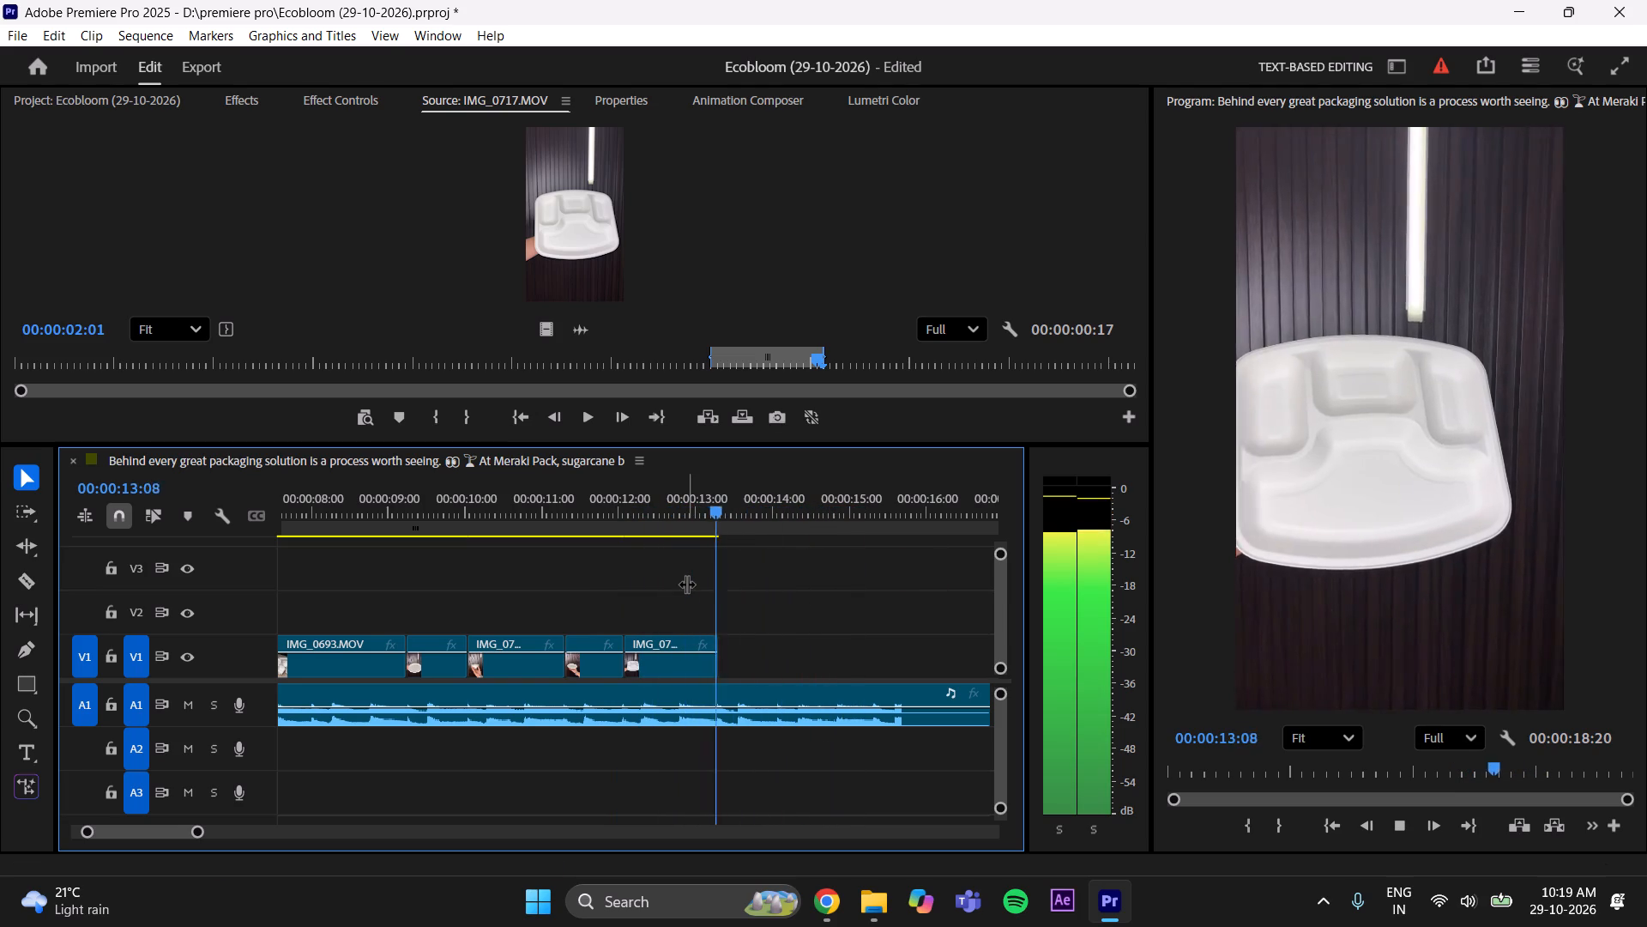
pyautogui.press('space')
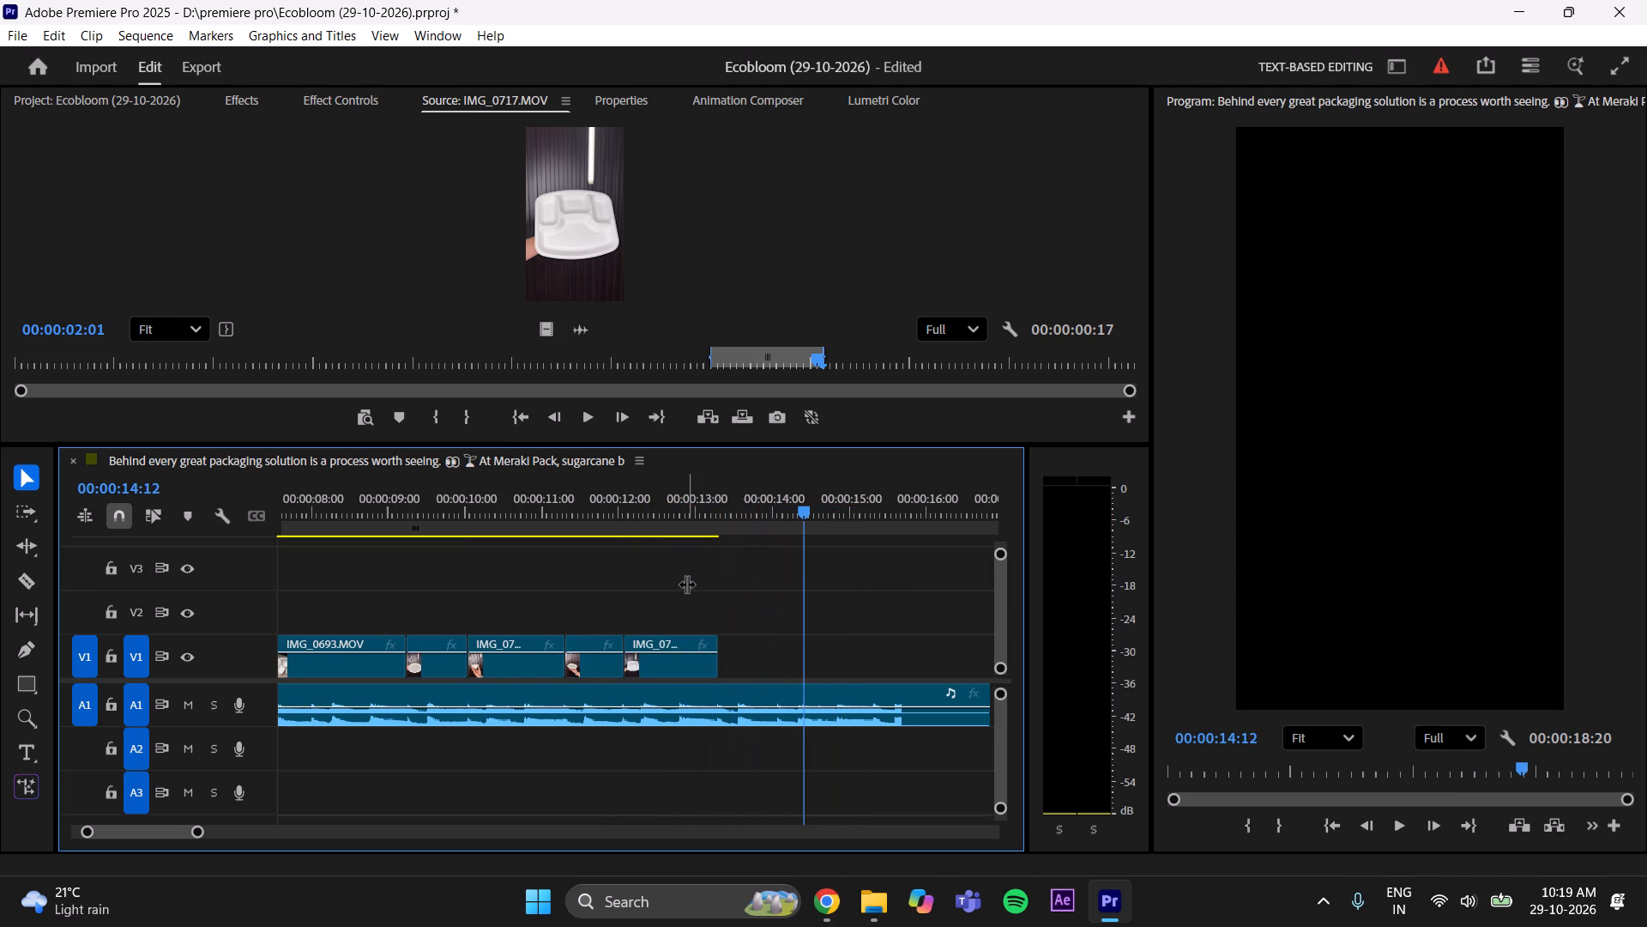
pyautogui.press('space')
pyautogui.press('space')
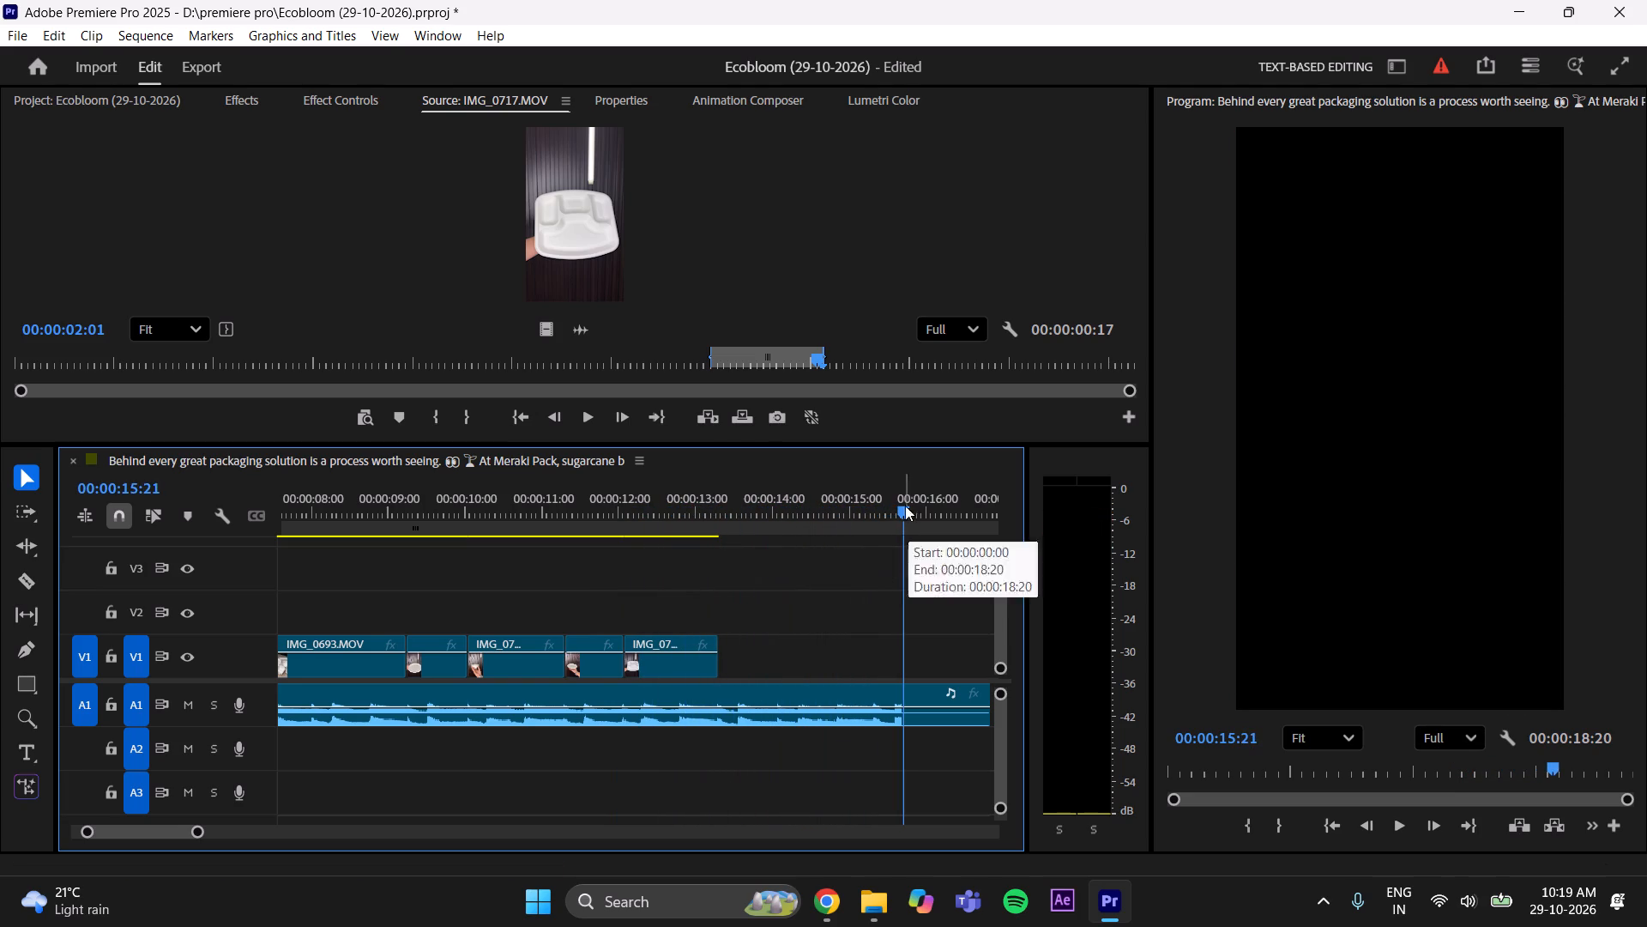
pyautogui.moveTo(893, 511); pyautogui.dragTo(801, 581)
# Open IMG_0707.MOV in the Source monitor and scrub around its marked range to review the bowl footage.
pyautogui.click(165, 88)
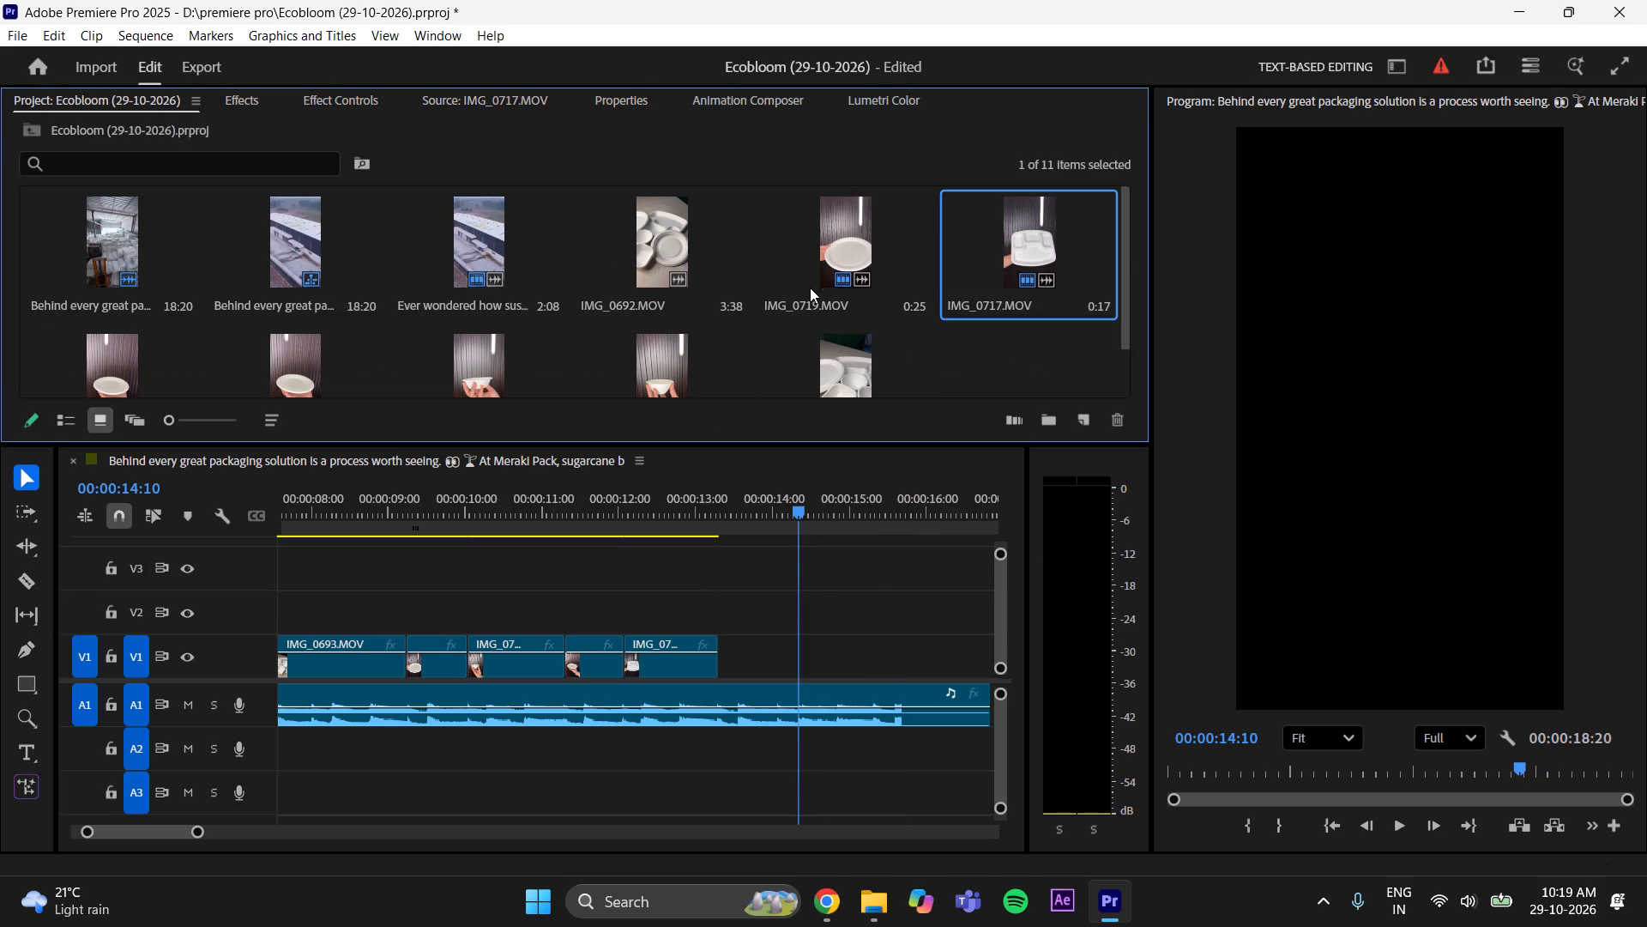
pyautogui.scroll(-1, 810, 290)
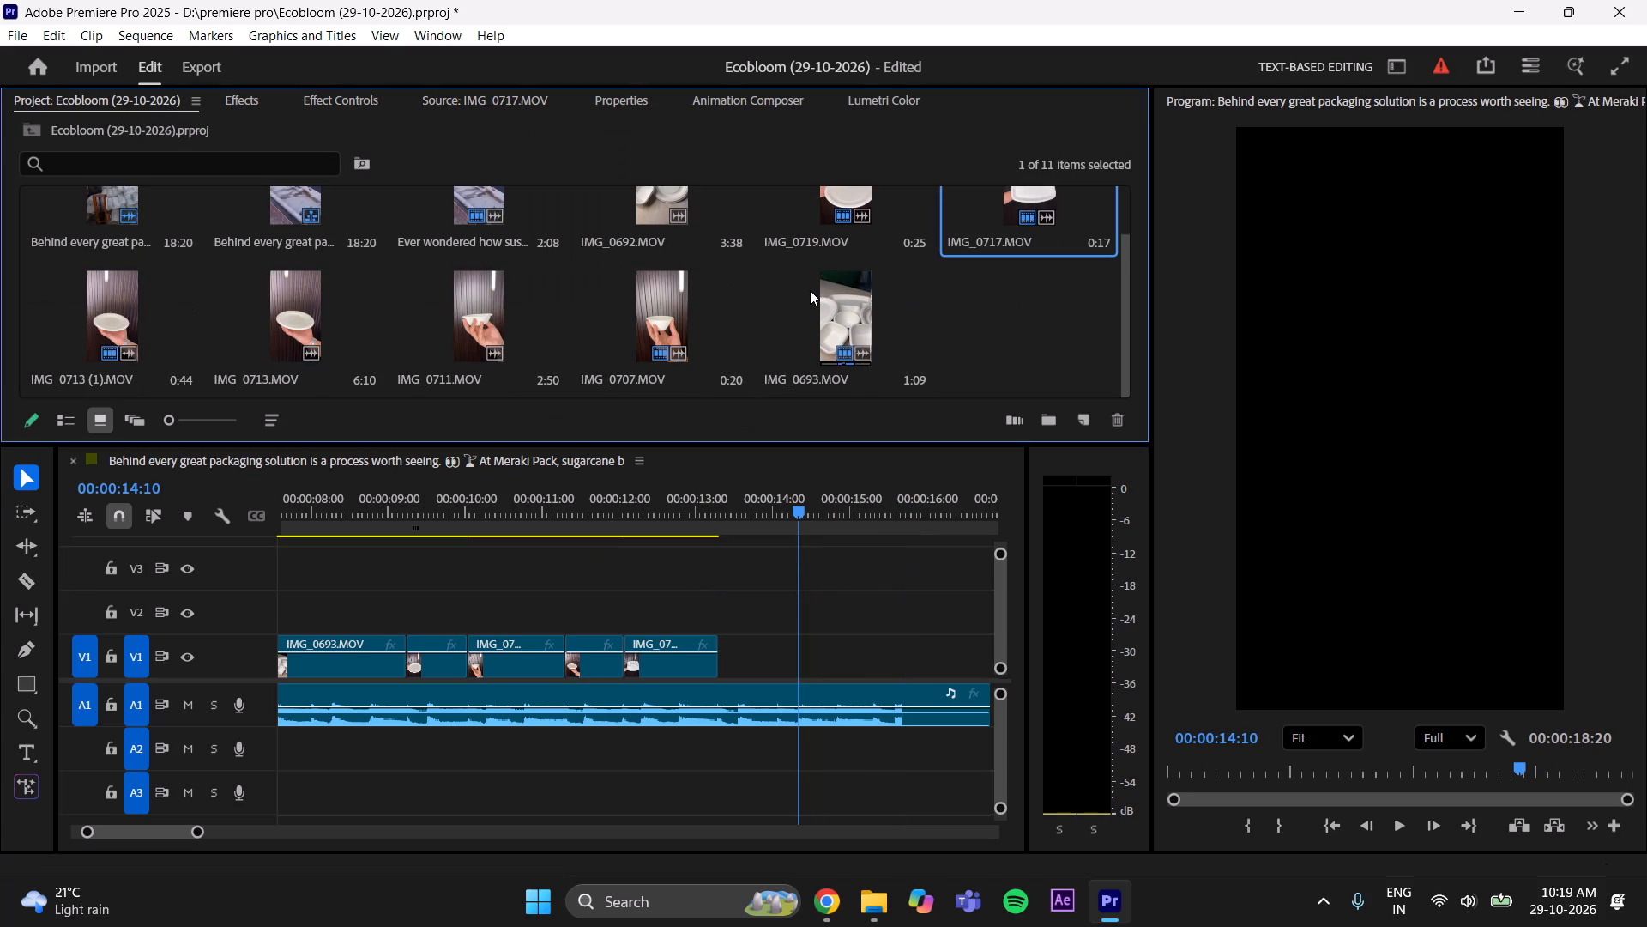
pyautogui.doubleClick(666, 317)
pyautogui.moveTo(655, 359); pyautogui.dragTo(377, 385)
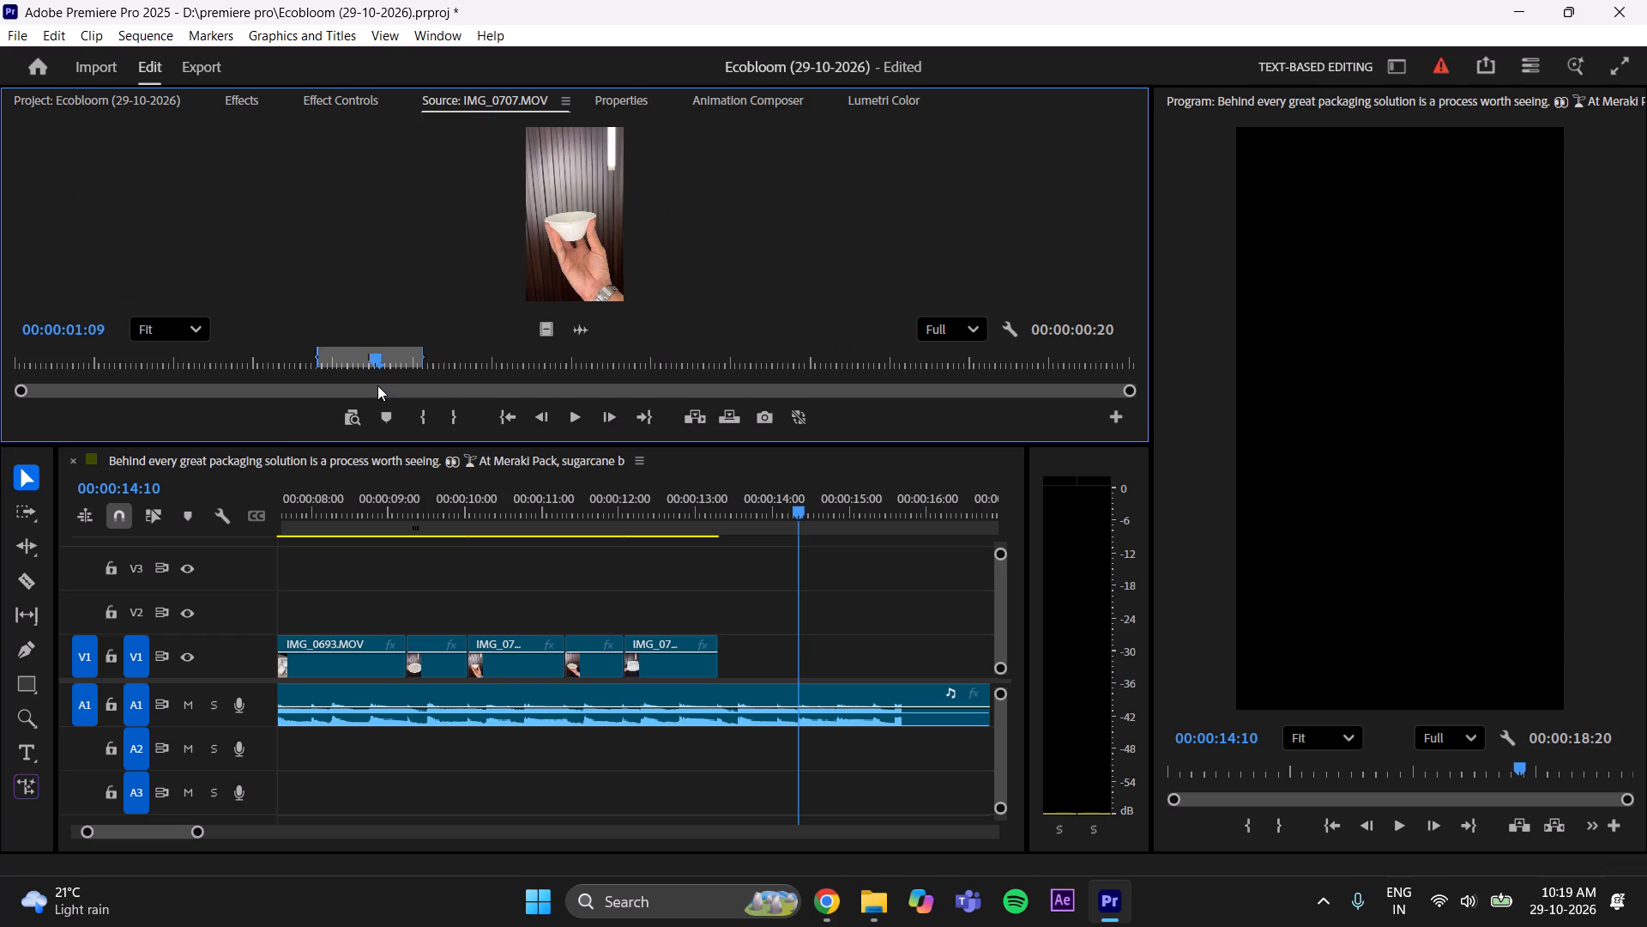
pyautogui.moveTo(377, 385); pyautogui.dragTo(350, 393)
# Open IMG_0711.MOV in the Source monitor and scrub through the square-bowl footage, comparing it with the clips already in the sequence.
pyautogui.click(114, 97)
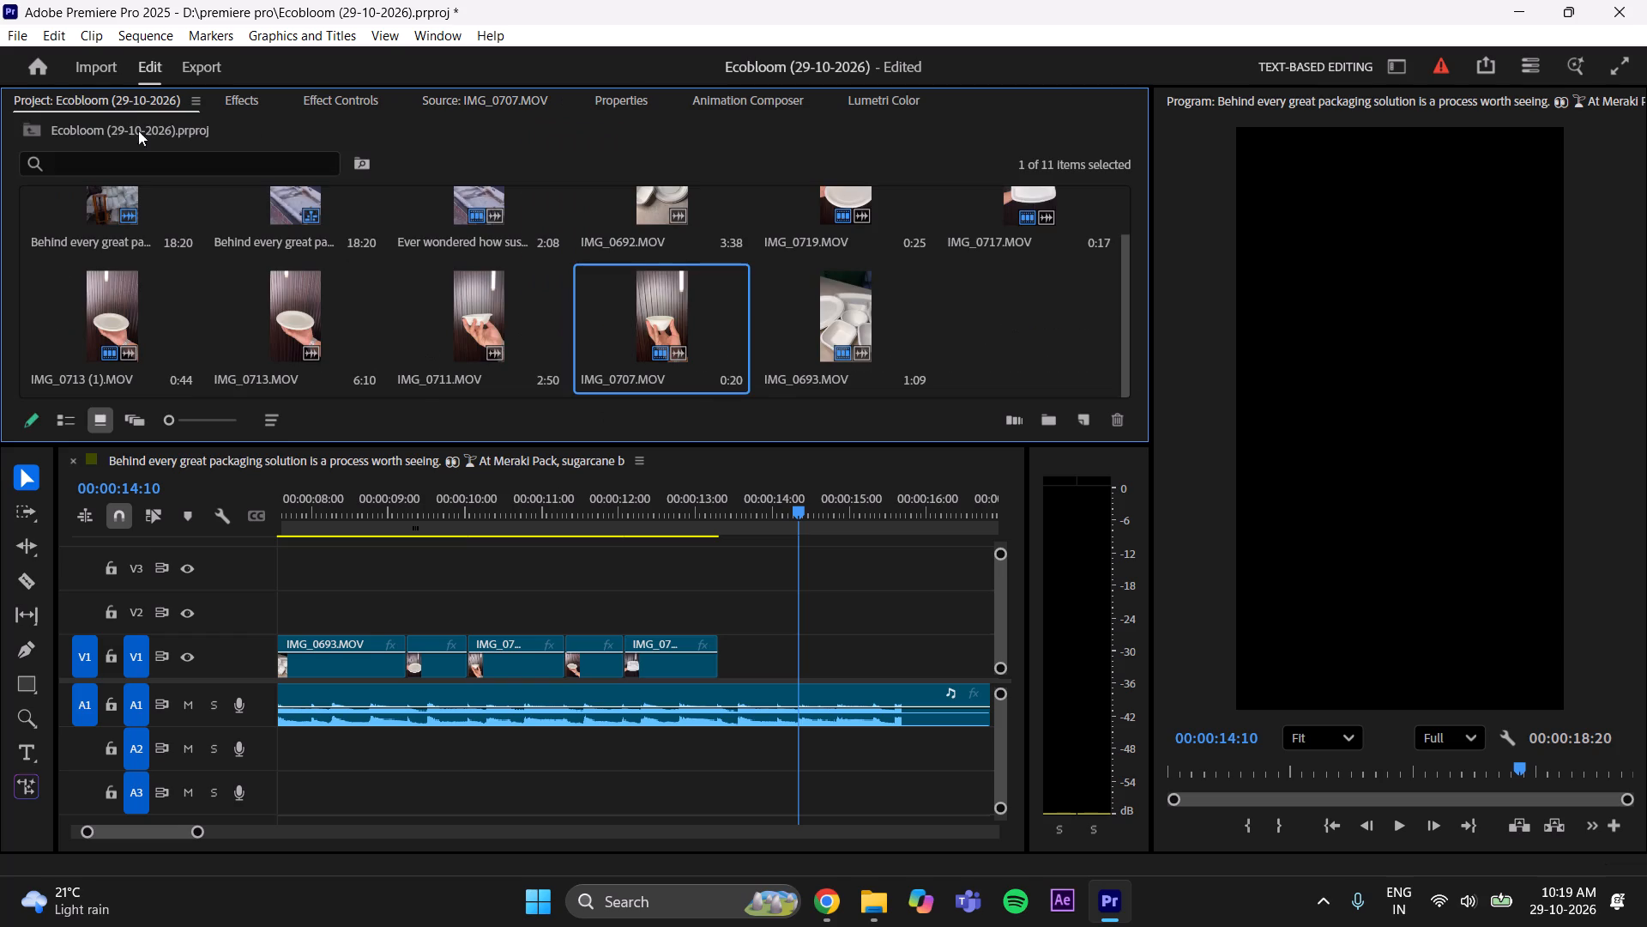
pyautogui.doubleClick(458, 312)
pyautogui.moveTo(449, 358); pyautogui.dragTo(0, 342)
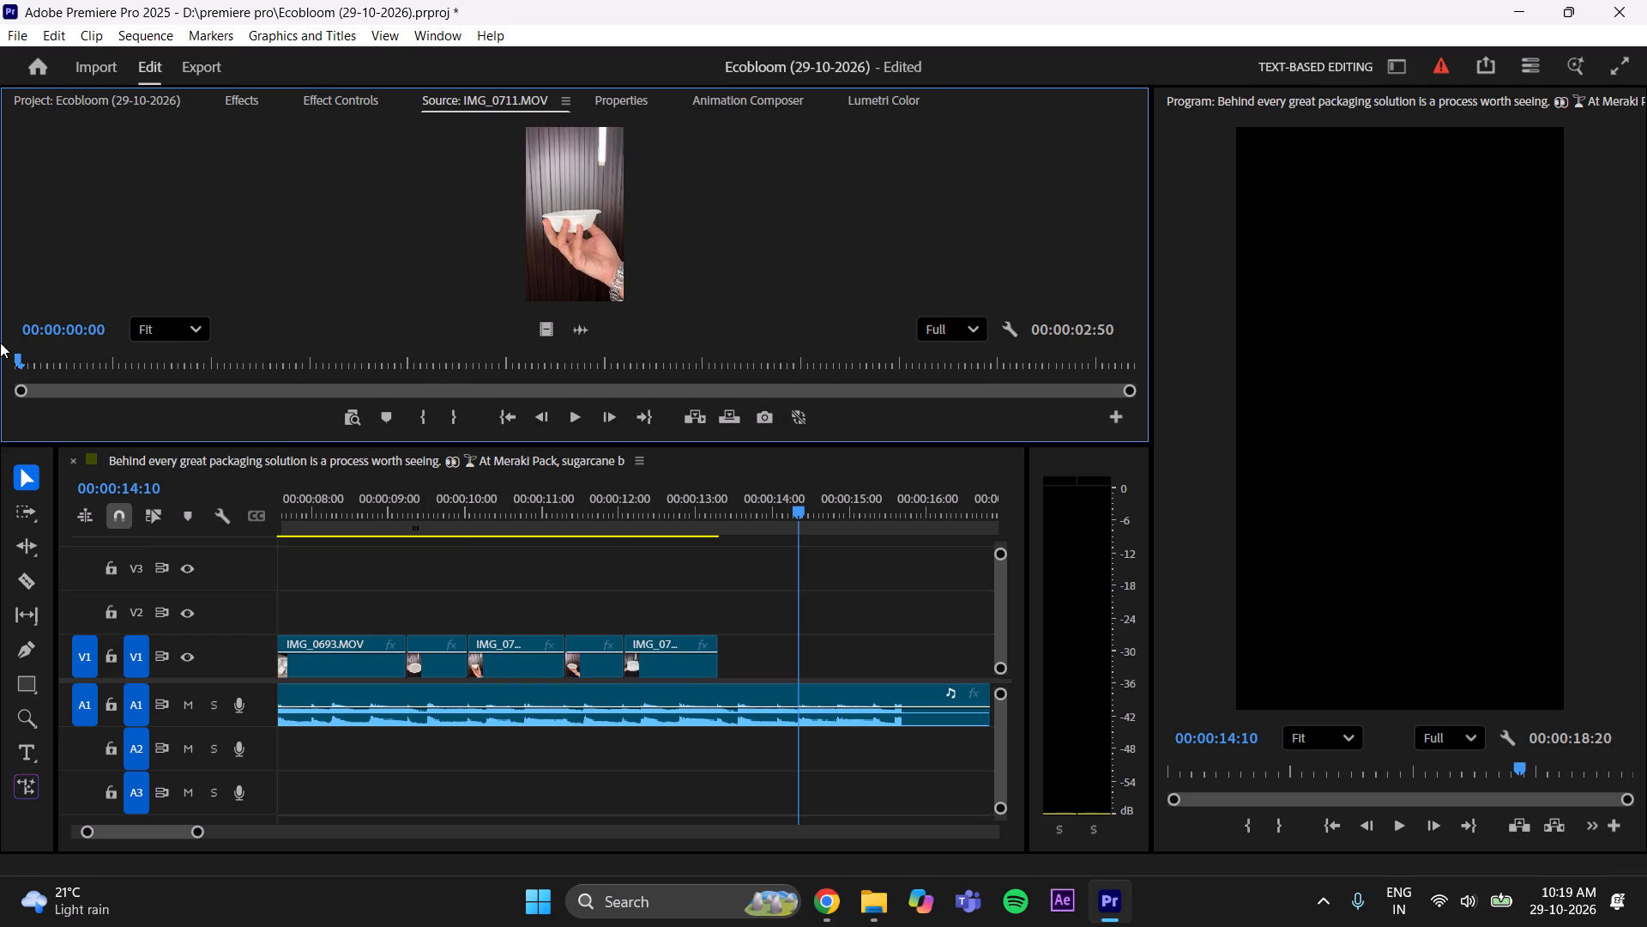
pyautogui.moveTo(0, 342); pyautogui.dragTo(1062, 348)
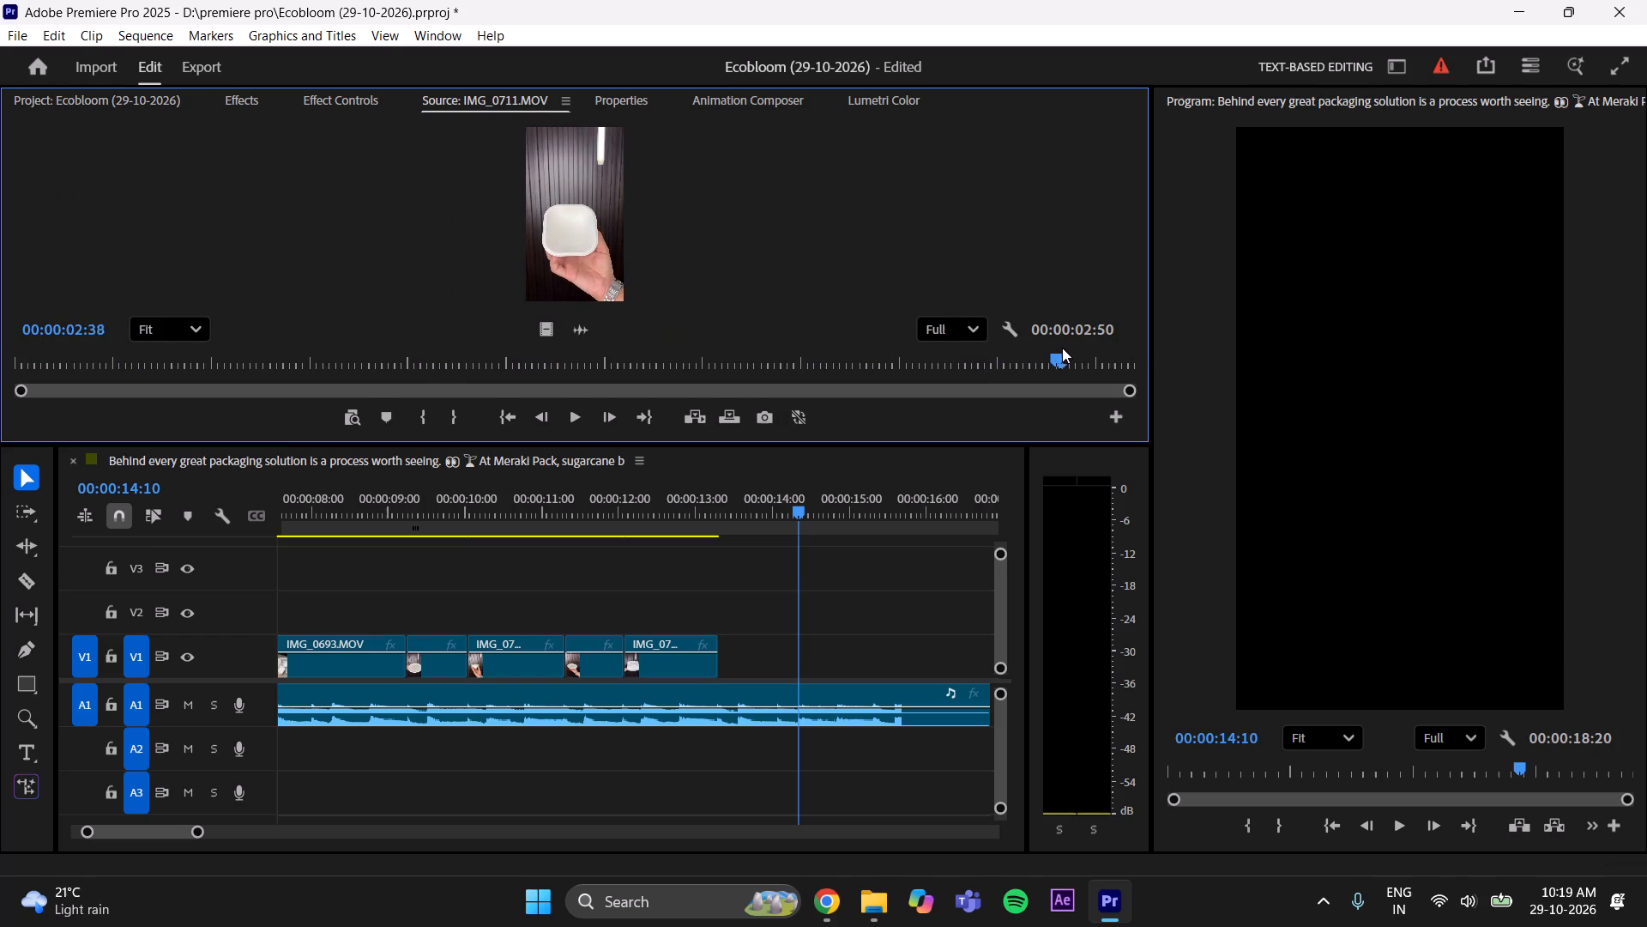
pyautogui.moveTo(1062, 348); pyautogui.dragTo(96, 355)
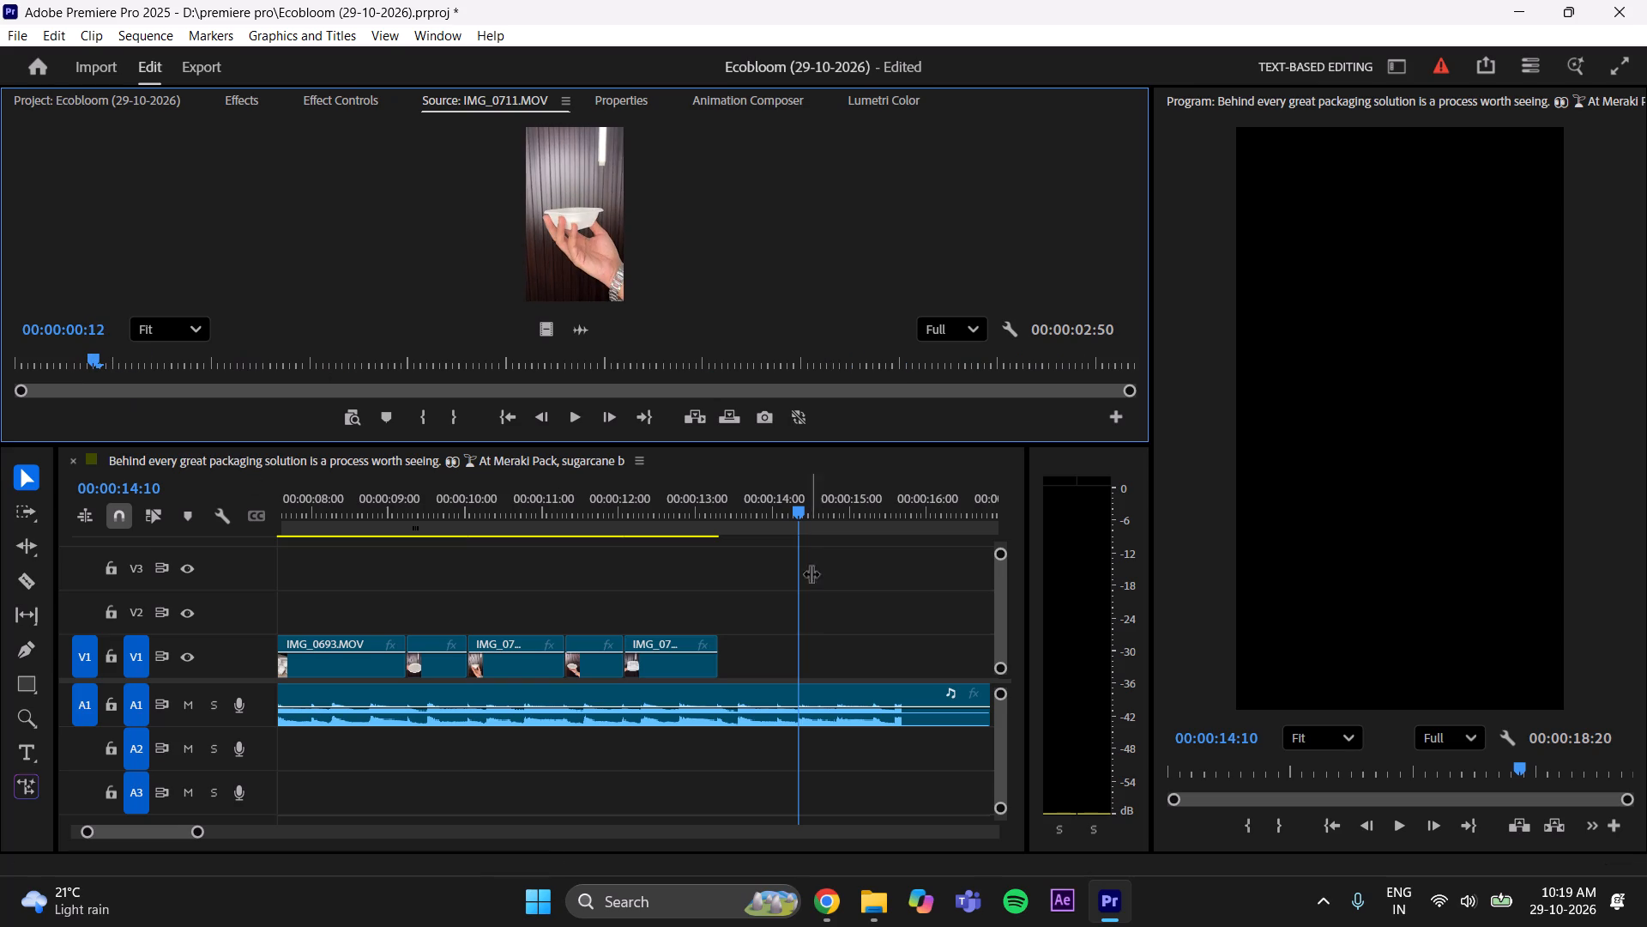
pyautogui.moveTo(794, 496); pyautogui.dragTo(477, 552)
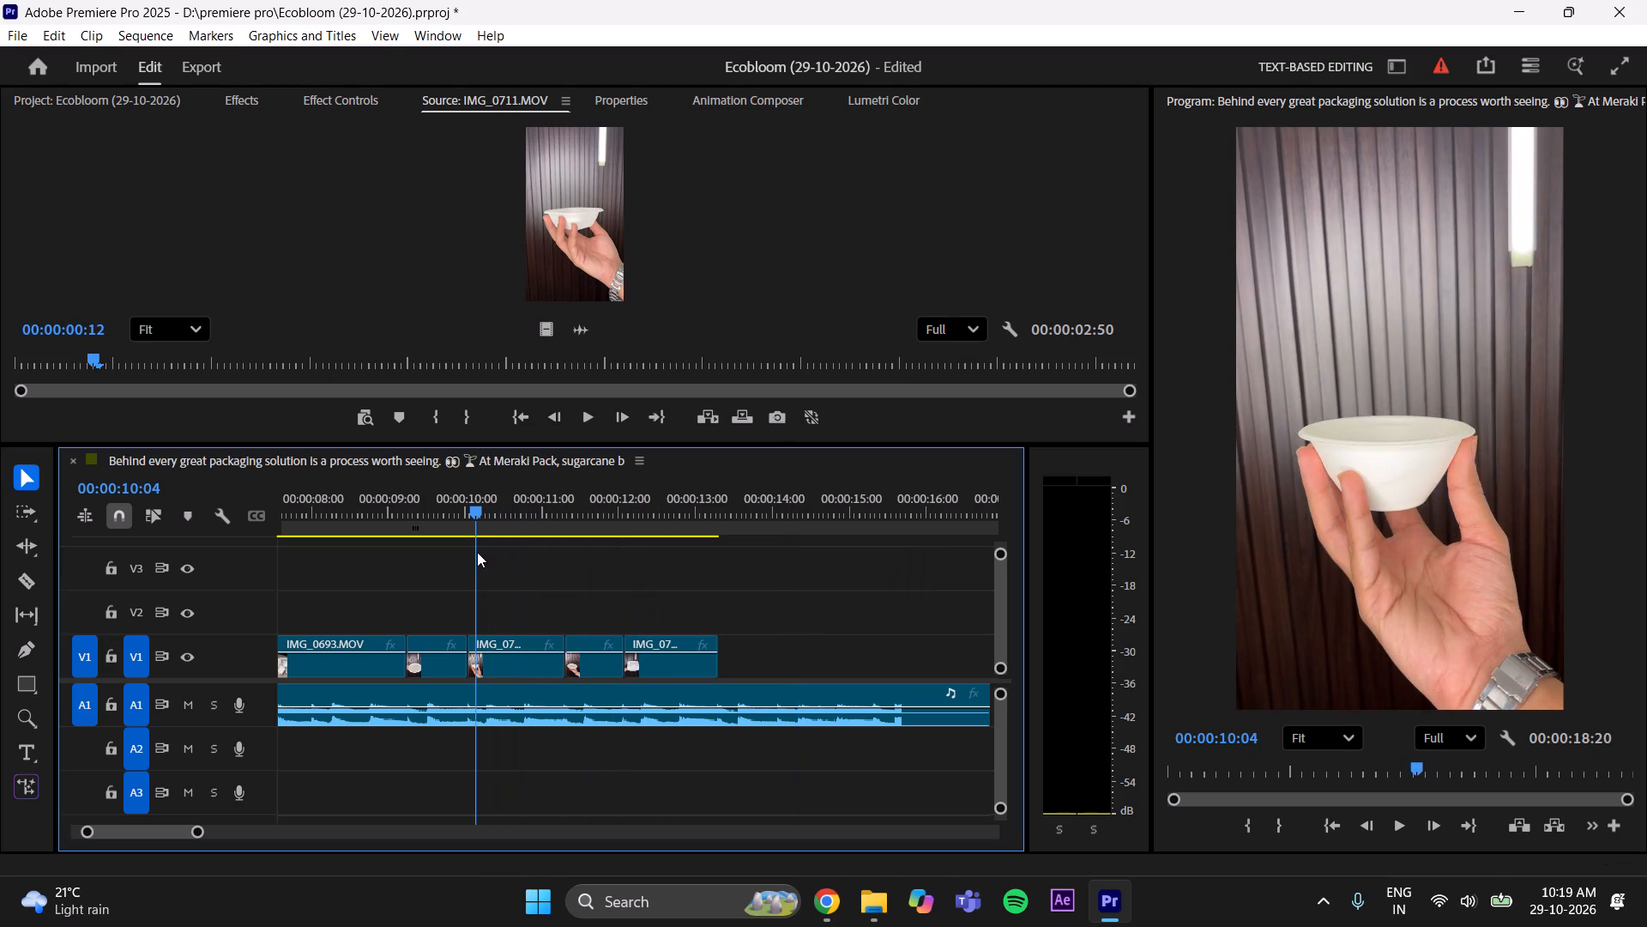
pyautogui.moveTo(477, 552); pyautogui.dragTo(719, 560)
pyautogui.moveTo(96, 362); pyautogui.dragTo(299, 380)
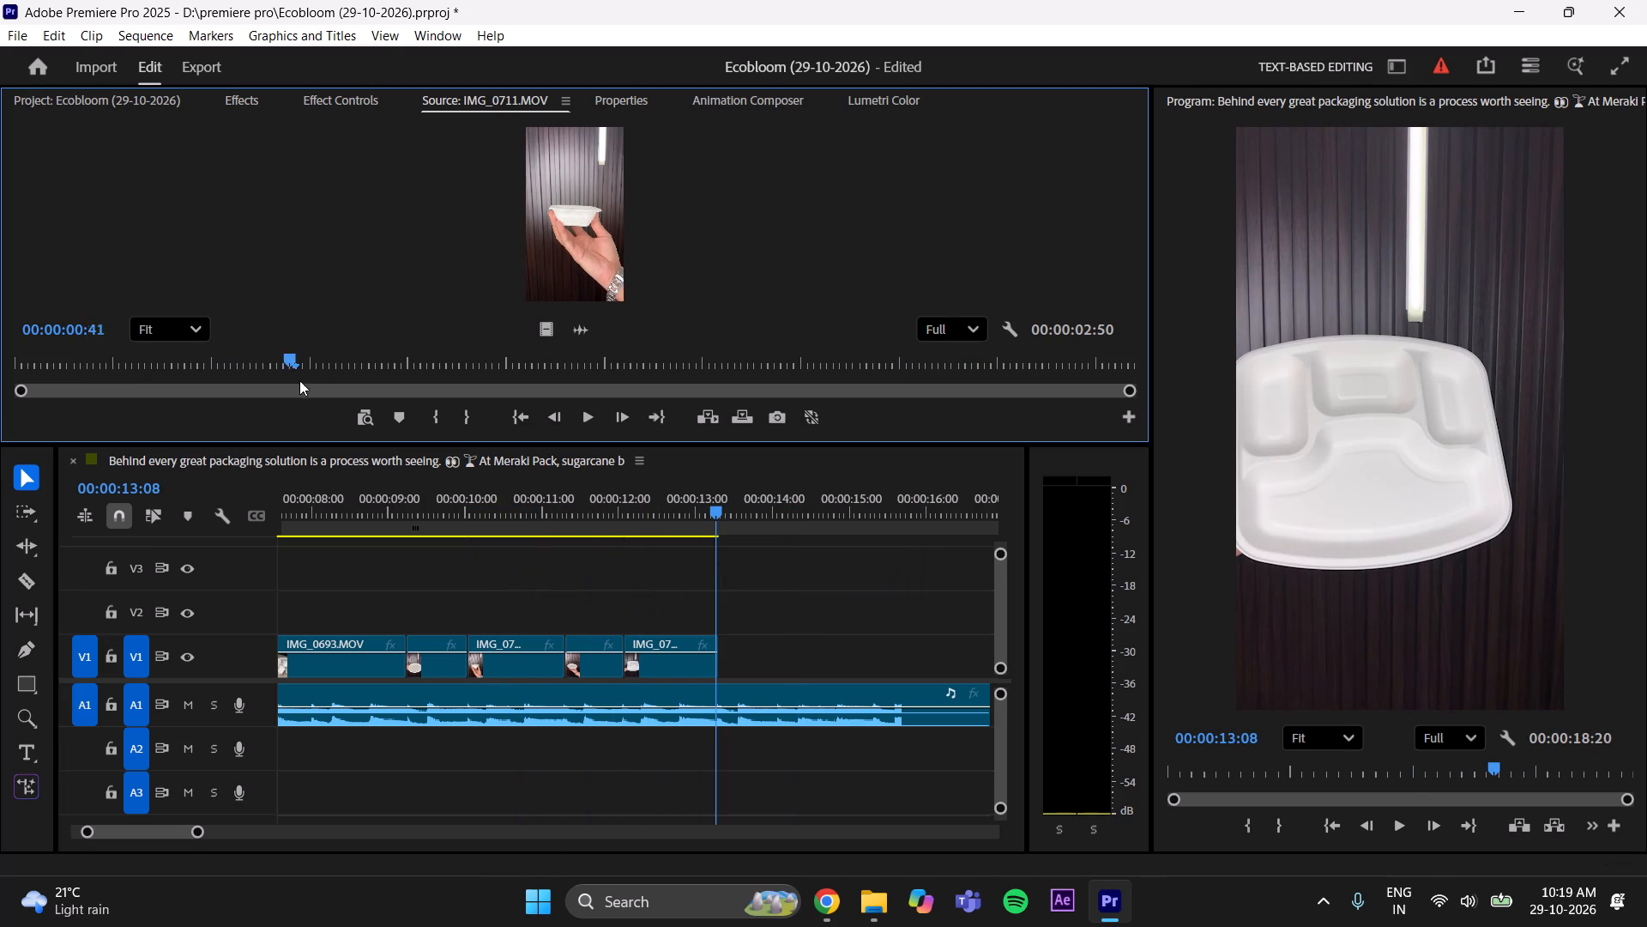
pyautogui.moveTo(299, 380); pyautogui.dragTo(547, 417)
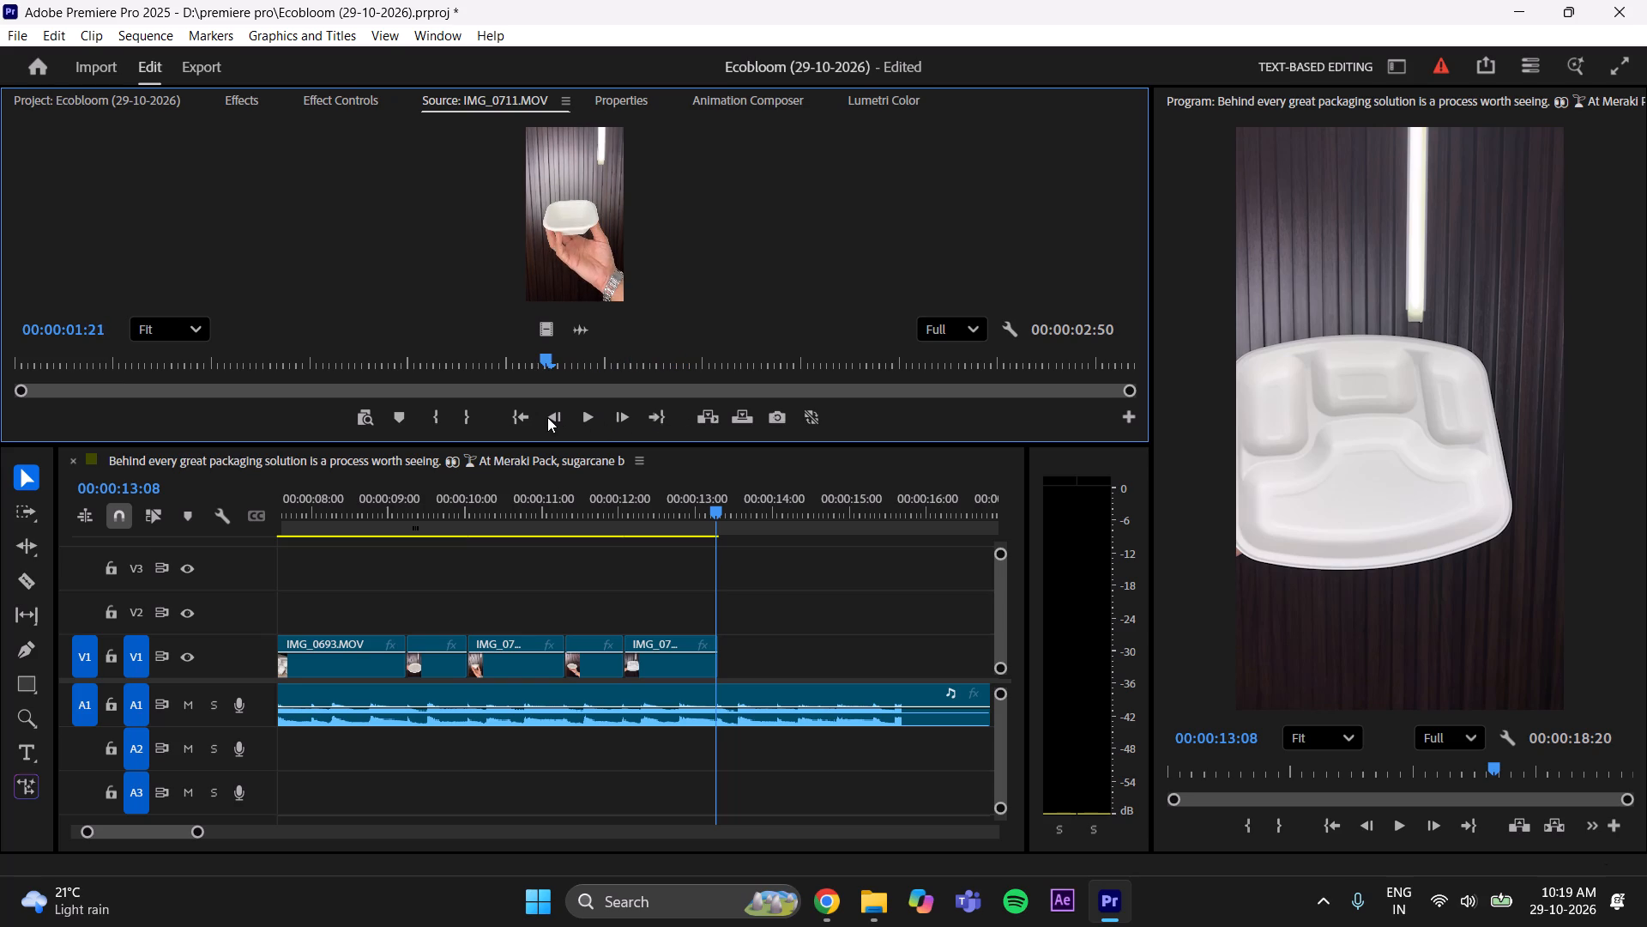
pyautogui.moveTo(547, 417); pyautogui.dragTo(926, 430)
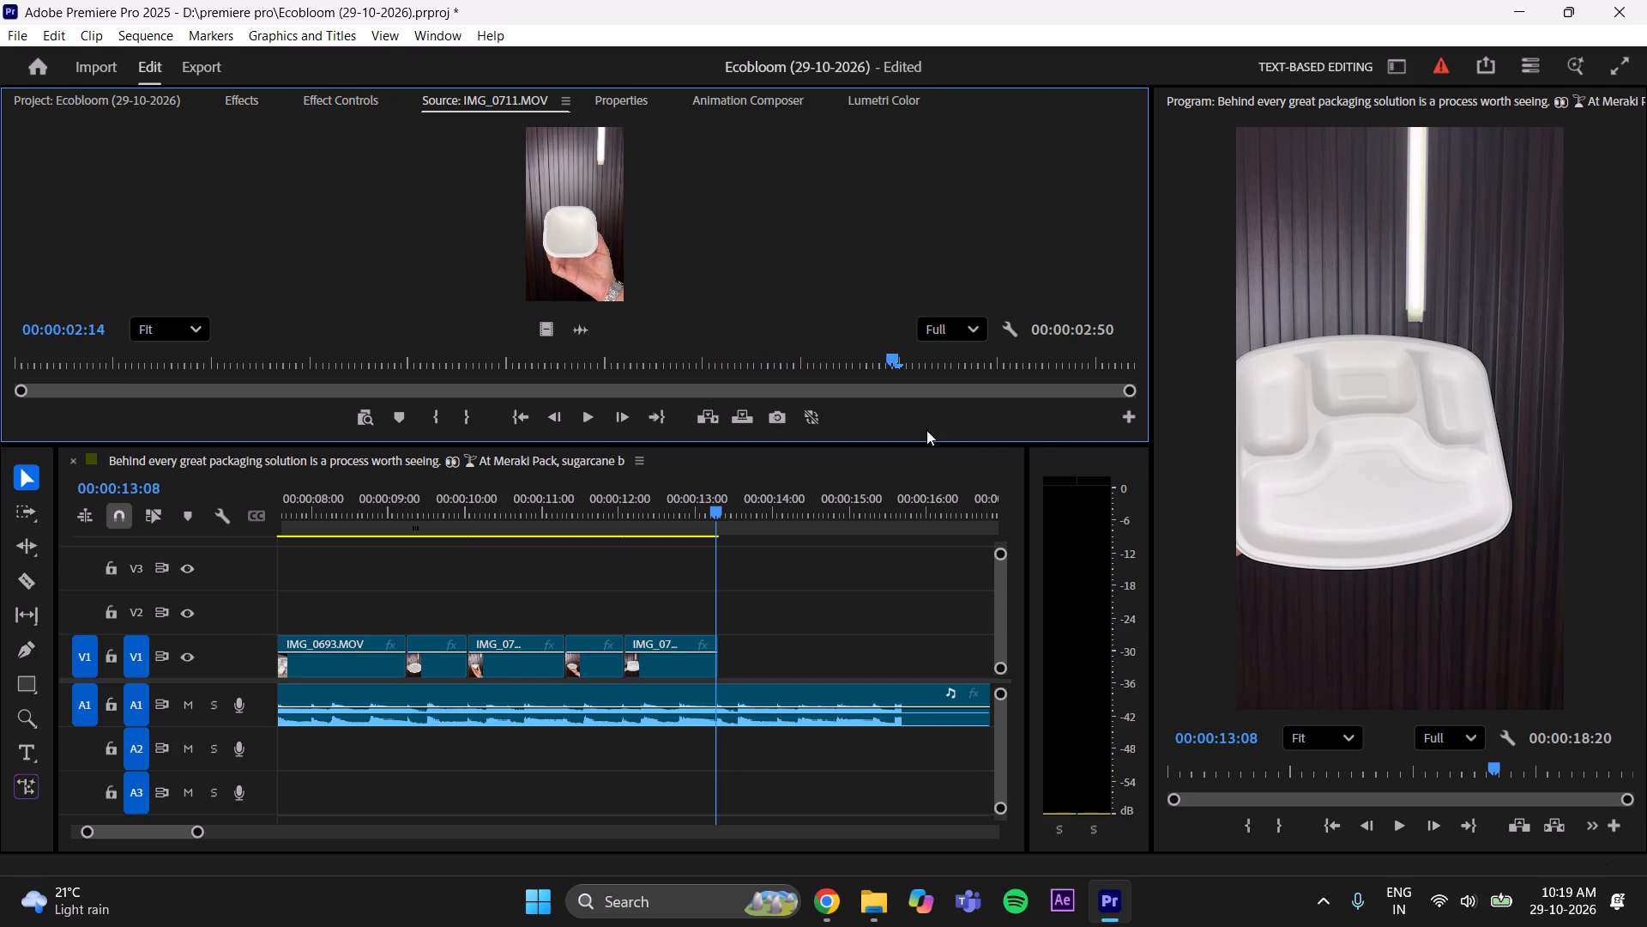
pyautogui.moveTo(926, 430); pyautogui.dragTo(195, 480)
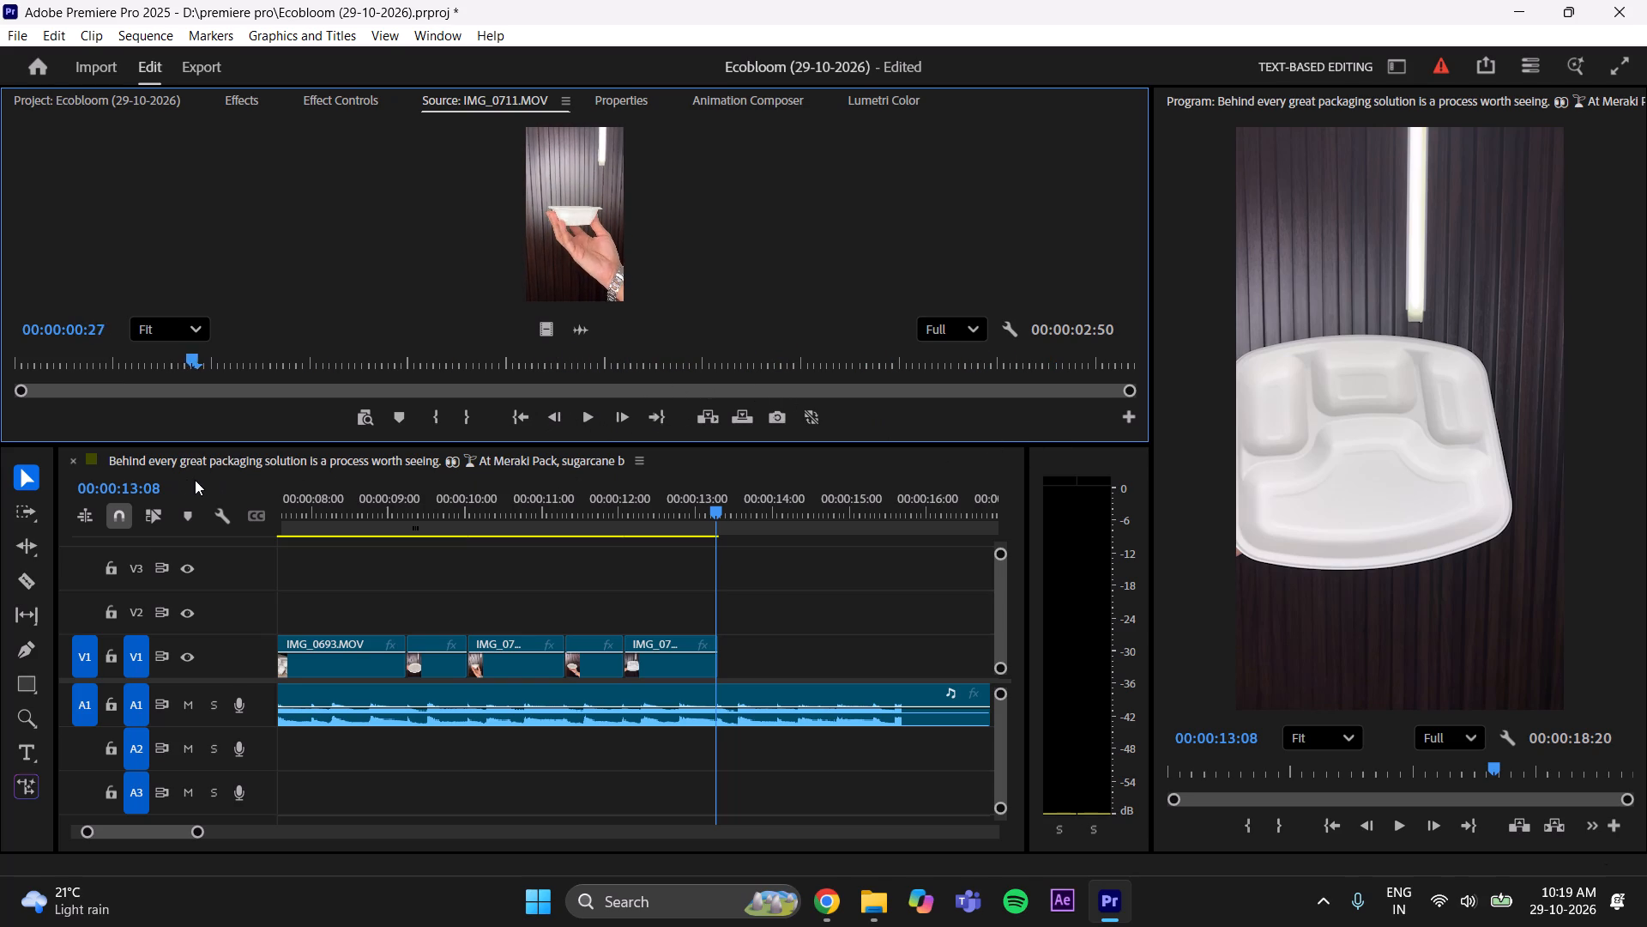
pyautogui.moveTo(195, 480); pyautogui.dragTo(220, 476)
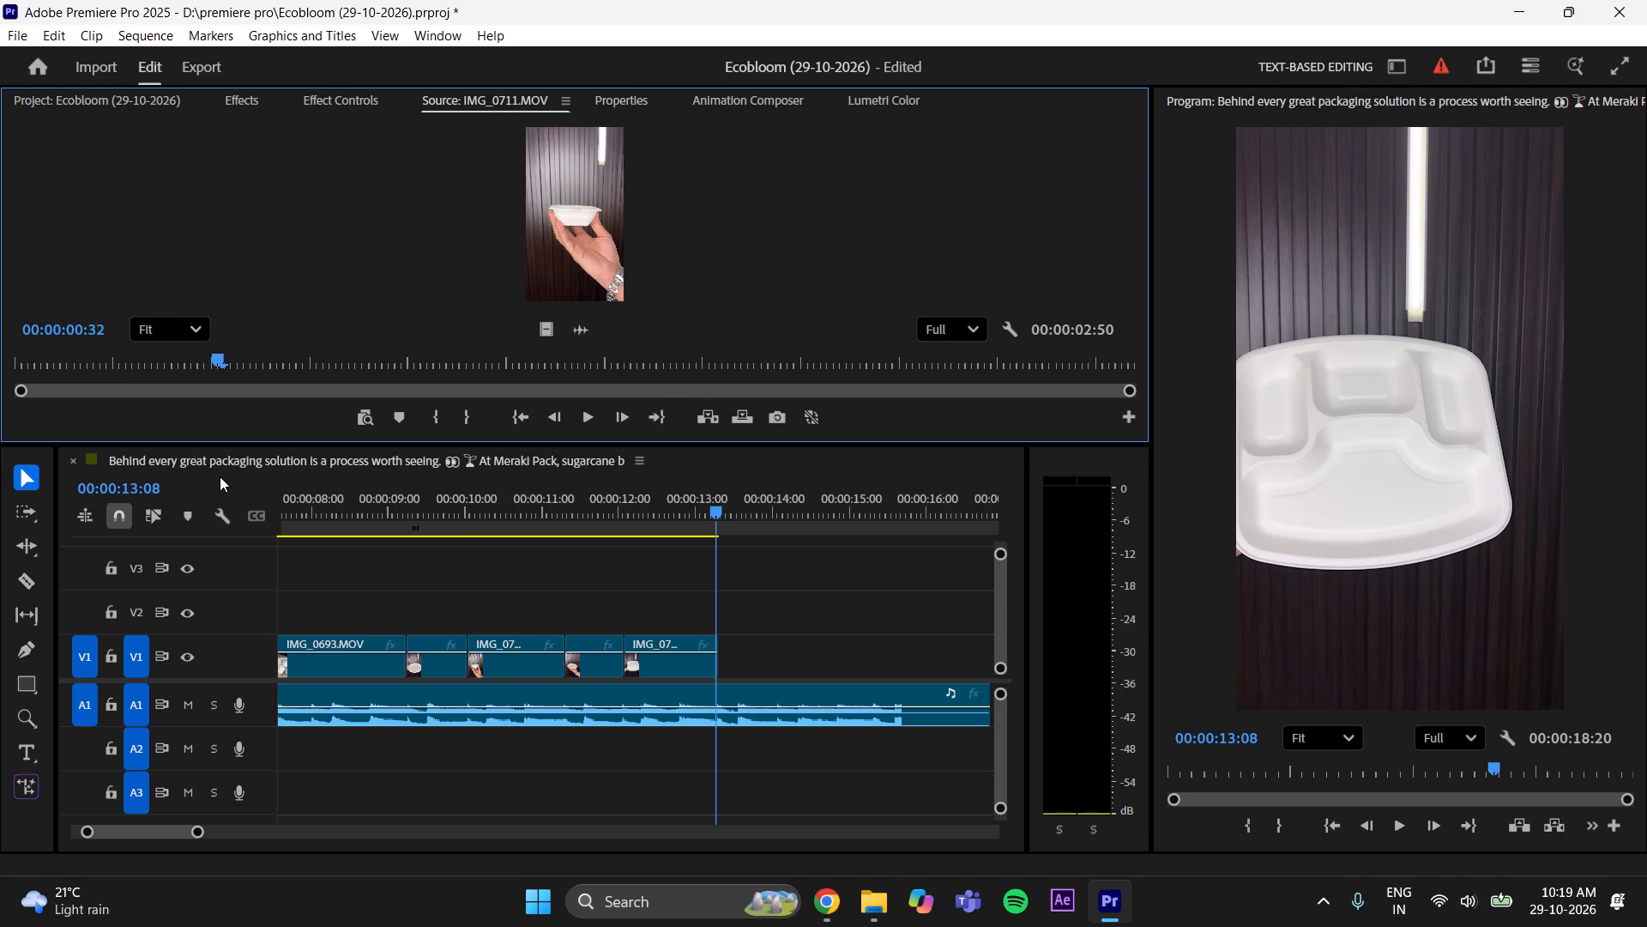
pyautogui.moveTo(220, 476); pyautogui.dragTo(142, 478)
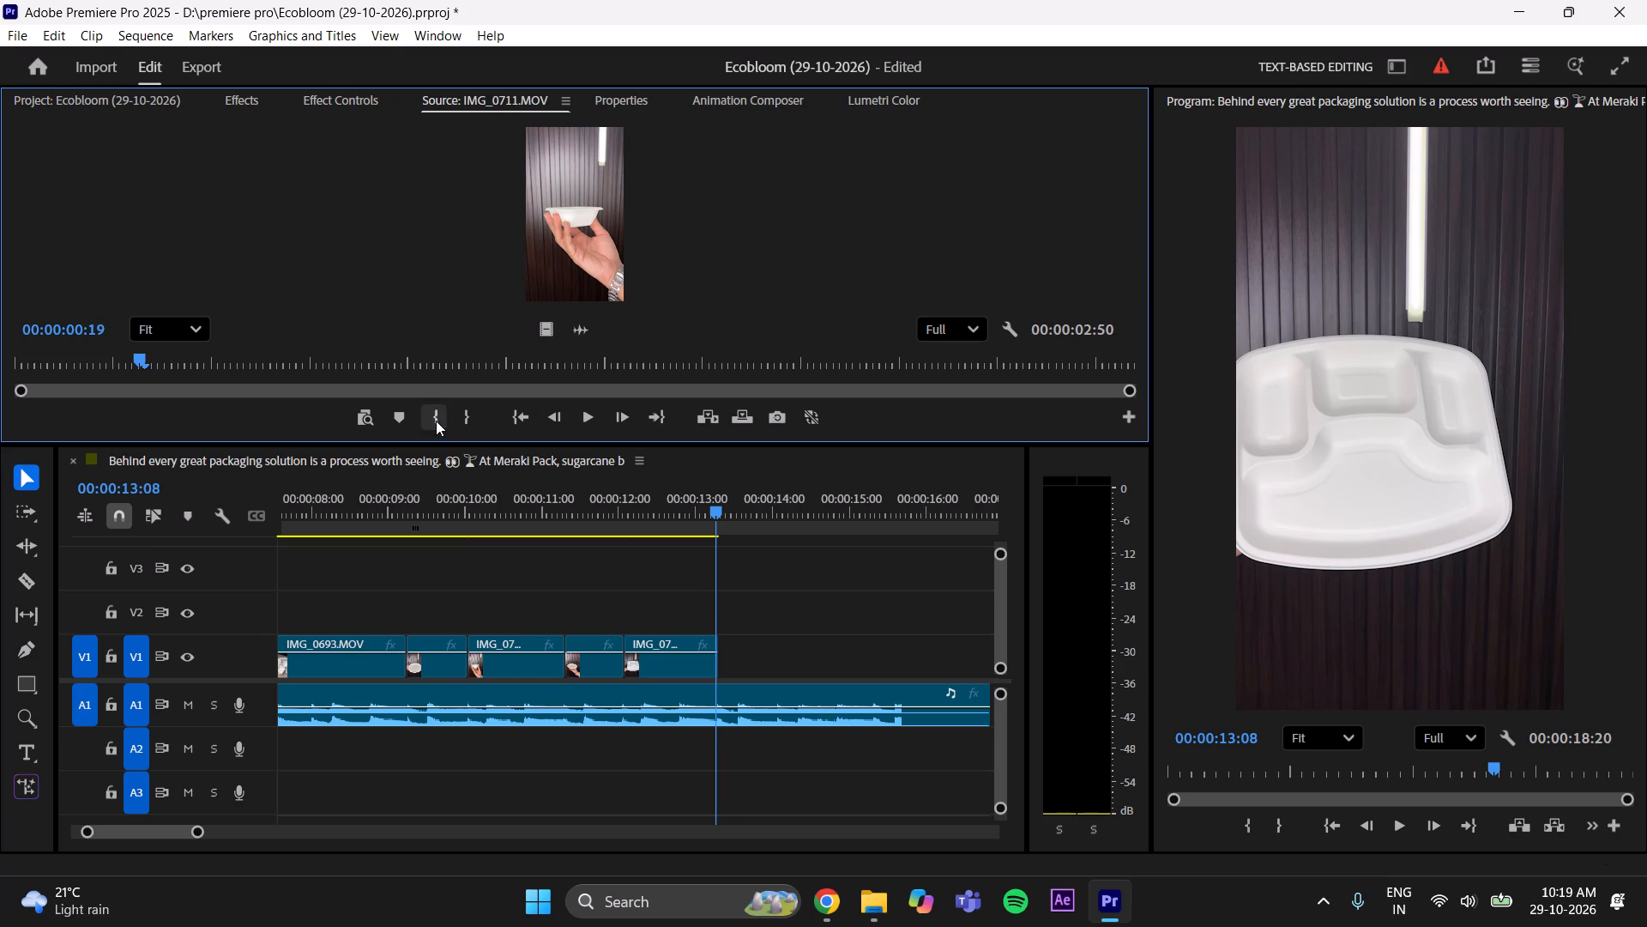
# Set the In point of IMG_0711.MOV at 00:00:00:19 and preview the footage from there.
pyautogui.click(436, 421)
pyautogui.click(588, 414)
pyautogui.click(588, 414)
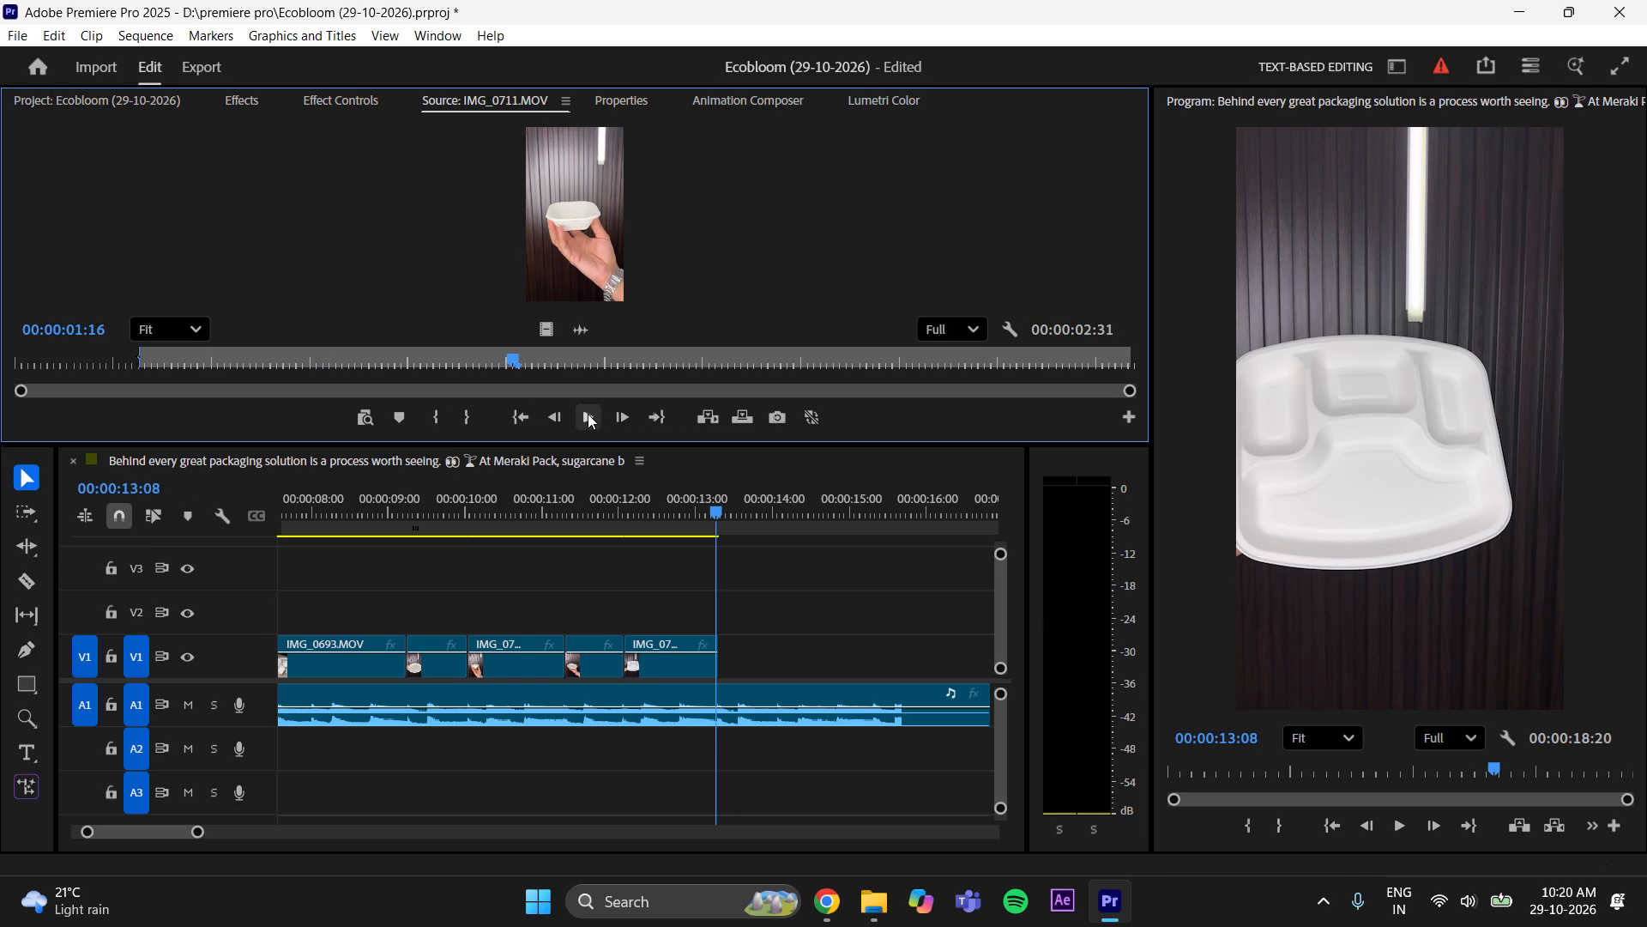
# Mark IMG_0711.MOV with the In point at 00:00:00:00 and the Out point at 00:00:00:28, and preview the footage.
pyautogui.moveTo(516, 352); pyautogui.dragTo(25, 397)
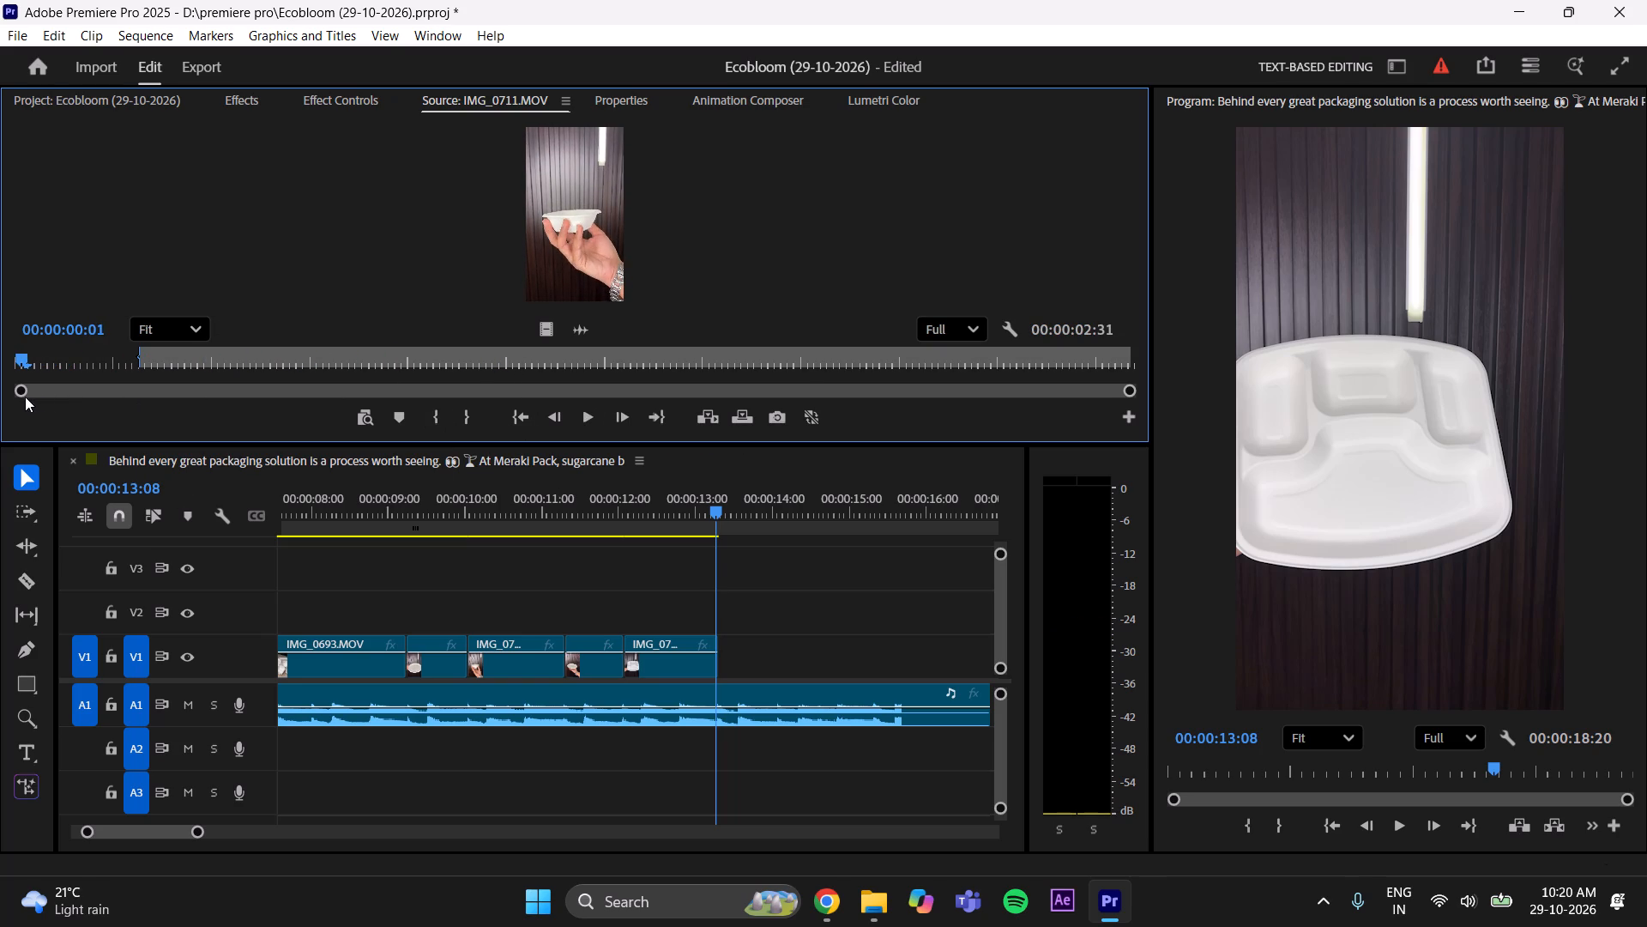
pyautogui.moveTo(25, 397); pyautogui.dragTo(3, 402)
pyautogui.click(430, 407)
pyautogui.moveTo(38, 360); pyautogui.dragTo(201, 376)
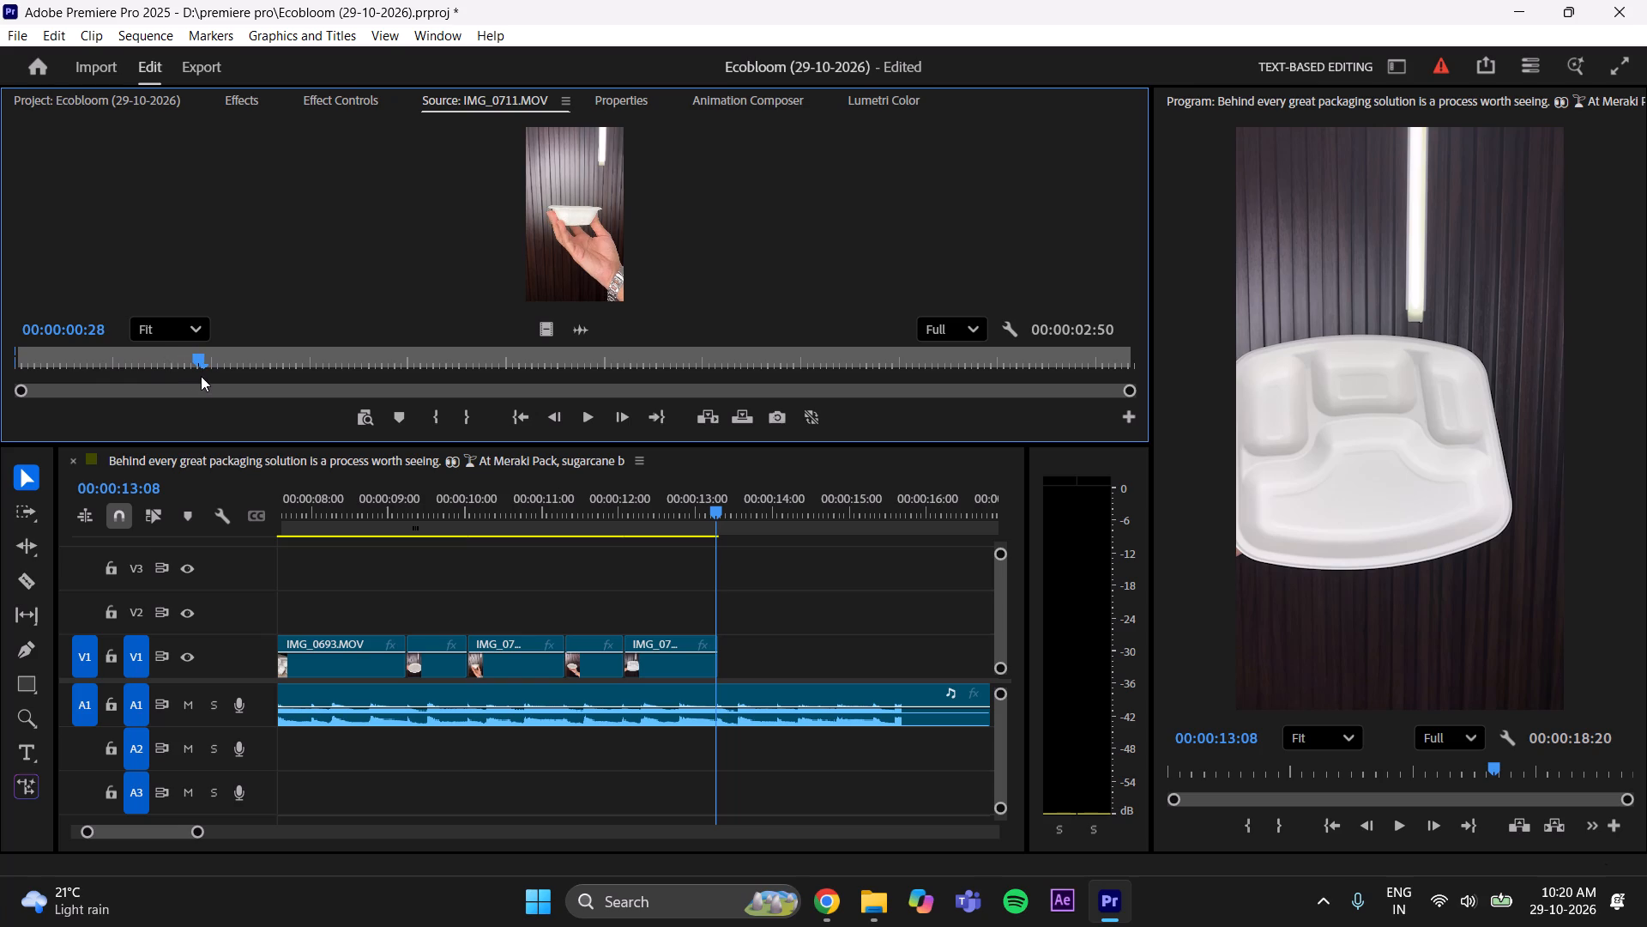
pyautogui.moveTo(201, 376); pyautogui.dragTo(202, 376)
pyautogui.click(469, 411)
pyautogui.press('space')
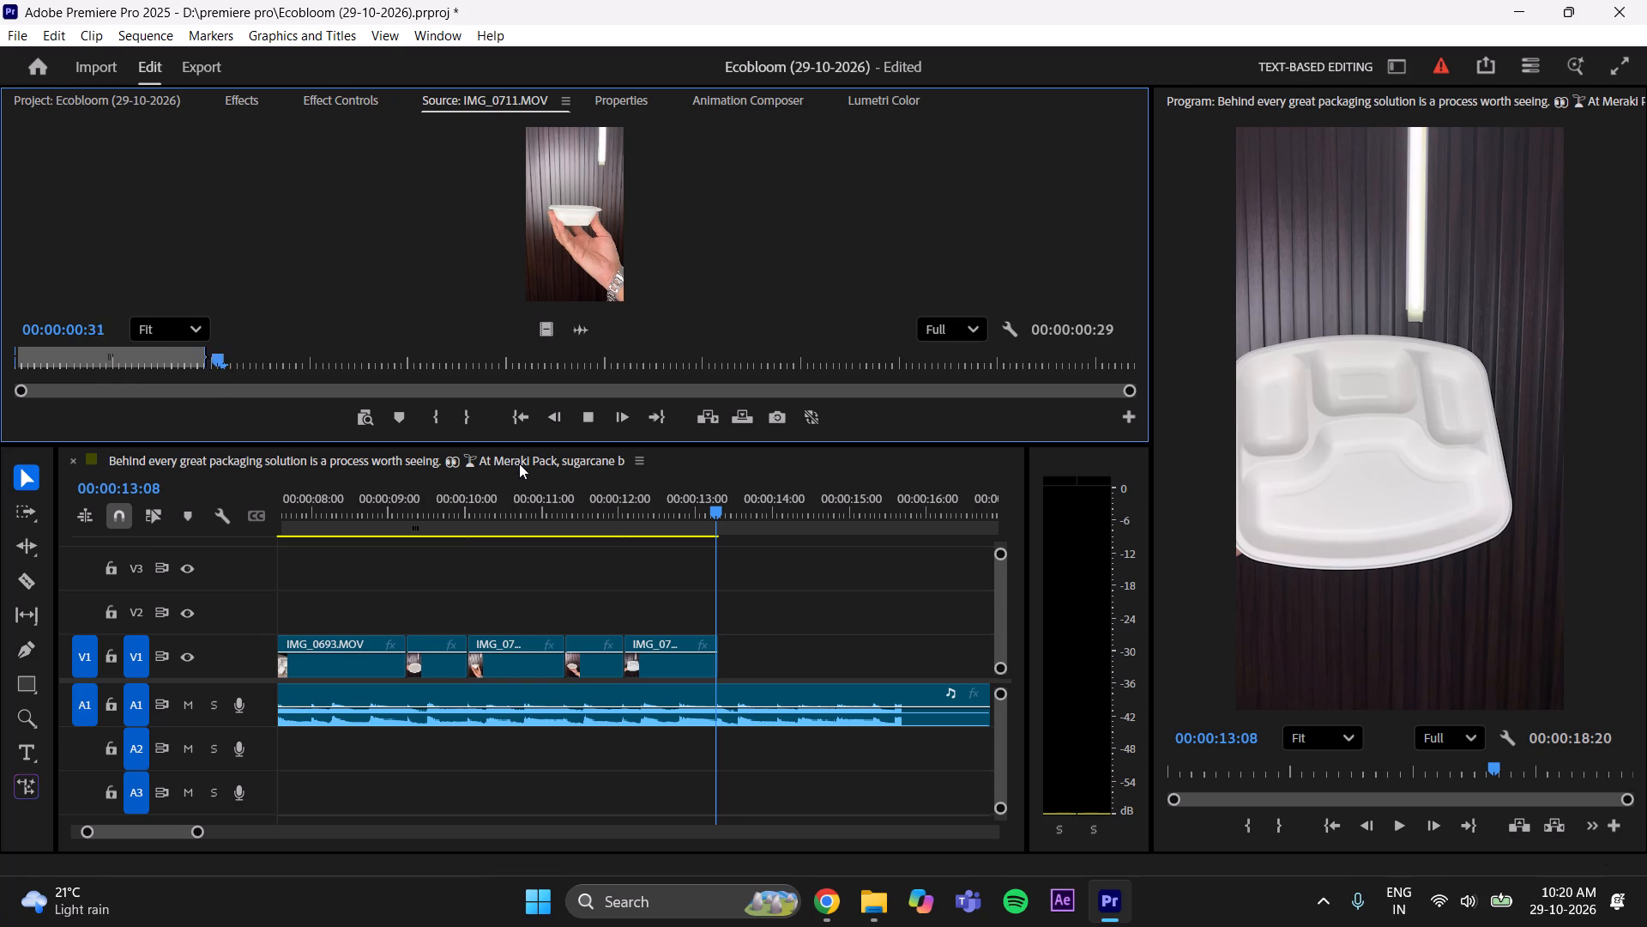
pyautogui.press('space')
# Place the marked IMG_0711.MOV video, without audio, on V1 after the compartment-plate clip and extend its end to the beat at 00:00:14:02.
pyautogui.click(758, 605)
pyautogui.press('space')
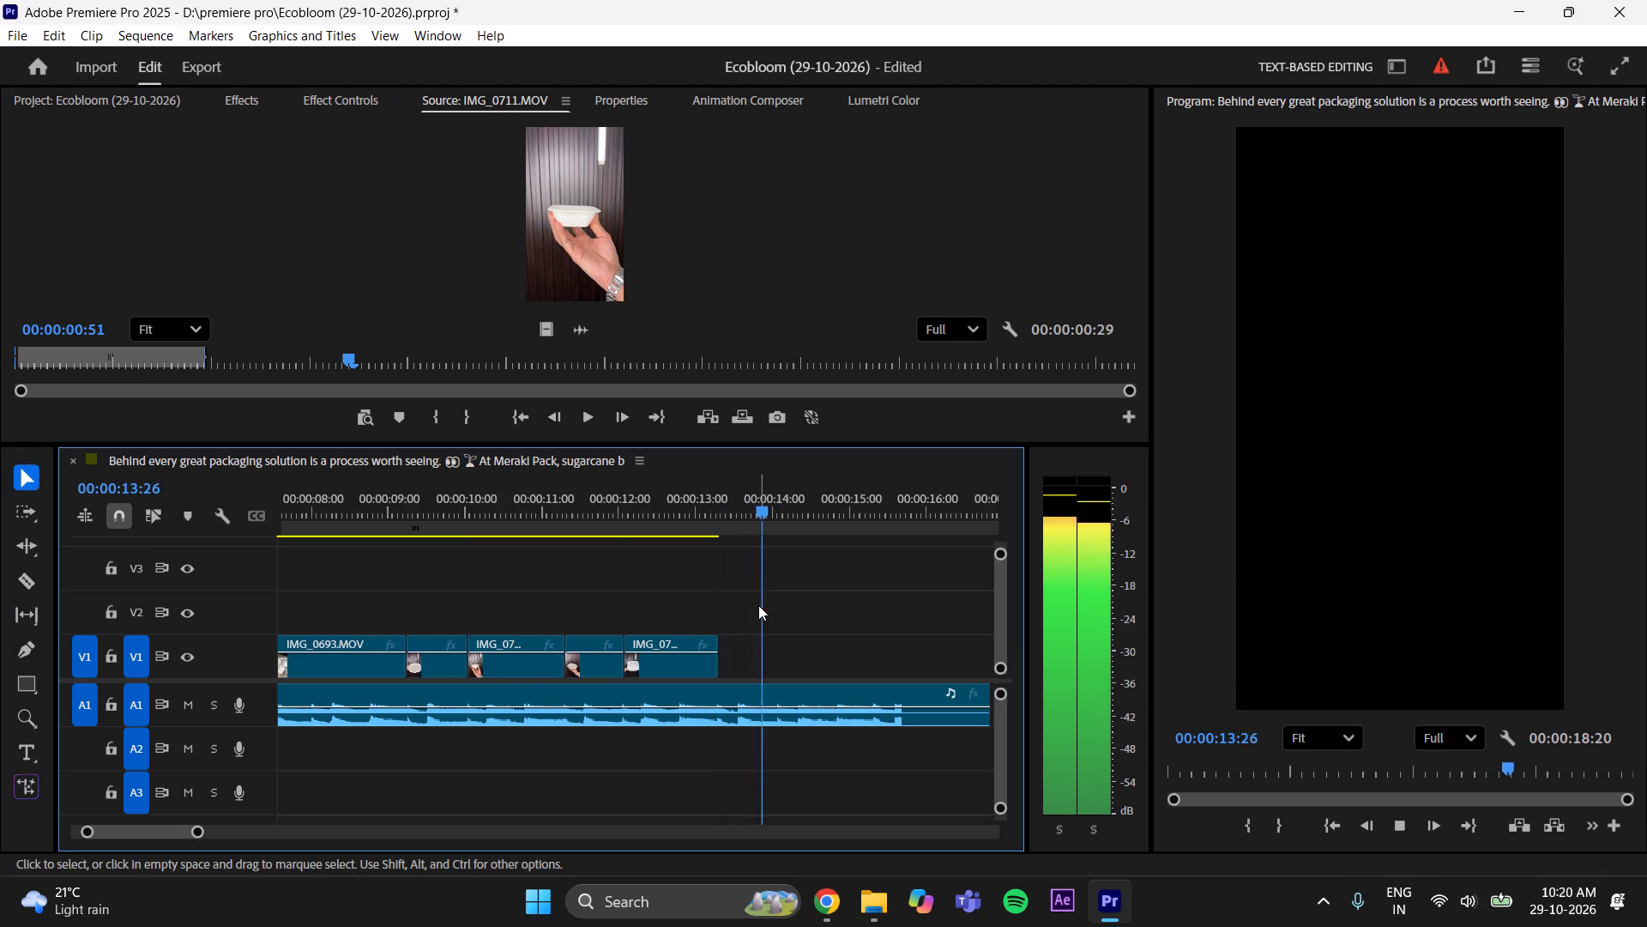
pyautogui.press('space')
pyautogui.moveTo(804, 498); pyautogui.dragTo(763, 520)
pyautogui.press('space')
pyautogui.press('space')
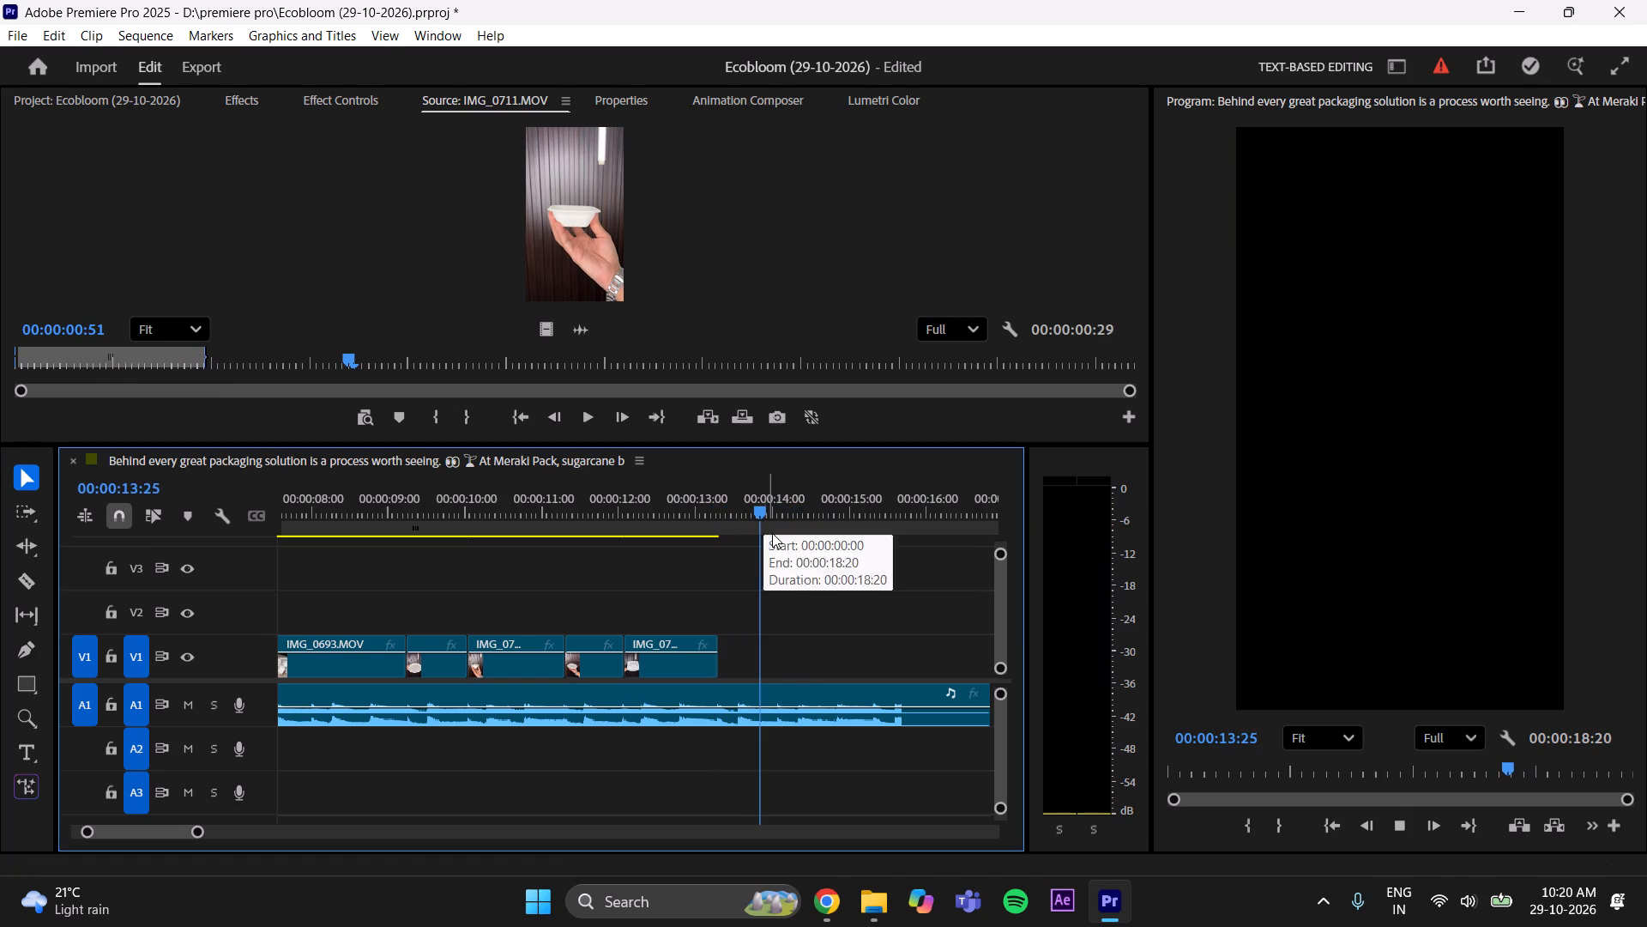
pyautogui.press('space')
pyautogui.moveTo(787, 500); pyautogui.dragTo(779, 507)
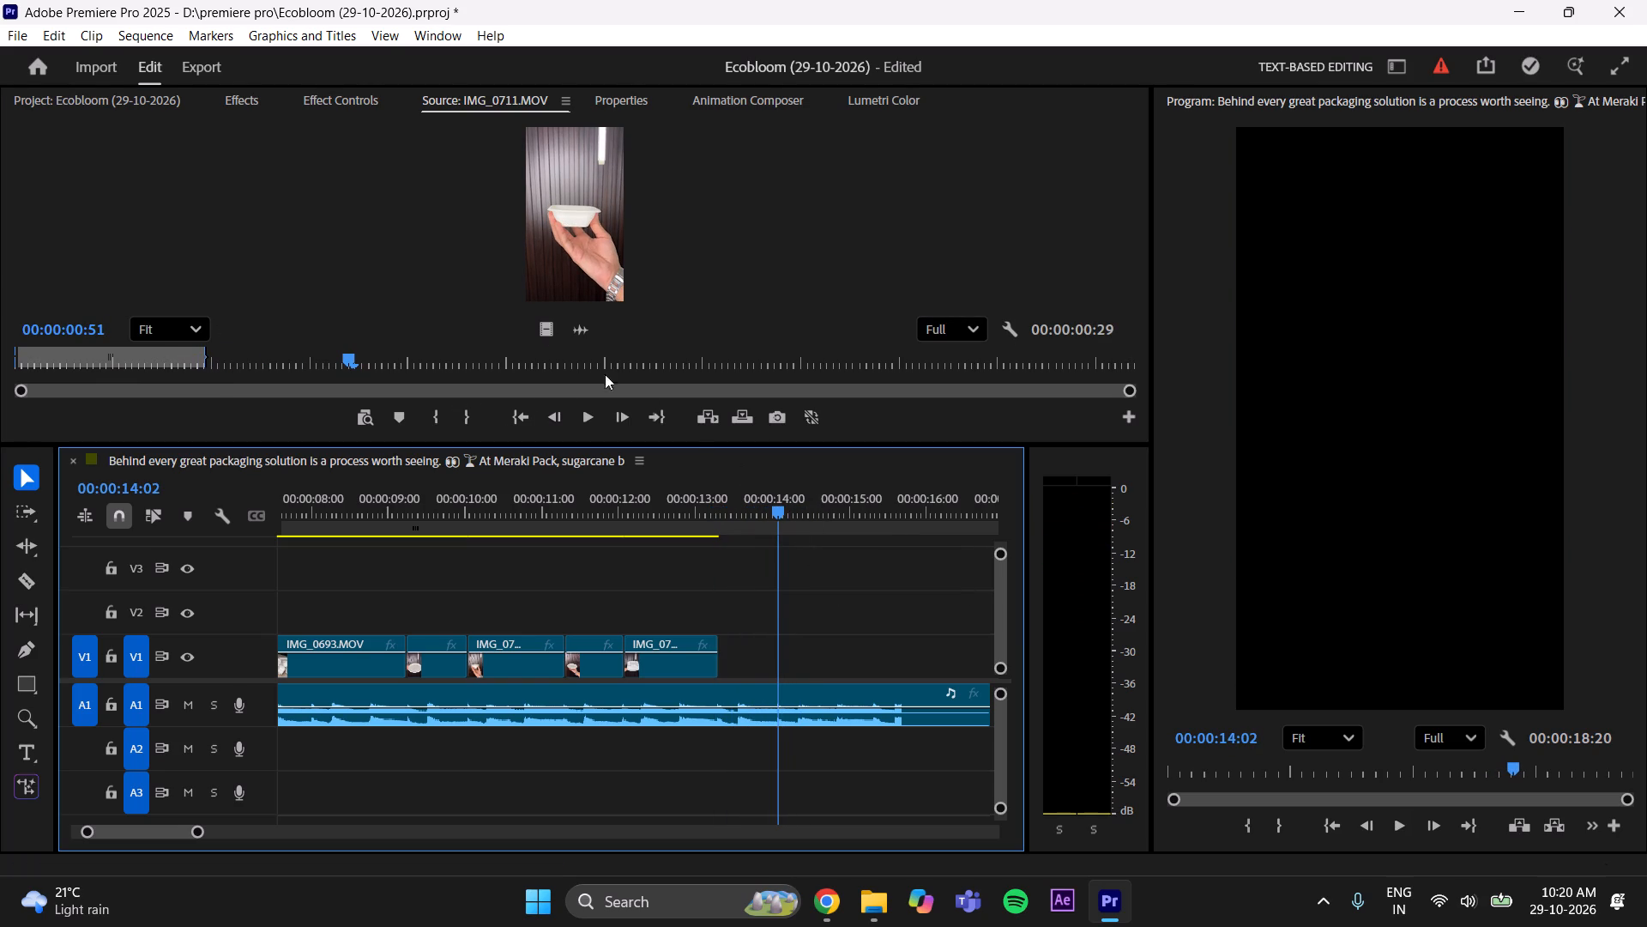
pyautogui.moveTo(549, 324); pyautogui.dragTo(733, 648)
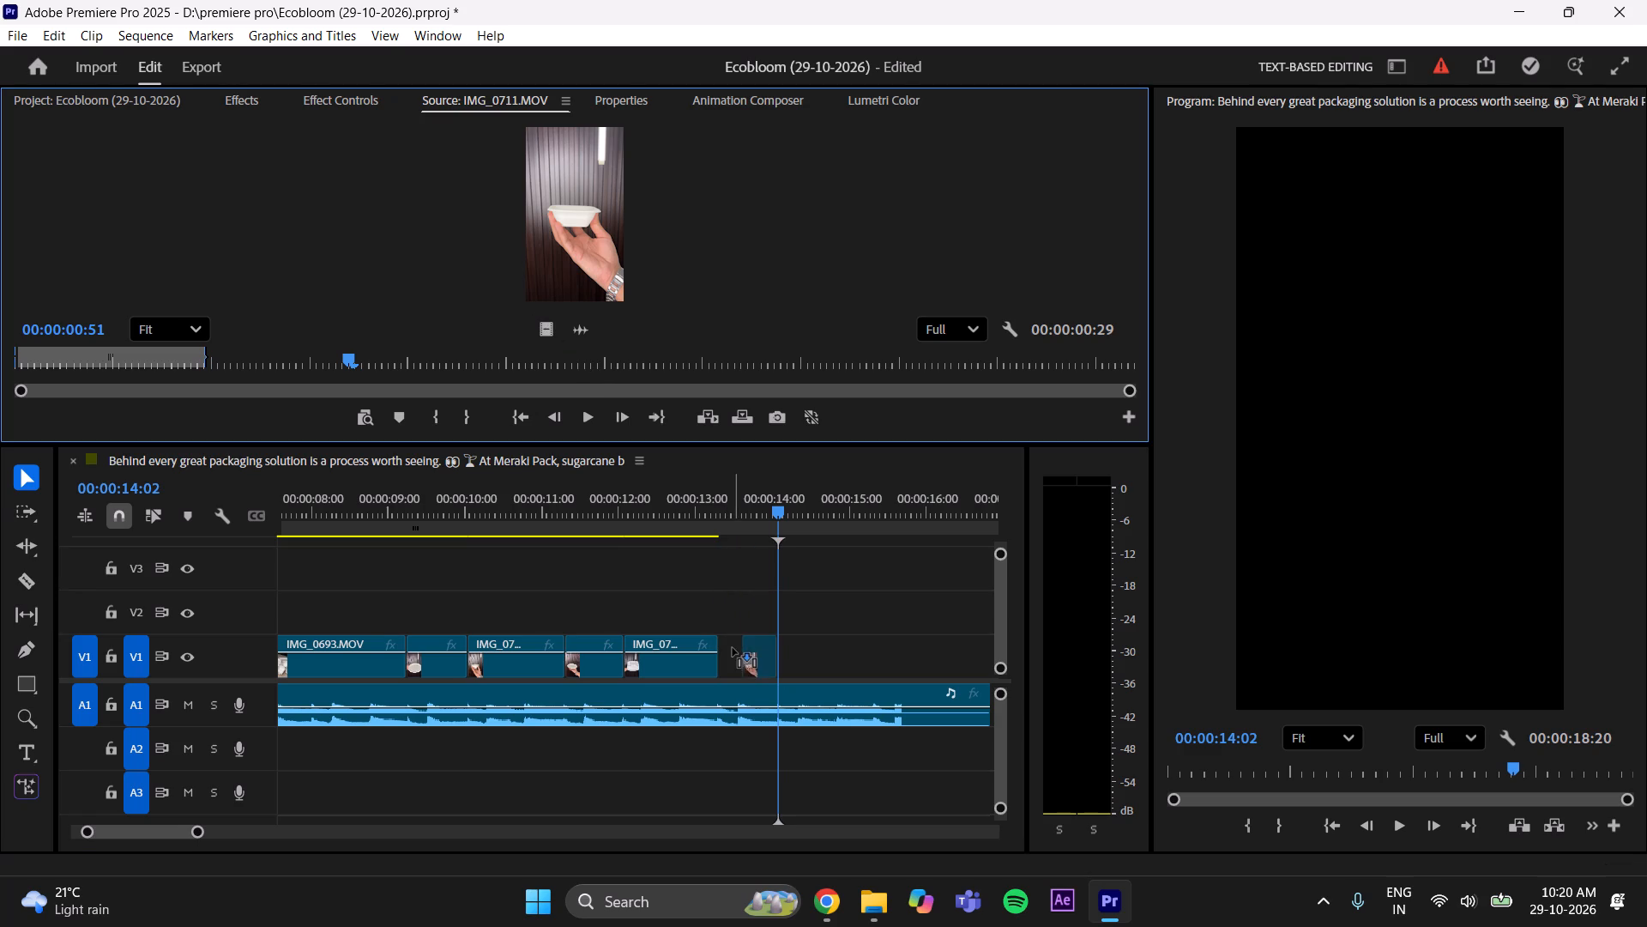
pyautogui.moveTo(733, 648); pyautogui.dragTo(727, 654)
pyautogui.moveTo(753, 665); pyautogui.dragTo(770, 660)
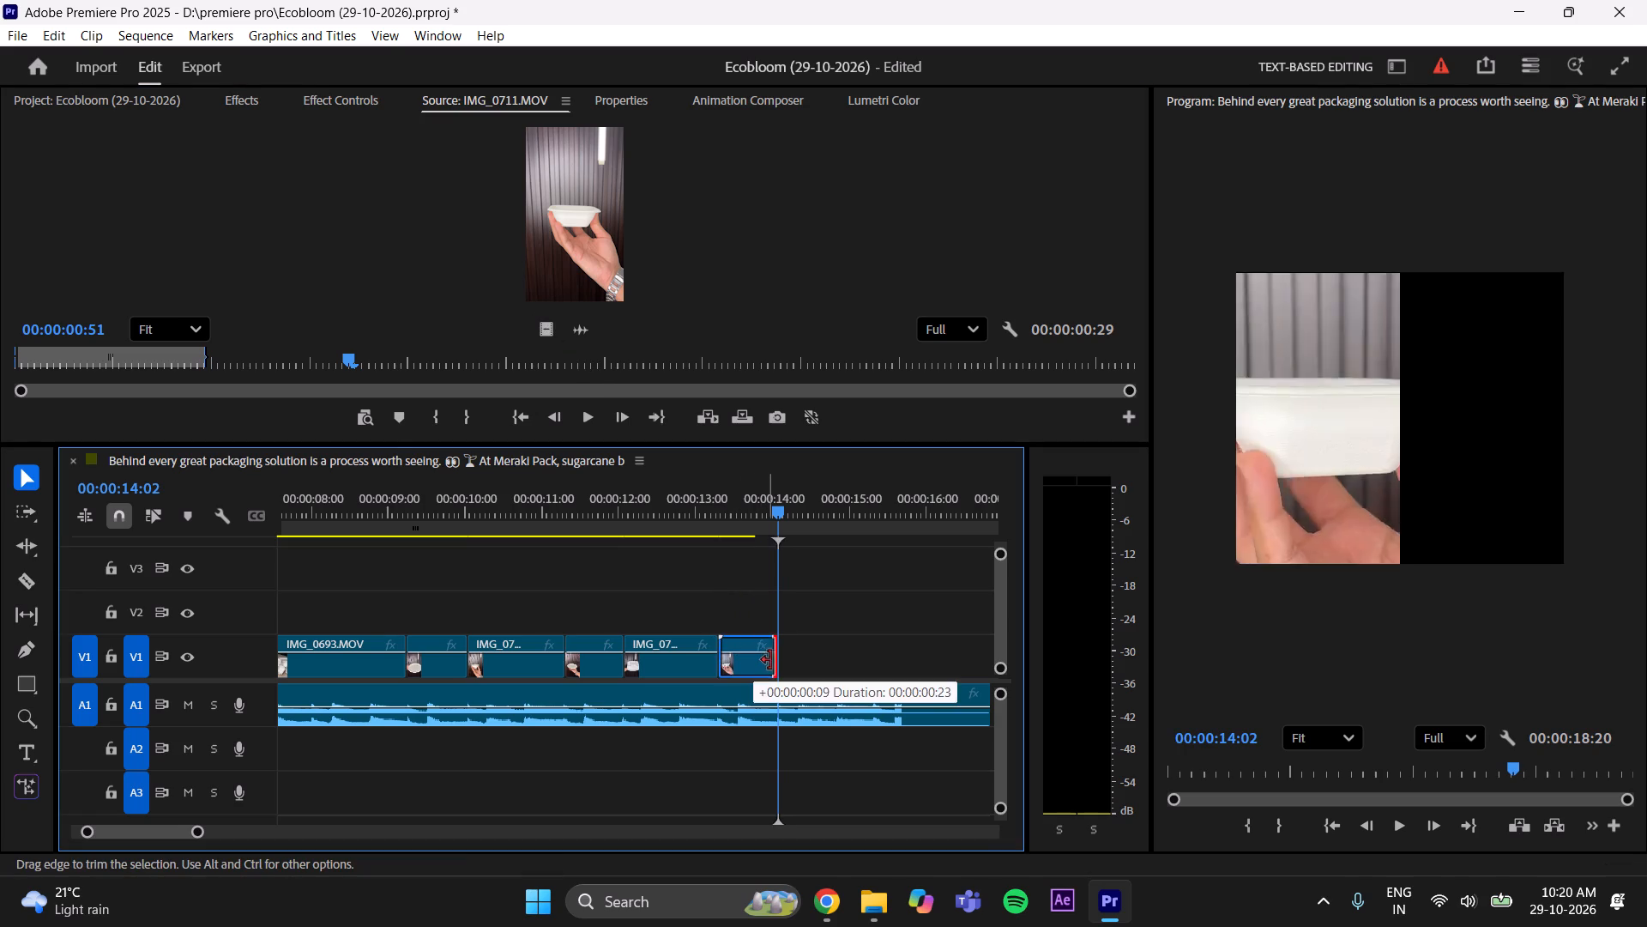
pyautogui.moveTo(770, 660); pyautogui.dragTo(772, 660)
# Scale the IMG_0711.MOV square-bowl clip on V1 to frame size and save the project.
pyautogui.moveTo(777, 501); pyautogui.dragTo(709, 532)
pyautogui.click(759, 673)
pyautogui.rightClick(757, 673)
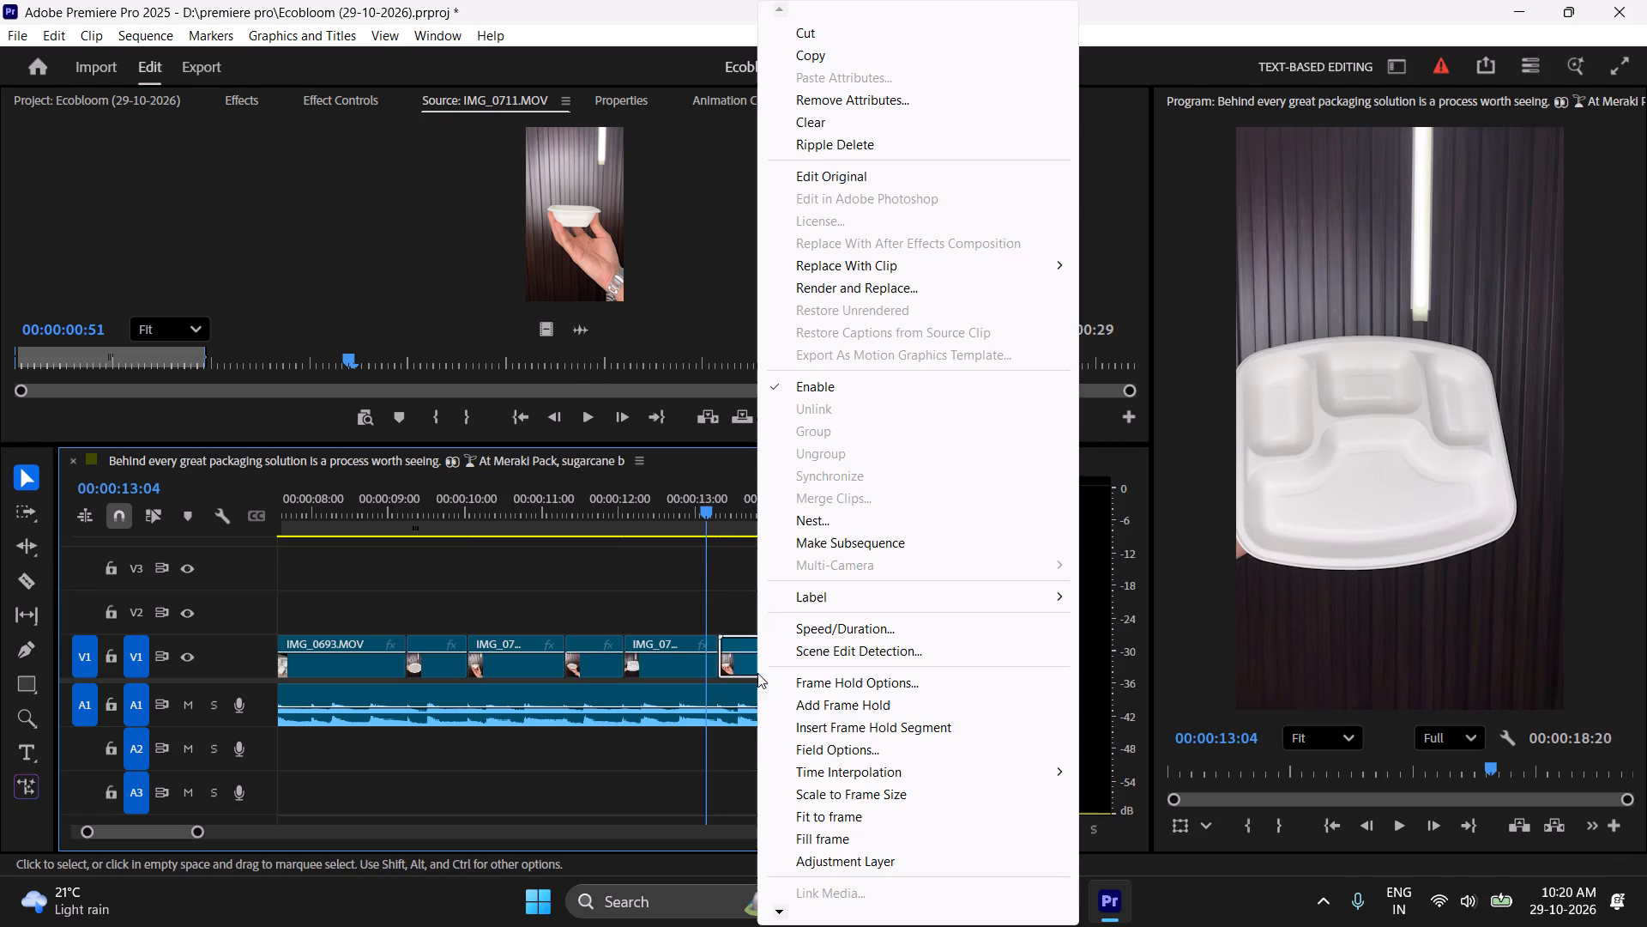
pyautogui.click(830, 794)
pyautogui.click(845, 648)
pyautogui.hotkey('ctrl', 's')
# Play back the sequence through the square-bowl clip and the remaining audio, and park the playhead at the beat at 00:00:15:09.
pyautogui.press('space')
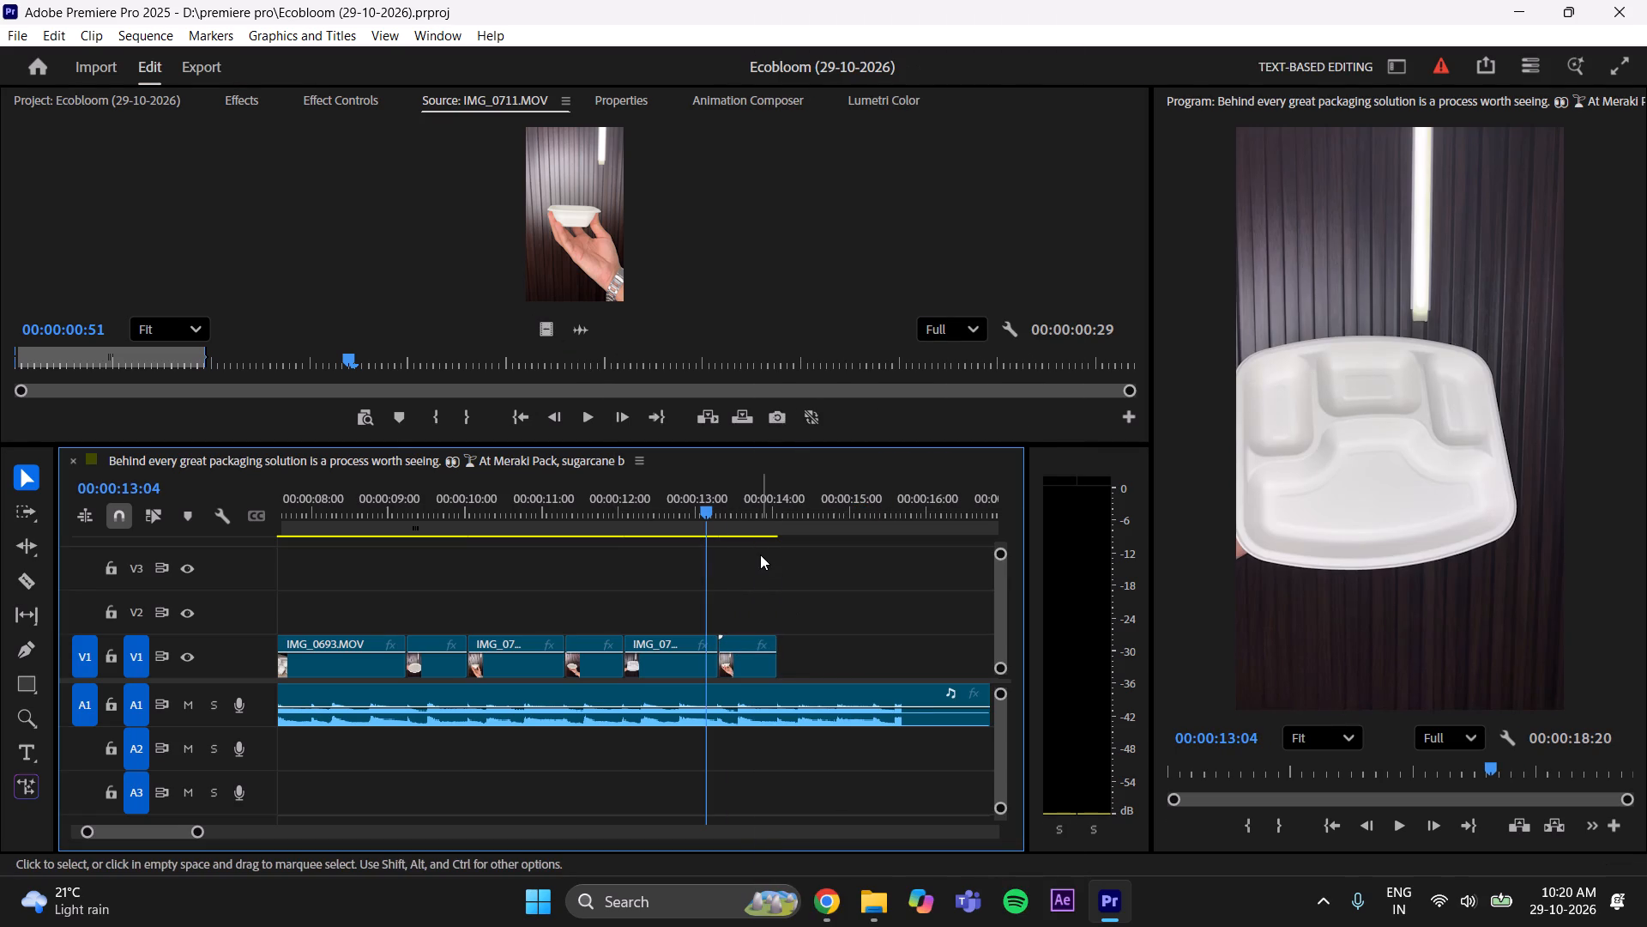
pyautogui.press('space')
pyautogui.press('space')
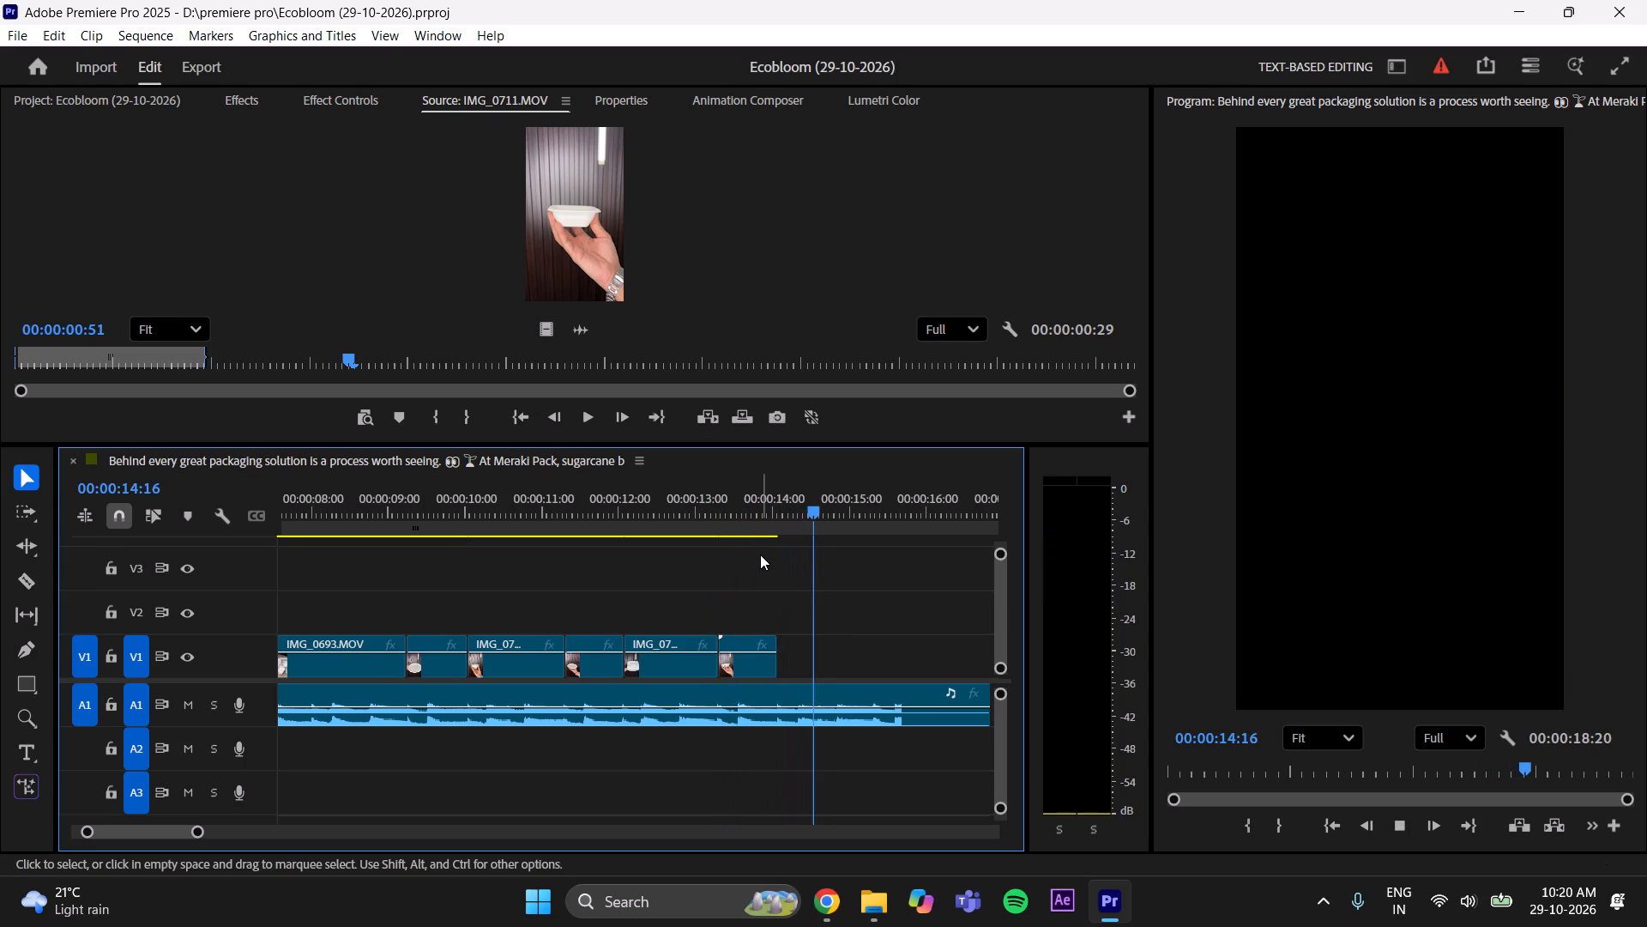
pyautogui.press('space')
pyautogui.press('space')
pyautogui.press('space')
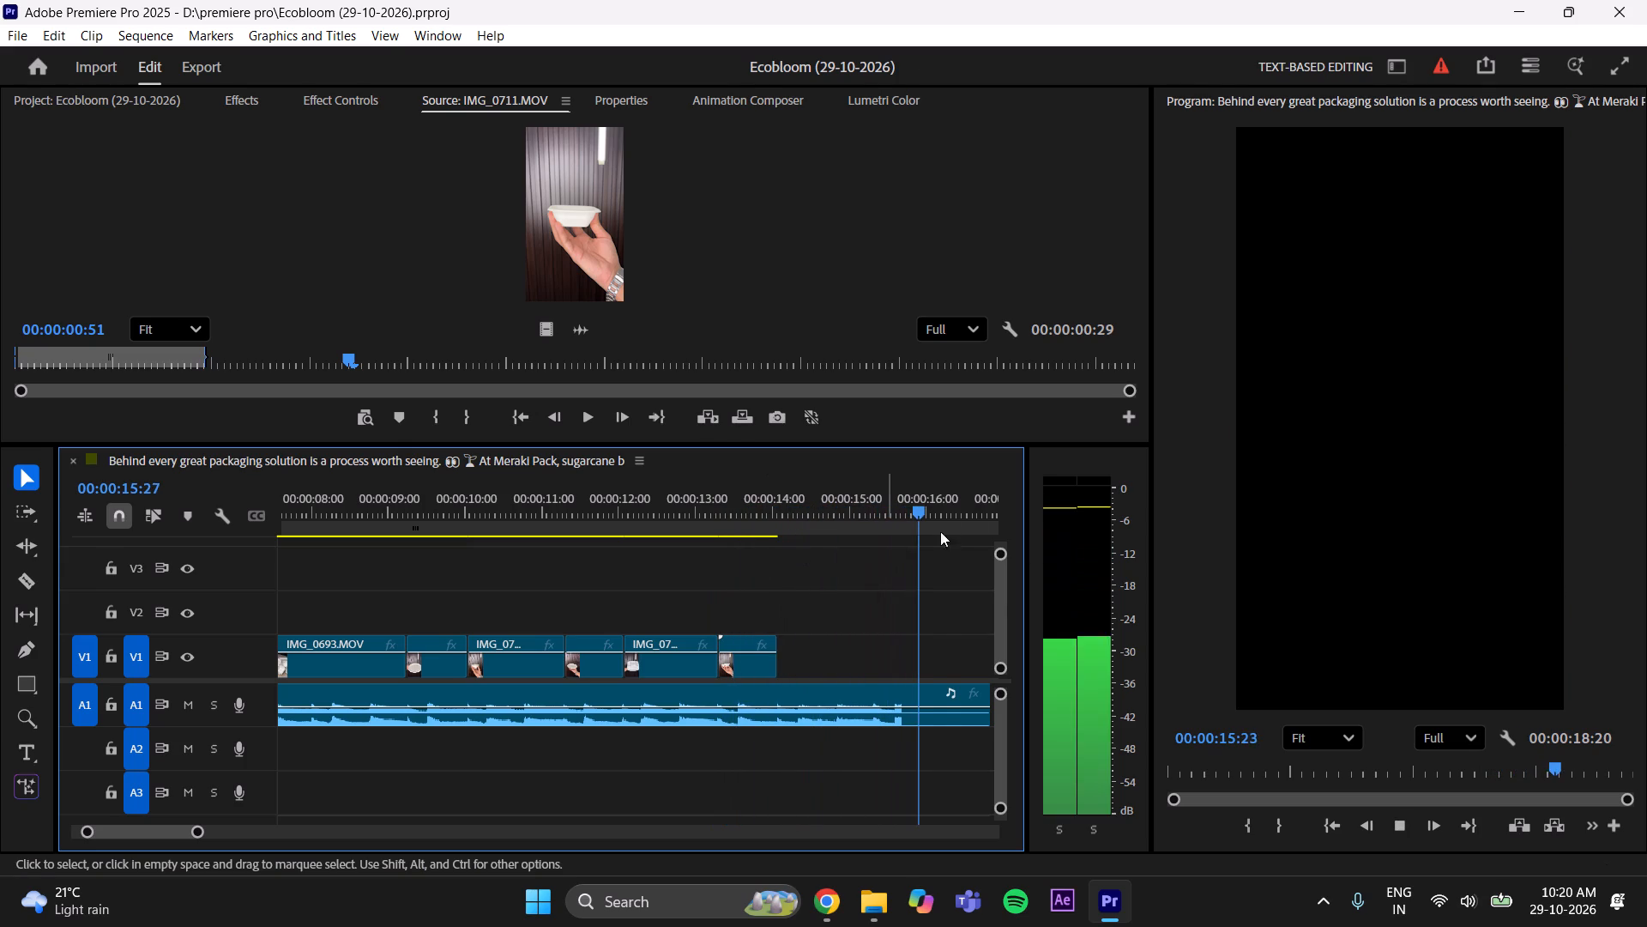
pyautogui.moveTo(950, 494); pyautogui.dragTo(877, 579)
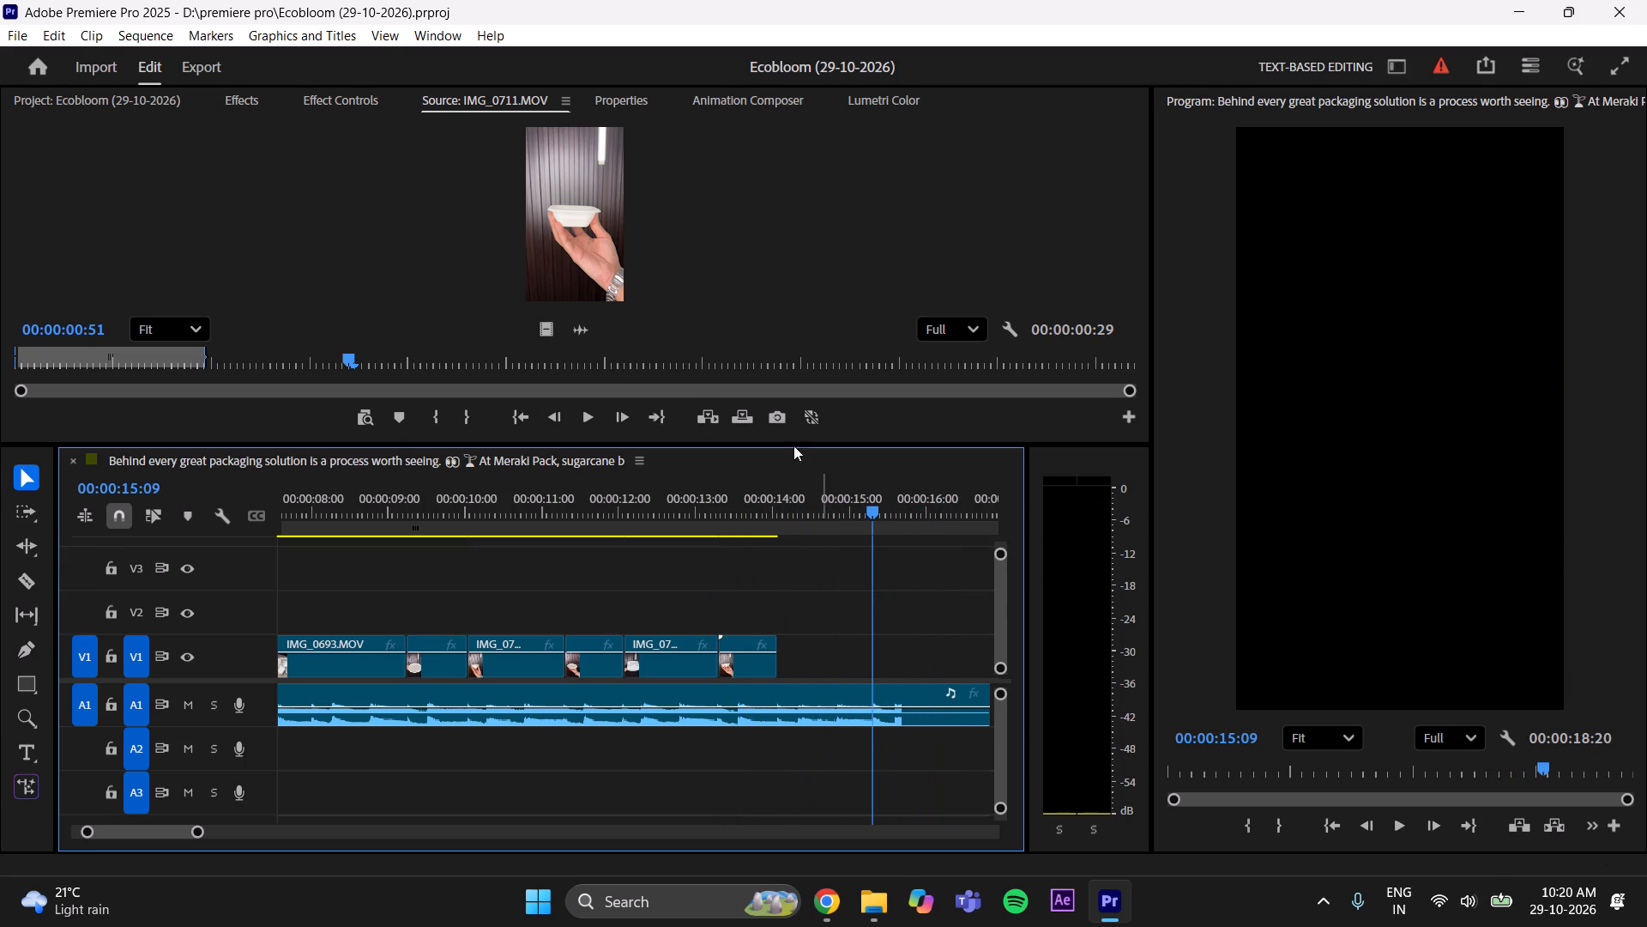
# Open IMG_0692.MOV from the project and mark its In point at 00:00:01:15 and Out point at 00:00:01:44.
pyautogui.click(92, 95)
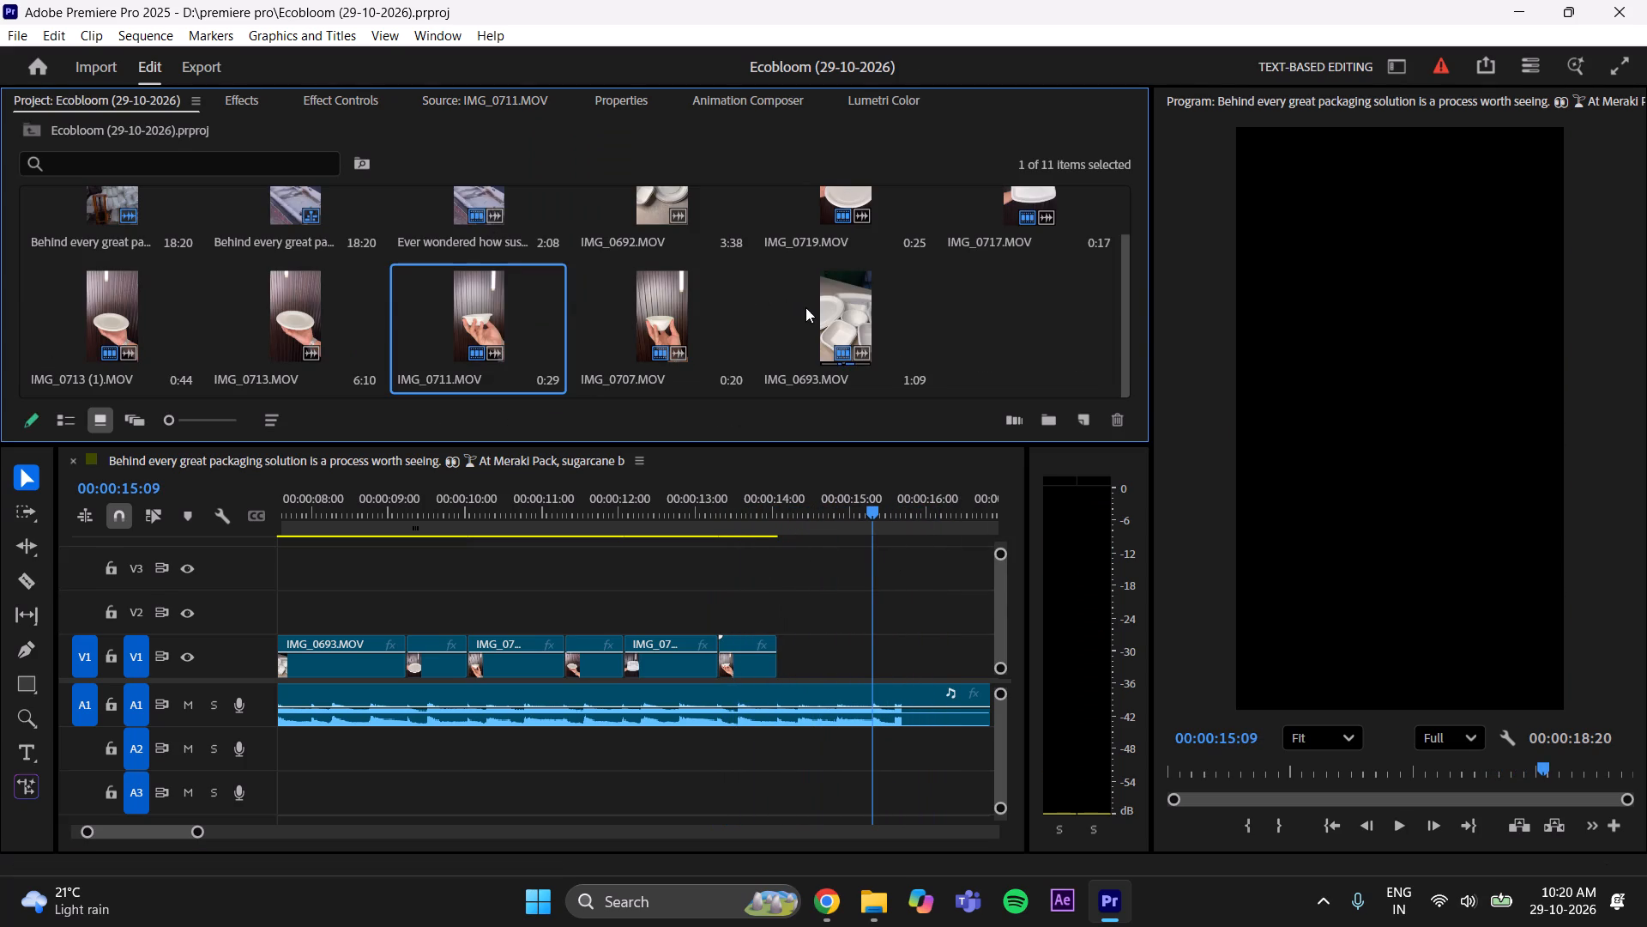
pyautogui.scroll(1, 831, 315)
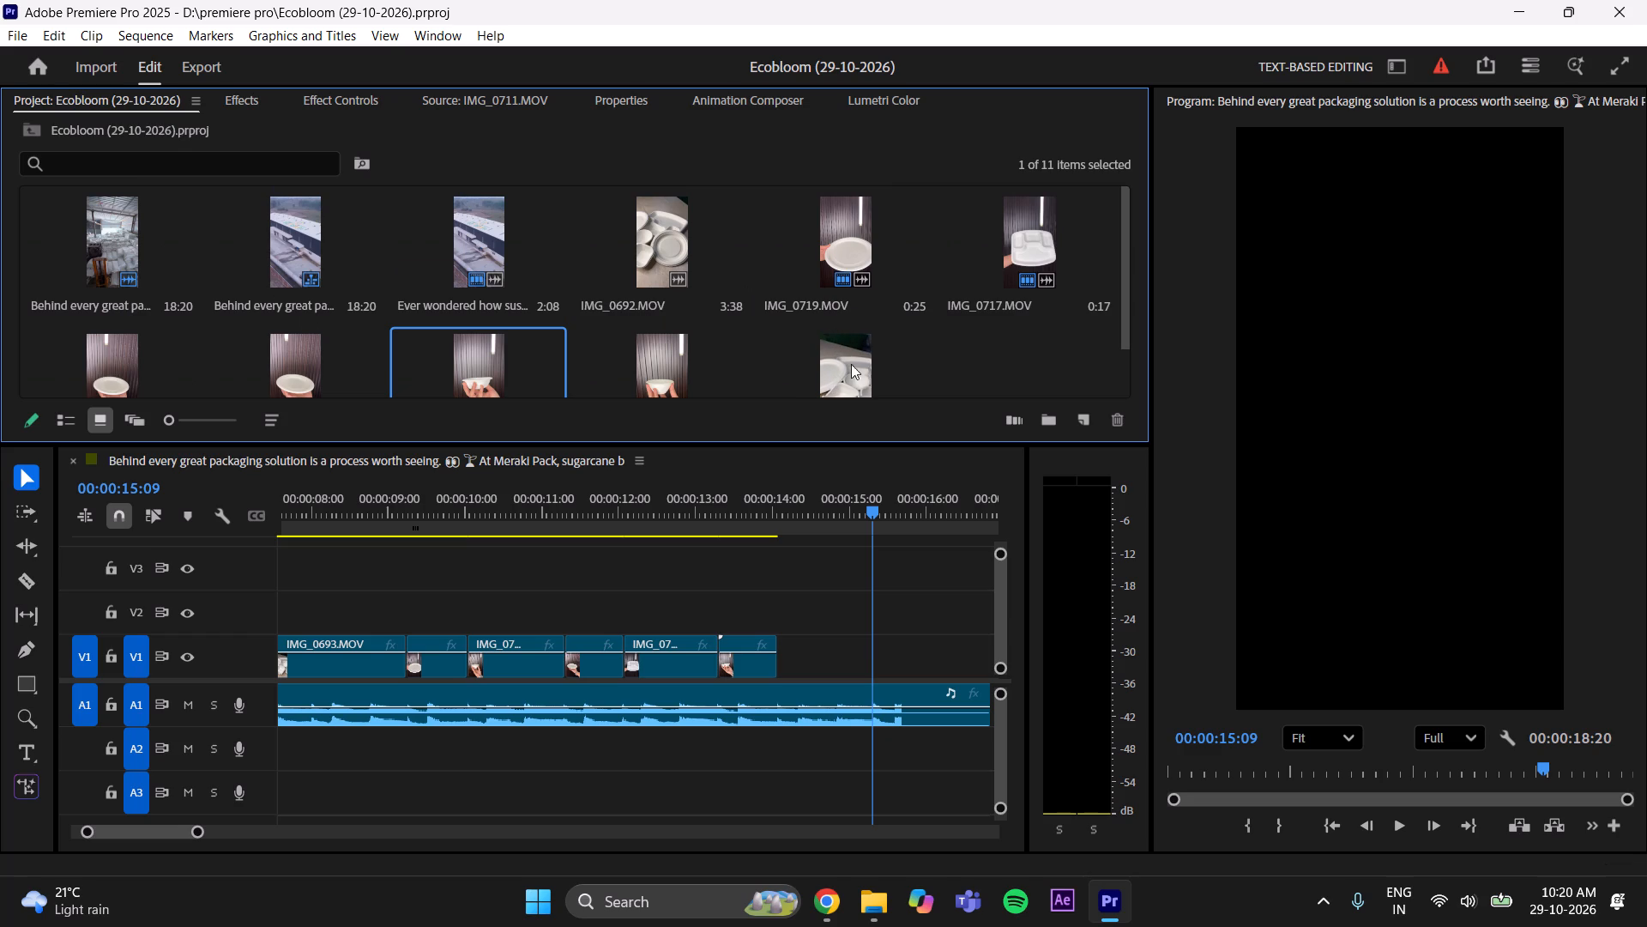
pyautogui.scroll(-1, 856, 357)
pyautogui.doubleClick(842, 330)
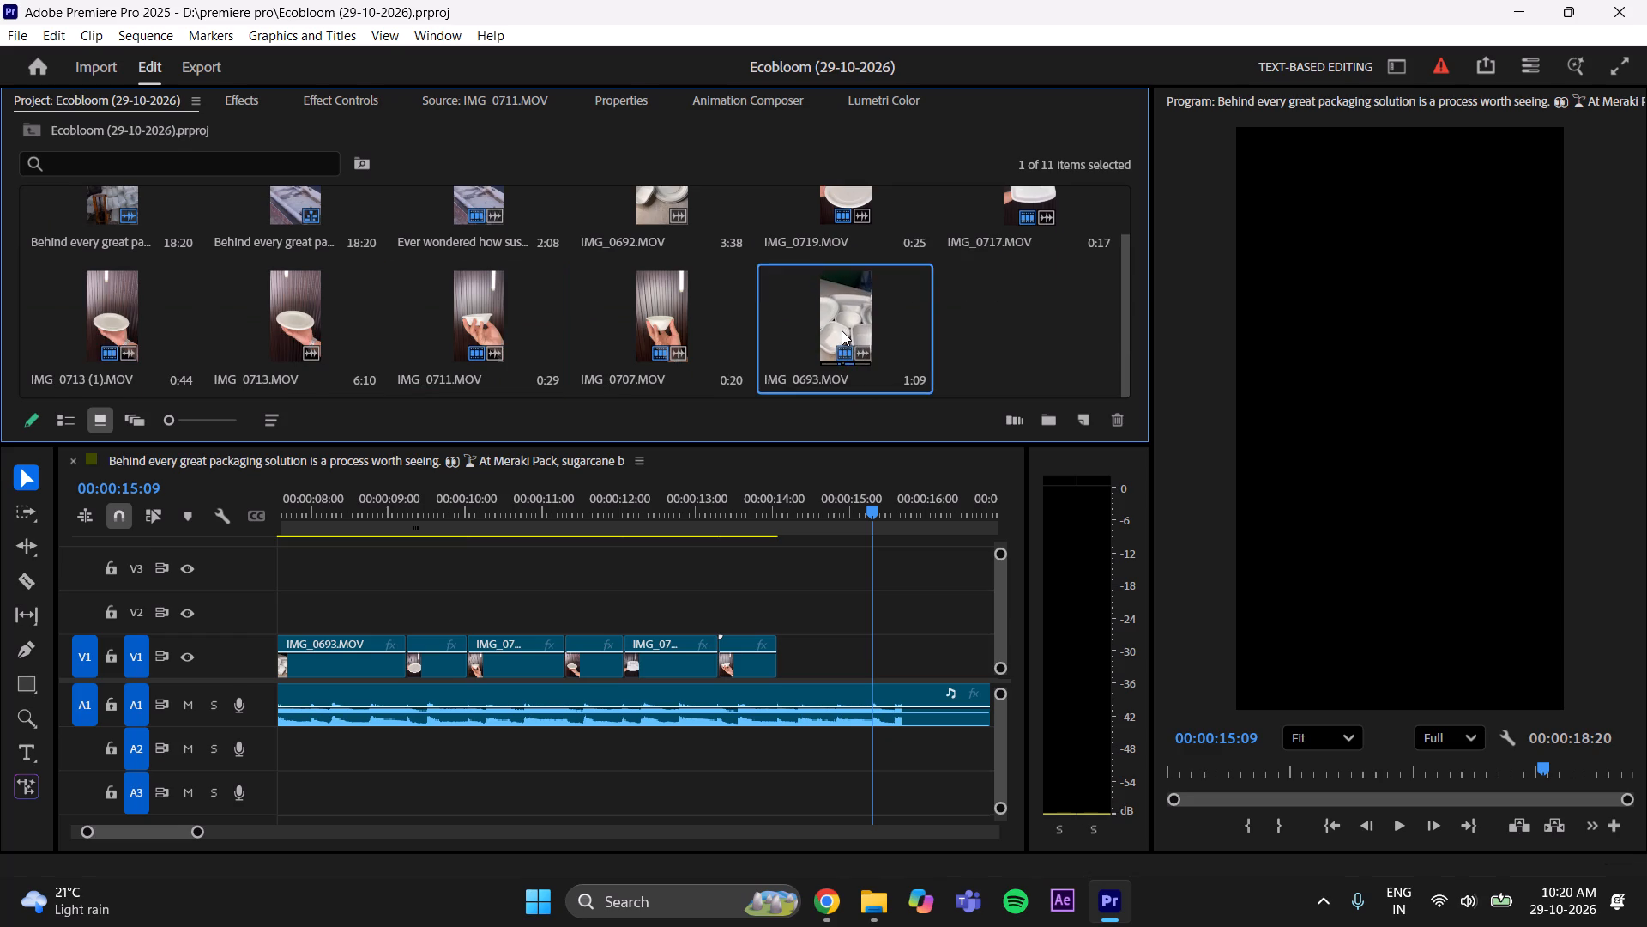
pyautogui.click(63, 99)
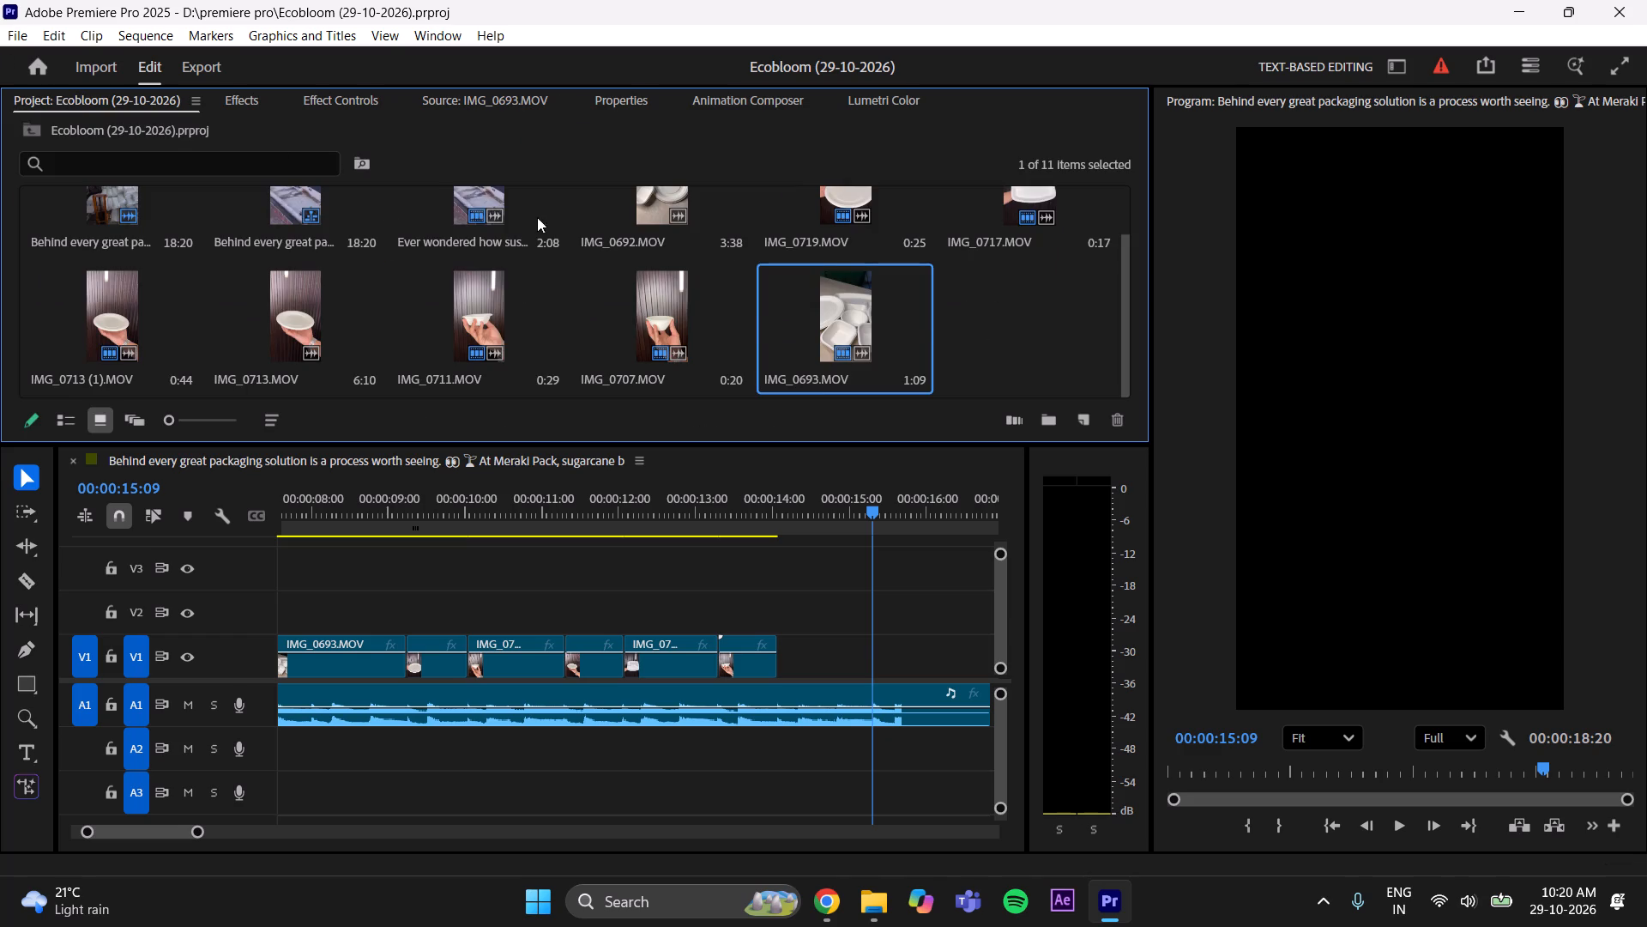
pyautogui.scroll(3, 654, 248)
pyautogui.doubleClick(645, 245)
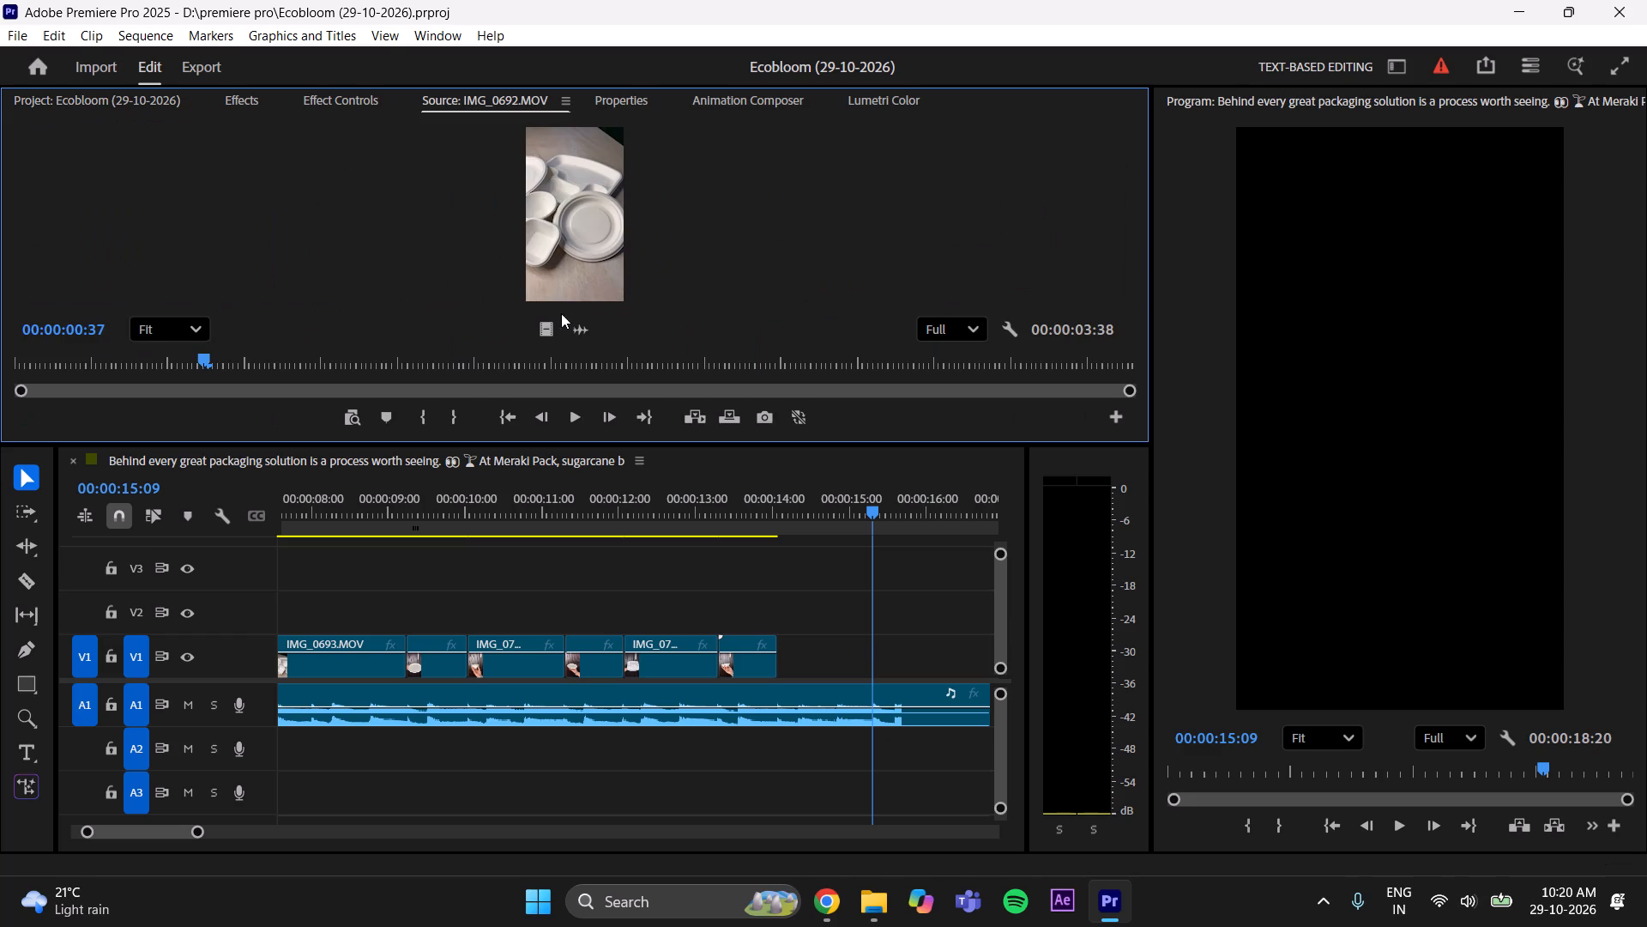
pyautogui.moveTo(196, 355); pyautogui.dragTo(413, 367)
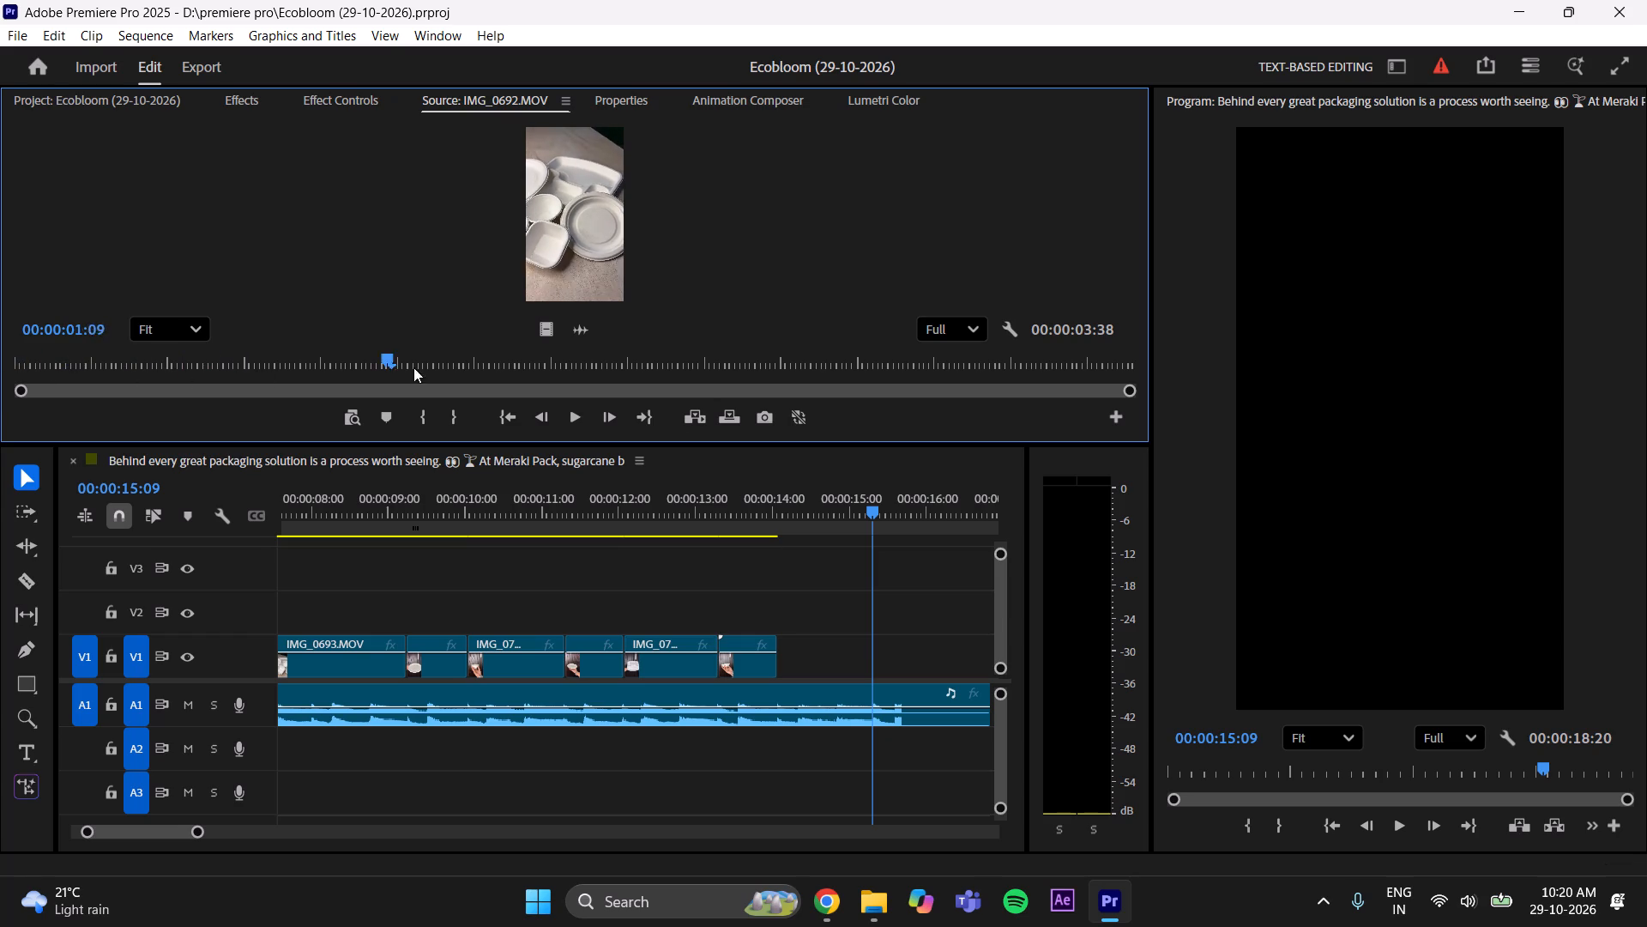
pyautogui.moveTo(413, 367); pyautogui.dragTo(454, 384)
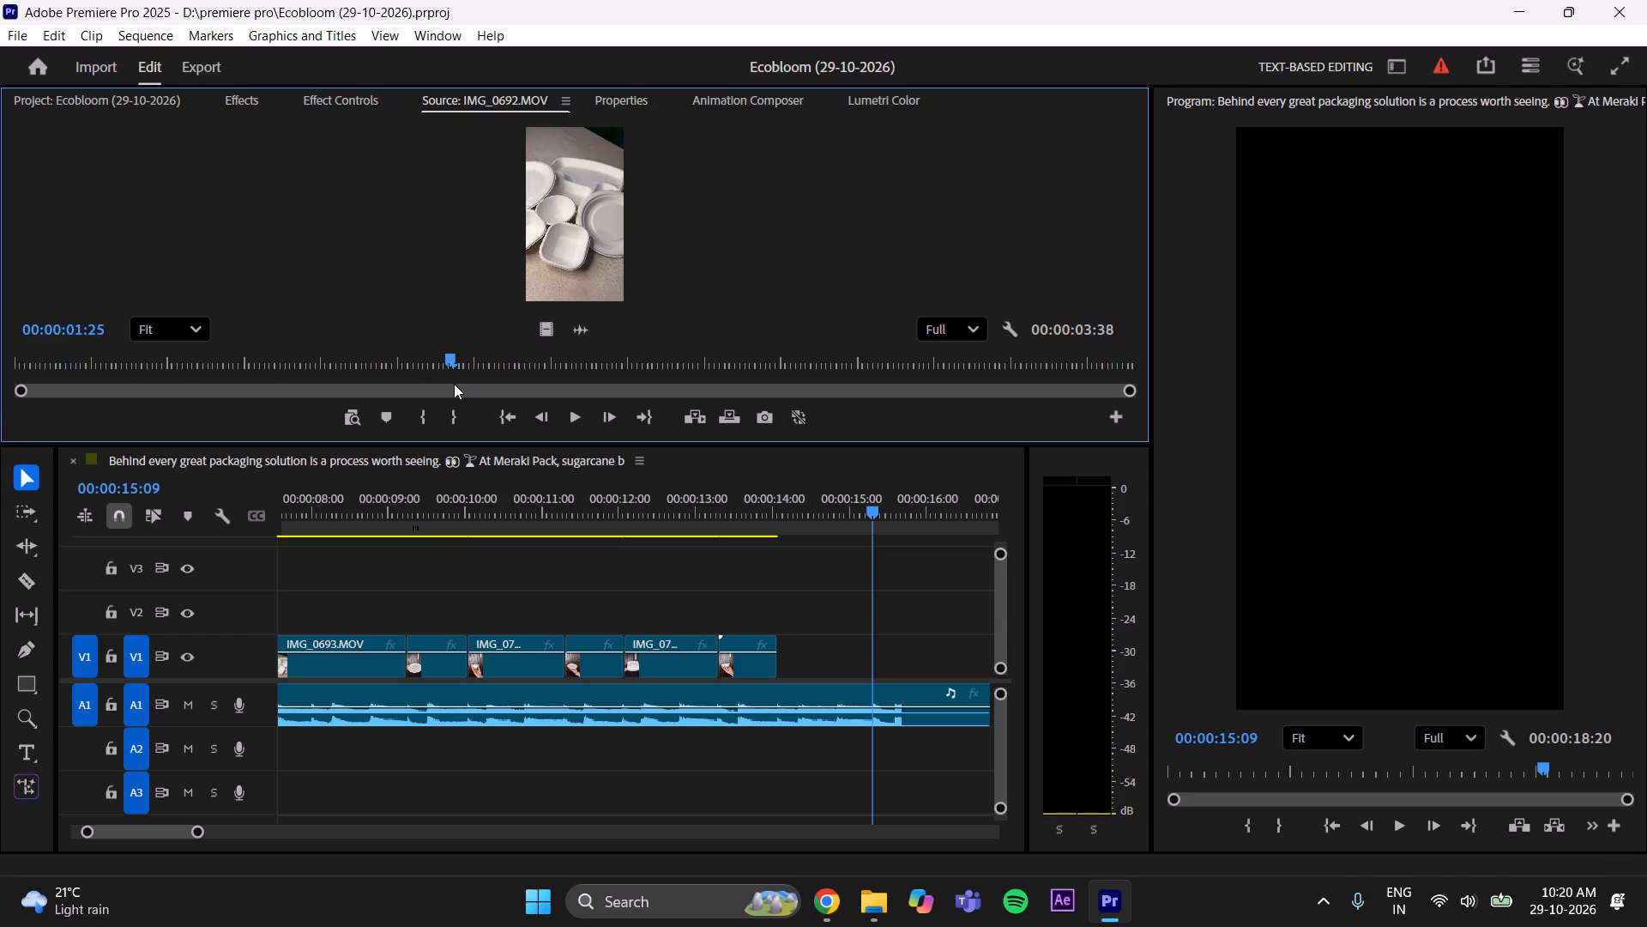
pyautogui.moveTo(454, 384); pyautogui.dragTo(535, 351)
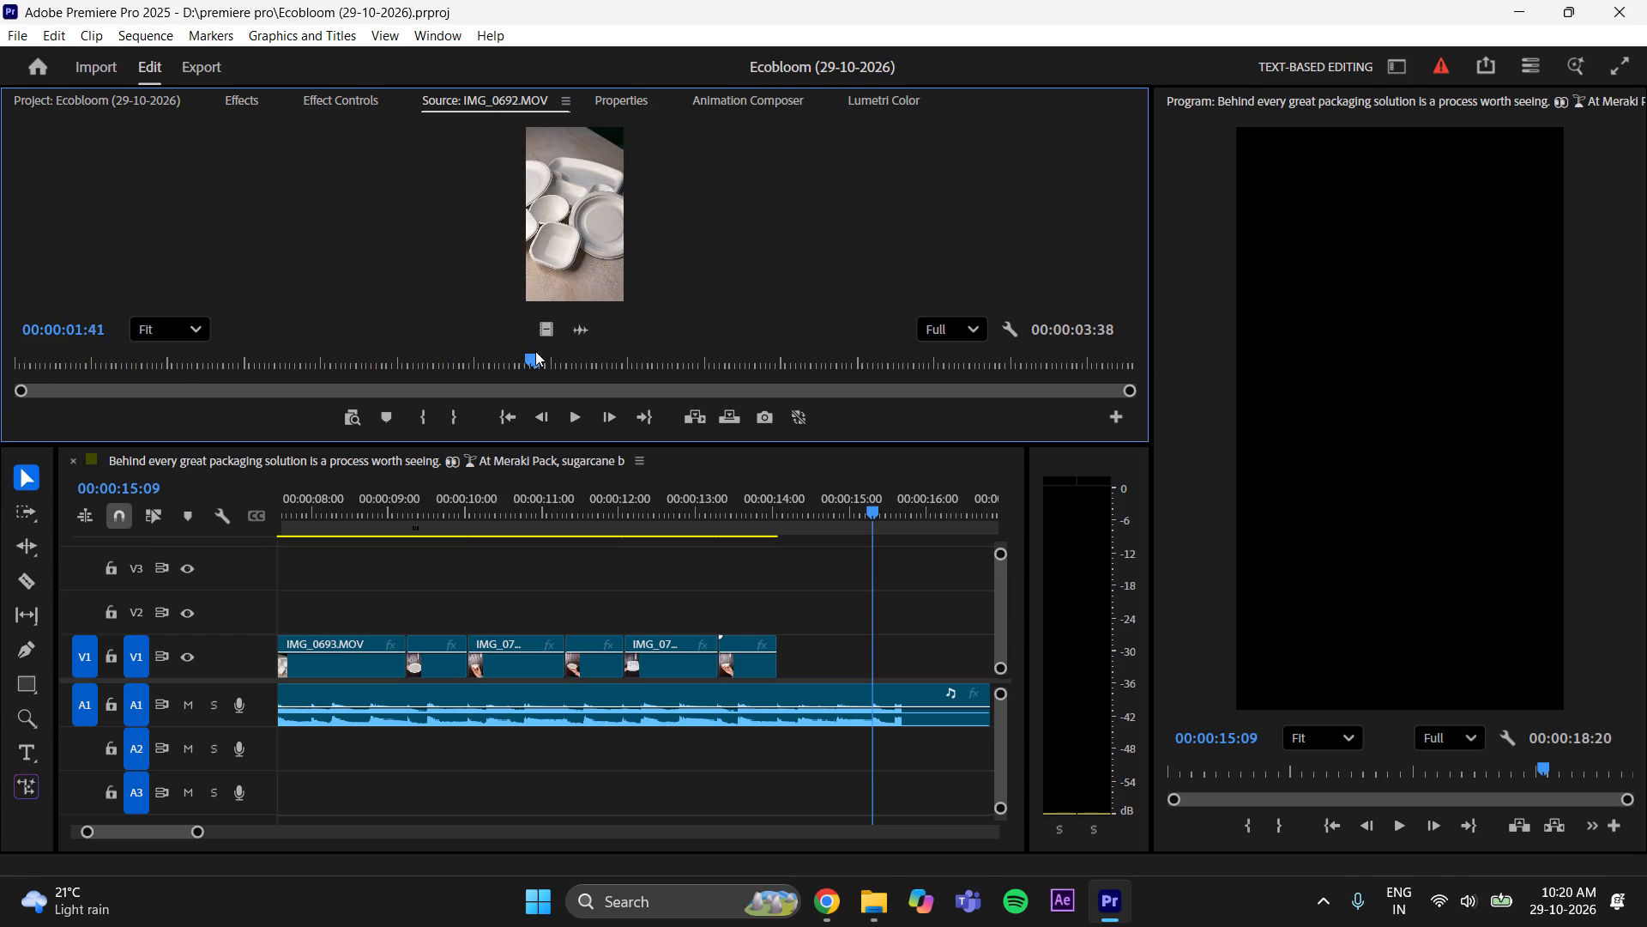
pyautogui.moveTo(535, 351); pyautogui.dragTo(453, 394)
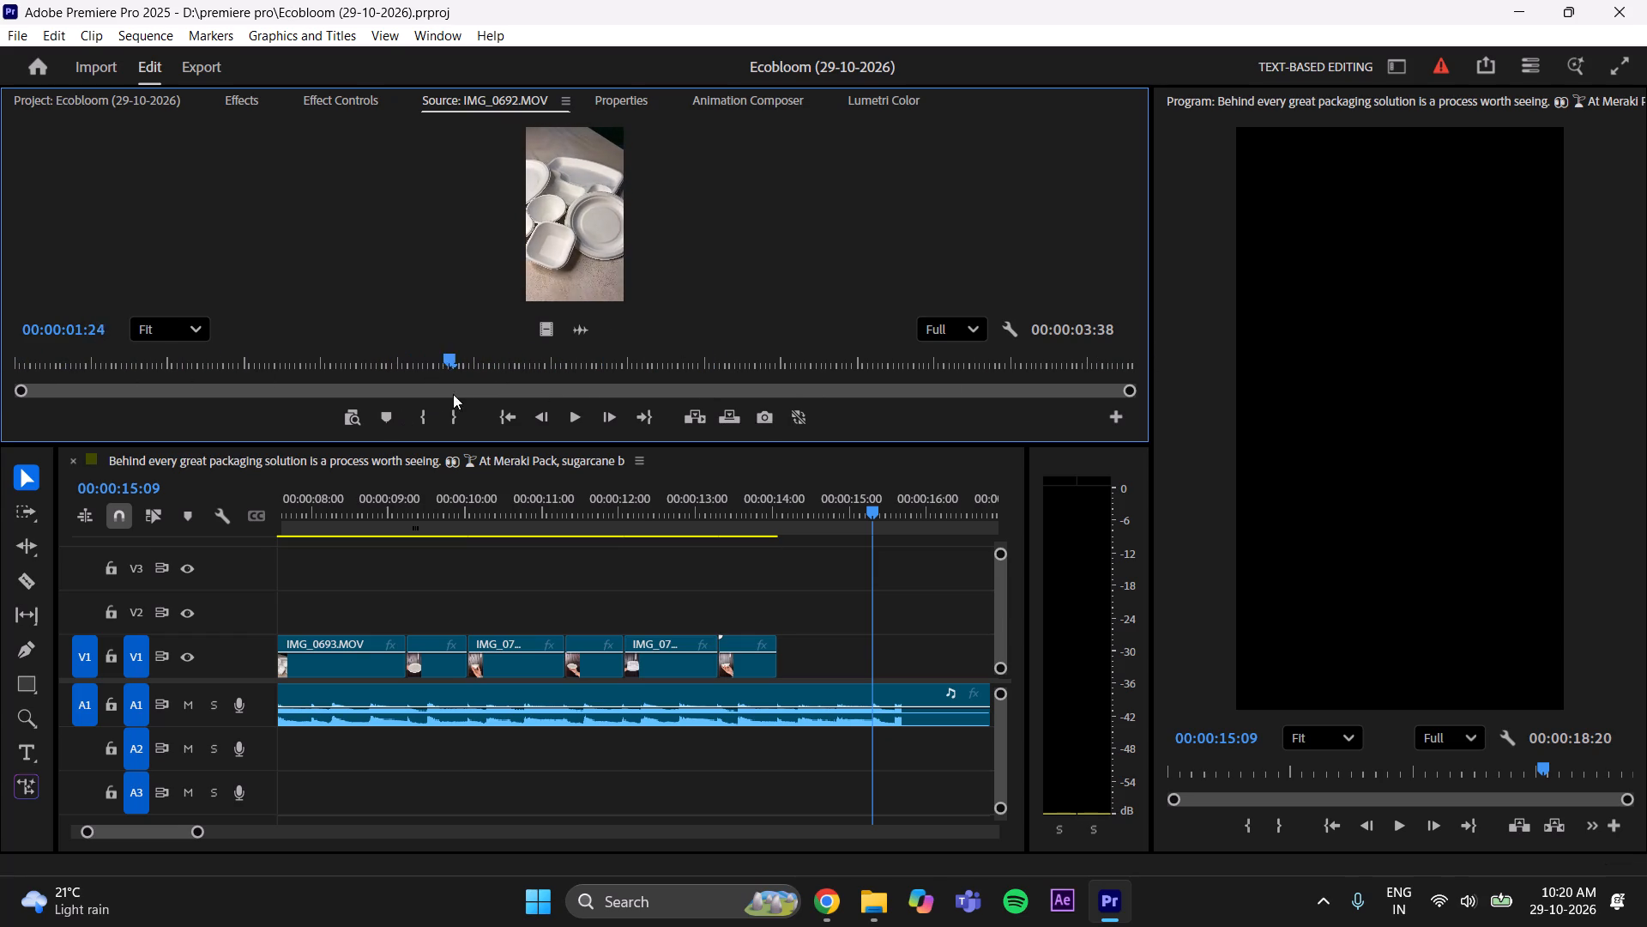
pyautogui.moveTo(453, 394); pyautogui.dragTo(403, 422)
pyautogui.click(413, 420)
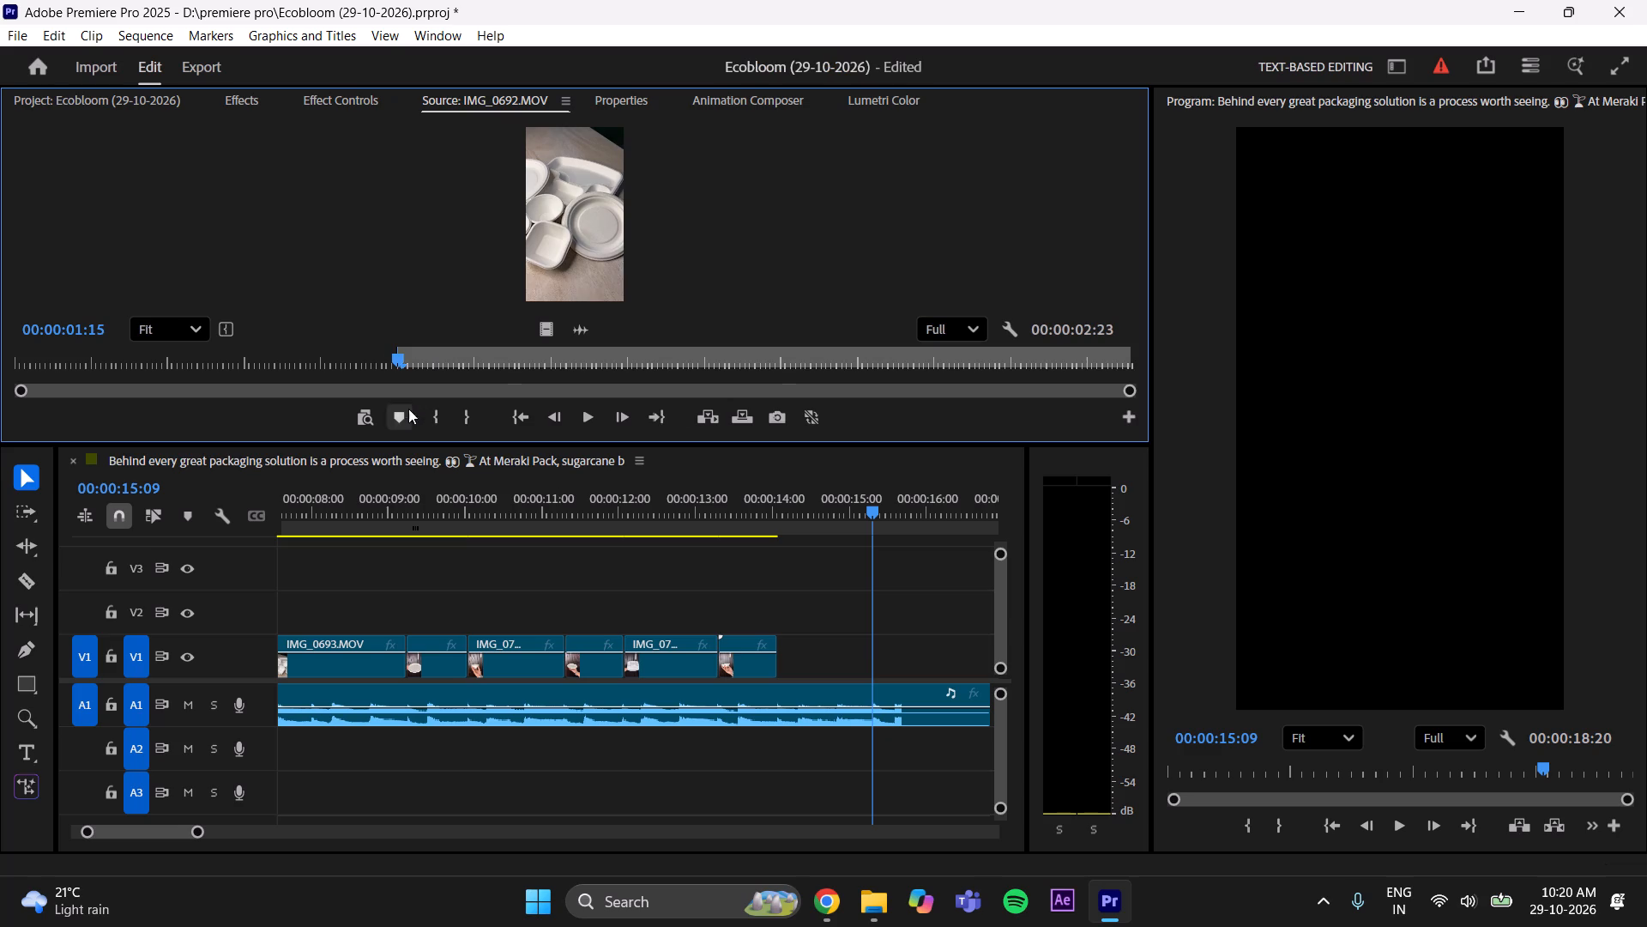
pyautogui.moveTo(396, 360); pyautogui.dragTo(525, 368)
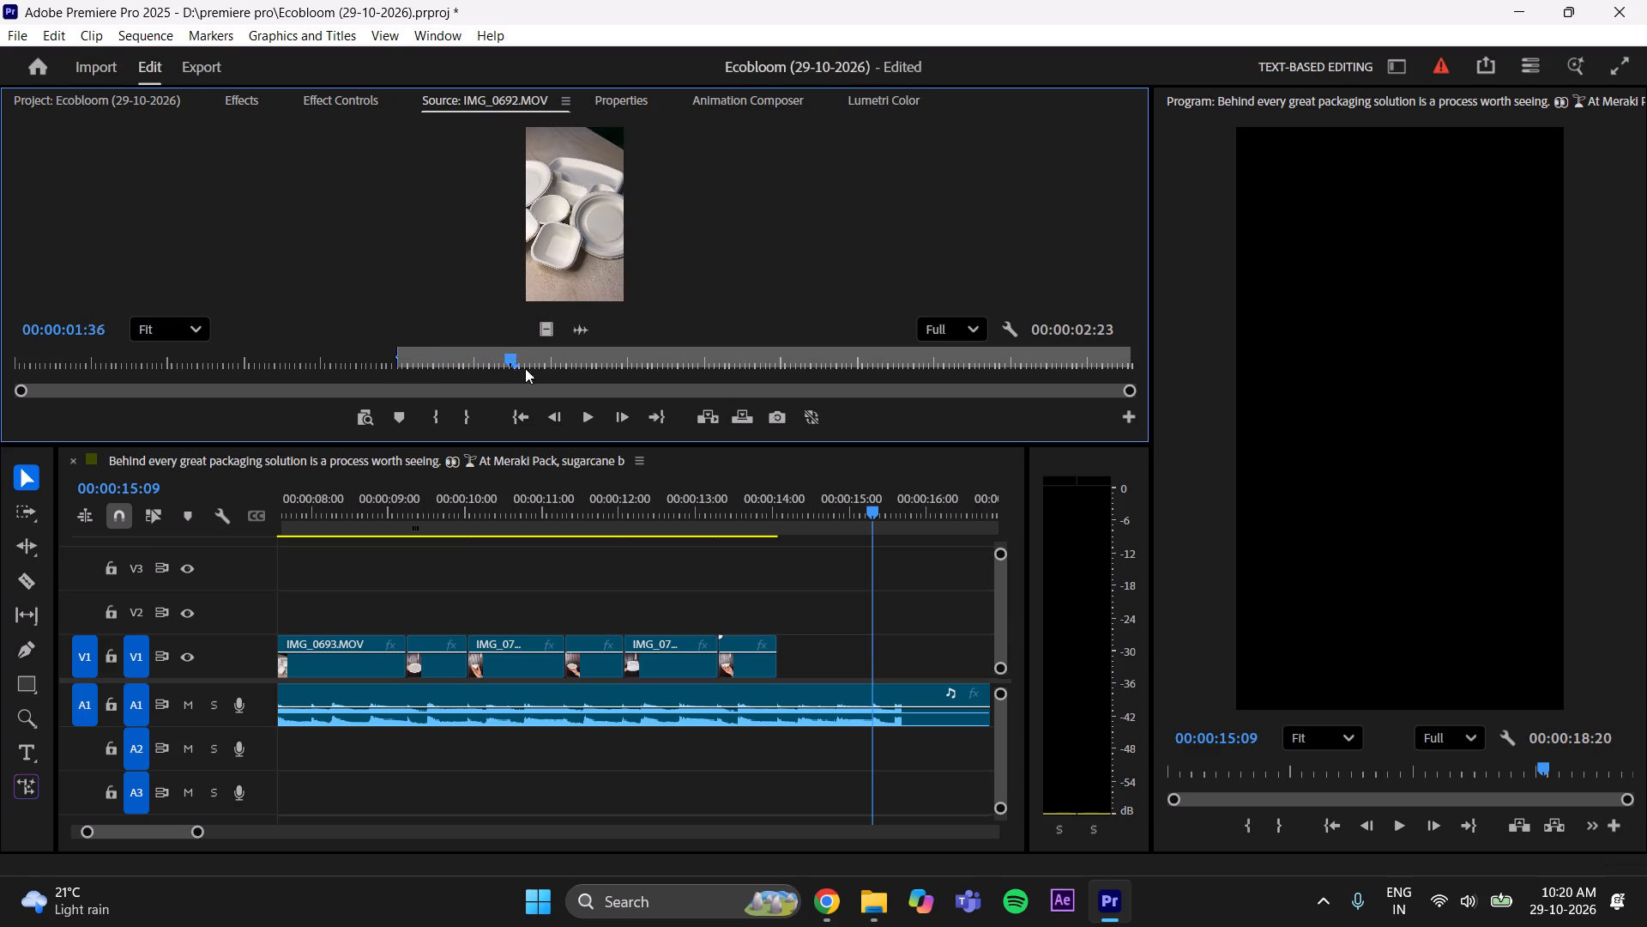
pyautogui.moveTo(525, 368); pyautogui.dragTo(546, 391)
pyautogui.click(461, 413)
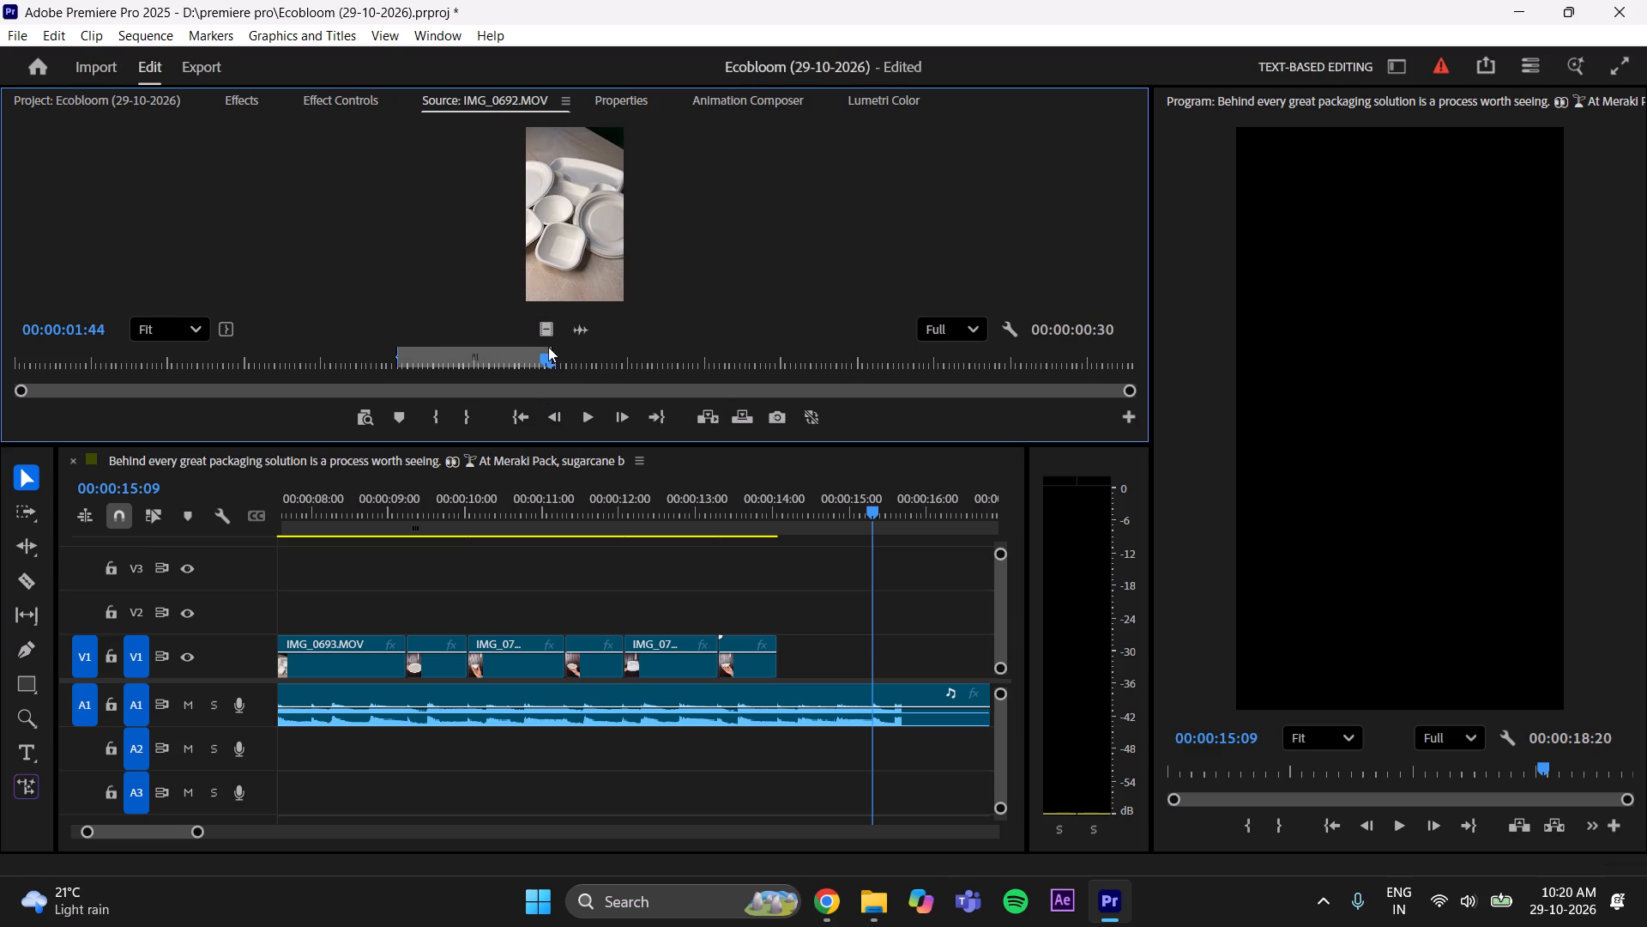
# Place the marked IMG_0692.MOV video, without audio, on V1 after the square-bowl clip and extend its end to 00:00:15:09.
pyautogui.moveTo(542, 330); pyautogui.dragTo(784, 660)
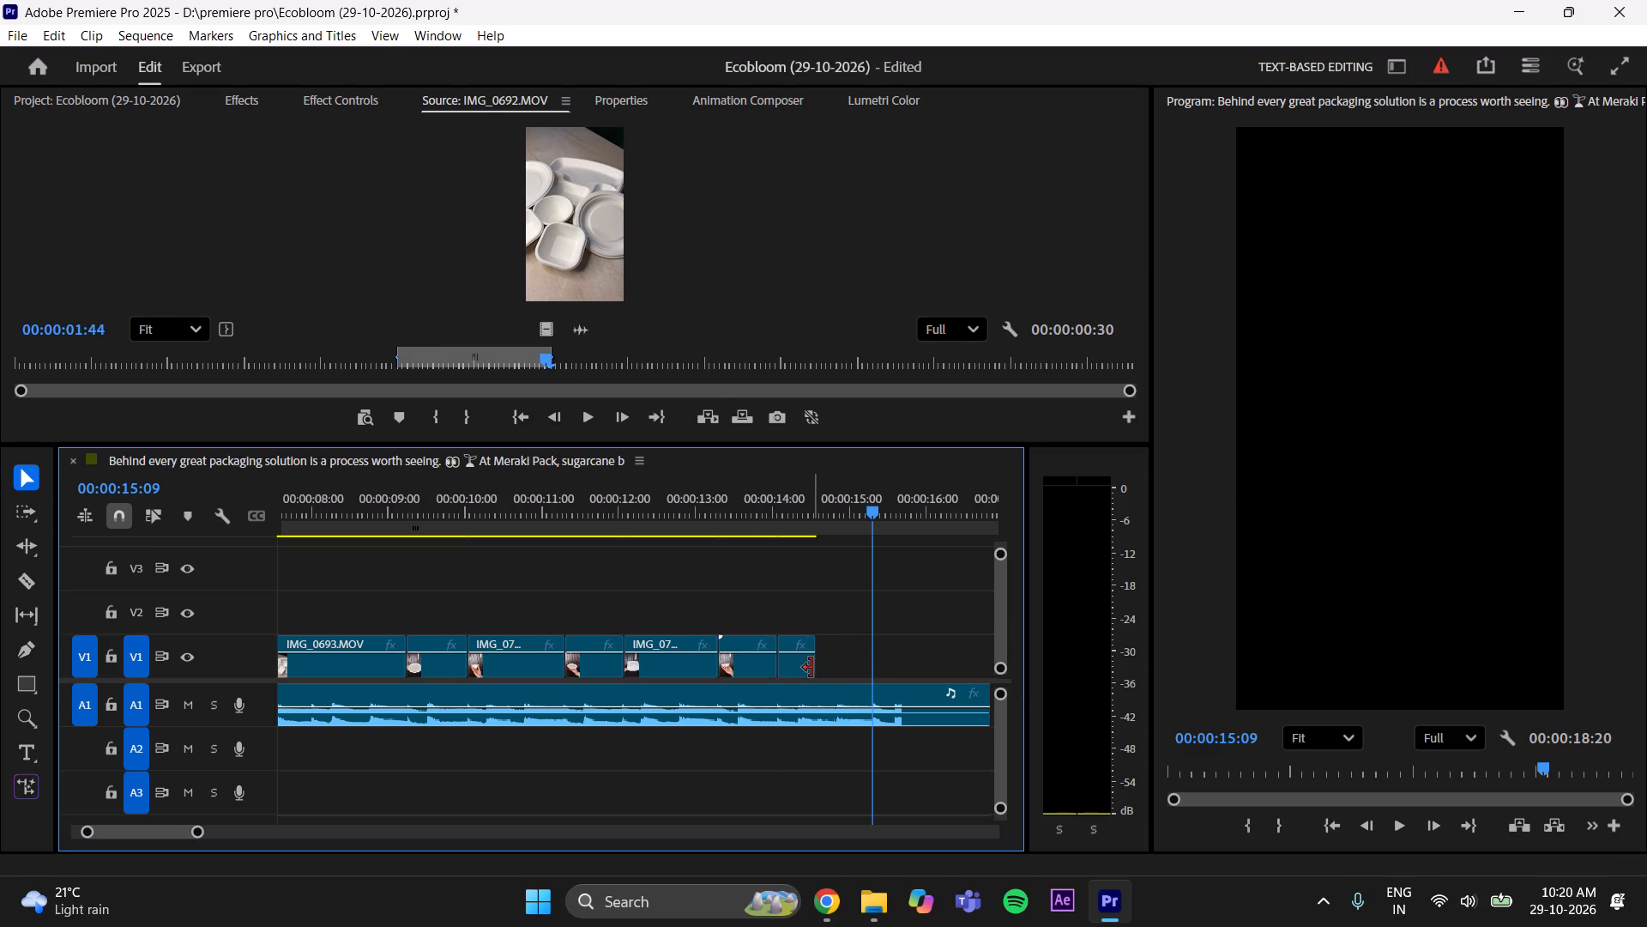
pyautogui.moveTo(811, 668); pyautogui.dragTo(869, 663)
pyautogui.click(914, 651)
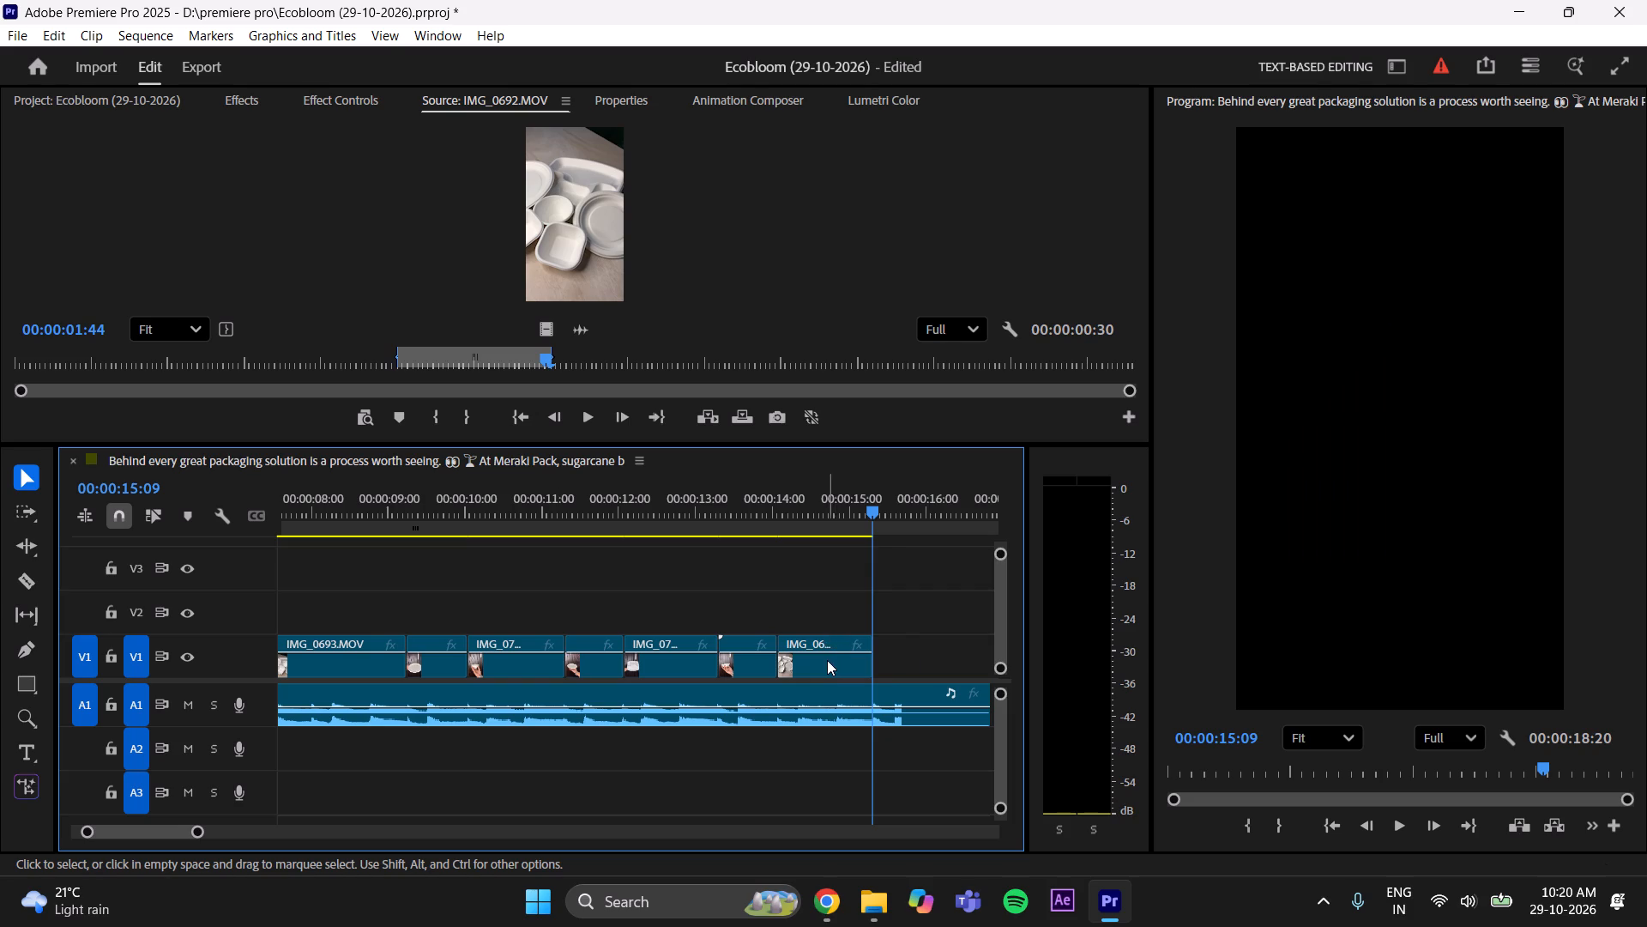
# Scale the IMG_0692.MOV assorted-tableware clip on V1 to frame size.
pyautogui.click(824, 667)
pyautogui.rightClick(824, 667)
pyautogui.click(893, 793)
# Play back the assorted-tableware clip and the audio just past its end, and save the project.
pyautogui.moveTo(878, 494); pyautogui.dragTo(812, 547)
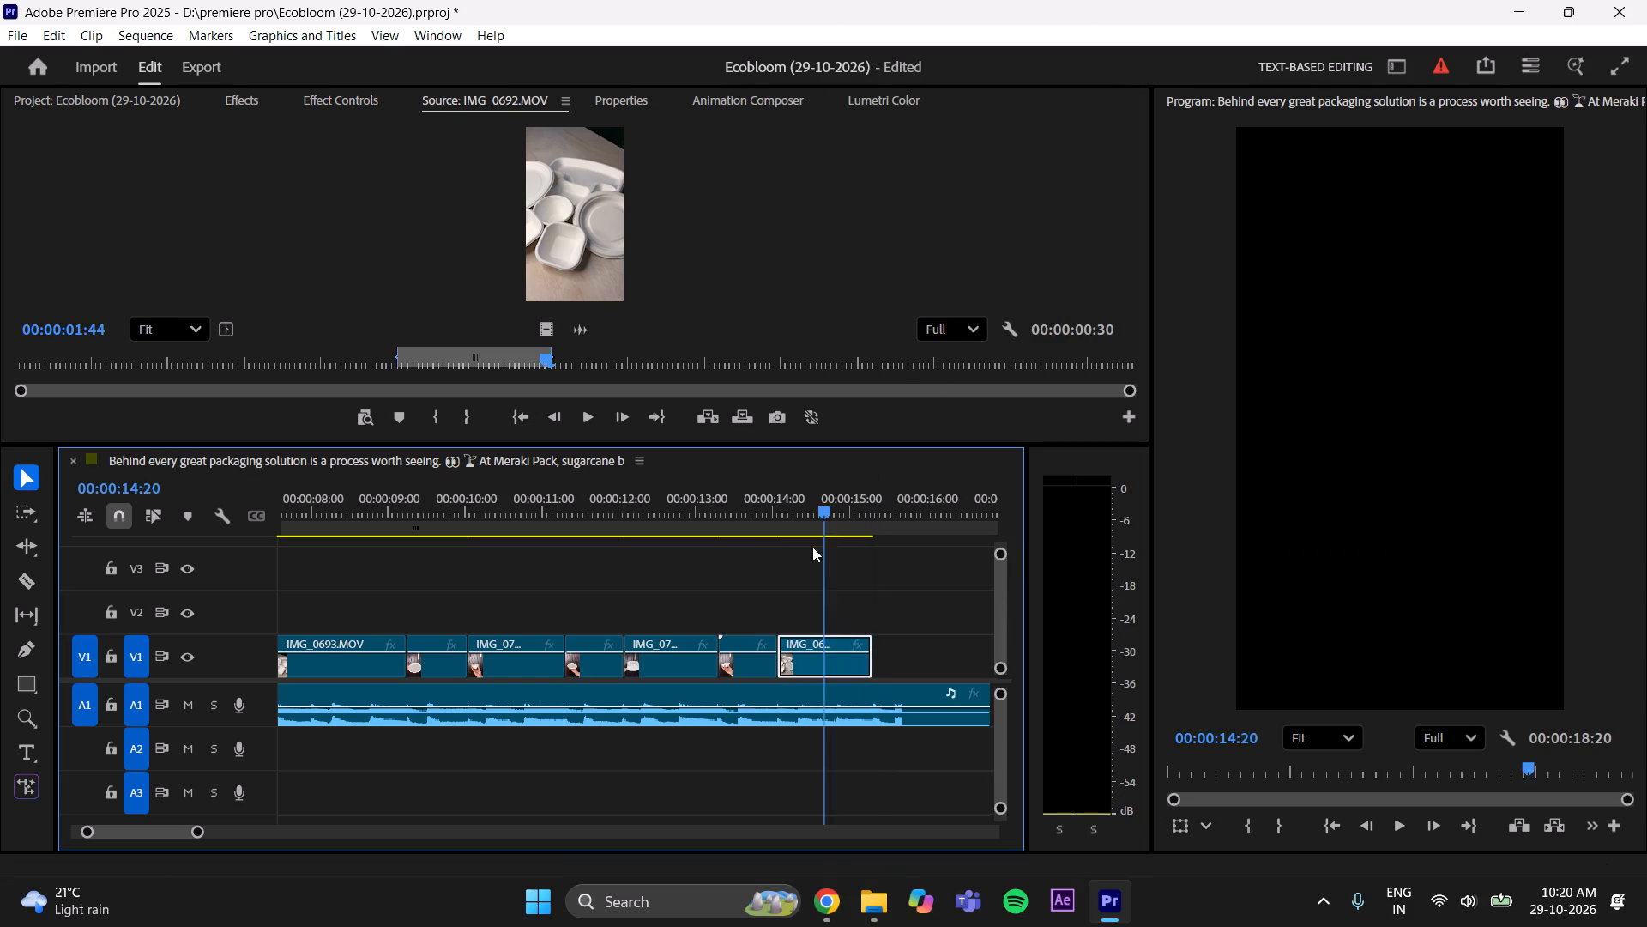
pyautogui.moveTo(812, 547); pyautogui.dragTo(764, 578)
pyautogui.press('space')
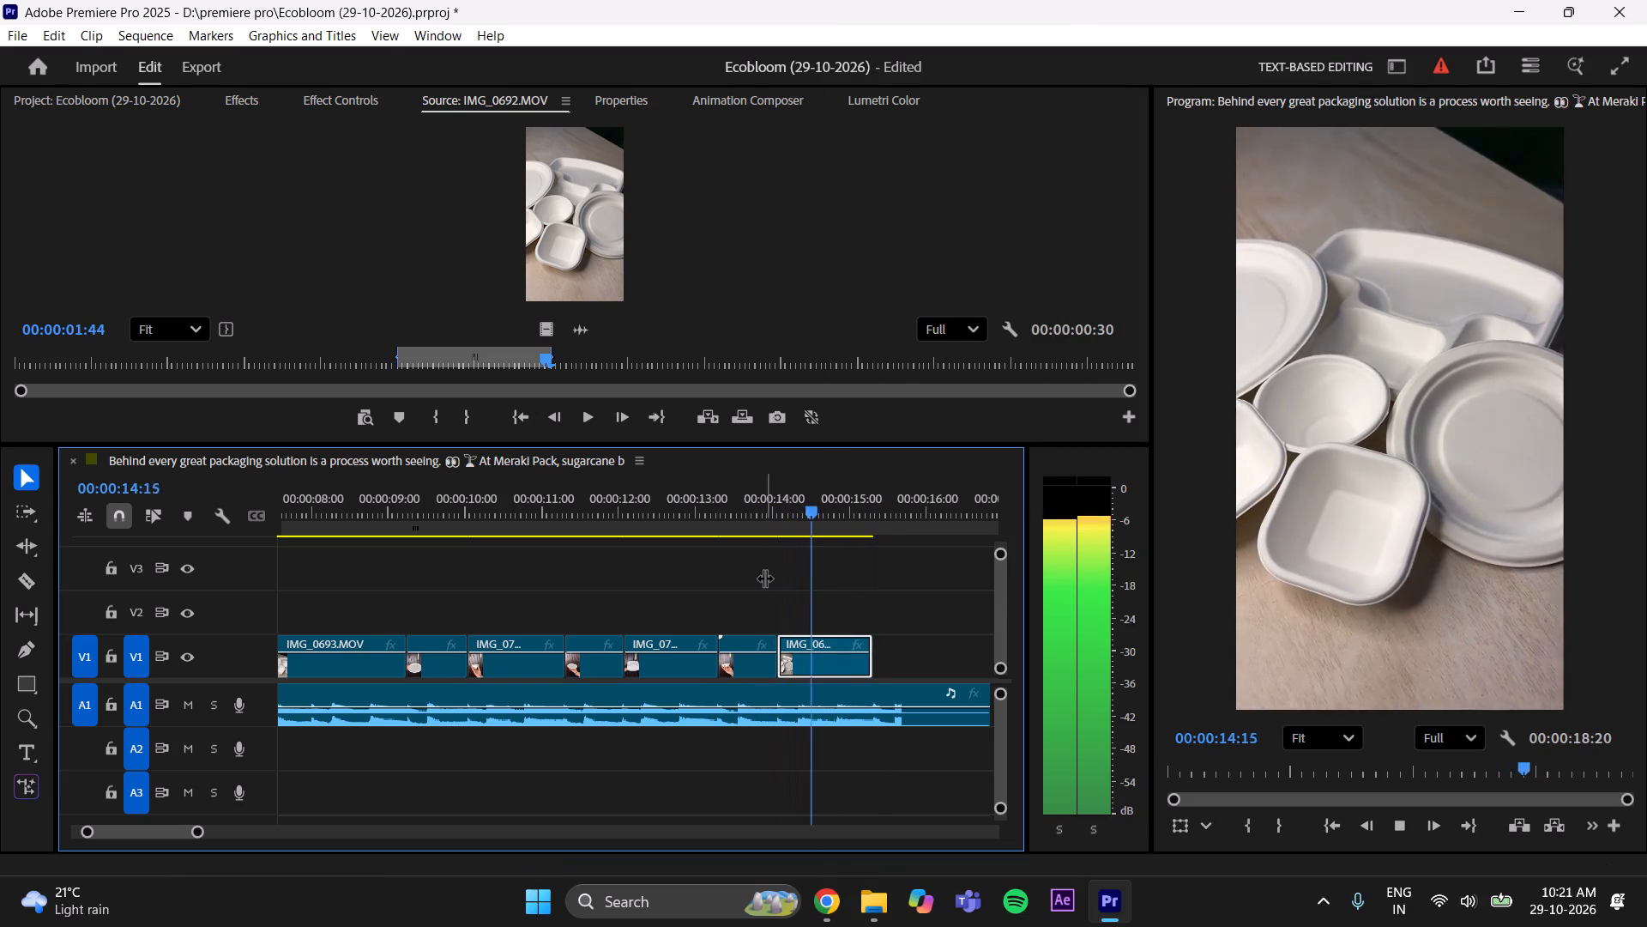
pyautogui.press('space')
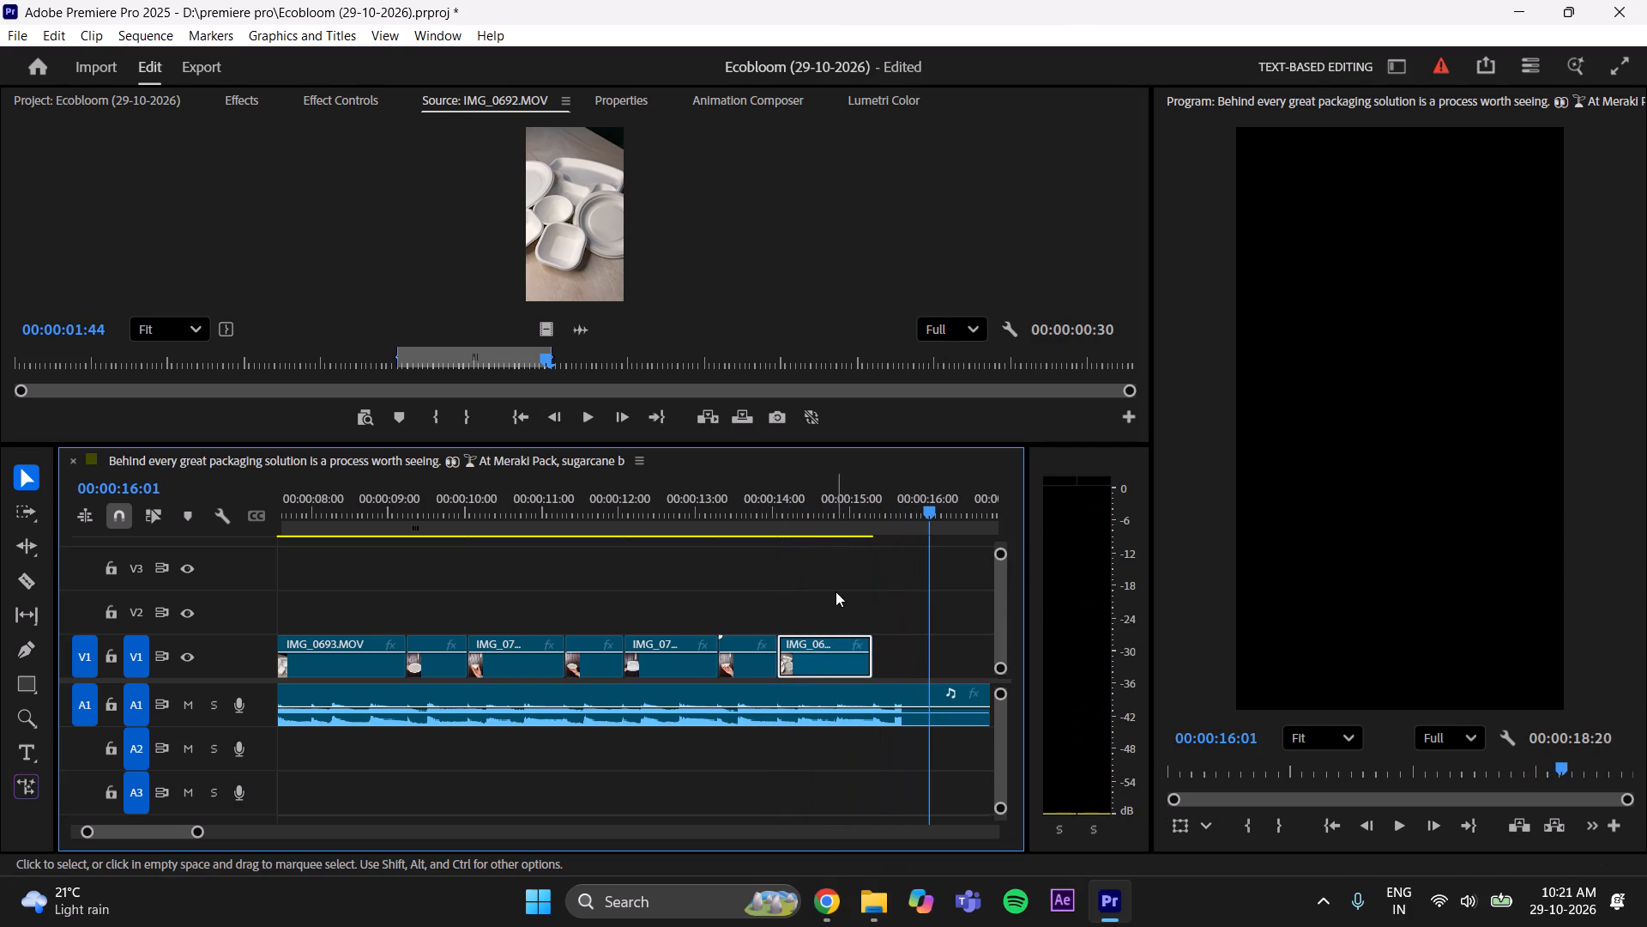
pyautogui.click(836, 591)
pyautogui.moveTo(950, 504); pyautogui.dragTo(871, 554)
pyautogui.press('space')
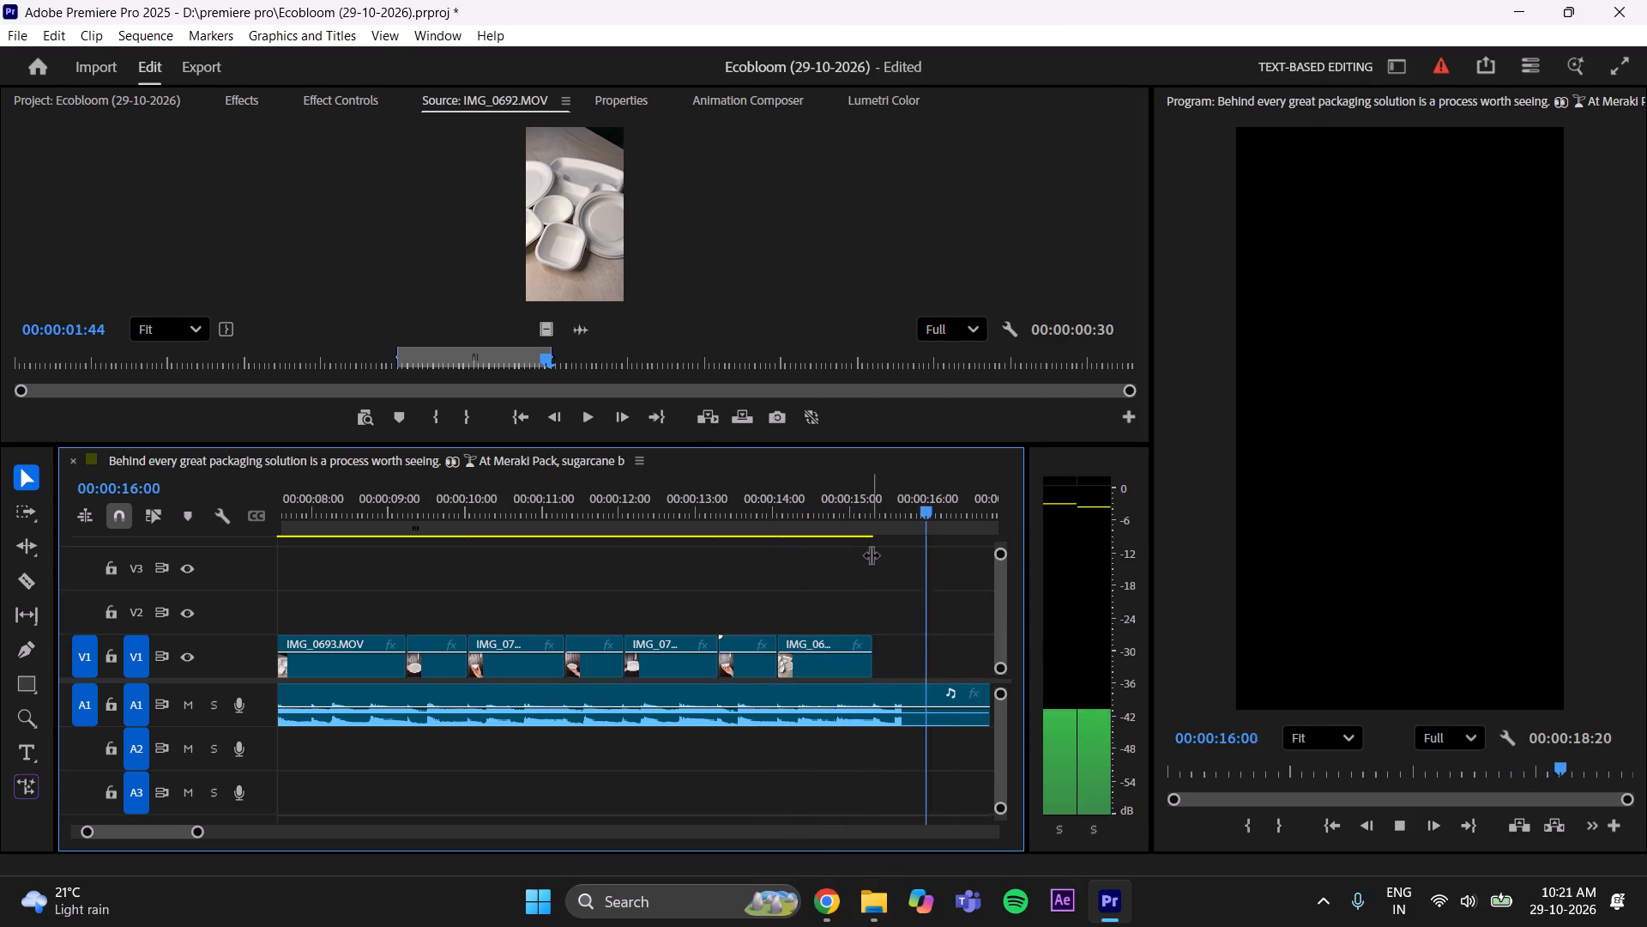
pyautogui.press('space')
pyautogui.hotkey('ctrl', 's')
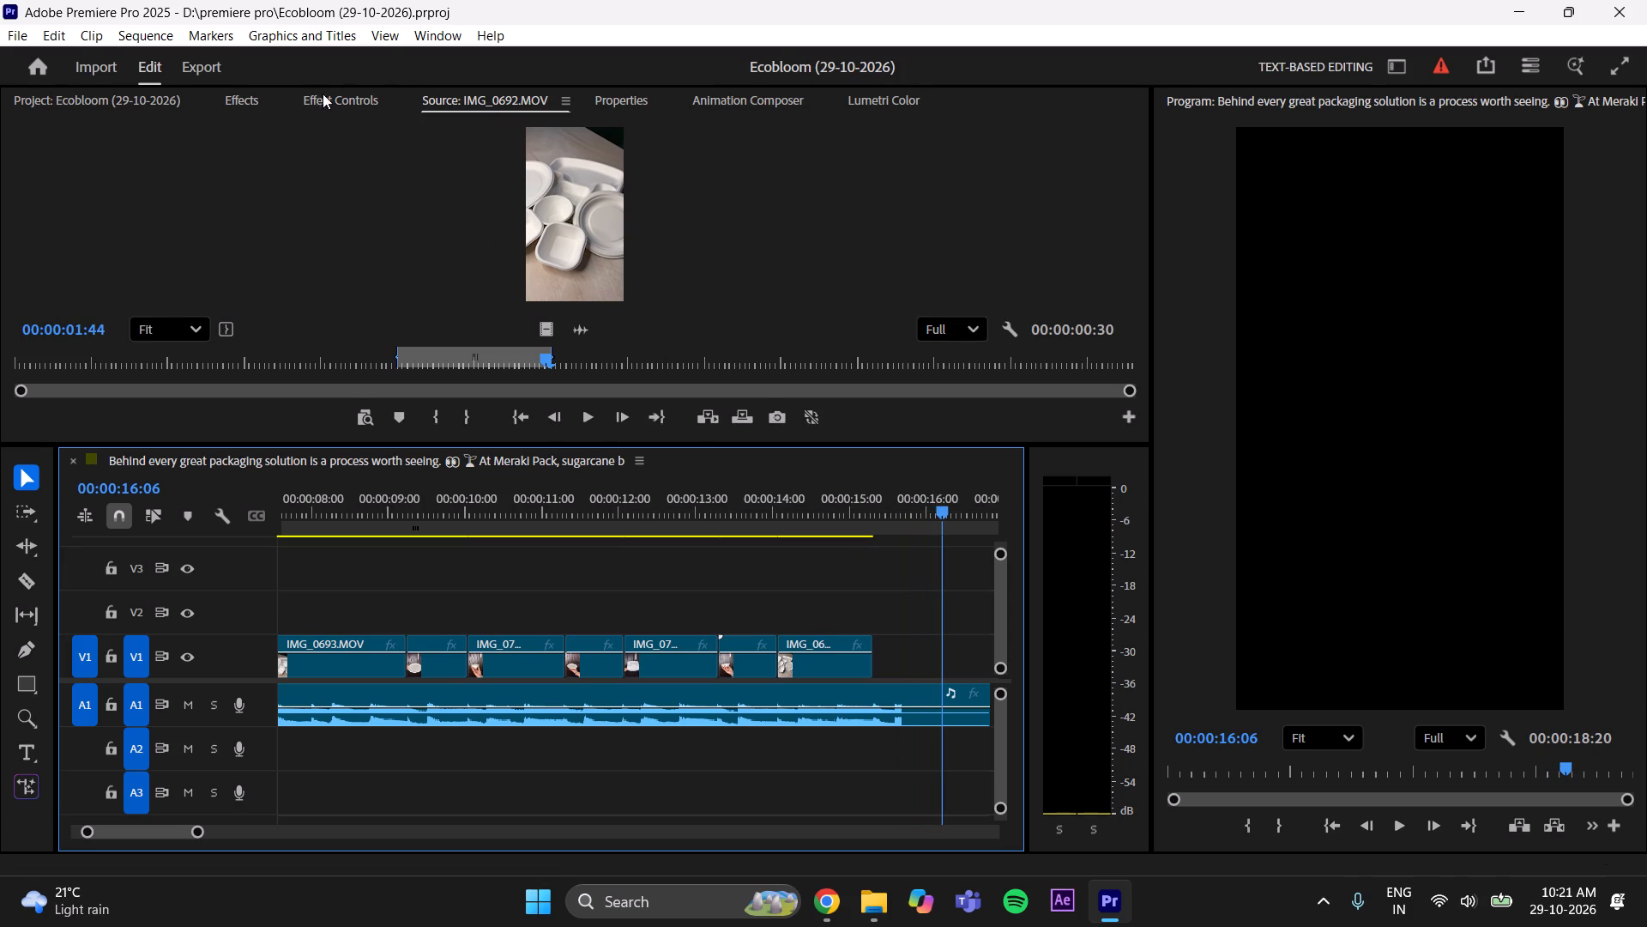
# Switch to File Explorer, find Ecobloom Navaratri.mp4 in the Ecobloom folder inside plate, and load it into Premiere Pro's Source Monitor.
pyautogui.click(878, 900)
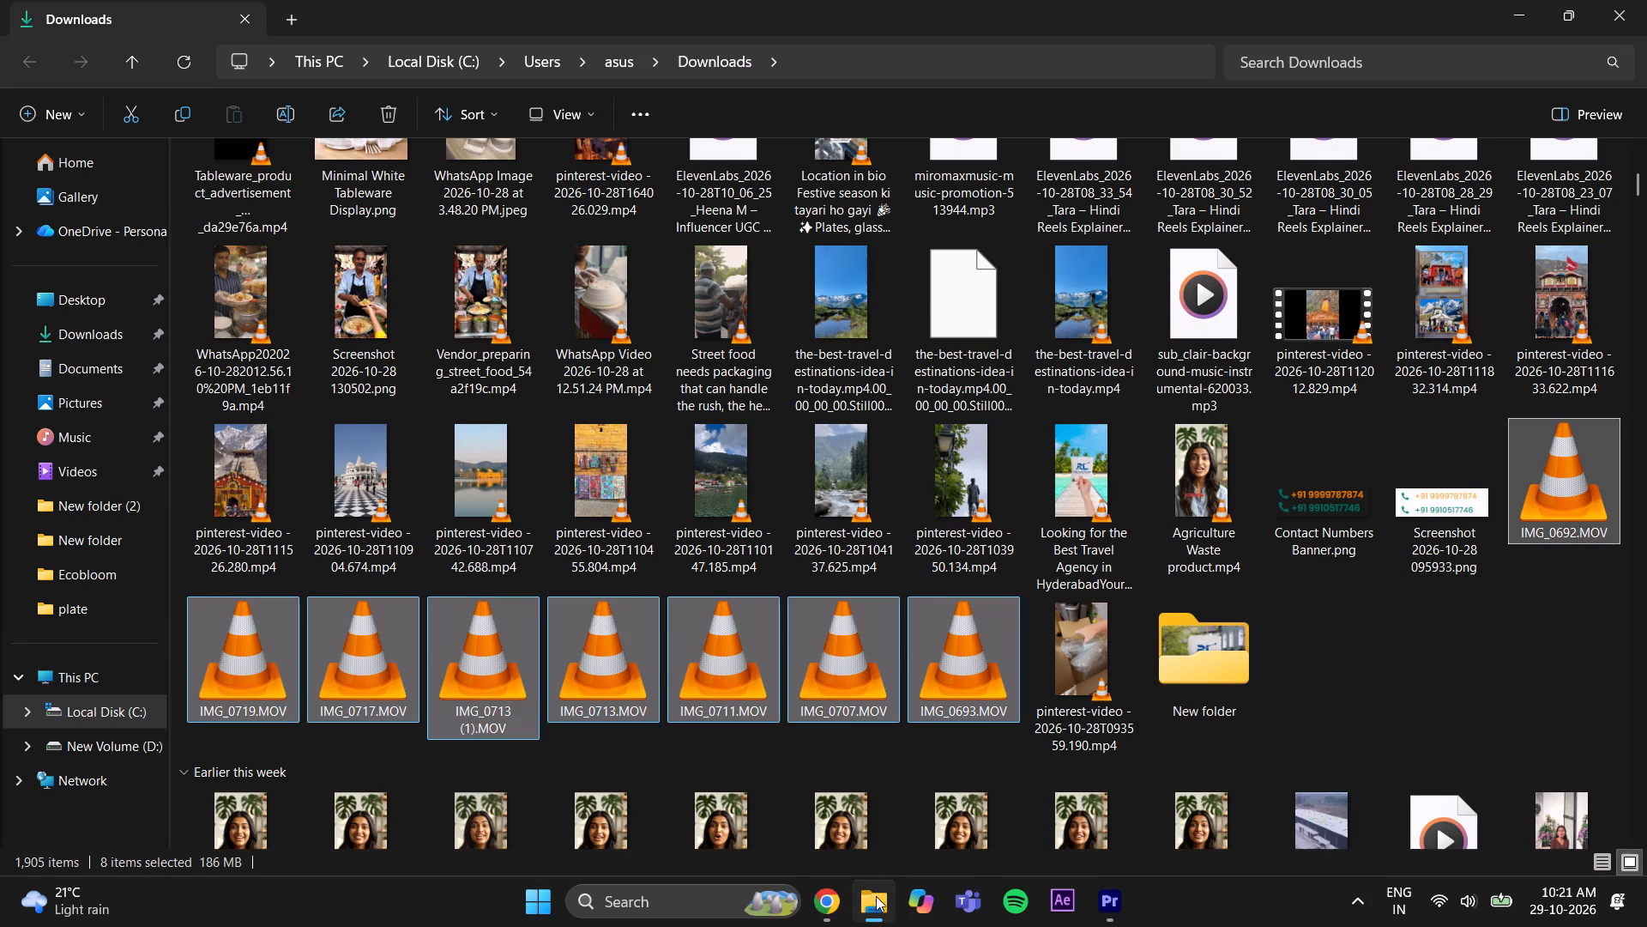
pyautogui.click(87, 675)
pyautogui.click(73, 597)
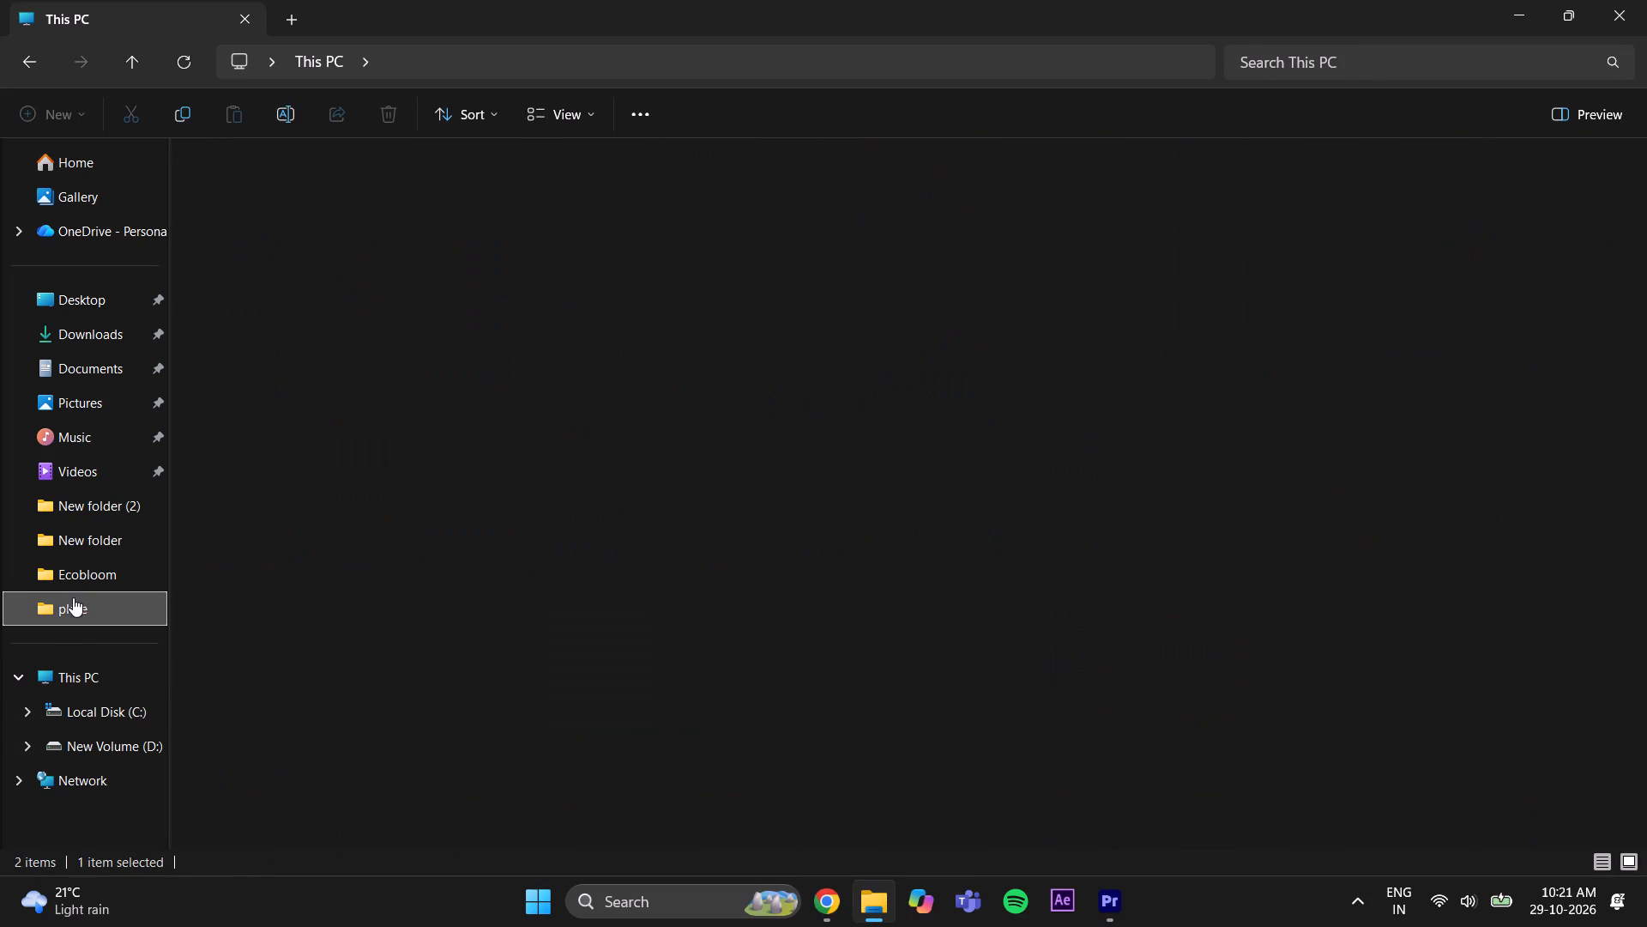
pyautogui.doubleClick(232, 226)
pyautogui.click(229, 226)
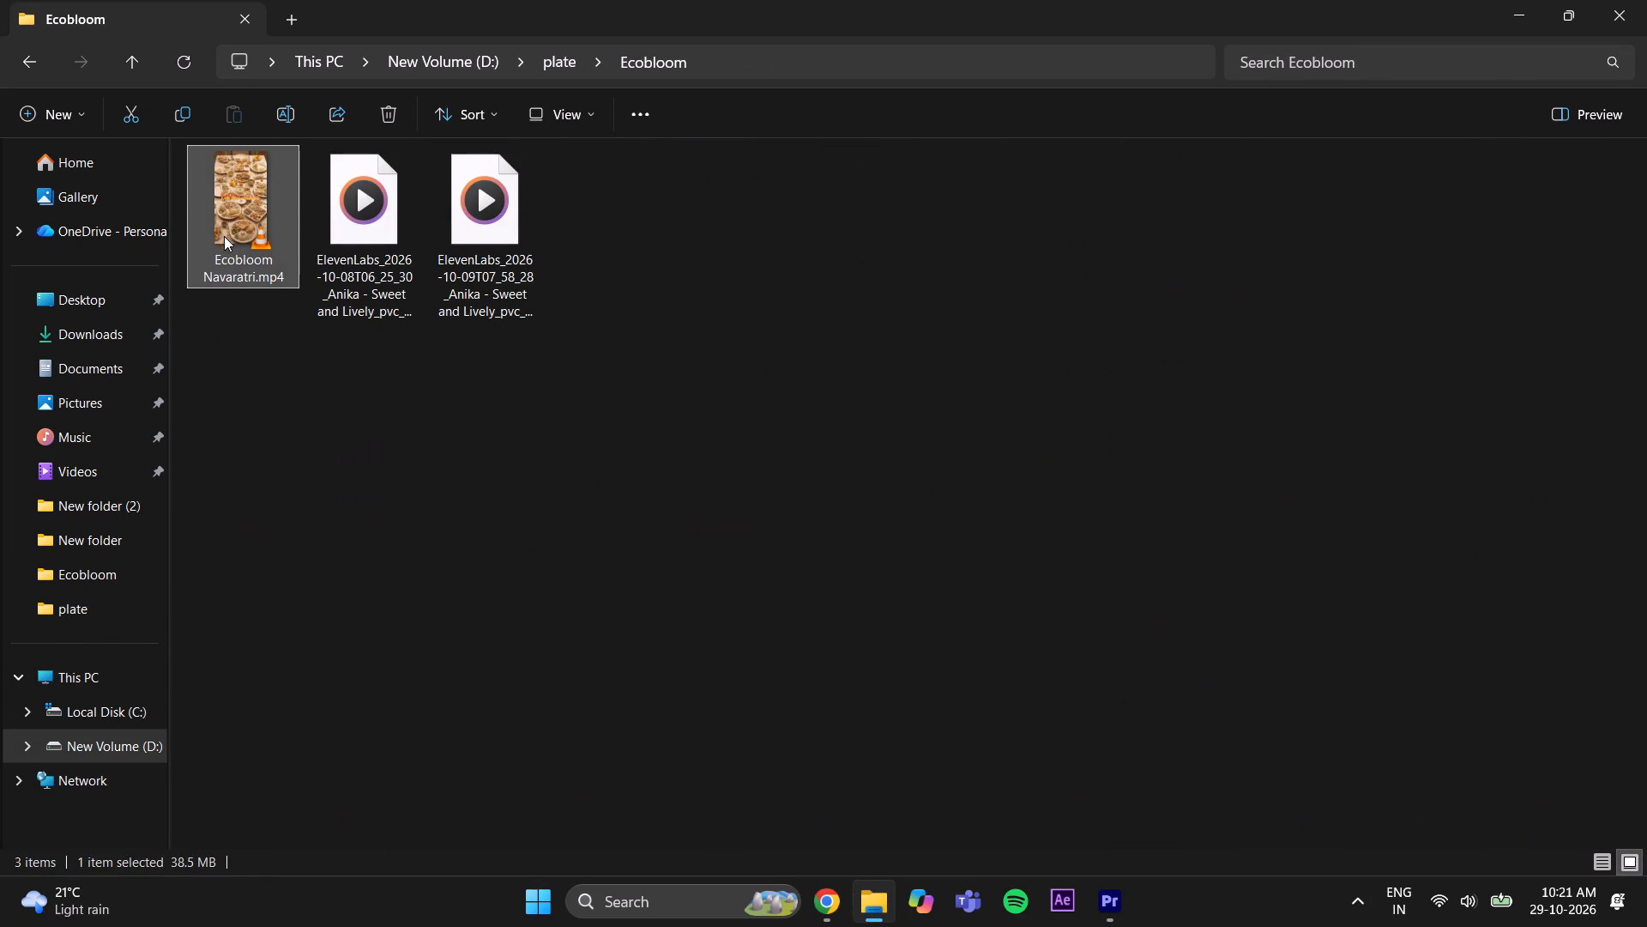
pyautogui.moveTo(226, 235); pyautogui.dragTo(583, 222)
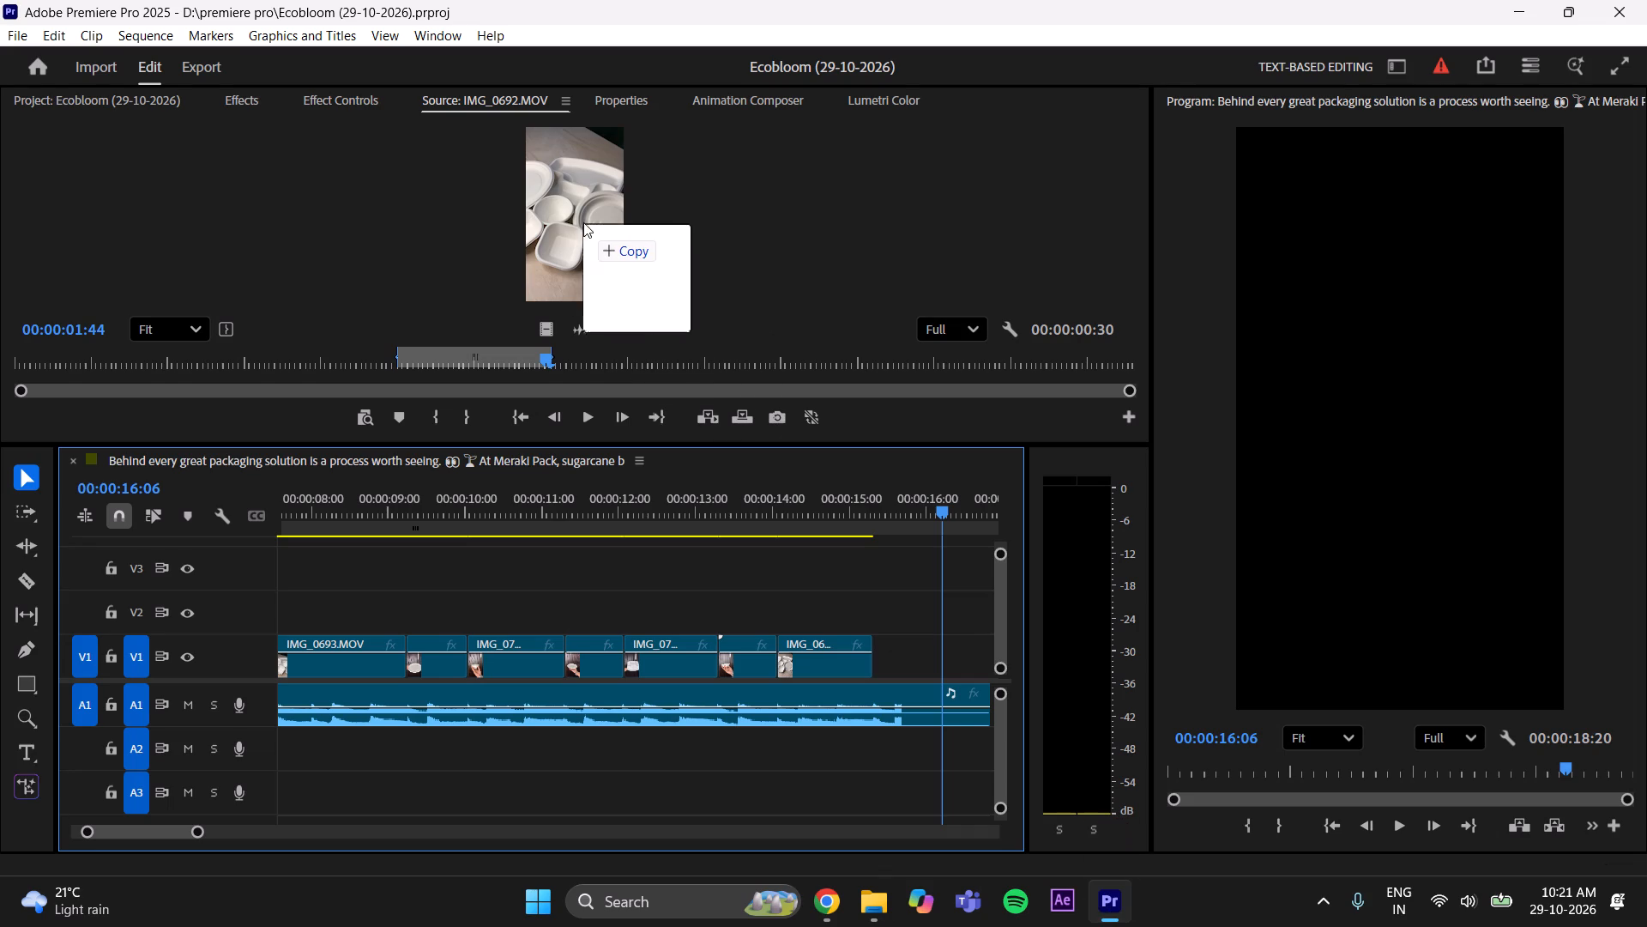
pyautogui.moveTo(583, 222); pyautogui.dragTo(575, 207)
# Mark the Ecobloom logo ending of Ecobloom Navaratri.mp4 with the In point at 00;00;20;21 and the Out point at 00;00;22;09.
pyautogui.moveTo(63, 359); pyautogui.dragTo(495, 355)
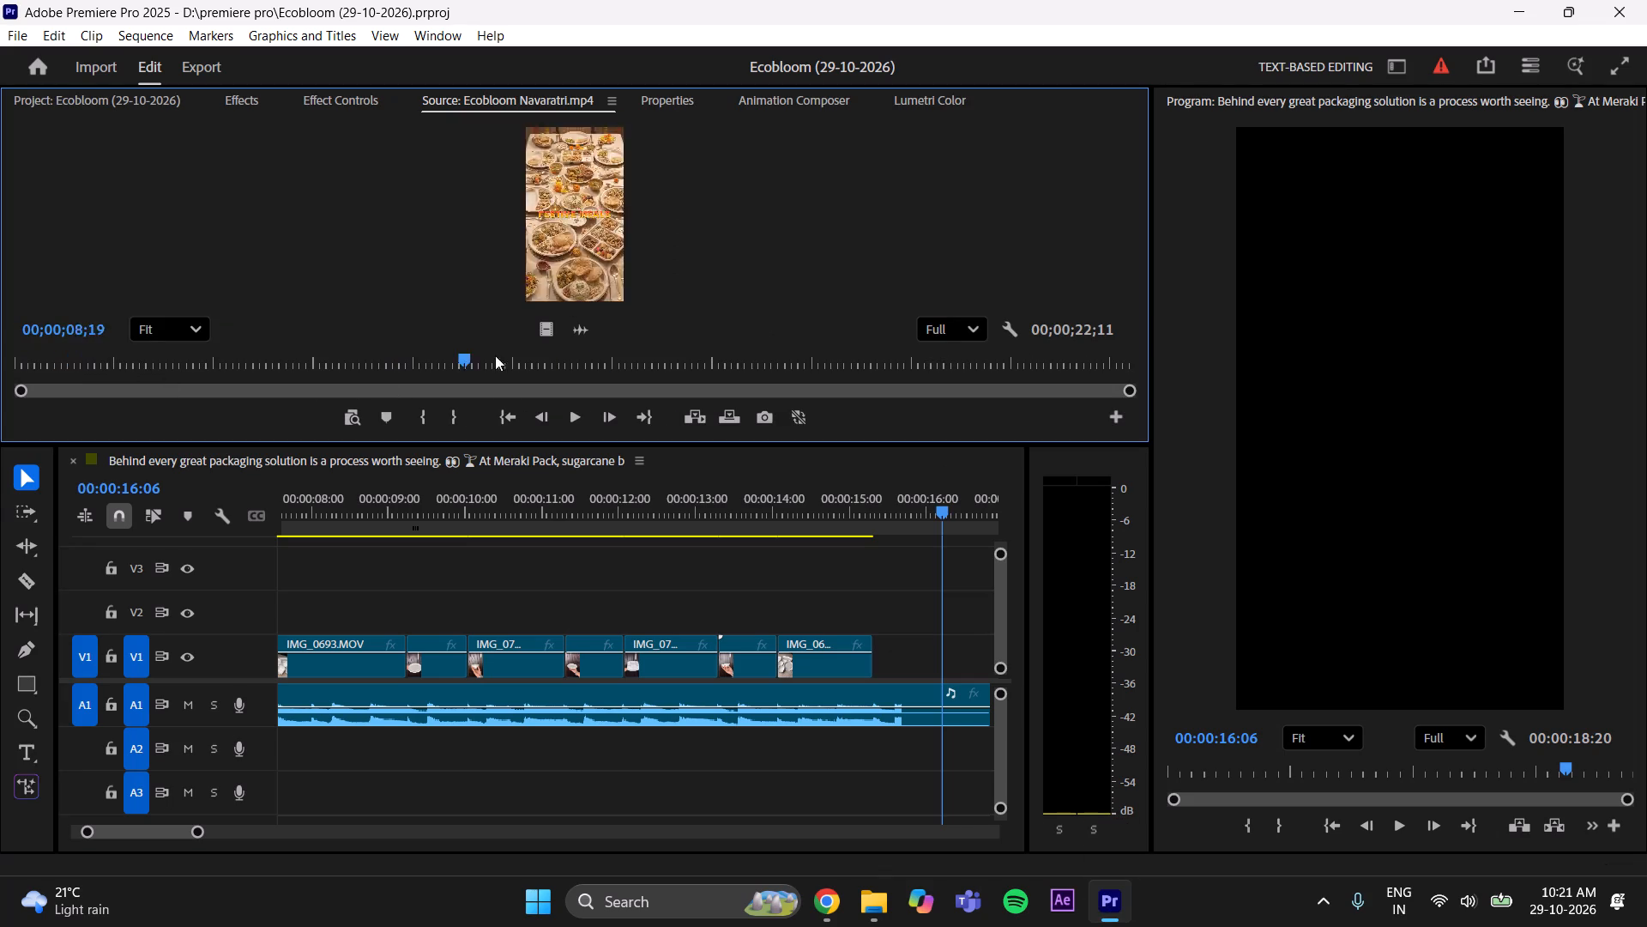
pyautogui.moveTo(495, 355); pyautogui.dragTo(1077, 397)
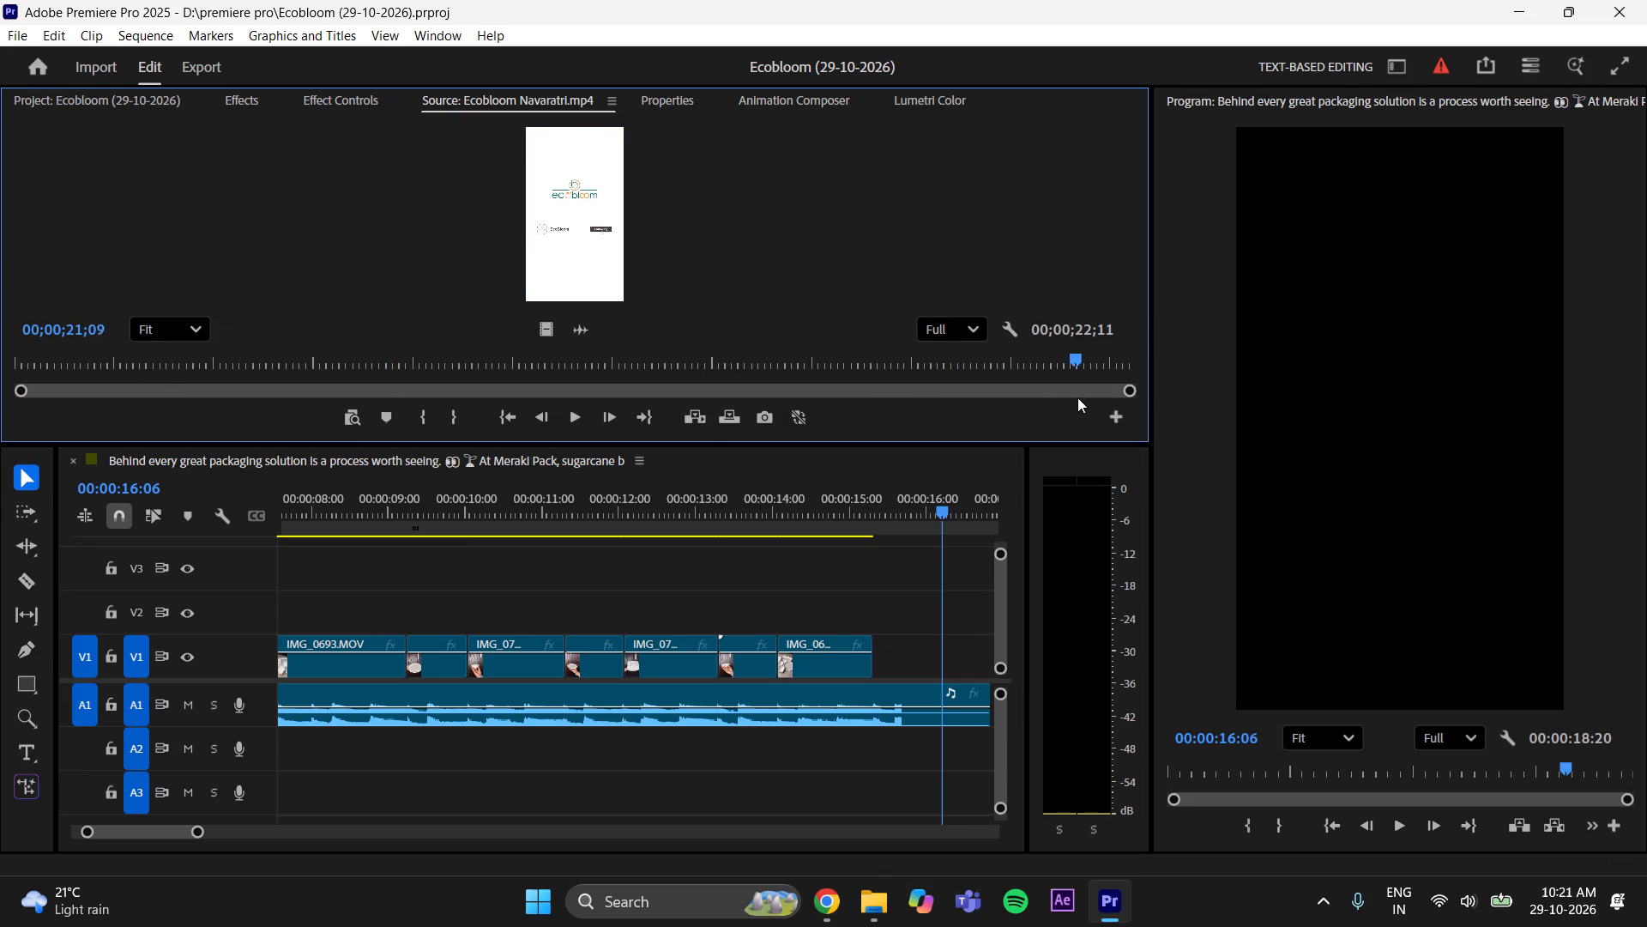
pyautogui.moveTo(1077, 397); pyautogui.dragTo(1044, 411)
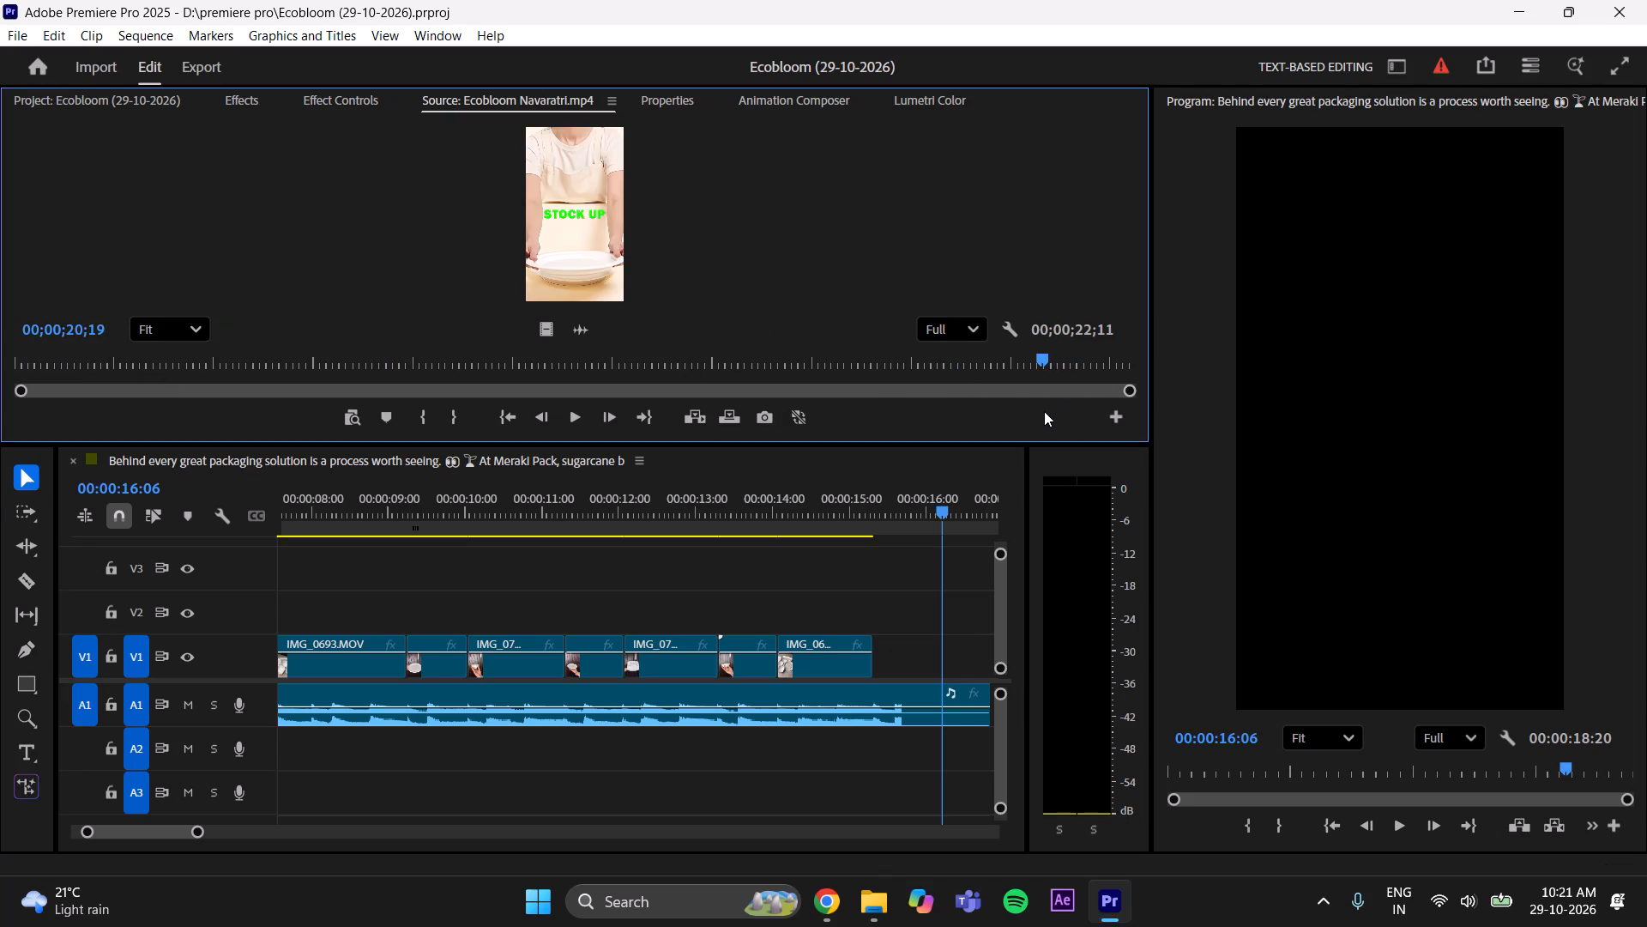
pyautogui.moveTo(1044, 411); pyautogui.dragTo(1048, 411)
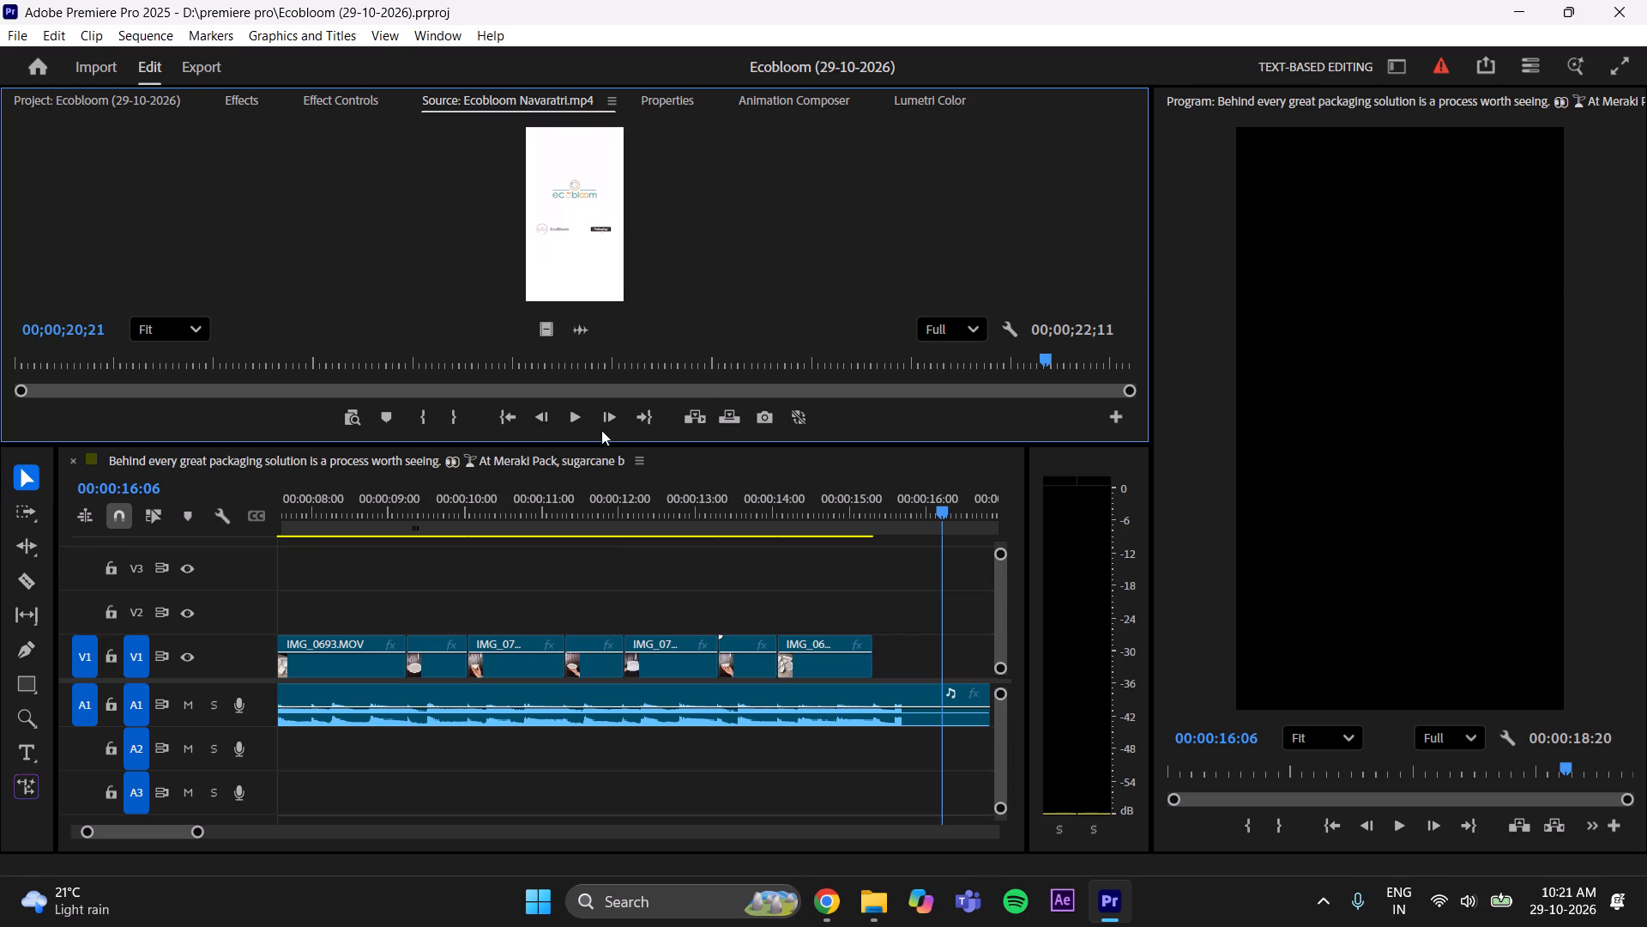
pyautogui.click(433, 428)
pyautogui.moveTo(1052, 360); pyautogui.dragTo(1101, 361)
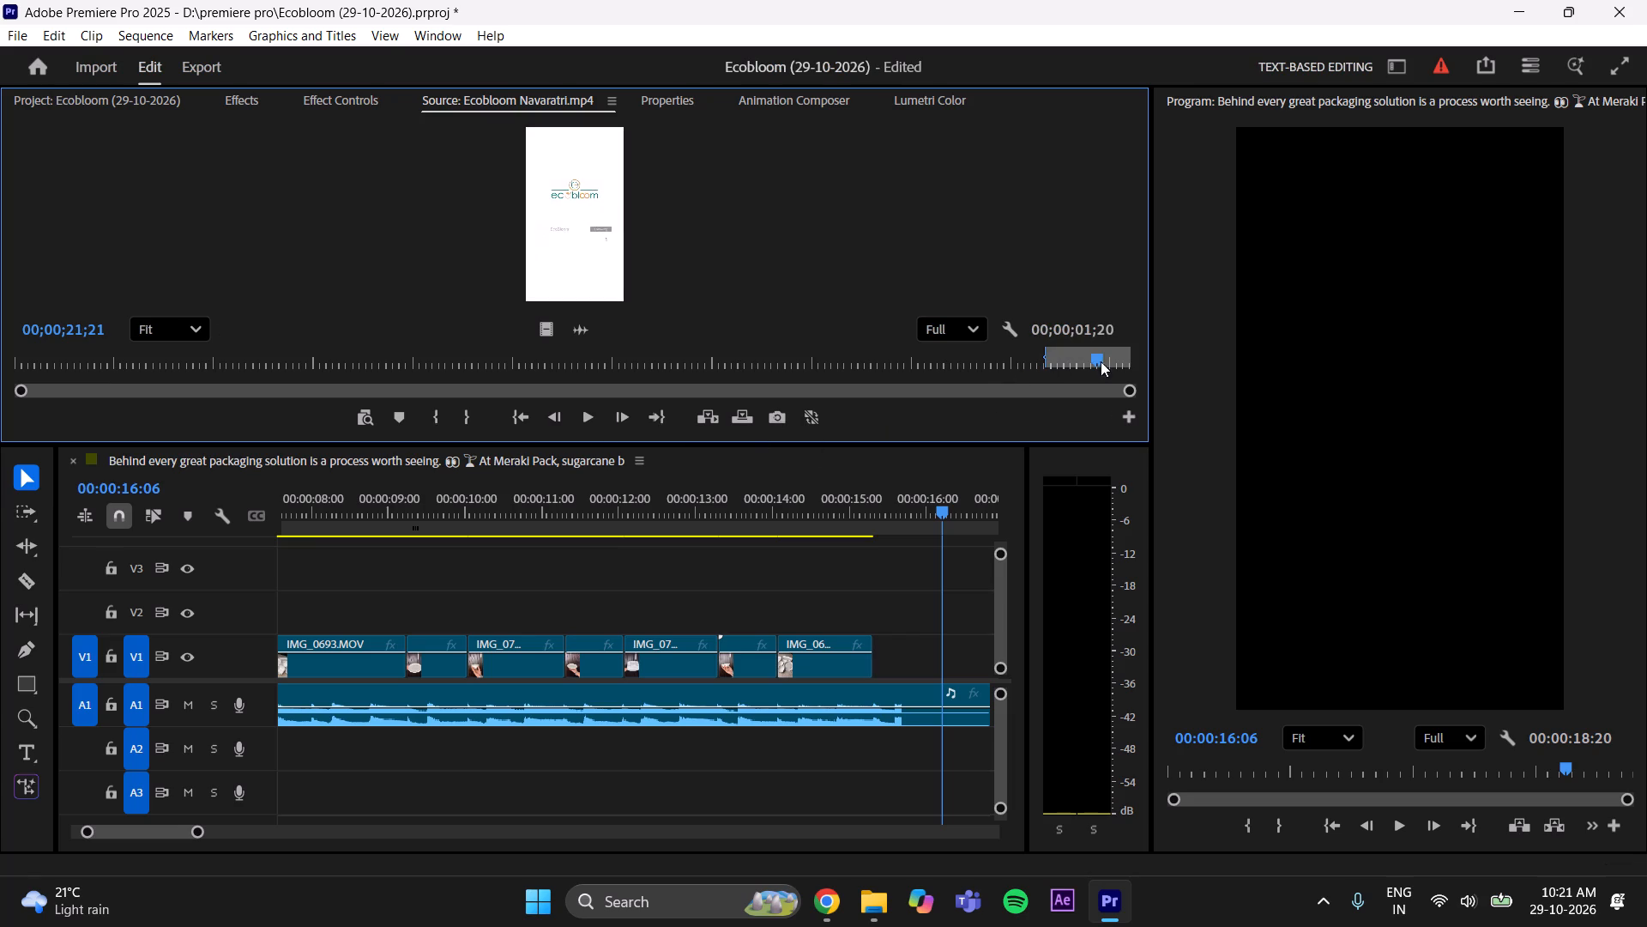
pyautogui.moveTo(1101, 361); pyautogui.dragTo(1129, 370)
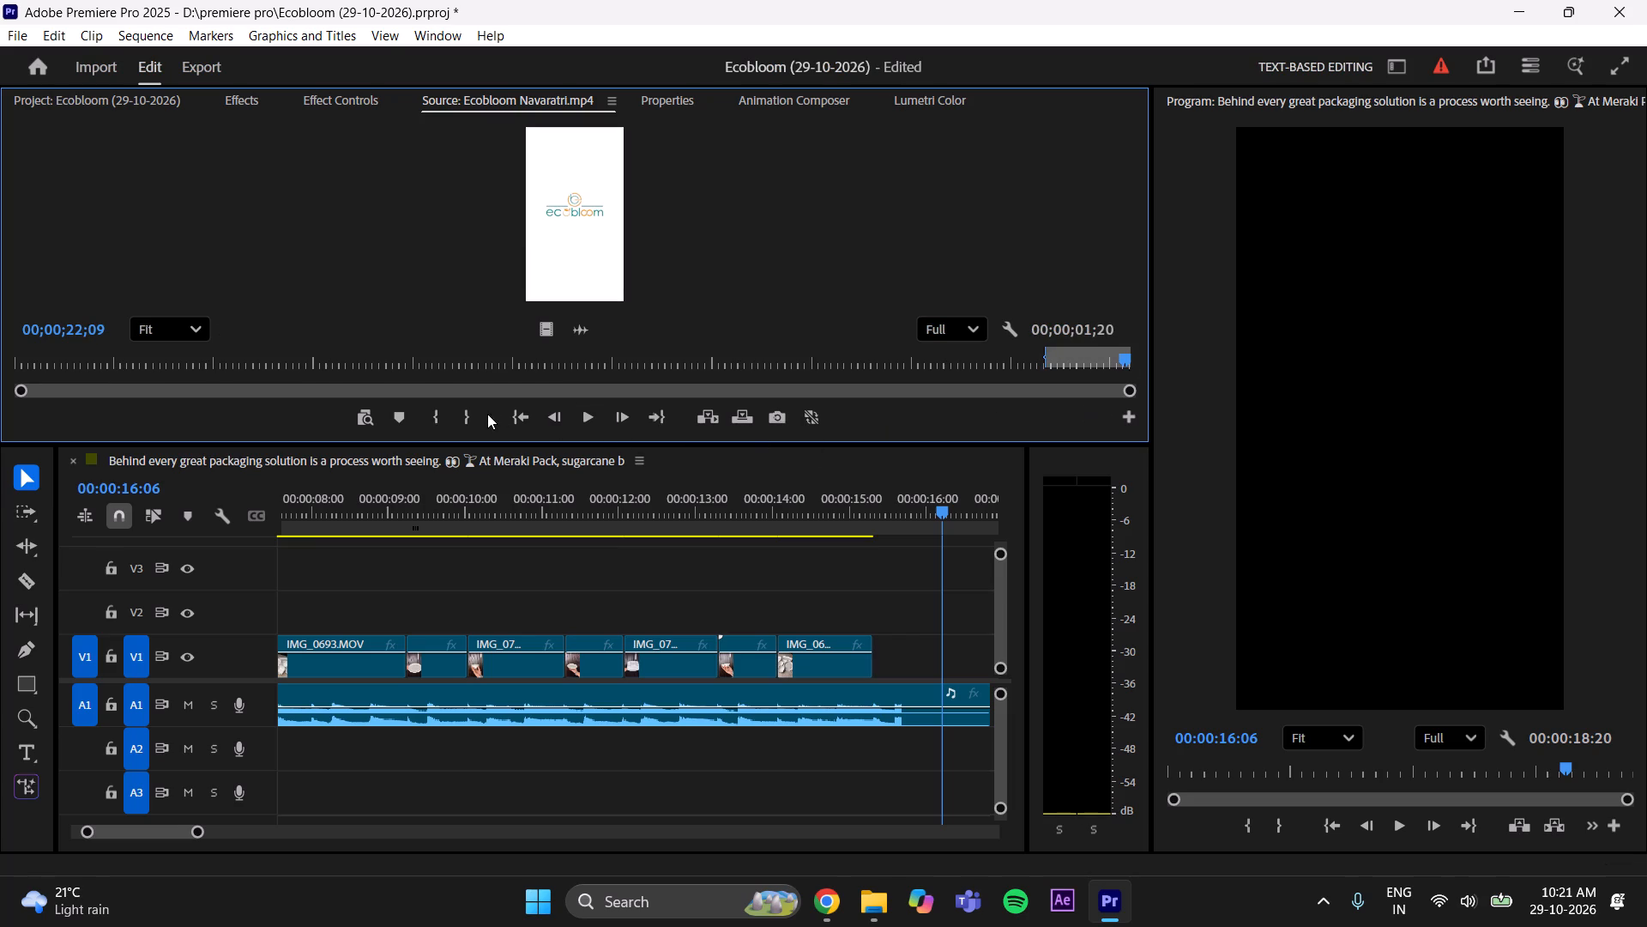
pyautogui.click(482, 415)
pyautogui.click(473, 419)
# Place the marked Ecobloom Navaratri.mp4 logo video, without audio, on V1 directly after the IMG_0692.MOV clip.
pyautogui.moveTo(549, 328); pyautogui.dragTo(917, 625)
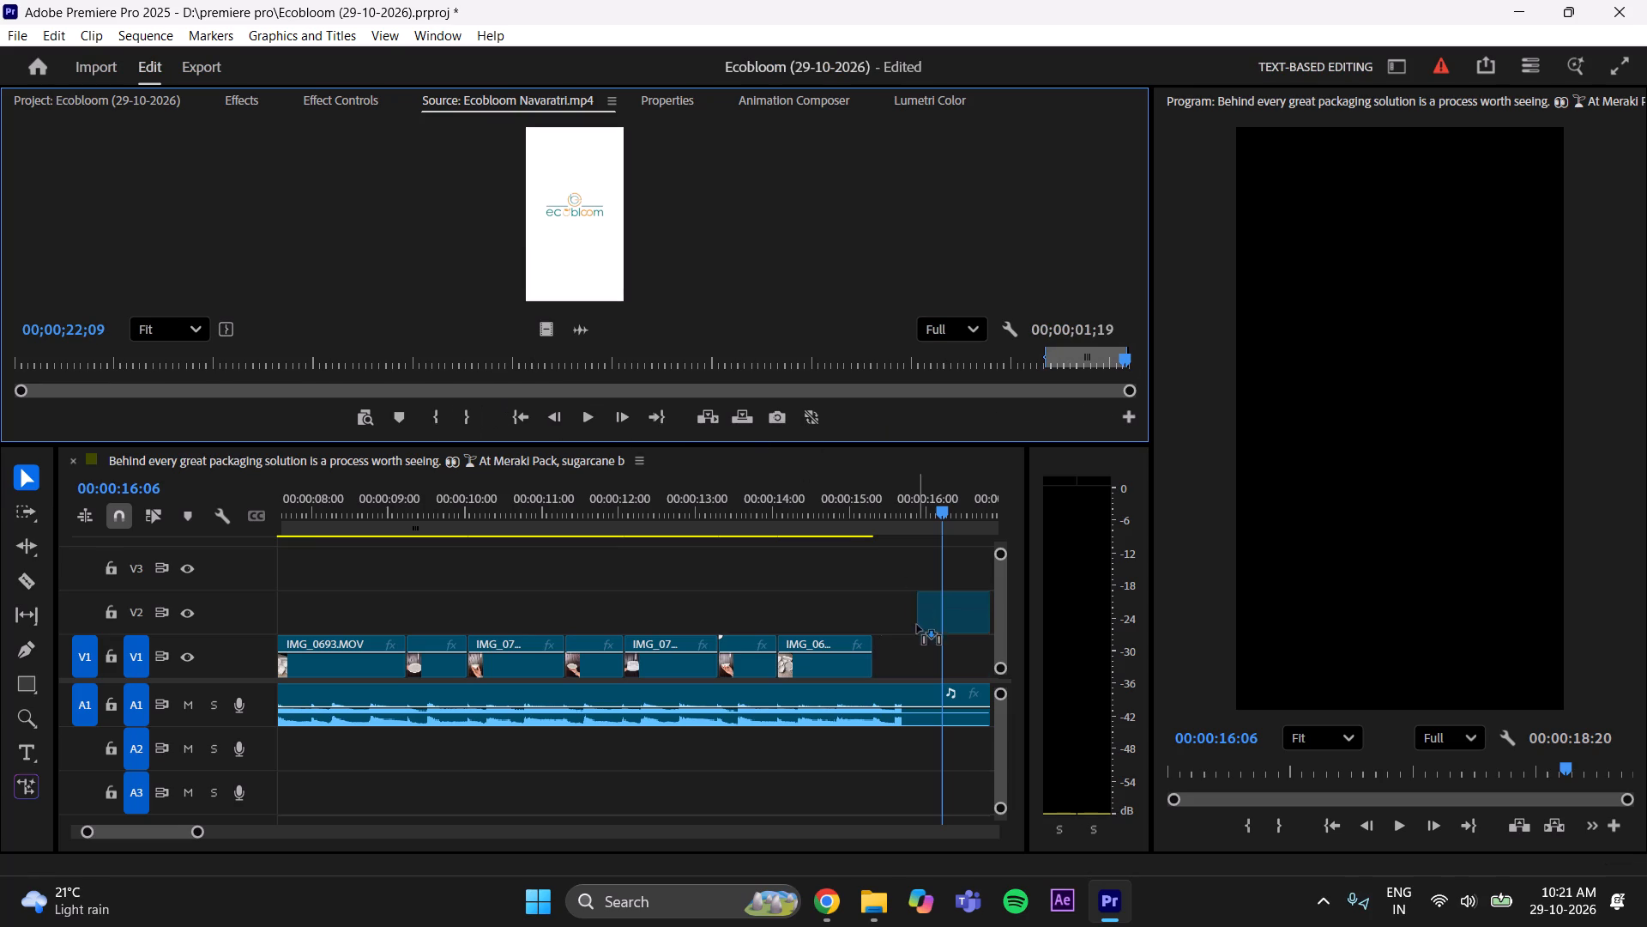
pyautogui.moveTo(917, 625); pyautogui.dragTo(880, 665)
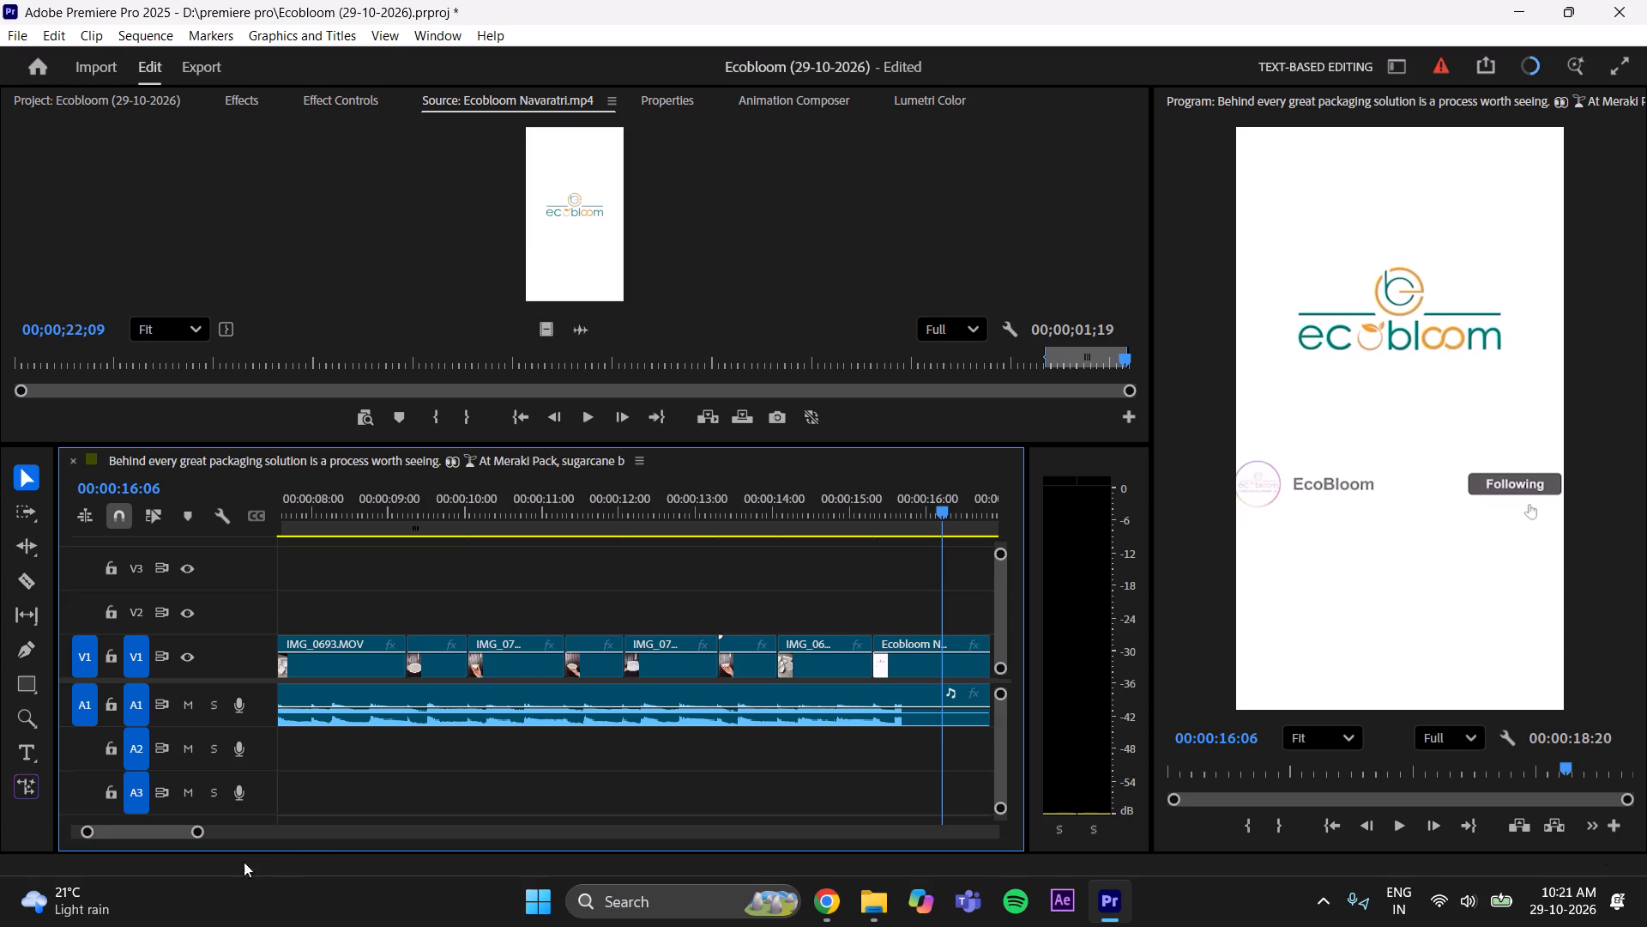
# Scale the Ecobloom Navaratri.mp4 logo clip at the end of V1 to frame size.
pyautogui.click(163, 835)
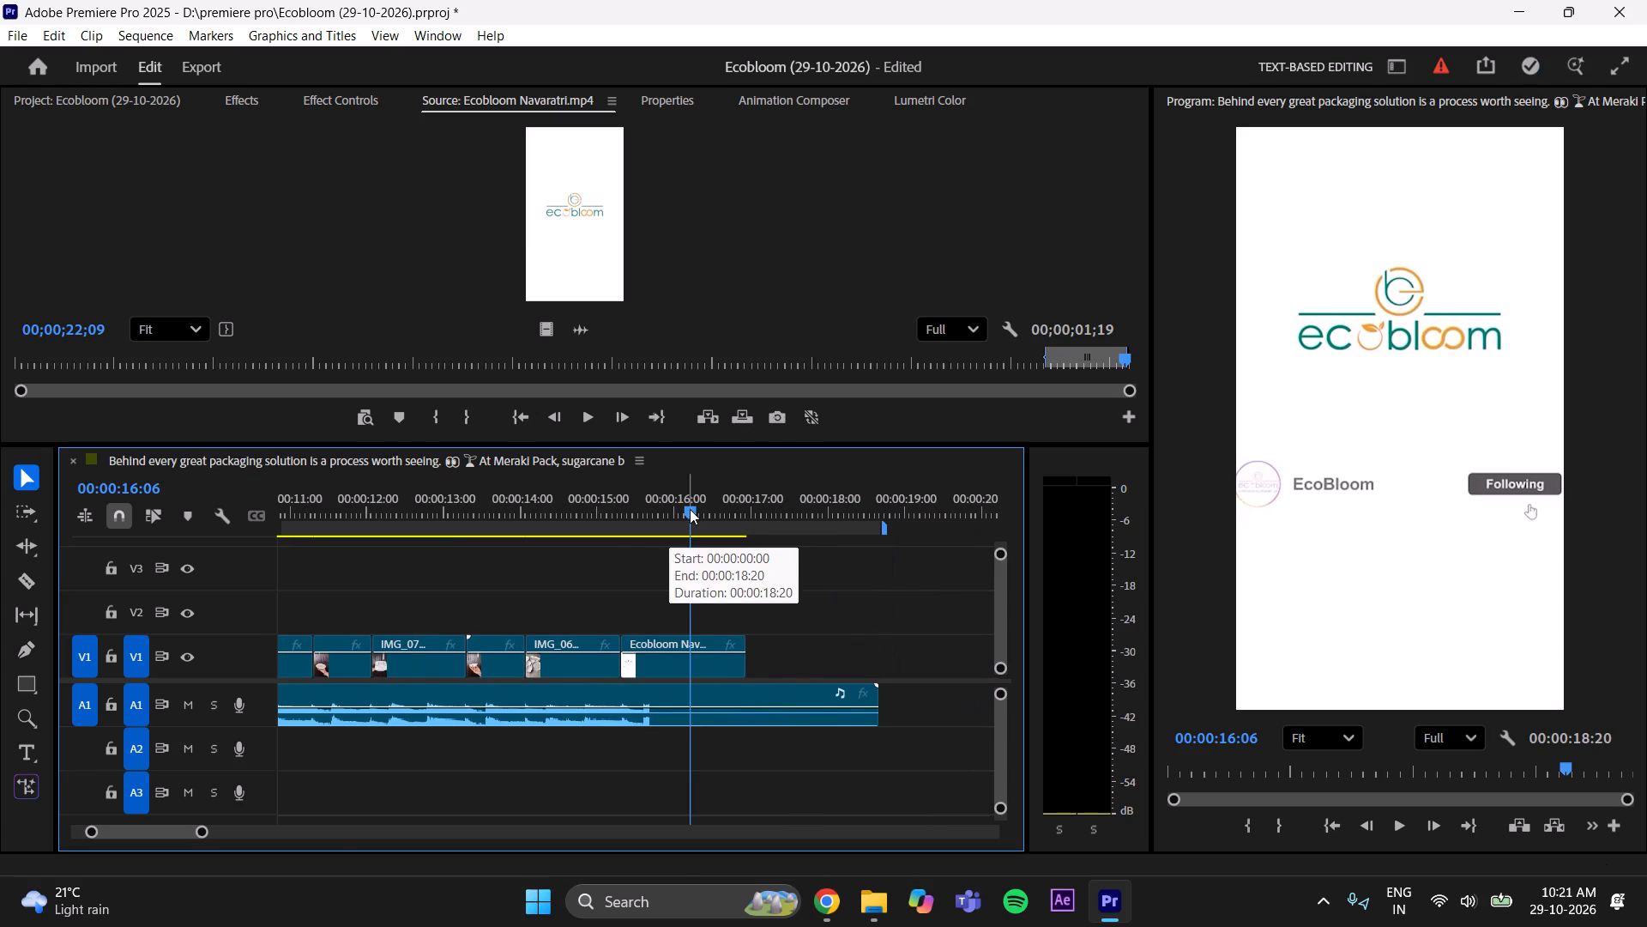
pyautogui.click(691, 506)
pyautogui.click(663, 671)
pyautogui.rightClick(663, 671)
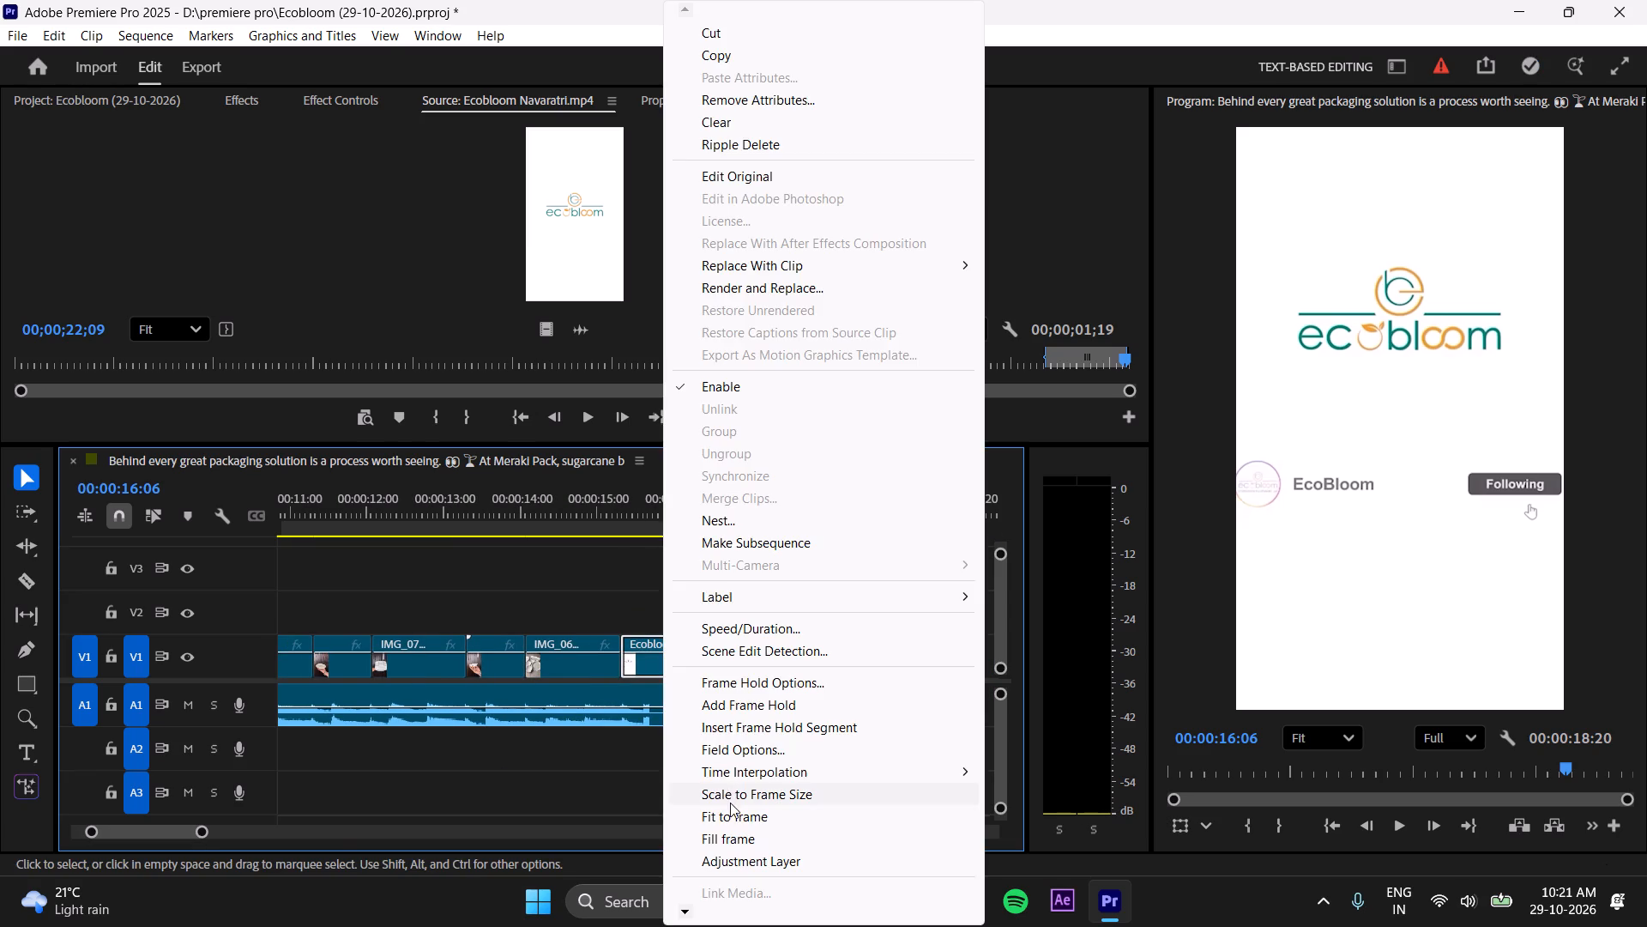
pyautogui.click(731, 799)
# Play and scrub through the Ecobloom Navaratri.mp4 logo clip at the end of V1 to examine the ending.
pyautogui.moveTo(697, 514); pyautogui.dragTo(628, 543)
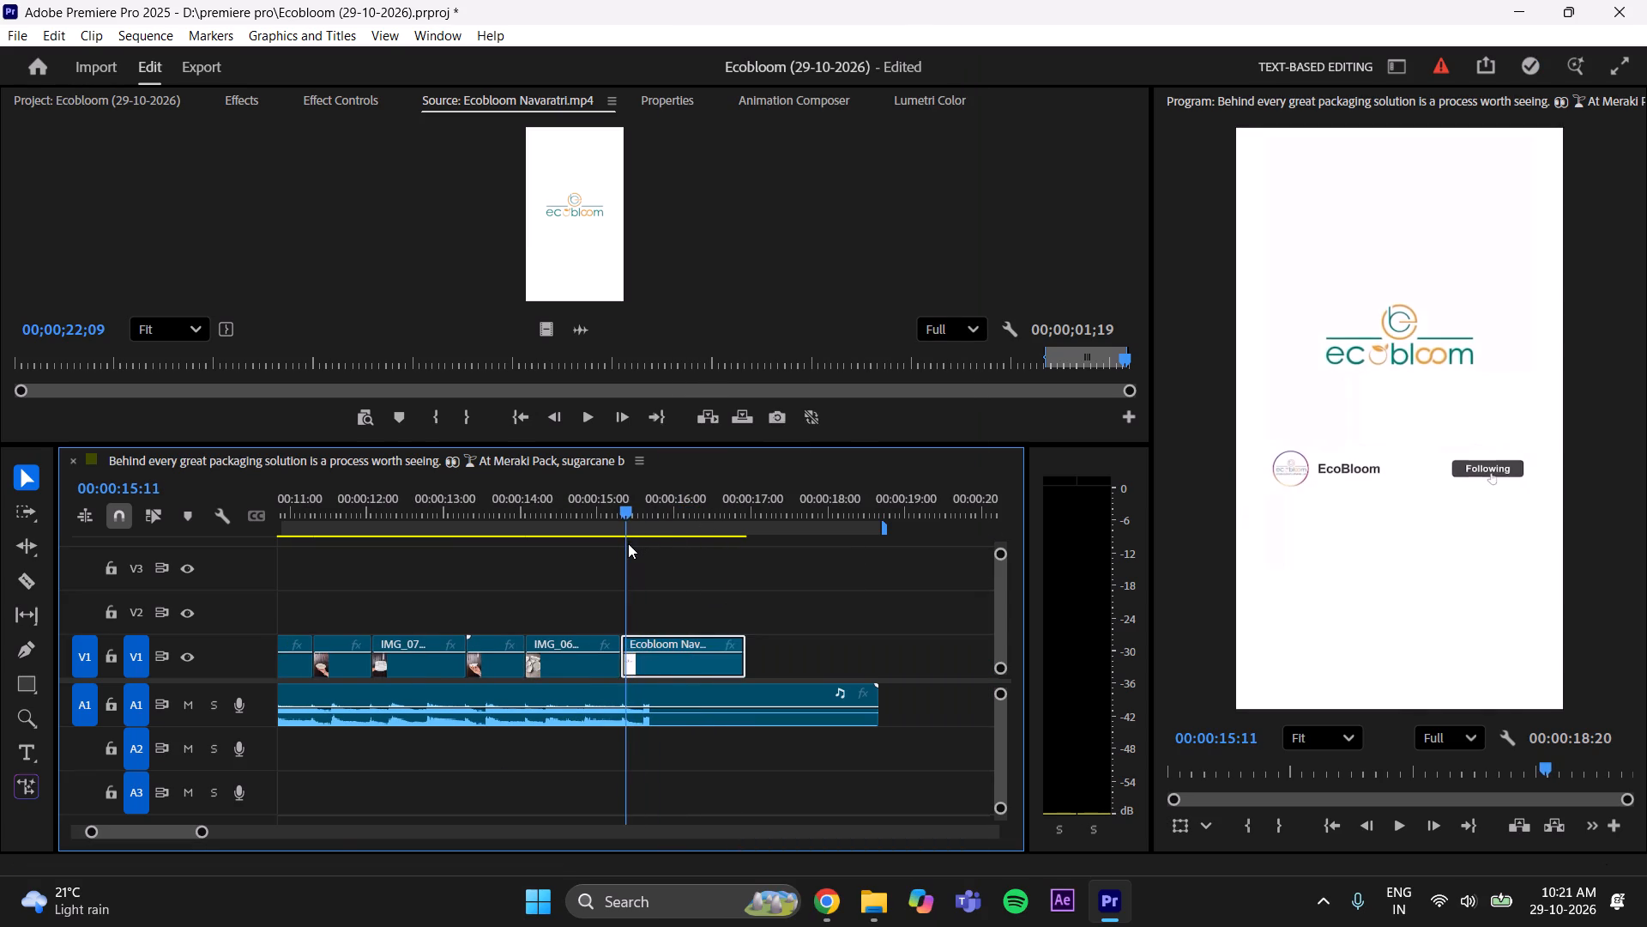
pyautogui.moveTo(628, 543); pyautogui.dragTo(618, 549)
pyautogui.press('space')
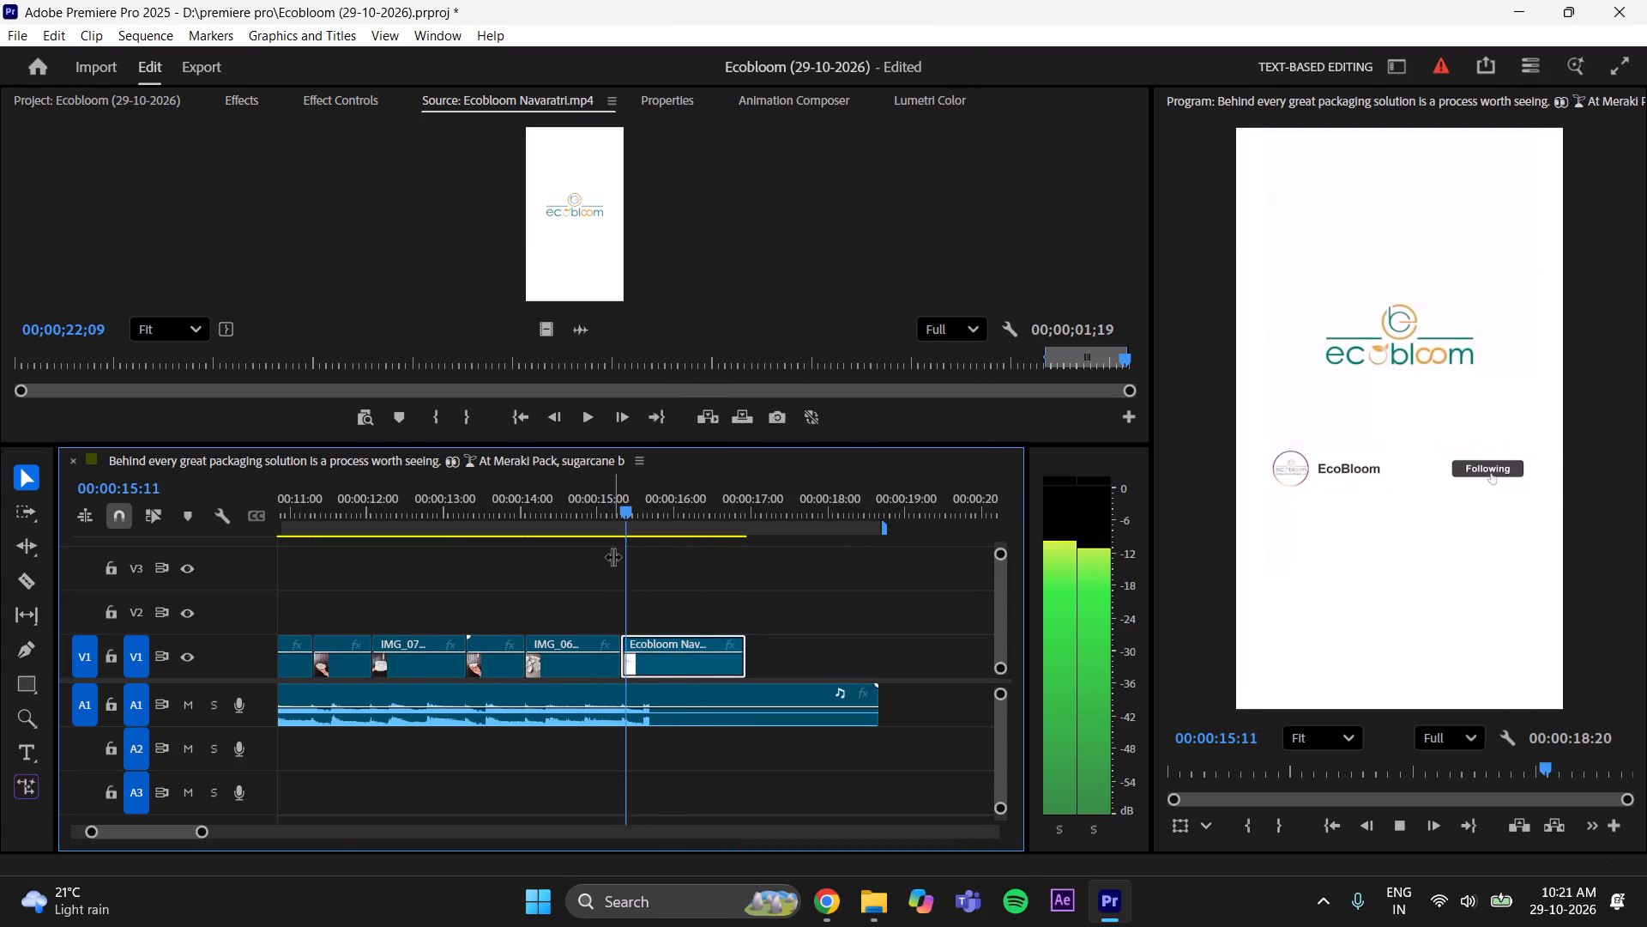
pyautogui.press('space')
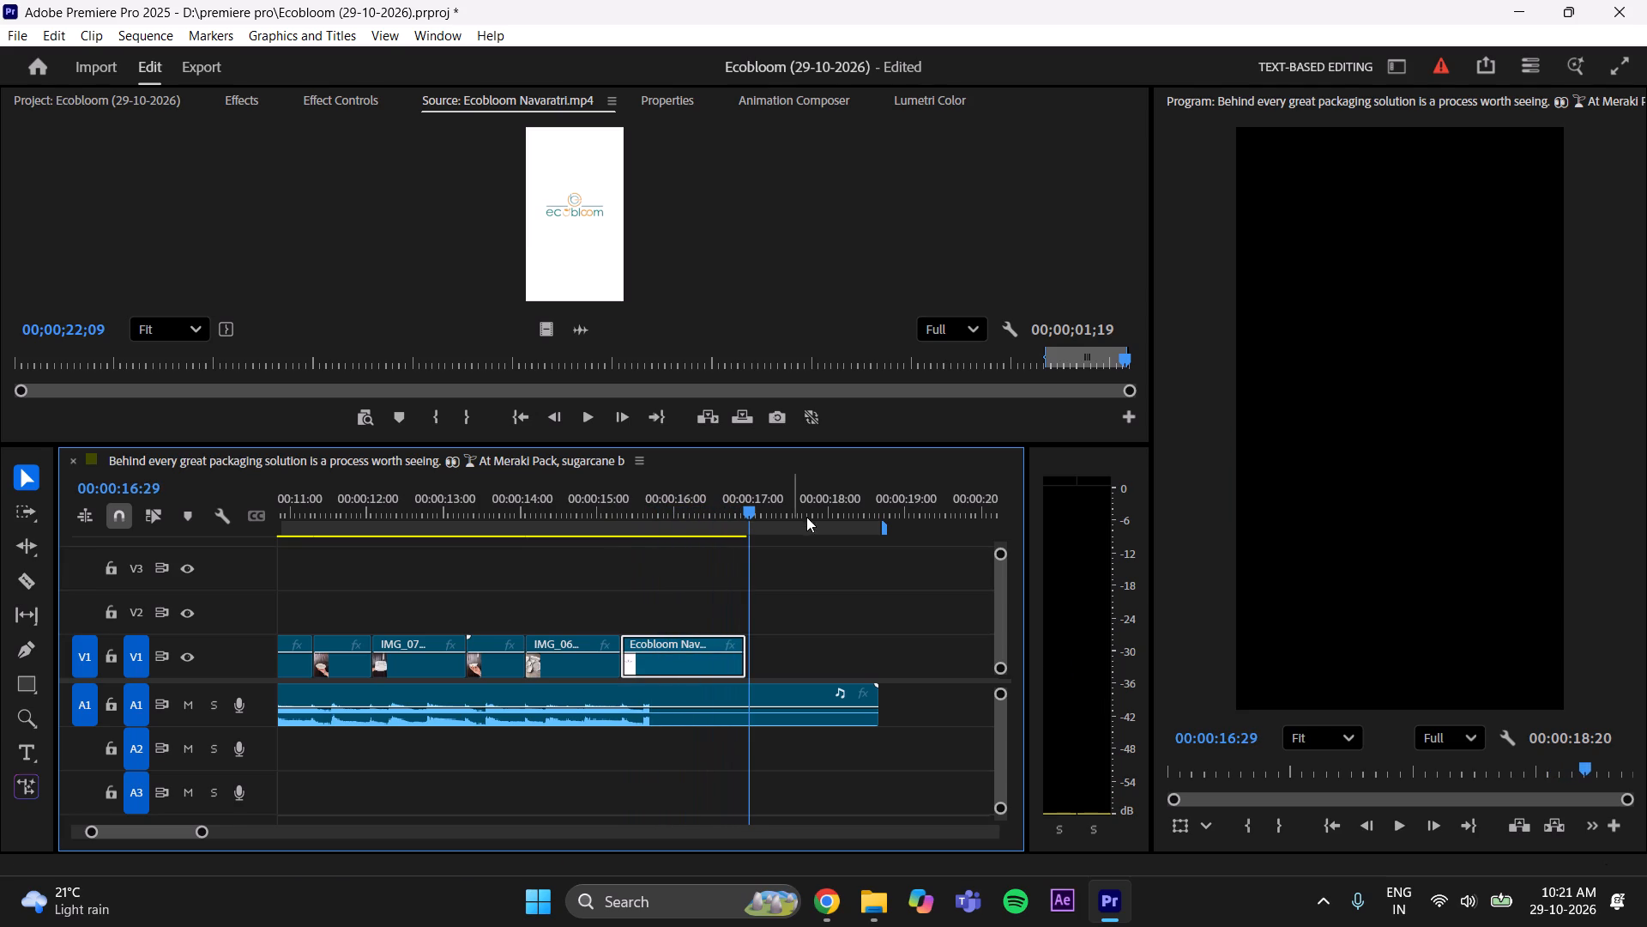
pyautogui.moveTo(746, 512); pyautogui.dragTo(719, 554)
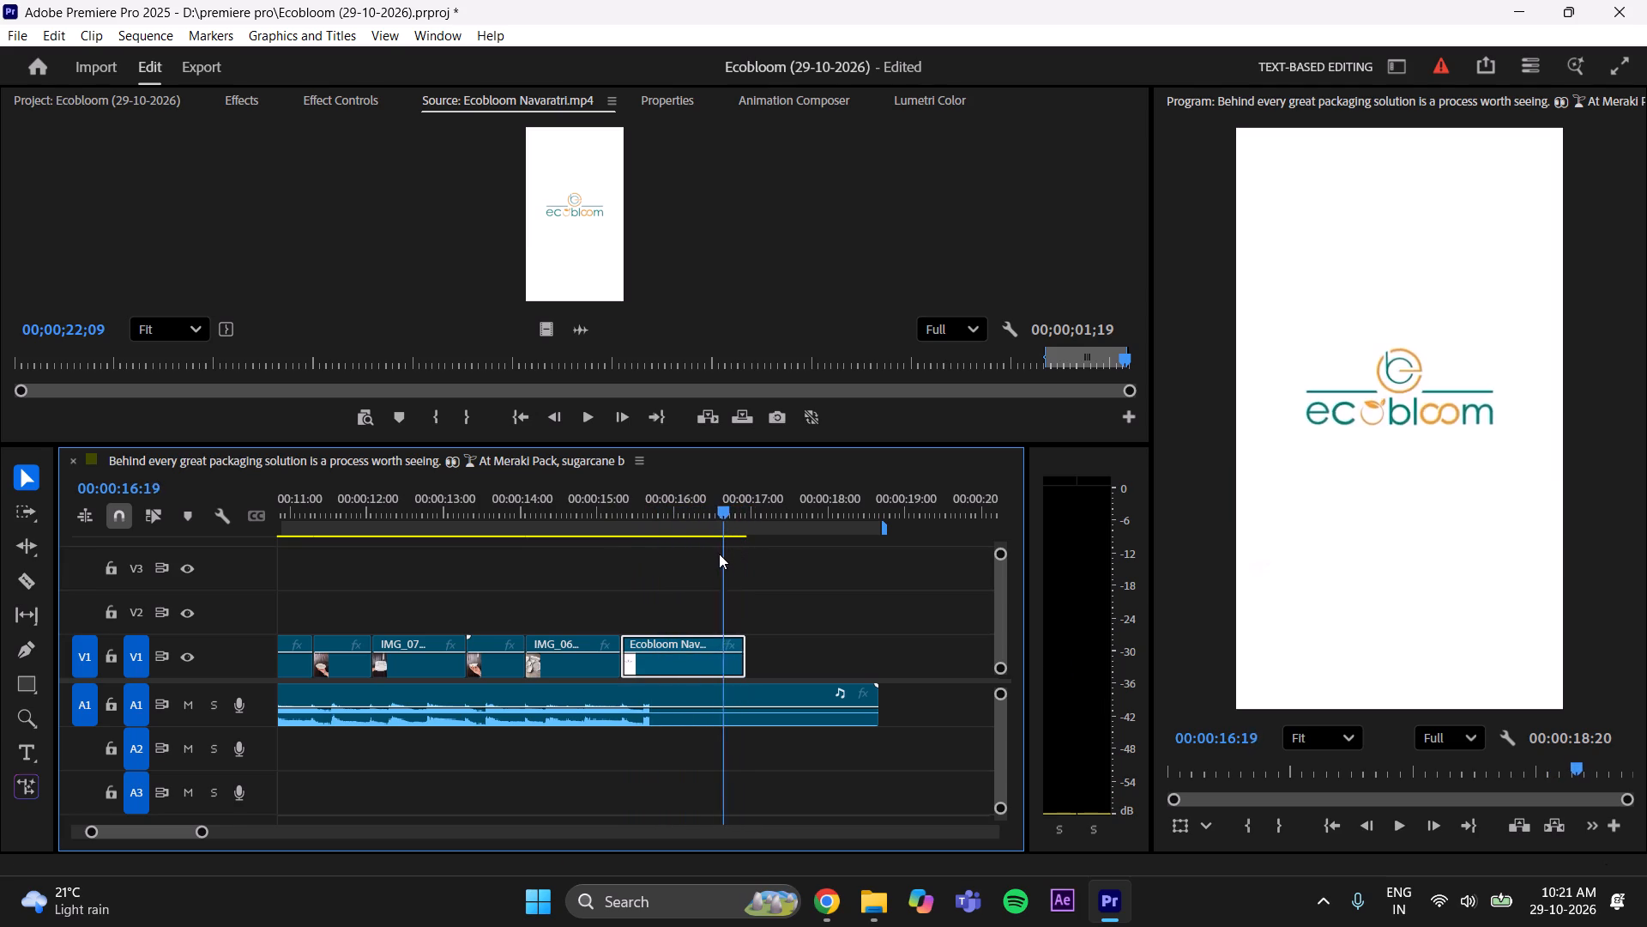
pyautogui.moveTo(719, 554); pyautogui.dragTo(733, 557)
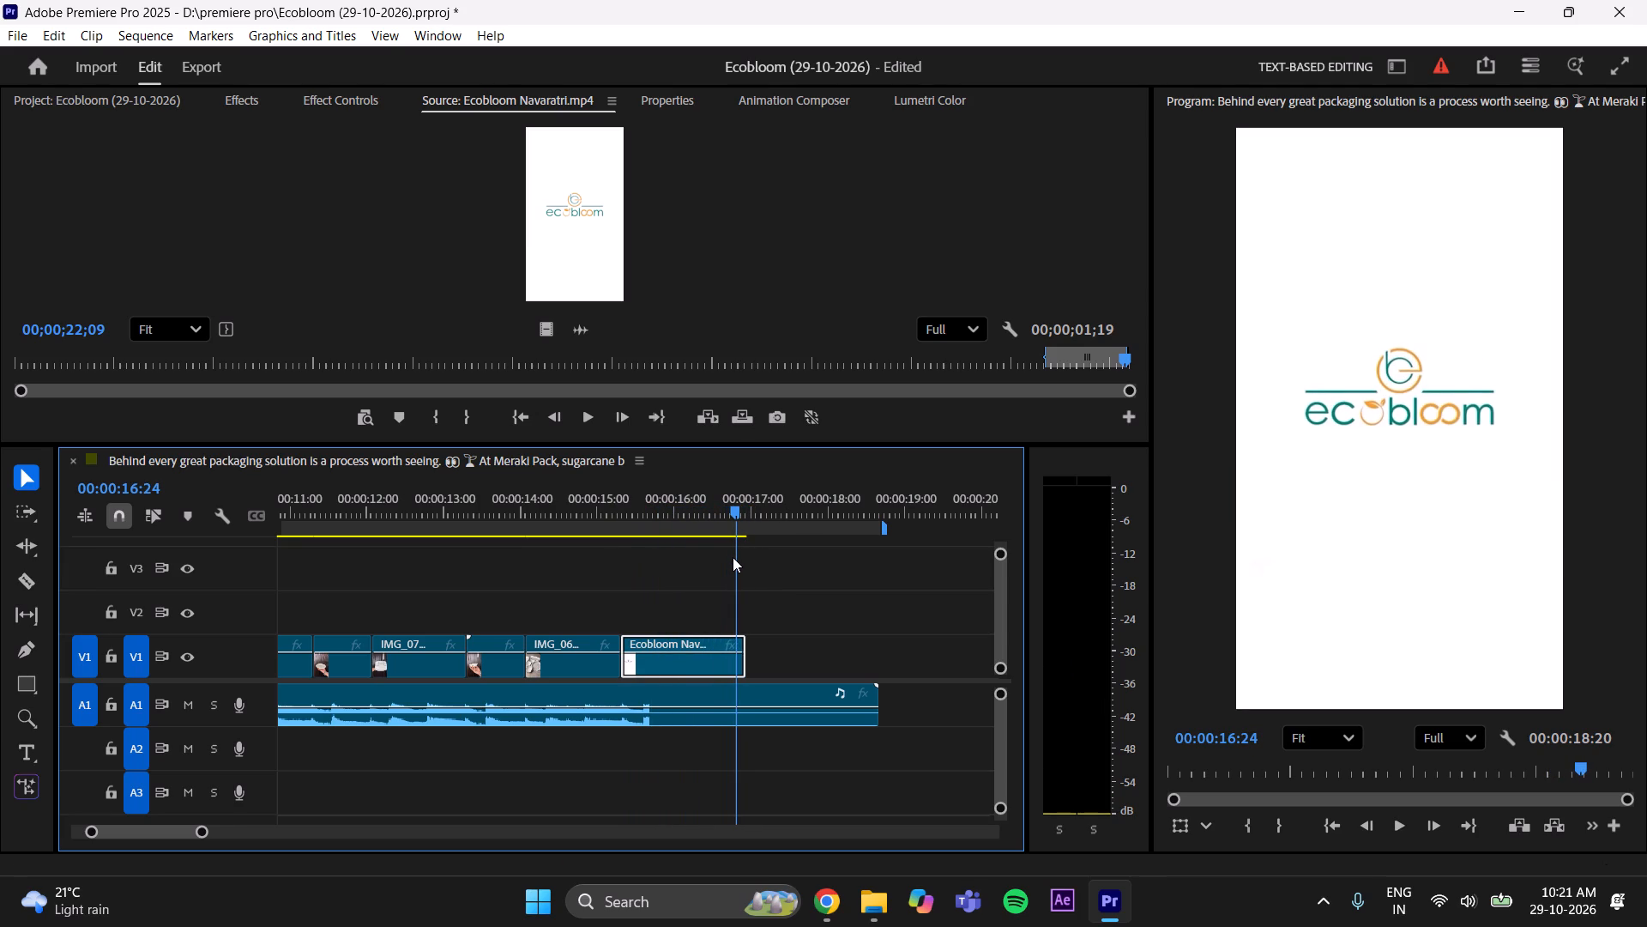
pyautogui.moveTo(733, 557); pyautogui.dragTo(731, 566)
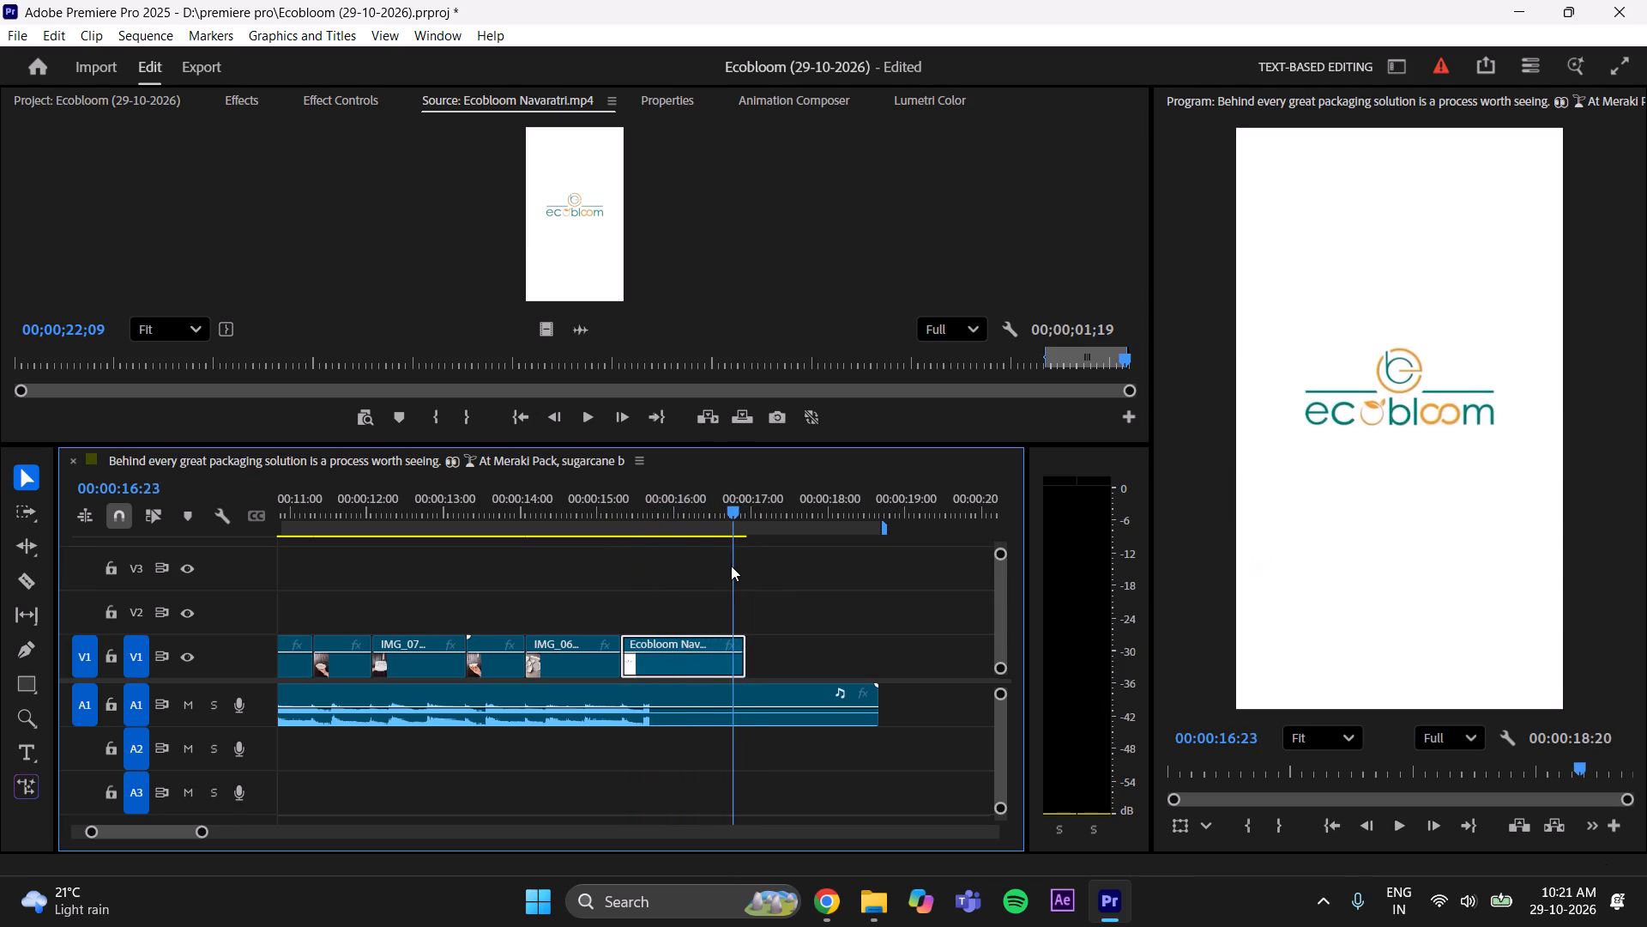
pyautogui.moveTo(731, 566); pyautogui.dragTo(738, 566)
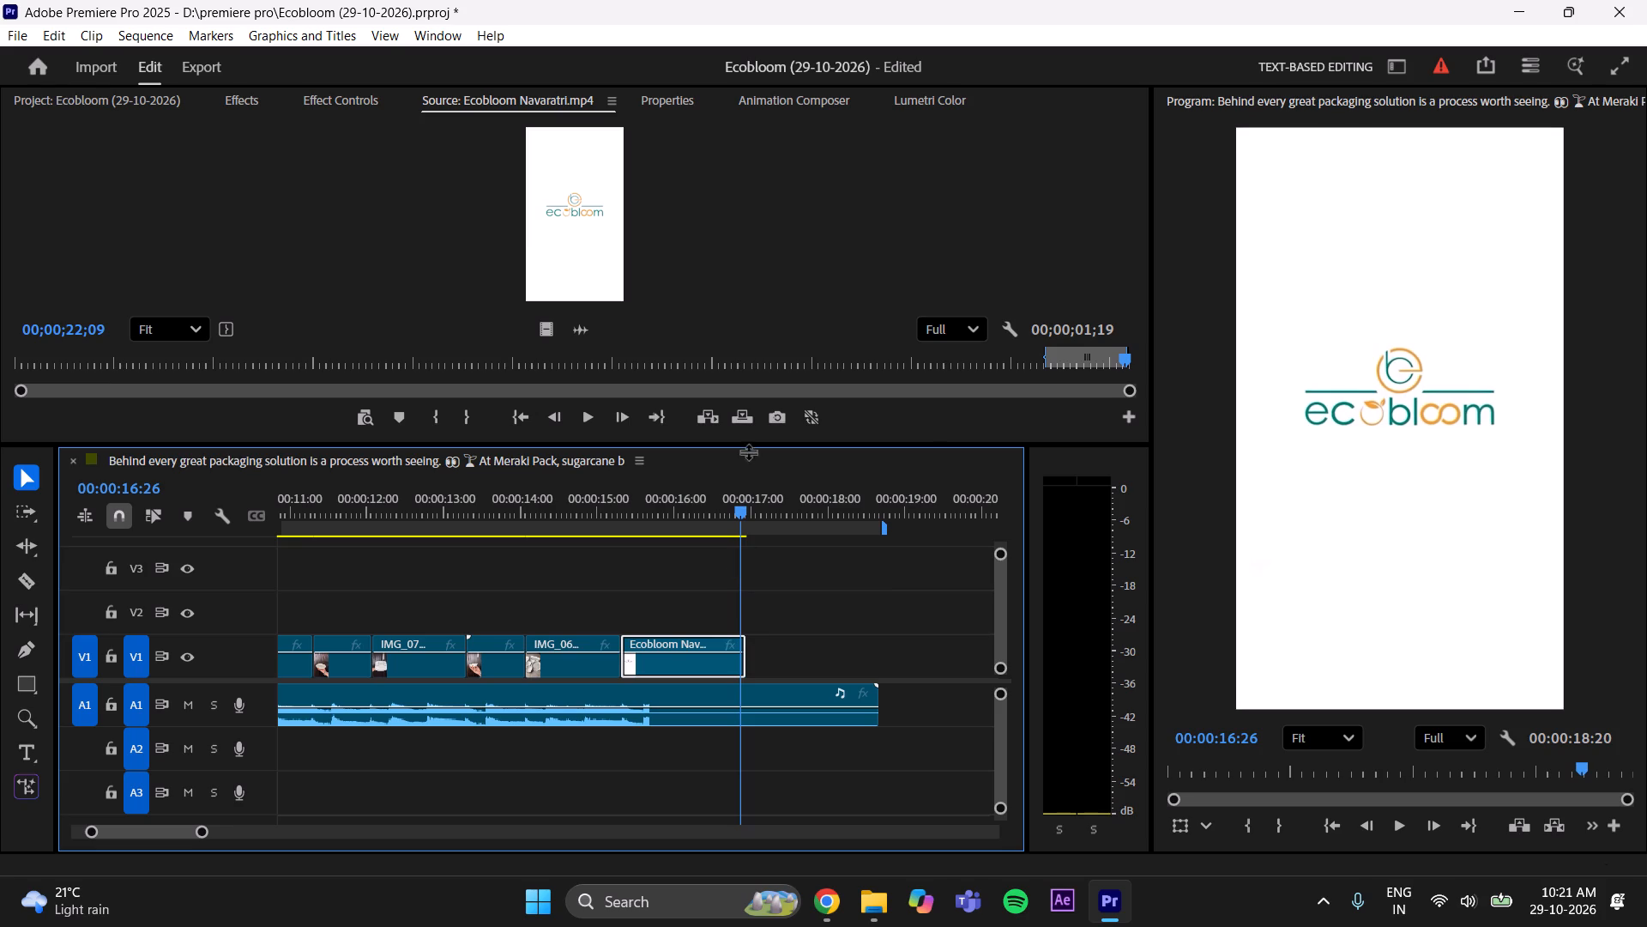
# Export the Ecobloom Navaratri.mp4 logo frame at 00;00;22;09 from the Source Monitor as a BMP still.
pyautogui.click(778, 419)
pyautogui.click(927, 550)
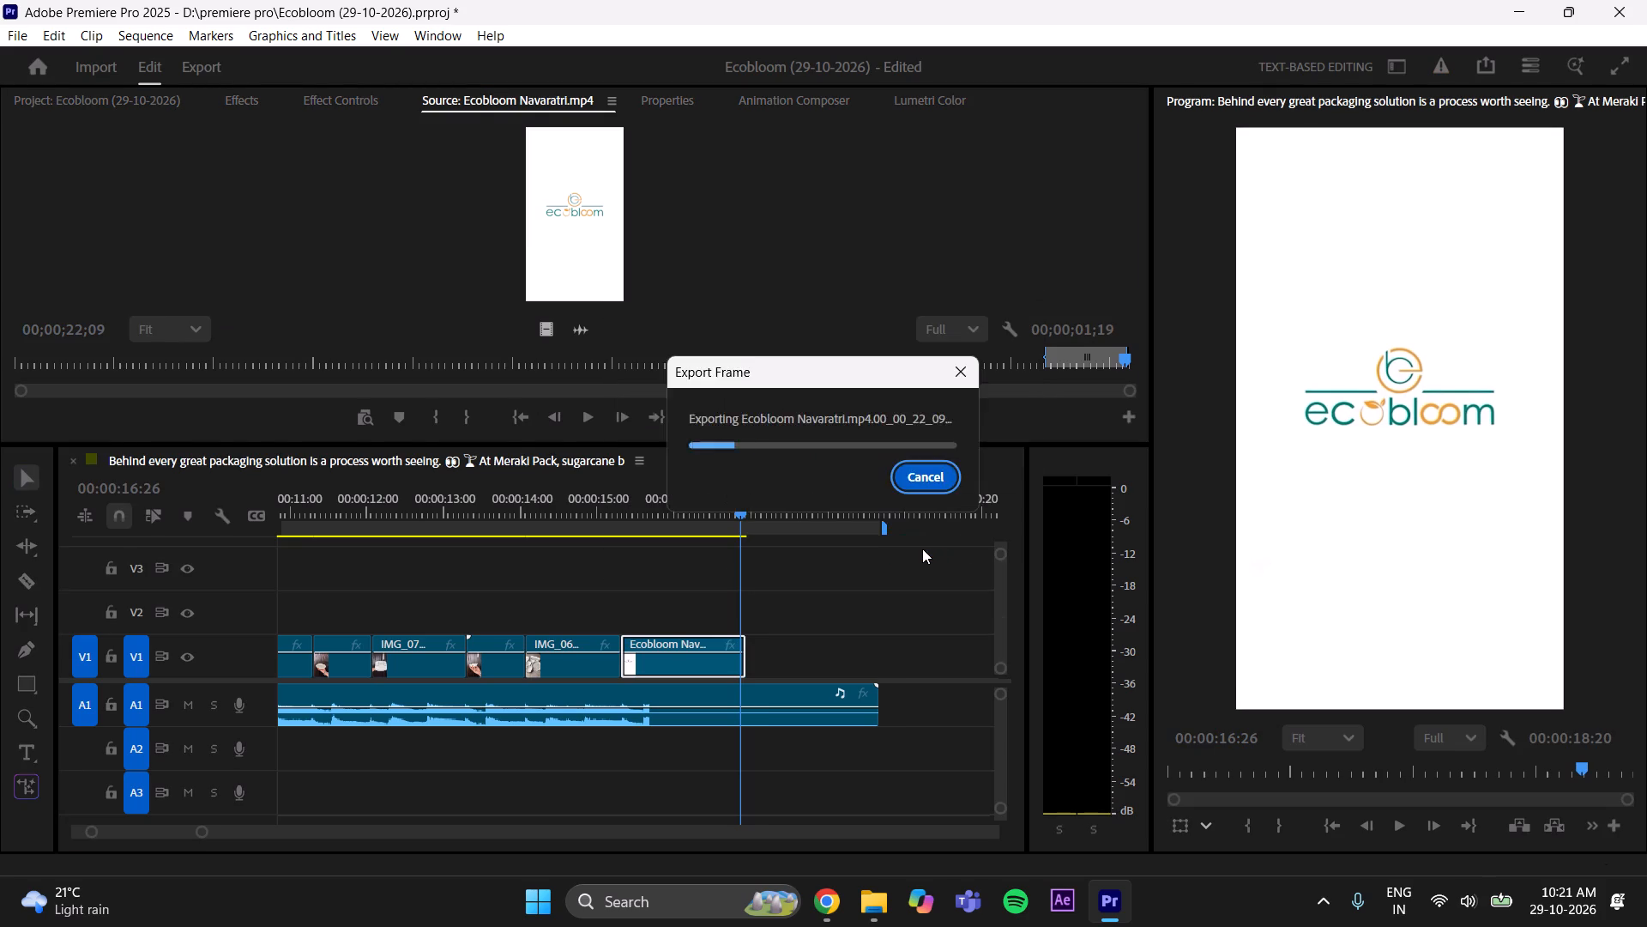
# Switch to File Explorer, find the exported Ecobloom logo still in Downloads, and load it into Premiere Pro's Source Monitor.
pyautogui.click(863, 906)
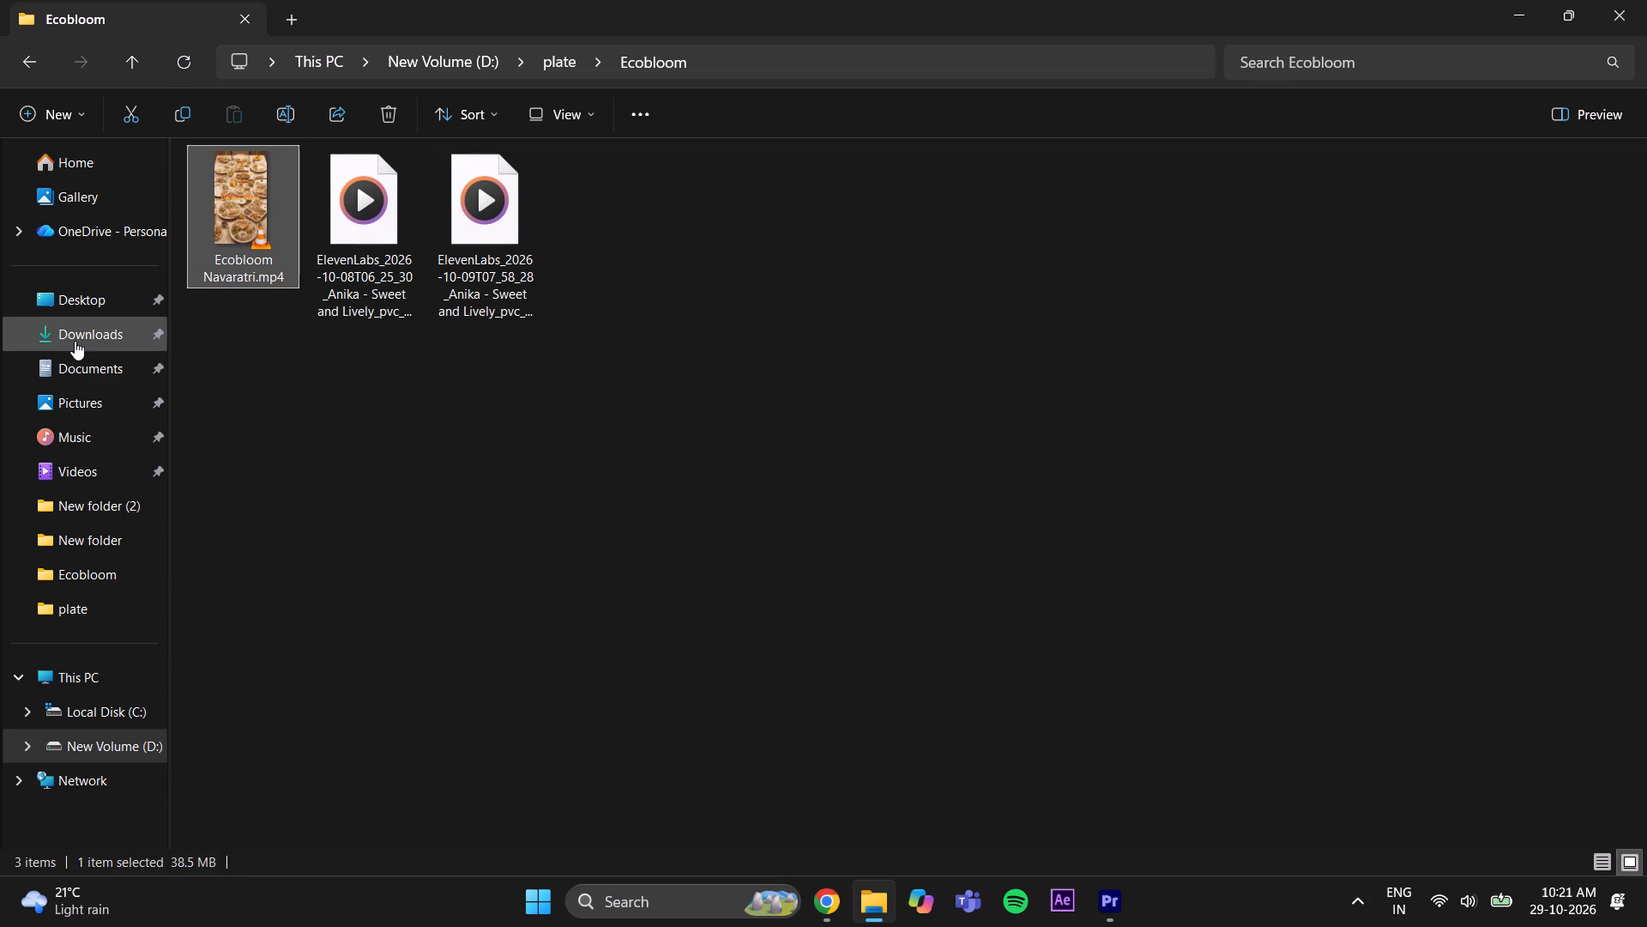
pyautogui.click(75, 346)
pyautogui.click(188, 62)
pyautogui.click(250, 224)
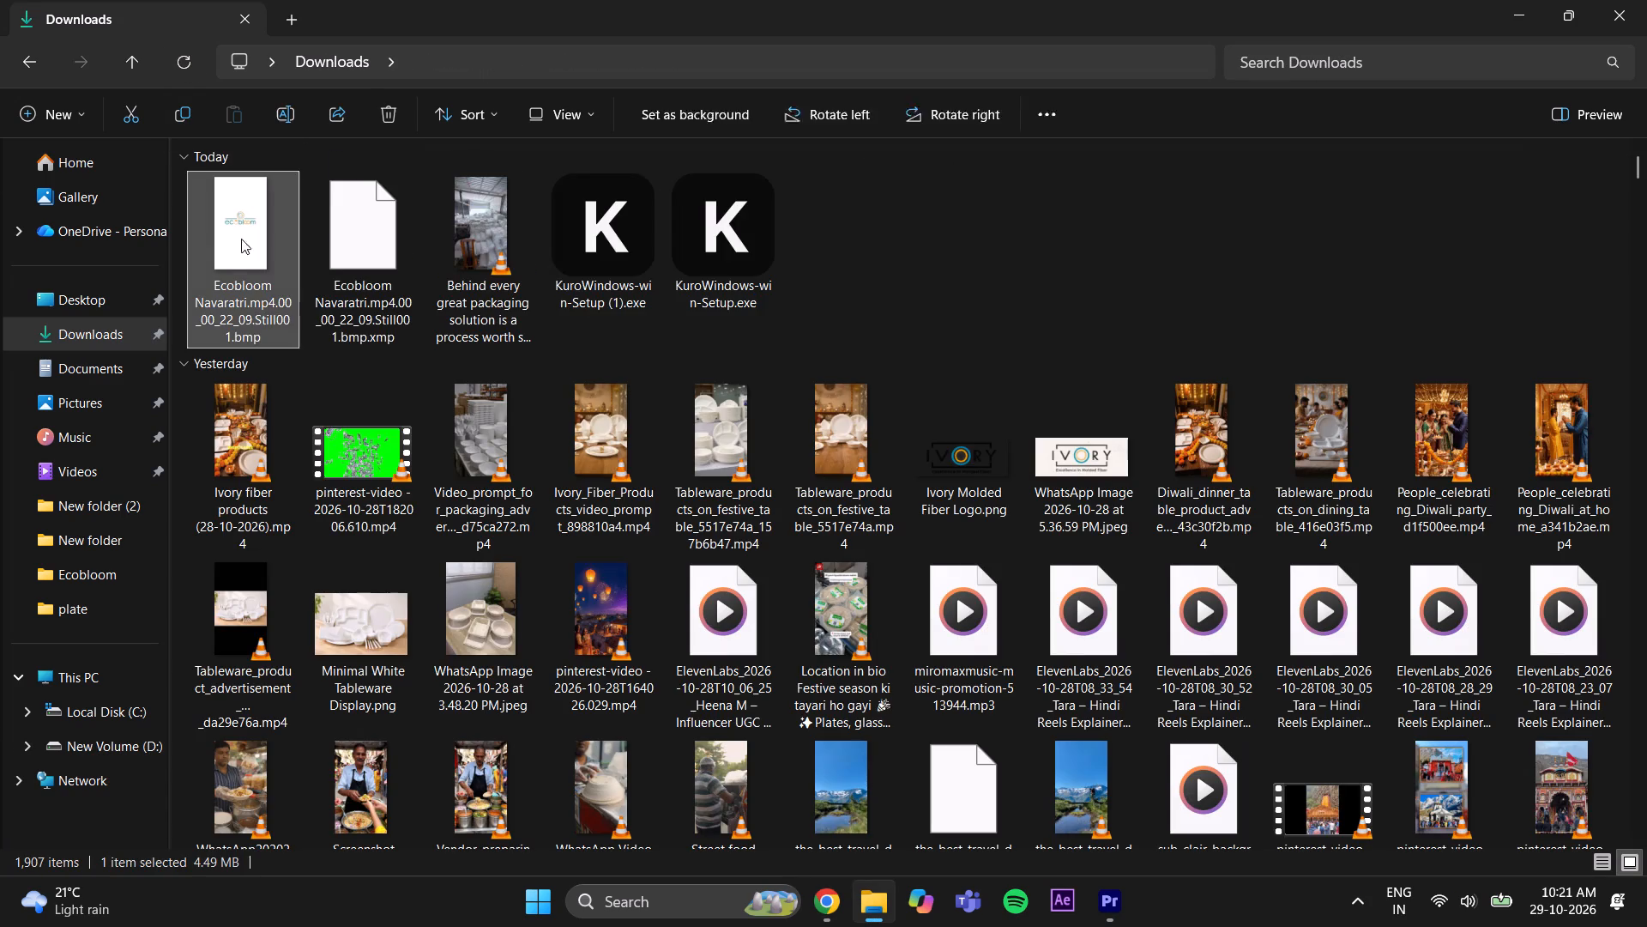
pyautogui.moveTo(226, 246); pyautogui.dragTo(543, 152)
# Place the logo still on V1 directly after the Ecobloom Navaratri.mp4 logo clip and scale it to frame size.
pyautogui.moveTo(558, 329); pyautogui.dragTo(793, 656)
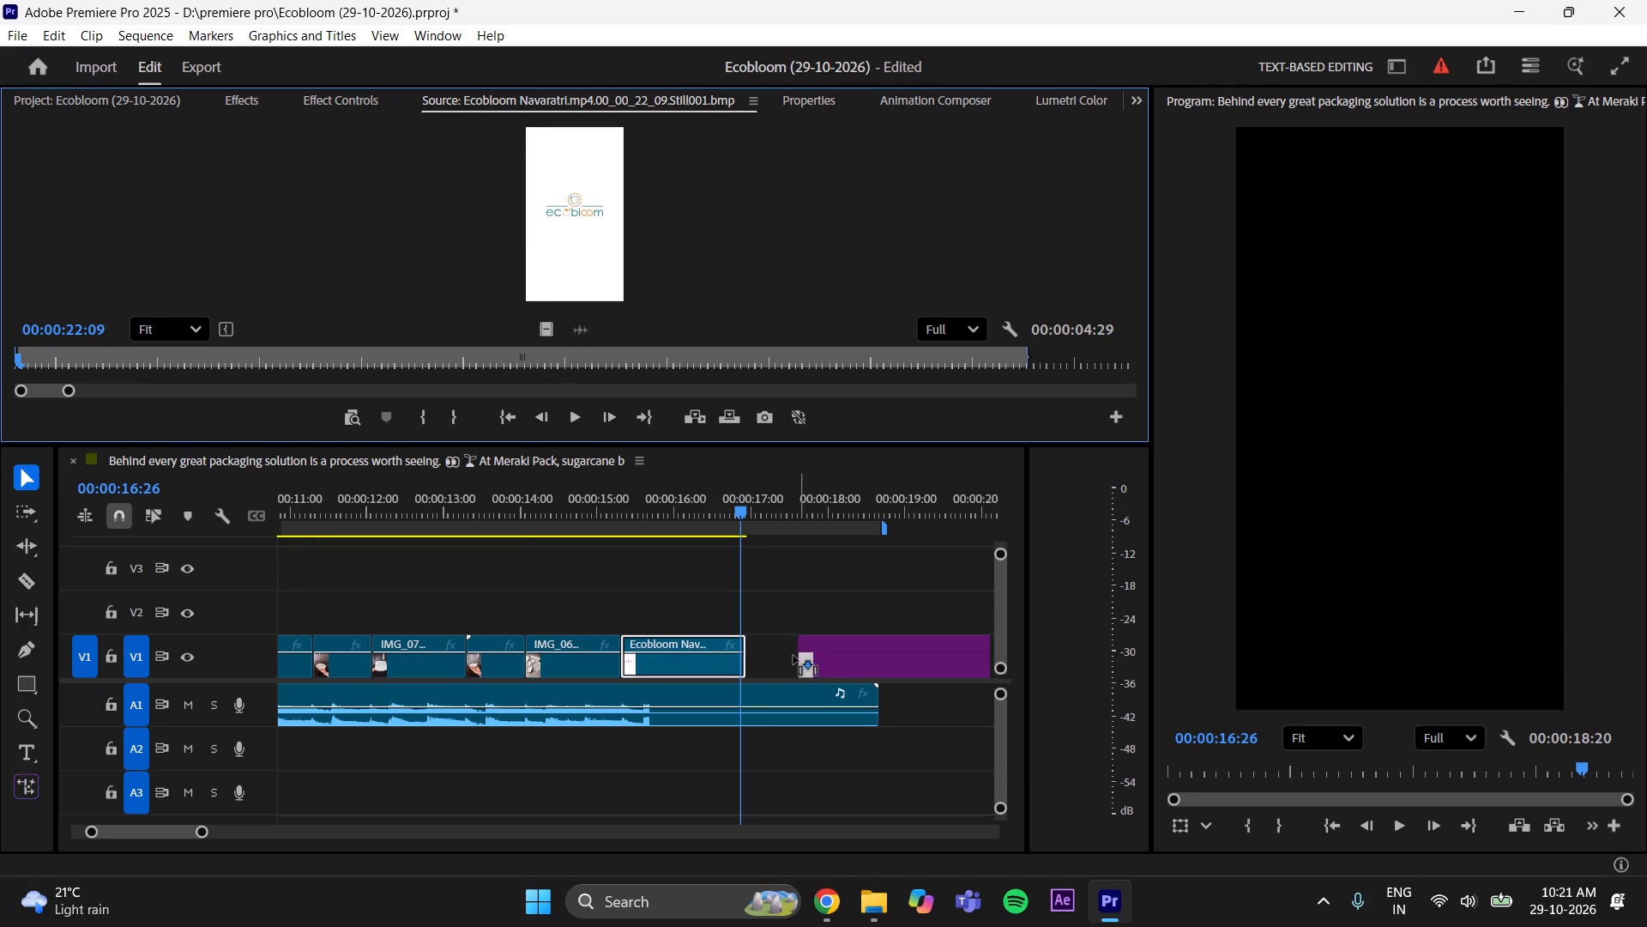
pyautogui.moveTo(793, 656); pyautogui.dragTo(757, 657)
pyautogui.click(768, 668)
pyautogui.rightClick(768, 668)
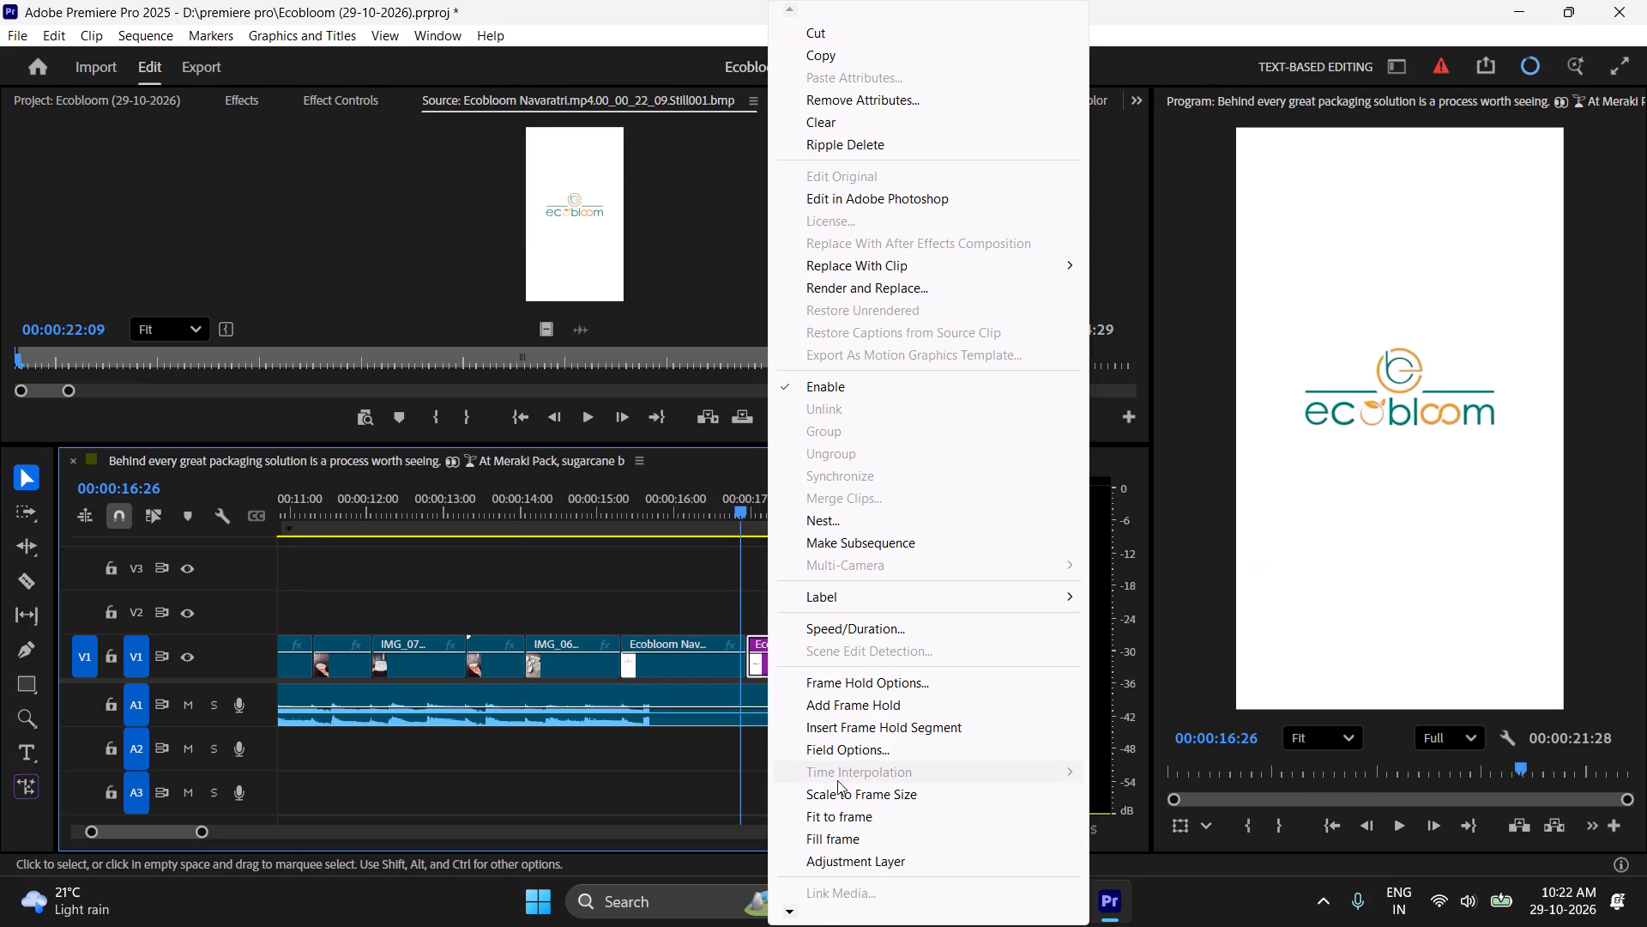
pyautogui.click(841, 794)
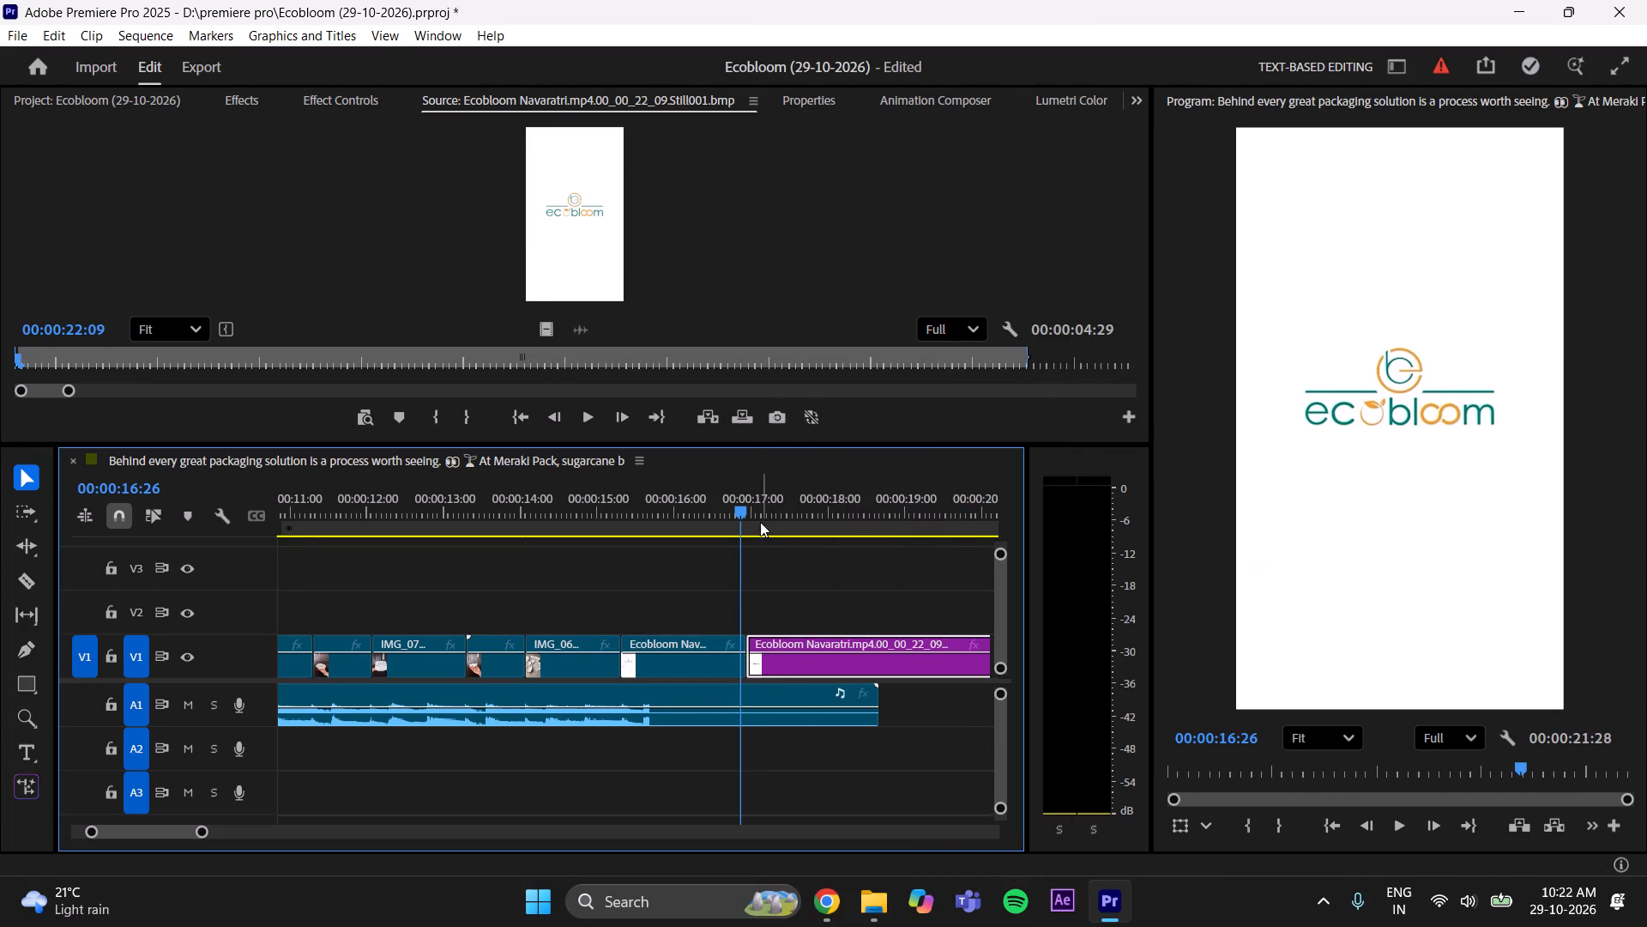
# Play across the logo still, then trim its end on V1 to 00:00:18:04.
pyautogui.moveTo(741, 502); pyautogui.dragTo(697, 520)
pyautogui.press('space')
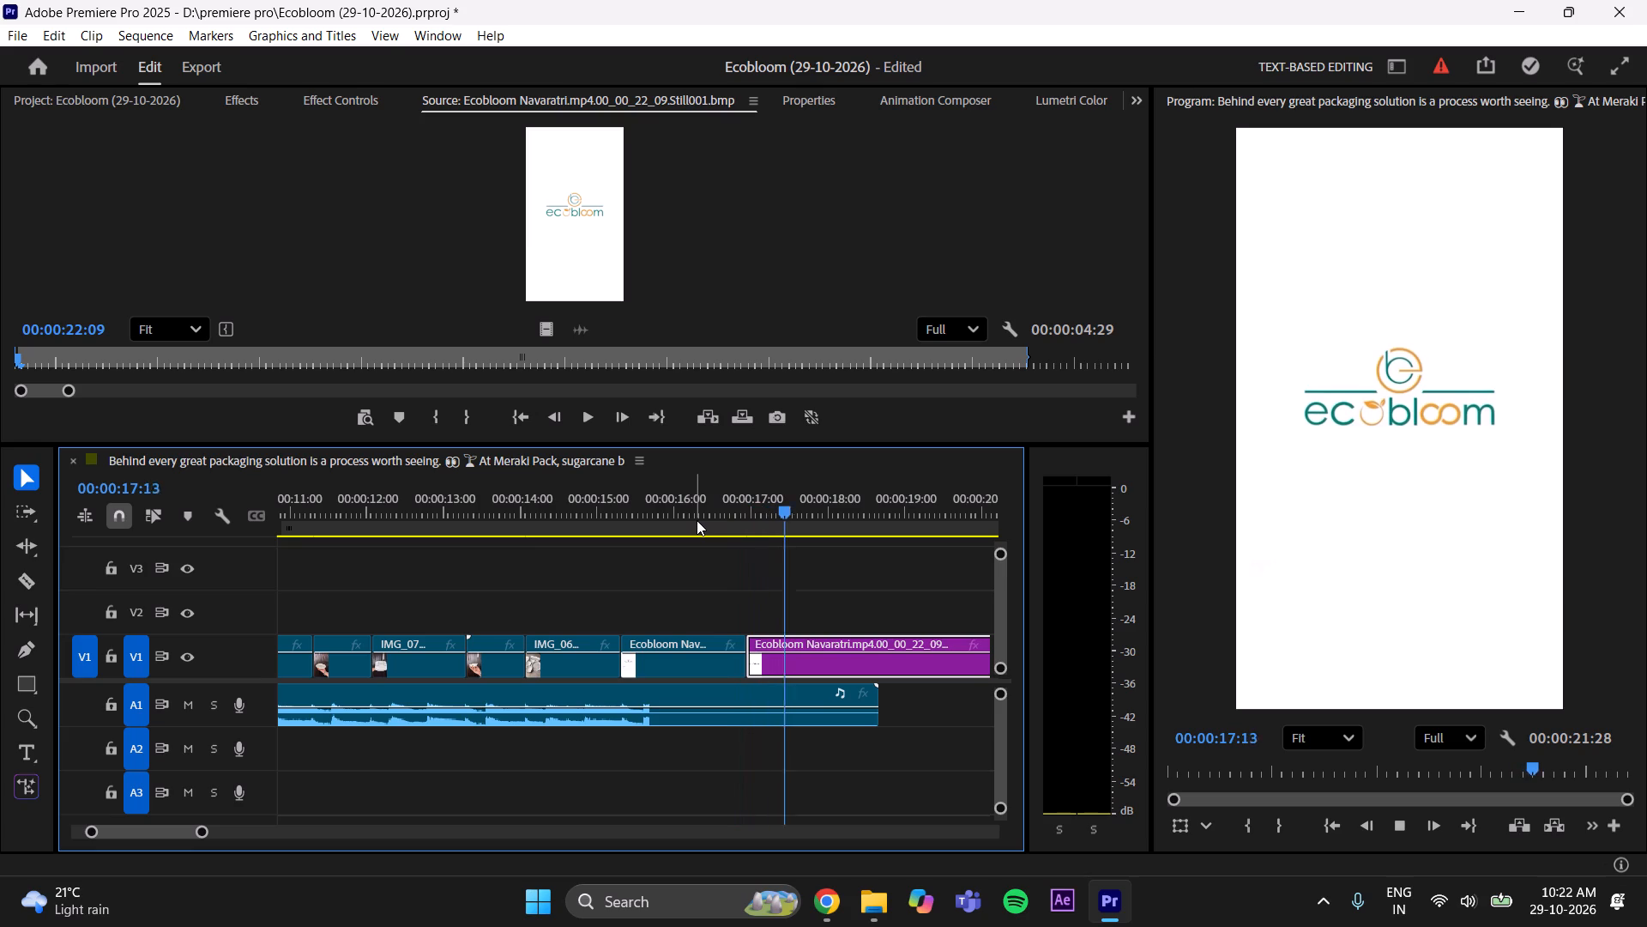
pyautogui.press('space')
pyautogui.moveTo(842, 503); pyautogui.dragTo(830, 512)
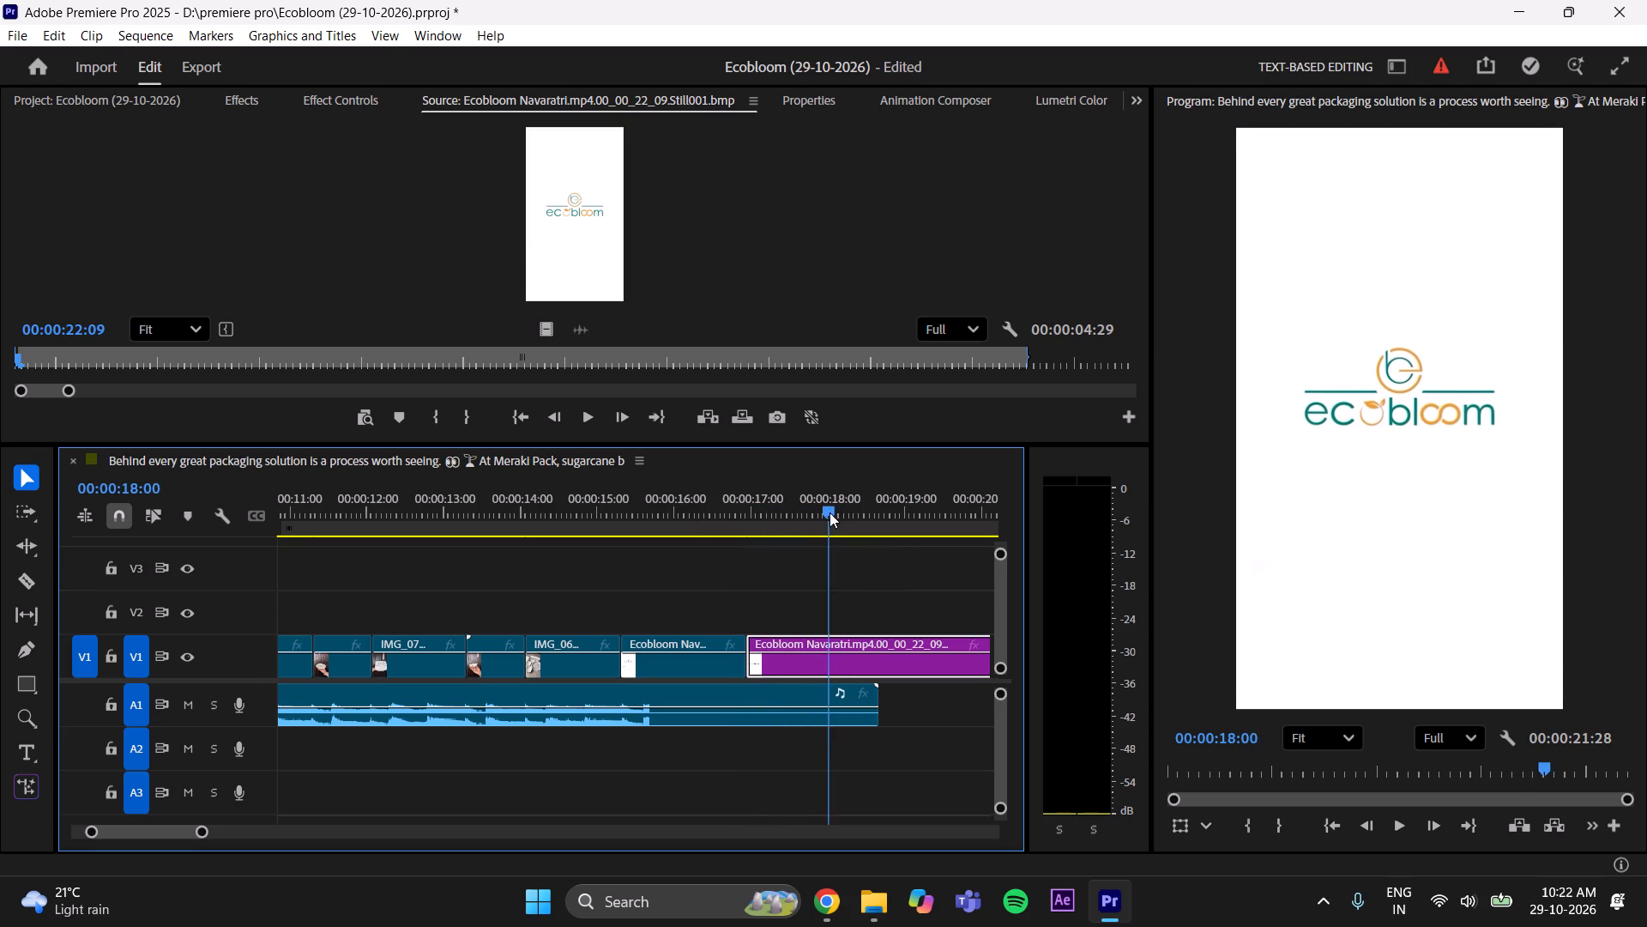
pyautogui.moveTo(830, 512); pyautogui.dragTo(840, 511)
pyautogui.moveTo(202, 832); pyautogui.dragTo(220, 827)
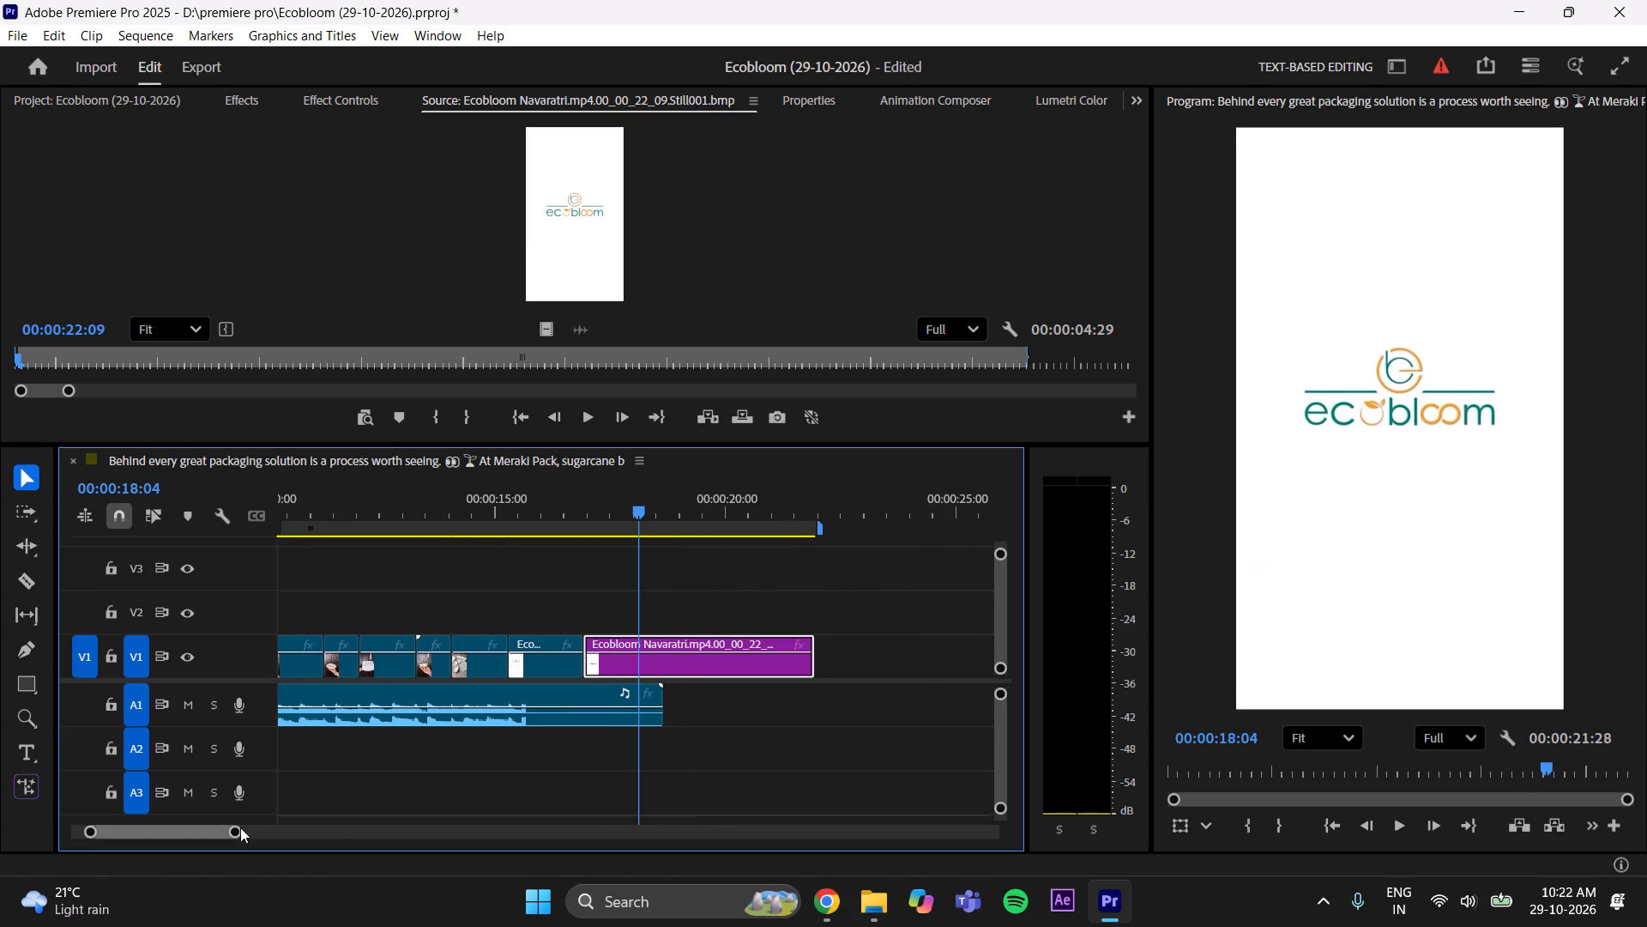
pyautogui.moveTo(823, 661); pyautogui.dragTo(639, 674)
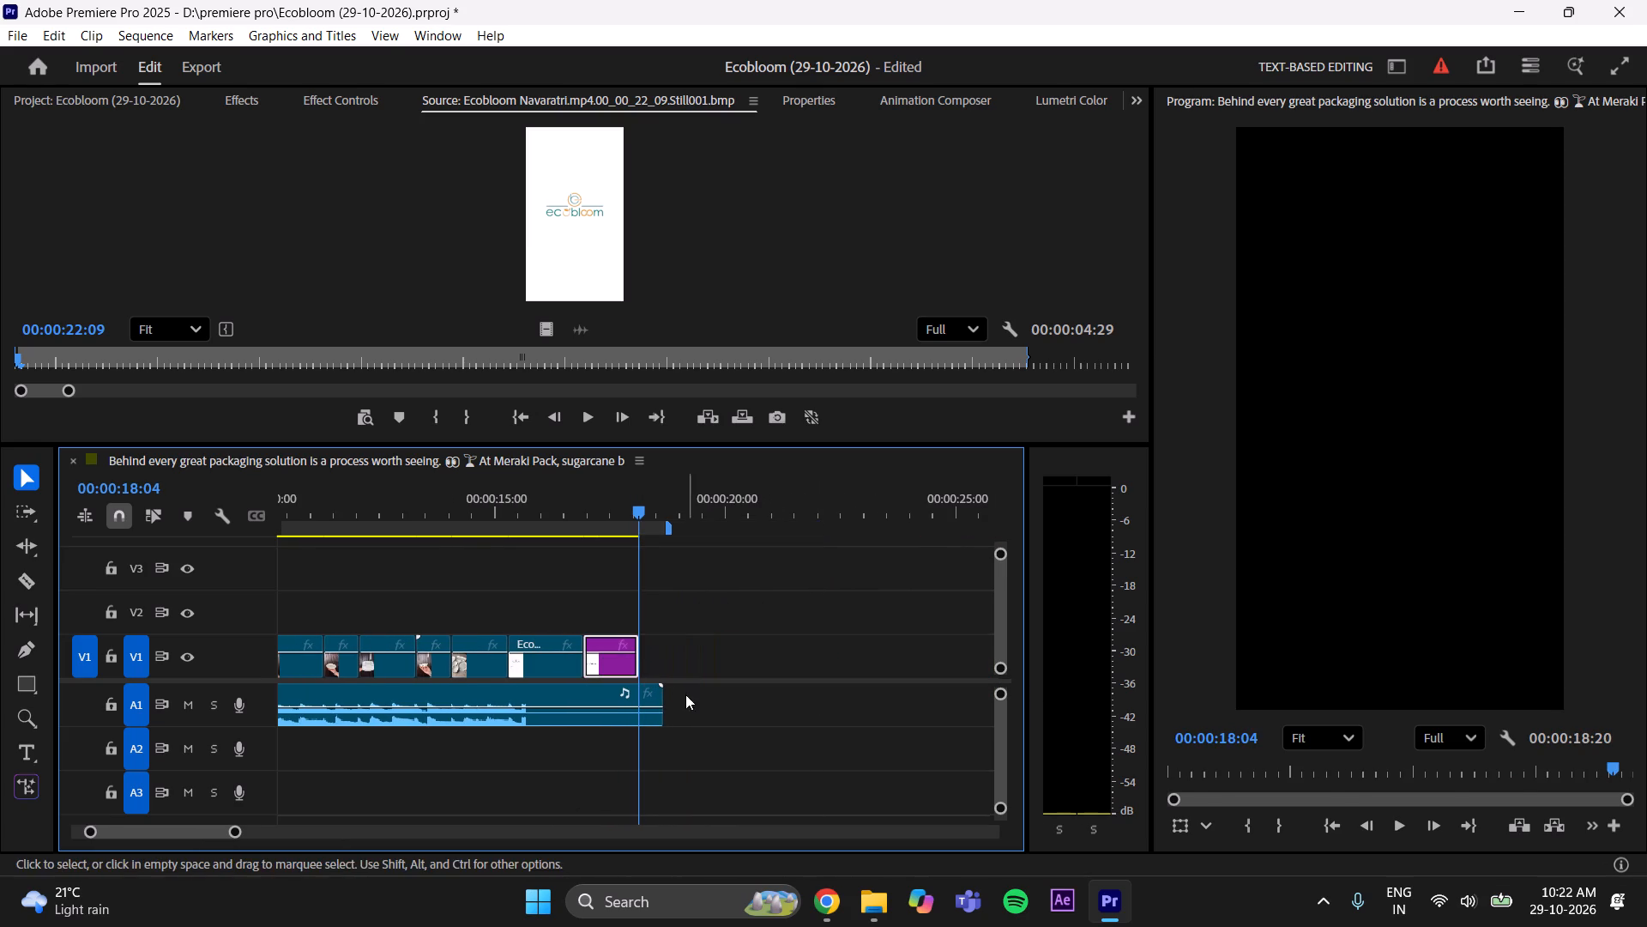
# Trim the end of the A1 audio to match the end of the logo still at 00:00:18:04.
pyautogui.moveTo(666, 707); pyautogui.dragTo(634, 710)
pyautogui.click(769, 710)
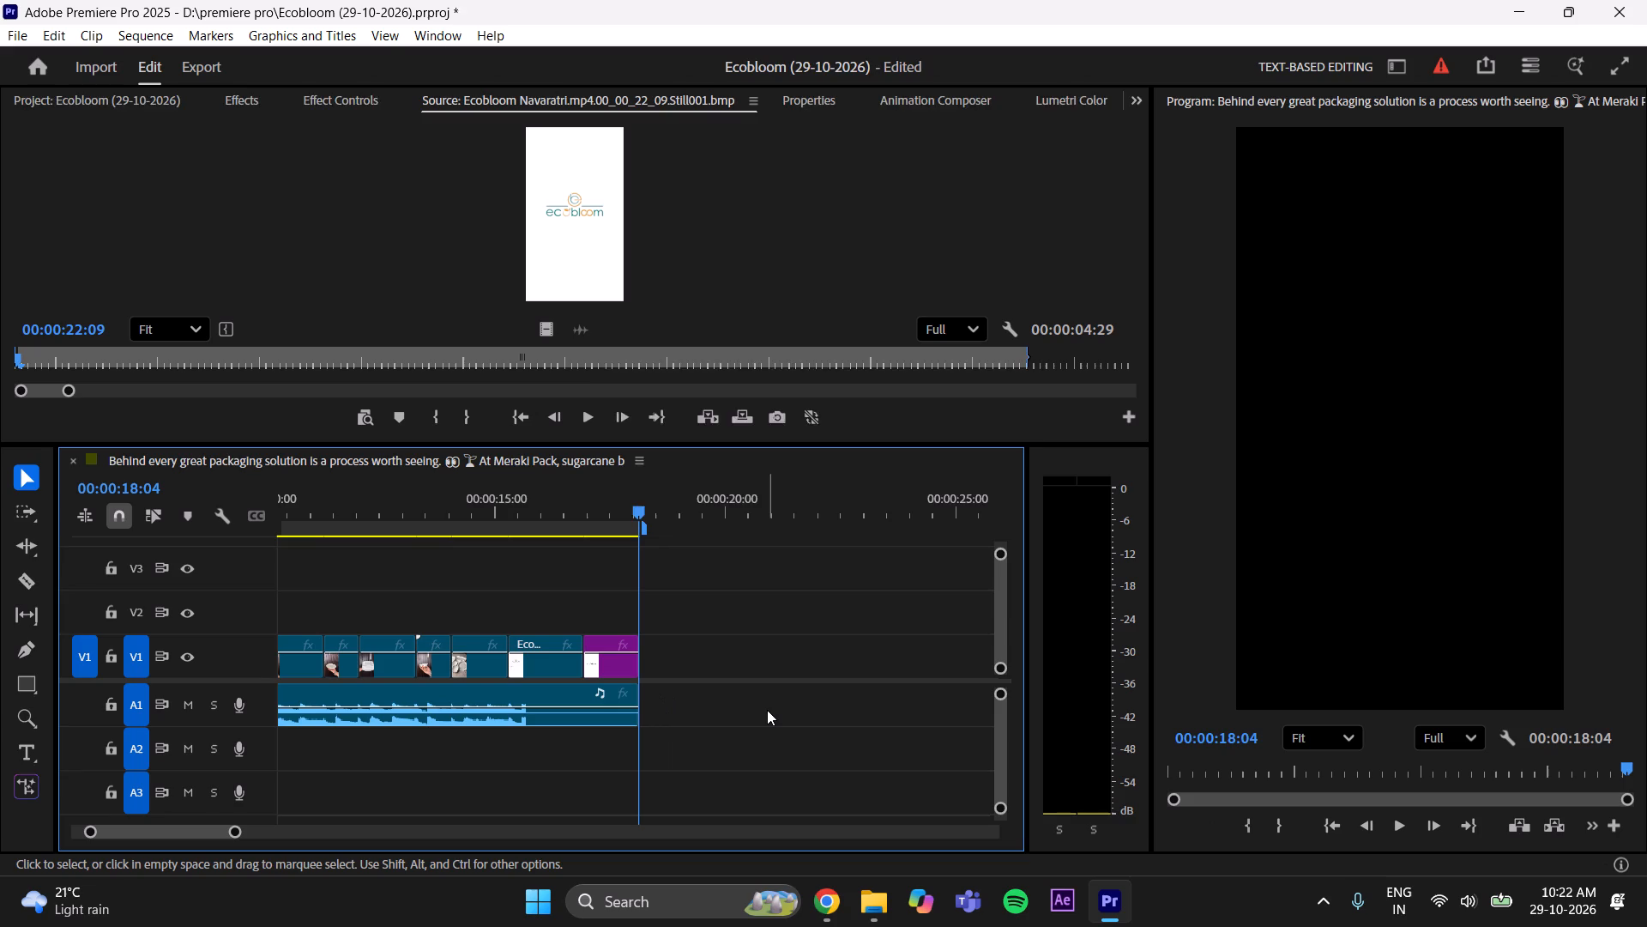
# Save the Ecobloom (29-10-2026) project with the finished logo ending.
pyautogui.hotkey('ctrl', 's')
pyautogui.hotkey('ctrl', 's')
pyautogui.hotkey('ctrl', 's')
pyautogui.hotkey('ctrl', 's')
pyautogui.hotkey('ctrl', 's')
pyautogui.moveTo(202, 830); pyautogui.dragTo(118, 838)
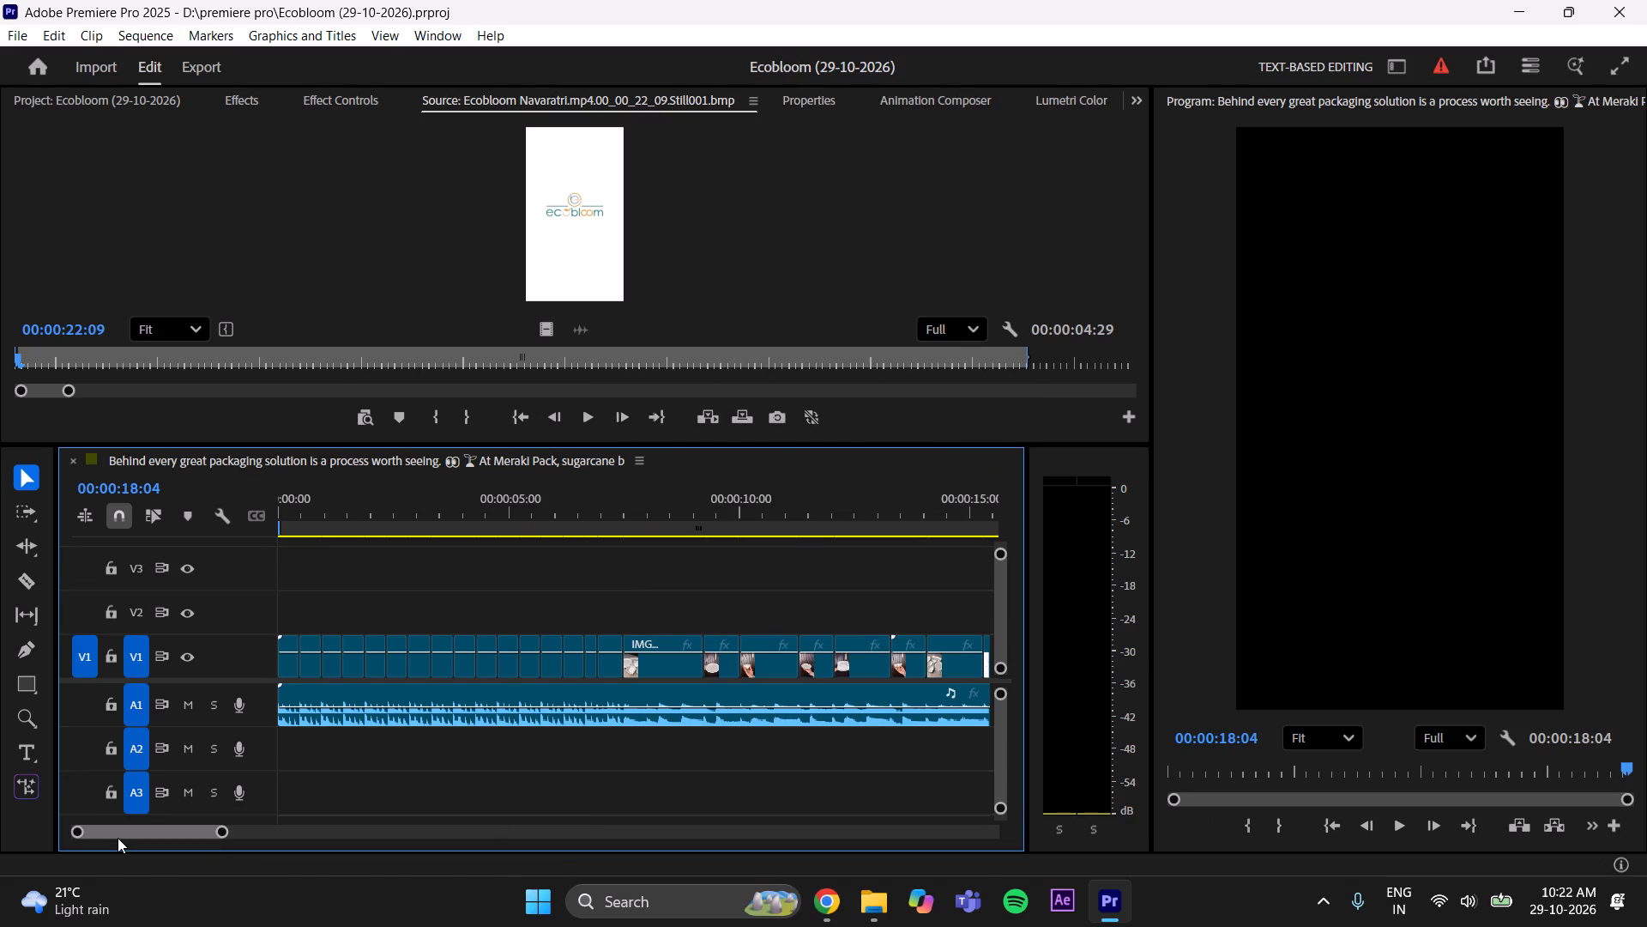
pyautogui.moveTo(222, 831); pyautogui.dragTo(246, 832)
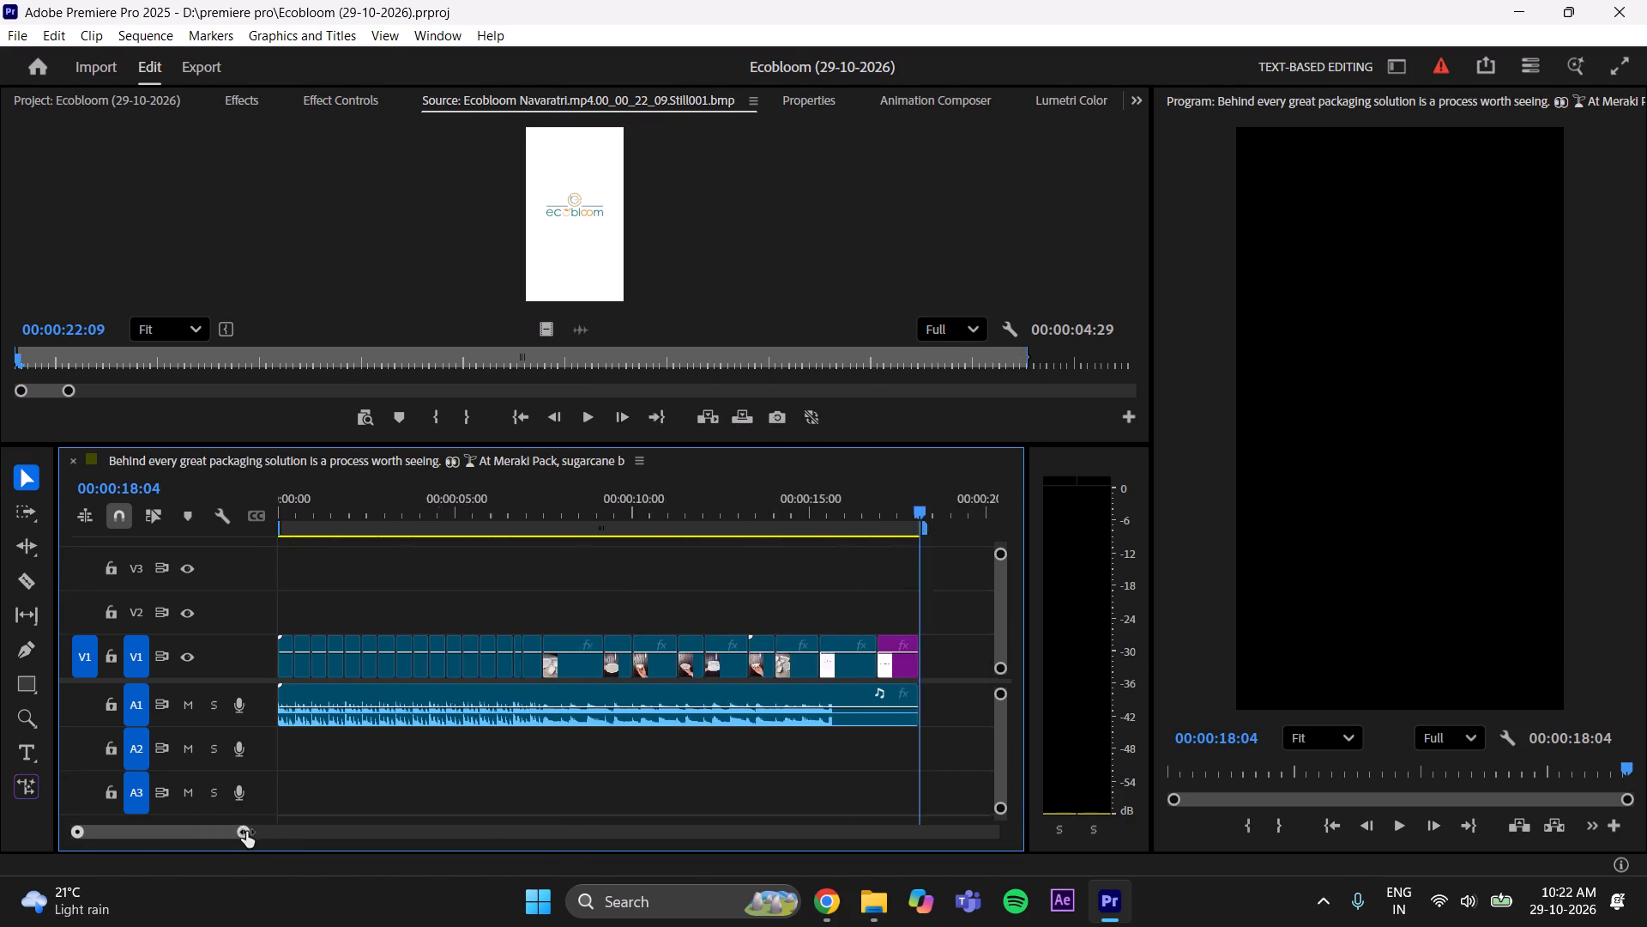
pyautogui.moveTo(246, 832); pyautogui.dragTo(252, 839)
pyautogui.moveTo(199, 832); pyautogui.dragTo(186, 831)
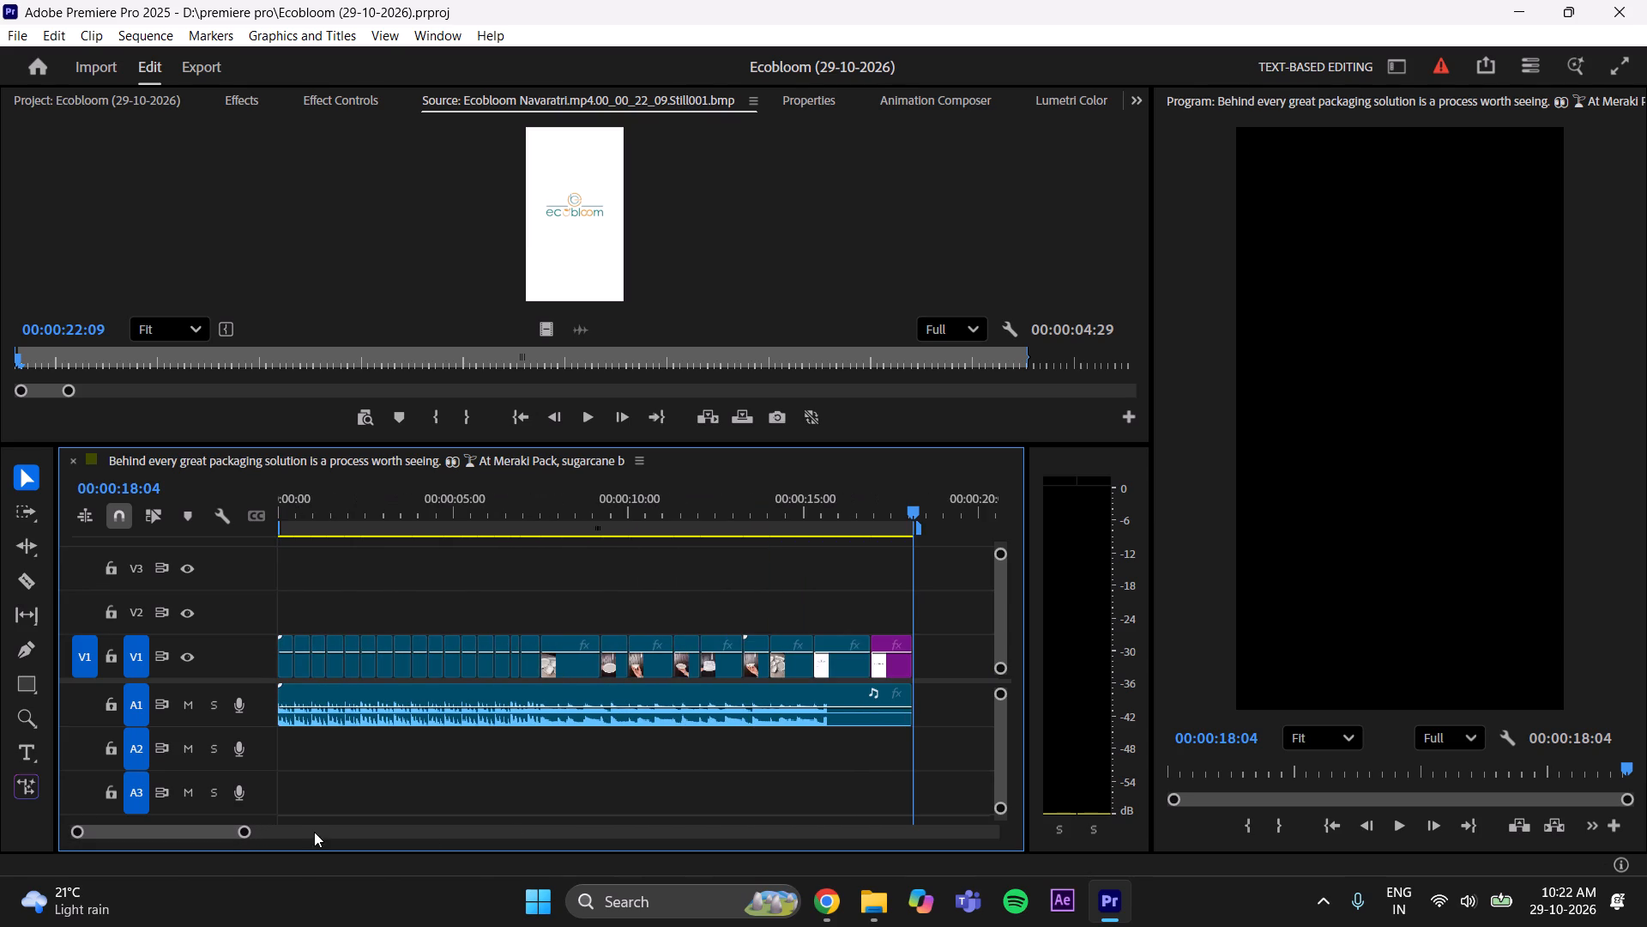
pyautogui.hotkey('ctrl', 's')
pyautogui.hotkey('ctrl', 's')
pyautogui.hotkey('ctrl', 's')
pyautogui.hotkey('ctrl', 's')
# Scrub back through the whole sequence from the logo ending to 00:00:00:00 to review the edit.
pyautogui.moveTo(905, 503); pyautogui.dragTo(820, 609)
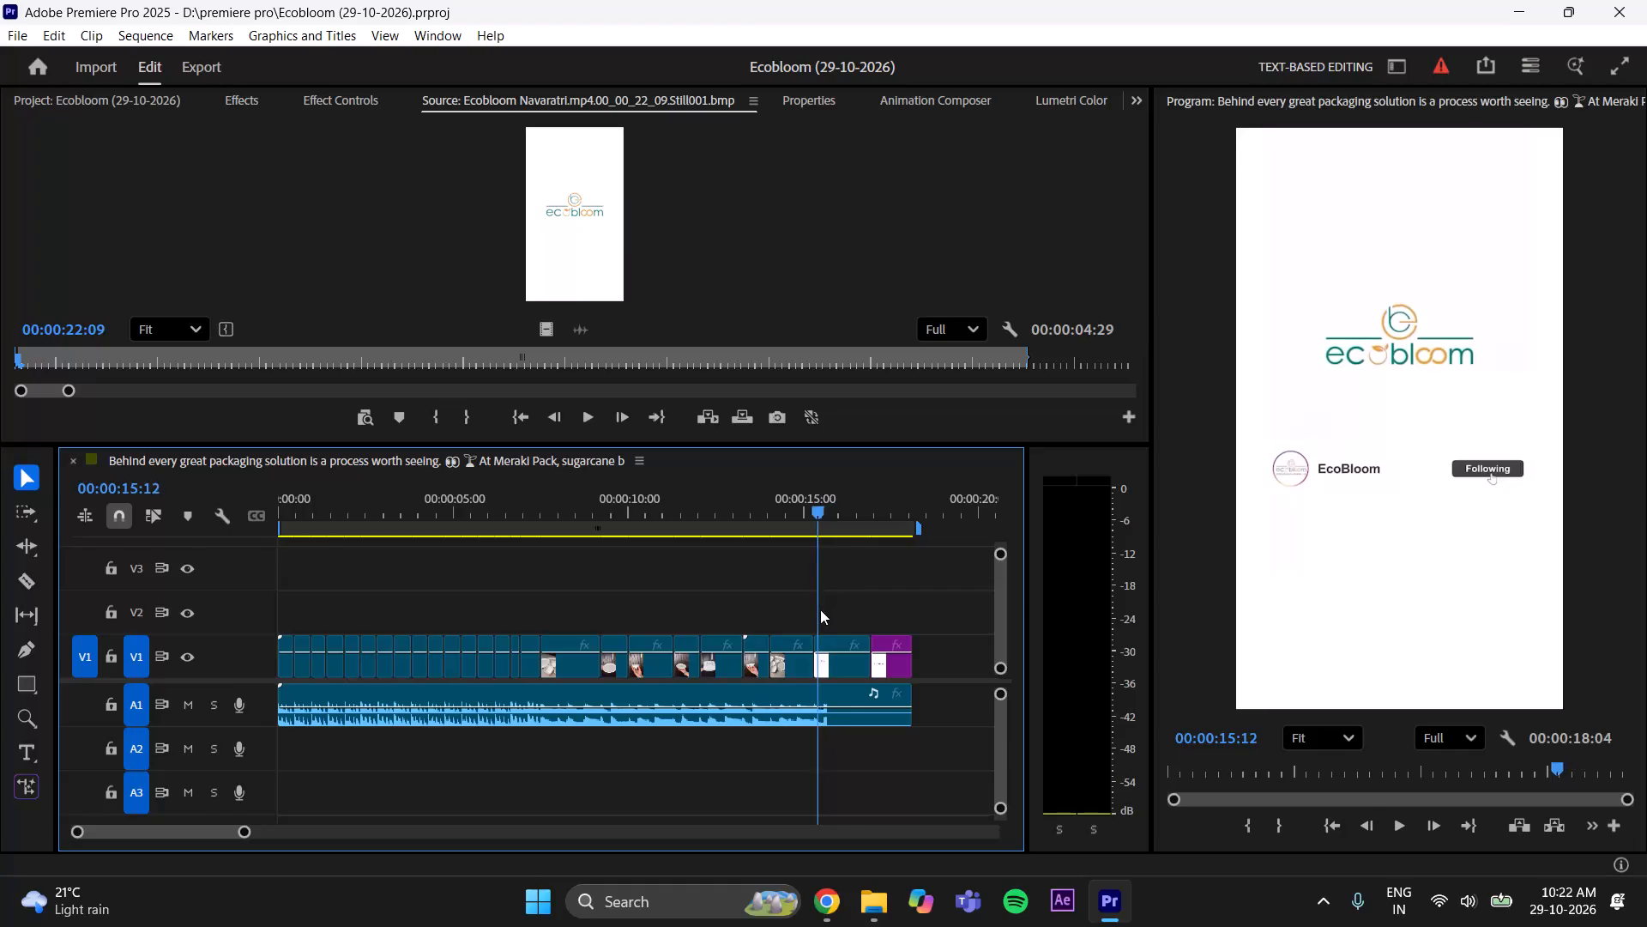
pyautogui.moveTo(820, 609); pyautogui.dragTo(748, 694)
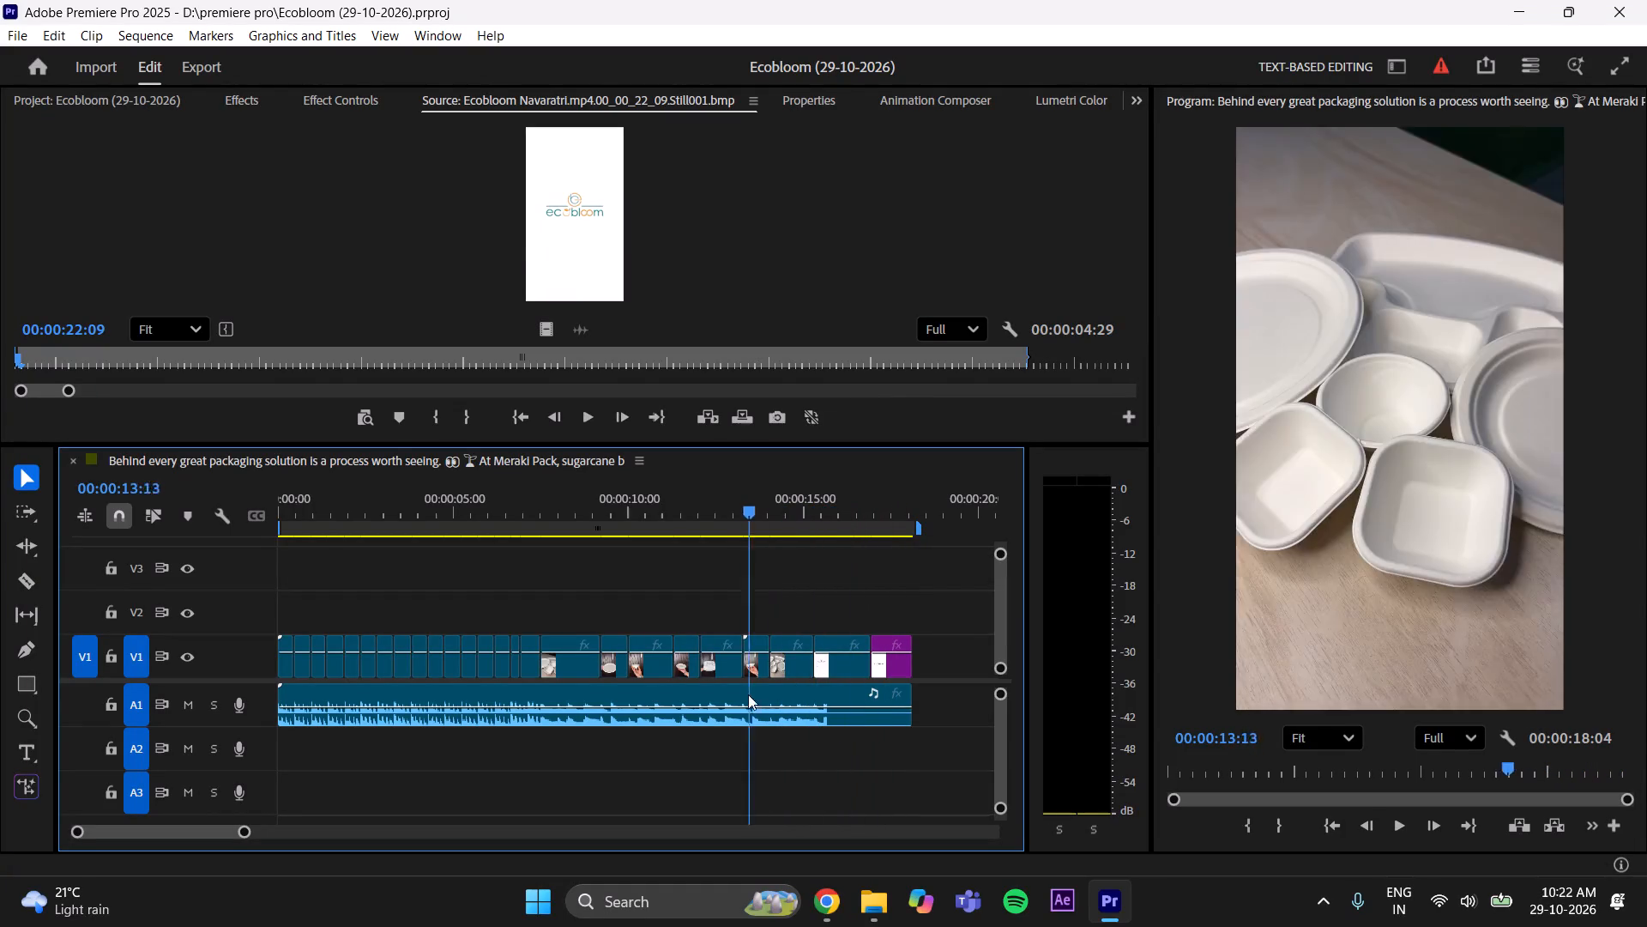
pyautogui.moveTo(748, 694); pyautogui.dragTo(632, 740)
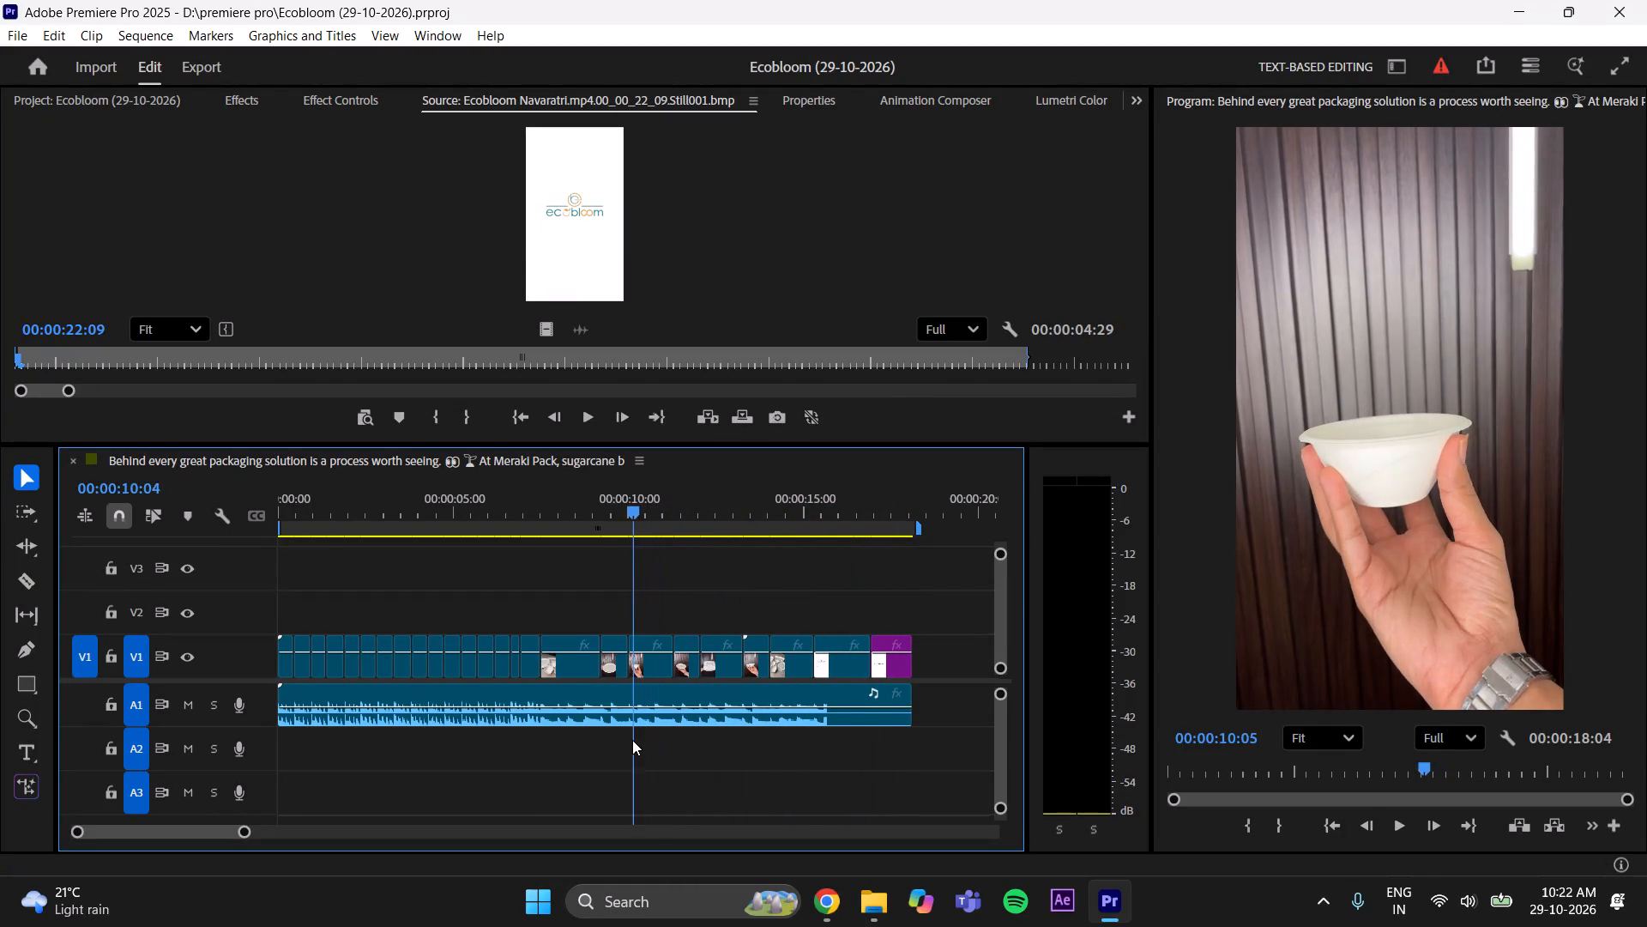
pyautogui.moveTo(632, 740); pyautogui.dragTo(453, 773)
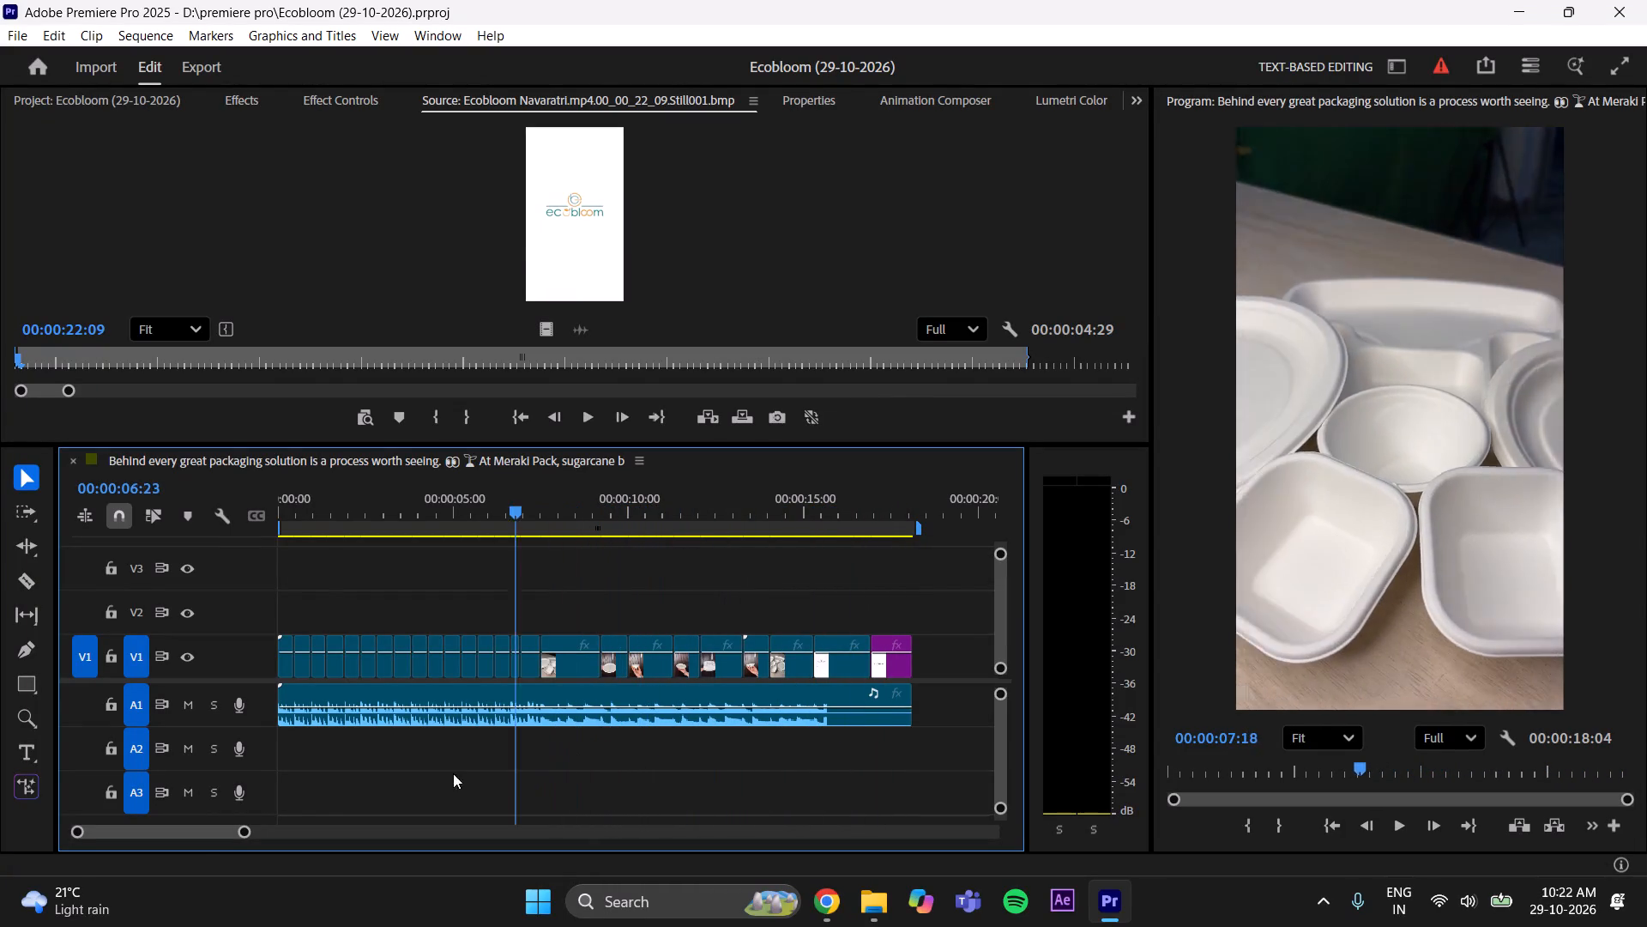
pyautogui.moveTo(453, 773); pyautogui.dragTo(104, 734)
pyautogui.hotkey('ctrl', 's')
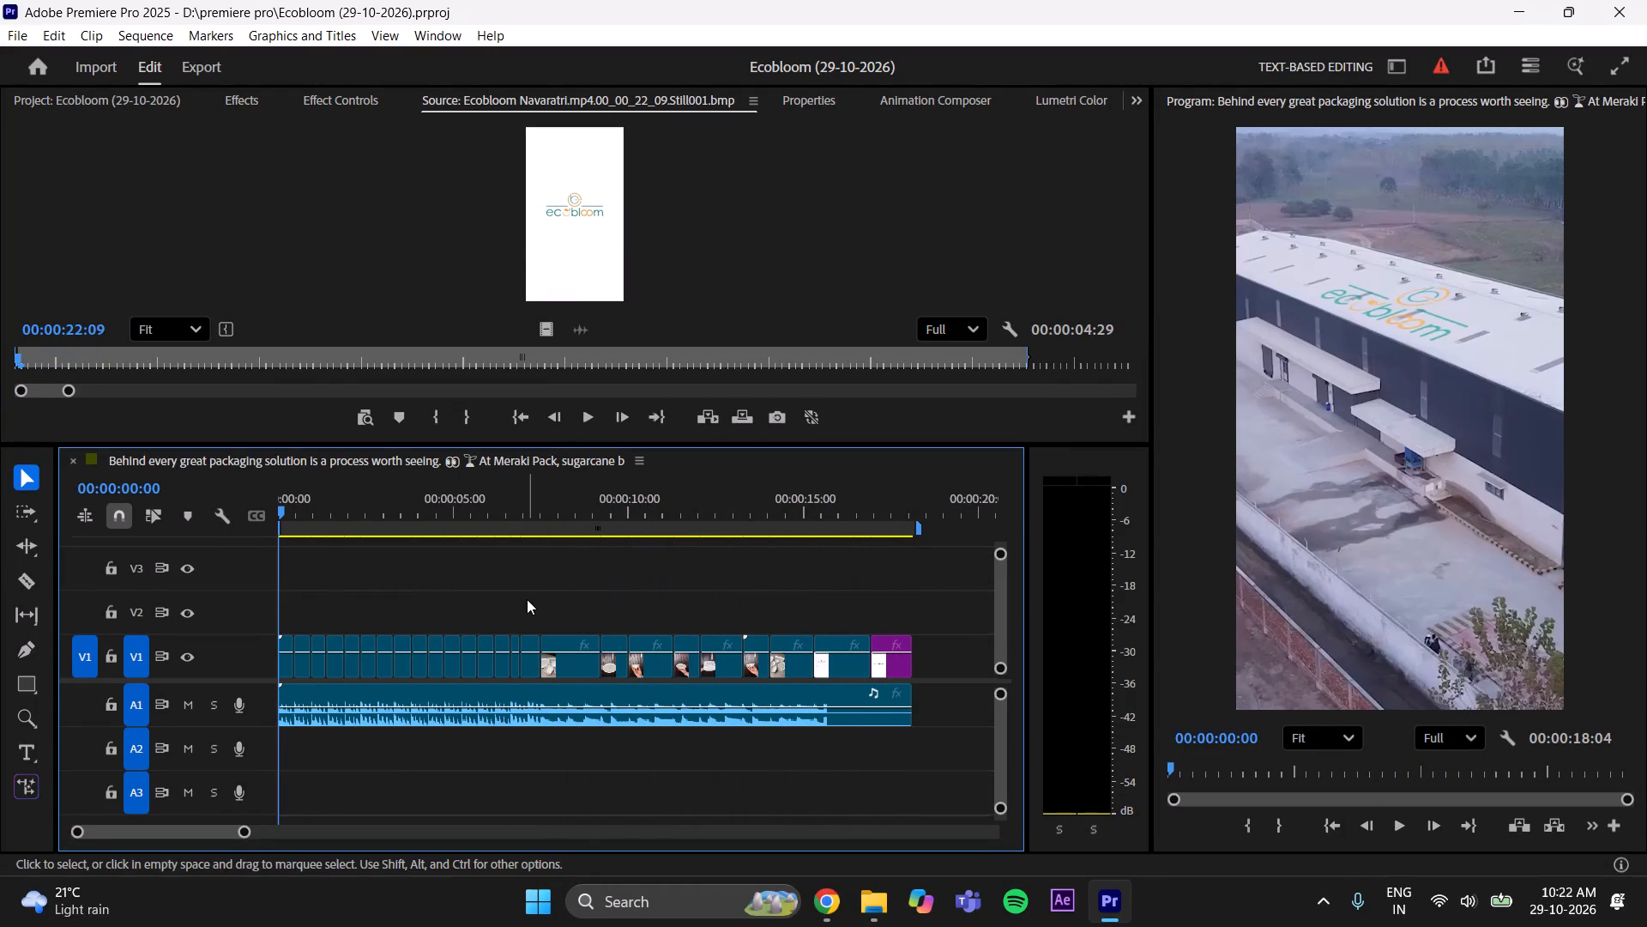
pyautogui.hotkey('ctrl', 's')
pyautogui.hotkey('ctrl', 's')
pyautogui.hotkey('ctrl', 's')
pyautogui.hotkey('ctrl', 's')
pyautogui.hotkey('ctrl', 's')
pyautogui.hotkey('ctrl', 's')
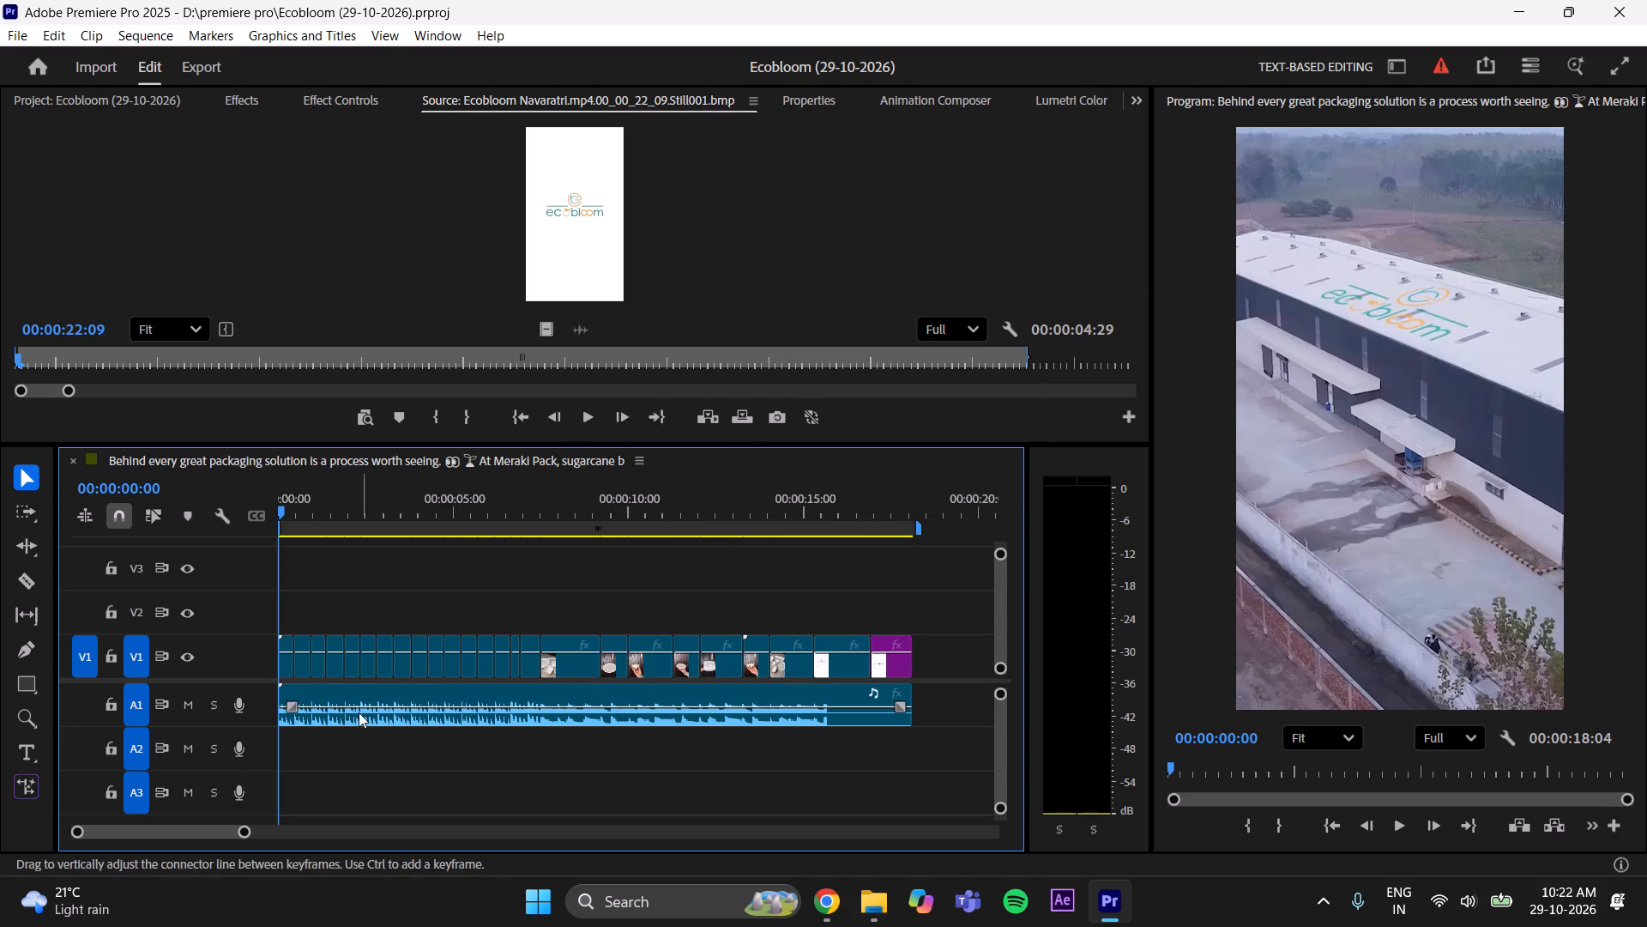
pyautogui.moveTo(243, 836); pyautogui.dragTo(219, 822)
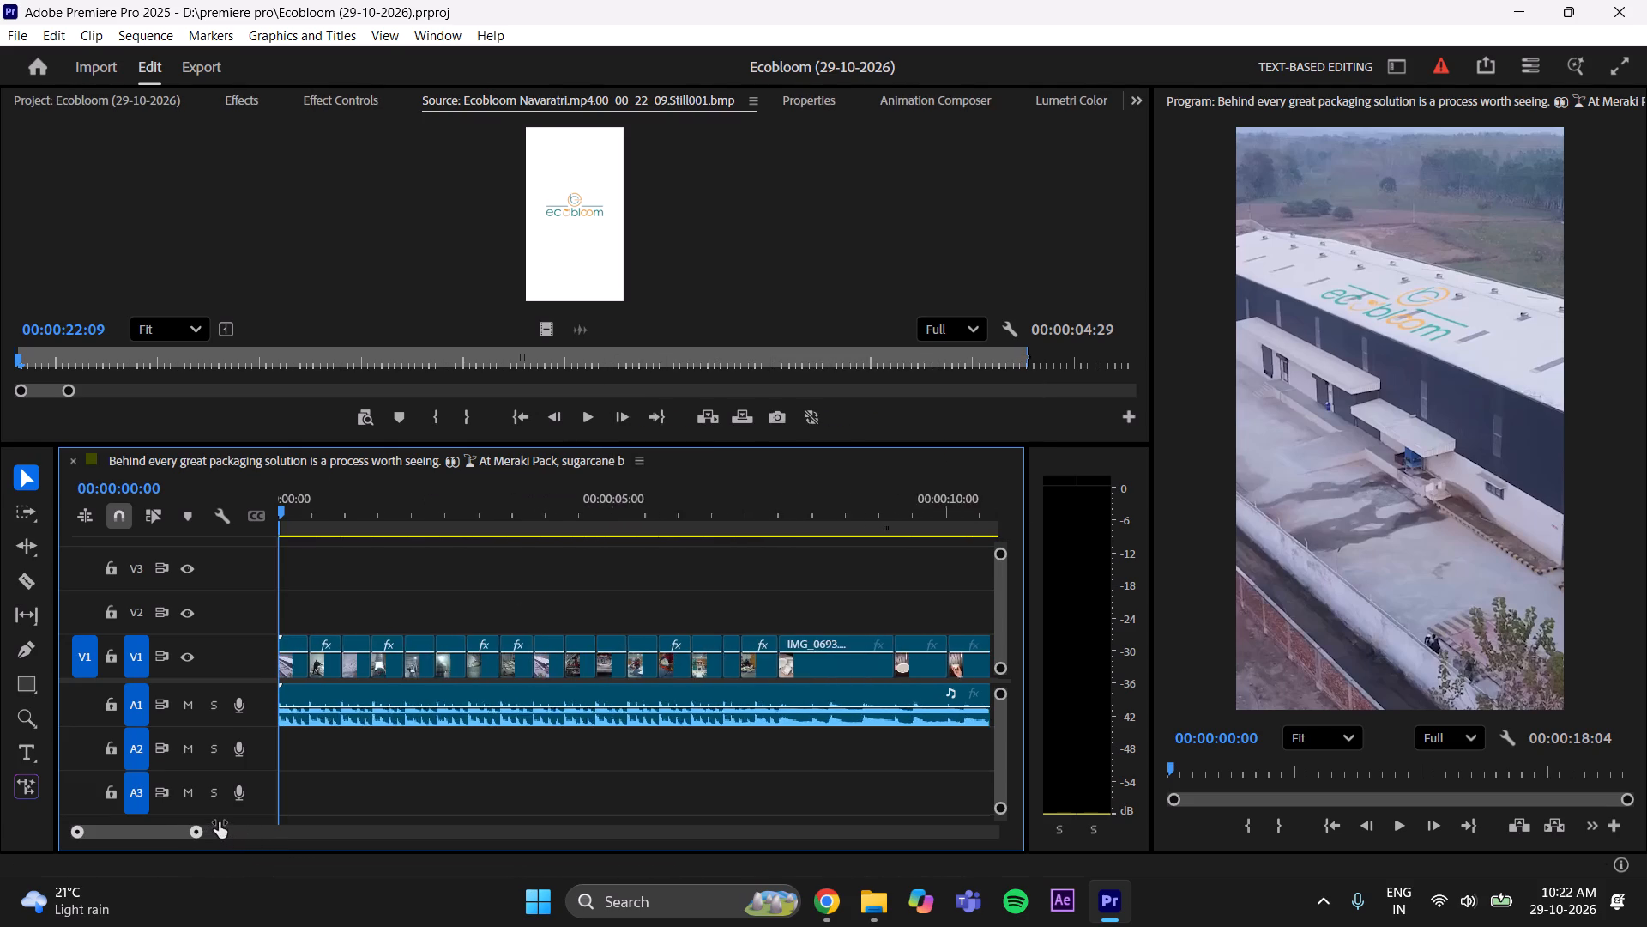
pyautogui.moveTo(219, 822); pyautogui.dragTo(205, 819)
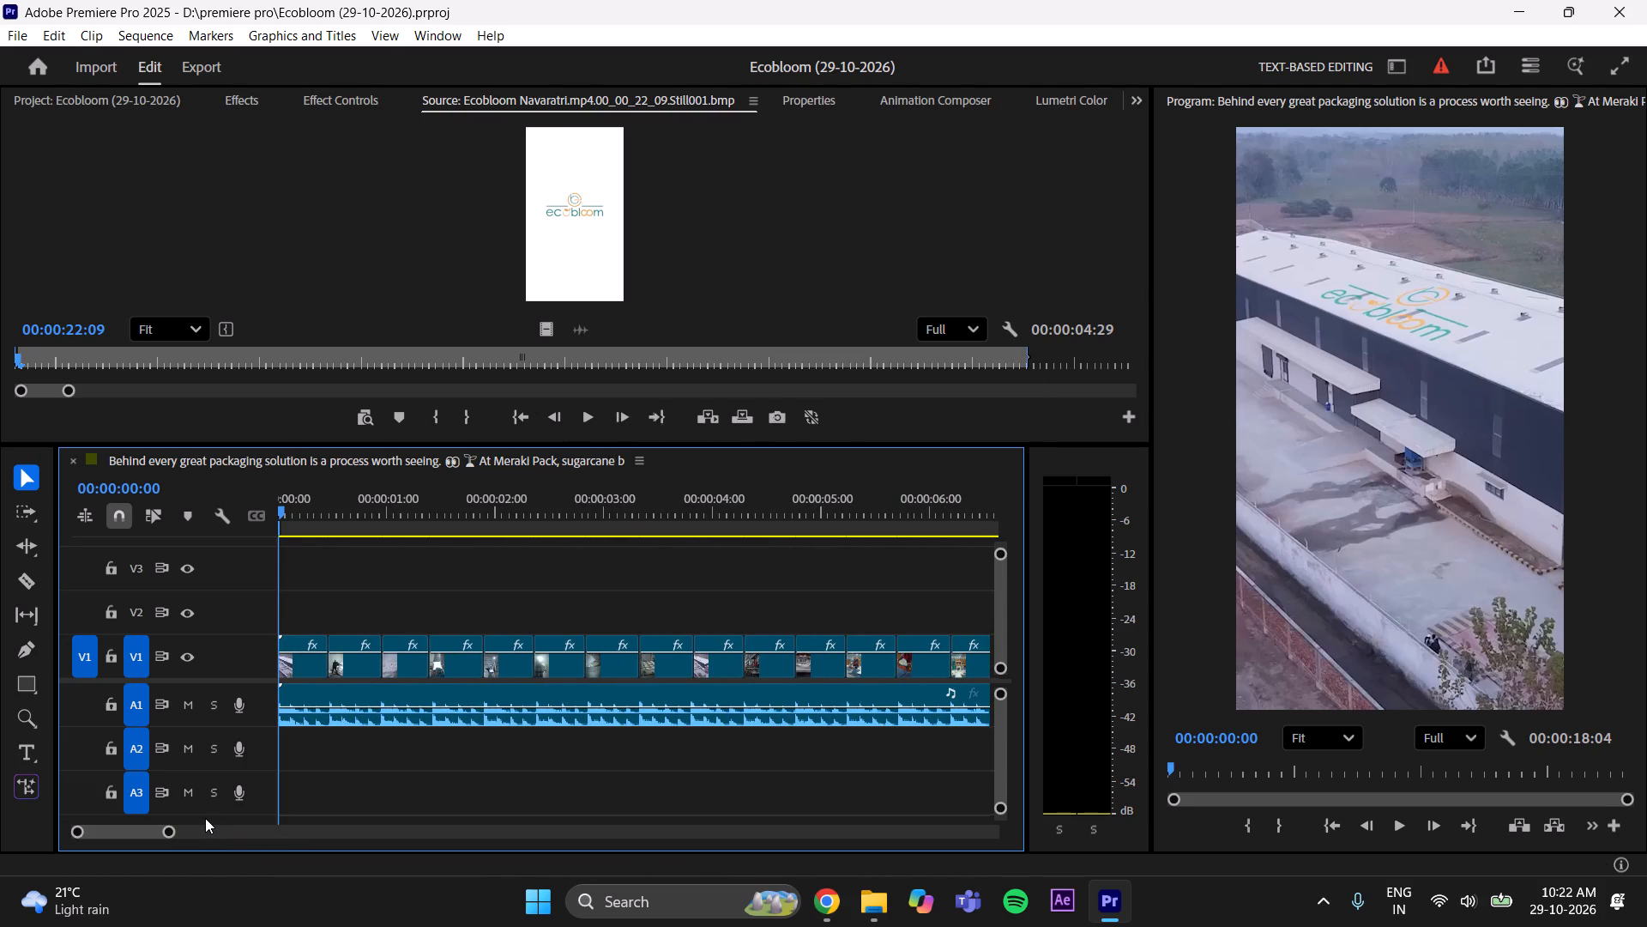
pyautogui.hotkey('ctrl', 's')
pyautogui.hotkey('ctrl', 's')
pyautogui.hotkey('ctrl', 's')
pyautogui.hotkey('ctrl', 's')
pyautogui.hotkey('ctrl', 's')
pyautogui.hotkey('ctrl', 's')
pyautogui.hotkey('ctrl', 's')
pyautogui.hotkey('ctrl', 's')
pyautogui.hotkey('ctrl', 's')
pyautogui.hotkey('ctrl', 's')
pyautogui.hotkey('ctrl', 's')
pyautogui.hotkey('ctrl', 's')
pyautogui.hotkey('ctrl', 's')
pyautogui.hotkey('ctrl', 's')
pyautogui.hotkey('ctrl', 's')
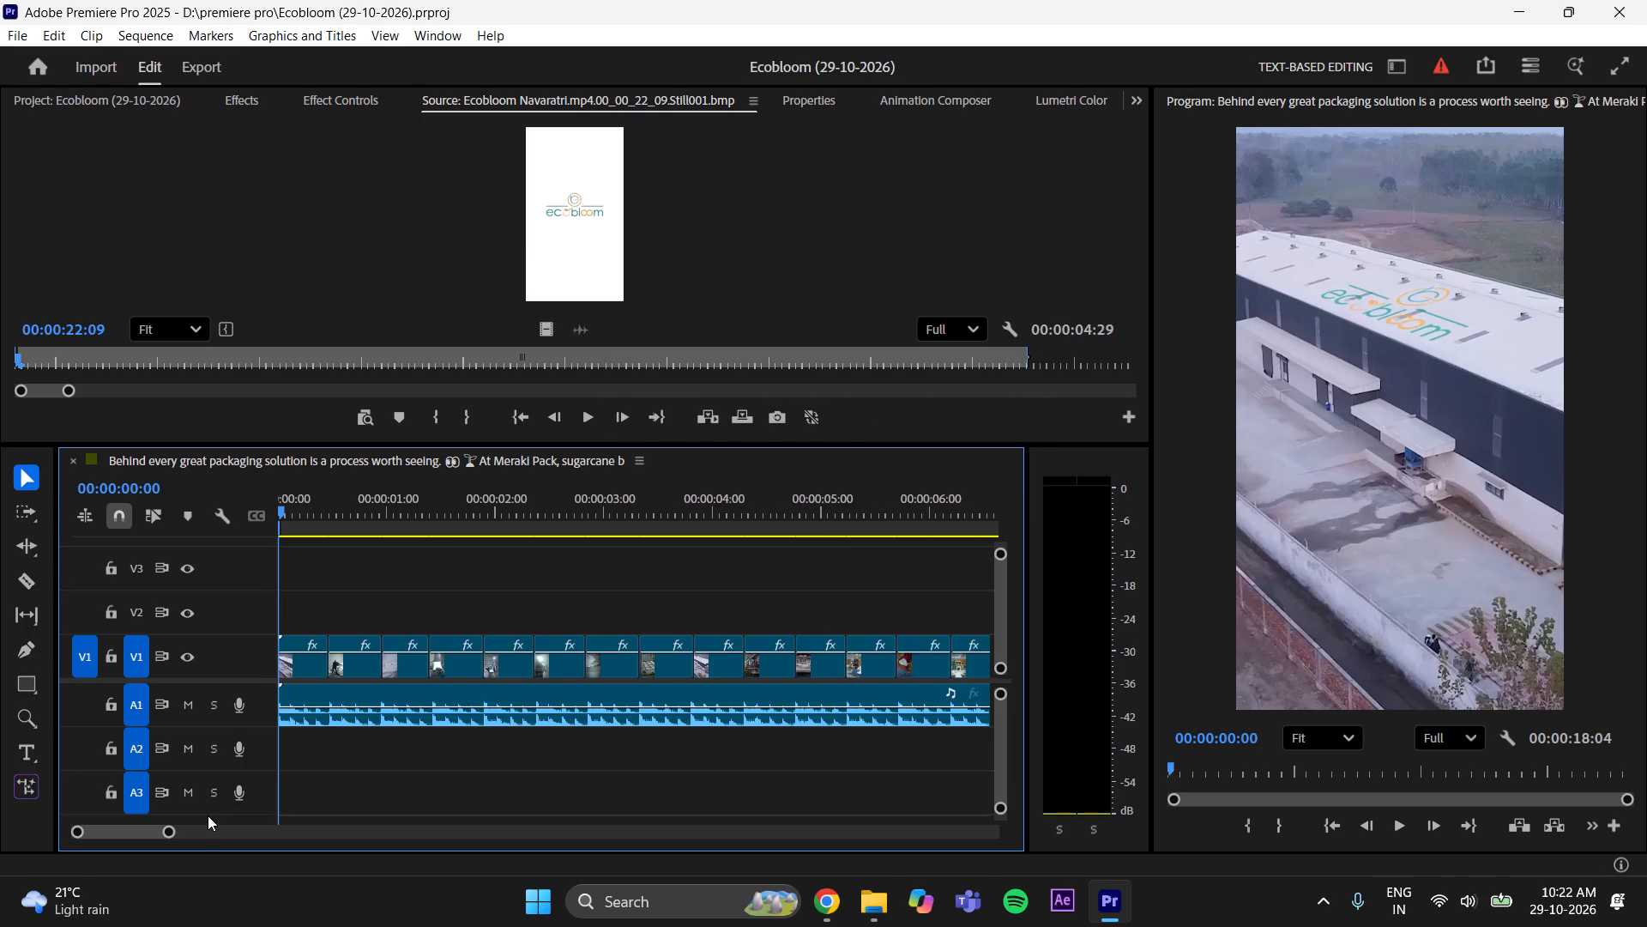
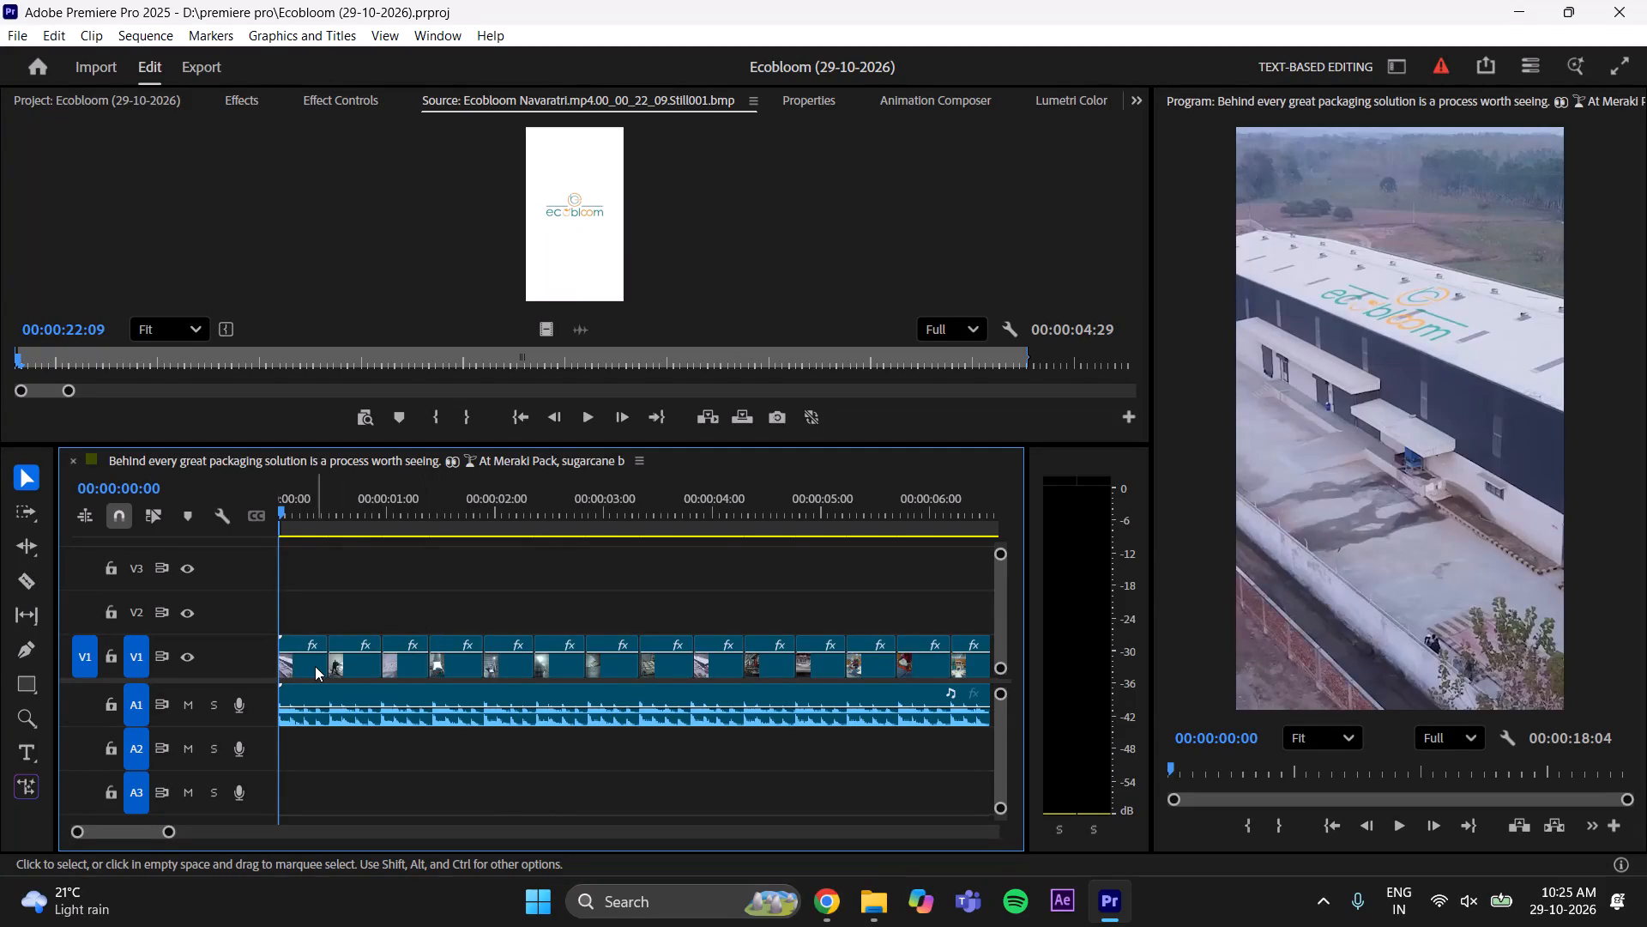
# Save the Ecobloom (29-10-2026) project.
pyautogui.hotkey('ctrl', 's')
pyautogui.hotkey('ctrl', 's')
pyautogui.hotkey('ctrl', 's')
pyautogui.hotkey('ctrl', 's')
pyautogui.hotkey('ctrl', 's')
pyautogui.hotkey('ctrl', 's')
pyautogui.hotkey('ctrl', 's')
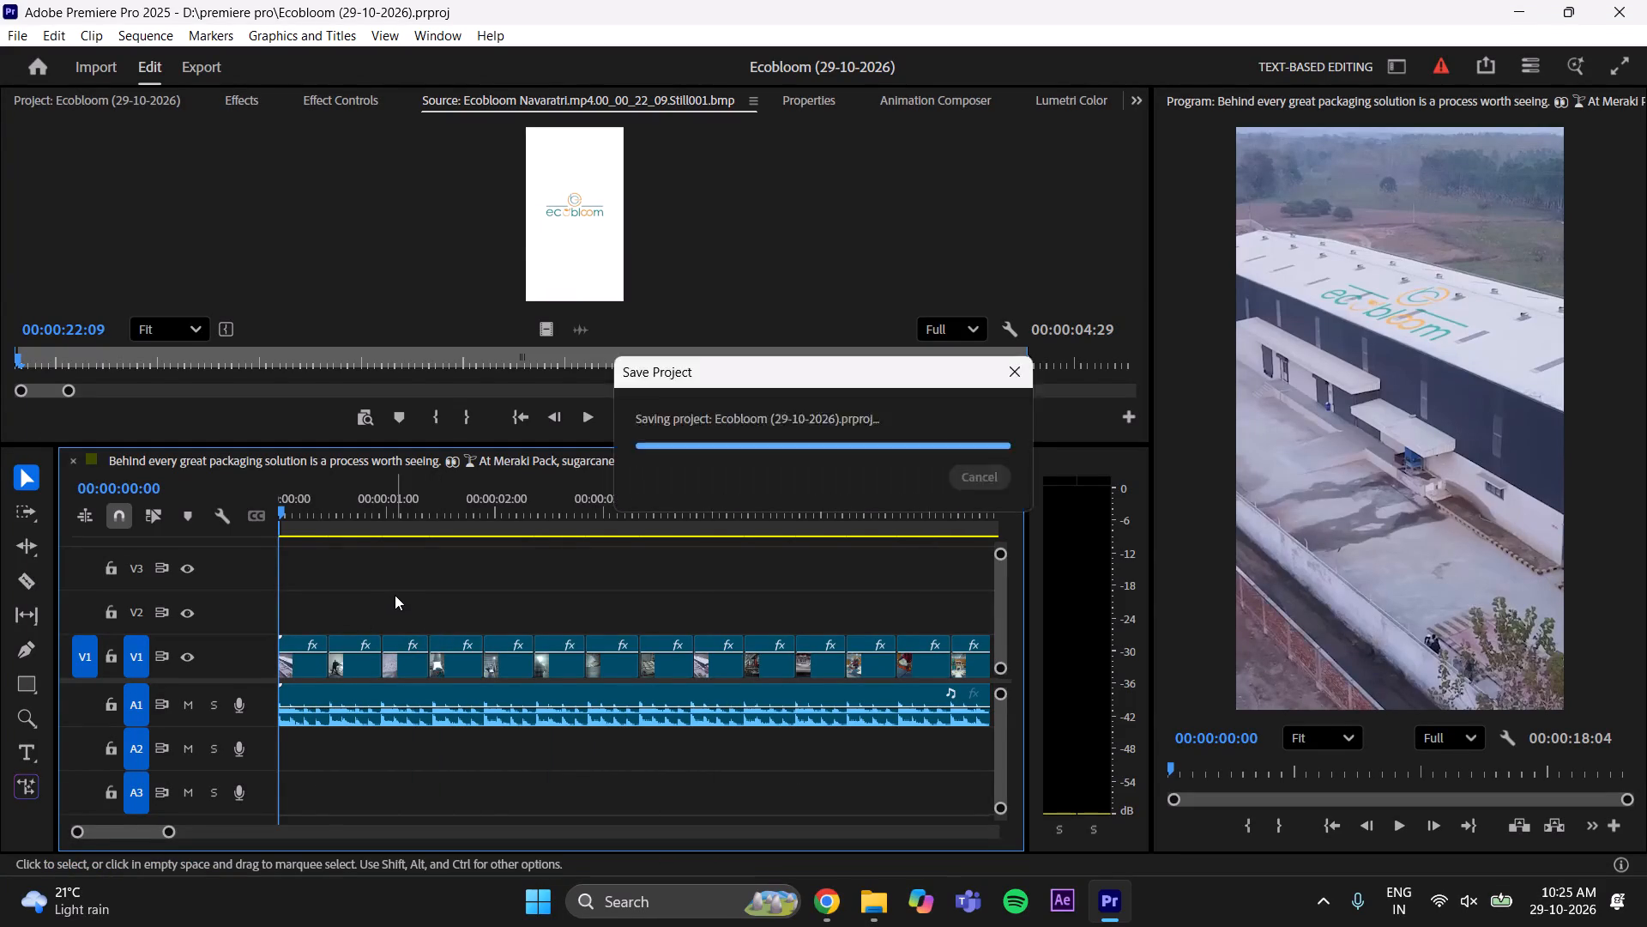
# Switch from Premiere Pro to the Chrome browser window.
pyautogui.click(828, 921)
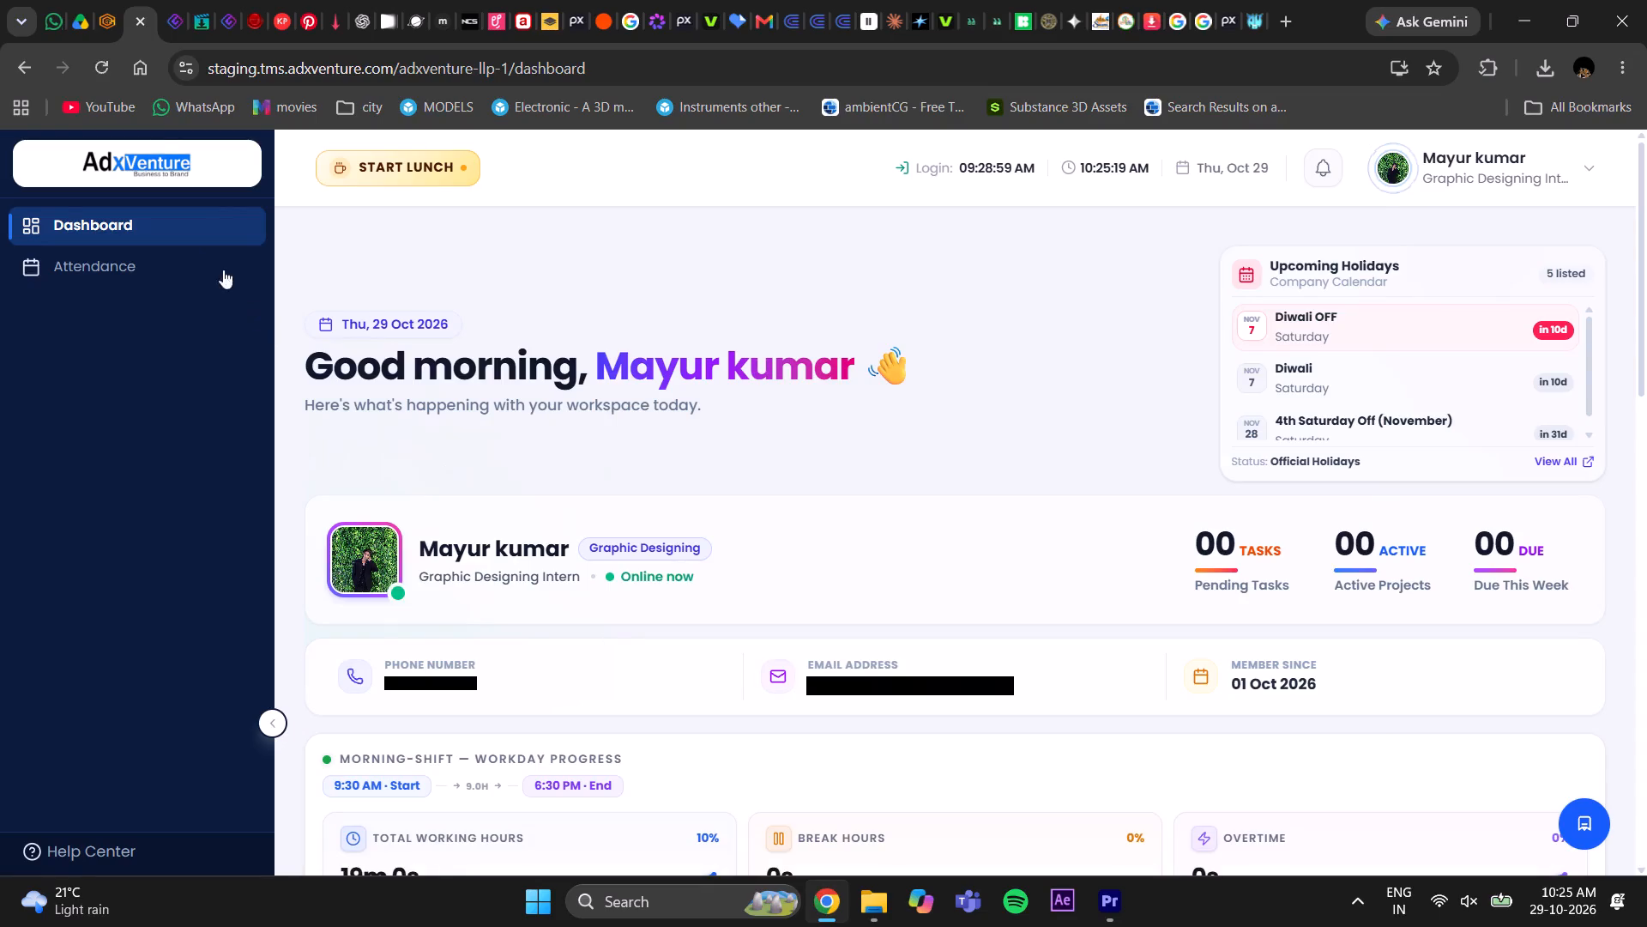